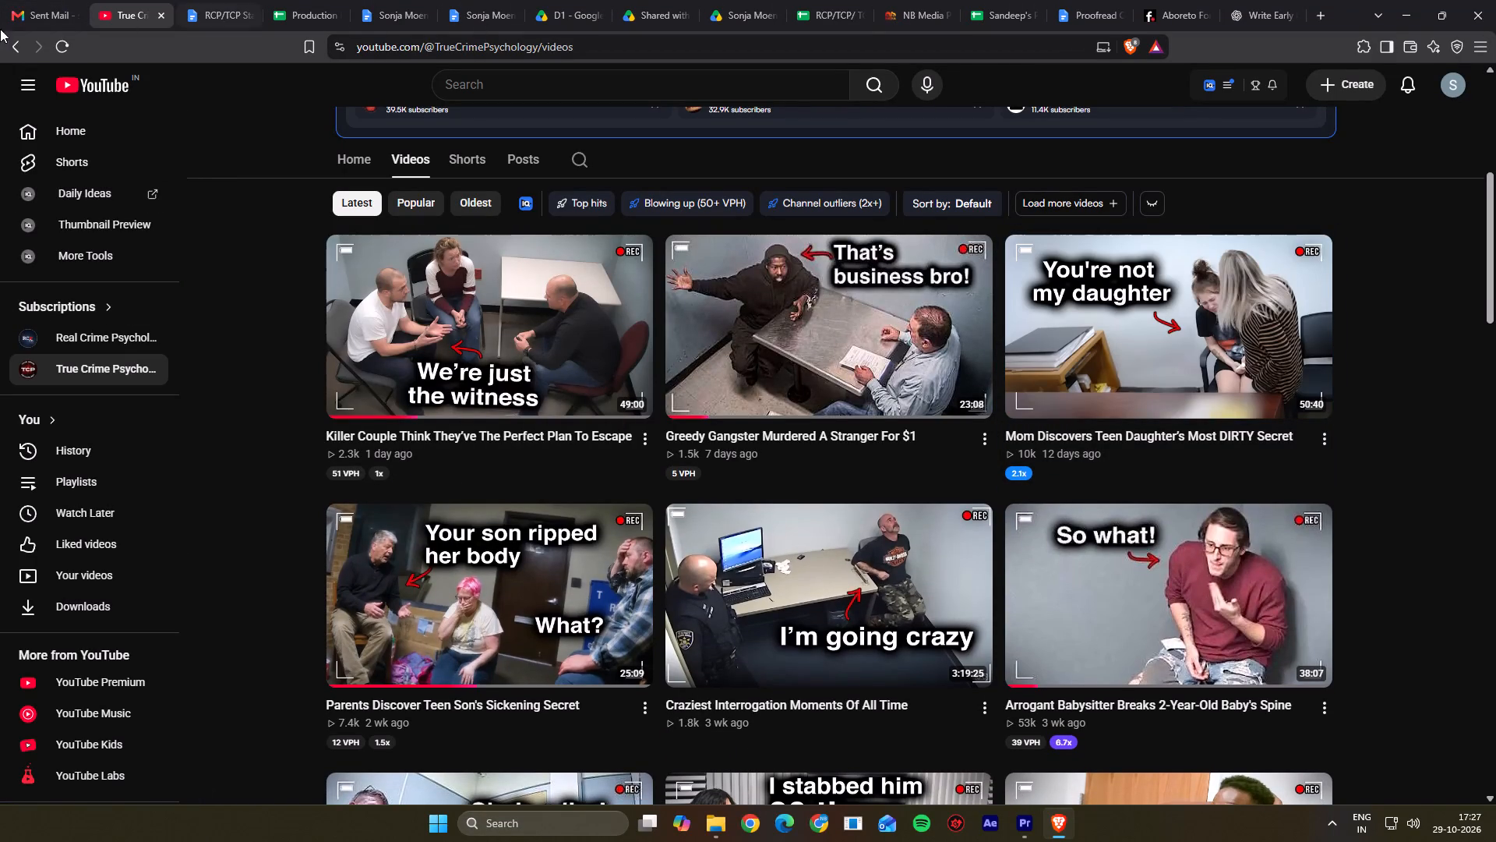
Switch from the browser to Adobe Premiere and save the captions project.
{"action": "left_click", "coordinate": [30, 9]}
{"action": "left_click", "coordinate": [1412, 5]}
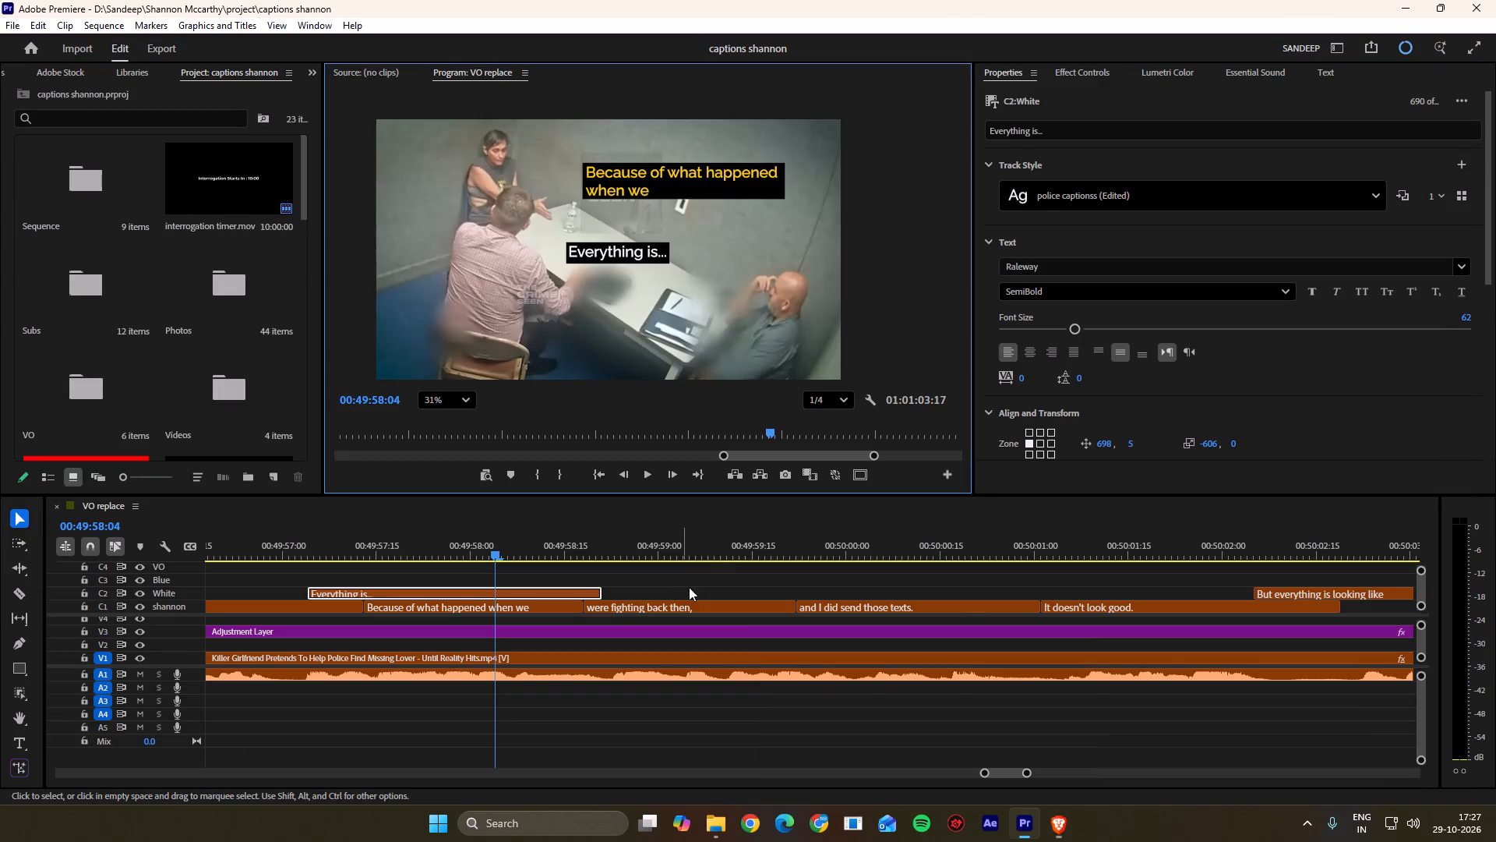
{"action": "left_click", "coordinate": [614, 555]}
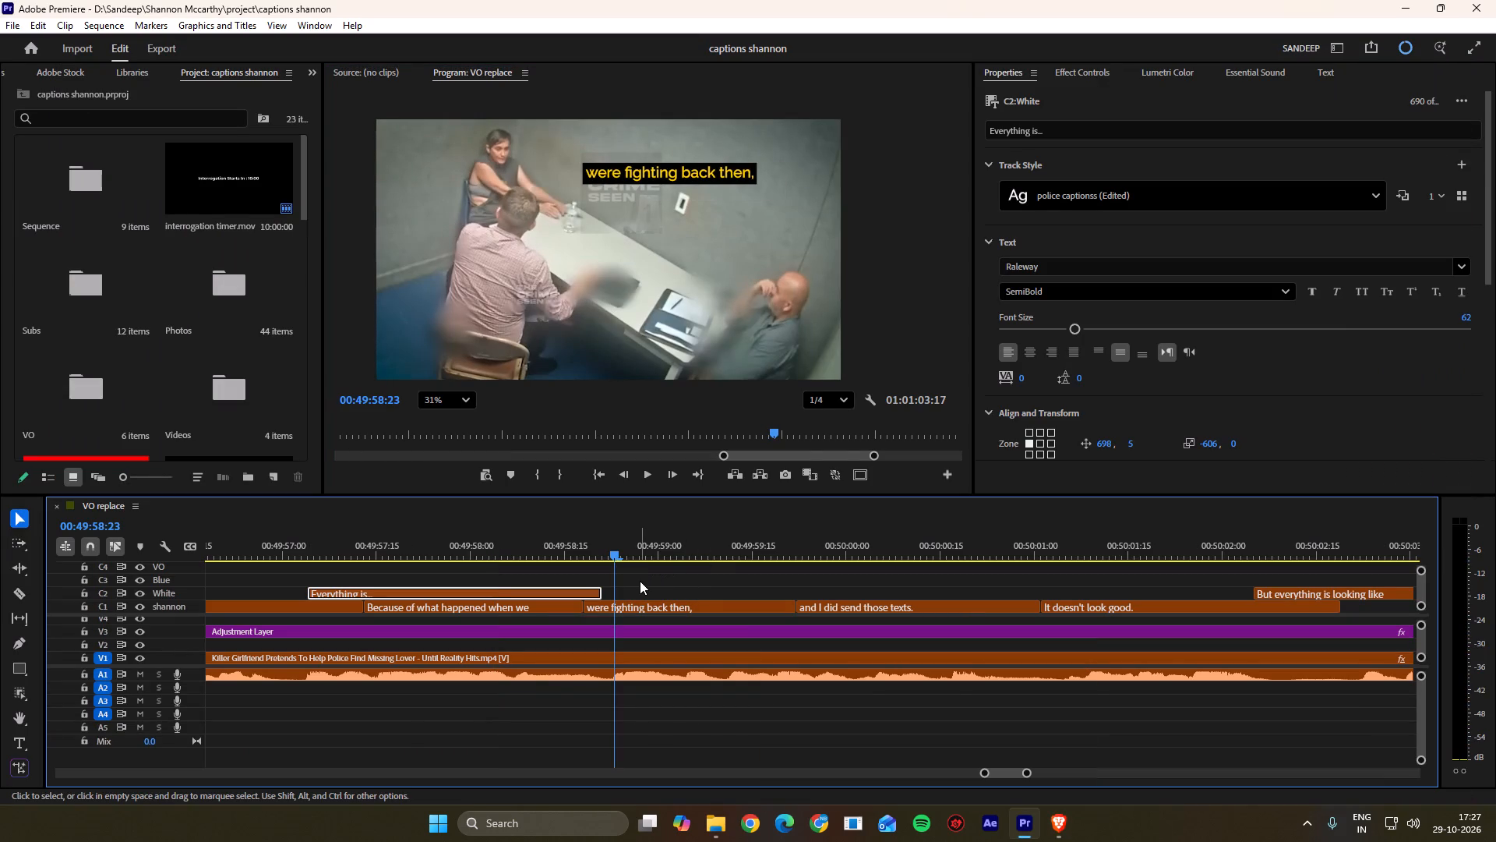
{"action": "key", "text": "ctrl+s"}
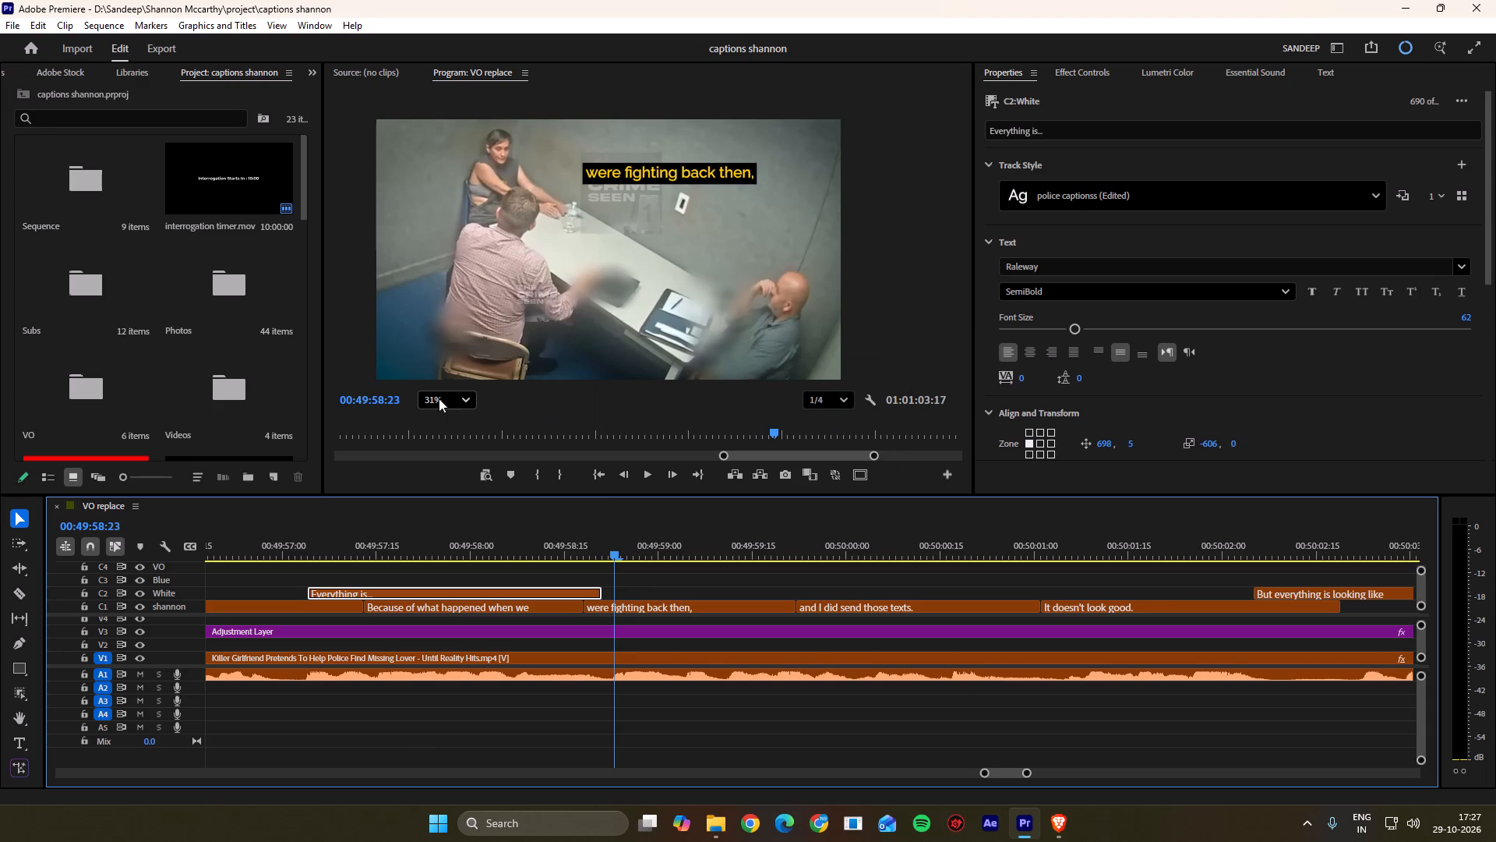
Play back the dialogue and shift the cut between "Because of what happened when we" and "were fighting back then," one frame later.
{"action": "left_click_drag", "start_coordinate": [293, 543], "coordinate": [276, 539]}
{"action": "key", "text": "space"}
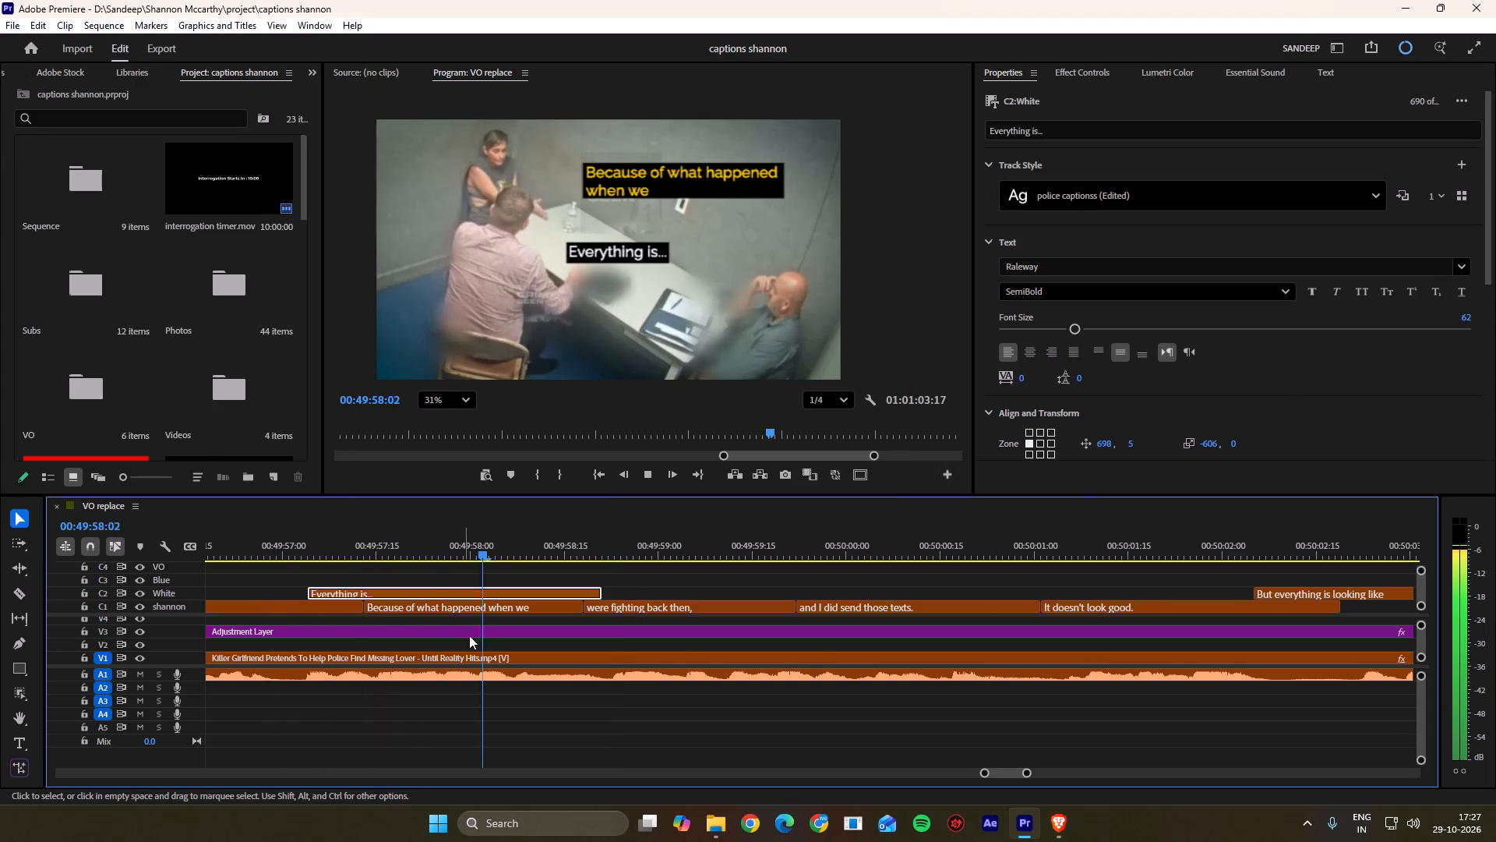
{"action": "key", "text": "space"}
{"action": "left_click_drag", "start_coordinate": [468, 525], "coordinate": [293, 538]}
{"action": "left_click_drag", "start_coordinate": [305, 538], "coordinate": [296, 540]}
{"action": "key", "text": "space"}
{"action": "key", "text": "space"}
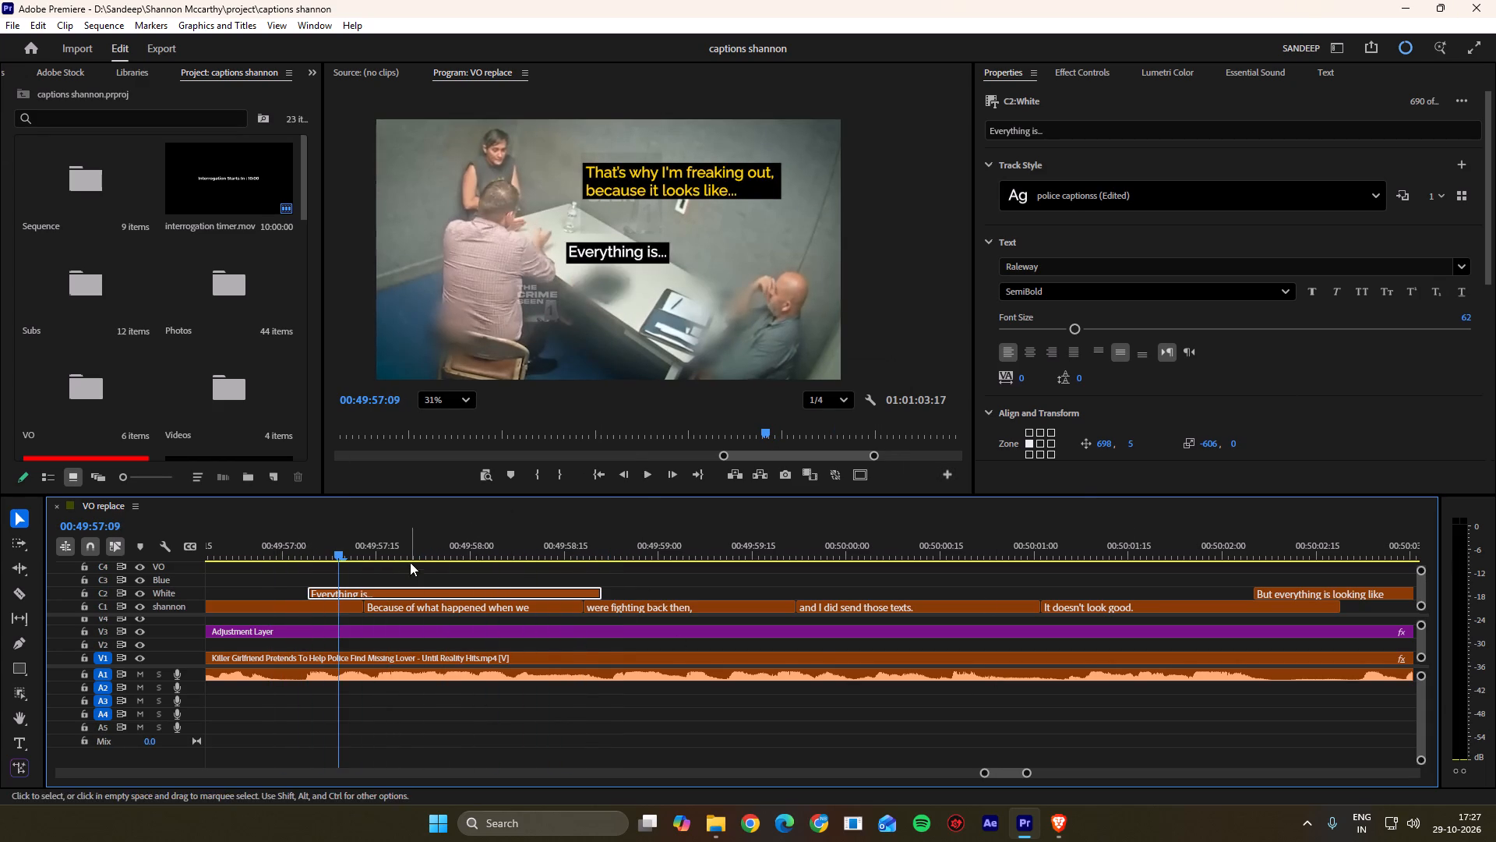
{"action": "key", "text": "space"}
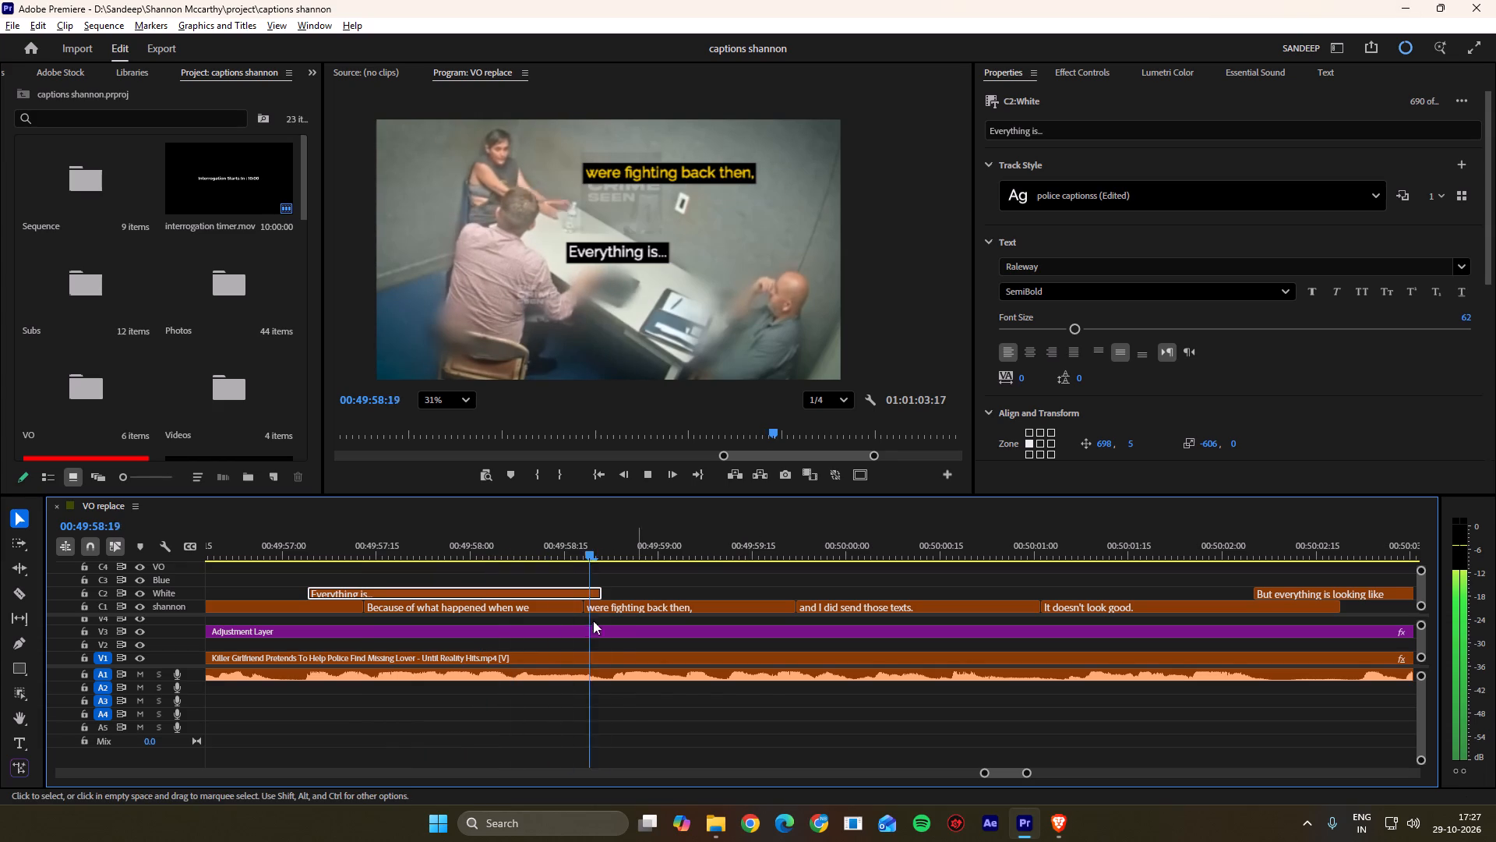
{"action": "scroll", "coordinate": [585, 624], "scroll_direction": "down", "scroll_amount": 3}
{"action": "key", "text": "space"}
{"action": "left_click_drag", "start_coordinate": [624, 553], "coordinate": [513, 544]}
{"action": "left_click", "coordinate": [579, 567]}
{"action": "key", "text": "space"}
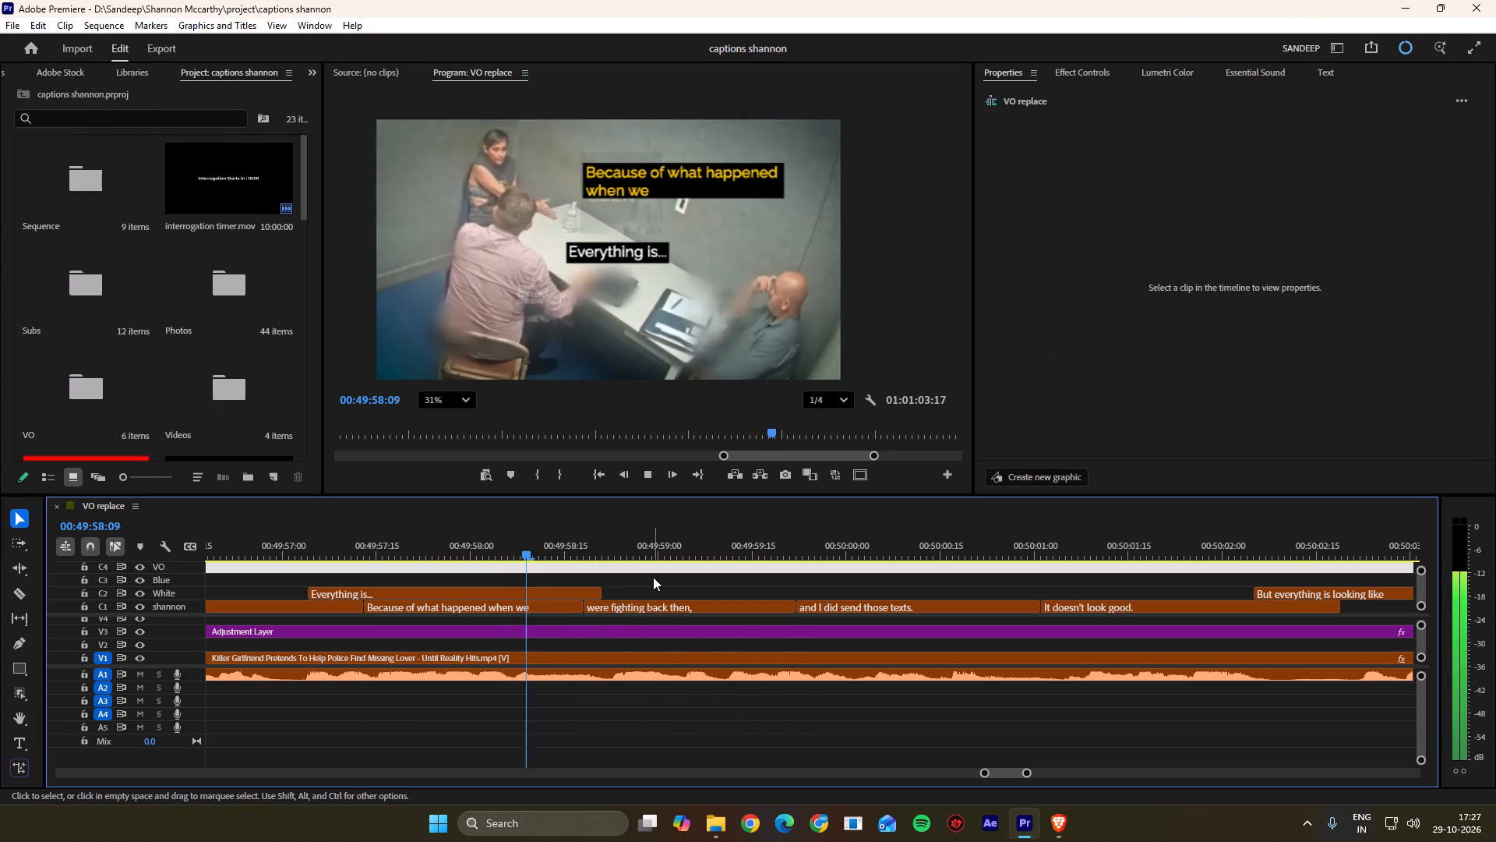
{"action": "key", "text": "space"}
{"action": "left_click", "coordinate": [587, 609], "text": "ctrl"}
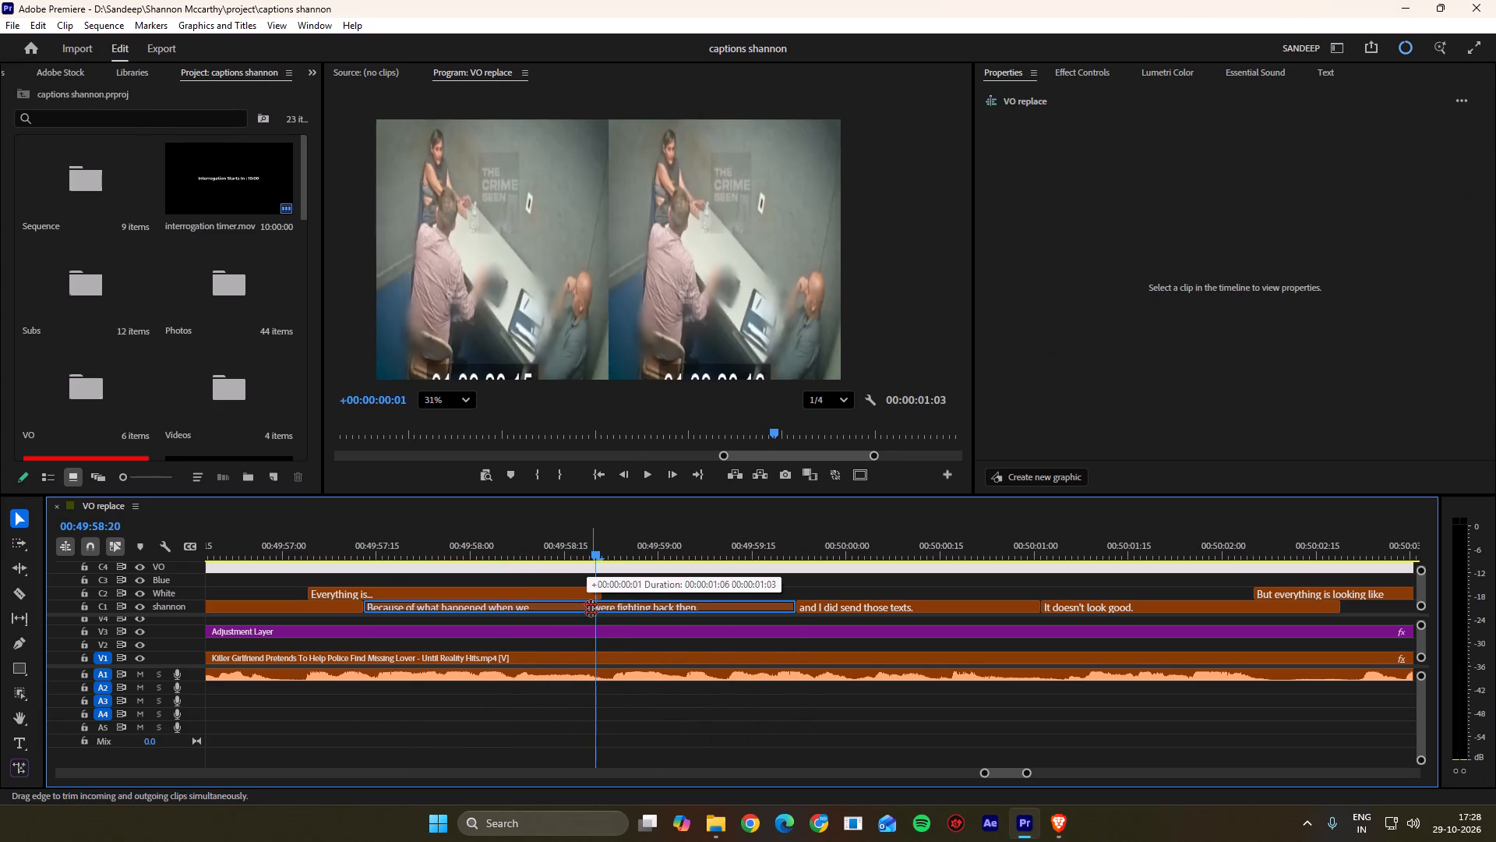
{"action": "left_click_drag", "start_coordinate": [590, 554], "coordinate": [566, 555]}
{"action": "left_click", "coordinate": [566, 555]}
{"action": "left_click_drag", "start_coordinate": [566, 556], "coordinate": [584, 557]}
{"action": "key", "text": "space"}
{"action": "key", "text": "space"}
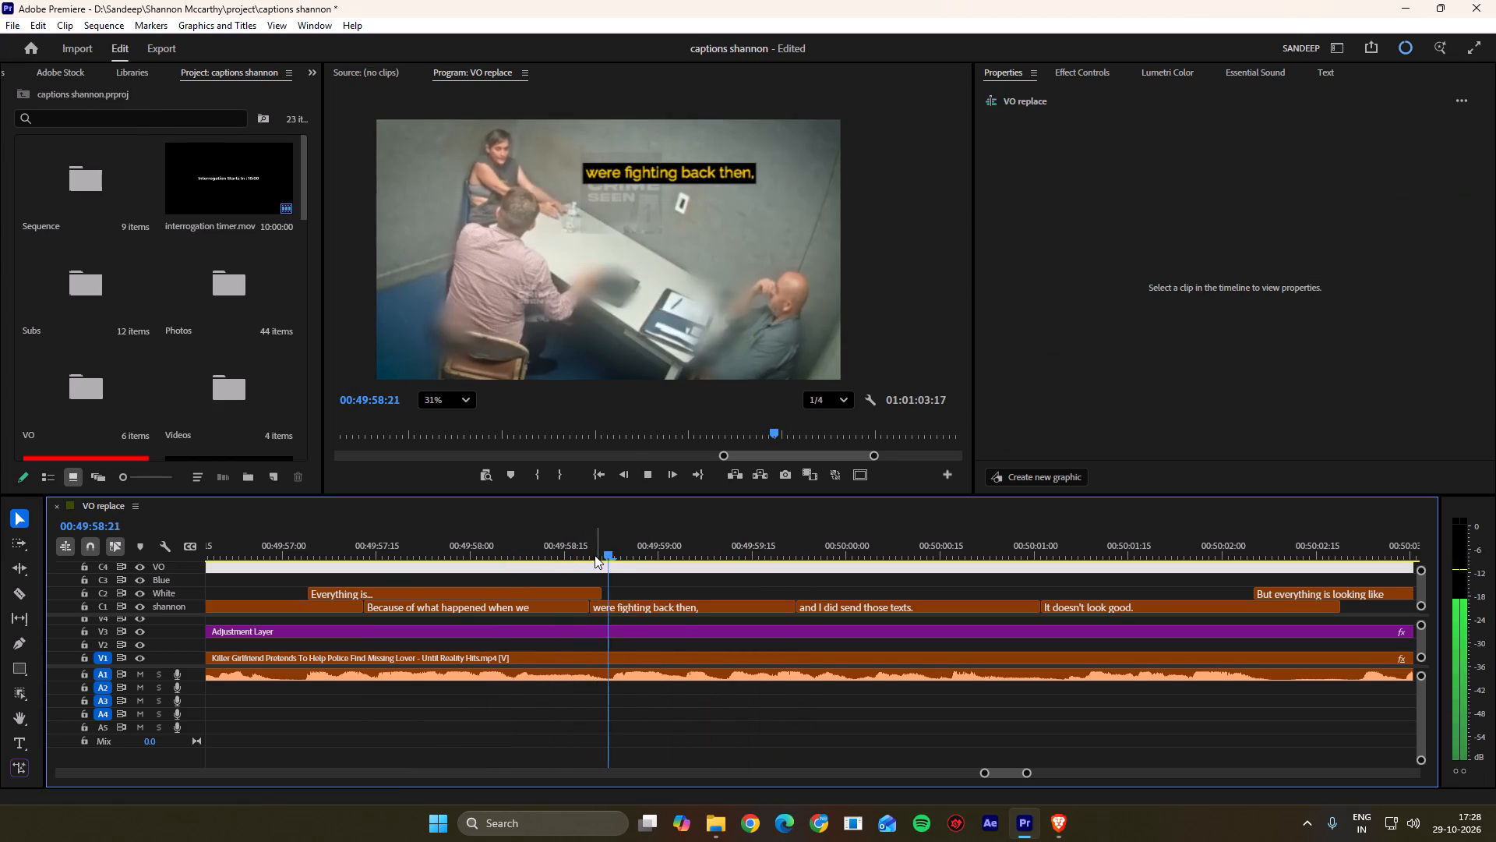
Shift the cut between captions "were fighting back then," and "and I did send those texts." earlier to 00:49:59:16, matching the speech.
{"action": "scroll", "coordinate": [606, 597], "scroll_direction": "down", "scroll_amount": 5}
{"action": "scroll", "coordinate": [614, 600], "scroll_direction": "down", "scroll_amount": 5, "text": "alt"}
{"action": "key", "text": "space"}
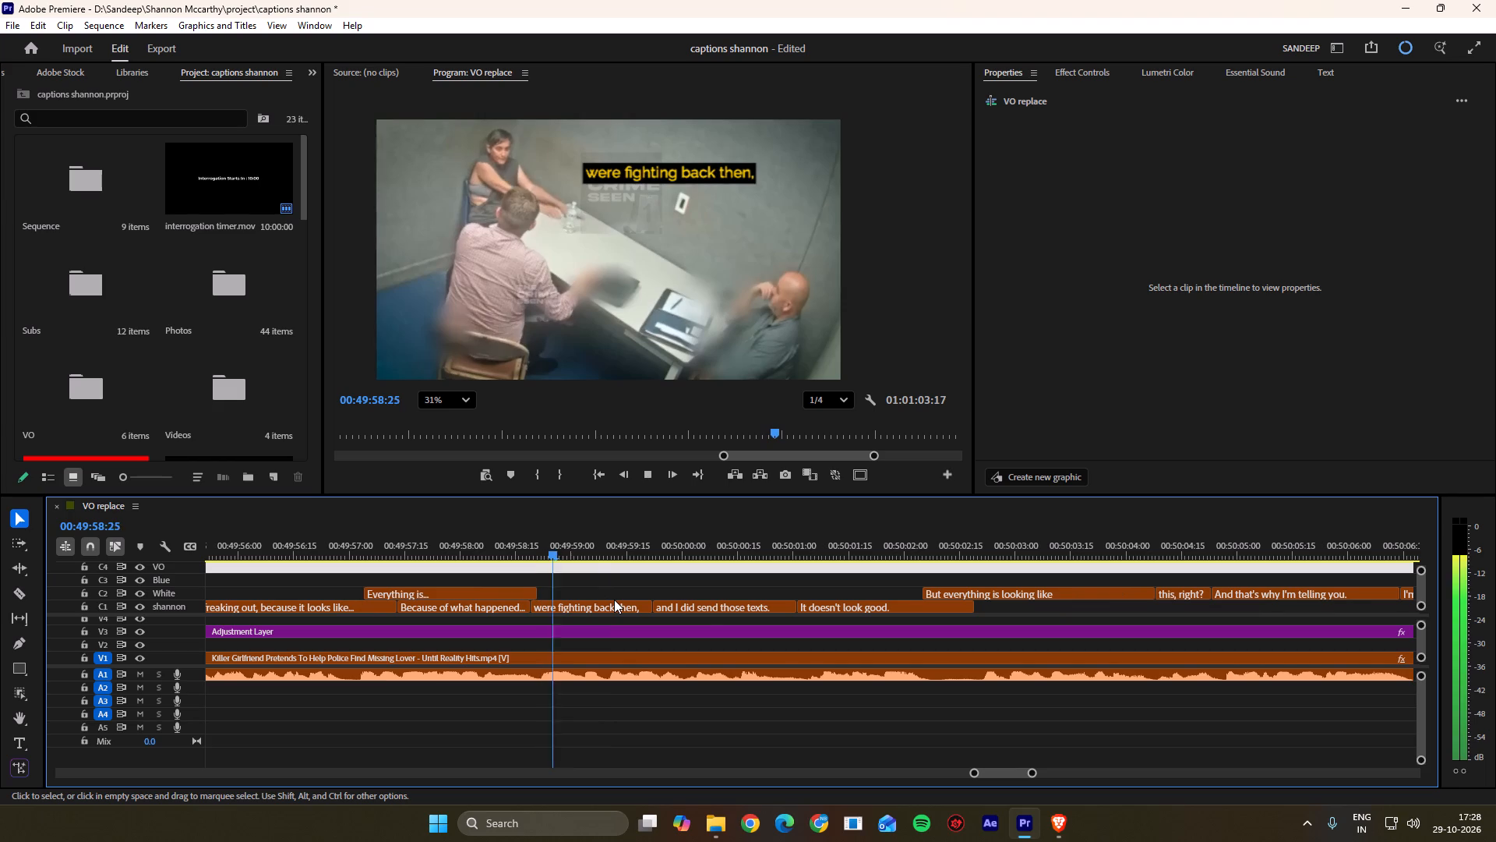
{"action": "scroll", "coordinate": [676, 610], "scroll_direction": "up", "scroll_amount": 4, "text": "alt"}
{"action": "key", "text": "space"}
{"action": "left_click_drag", "start_coordinate": [637, 550], "coordinate": [496, 544]}
{"action": "key", "text": "space"}
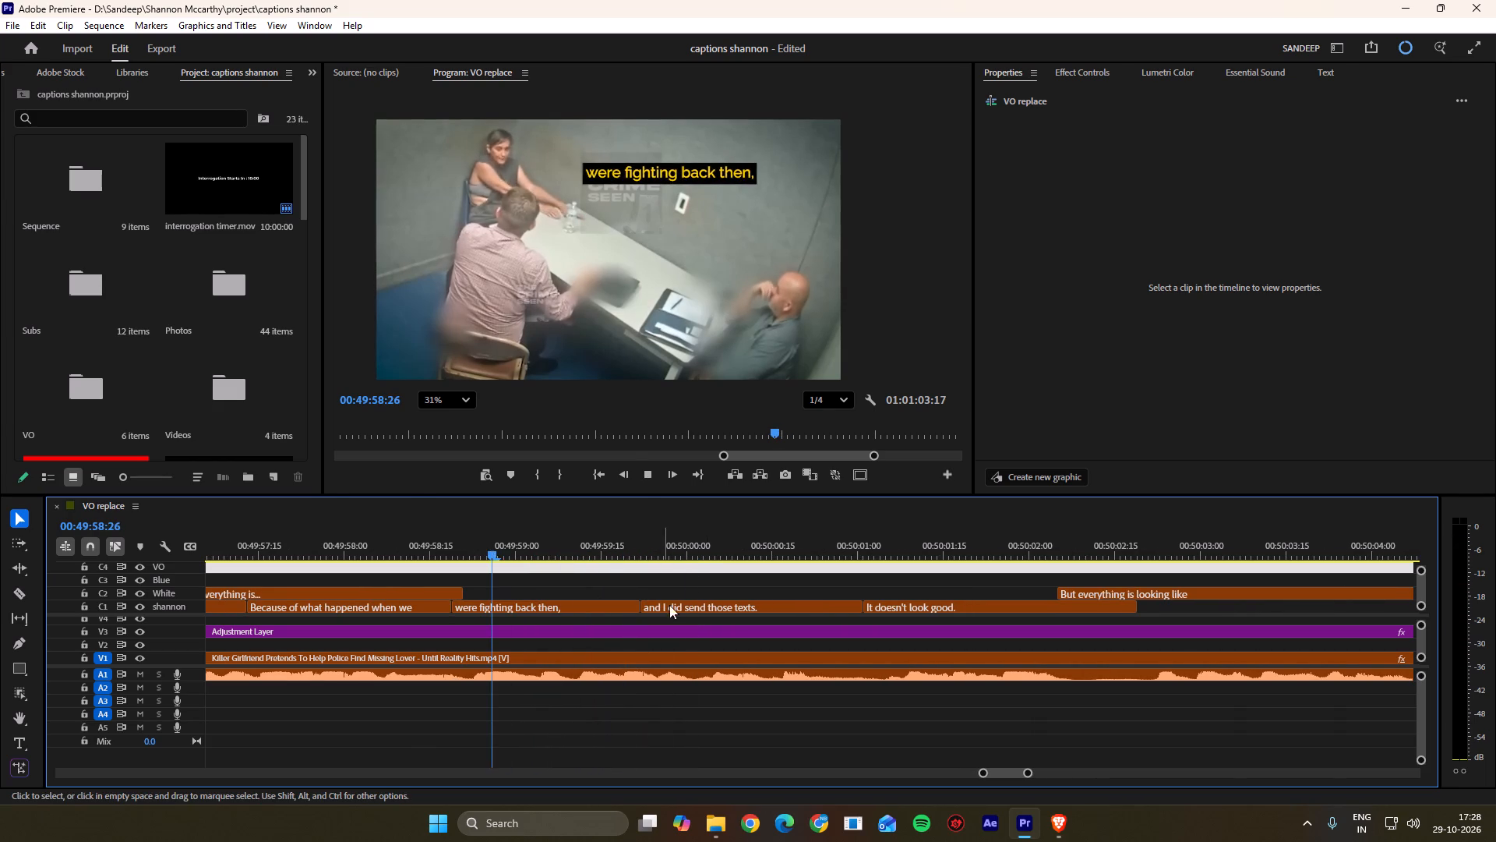
{"action": "key", "text": "space"}
{"action": "key", "text": "space"}
{"action": "key", "text": "space"}
{"action": "left_click_drag", "start_coordinate": [626, 552], "coordinate": [613, 552]}
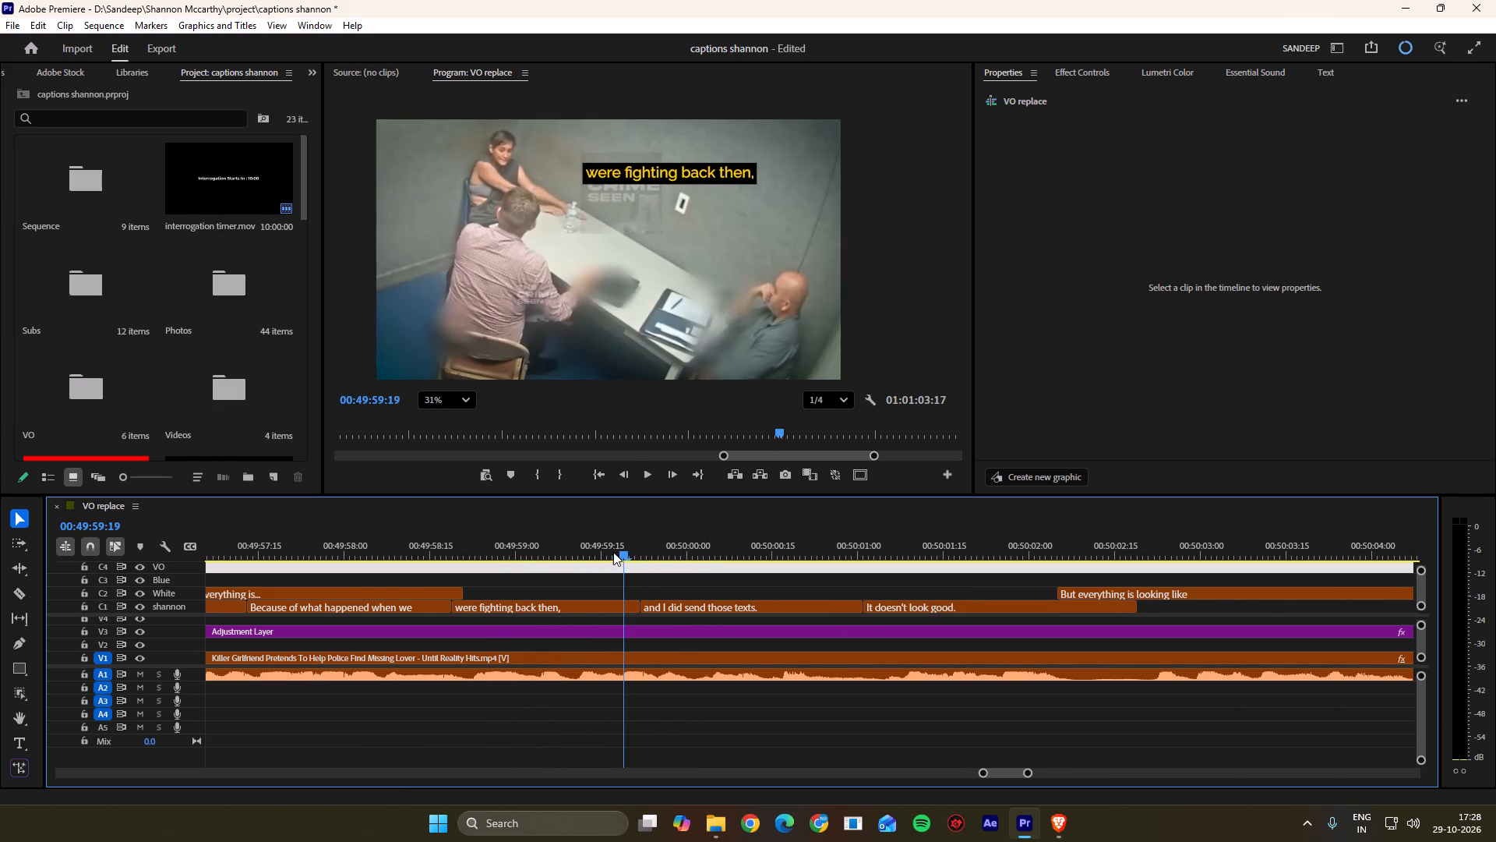
{"action": "left_click_drag", "start_coordinate": [613, 552], "coordinate": [582, 550]}
{"action": "key", "text": "space"}
{"action": "key", "text": "space"}
{"action": "left_click_drag", "start_coordinate": [644, 604], "coordinate": [630, 603], "text": "ctrl"}
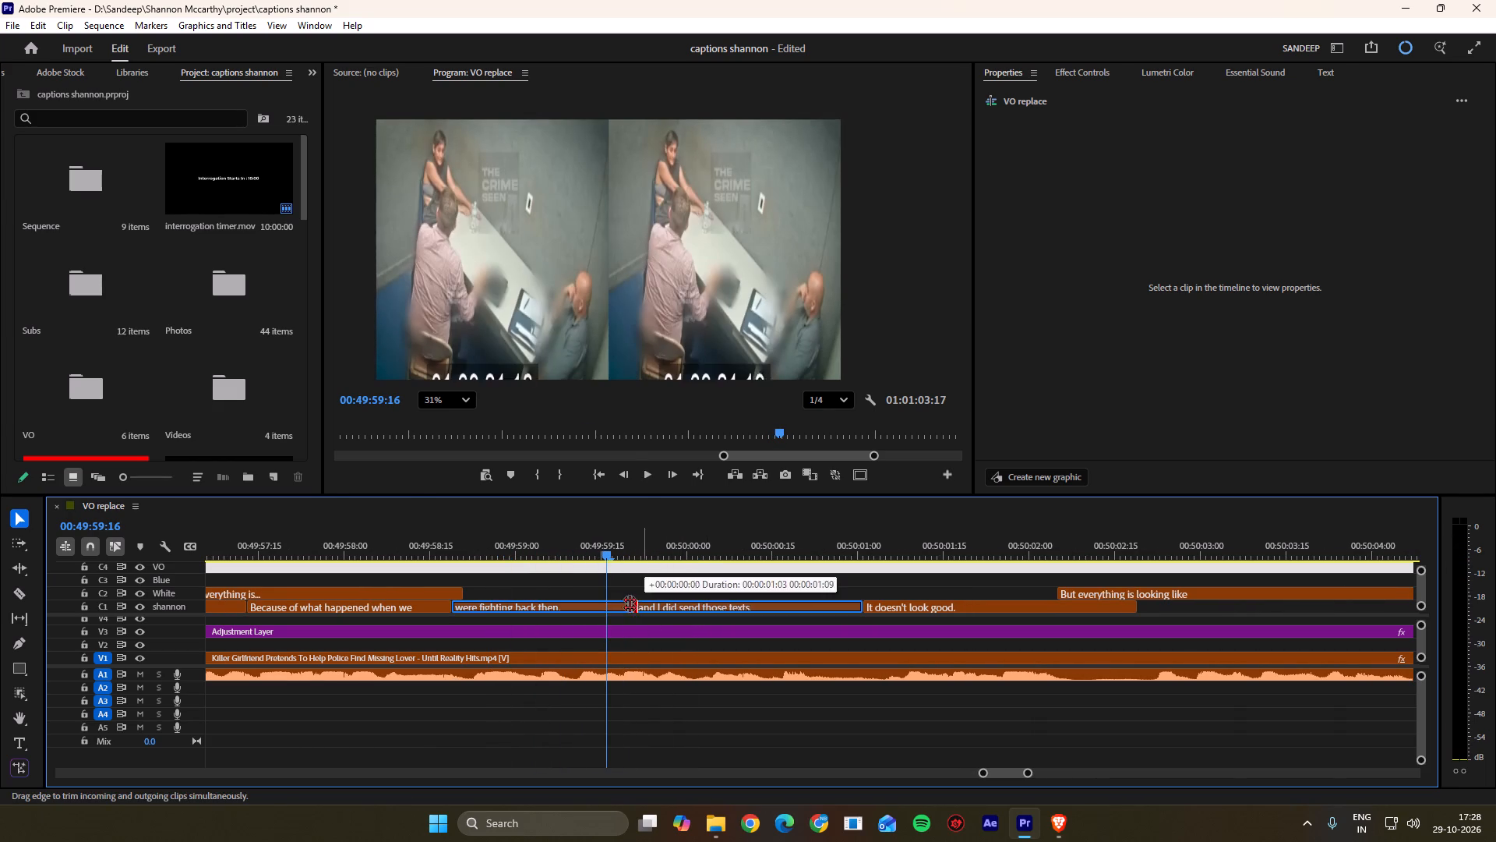
{"action": "left_click_drag", "start_coordinate": [630, 603], "coordinate": [612, 596], "text": "ctrl"}
{"action": "left_click", "coordinate": [631, 591]}
Shift the cut between captions "and I did send those texts." and "It doesn't look good." five frames later to 00:50:01:06.
{"action": "key", "text": "space"}
{"action": "scroll", "coordinate": [612, 608], "scroll_direction": "down", "scroll_amount": 9}
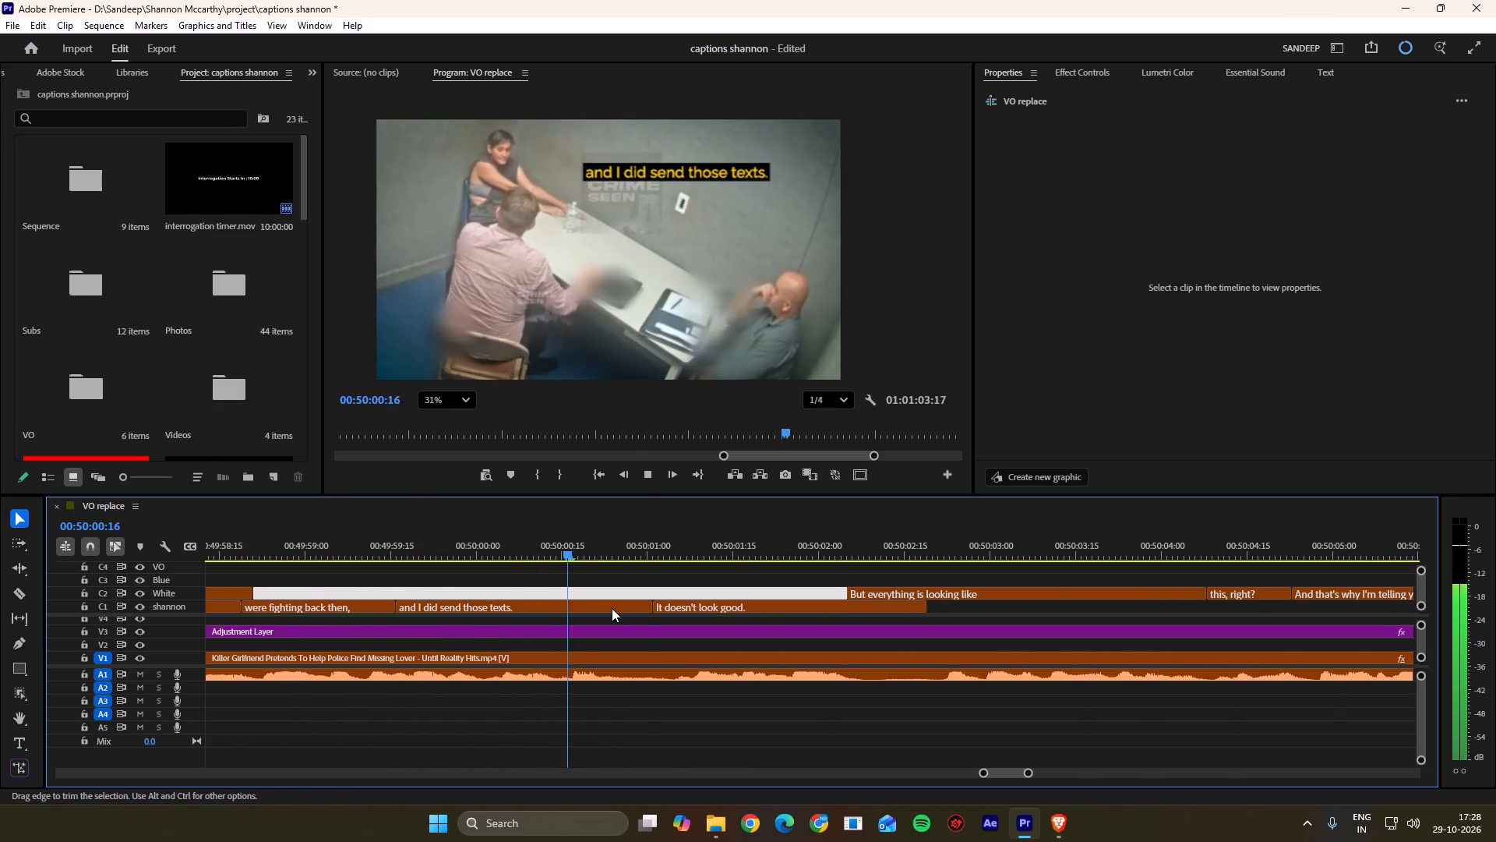
{"action": "left_click_drag", "start_coordinate": [729, 548], "coordinate": [682, 556]}
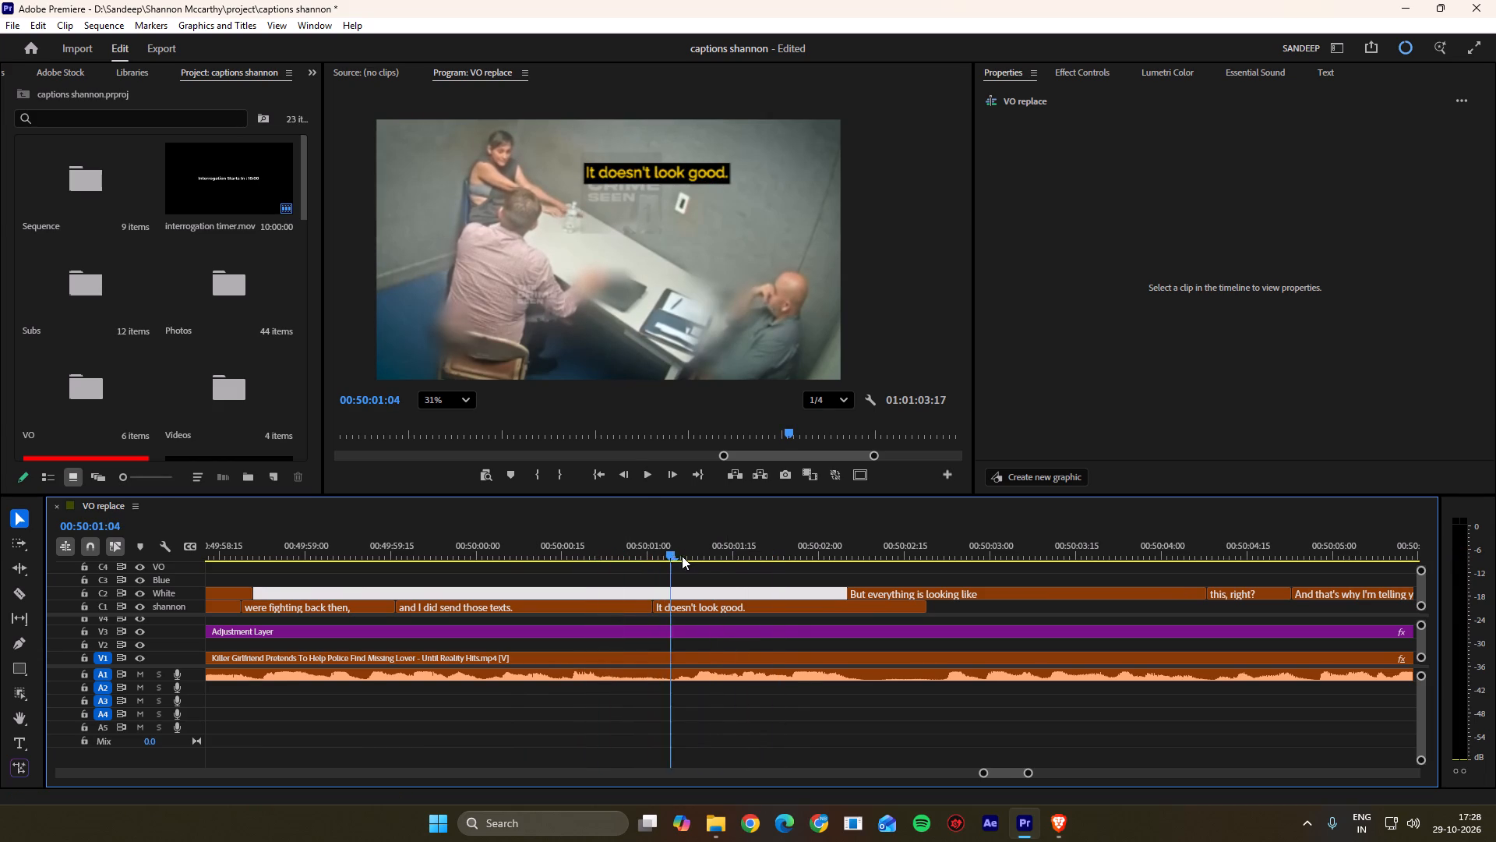
{"action": "left_click_drag", "start_coordinate": [682, 556], "coordinate": [683, 556]}
{"action": "left_click_drag", "start_coordinate": [654, 607], "coordinate": [680, 607], "text": "ctrl"}
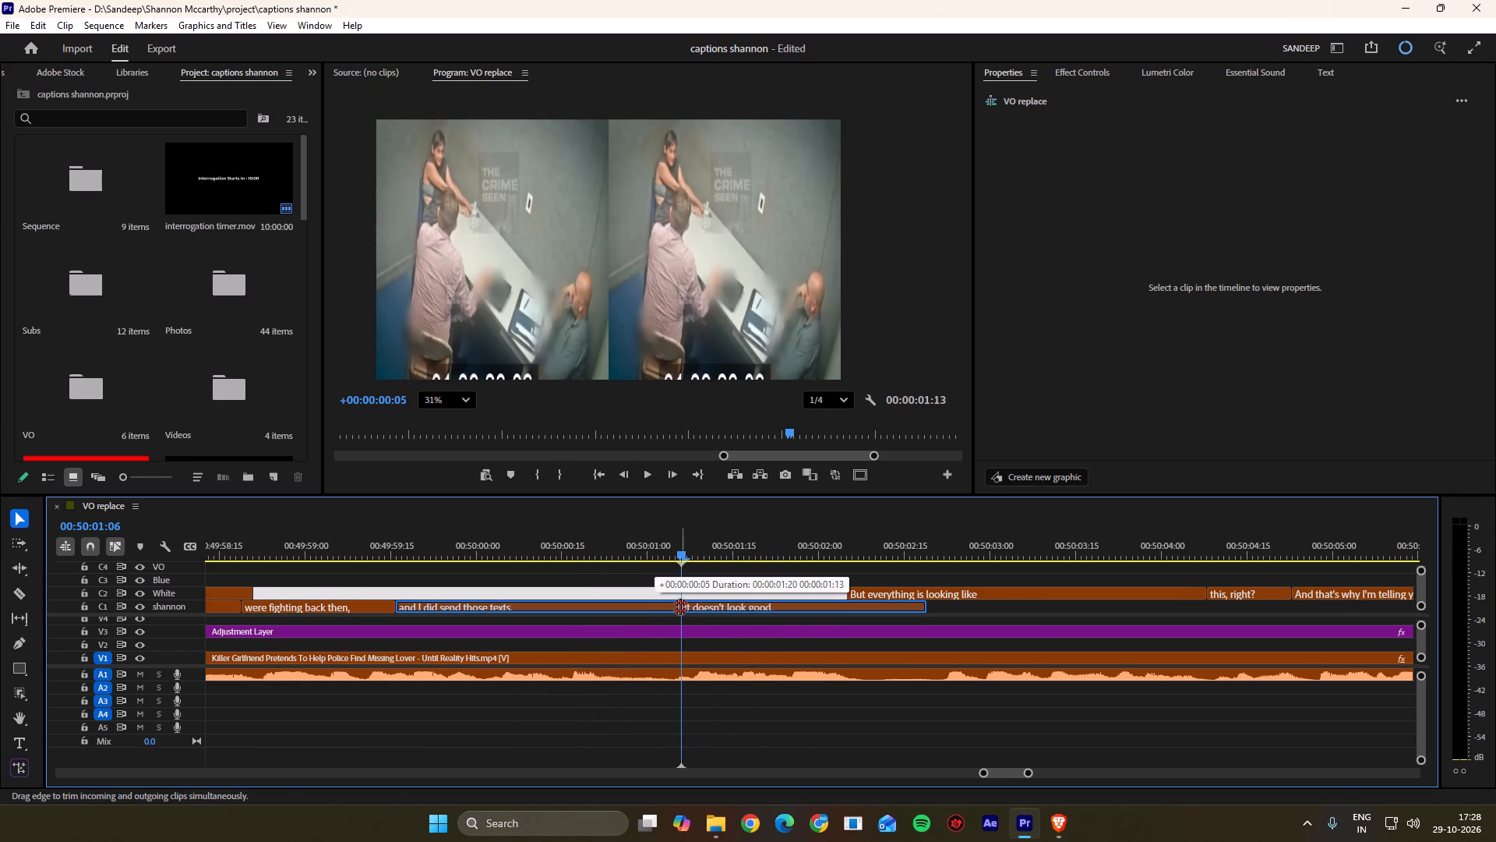
{"action": "left_click_drag", "start_coordinate": [680, 607], "coordinate": [683, 606], "text": "ctrl"}
{"action": "left_click", "coordinate": [705, 582]}
Play on and trim the start of the White-track caption "But everything is looking like" to 00:50:02:23.
{"action": "left_click", "coordinate": [923, 605]}
{"action": "key", "text": "space"}
{"action": "scroll", "coordinate": [865, 652], "scroll_direction": "down", "scroll_amount": 4}
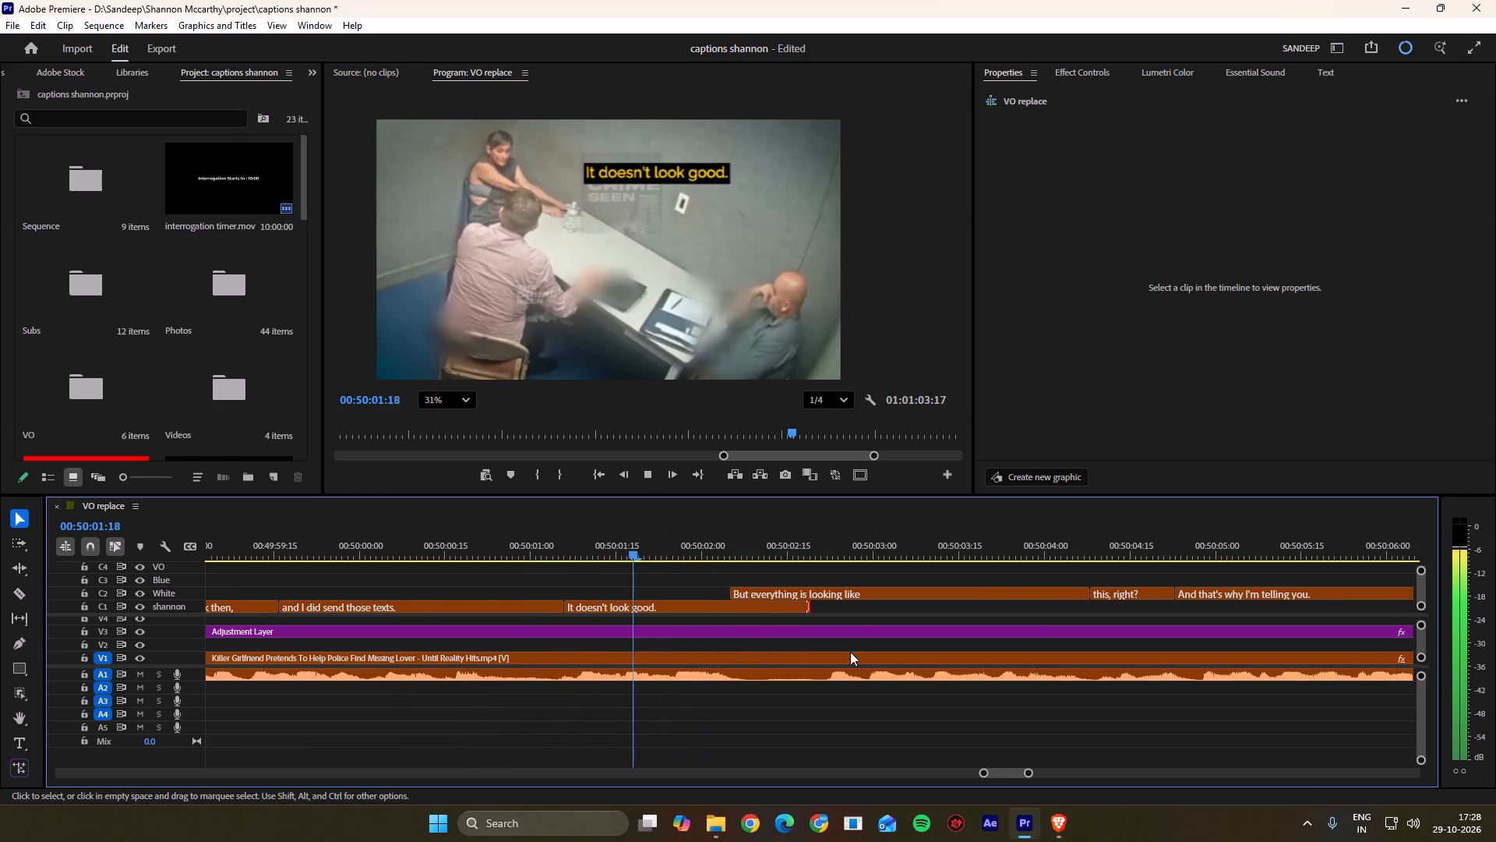
{"action": "scroll", "coordinate": [850, 652], "scroll_direction": "down", "scroll_amount": 4}
{"action": "scroll", "coordinate": [815, 644], "scroll_direction": "up", "scroll_amount": 1}
{"action": "scroll", "coordinate": [730, 621], "scroll_direction": "down", "scroll_amount": 9}
{"action": "key", "text": "space"}
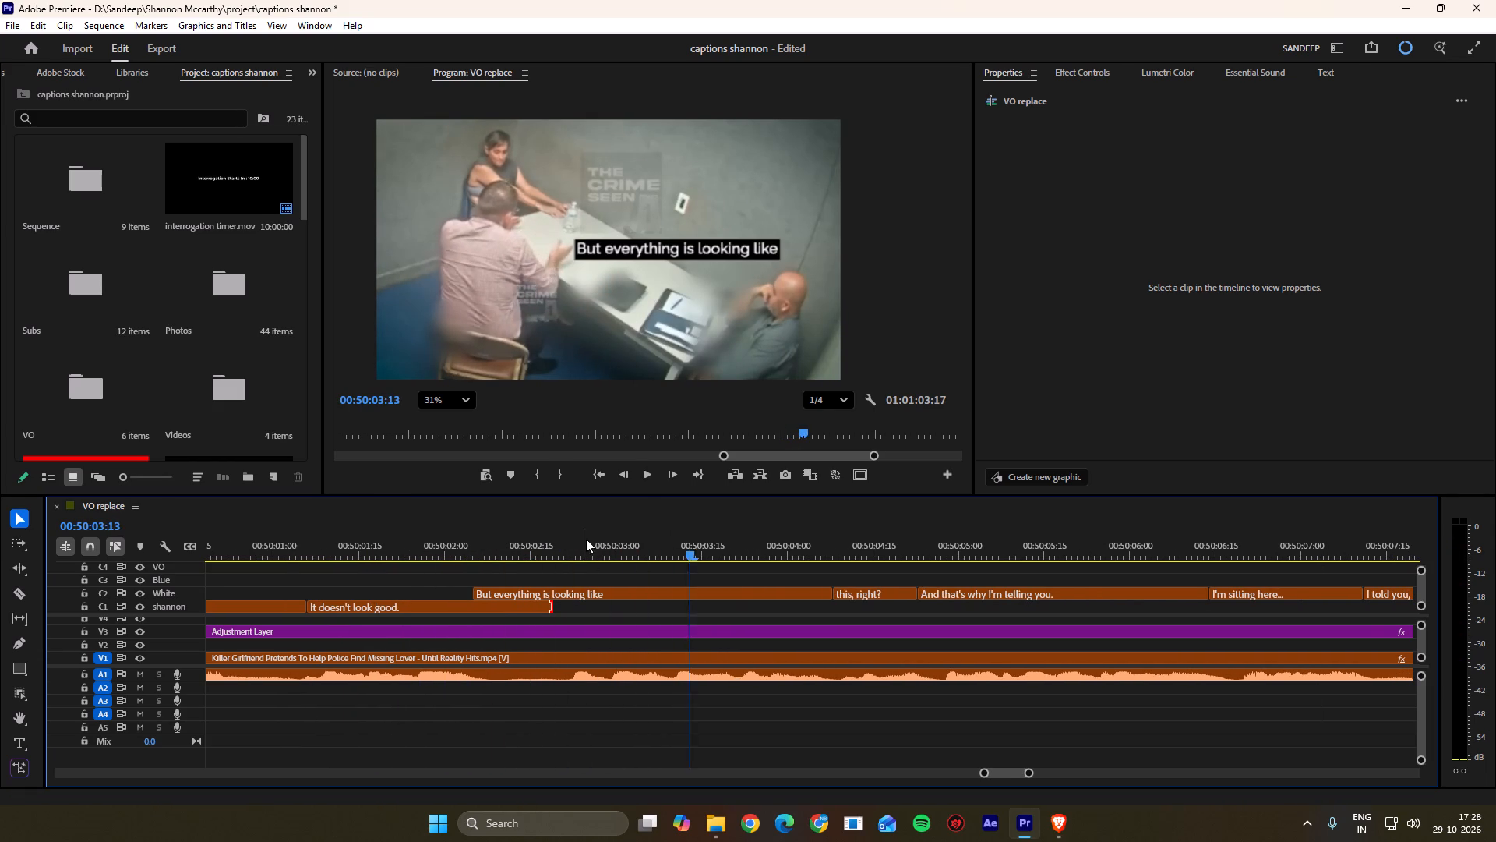
{"action": "left_click_drag", "start_coordinate": [587, 551], "coordinate": [574, 553]}
{"action": "left_click_drag", "start_coordinate": [478, 591], "coordinate": [566, 594]}
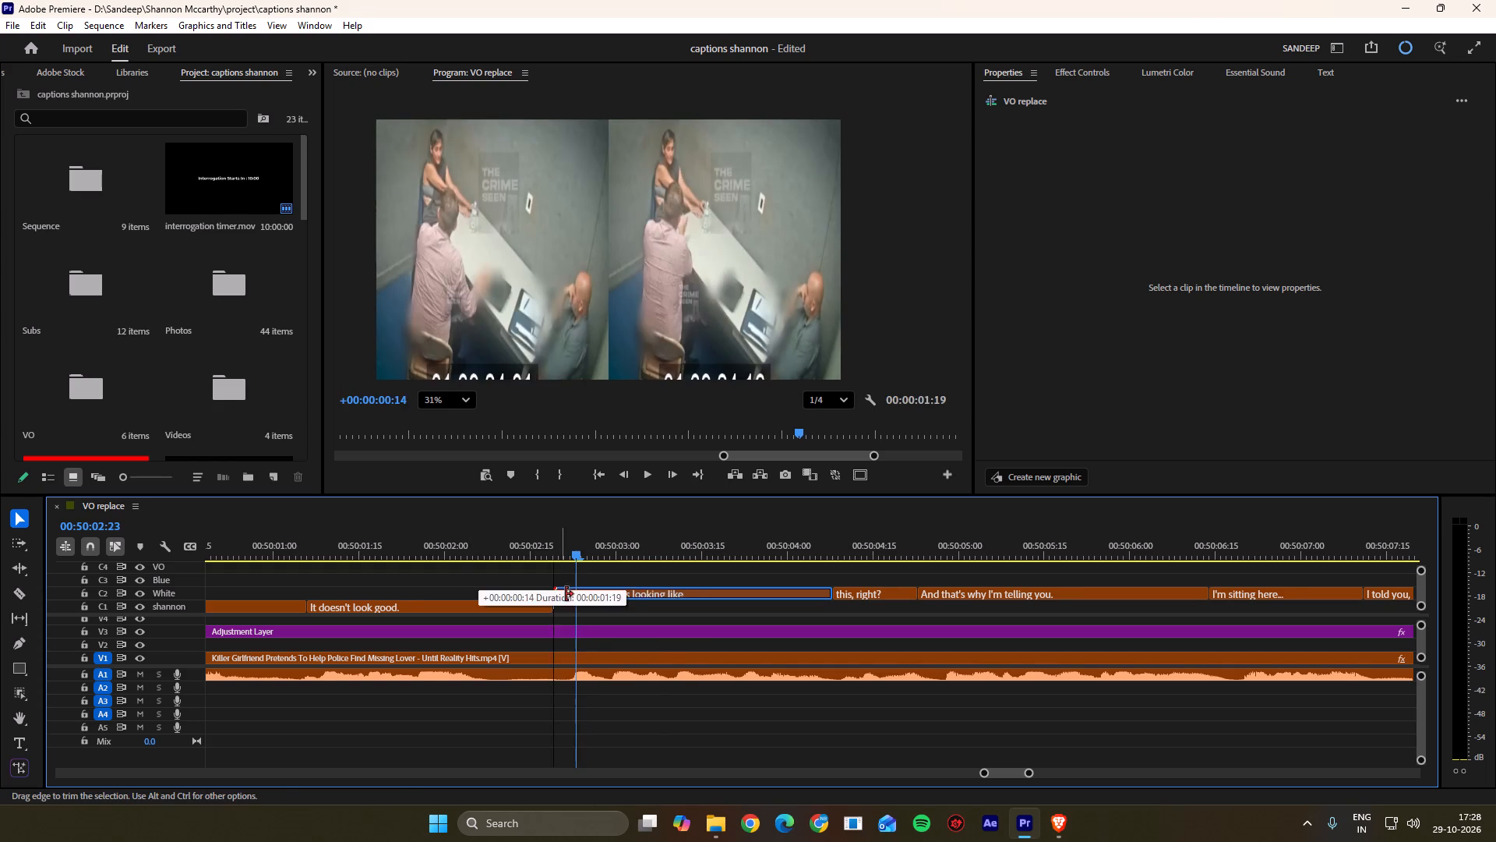
{"action": "left_click_drag", "start_coordinate": [566, 594], "coordinate": [577, 593]}
{"action": "left_click", "coordinate": [582, 586]}
Extend the end of the "It doesn't look good." caption by about one frame.
{"action": "left_click_drag", "start_coordinate": [557, 604], "coordinate": [565, 602]}
{"action": "left_click", "coordinate": [562, 589]}
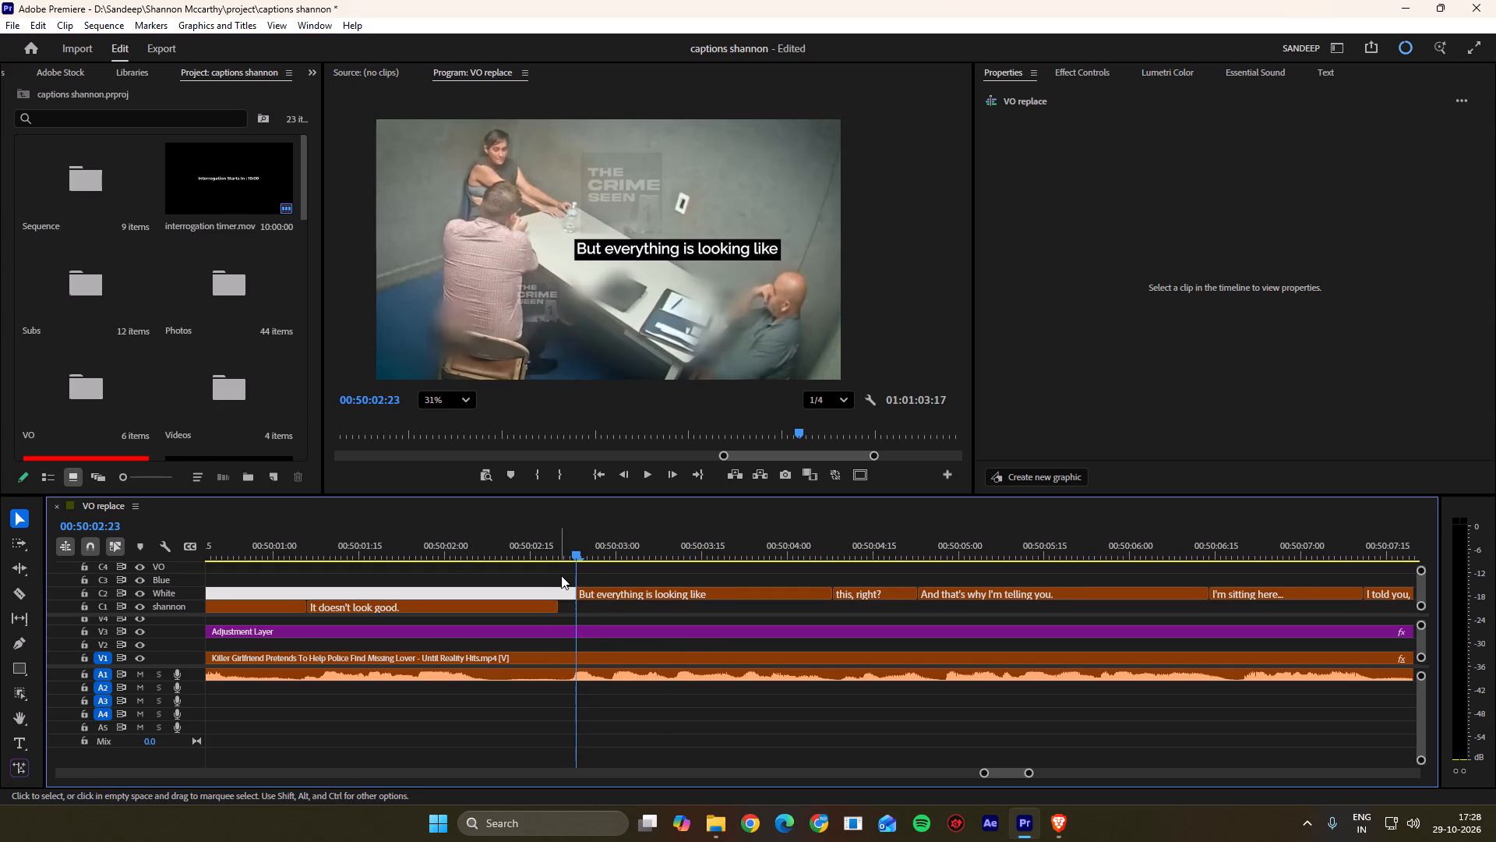
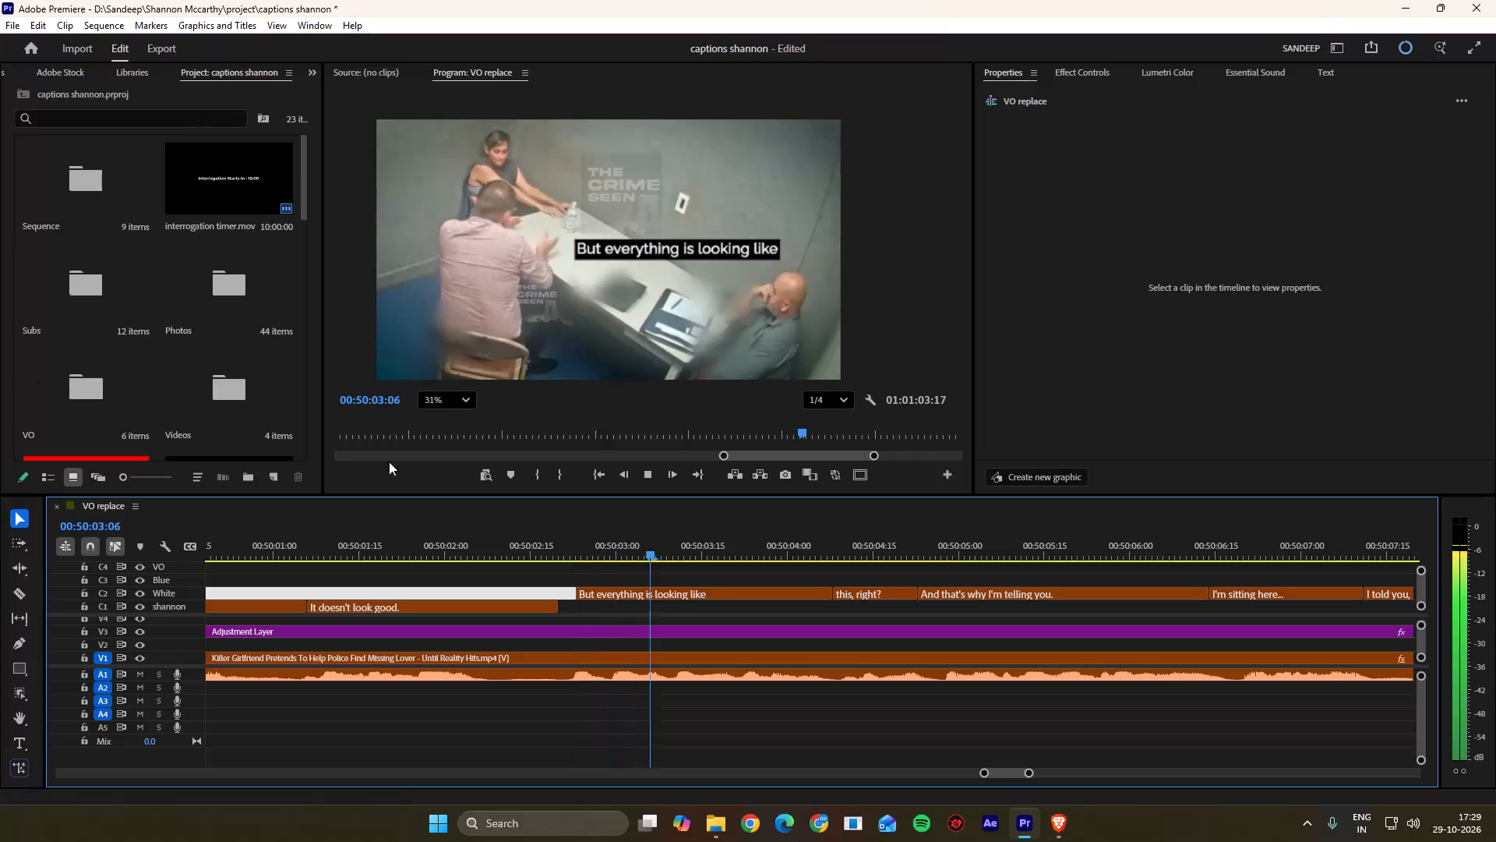
Play through the captions "But everything is looking like" and "this, right?" and check the cut between them against the speech.
{"action": "key", "text": "space"}
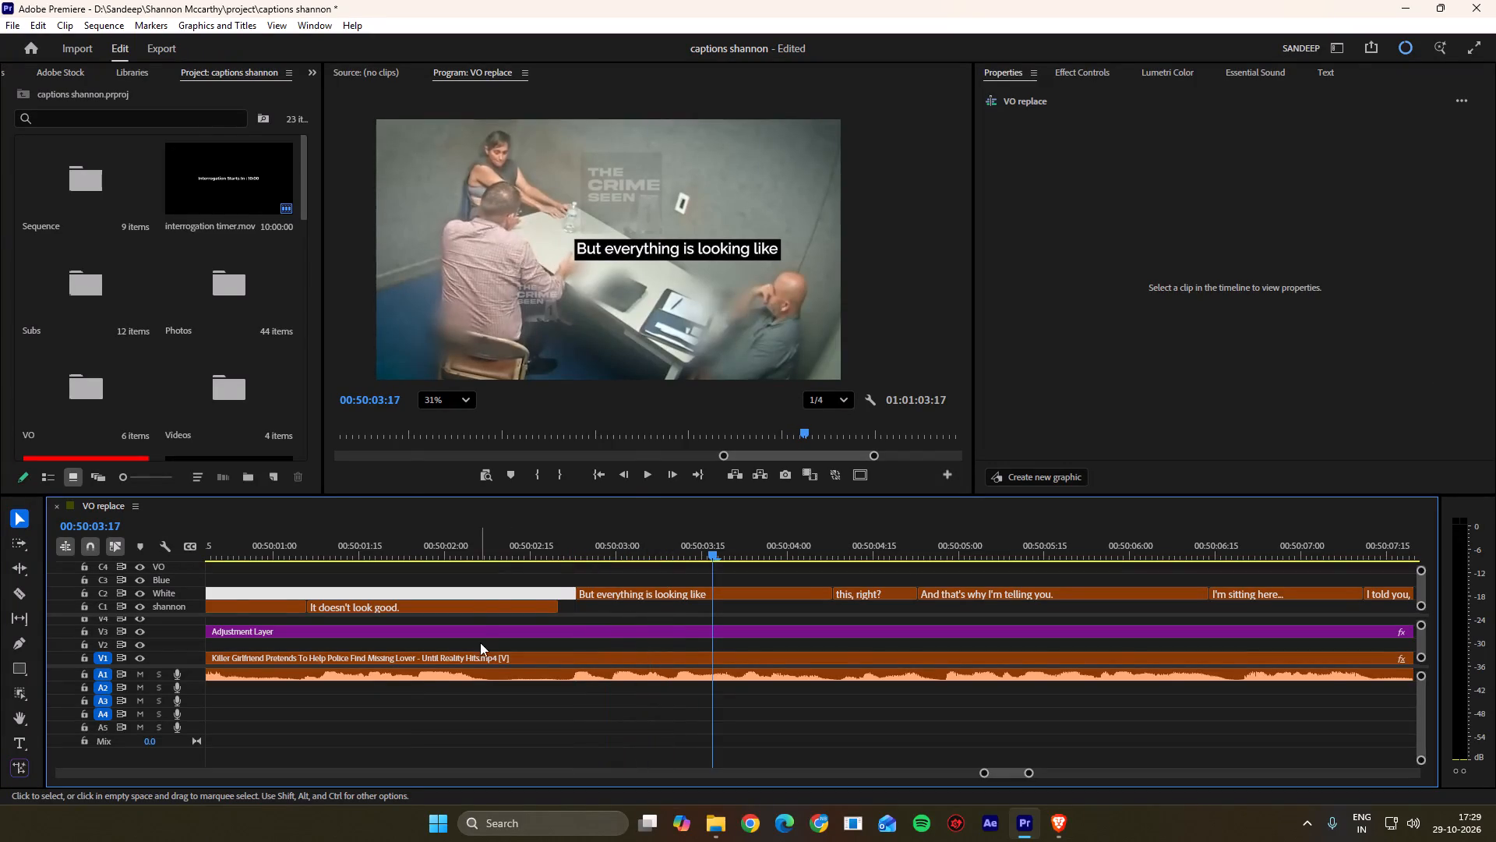
{"action": "key", "text": "space"}
{"action": "scroll", "coordinate": [499, 660], "scroll_direction": "down", "scroll_amount": 4}
{"action": "key", "text": "space"}
{"action": "scroll", "coordinate": [726, 635], "scroll_direction": "down", "scroll_amount": 3}
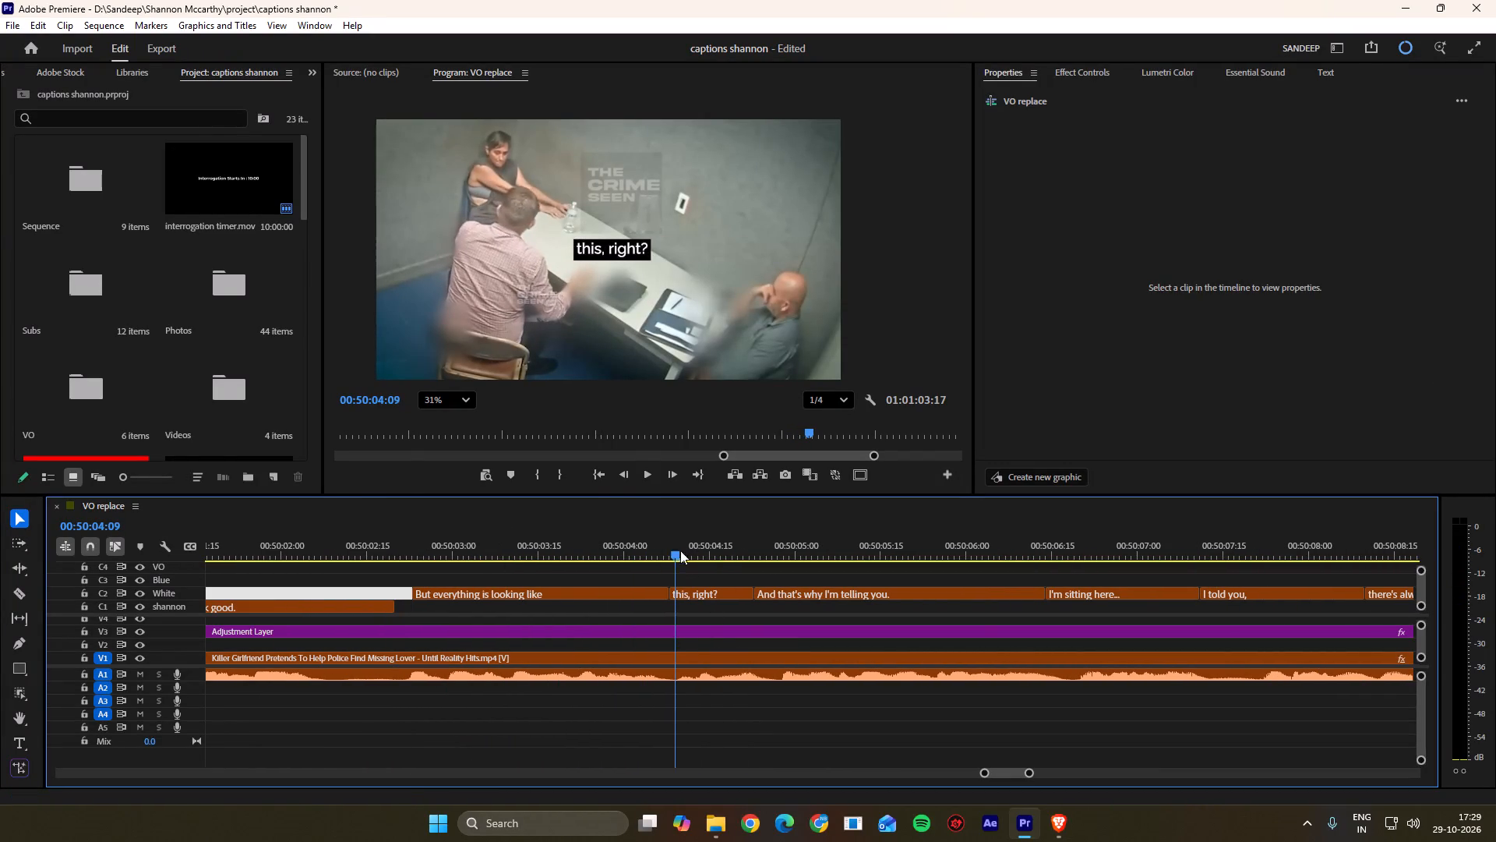
{"action": "left_click_drag", "start_coordinate": [672, 543], "coordinate": [579, 545]}
{"action": "key", "text": "space"}
{"action": "key", "text": "space"}
{"action": "key", "text": "space"}
{"action": "key", "text": "space"}
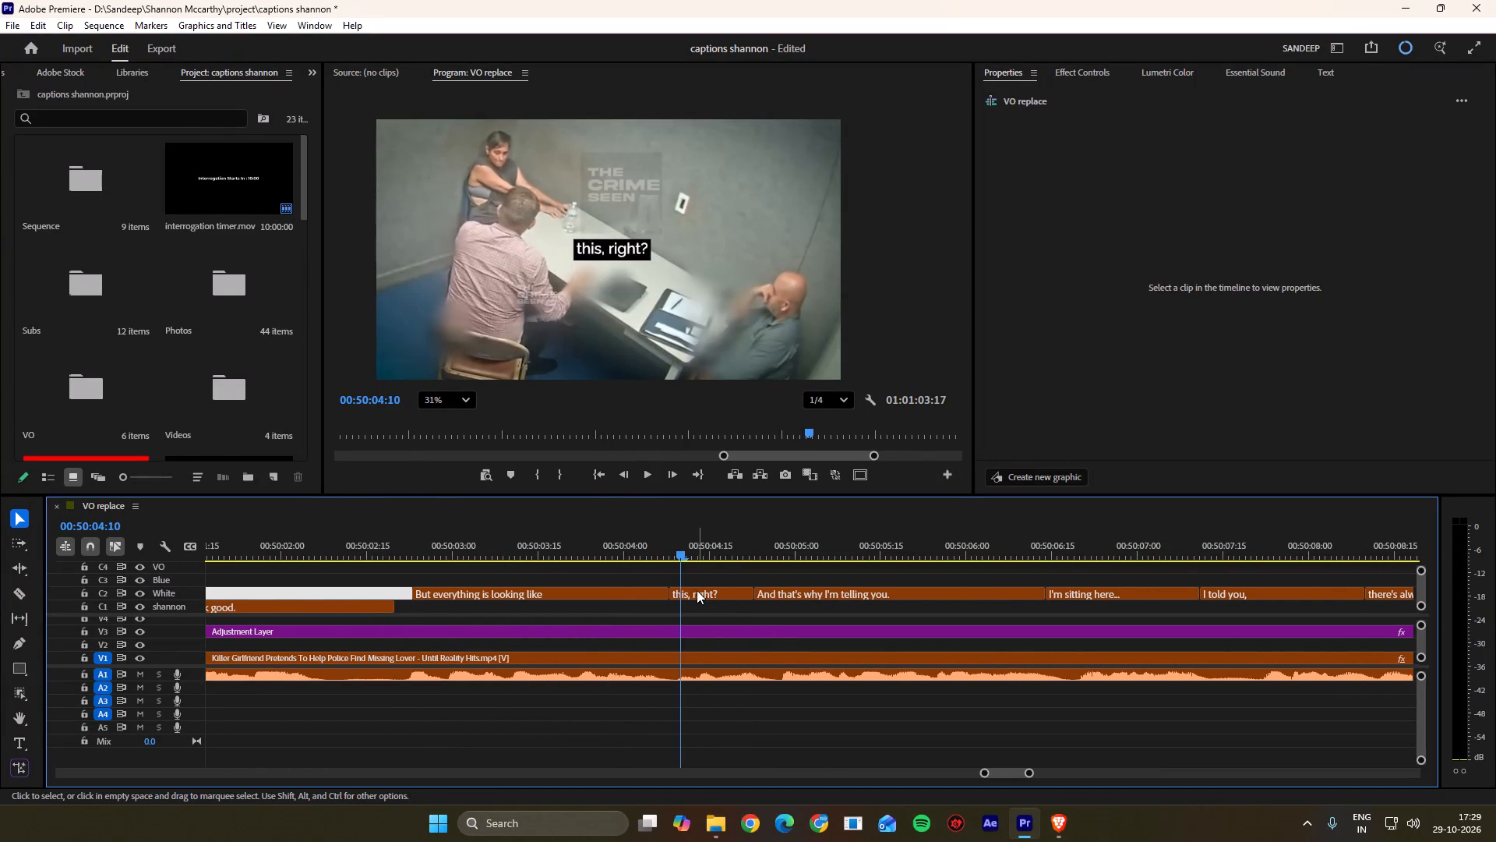
Shift the cut between captions "this, right?" and "And that's why I'm telling you." later to about 00:50:04:28, matching the speech.
{"action": "key", "text": "space"}
{"action": "scroll", "coordinate": [690, 590], "scroll_direction": "down", "scroll_amount": 8}
{"action": "key", "text": "space"}
{"action": "left_click_drag", "start_coordinate": [607, 550], "coordinate": [594, 553]}
{"action": "left_click_drag", "start_coordinate": [567, 588], "coordinate": [596, 586], "text": "ctrl"}
{"action": "left_click", "coordinate": [605, 582]}
Shift the cut between captions "And that's why I'm telling you." and "I'm sitting here..." later to 00:50:06:20.
{"action": "key", "text": "space"}
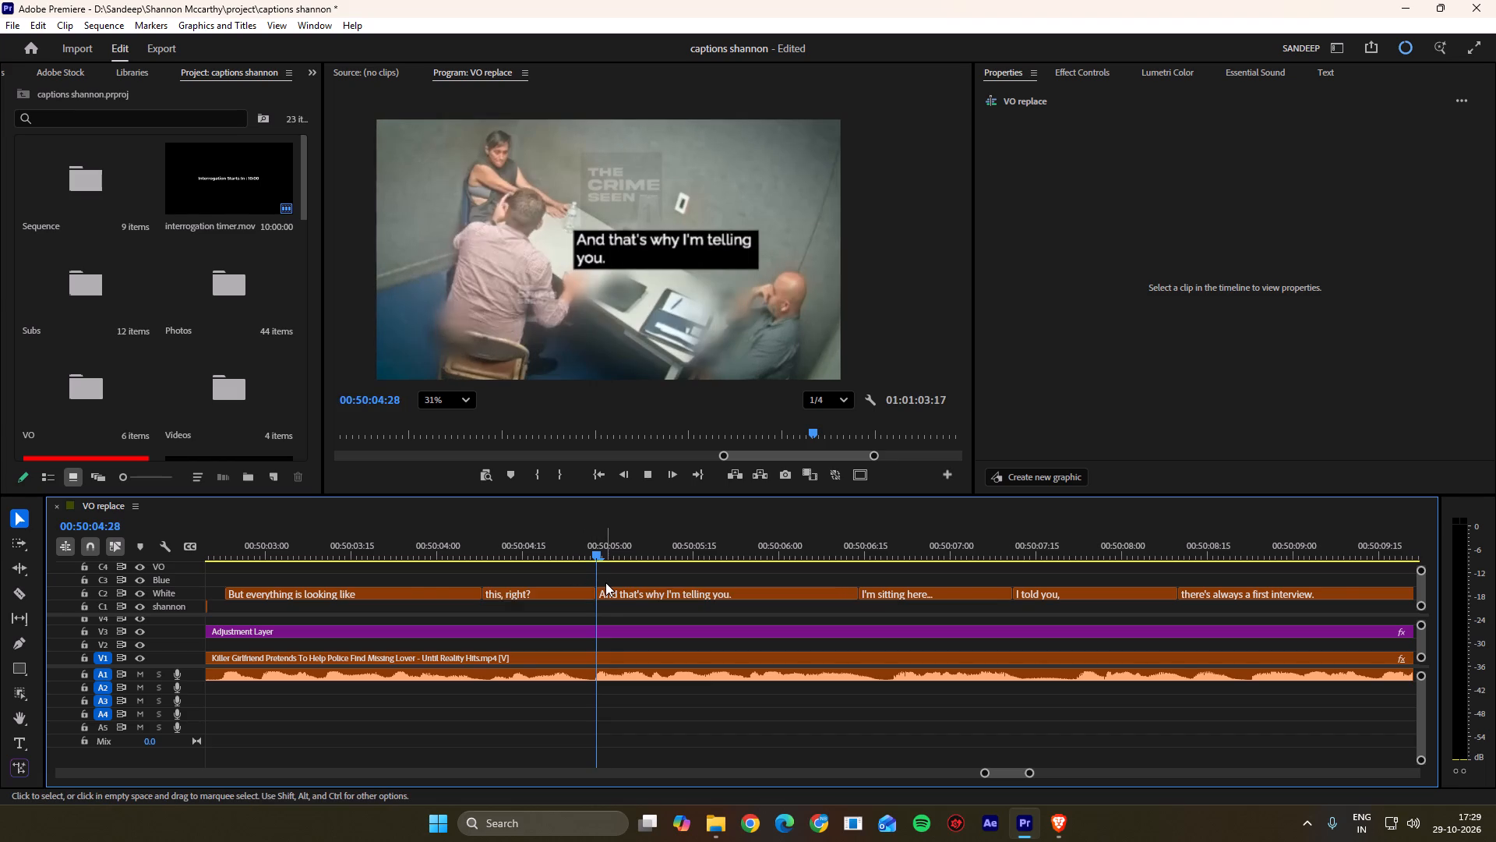
{"action": "scroll", "coordinate": [605, 582], "scroll_direction": "down", "scroll_amount": 12}
{"action": "key", "text": "space"}
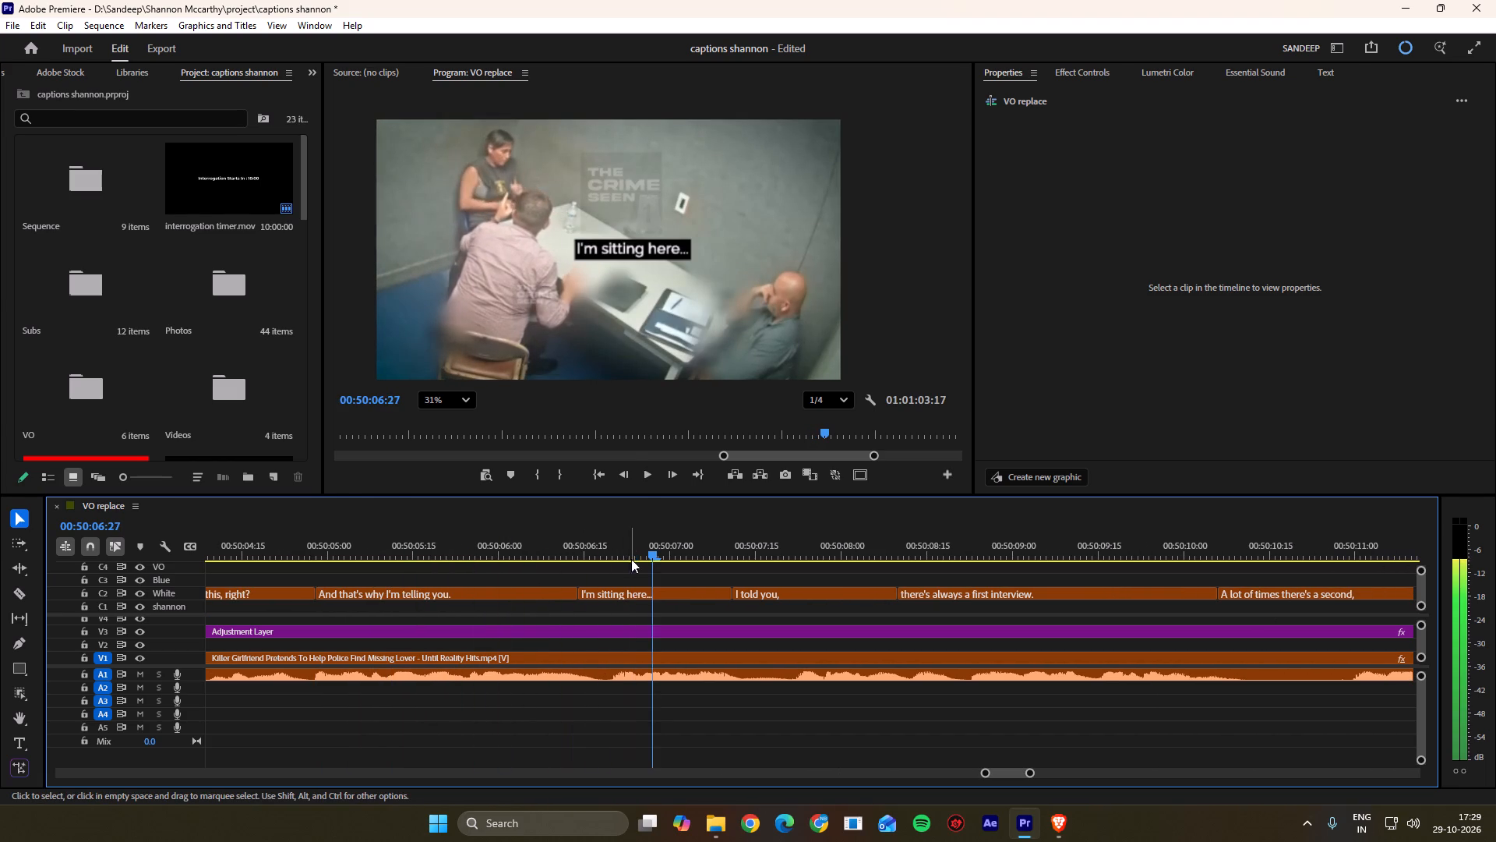
{"action": "left_click_drag", "start_coordinate": [640, 537], "coordinate": [610, 557]}
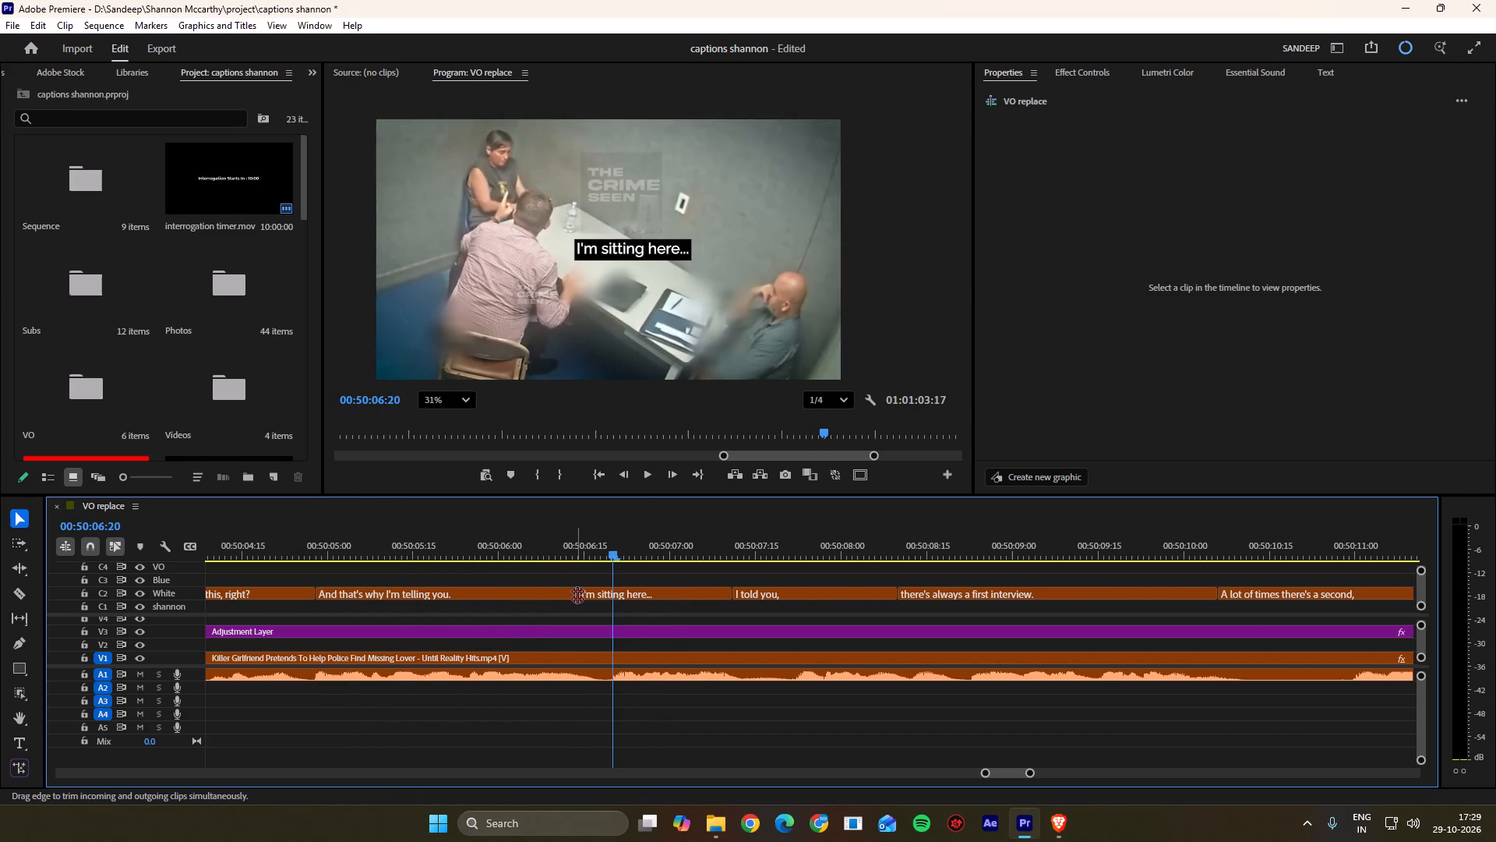
{"action": "left_click_drag", "start_coordinate": [577, 595], "coordinate": [616, 596], "text": "ctrl"}
{"action": "left_click", "coordinate": [621, 590]}
Shift the cut between captions "I'm sitting here..." and "I told you," later to 00:50:07:22, where the phrase is spoken.
{"action": "key", "text": "space"}
{"action": "scroll", "coordinate": [621, 589], "scroll_direction": "down", "scroll_amount": 4}
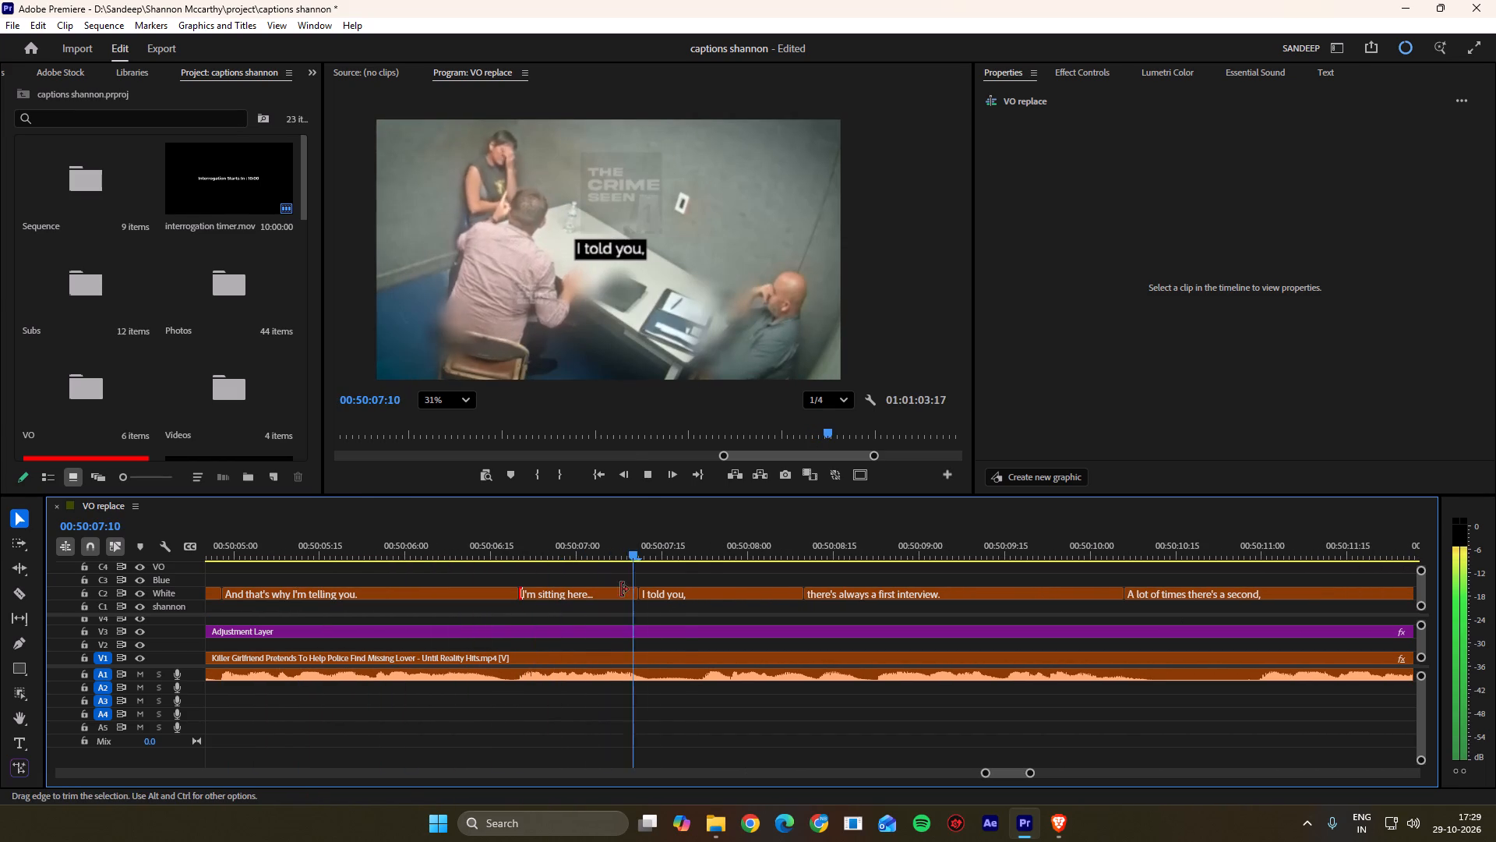
{"action": "key", "text": "space"}
{"action": "key", "text": "space"}
{"action": "key", "text": "space"}
{"action": "left_click", "coordinate": [704, 548]}
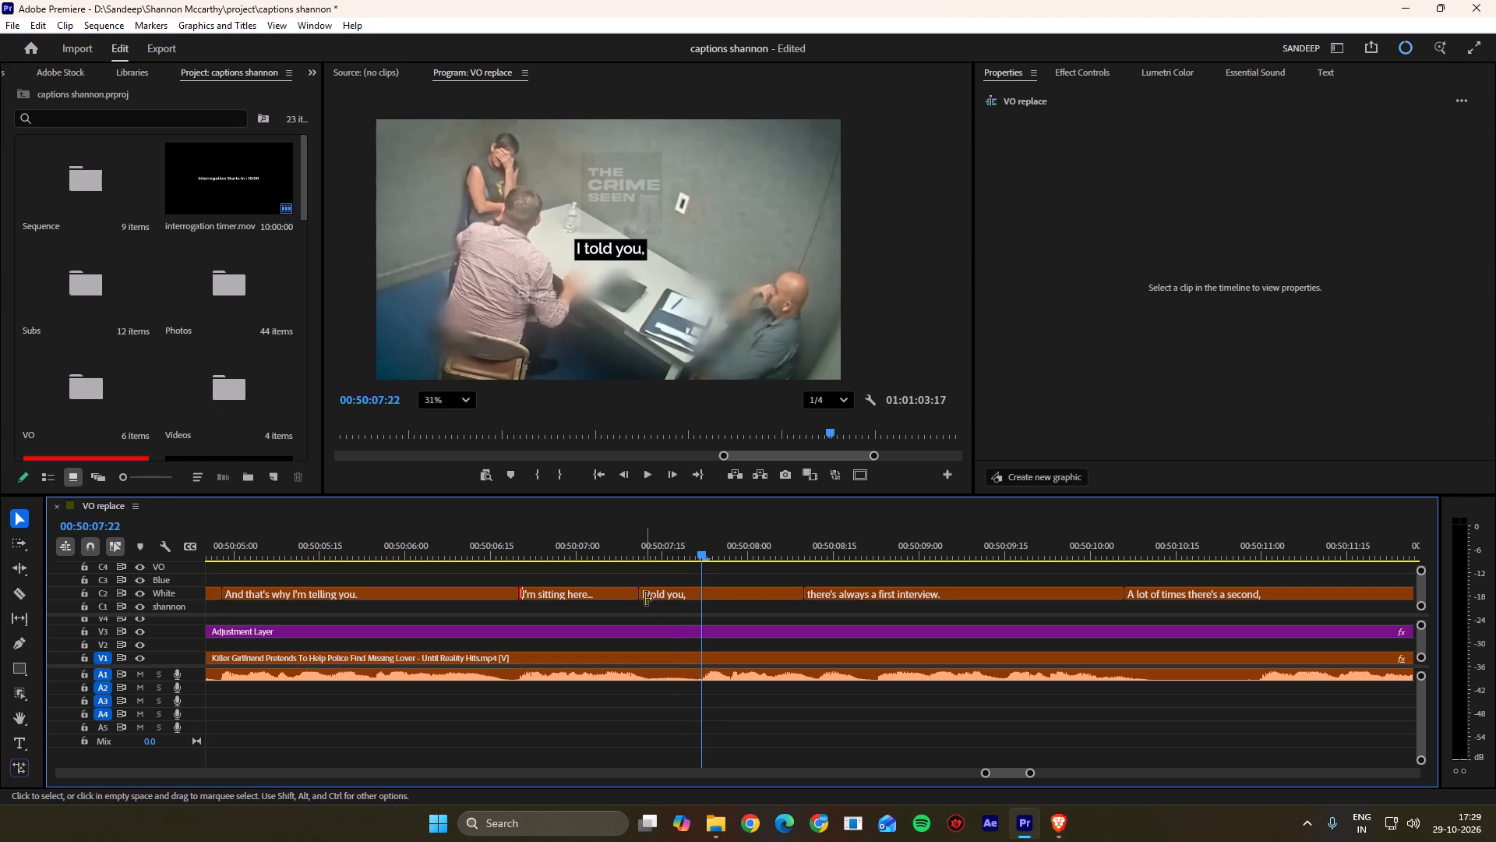
{"action": "left_click_drag", "start_coordinate": [638, 595], "coordinate": [700, 601], "text": "ctrl"}
{"action": "left_click", "coordinate": [725, 580]}
Replay the White-track captions from 00:50:03:06 through "there's always a first interview." and check their timing against the speech.
{"action": "key", "text": "space"}
{"action": "scroll", "coordinate": [721, 580], "scroll_direction": "down", "scroll_amount": 8}
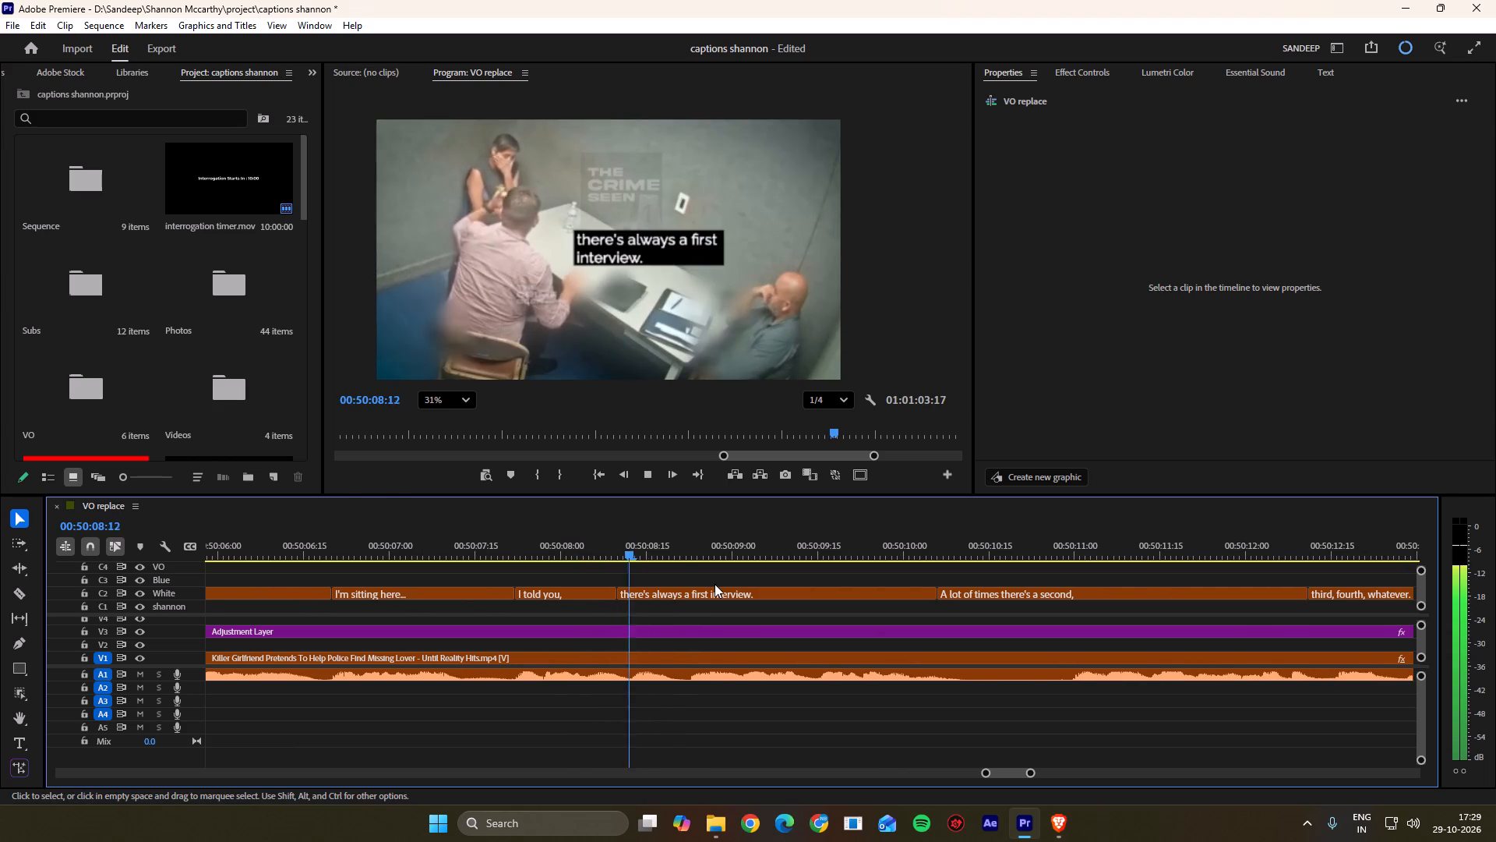
{"action": "key", "text": "space"}
{"action": "left_click_drag", "start_coordinate": [679, 547], "coordinate": [478, 555]}
{"action": "scroll", "coordinate": [645, 615], "scroll_direction": "down", "scroll_amount": 2, "text": "alt"}
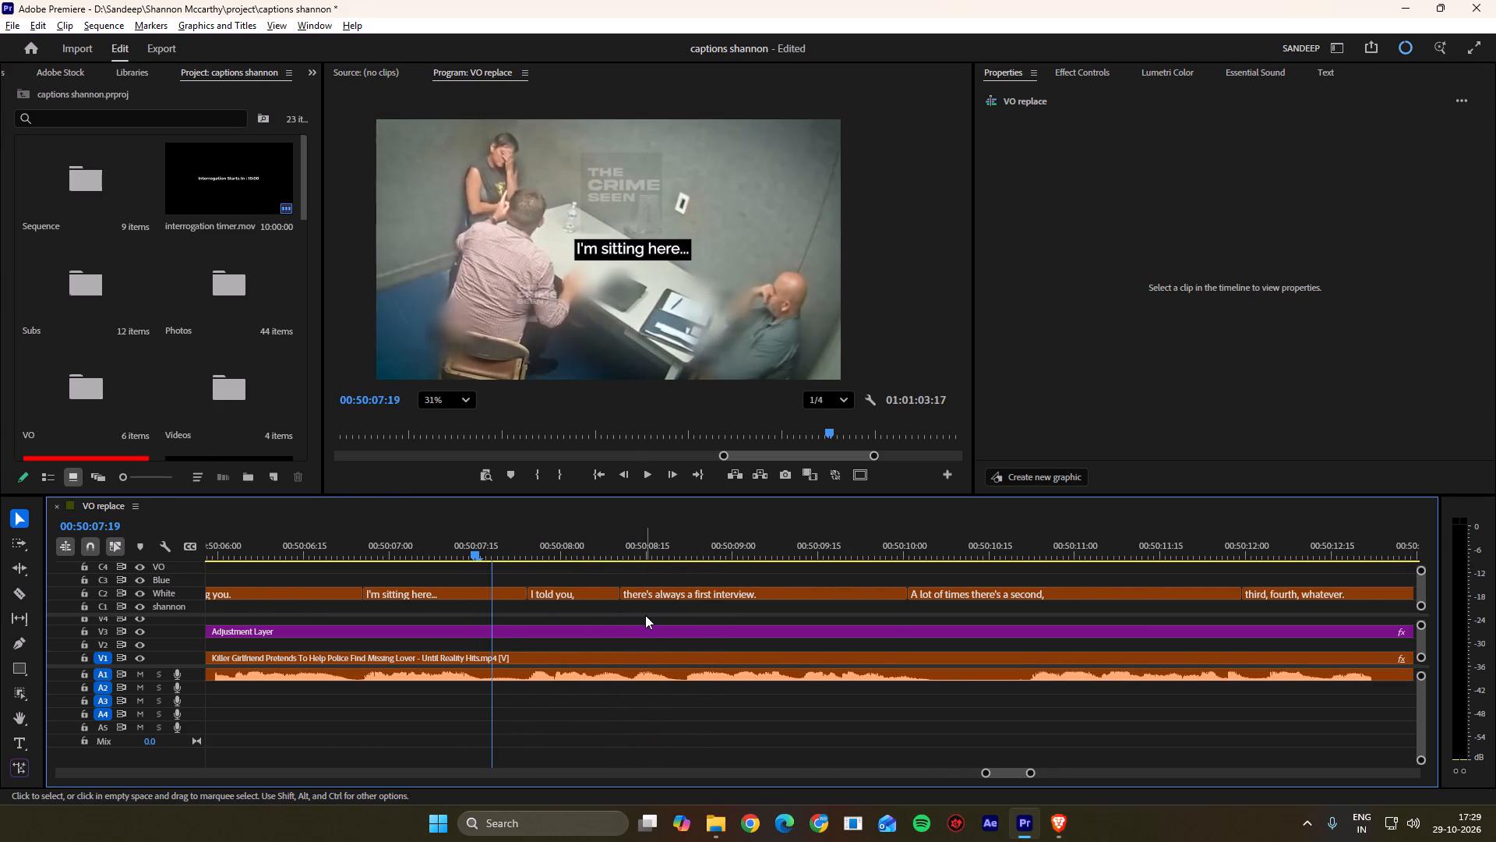
{"action": "scroll", "coordinate": [645, 615], "scroll_direction": "down", "scroll_amount": 8, "text": "alt"}
{"action": "scroll", "coordinate": [520, 596], "scroll_direction": "up", "scroll_amount": 4}
{"action": "left_click", "coordinate": [429, 550]}
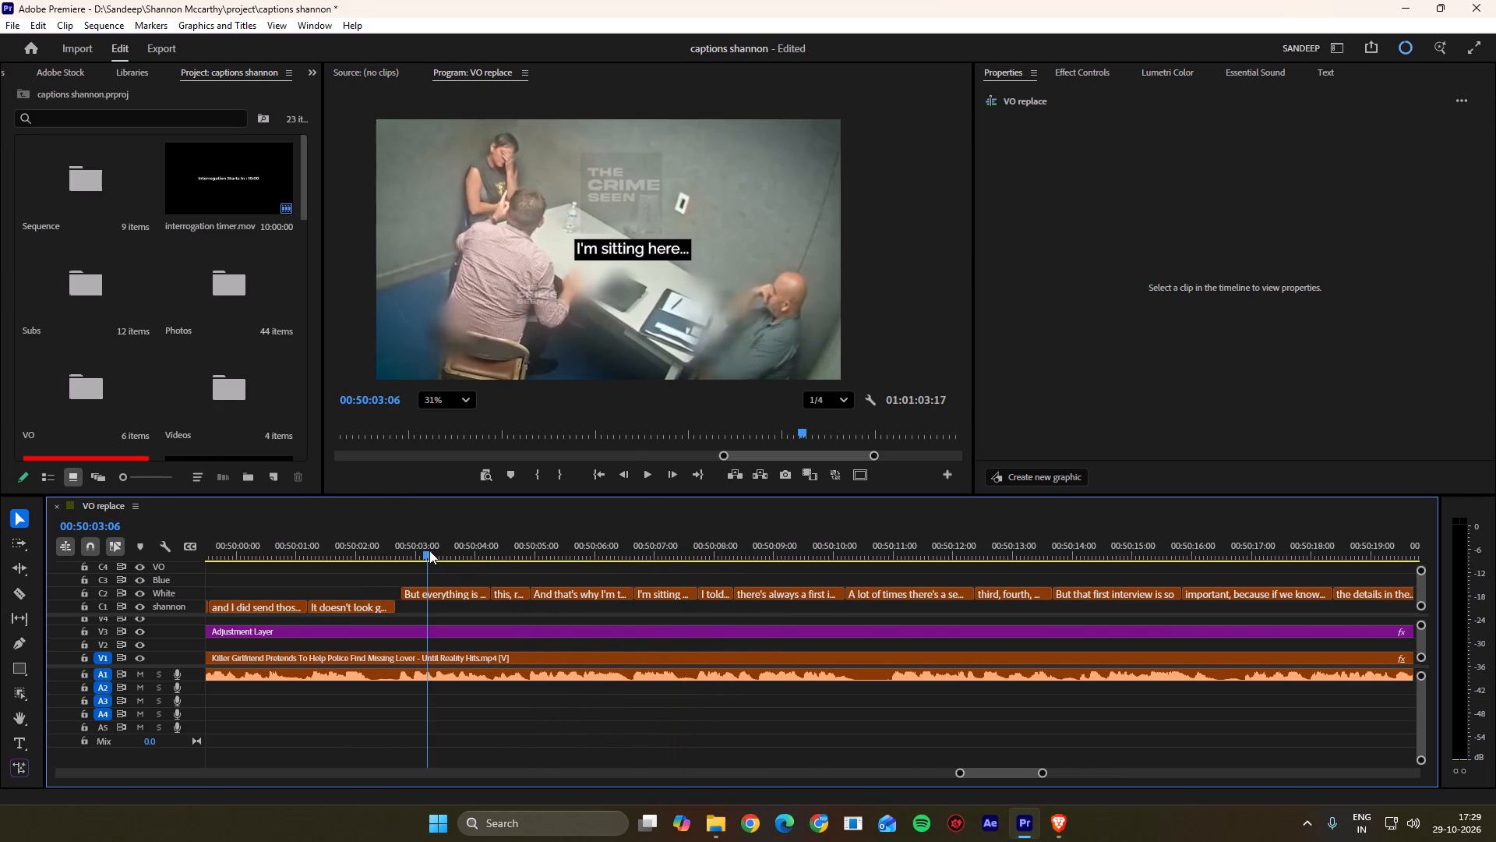
{"action": "key", "text": "space"}
{"action": "scroll", "coordinate": [514, 602], "scroll_direction": "up", "scroll_amount": 9, "text": "alt"}
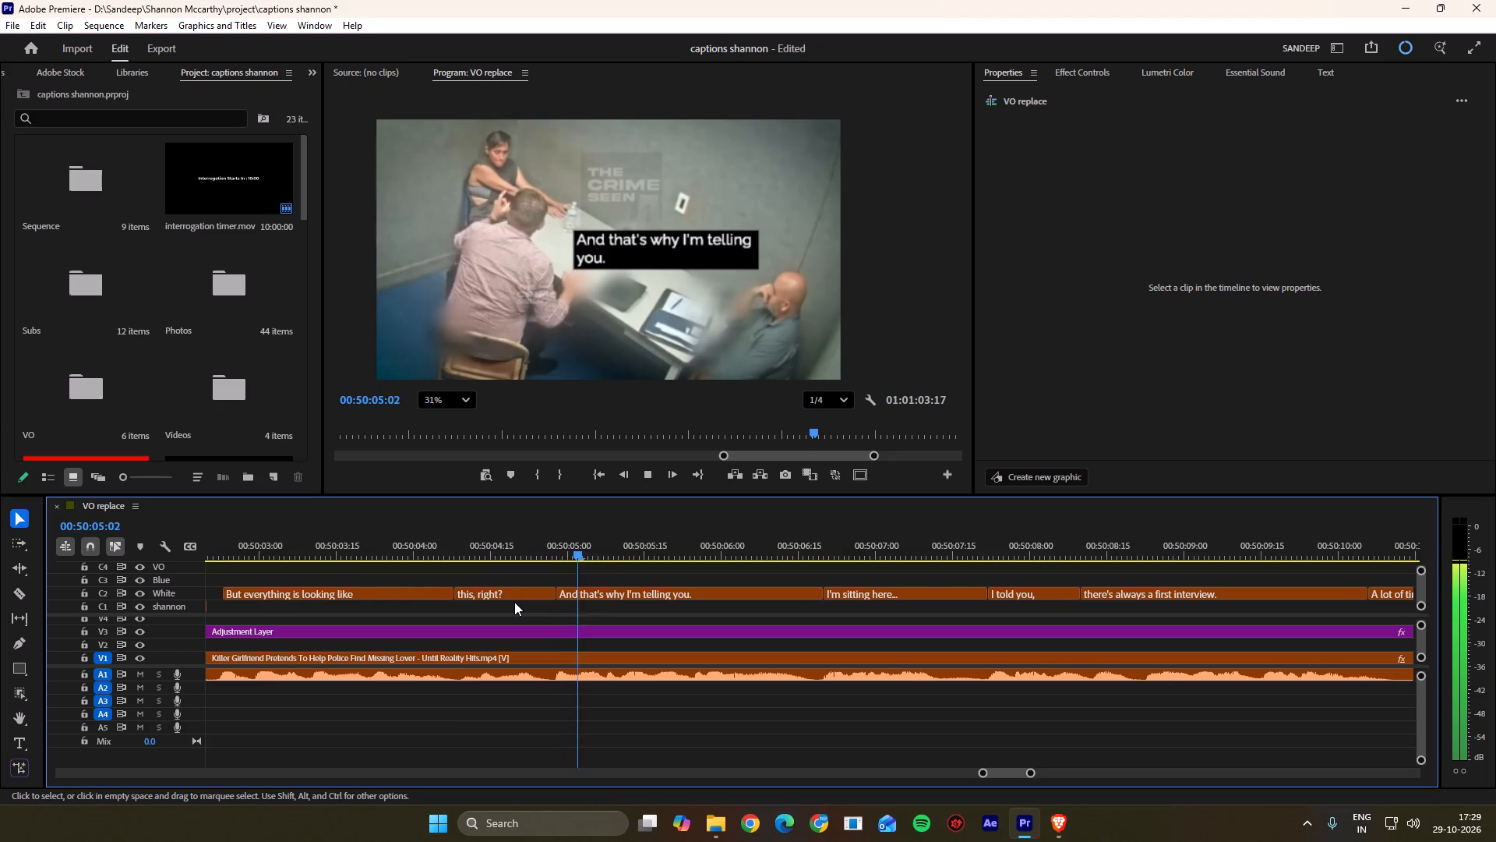
{"action": "scroll", "coordinate": [514, 602], "scroll_direction": "down", "scroll_amount": 13}
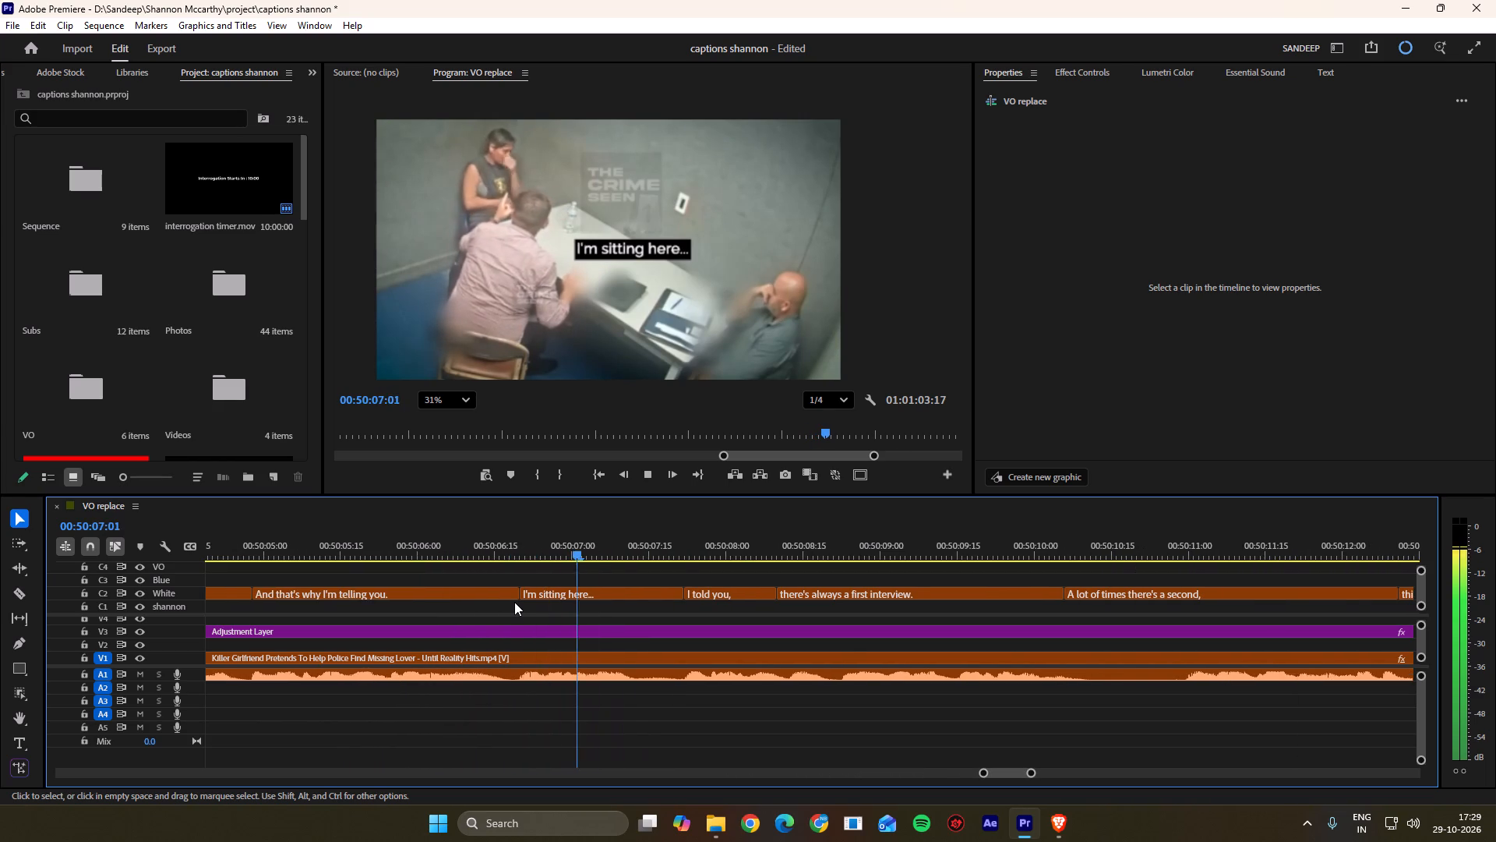
{"action": "scroll", "coordinate": [514, 602], "scroll_direction": "down", "scroll_amount": 14}
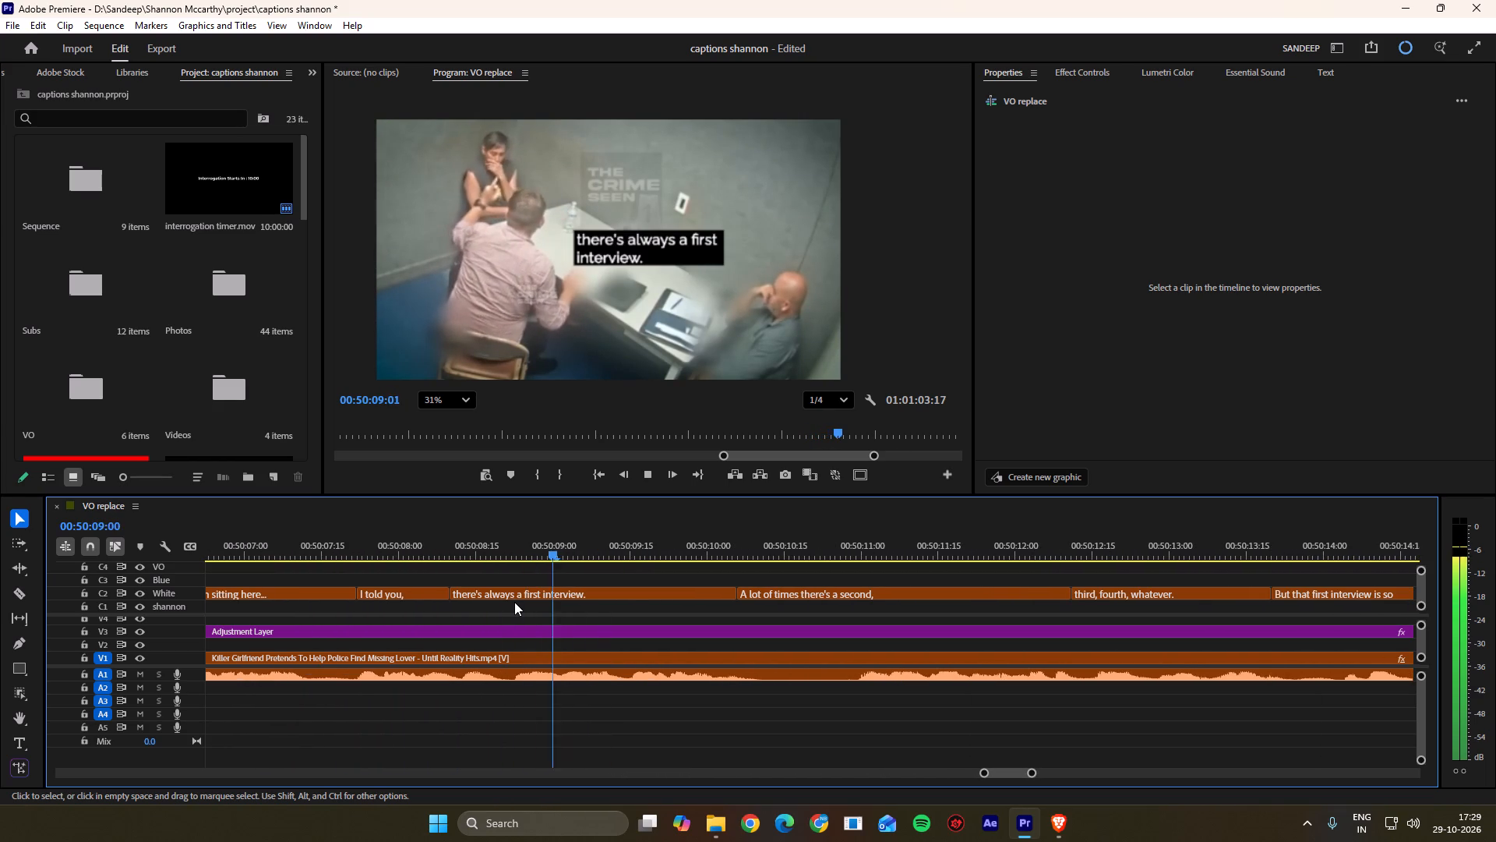
Shift the cut between captions "there's always a first interview." and "A lot of times there's a second," later to 00:50:11:00.
{"action": "scroll", "coordinate": [514, 602], "scroll_direction": "down", "scroll_amount": 11}
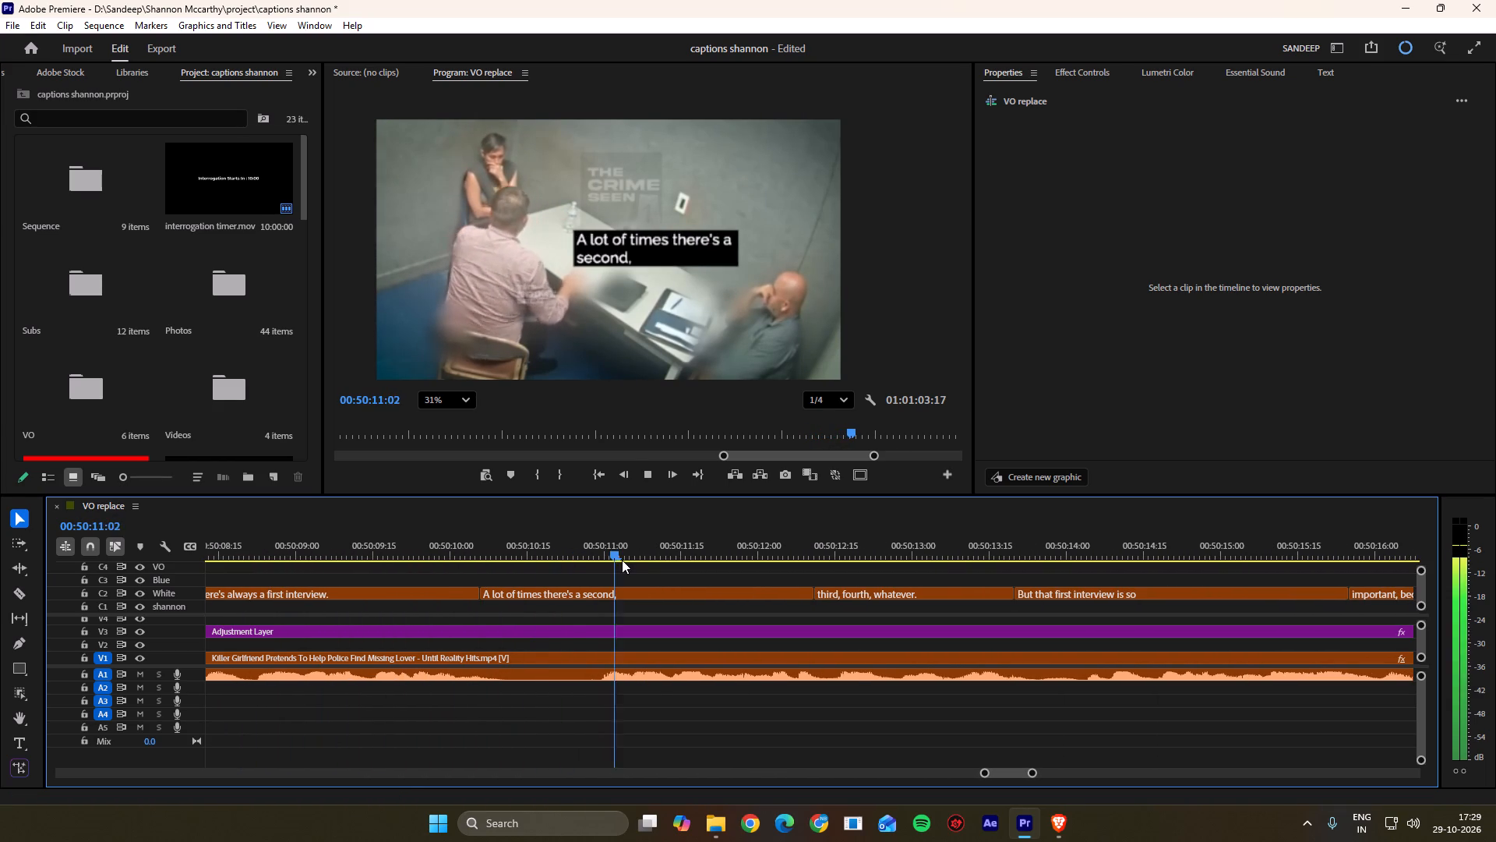
{"action": "key", "text": "space"}
{"action": "left_click_drag", "start_coordinate": [616, 550], "coordinate": [604, 557]}
{"action": "left_click_drag", "start_coordinate": [479, 593], "coordinate": [479, 594], "text": "ctrl"}
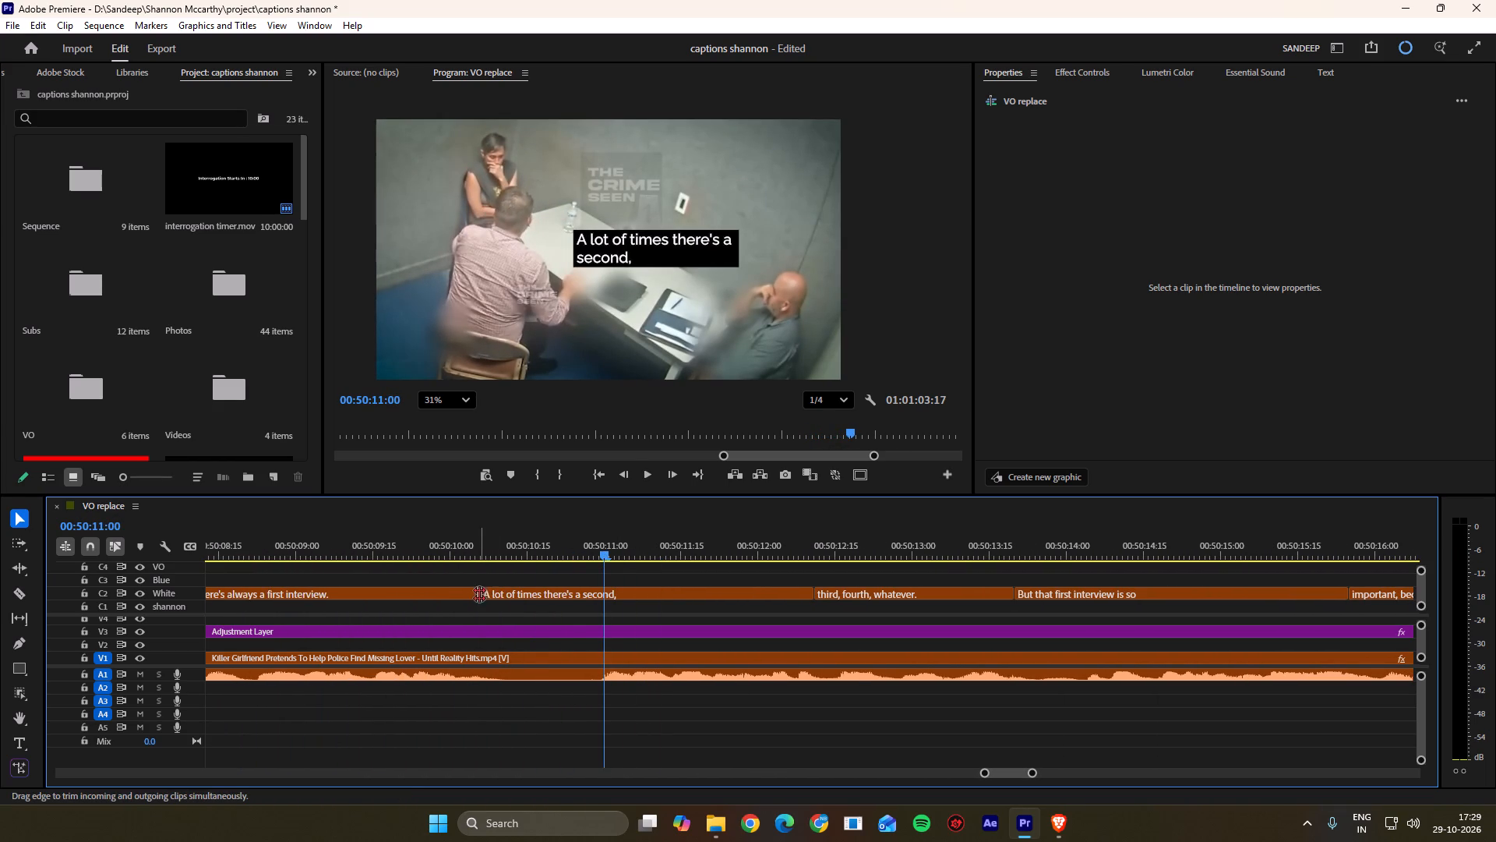
{"action": "left_click_drag", "start_coordinate": [479, 594], "coordinate": [606, 603], "text": "ctrl"}
{"action": "left_click", "coordinate": [625, 579]}
Play on and shift the cut between captions "third, fourth, whatever." and "But that first interview is so" later to 00:50:14:03.
{"action": "key", "text": "space"}
{"action": "scroll", "coordinate": [624, 578], "scroll_direction": "down", "scroll_amount": 4}
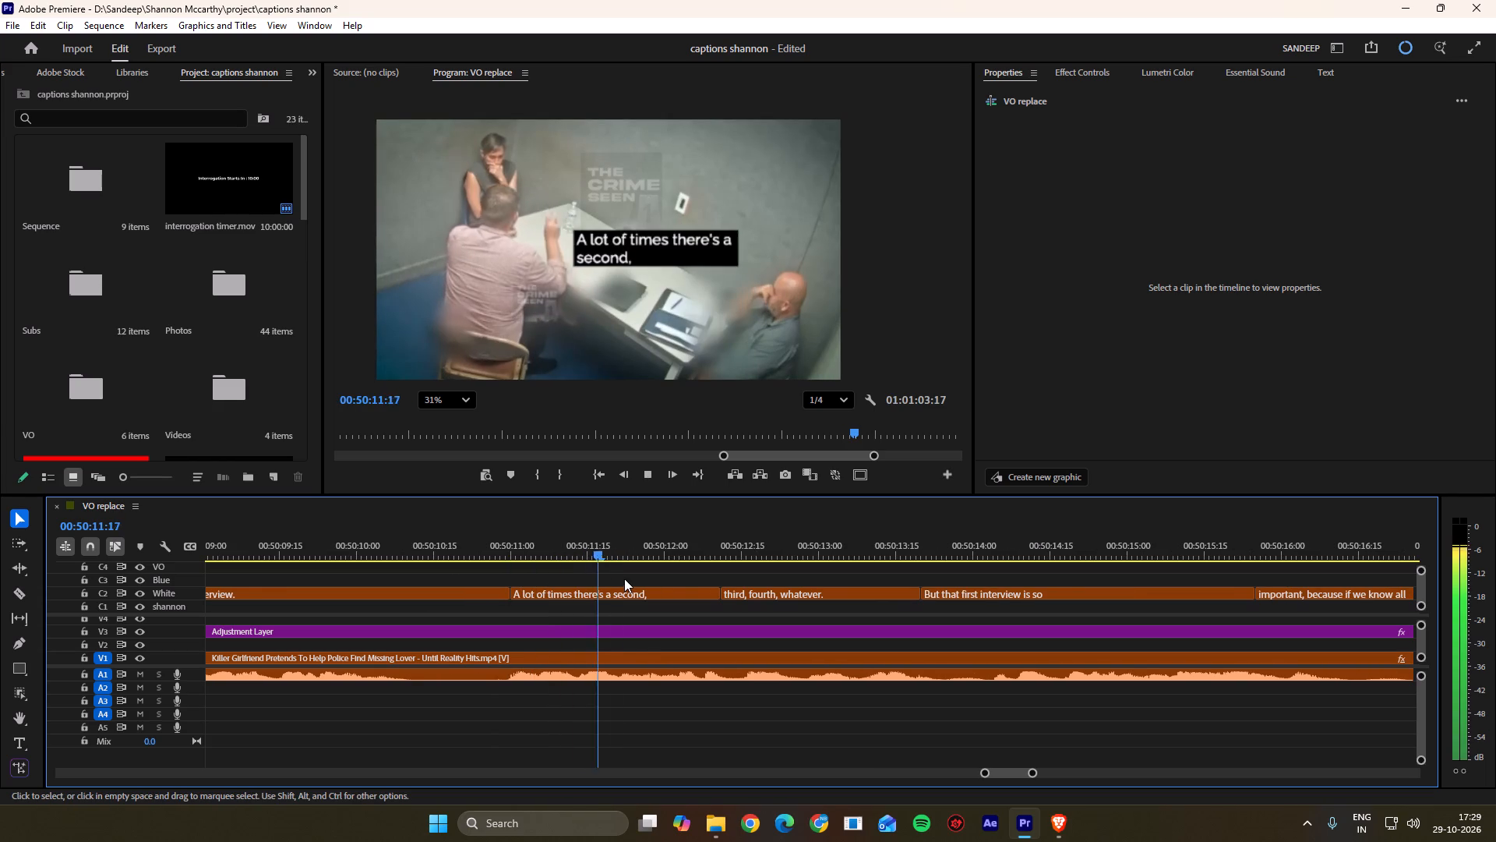
{"action": "scroll", "coordinate": [624, 578], "scroll_direction": "down", "scroll_amount": 5}
{"action": "key", "text": "space"}
{"action": "left_click_drag", "start_coordinate": [627, 547], "coordinate": [470, 544]}
{"action": "key", "text": "space"}
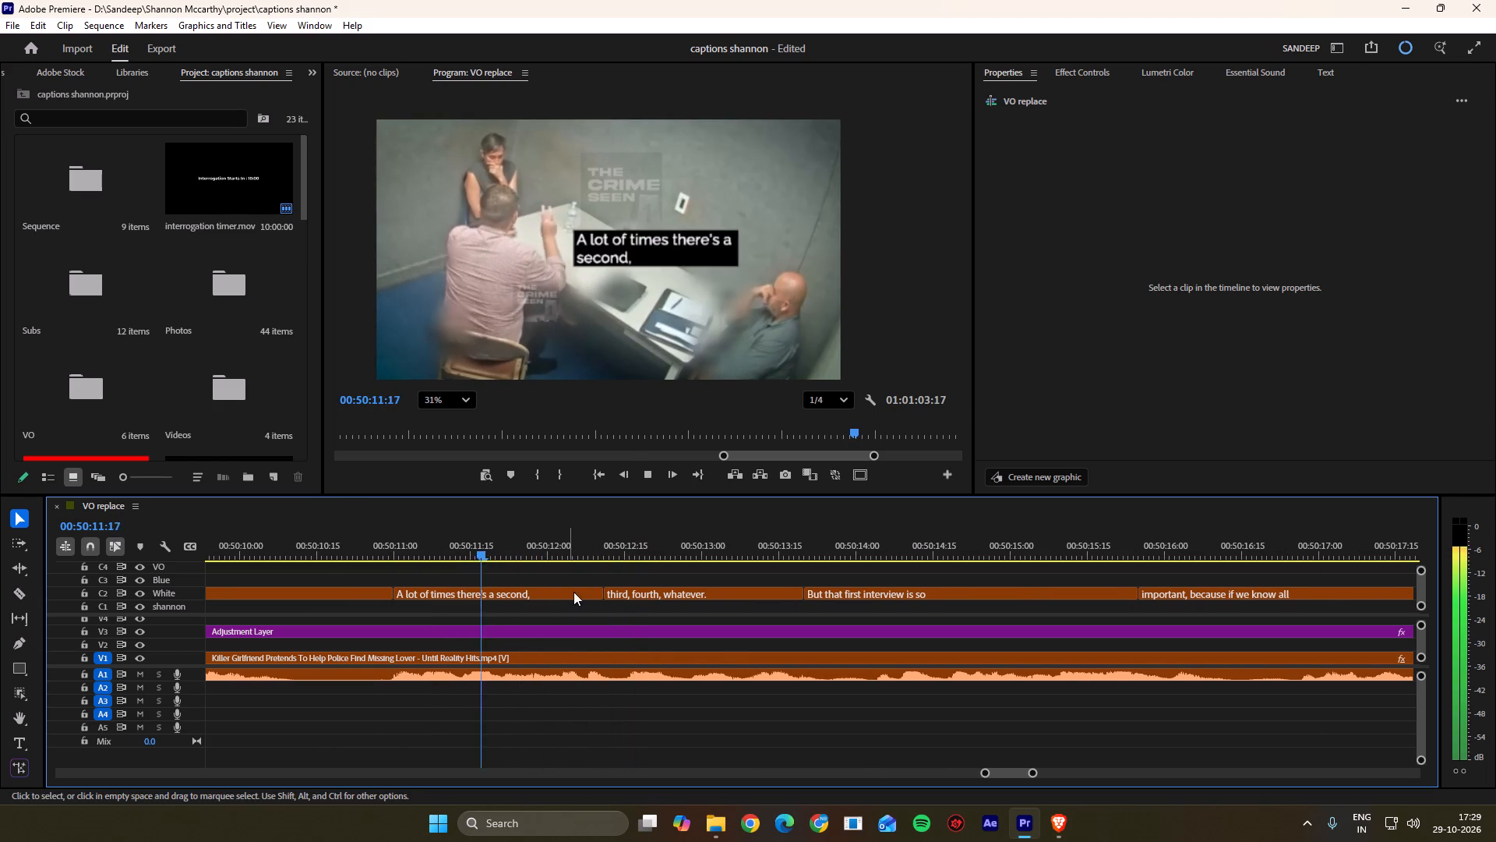
{"action": "key", "text": "space"}
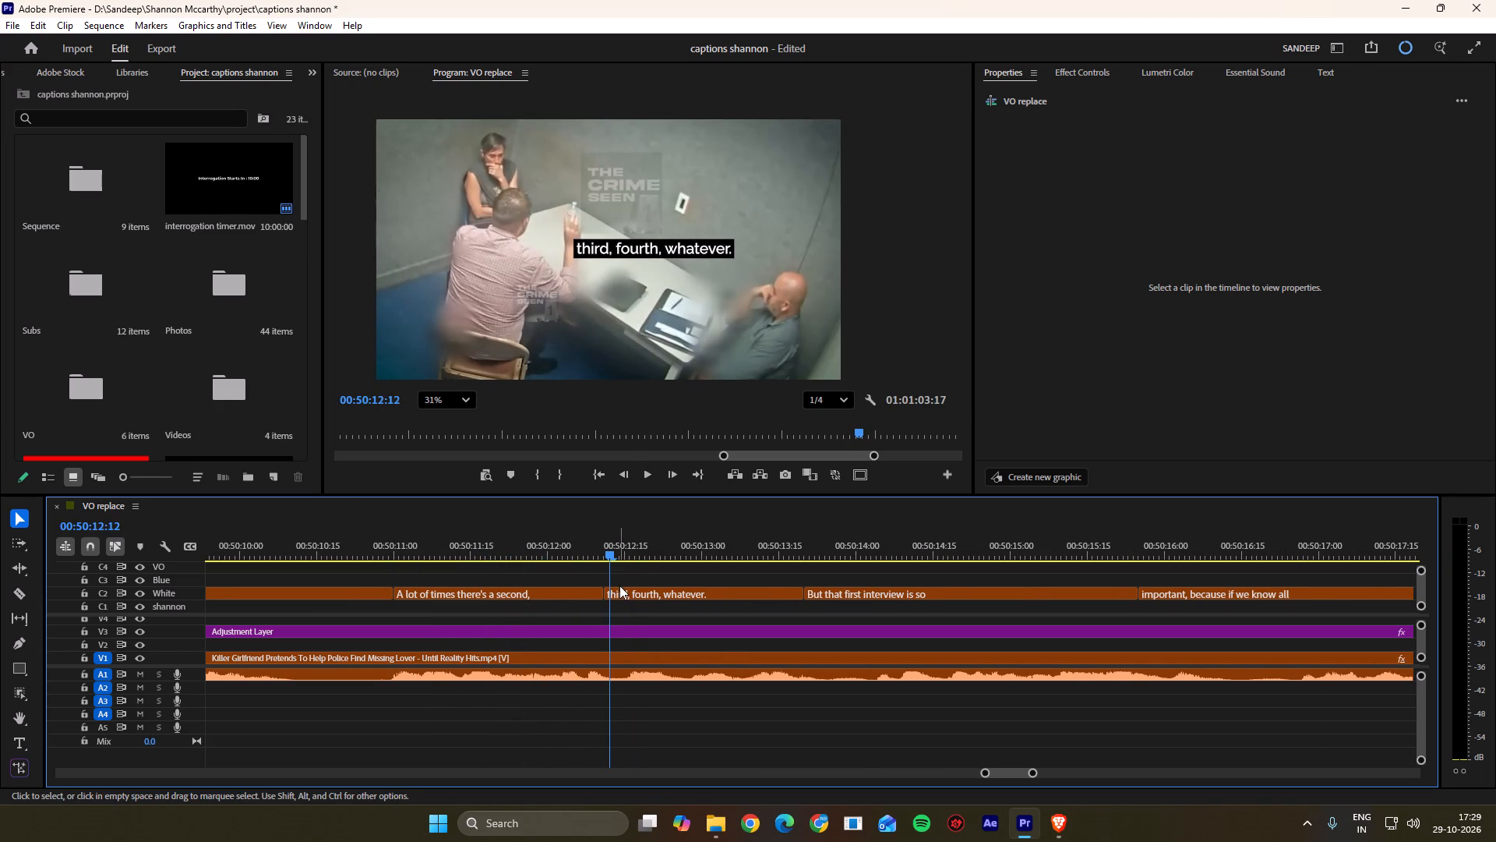
{"action": "key", "text": "space"}
{"action": "scroll", "coordinate": [618, 585], "scroll_direction": "down", "scroll_amount": 4}
{"action": "scroll", "coordinate": [562, 598], "scroll_direction": "down", "scroll_amount": 3, "text": "alt"}
{"action": "scroll", "coordinate": [562, 598], "scroll_direction": "down", "scroll_amount": 3}
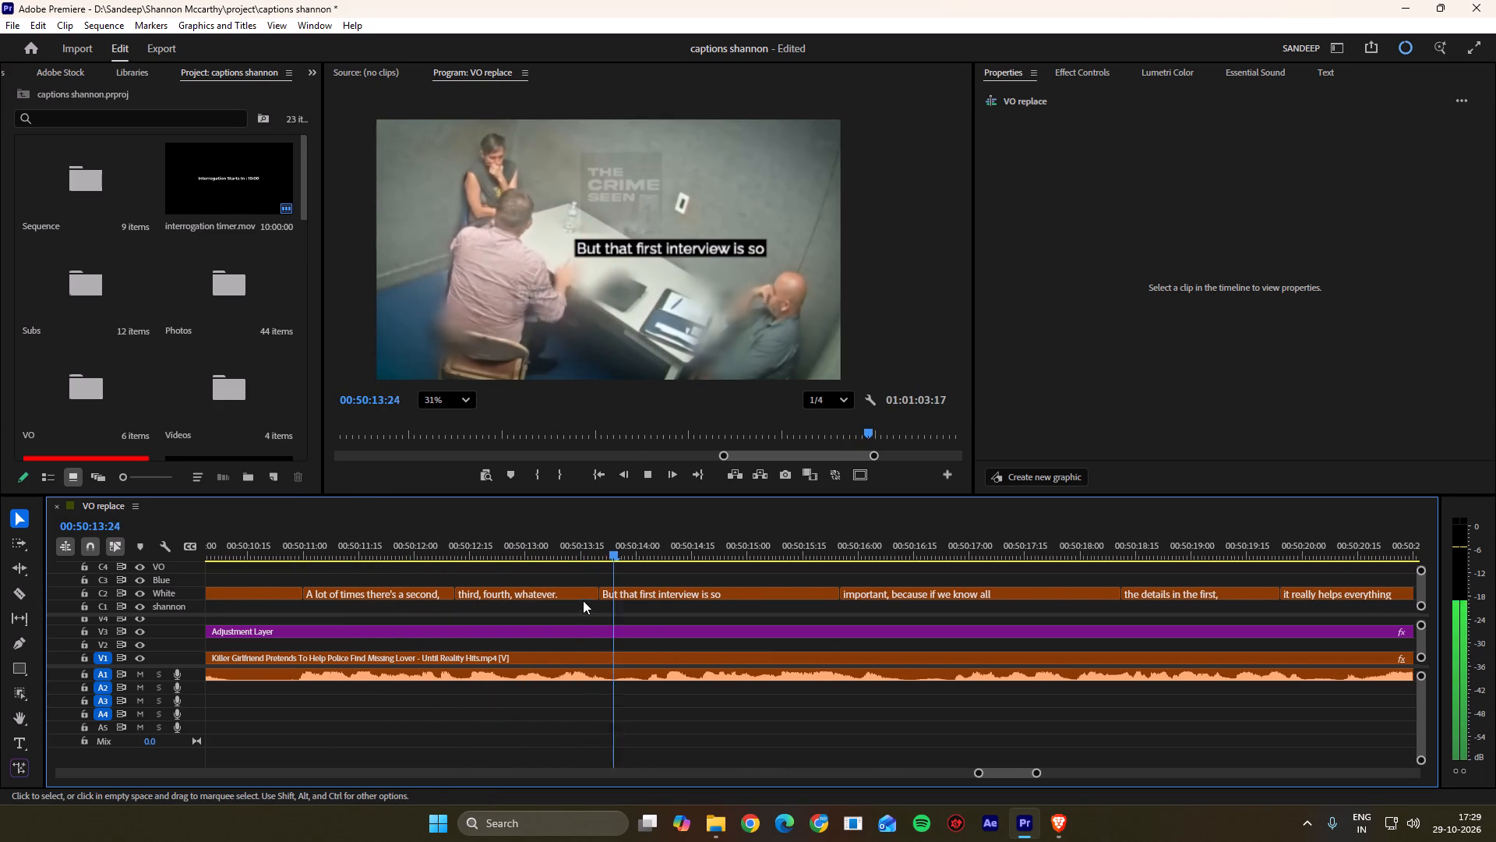
{"action": "left_click_drag", "start_coordinate": [676, 551], "coordinate": [651, 556]}
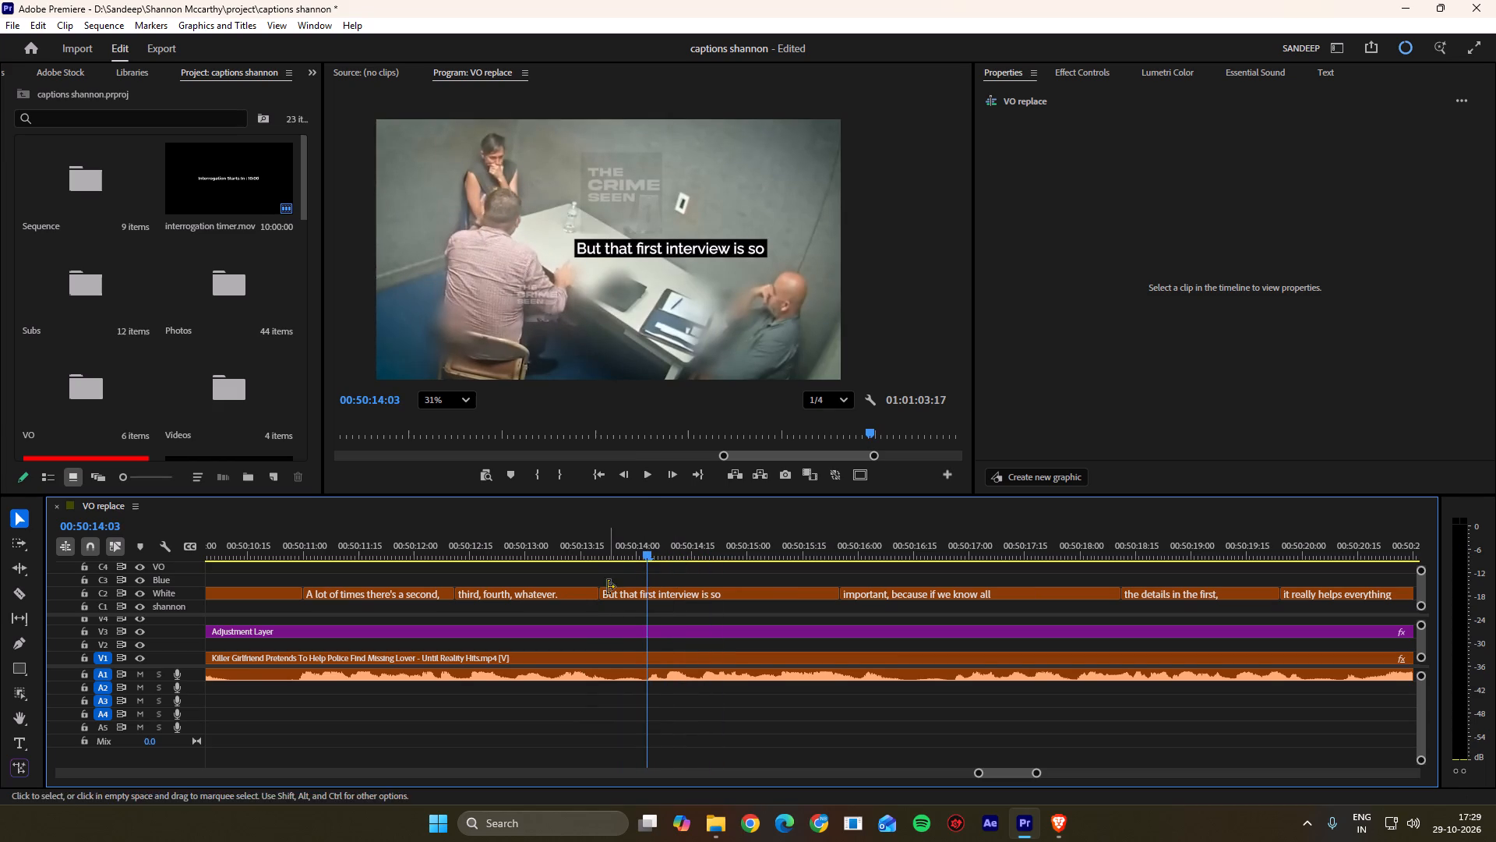
{"action": "left_click_drag", "start_coordinate": [598, 592], "coordinate": [646, 593], "text": "ctrl"}
{"action": "left_click", "coordinate": [655, 589]}
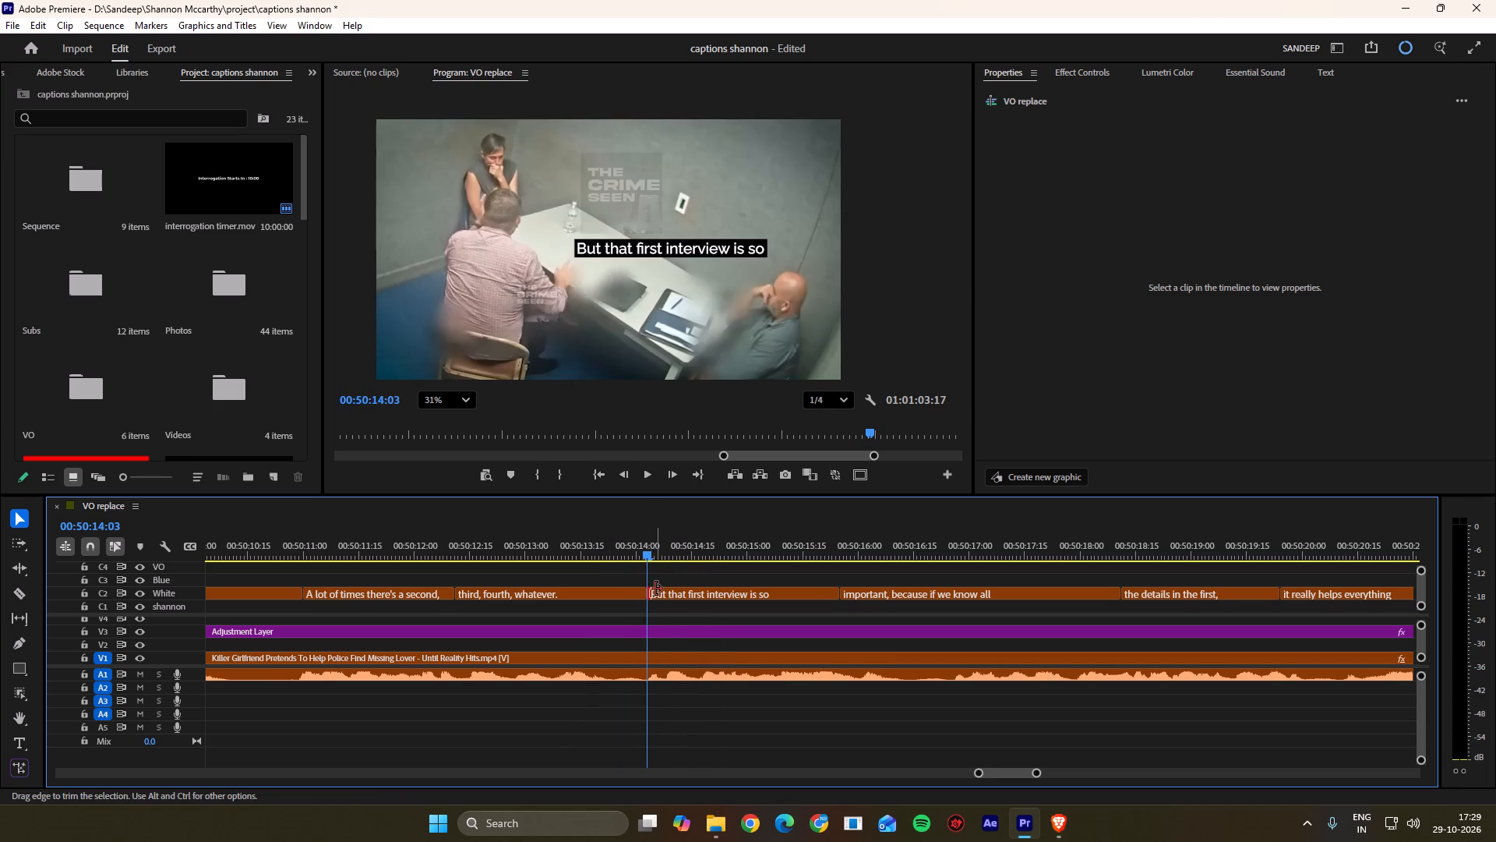
Play through "But that first interview is so" and "important, because if we know all" and check their cuts against the speech.
{"action": "key", "text": "space"}
{"action": "scroll", "coordinate": [655, 589], "scroll_direction": "down", "scroll_amount": 12}
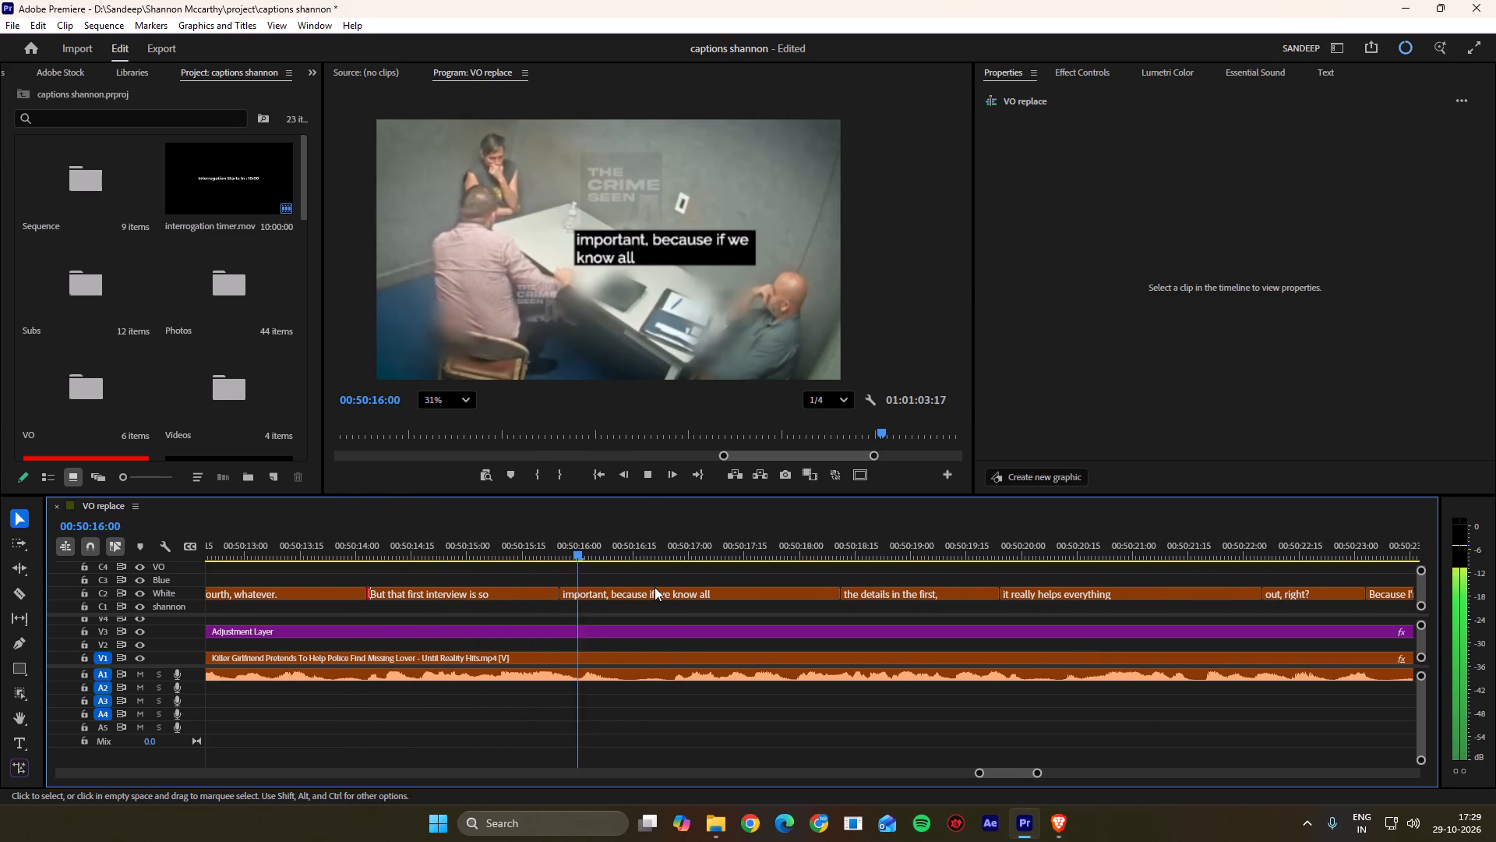
{"action": "left_click_drag", "start_coordinate": [604, 543], "coordinate": [475, 544]}
{"action": "key", "text": "space"}
{"action": "key", "text": "space"}
{"action": "key", "text": "space"}
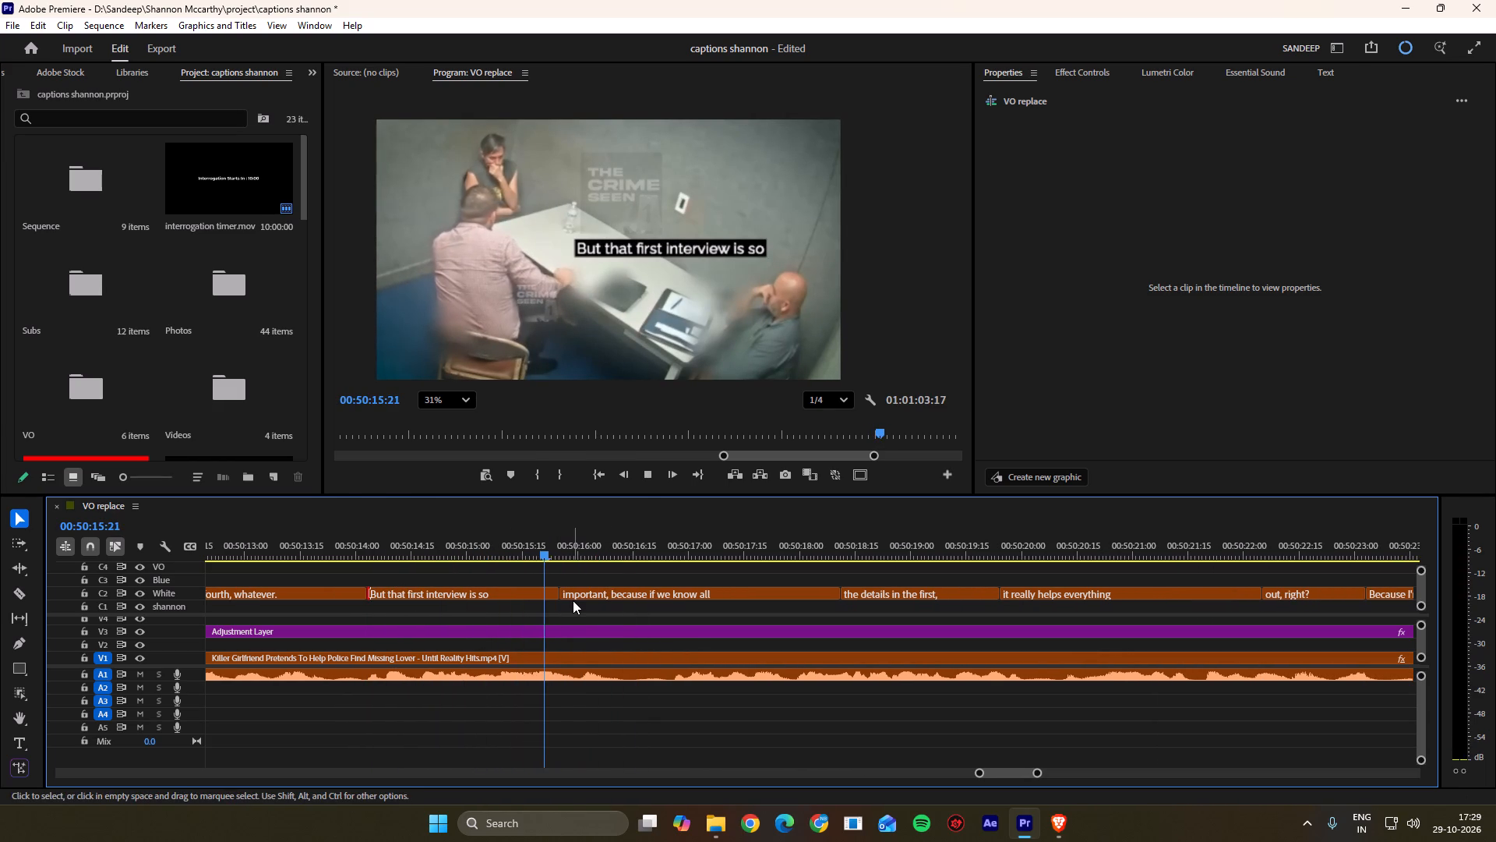
{"action": "key", "text": "space"}
{"action": "key", "text": "space"}
{"action": "scroll", "coordinate": [573, 600], "scroll_direction": "down", "scroll_amount": 11}
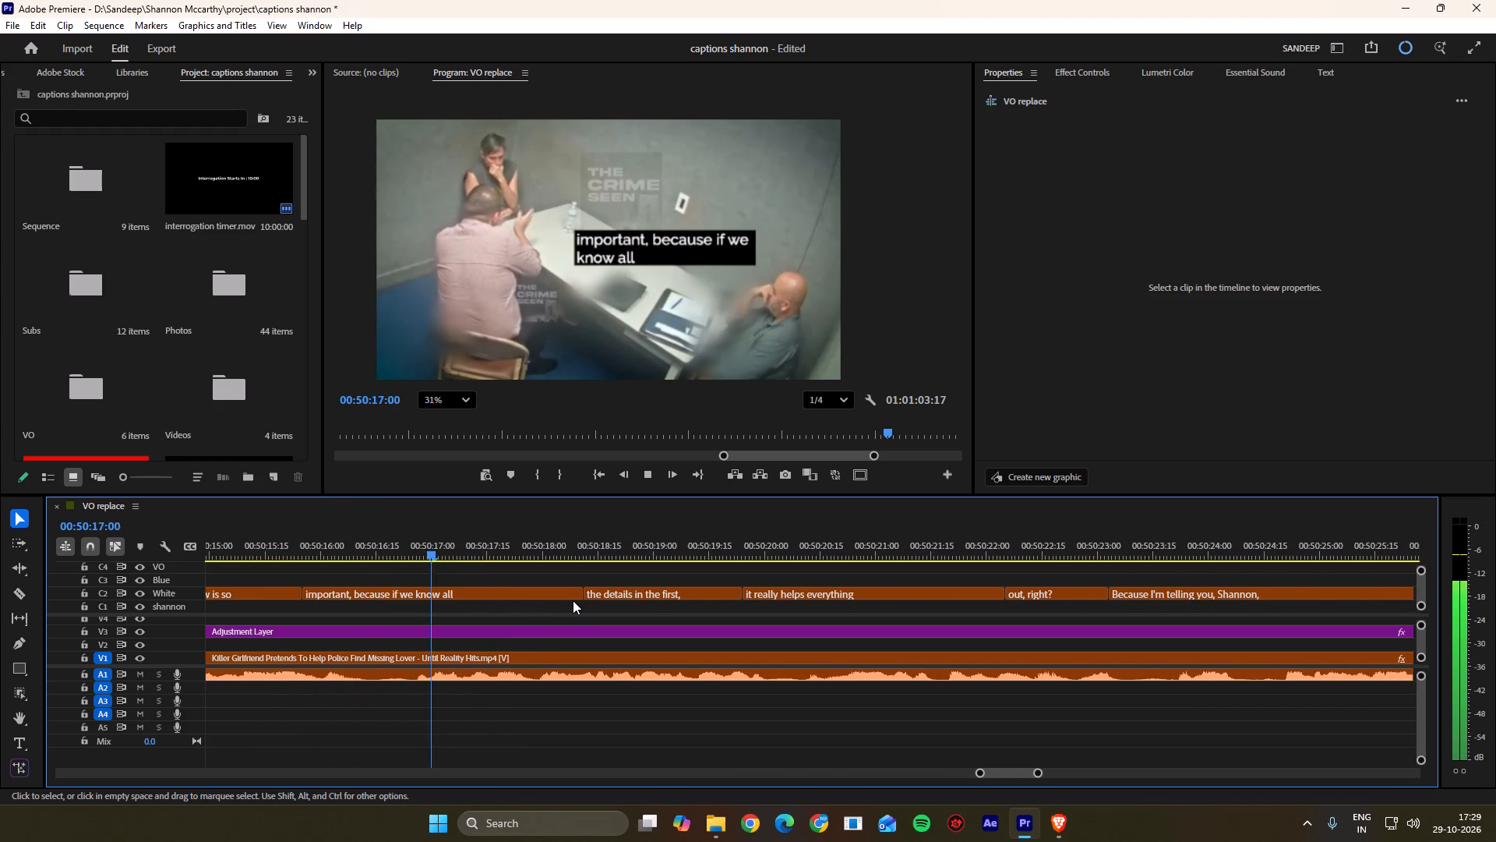
{"action": "scroll", "coordinate": [573, 600], "scroll_direction": "down", "scroll_amount": 1}
{"action": "key", "text": "space"}
{"action": "key", "text": "space"}
{"action": "key", "text": "space"}
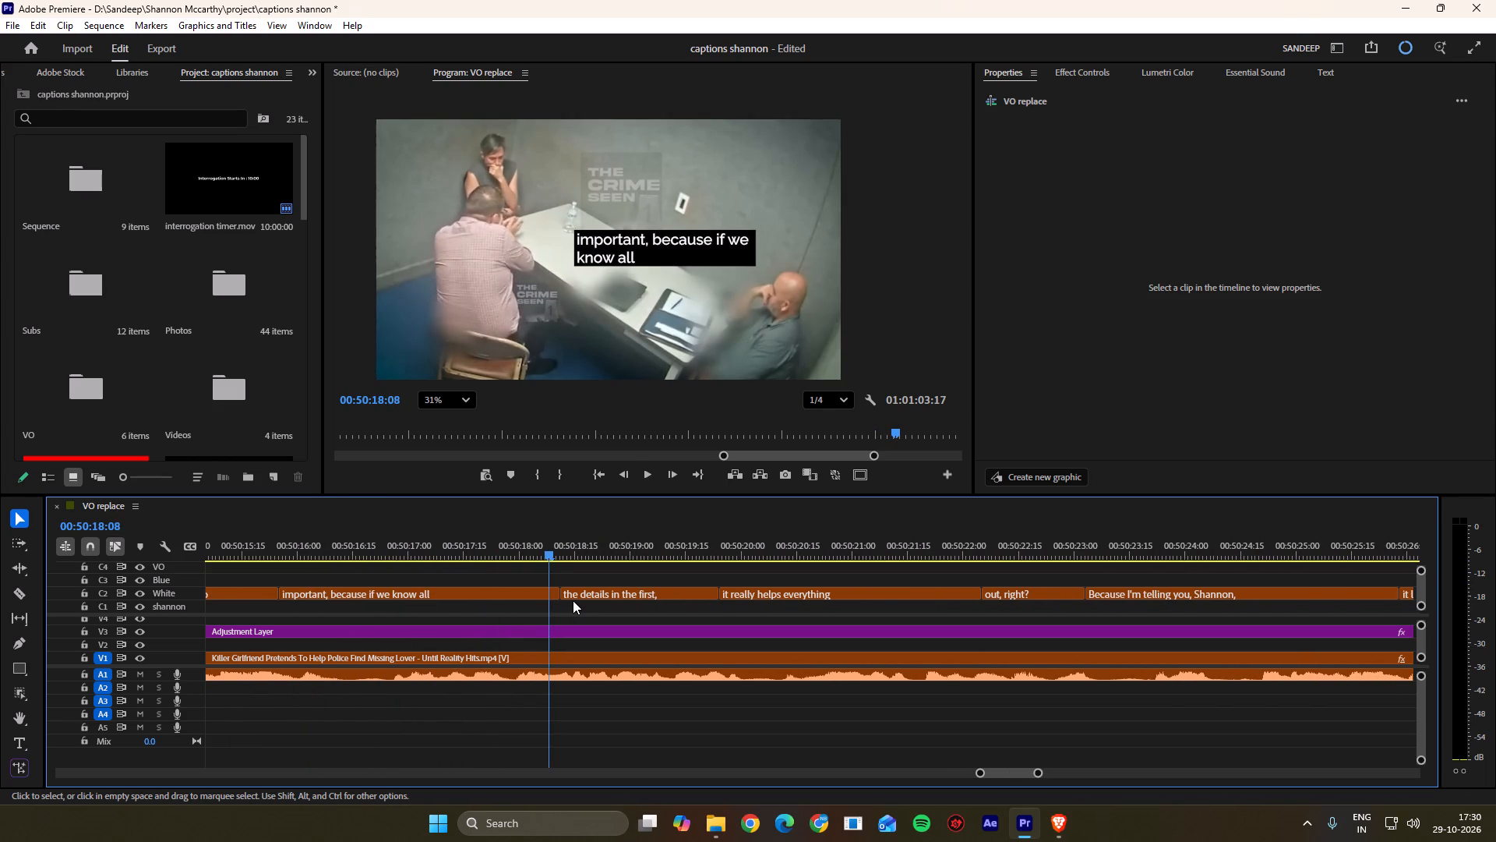
Shift the cut between captions "the details in the first," and "it really helps everything" later to 00:50:20:12.
{"action": "key", "text": "space"}
{"action": "scroll", "coordinate": [573, 600], "scroll_direction": "down", "scroll_amount": 3}
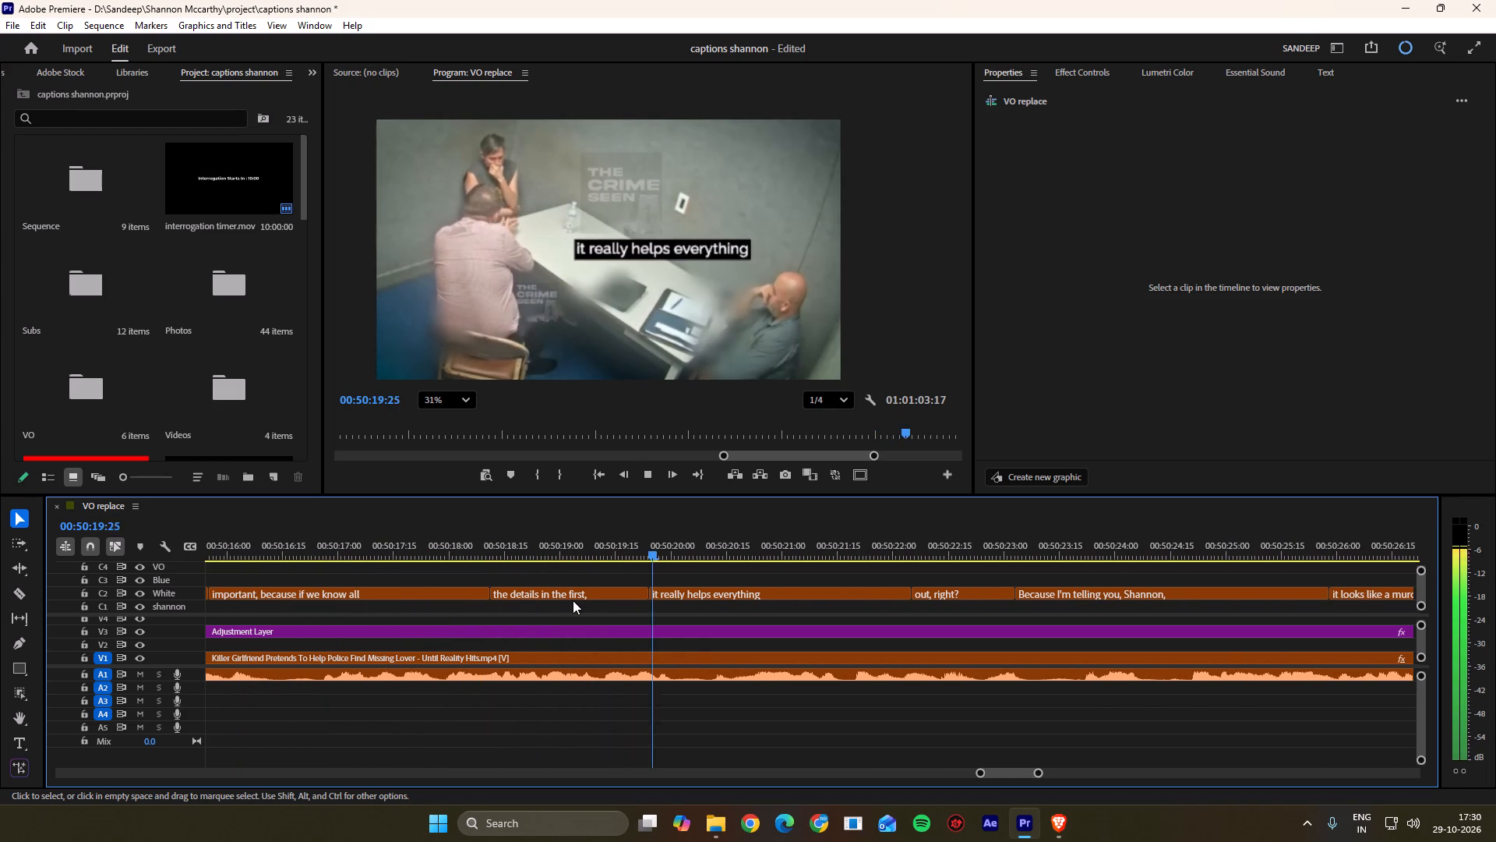
{"action": "key", "text": "space"}
{"action": "left_click_drag", "start_coordinate": [739, 547], "coordinate": [716, 552]}
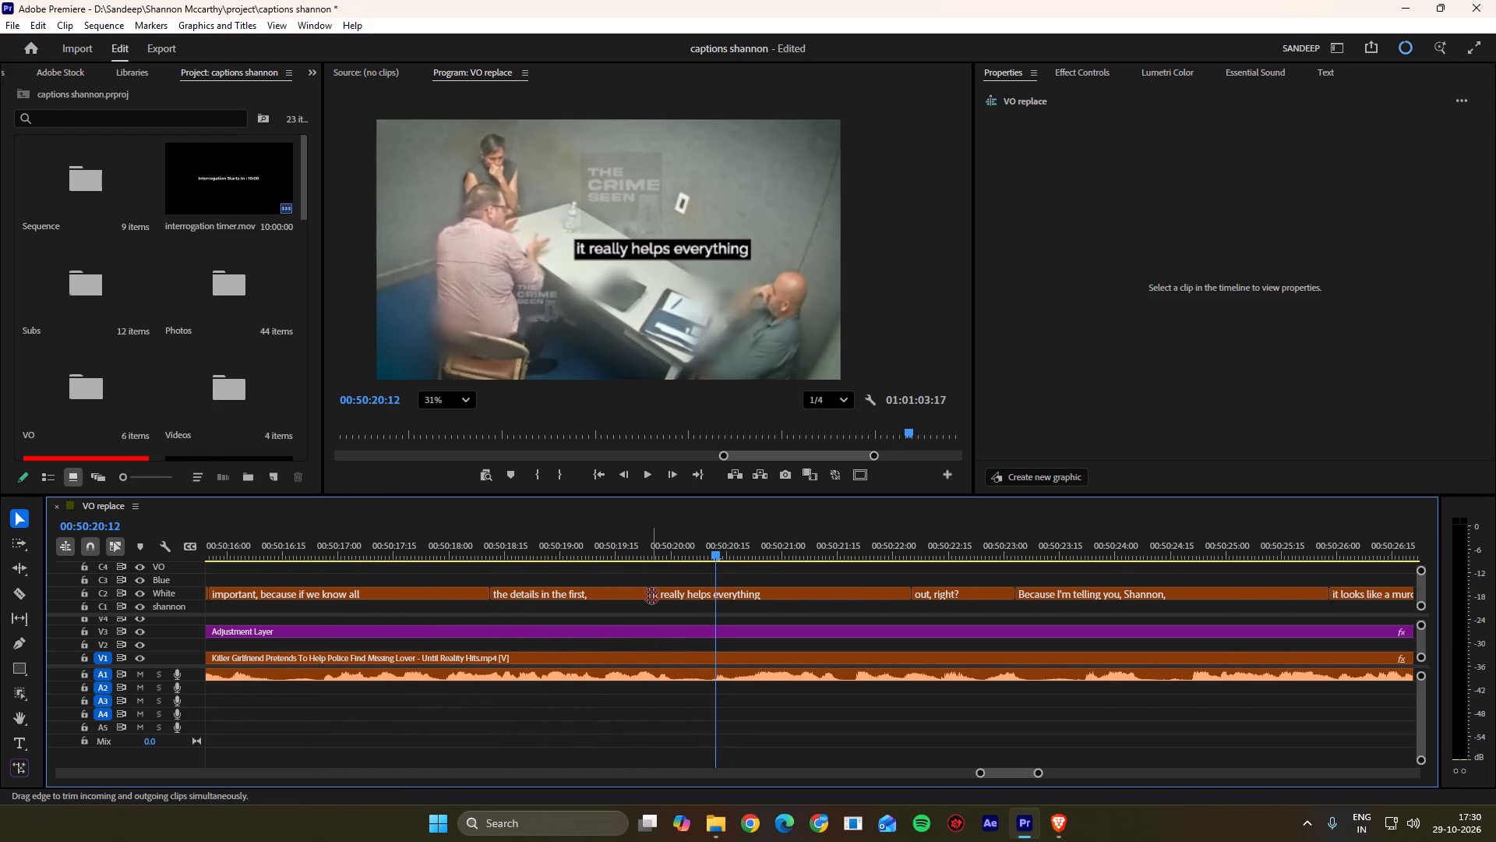
{"action": "left_click_drag", "start_coordinate": [651, 596], "coordinate": [718, 603], "text": "ctrl"}
{"action": "left_click", "coordinate": [729, 589]}
Replay the speech and shift the cut between captions "it really helps everything" and "out, right?" later to 00:50:22:13.
{"action": "key", "text": "space"}
{"action": "scroll", "coordinate": [723, 584], "scroll_direction": "down", "scroll_amount": 5}
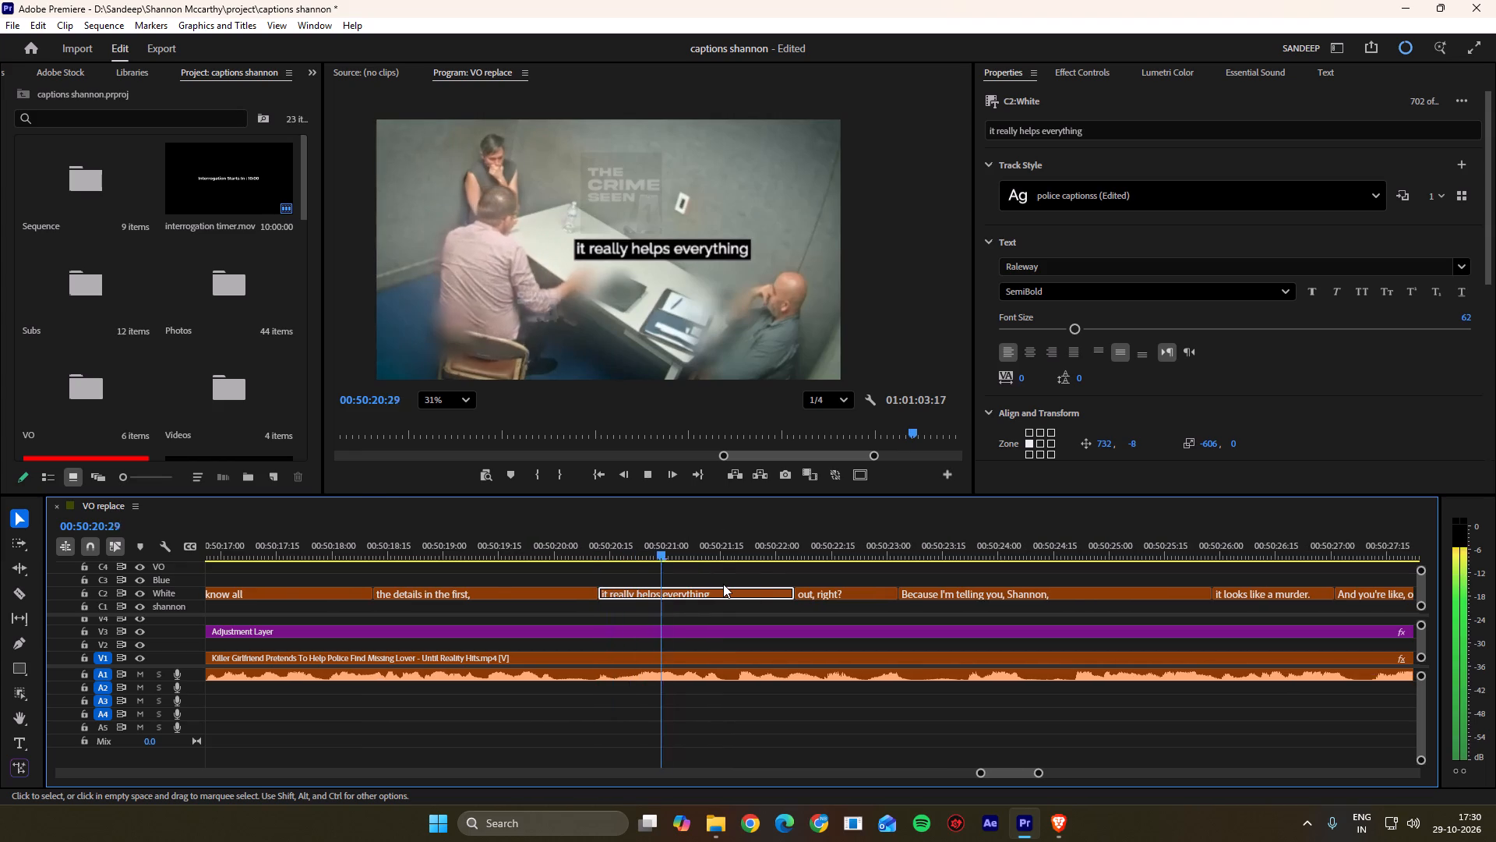
{"action": "scroll", "coordinate": [723, 584], "scroll_direction": "down", "scroll_amount": 5, "text": "alt"}
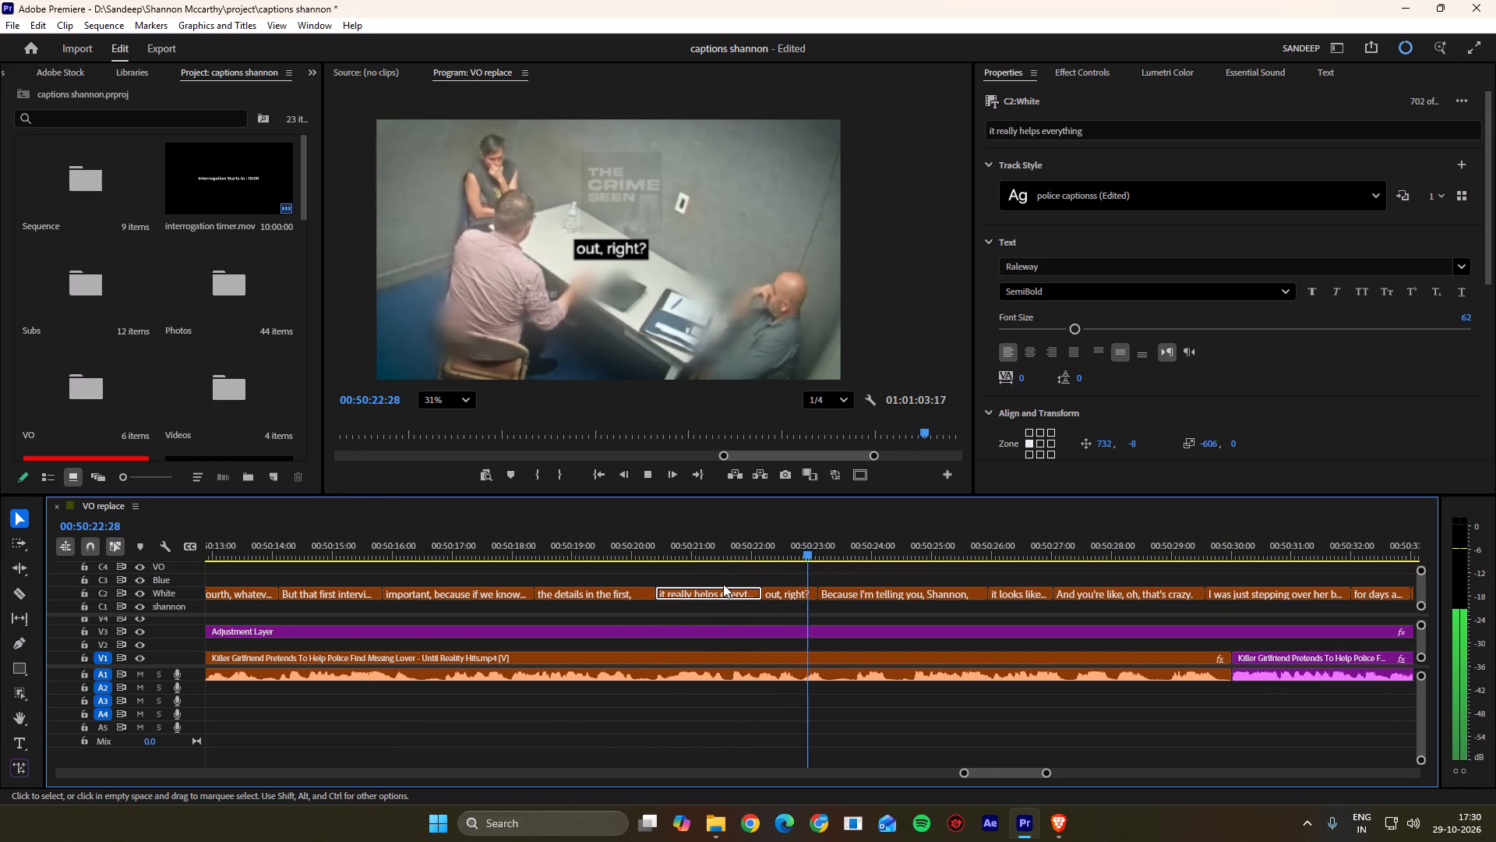
{"action": "scroll", "coordinate": [723, 584], "scroll_direction": "down", "scroll_amount": 4}
{"action": "key", "text": "space"}
{"action": "scroll", "coordinate": [763, 576], "scroll_direction": "up", "scroll_amount": 7, "text": "alt"}
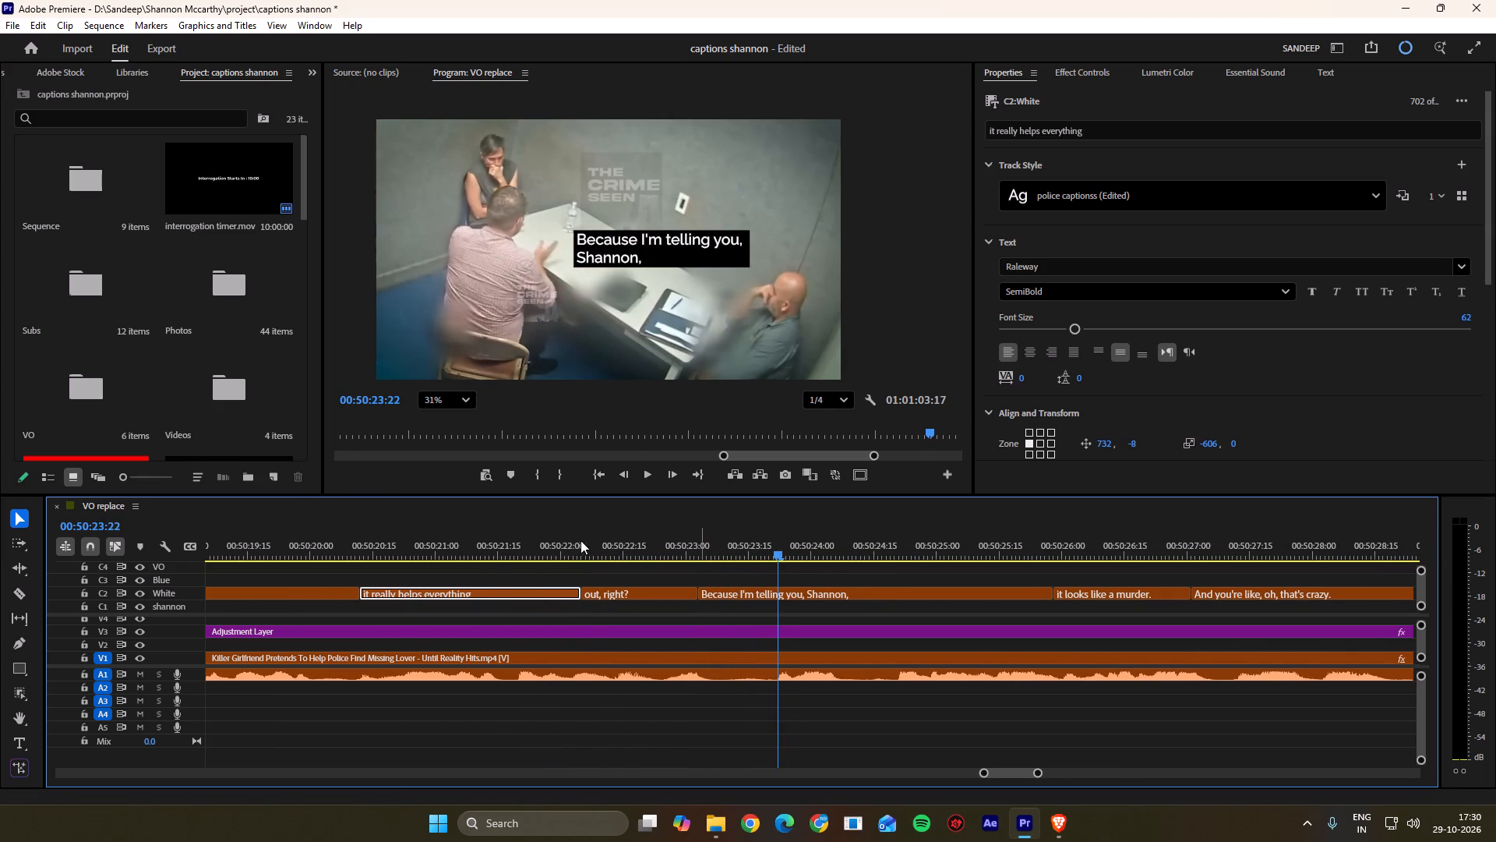
{"action": "left_click_drag", "start_coordinate": [557, 538], "coordinate": [479, 543]}
{"action": "key", "text": "space"}
{"action": "key", "text": "space"}
{"action": "key", "text": "space"}
{"action": "key", "text": "space"}
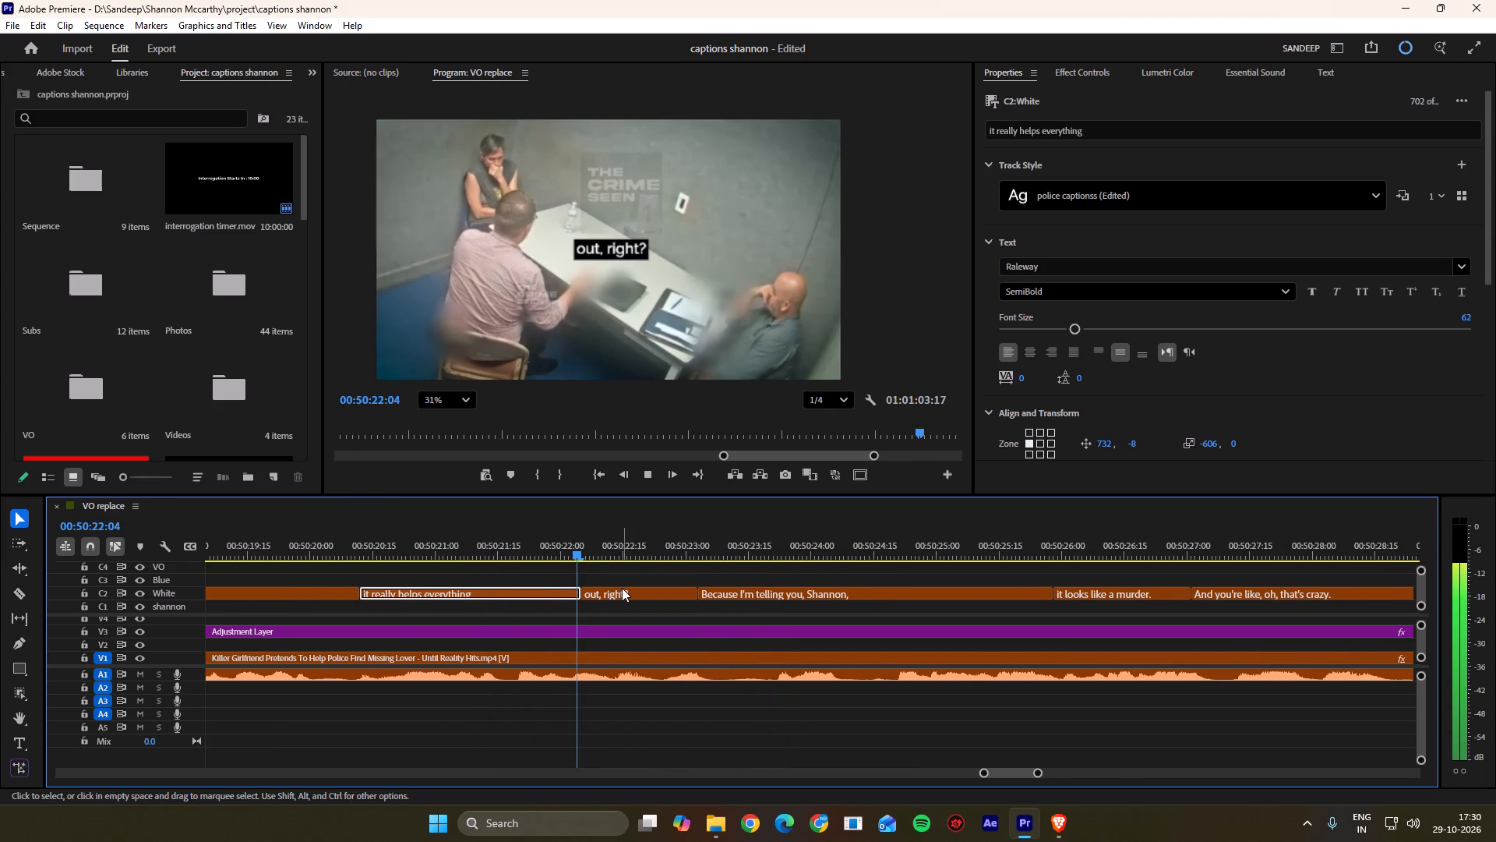
{"action": "key", "text": "space"}
{"action": "key", "text": "space"}
{"action": "key", "text": "space"}
{"action": "key", "text": "space"}
{"action": "left_click_drag", "start_coordinate": [625, 549], "coordinate": [616, 552]}
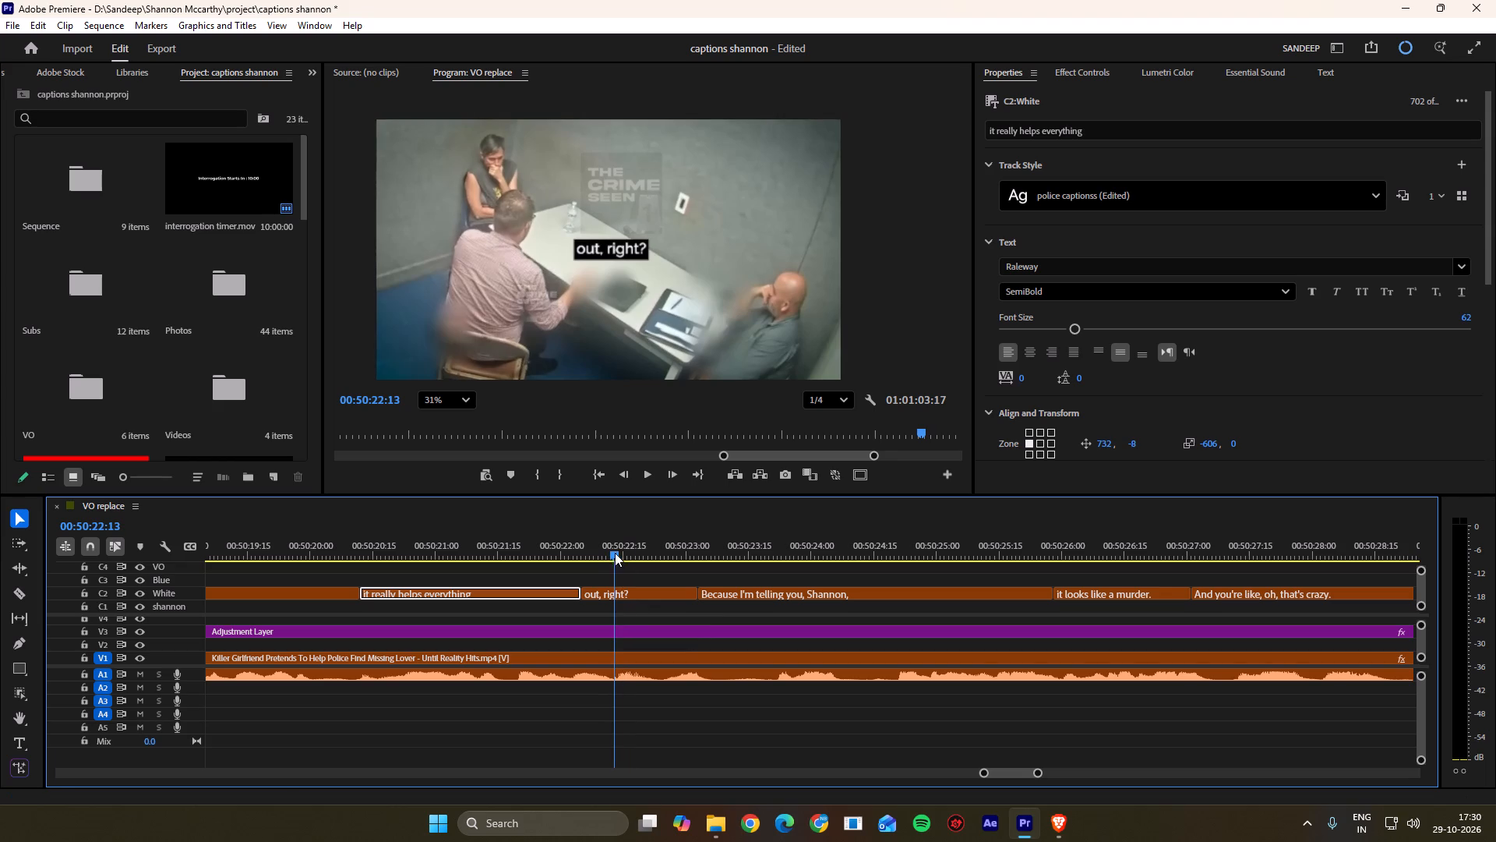
{"action": "left_click_drag", "start_coordinate": [580, 593], "coordinate": [610, 593], "text": "ctrl"}
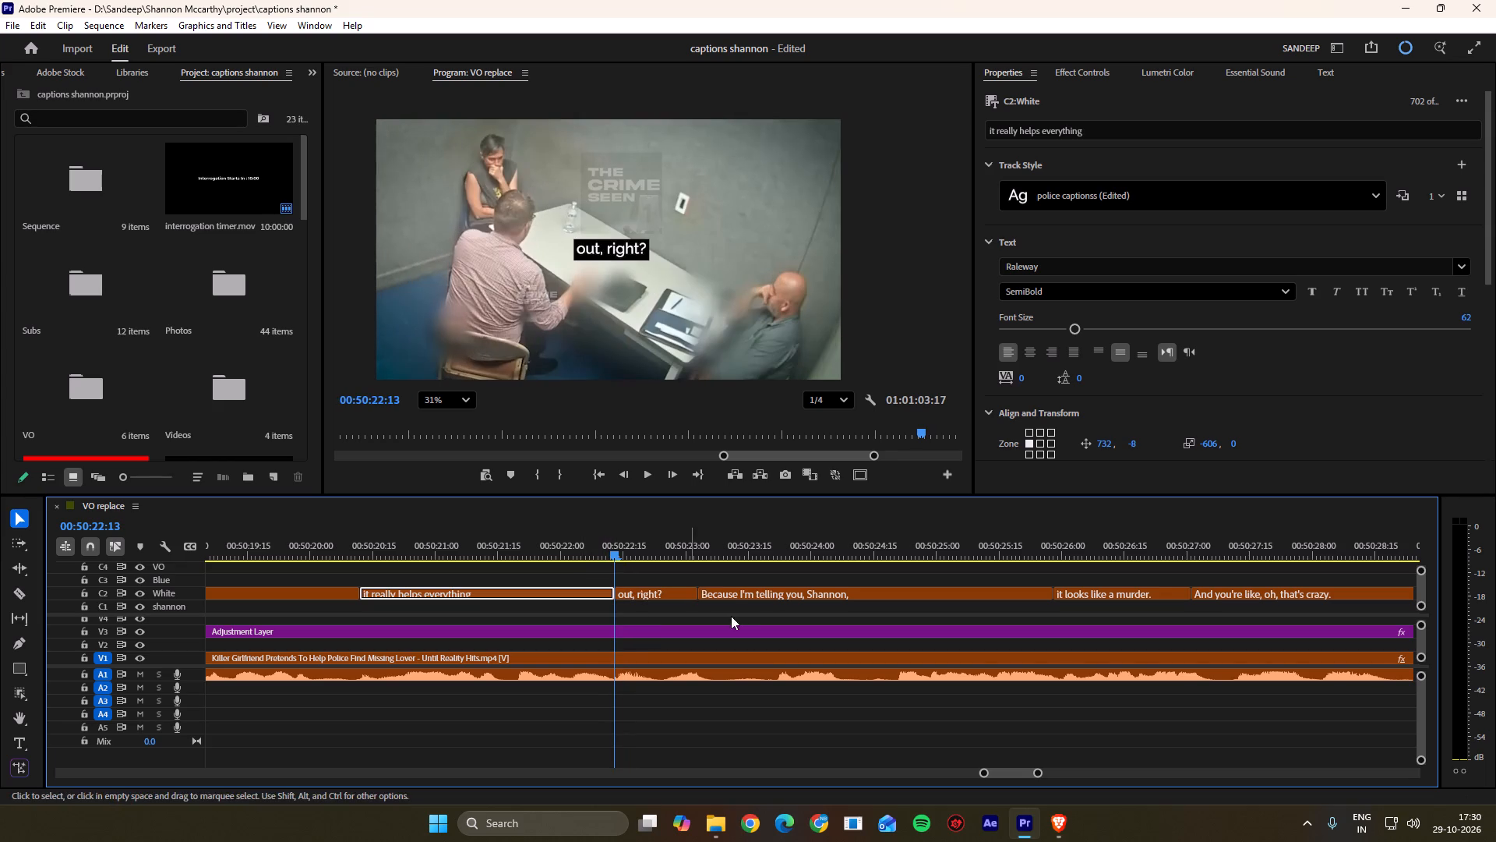
Shift the cut between captions "out, right?" and "Because I'm telling you, Shannon," later to about 00:50:23:18 and play on.
{"action": "left_click_drag", "start_coordinate": [701, 596], "coordinate": [762, 598], "text": "ctrl"}
{"action": "key", "text": "space"}
{"action": "scroll", "coordinate": [763, 598], "scroll_direction": "down", "scroll_amount": 4}
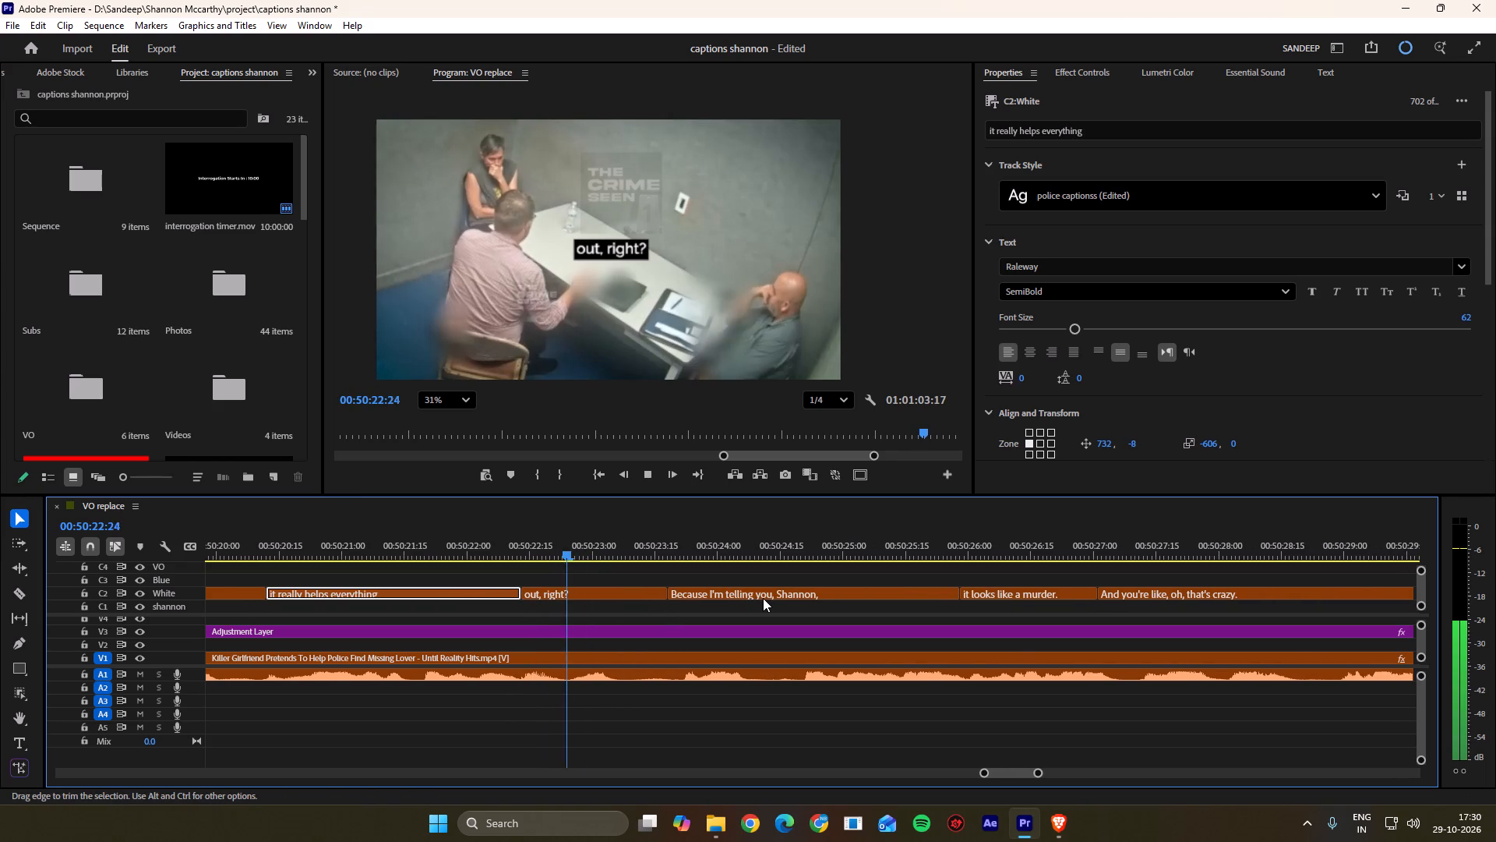
Shift the cut between captions "out, right?" and "Because I'm telling you, Shannon," to 00:50:23:22 and play on.
{"action": "key", "text": "space"}
{"action": "left_click", "coordinate": [696, 555]}
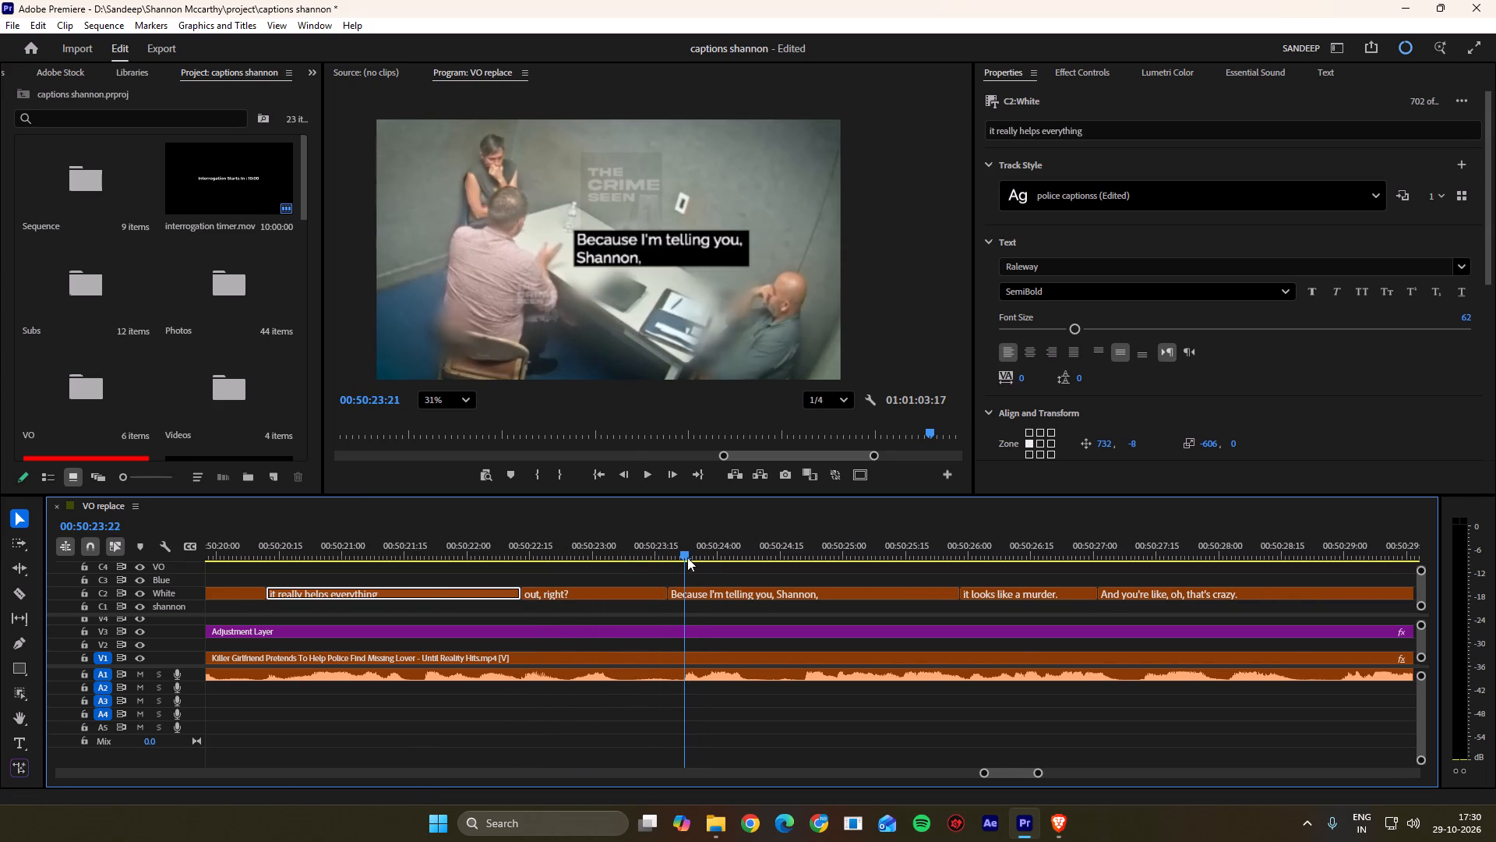
{"action": "left_click_drag", "start_coordinate": [668, 594], "coordinate": [686, 595], "text": "ctrl"}
{"action": "left_click", "coordinate": [697, 587]}
{"action": "key", "text": "space"}
{"action": "scroll", "coordinate": [697, 586], "scroll_direction": "down", "scroll_amount": 5}
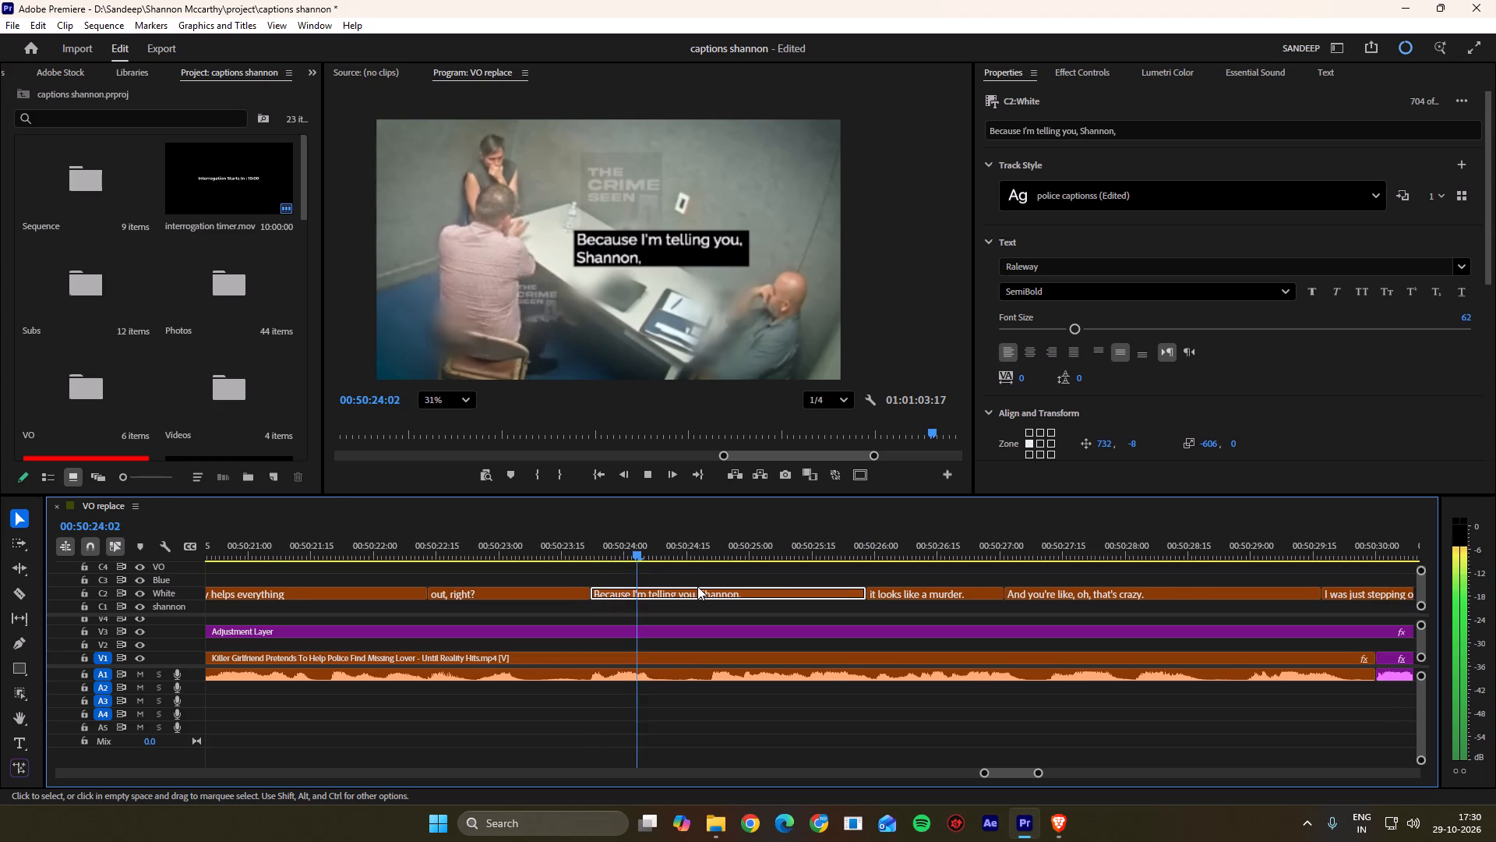
{"action": "scroll", "coordinate": [697, 586], "scroll_direction": "down", "scroll_amount": 5}
{"action": "key", "text": "space"}
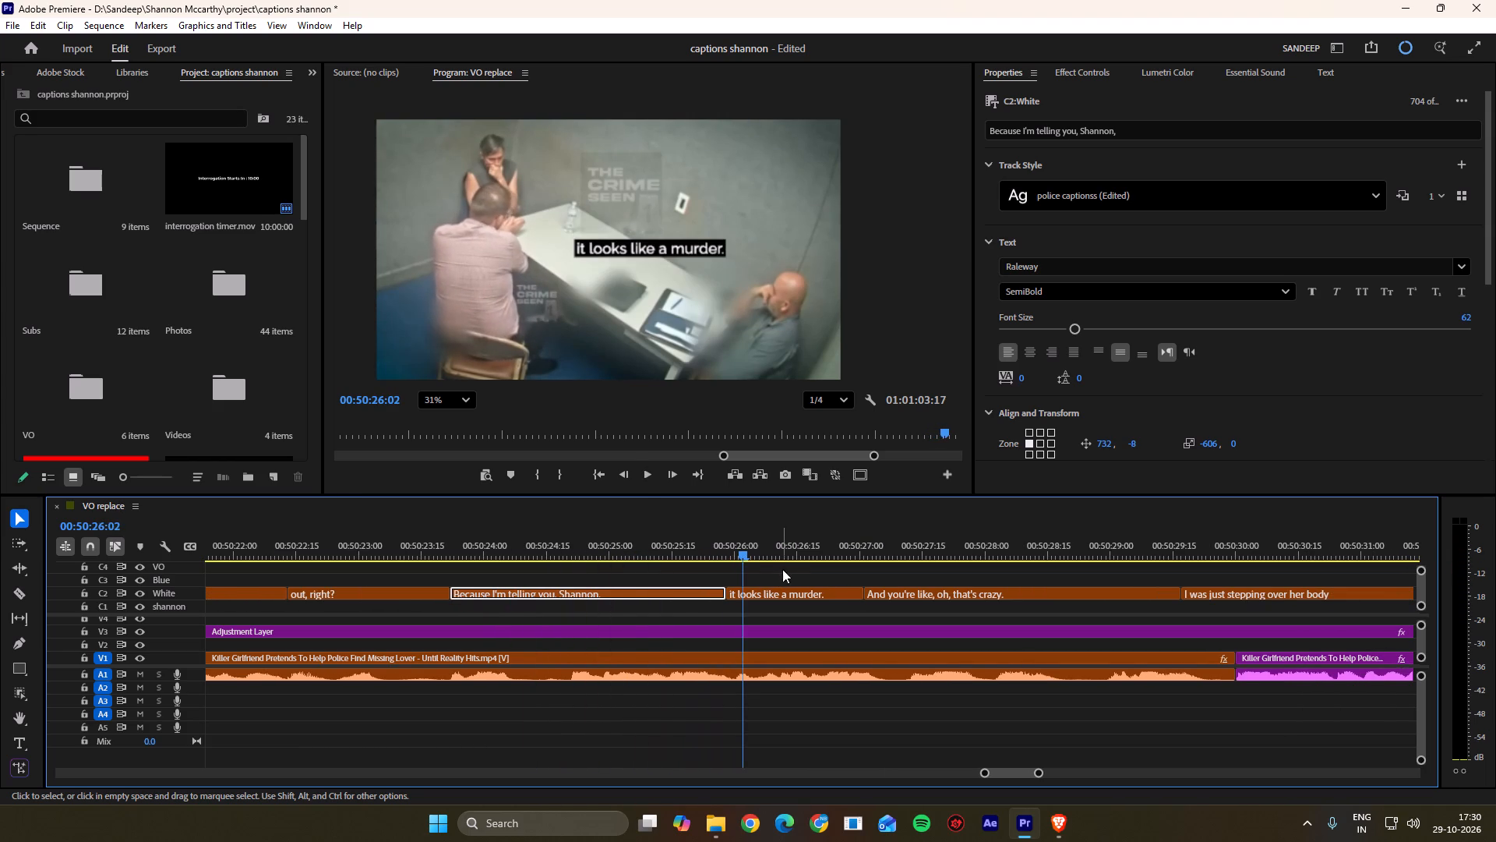
Replay the retimed captions from about 00:50:05 through "I was just stepping over her body" and check them against the speech.
{"action": "left_click_drag", "start_coordinate": [739, 553], "coordinate": [638, 552]}
{"action": "key", "text": "space"}
{"action": "key", "text": "space"}
{"action": "scroll", "coordinate": [819, 602], "scroll_direction": "down", "scroll_amount": 4, "text": "alt"}
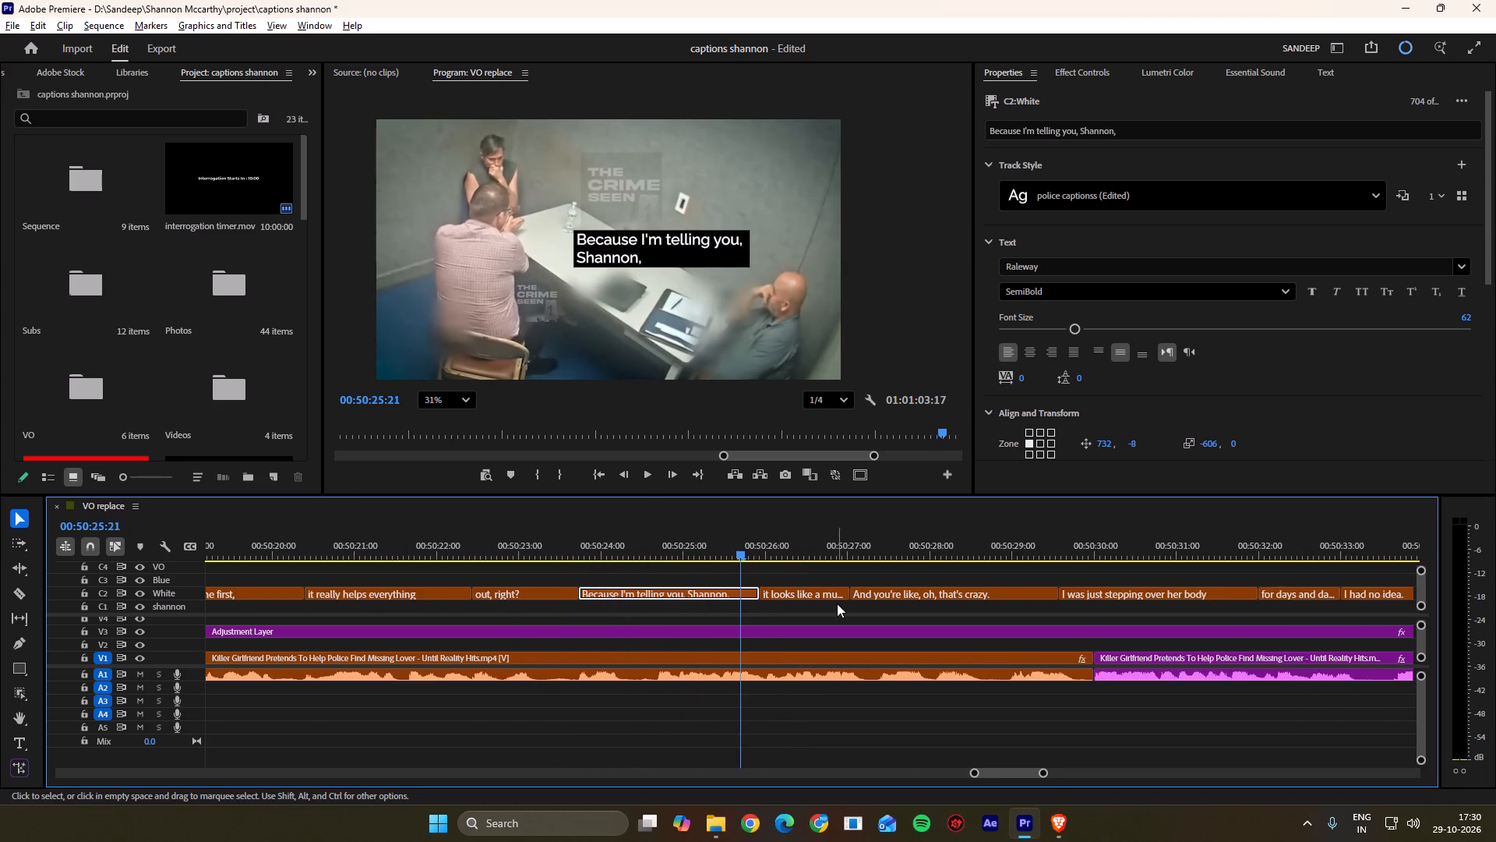
{"action": "scroll", "coordinate": [837, 603], "scroll_direction": "down", "scroll_amount": 3, "text": "alt"}
{"action": "left_click_drag", "start_coordinate": [681, 551], "coordinate": [427, 555]}
{"action": "scroll", "coordinate": [729, 617], "scroll_direction": "down", "scroll_amount": 9, "text": "alt"}
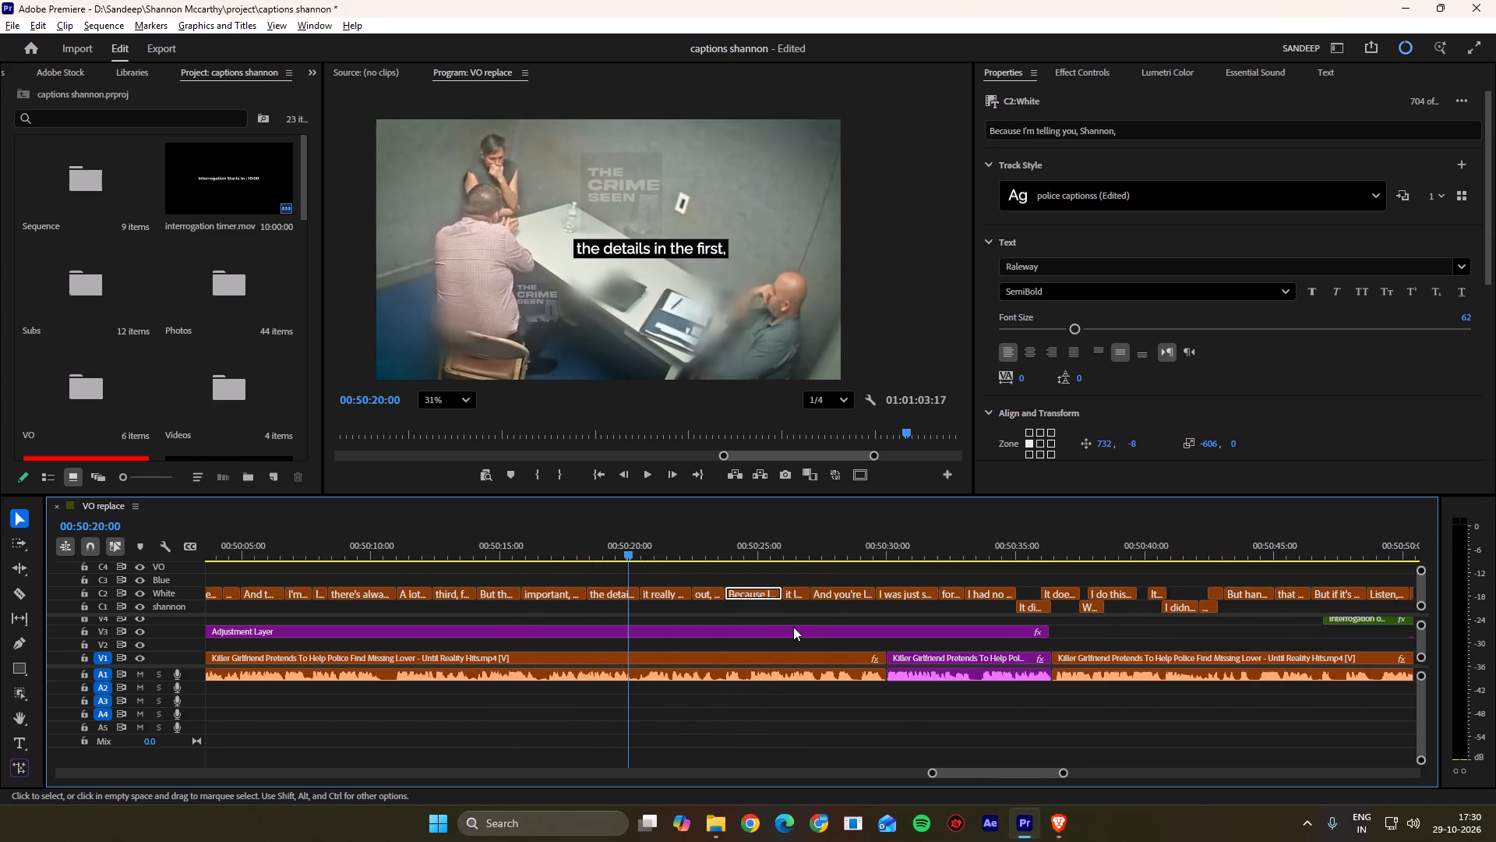
{"action": "scroll", "coordinate": [793, 627], "scroll_direction": "down", "scroll_amount": 2, "text": "alt"}
{"action": "left_click", "coordinate": [389, 559]}
{"action": "key", "text": "space"}
{"action": "scroll", "coordinate": [407, 582], "scroll_direction": "up", "scroll_amount": 4, "text": "alt"}
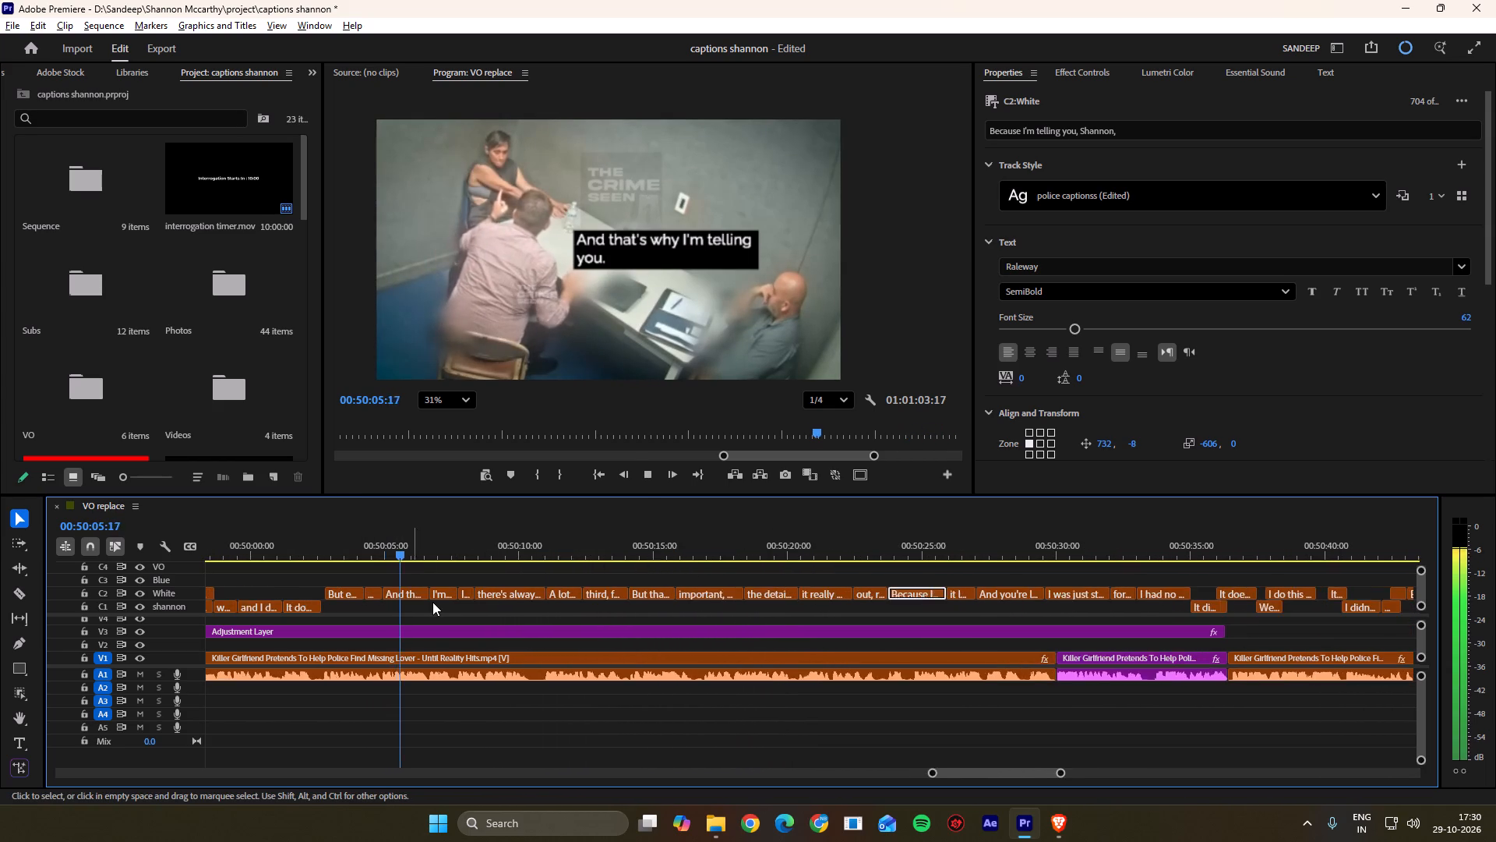
{"action": "scroll", "coordinate": [432, 602], "scroll_direction": "up", "scroll_amount": 3, "text": "alt"}
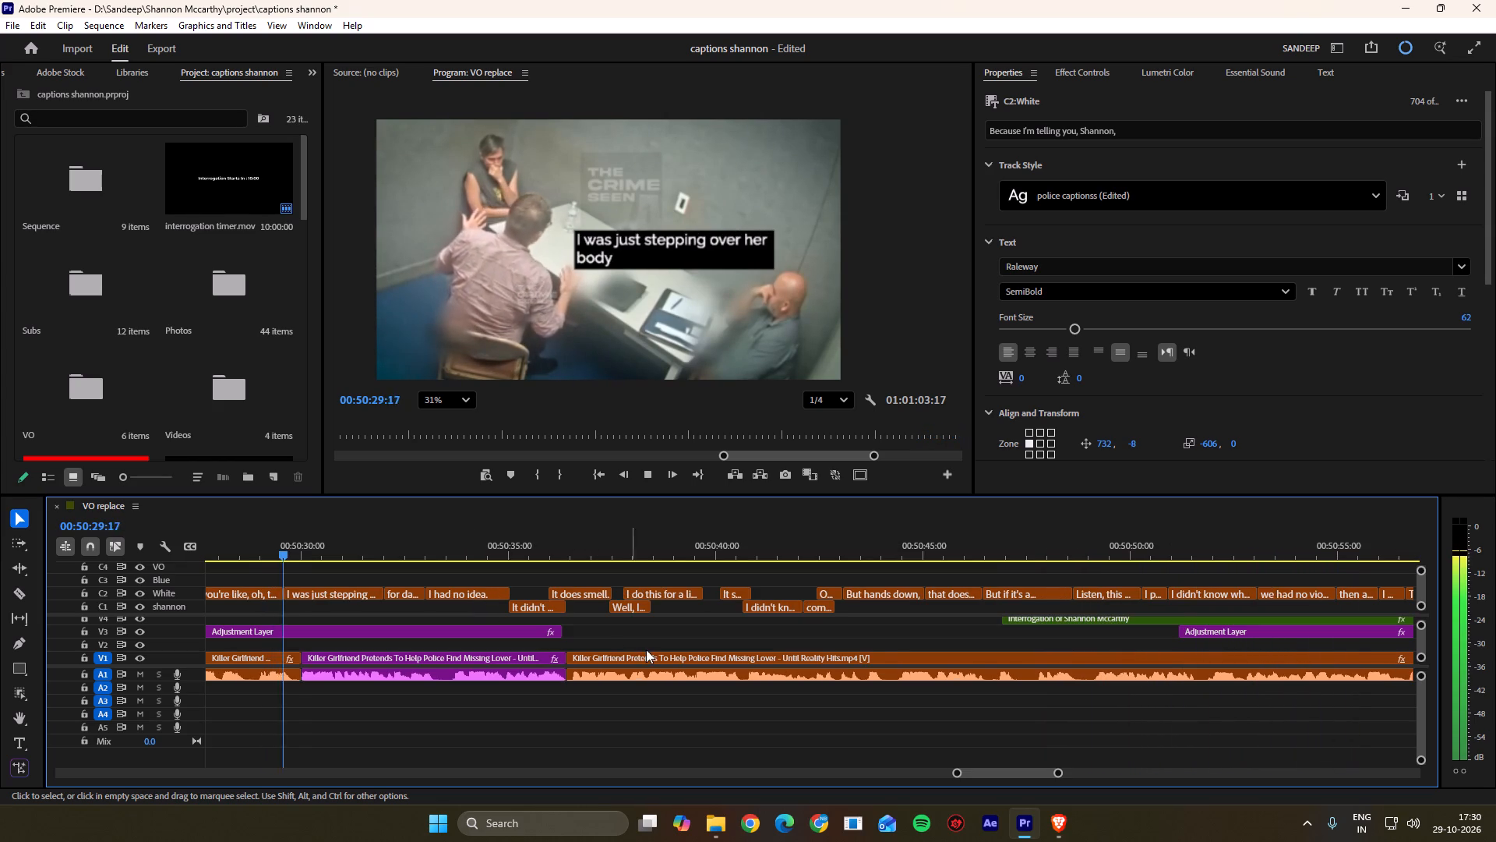
{"action": "scroll", "coordinate": [675, 656], "scroll_direction": "down", "scroll_amount": 9, "text": "alt"}
{"action": "key", "text": "space"}
Replay from "it really helps everything" through "Because I'm telling you, Shannon," and check the cuts against the speech.
{"action": "scroll", "coordinate": [499, 606], "scroll_direction": "up", "scroll_amount": 9, "text": "alt"}
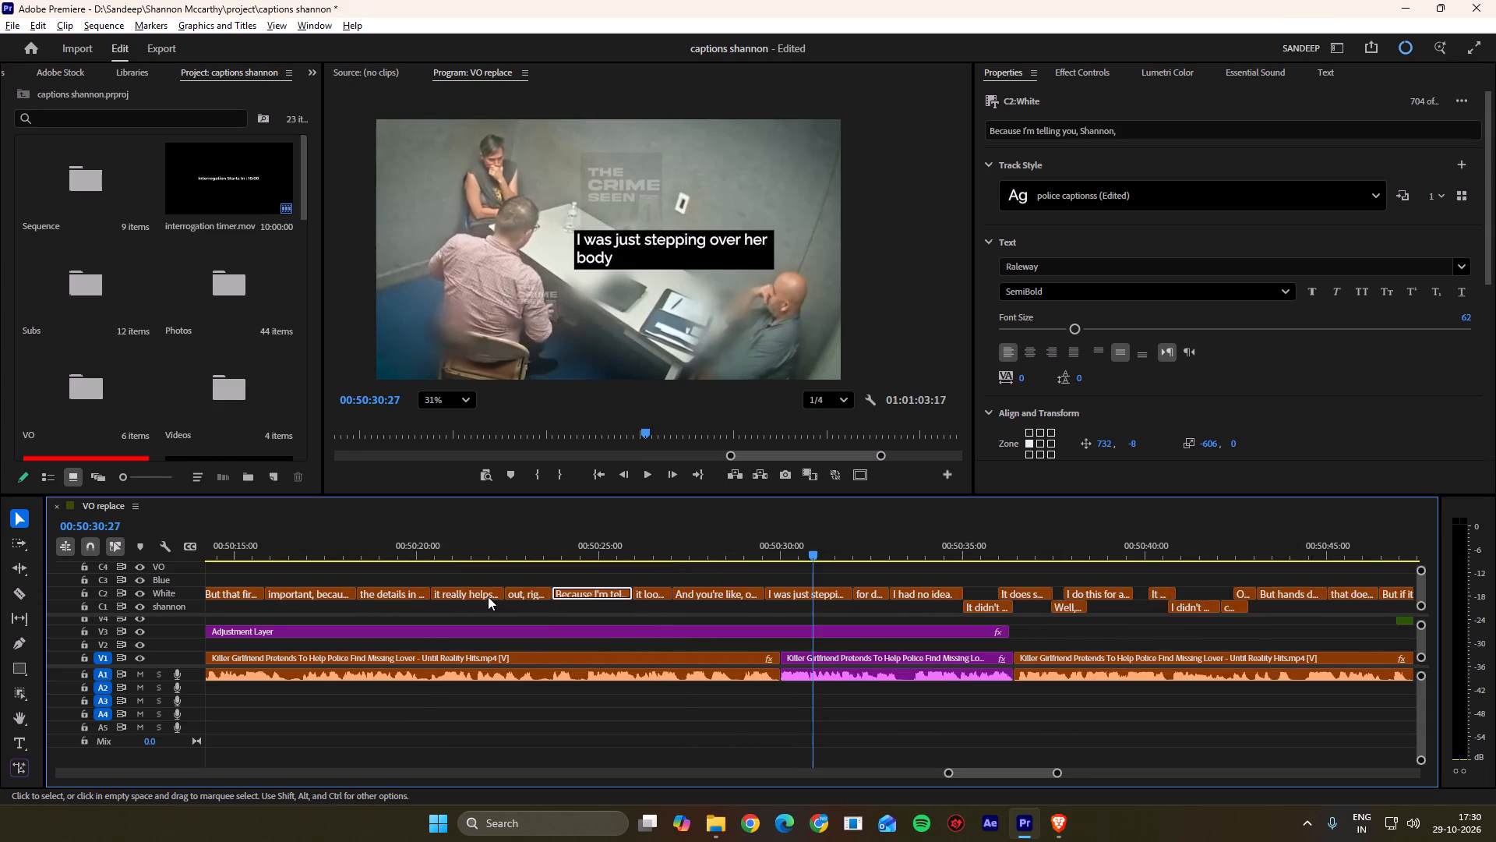
{"action": "scroll", "coordinate": [508, 587], "scroll_direction": "up", "scroll_amount": 7, "text": "alt"}
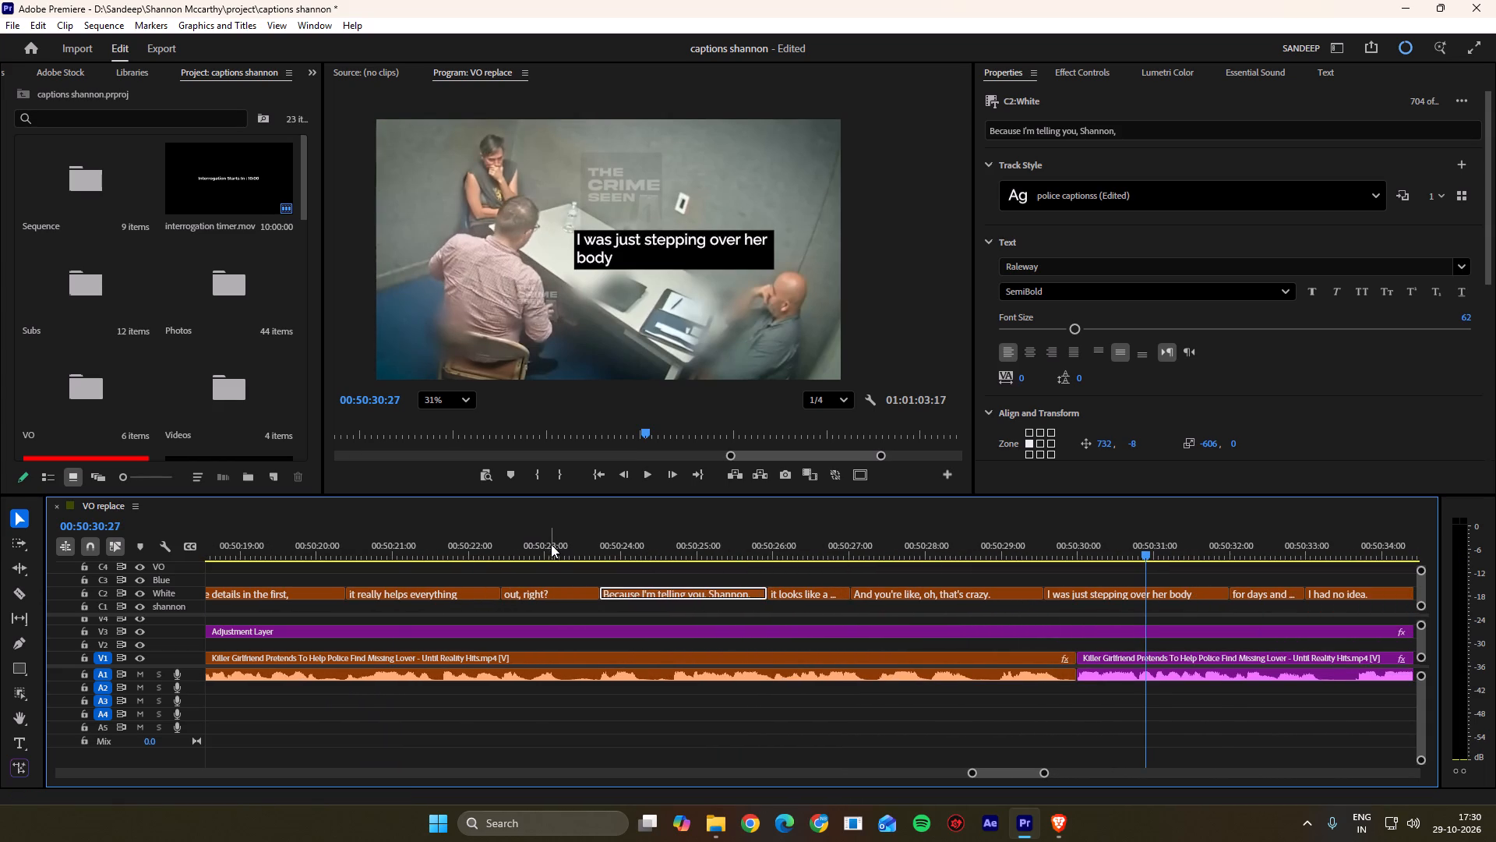
{"action": "left_click_drag", "start_coordinate": [535, 545], "coordinate": [390, 550]}
{"action": "key", "text": "space"}
{"action": "scroll", "coordinate": [453, 582], "scroll_direction": "up", "scroll_amount": 3}
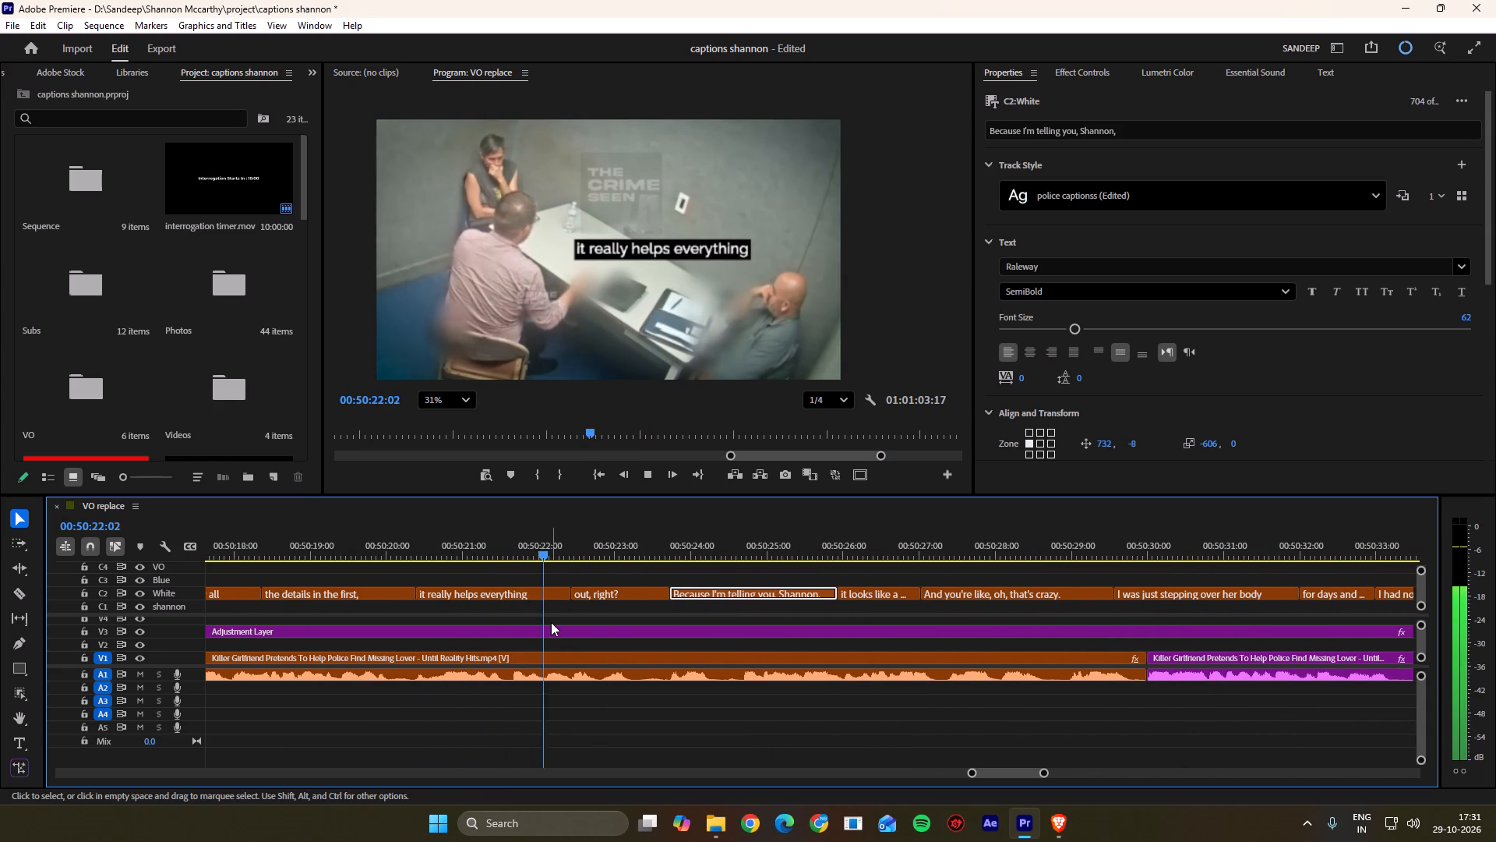
{"action": "scroll", "coordinate": [551, 622], "scroll_direction": "up", "scroll_amount": 3}
{"action": "scroll", "coordinate": [551, 622], "scroll_direction": "down", "scroll_amount": 8}
{"action": "key", "text": "space"}
{"action": "key", "text": "space"}
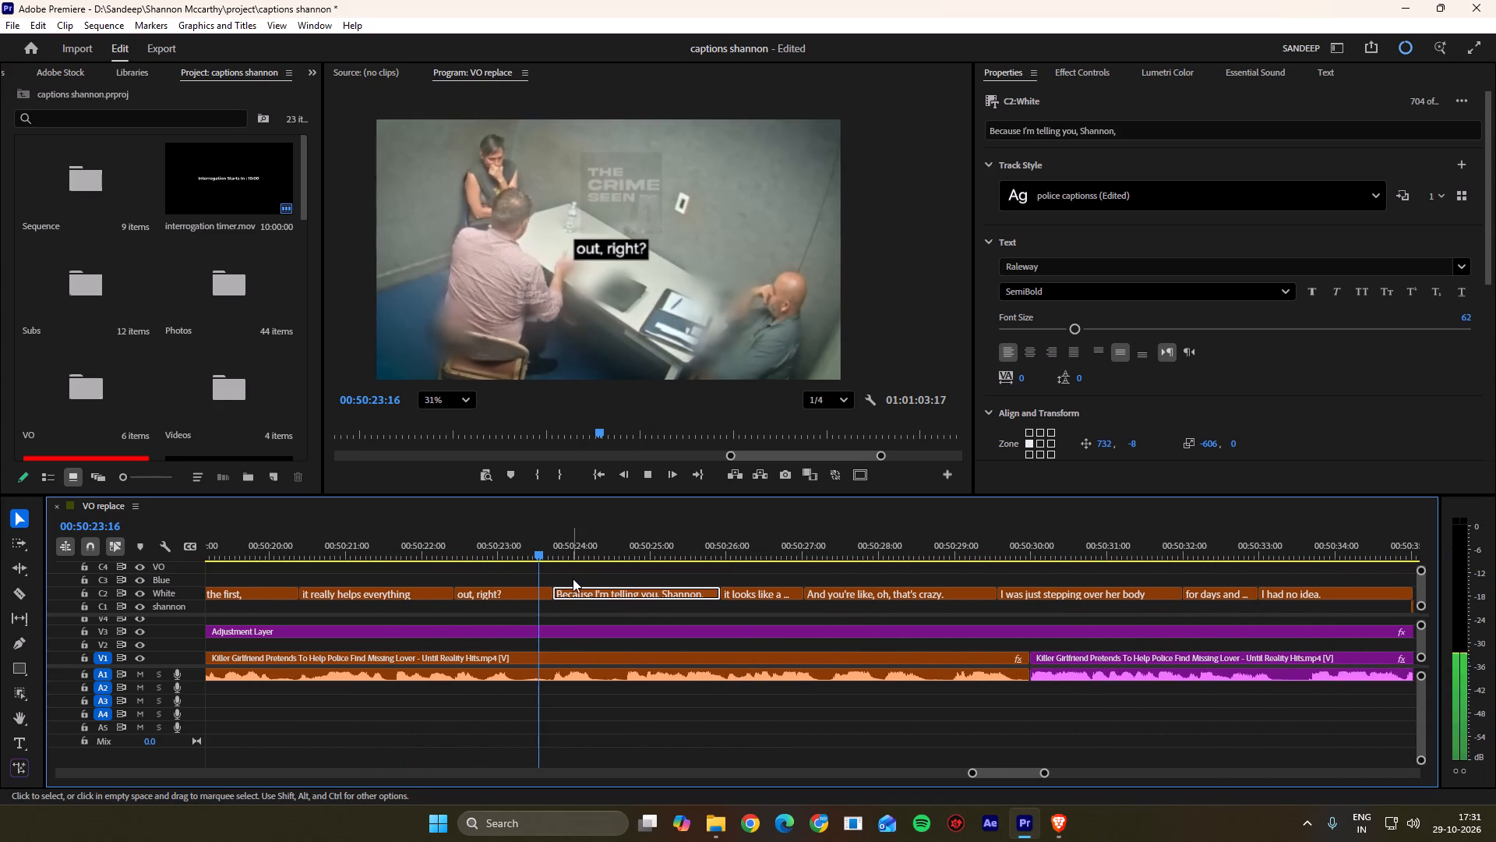
{"action": "key", "text": "space"}
{"action": "key", "text": "space"}
{"action": "scroll", "coordinate": [610, 625], "scroll_direction": "down", "scroll_amount": 3}
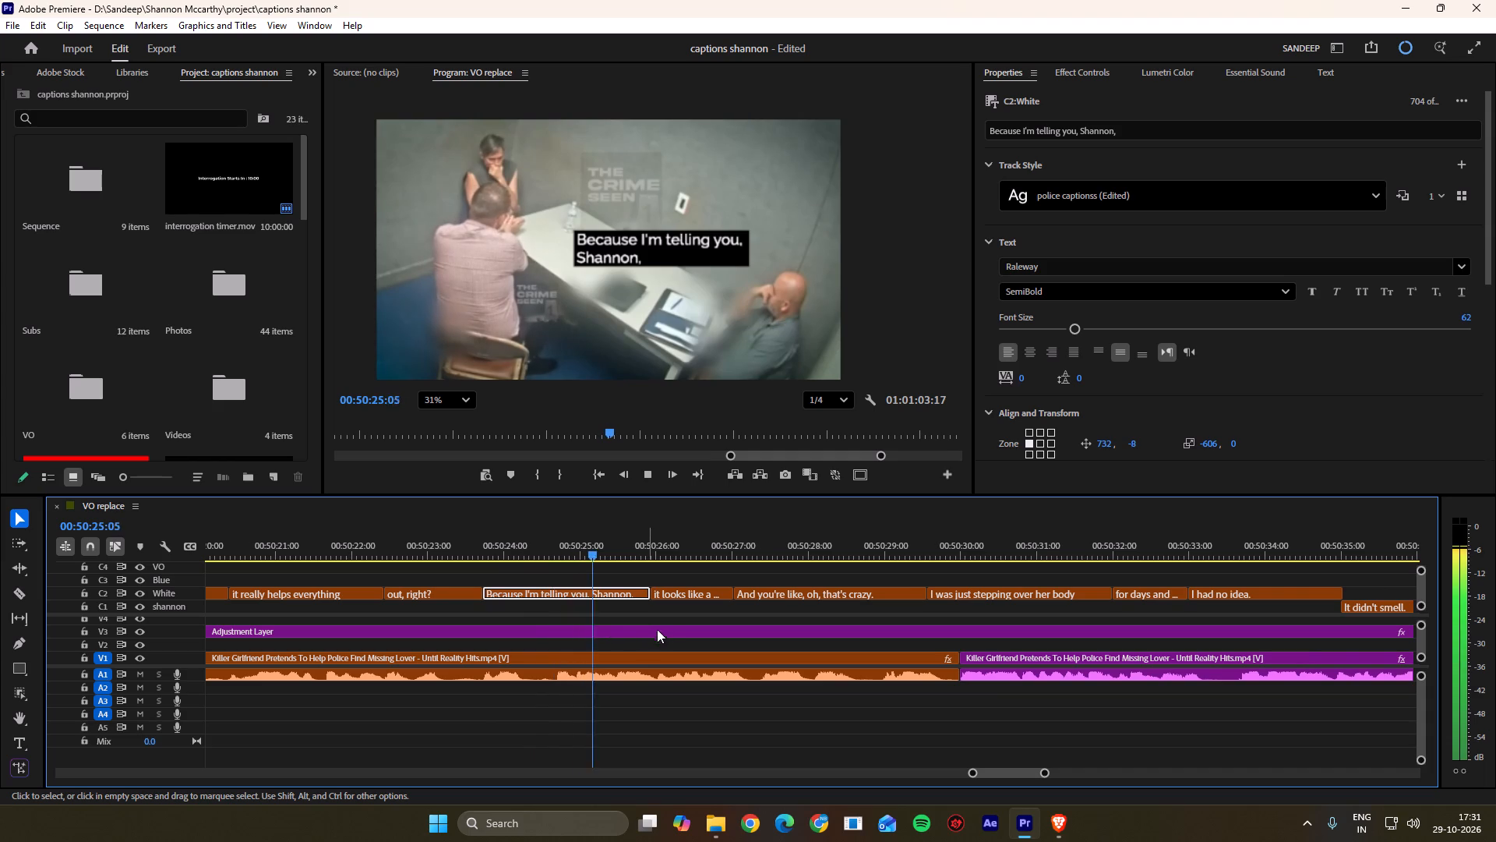
{"action": "key", "text": "space"}
{"action": "key", "text": "space"}
Replay the speech and shift the cut between captions "Because I'm telling you, Shannon," and "it looks like a murder." to about 00:50:26:00.
{"action": "scroll", "coordinate": [667, 617], "scroll_direction": "up", "scroll_amount": 13}
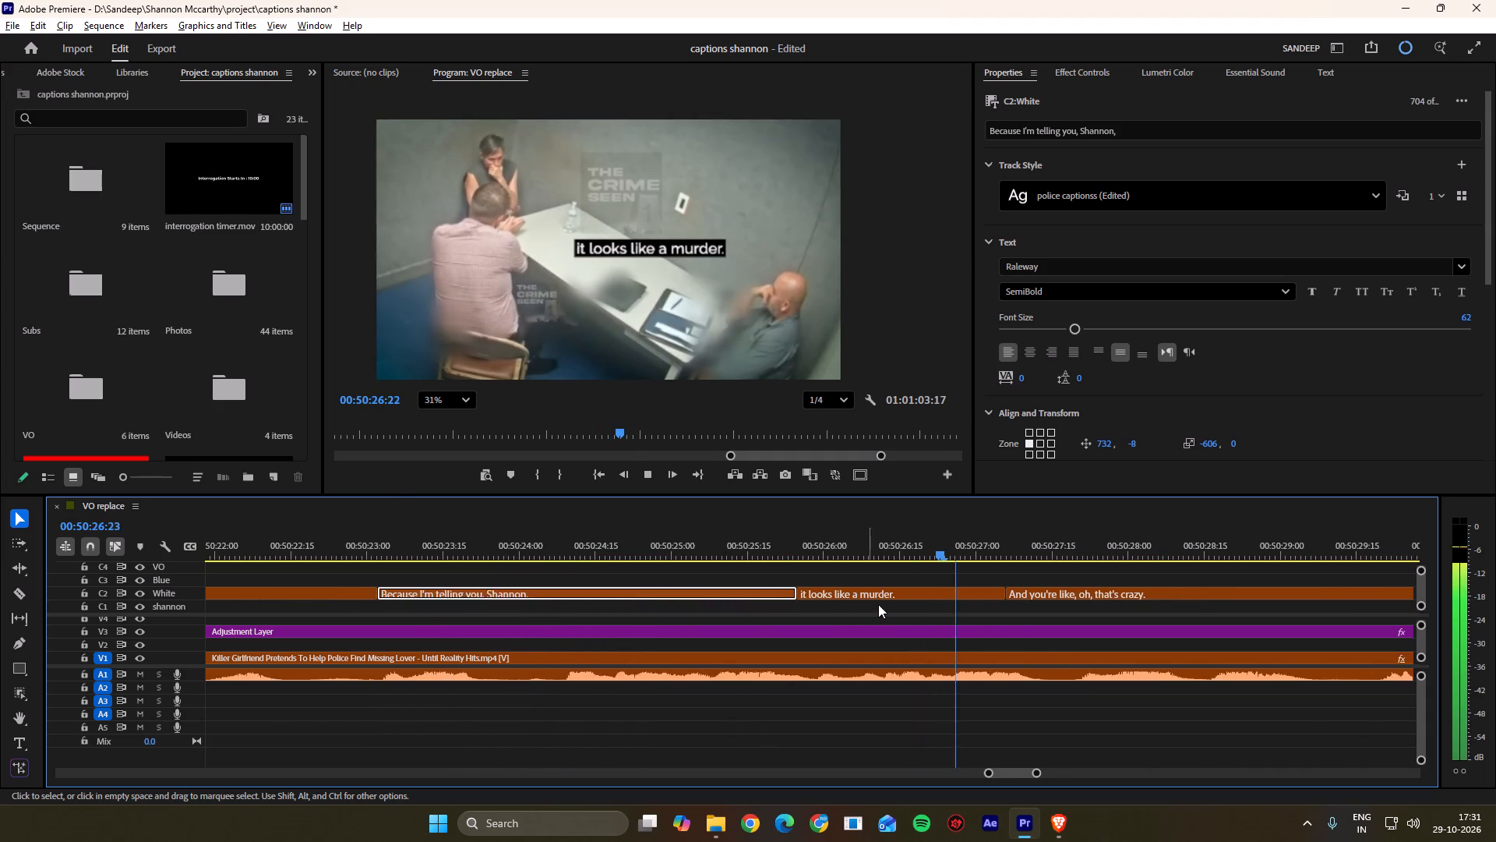
{"action": "key", "text": "space"}
{"action": "scroll", "coordinate": [878, 604], "scroll_direction": "down", "scroll_amount": 4}
{"action": "left_click_drag", "start_coordinate": [713, 549], "coordinate": [554, 550]}
{"action": "key", "text": "space"}
{"action": "key", "text": "space"}
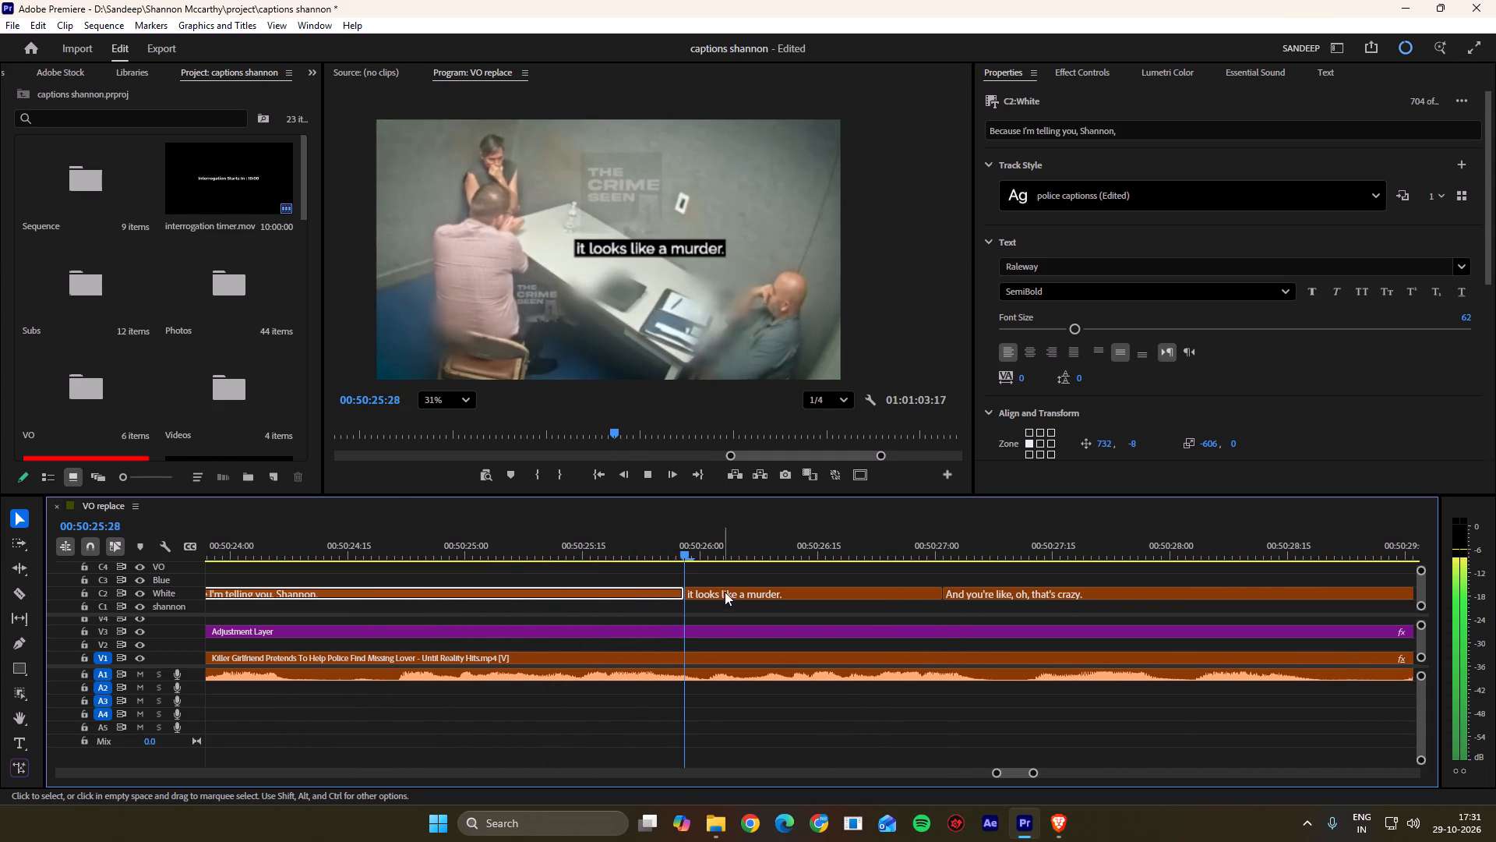
{"action": "left_click_drag", "start_coordinate": [685, 590], "coordinate": [702, 589], "text": "ctrl"}
{"action": "left_click", "coordinate": [707, 585]}
{"action": "key", "text": "space"}
{"action": "scroll", "coordinate": [604, 616], "scroll_direction": "down", "scroll_amount": 8}
{"action": "key", "text": "space"}
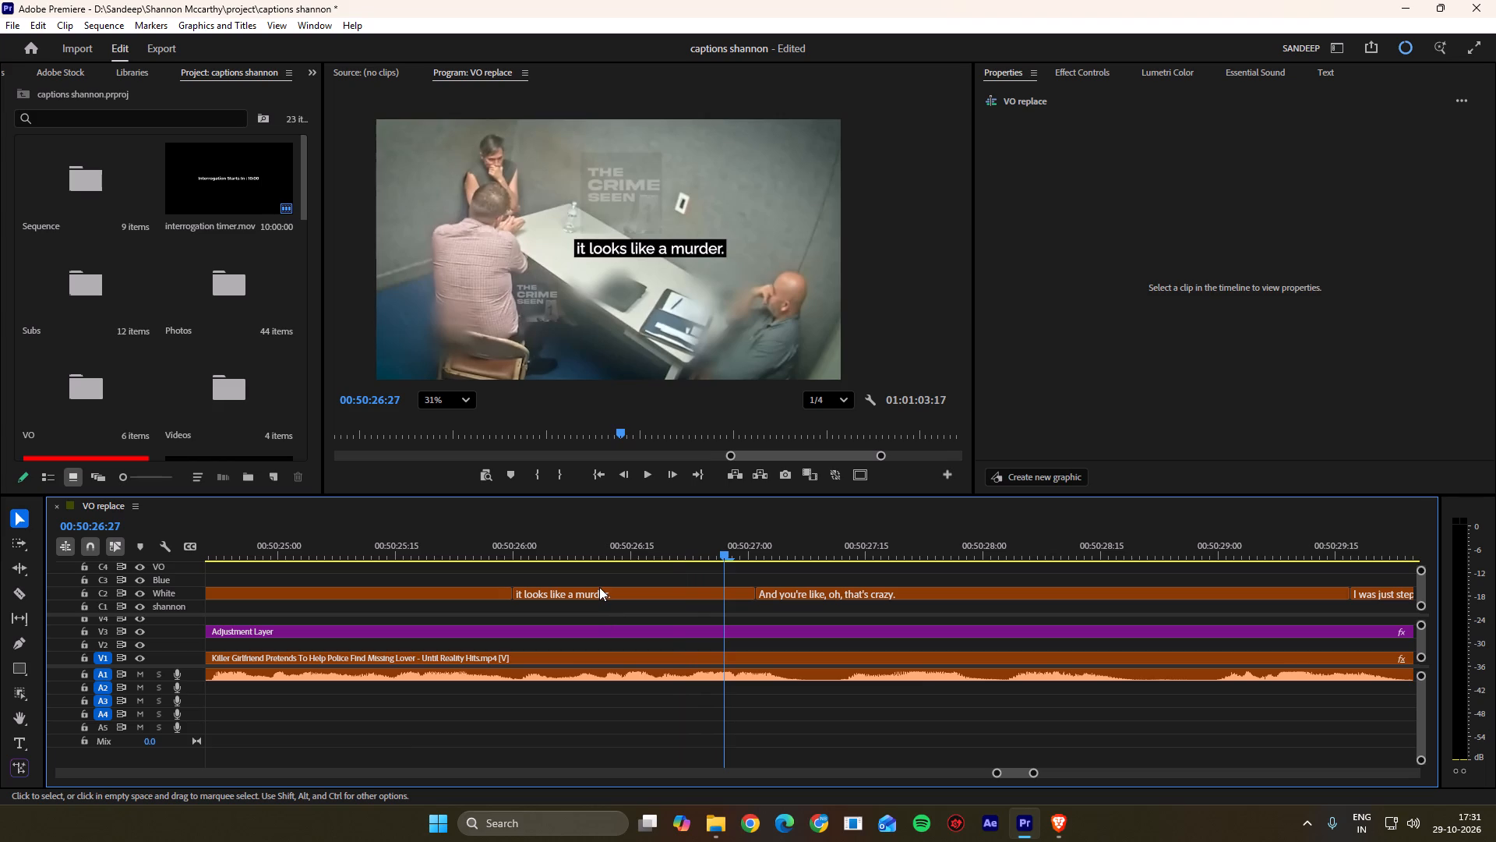
Capitalise the first word of the caption "it looks like a murder." and enclose the whole sentence in double quotation marks.
{"action": "left_click", "coordinate": [602, 590]}
{"action": "key", "text": "space"}
{"action": "scroll", "coordinate": [810, 615], "scroll_direction": "down", "scroll_amount": 2}
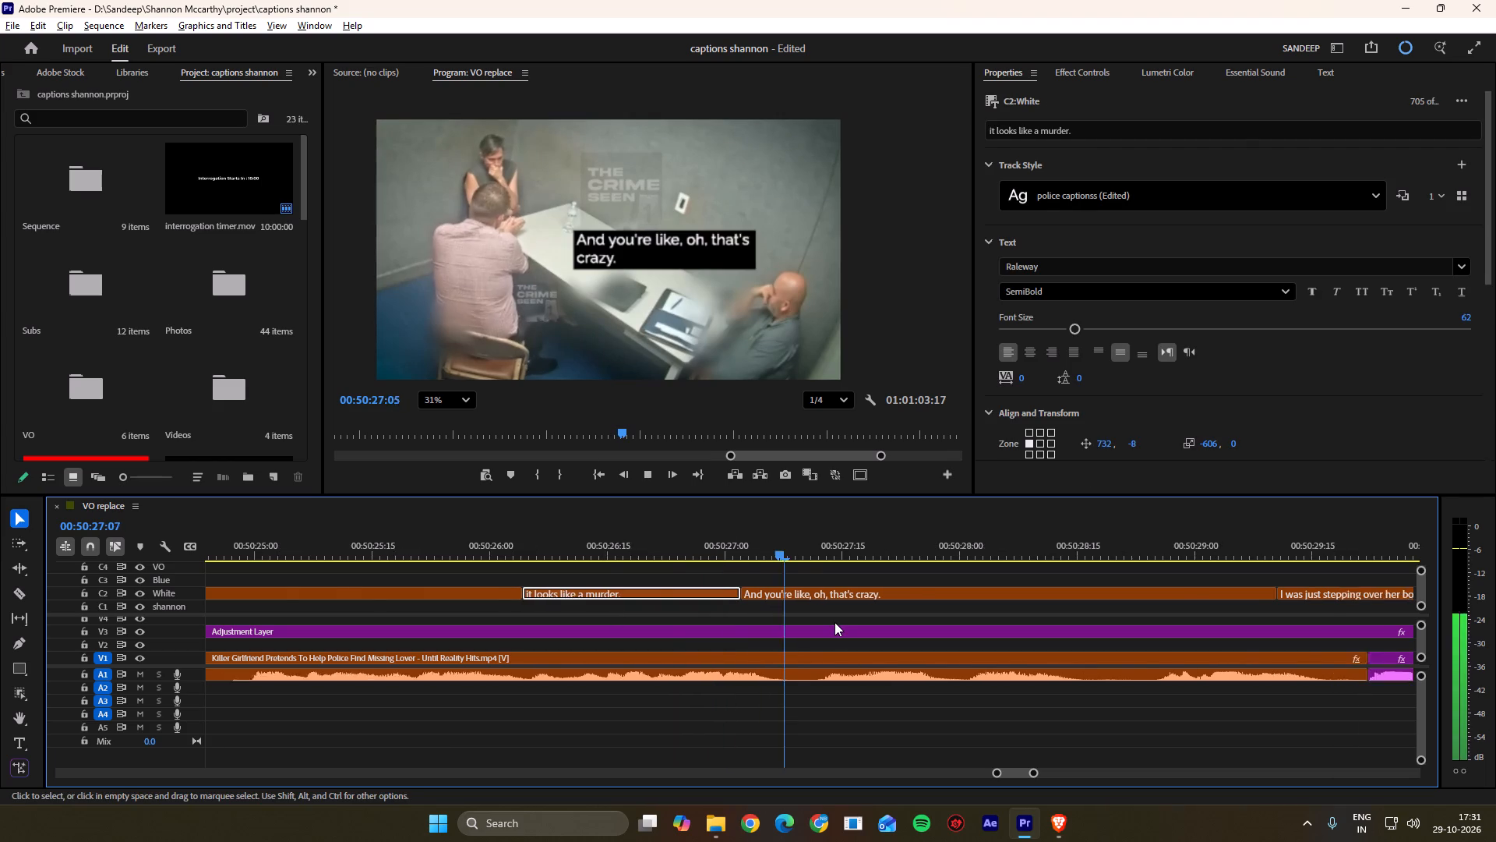
{"action": "scroll", "coordinate": [834, 622], "scroll_direction": "down", "scroll_amount": 5}
{"action": "key", "text": "space"}
{"action": "left_click", "coordinate": [705, 560]}
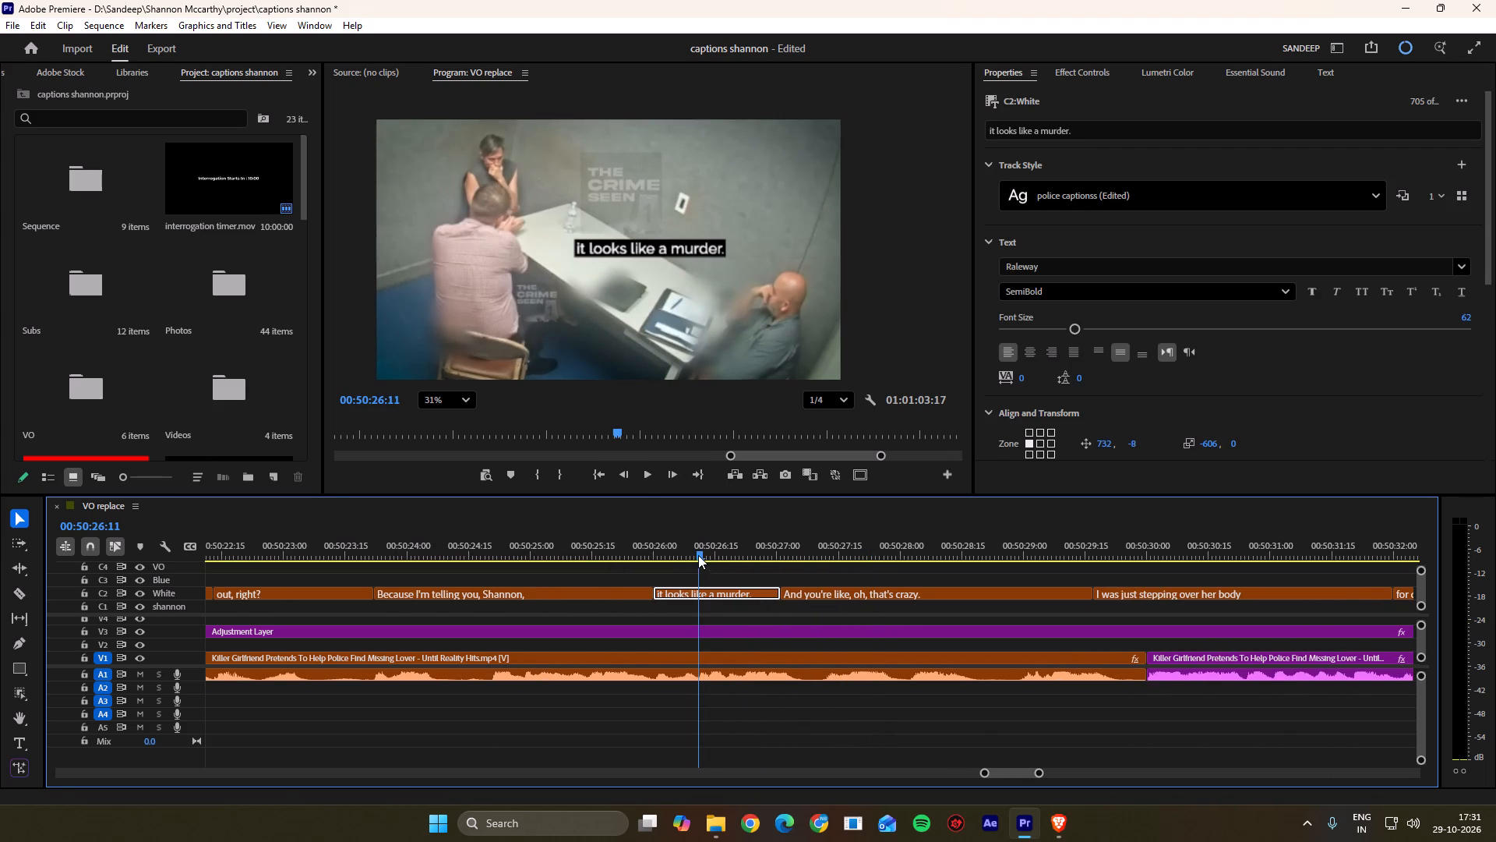
{"action": "double_click", "coordinate": [598, 249]}
{"action": "left_click", "coordinate": [581, 251]}
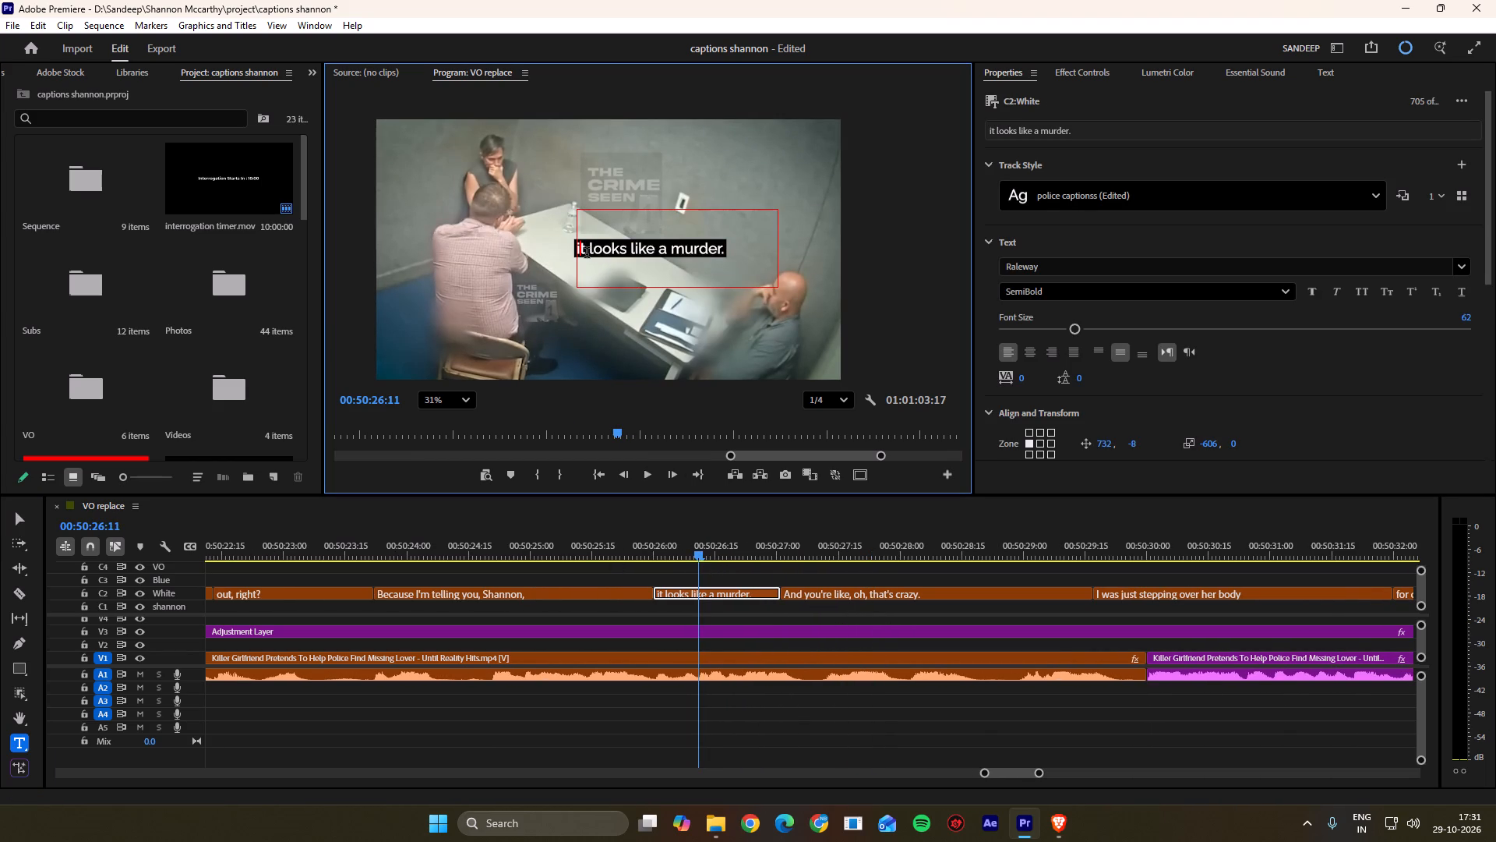
{"action": "key", "text": "BackSpace"}
{"action": "key", "text": "shift+i"}
{"action": "key", "text": "Left"}
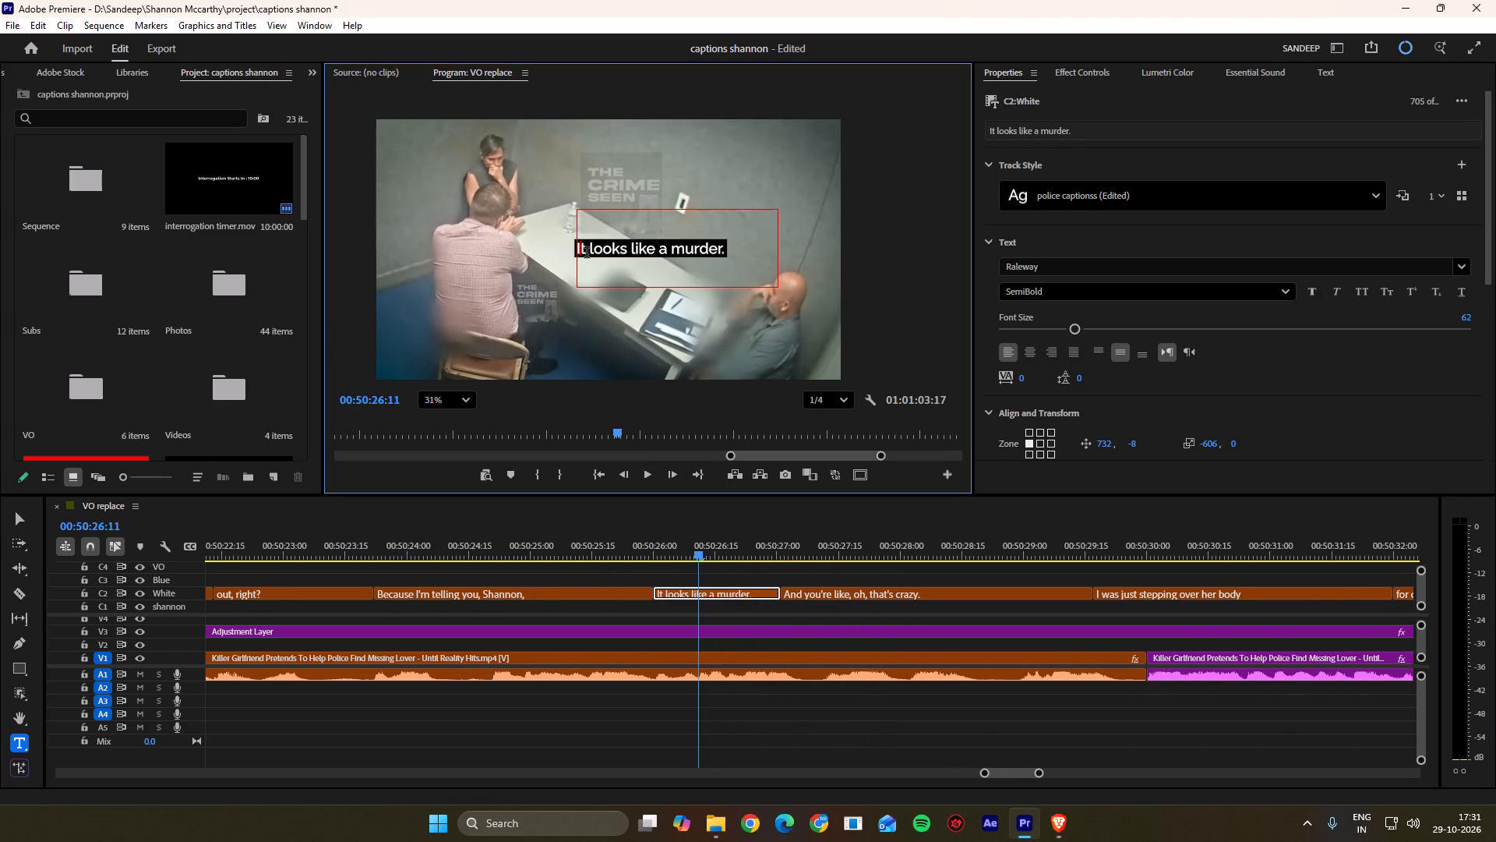
{"action": "key", "text": "shift+quotedbl"}
{"action": "key", "text": "Right"}
{"action": "key", "text": "Right"}
{"action": "key", "text": "Right"}
{"action": "key", "text": "Right"}
{"action": "key", "text": "Right"}
{"action": "key", "text": "Right"}
{"action": "key", "text": "Right"}
{"action": "key", "text": "Right"}
{"action": "key", "text": "Right"}
{"action": "key", "text": "Right"}
{"action": "key", "text": "Right"}
{"action": "key", "text": "Right"}
{"action": "key", "text": "Right"}
{"action": "key", "text": "Right"}
{"action": "key", "text": "Right"}
{"action": "key", "text": "Right"}
{"action": "key", "text": "Right"}
{"action": "key", "text": "Right"}
{"action": "key", "text": "Right"}
{"action": "key", "text": "Right"}
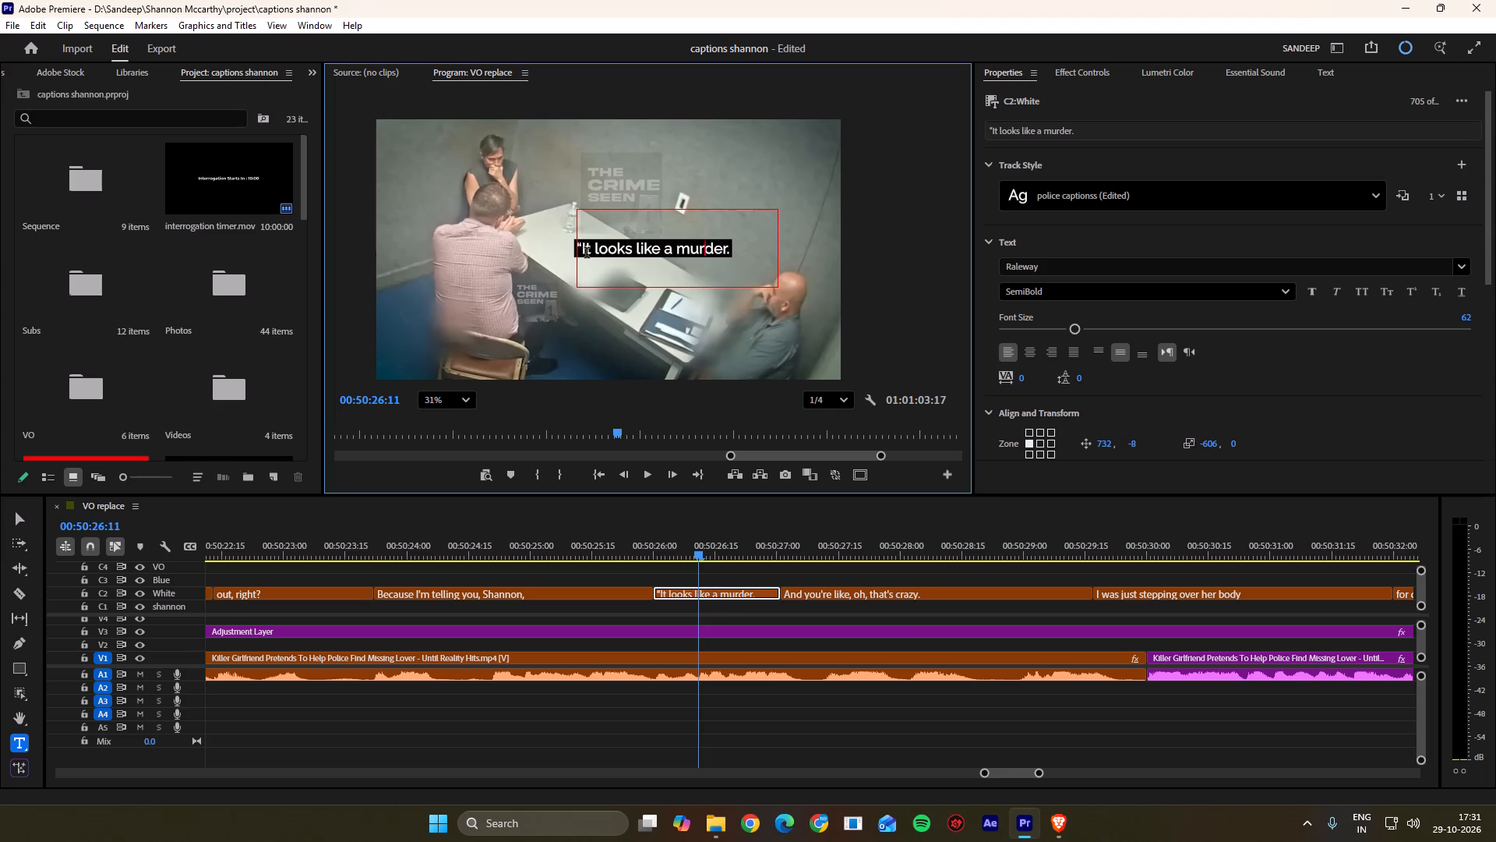
{"action": "key", "text": "shift+quotedbl"}
{"action": "left_click", "coordinate": [859, 260]}
Shift the start of caption "And you're like, oh, that's crazy." to 00:50:27:13, extending the murder caption up to it, and play on.
{"action": "key", "text": "space"}
{"action": "scroll", "coordinate": [728, 759], "scroll_direction": "down", "scroll_amount": 9}
{"action": "key", "text": "space"}
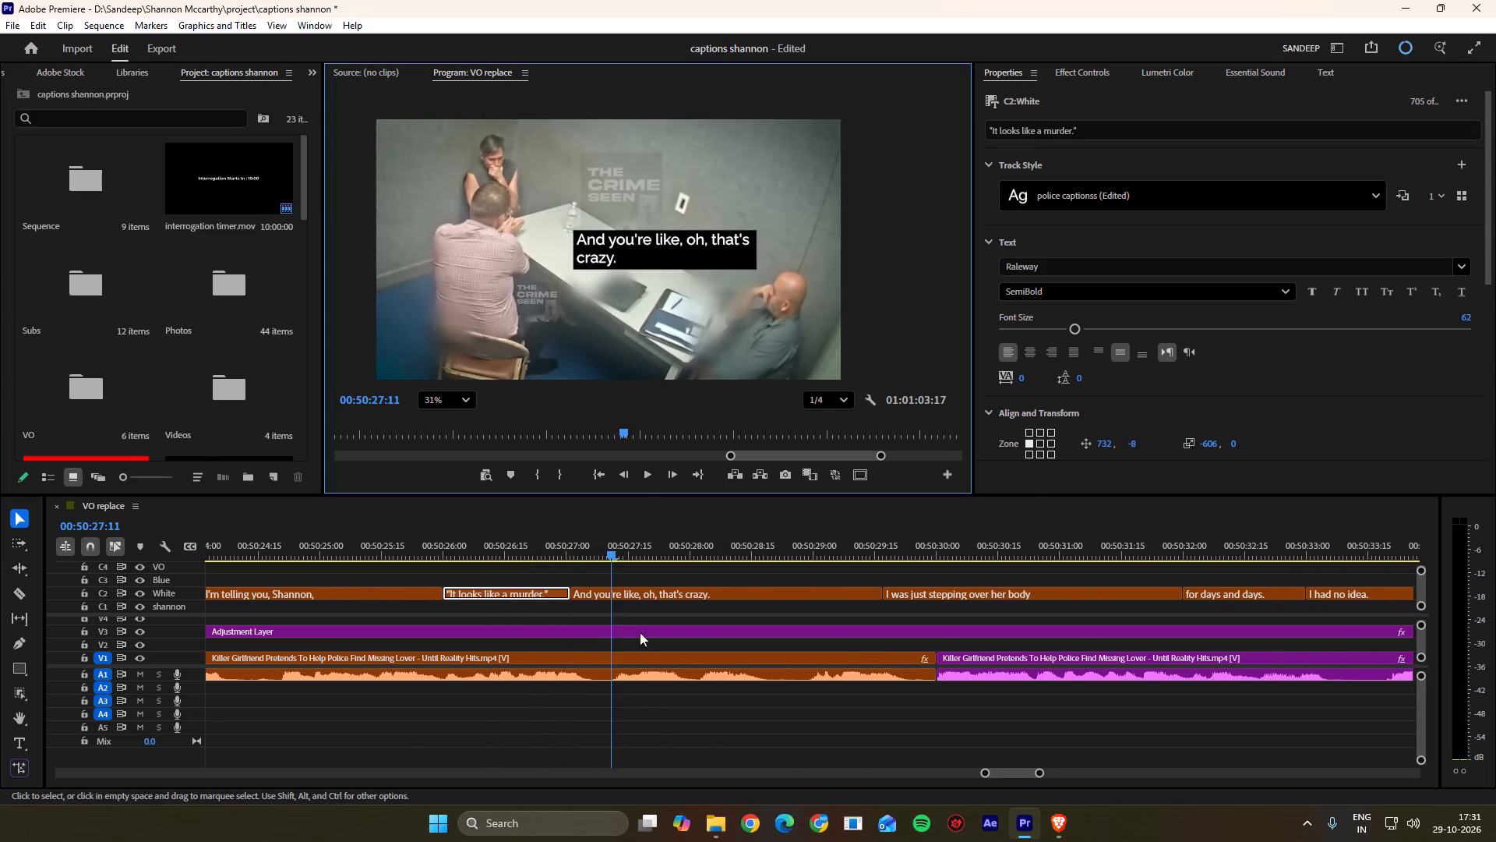
{"action": "key", "text": "space"}
{"action": "key", "text": "space"}
{"action": "left_click_drag", "start_coordinate": [627, 539], "coordinate": [623, 547]}
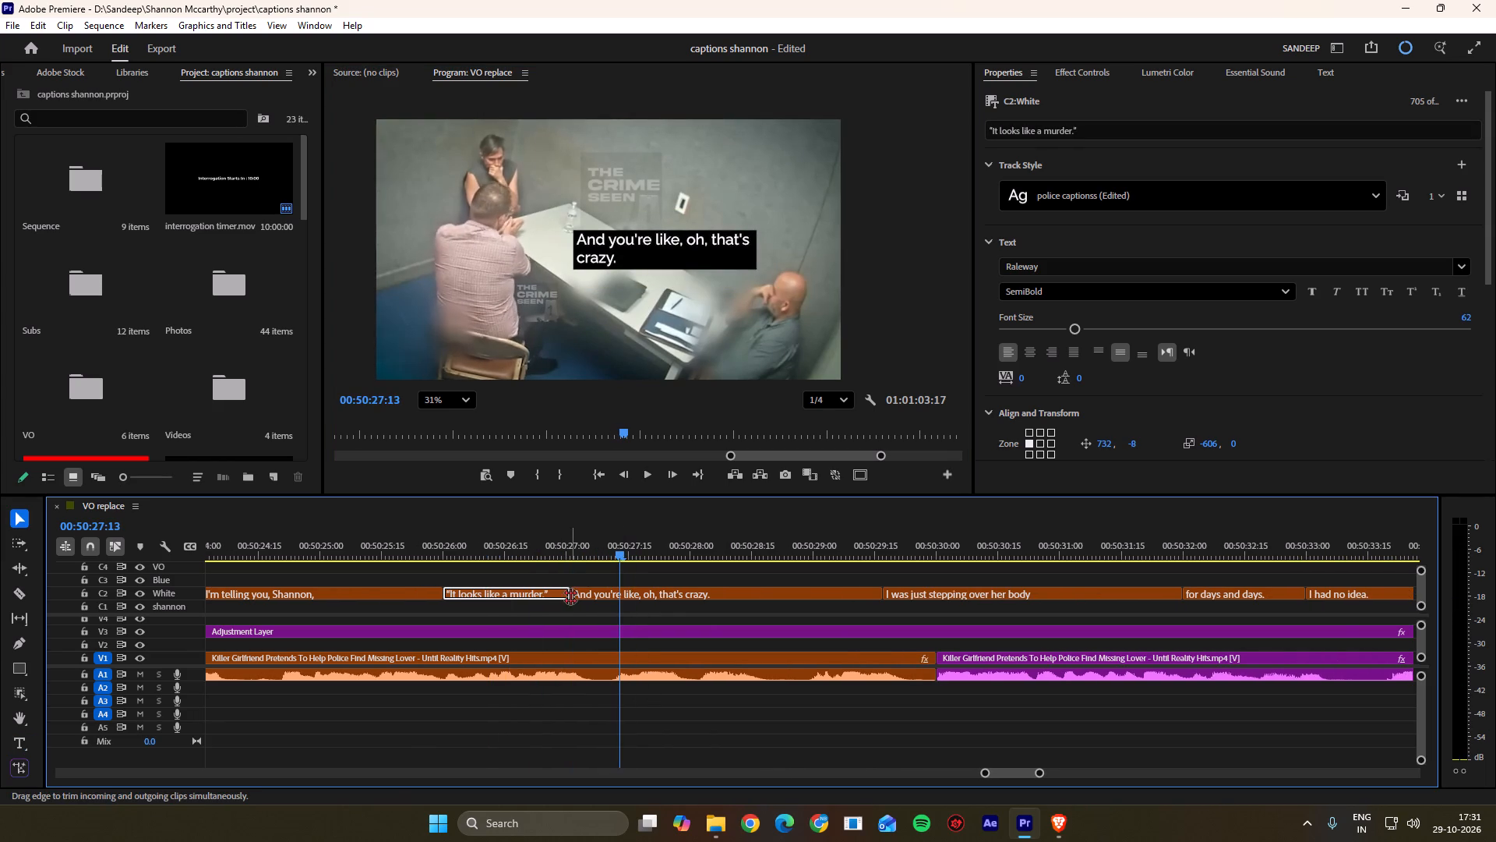
{"action": "left_click_drag", "start_coordinate": [570, 596], "coordinate": [622, 601], "text": "ctrl"}
{"action": "left_click", "coordinate": [630, 594]}
{"action": "key", "text": "space"}
{"action": "scroll", "coordinate": [630, 594], "scroll_direction": "down", "scroll_amount": 6}
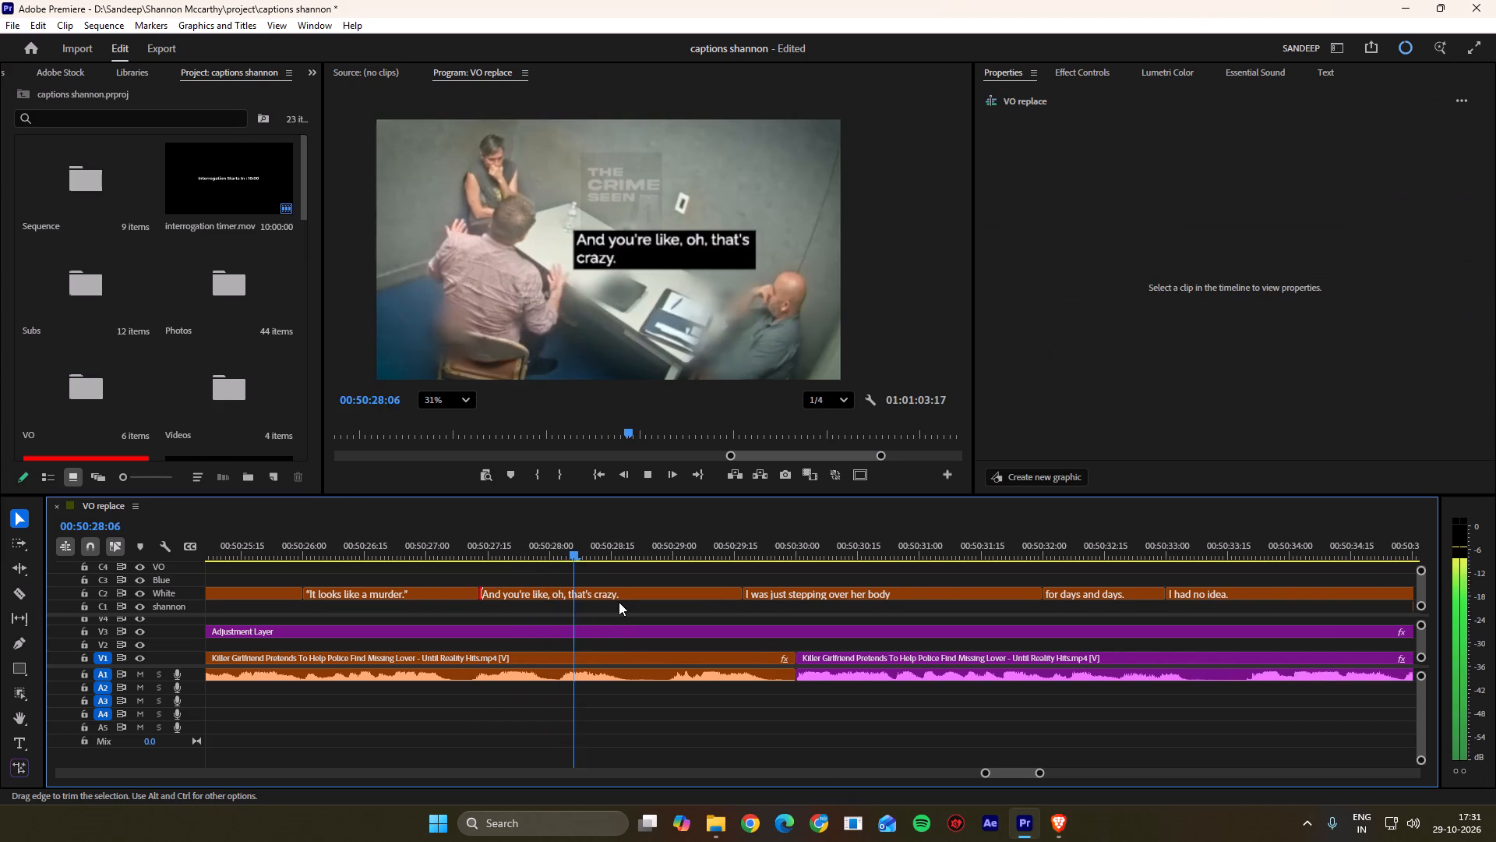
Replay the speech and shift the cut between "And you're like, oh, that's crazy." and "I was just stepping over her body" to 00:50:30:00.
{"action": "key", "text": "space"}
{"action": "left_click_drag", "start_coordinate": [595, 538], "coordinate": [533, 547]}
{"action": "key", "text": "space"}
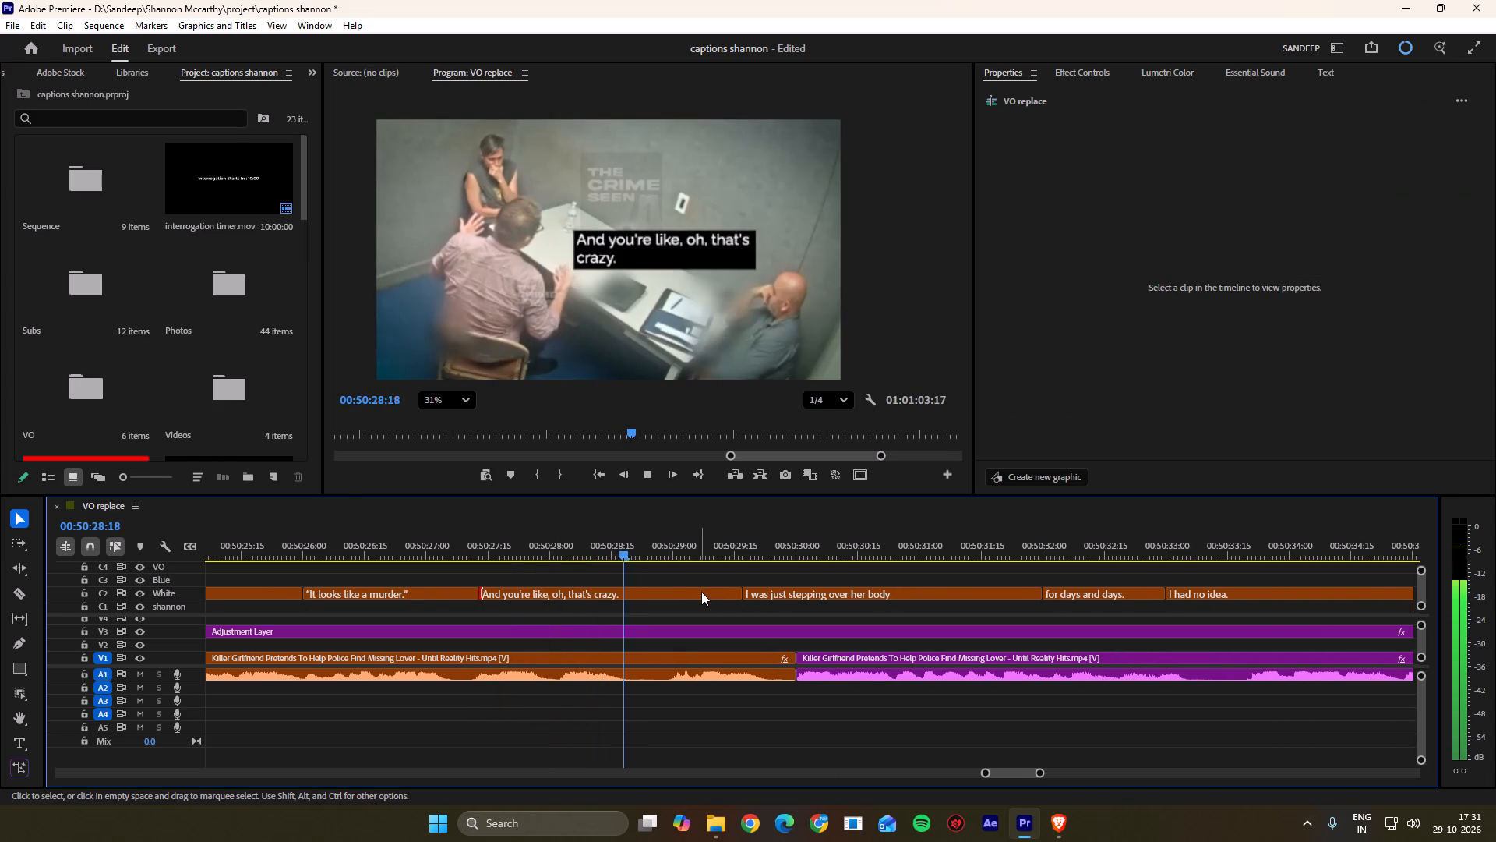
{"action": "scroll", "coordinate": [701, 592], "scroll_direction": "down", "scroll_amount": 3}
{"action": "key", "text": "space"}
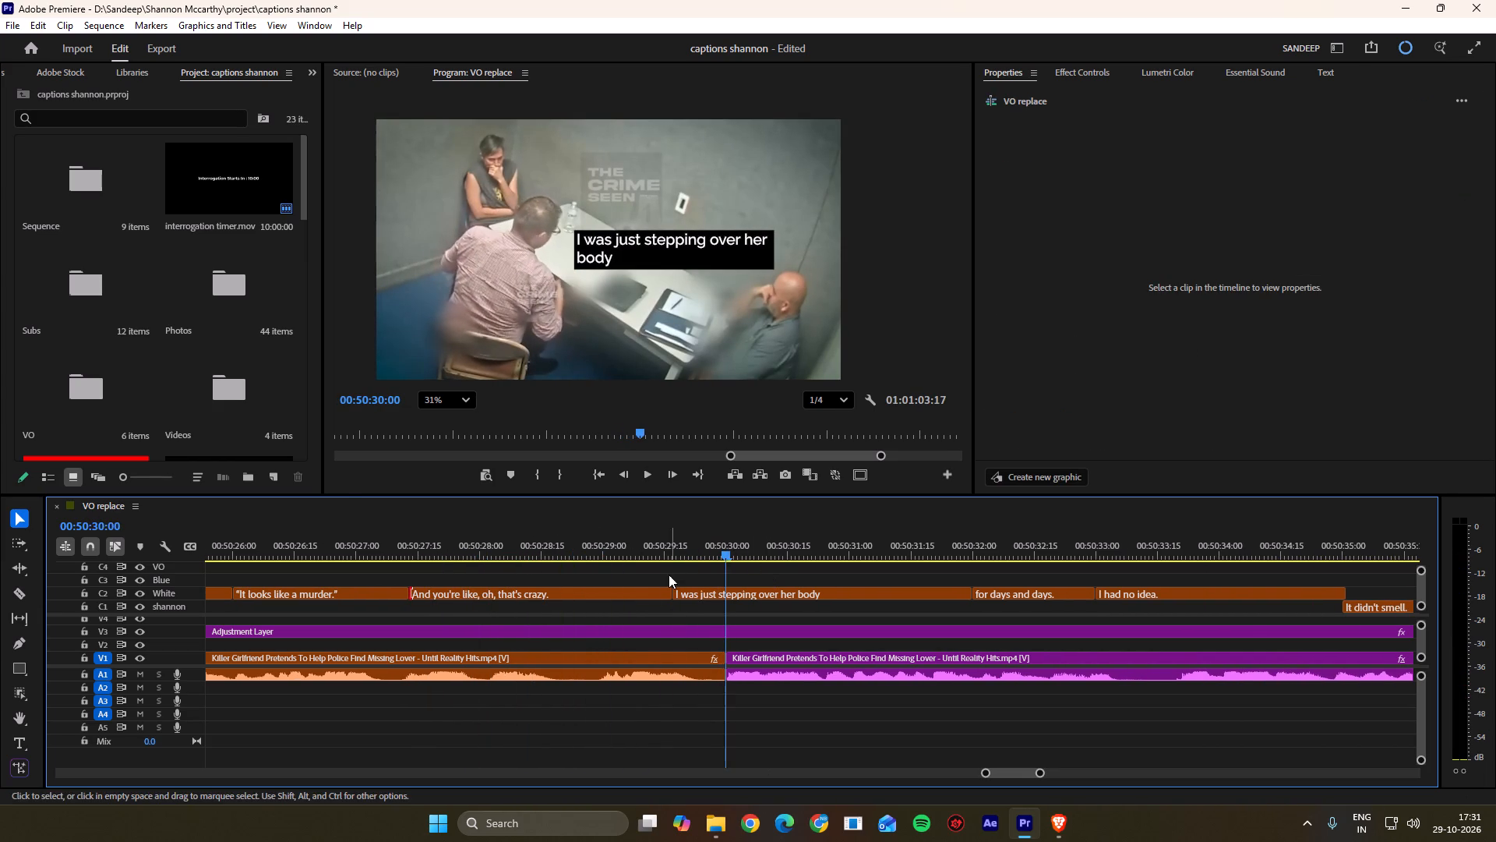
{"action": "left_click_drag", "start_coordinate": [676, 597], "coordinate": [729, 601], "text": "ctrl"}
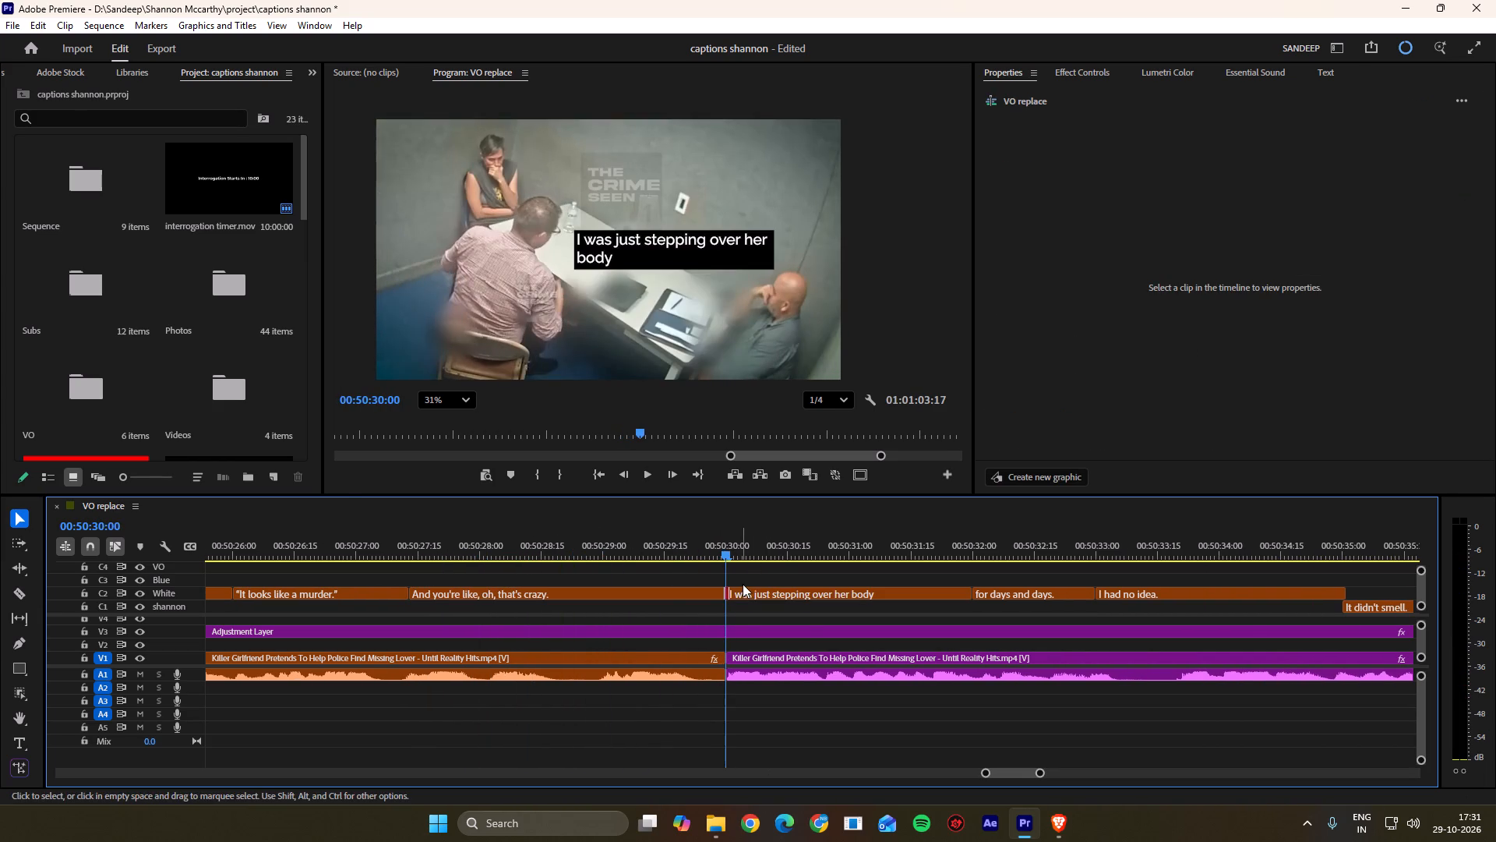
{"action": "left_click", "coordinate": [743, 584]}
Edit the caption at 00:50:28:02 to read: And you're like, "Oh, that's crazy.".
{"action": "left_click_drag", "start_coordinate": [683, 536], "coordinate": [379, 540]}
{"action": "key", "text": "space"}
{"action": "key", "text": "space"}
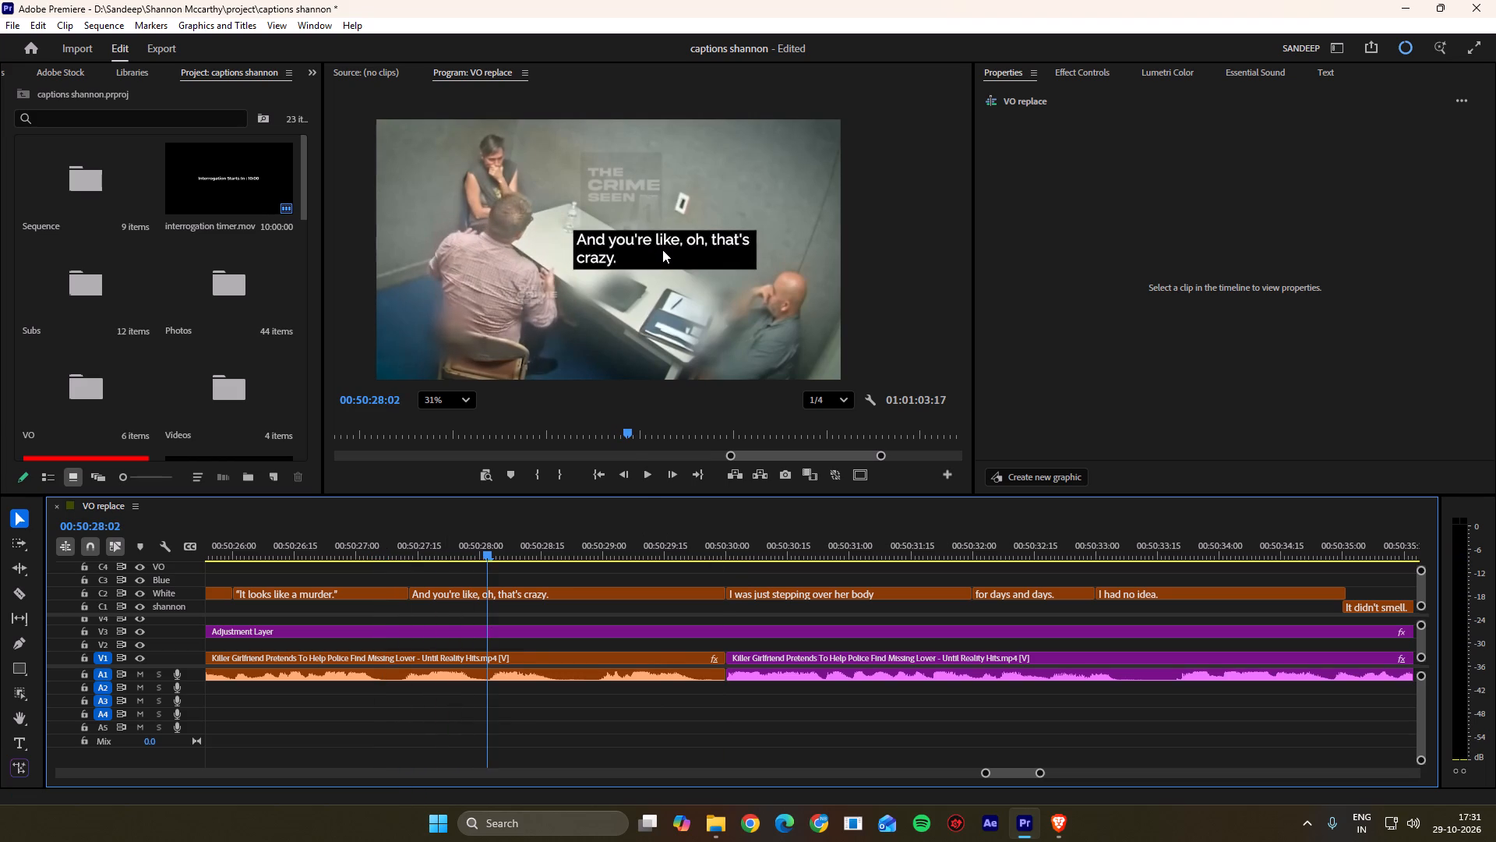
{"action": "double_click", "coordinate": [662, 249]}
{"action": "left_click", "coordinate": [686, 240]}
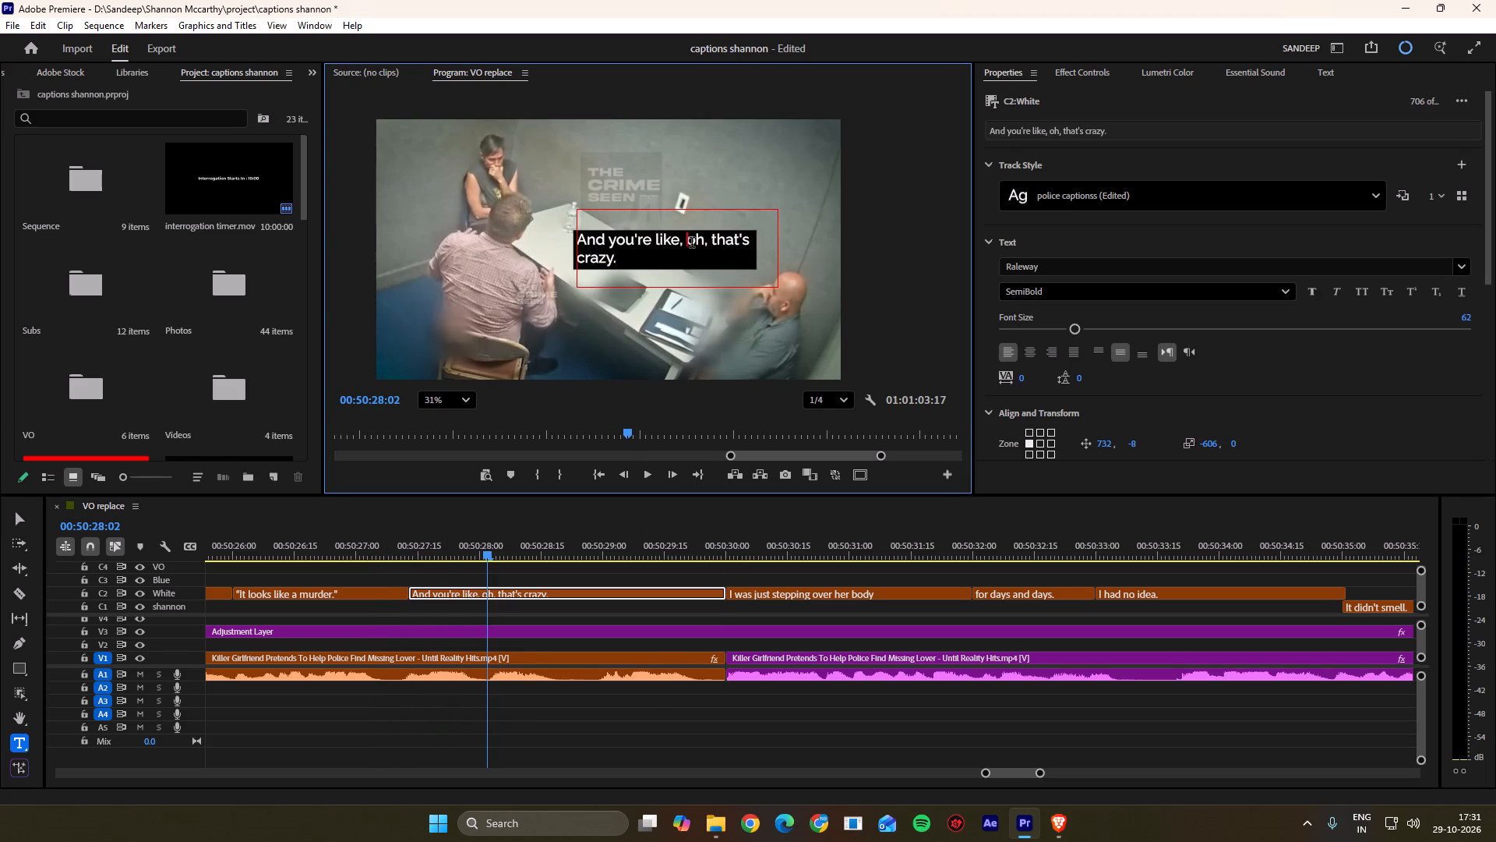
{"action": "left_click", "coordinate": [693, 242]}
{"action": "key", "text": "BackSpace"}
{"action": "type", "text": "\"O"}
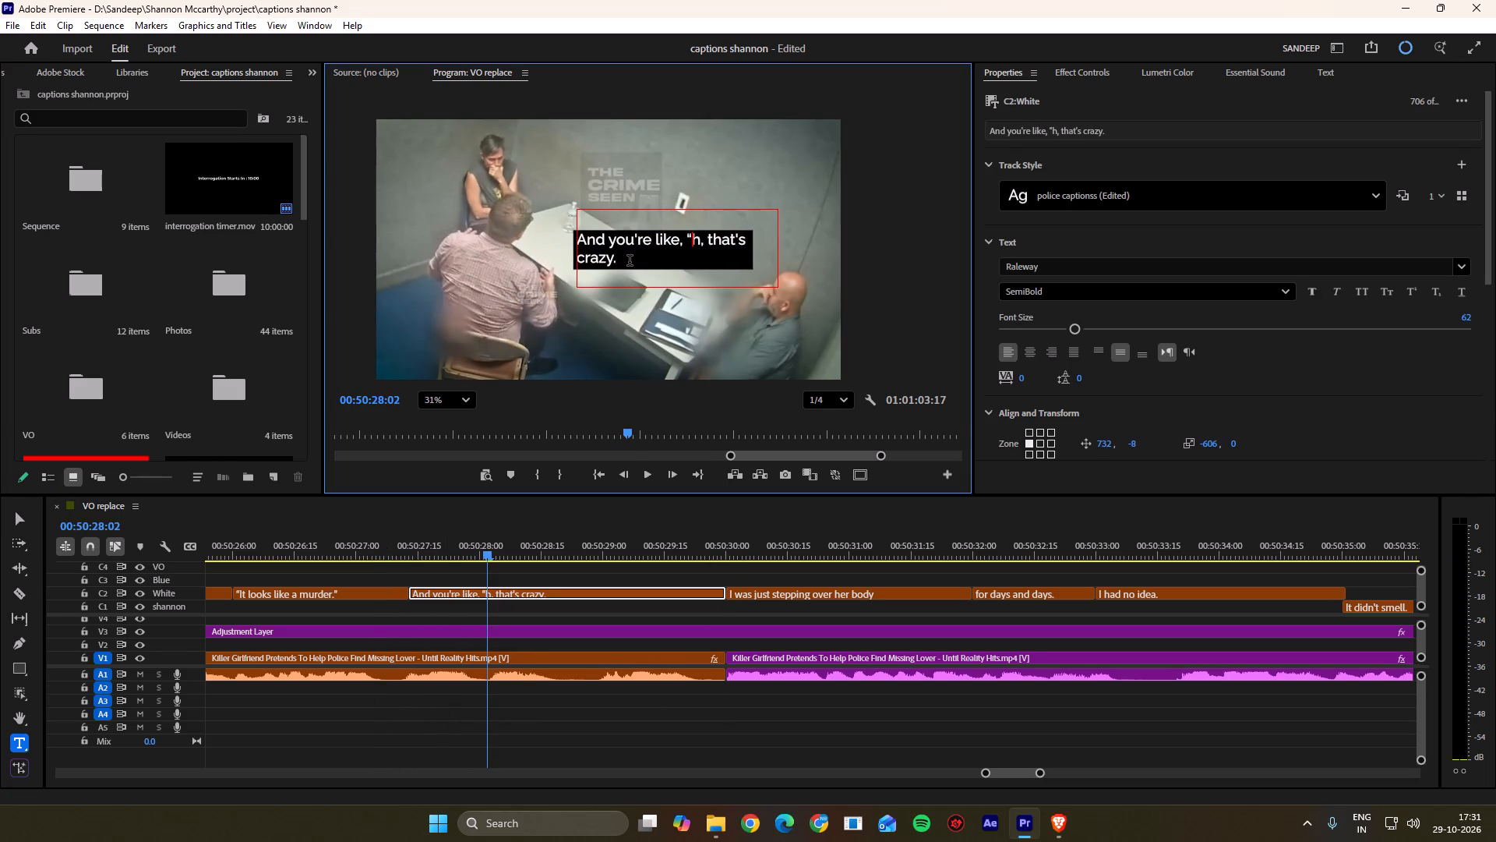
{"action": "left_click", "coordinate": [630, 262]}
{"action": "type", "text": "|\""}
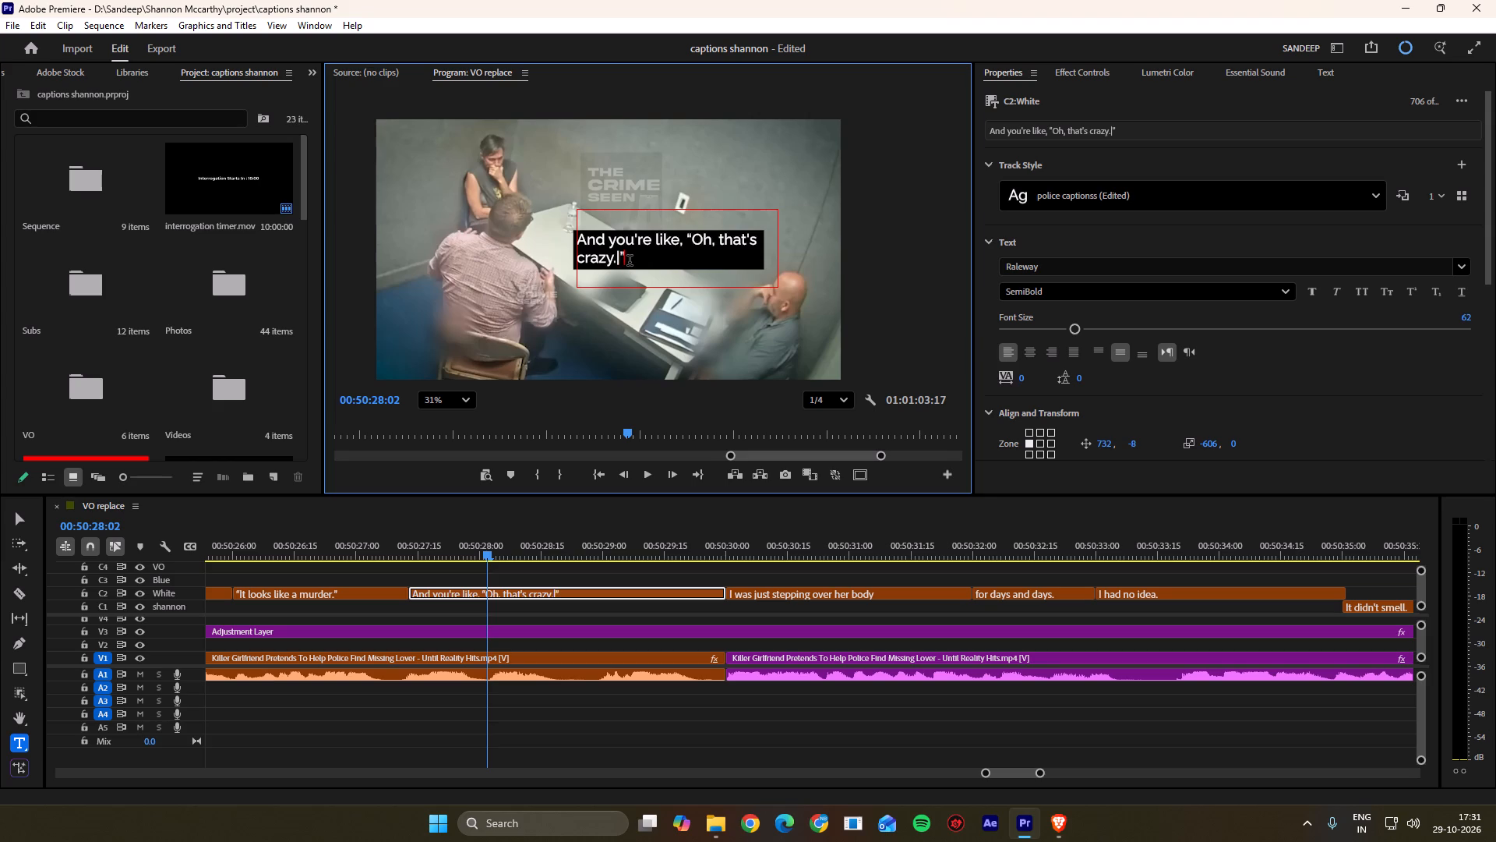
{"action": "key", "text": "BackSpace"}
{"action": "key", "text": "BackSpace"}
{"action": "key", "text": "shift+colon"}
{"action": "key", "text": "BackSpace"}
{"action": "key", "text": "shift+quotedbl"}
{"action": "left_click", "coordinate": [908, 294]}
Play on through "I was just stepping over her body" and check its cuts against the speech.
{"action": "key", "text": "space"}
{"action": "scroll", "coordinate": [631, 671], "scroll_direction": "down", "scroll_amount": 5}
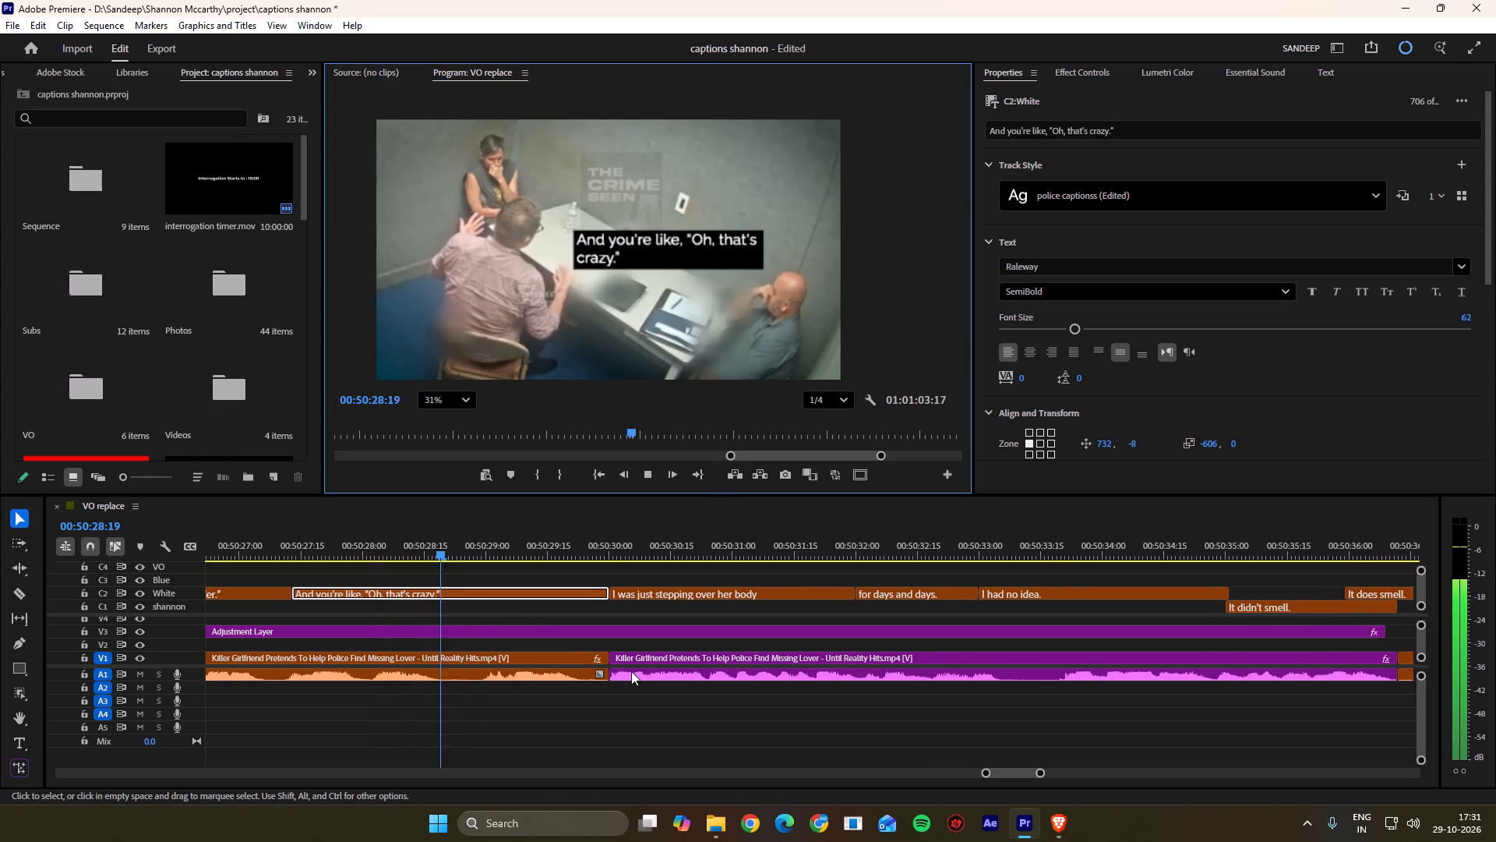
{"action": "scroll", "coordinate": [631, 671], "scroll_direction": "down", "scroll_amount": 3}
{"action": "scroll", "coordinate": [631, 671], "scroll_direction": "up", "scroll_amount": 4, "text": "alt"}
{"action": "scroll", "coordinate": [631, 671], "scroll_direction": "down", "scroll_amount": 3}
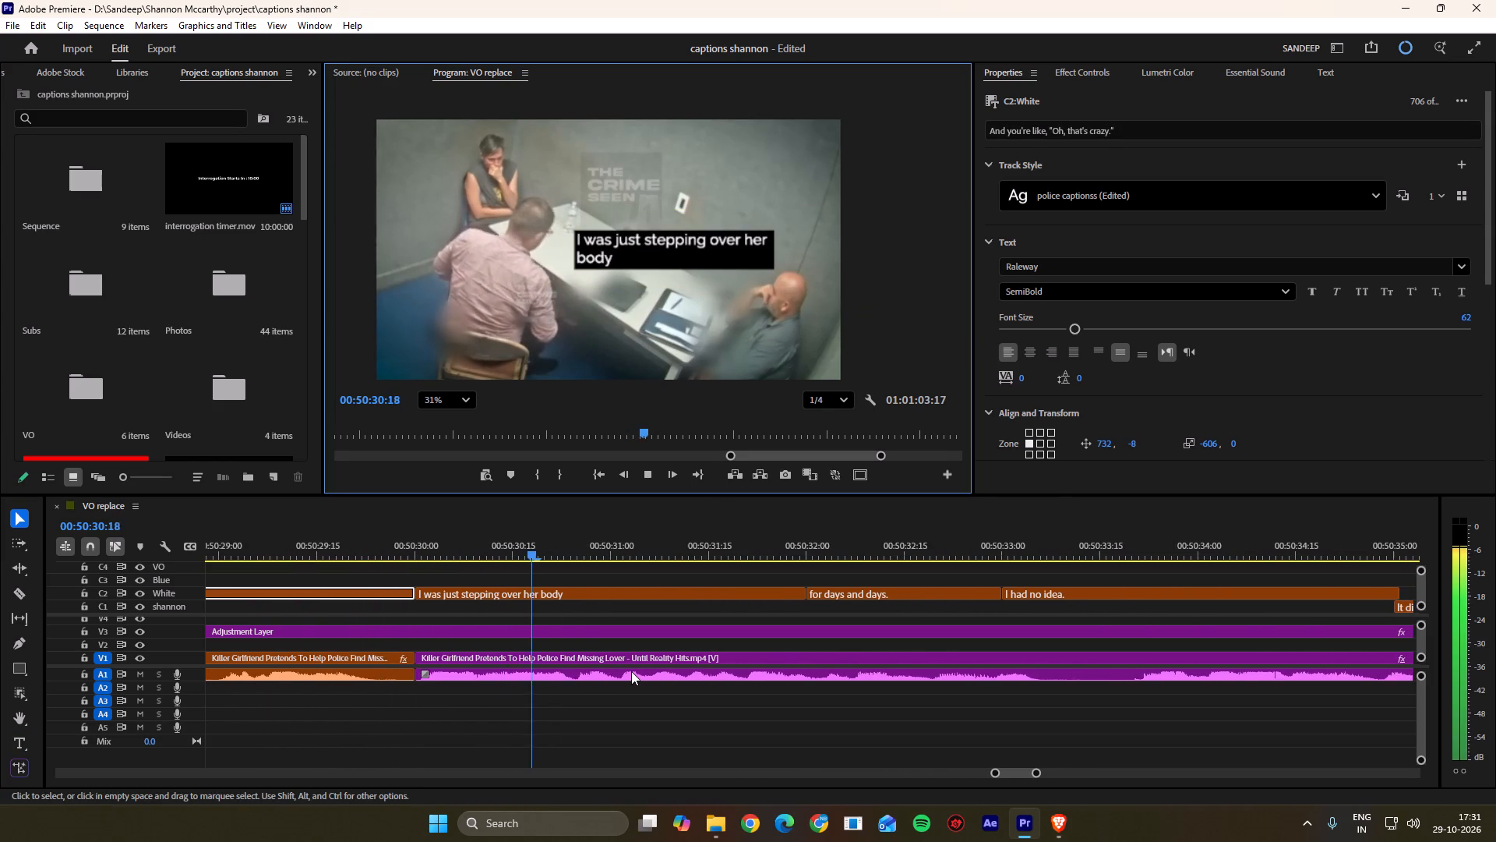
{"action": "scroll", "coordinate": [631, 671], "scroll_direction": "down", "scroll_amount": 7, "text": "alt"}
{"action": "key", "text": "space"}
{"action": "key", "text": "space"}
{"action": "scroll", "coordinate": [716, 664], "scroll_direction": "down", "scroll_amount": 3}
{"action": "key", "text": "space"}
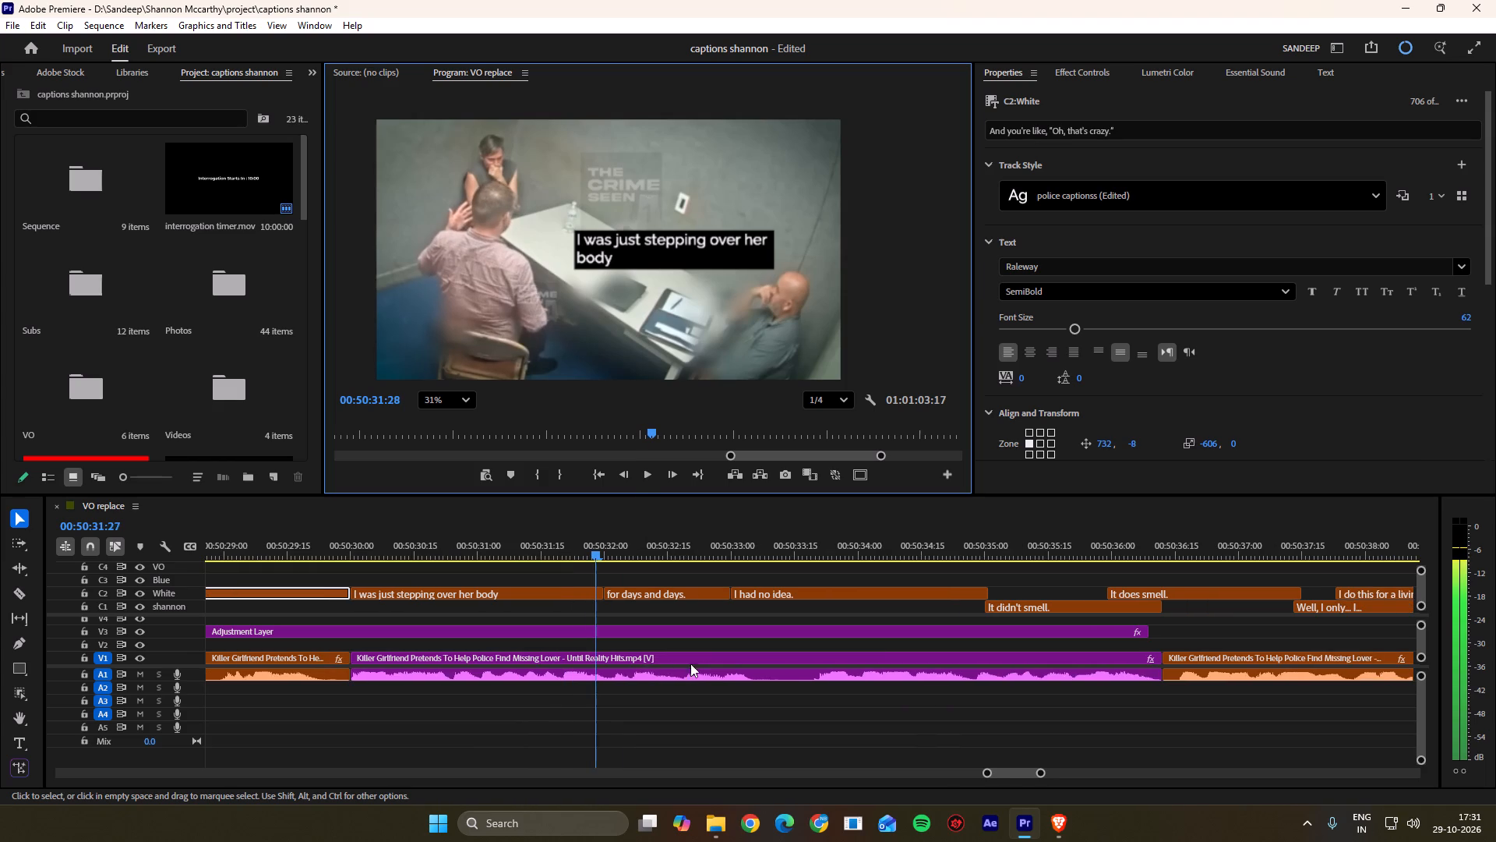
Play on and shift the cut between "for days and days." and "I had no idea." to about 00:50:33:21.
{"action": "scroll", "coordinate": [633, 649], "scroll_direction": "up", "scroll_amount": 7, "text": "alt"}
{"action": "key", "text": "space"}
{"action": "scroll", "coordinate": [621, 639], "scroll_direction": "down", "scroll_amount": 8}
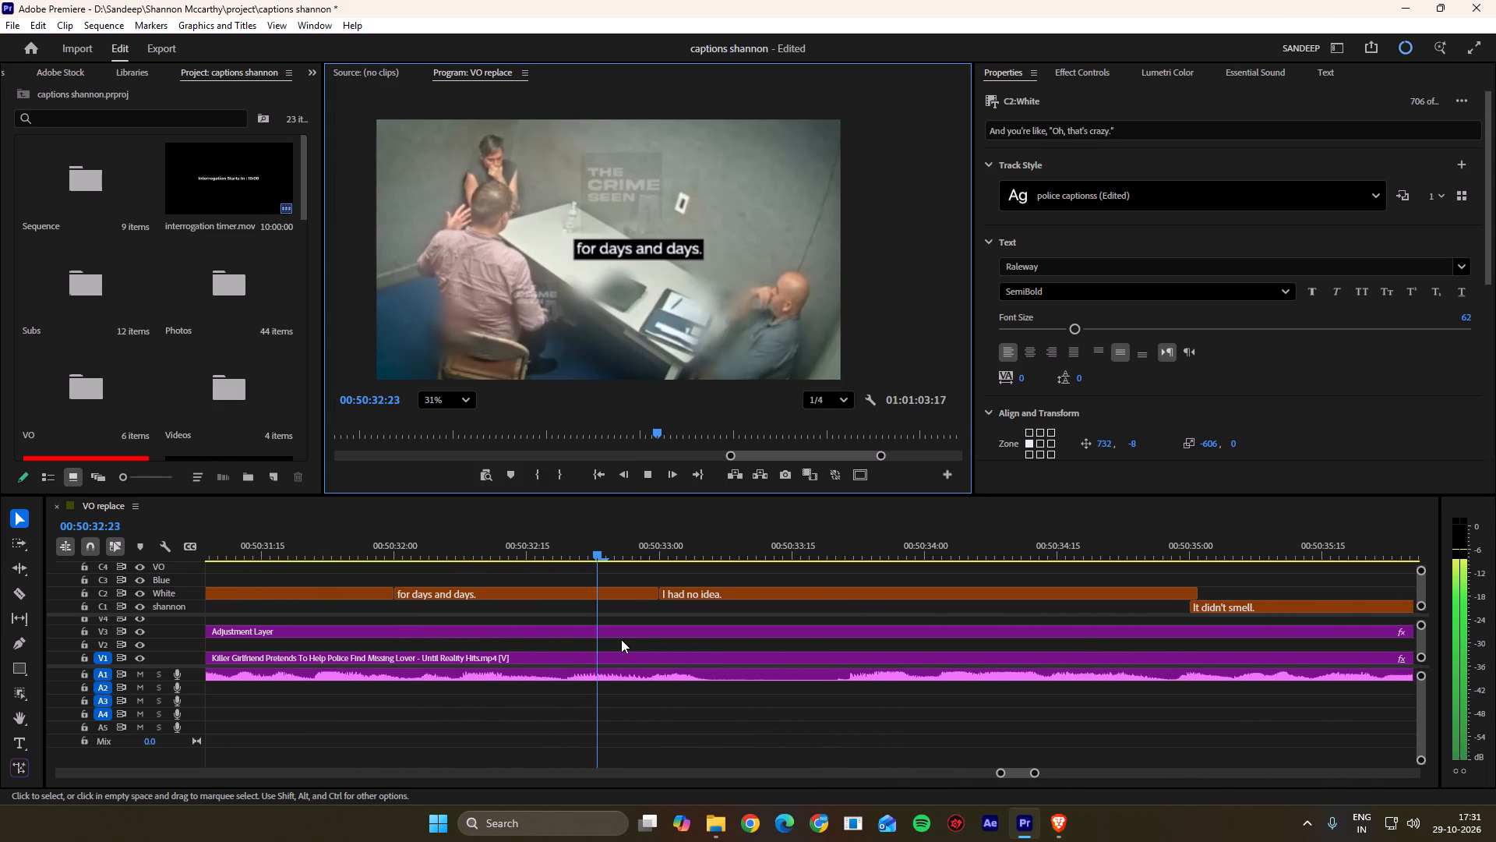
{"action": "scroll", "coordinate": [621, 639], "scroll_direction": "down", "scroll_amount": 4}
{"action": "key", "text": "space"}
{"action": "left_click_drag", "start_coordinate": [767, 557], "coordinate": [753, 561]}
{"action": "left_click_drag", "start_coordinate": [566, 596], "coordinate": [750, 603], "text": "ctrl"}
{"action": "left_click", "coordinate": [763, 583]}
Replay the speech, move the start of "It didn't smell." to 00:50:34:28, and trim the end of "I had no idea." to about the same point.
{"action": "key", "text": "space"}
{"action": "scroll", "coordinate": [761, 584], "scroll_direction": "down", "scroll_amount": 19}
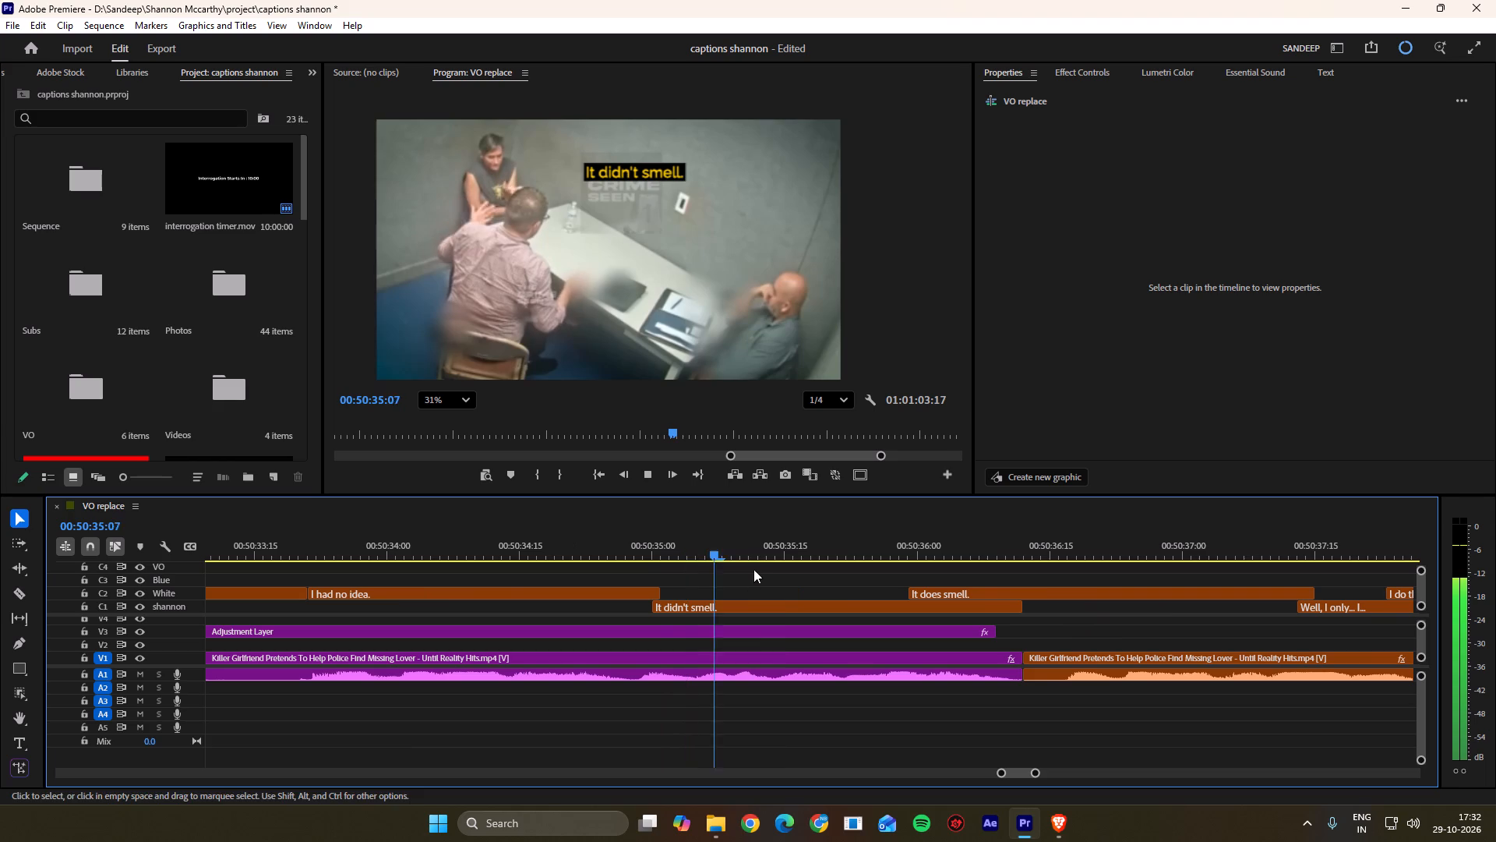
{"action": "left_click_drag", "start_coordinate": [714, 540], "coordinate": [429, 553]}
{"action": "key", "text": "space"}
{"action": "key", "text": "space"}
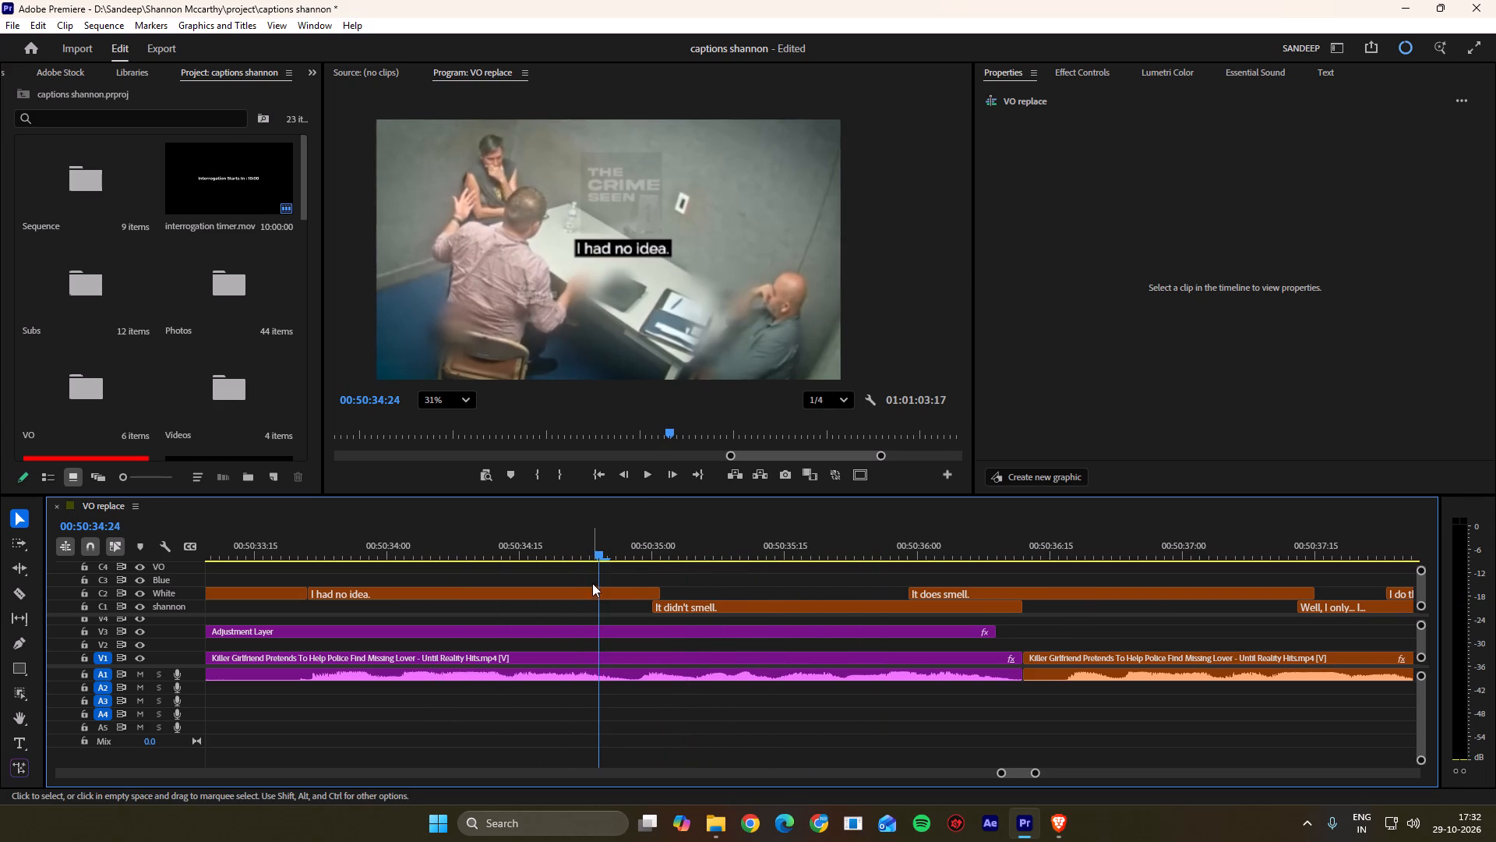
{"action": "key", "text": "space"}
{"action": "key", "text": "space"}
{"action": "left_click", "coordinate": [645, 548]}
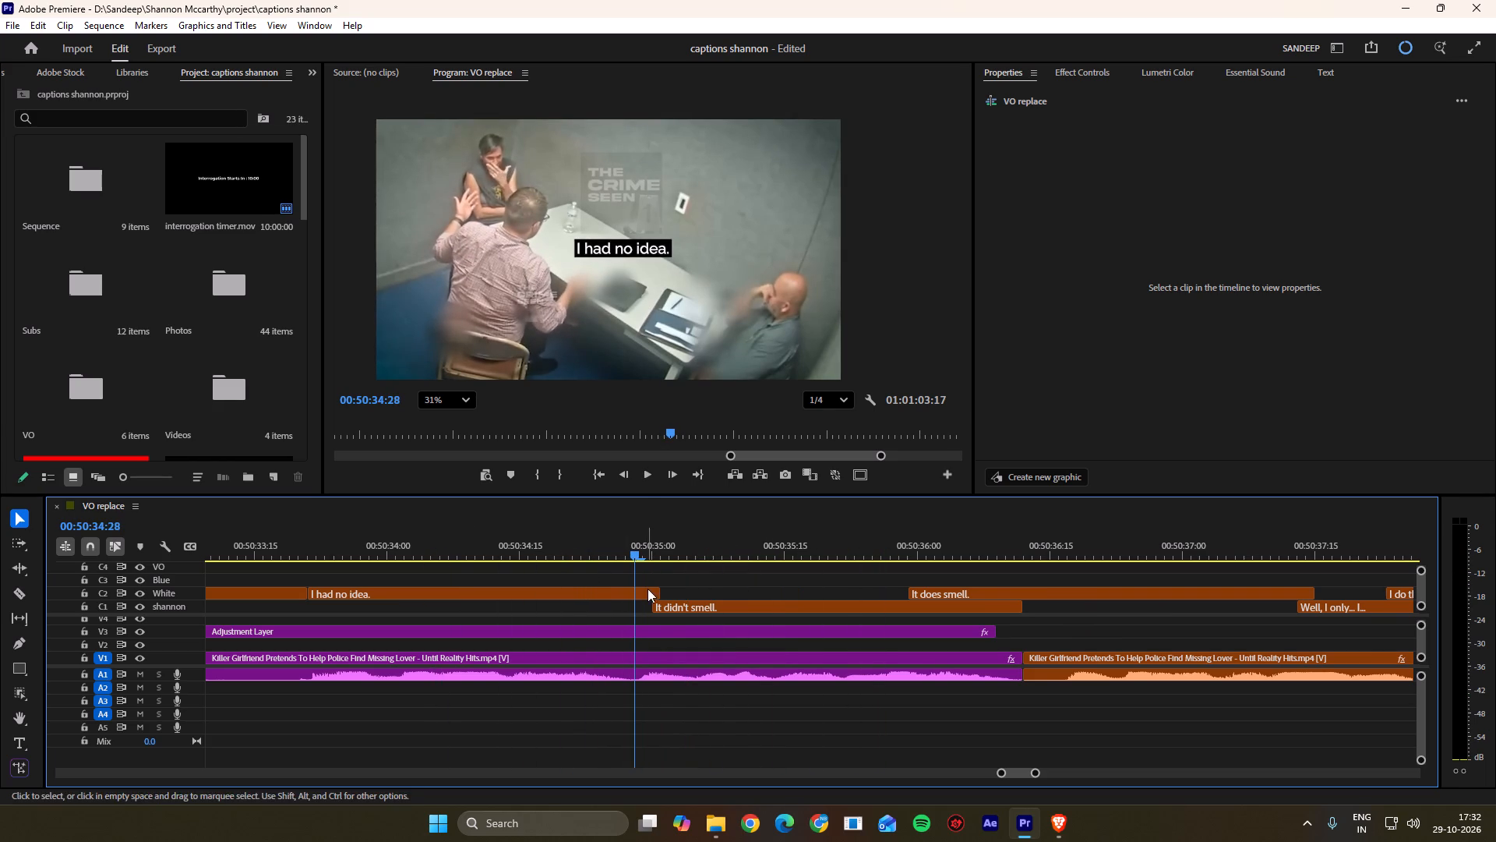
{"action": "left_click_drag", "start_coordinate": [661, 608], "coordinate": [647, 610]}
{"action": "left_click_drag", "start_coordinate": [661, 593], "coordinate": [639, 590]}
{"action": "left_click", "coordinate": [656, 586]}
Edit the "It didn't smell." caption on the shannon track to read: But, It didn't smell.
{"action": "left_click", "coordinate": [678, 604]}
{"action": "key", "text": "space"}
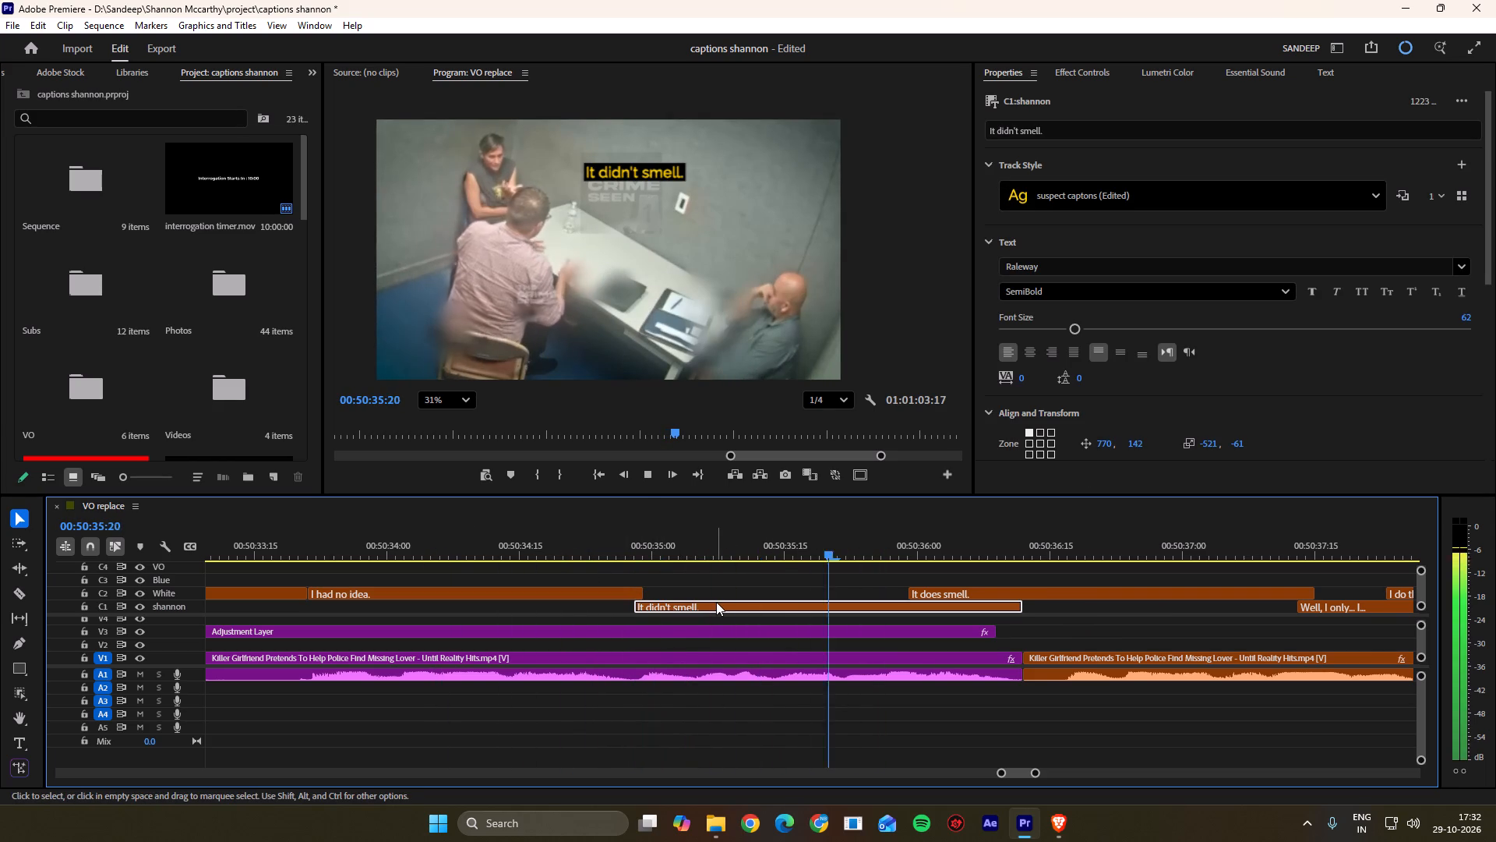
{"action": "key", "text": "space"}
{"action": "double_click", "coordinate": [662, 172]}
{"action": "left_click", "coordinate": [595, 172]}
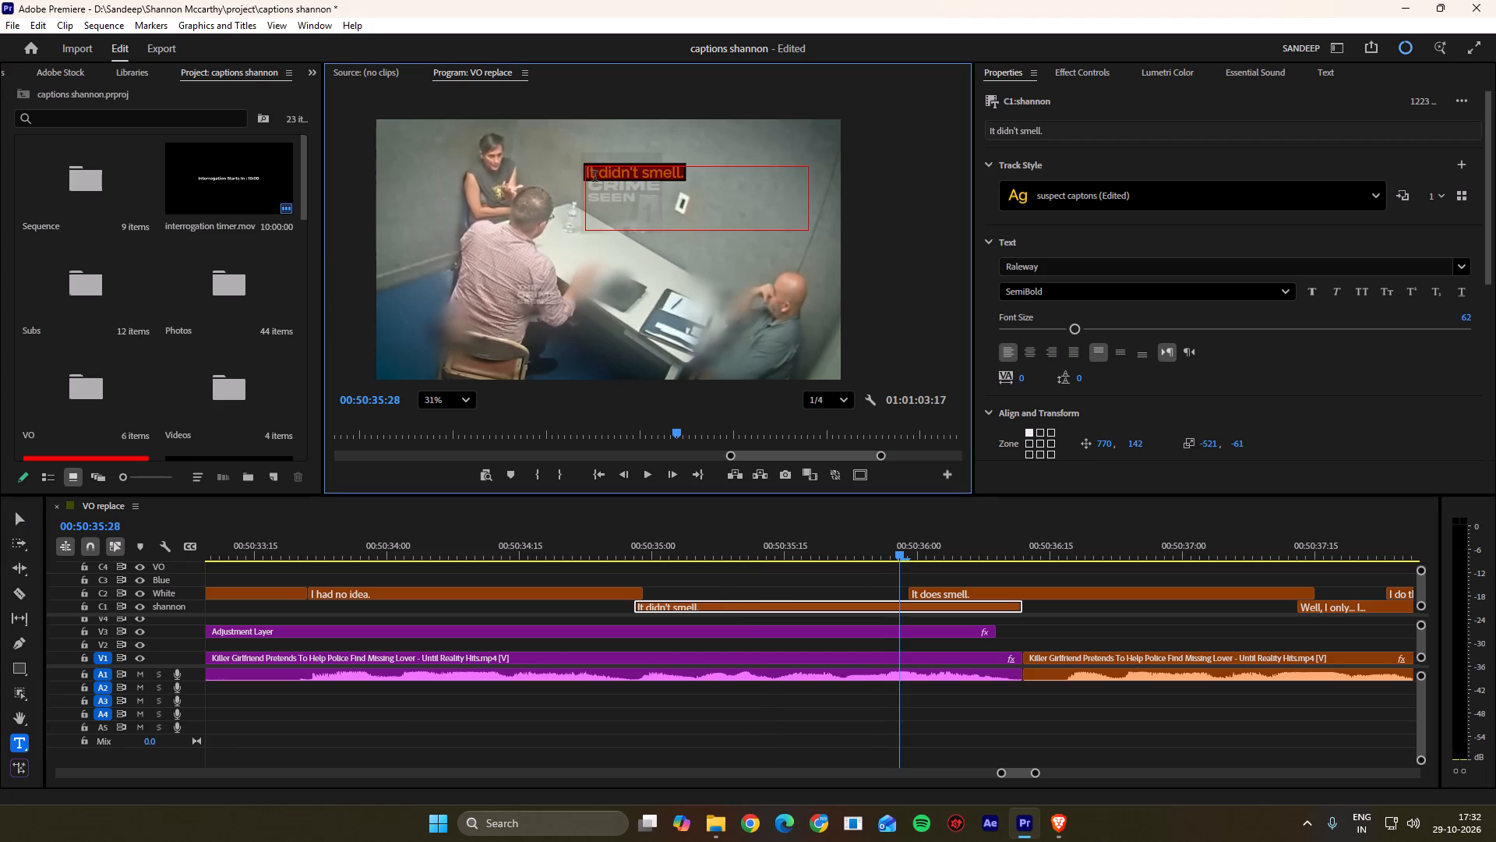
{"action": "key", "text": "Left"}
{"action": "key", "text": "Left"}
{"action": "type", "text": "But"}
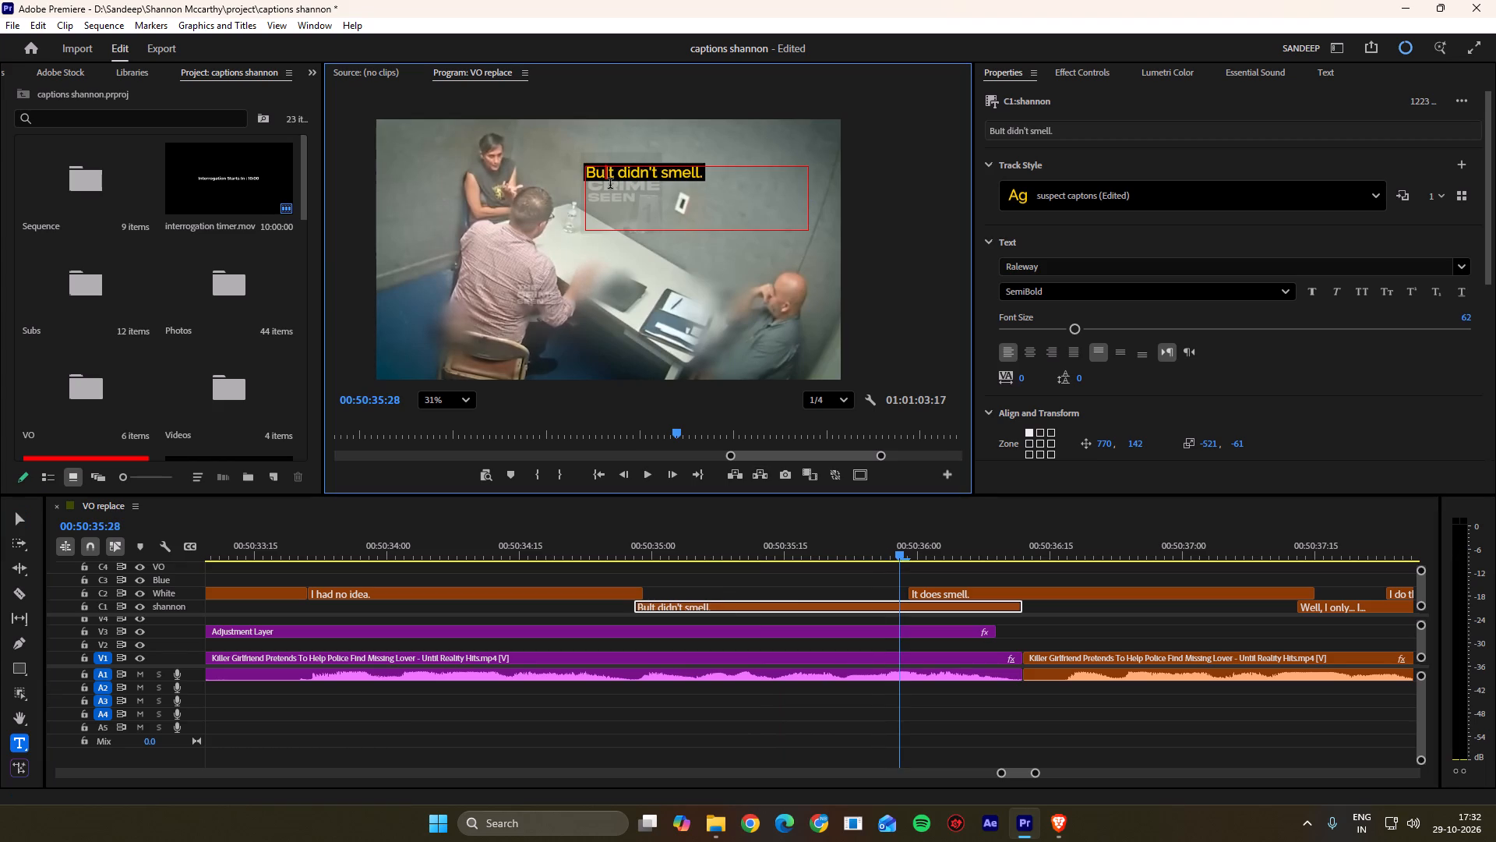
{"action": "key", "text": "comma"}
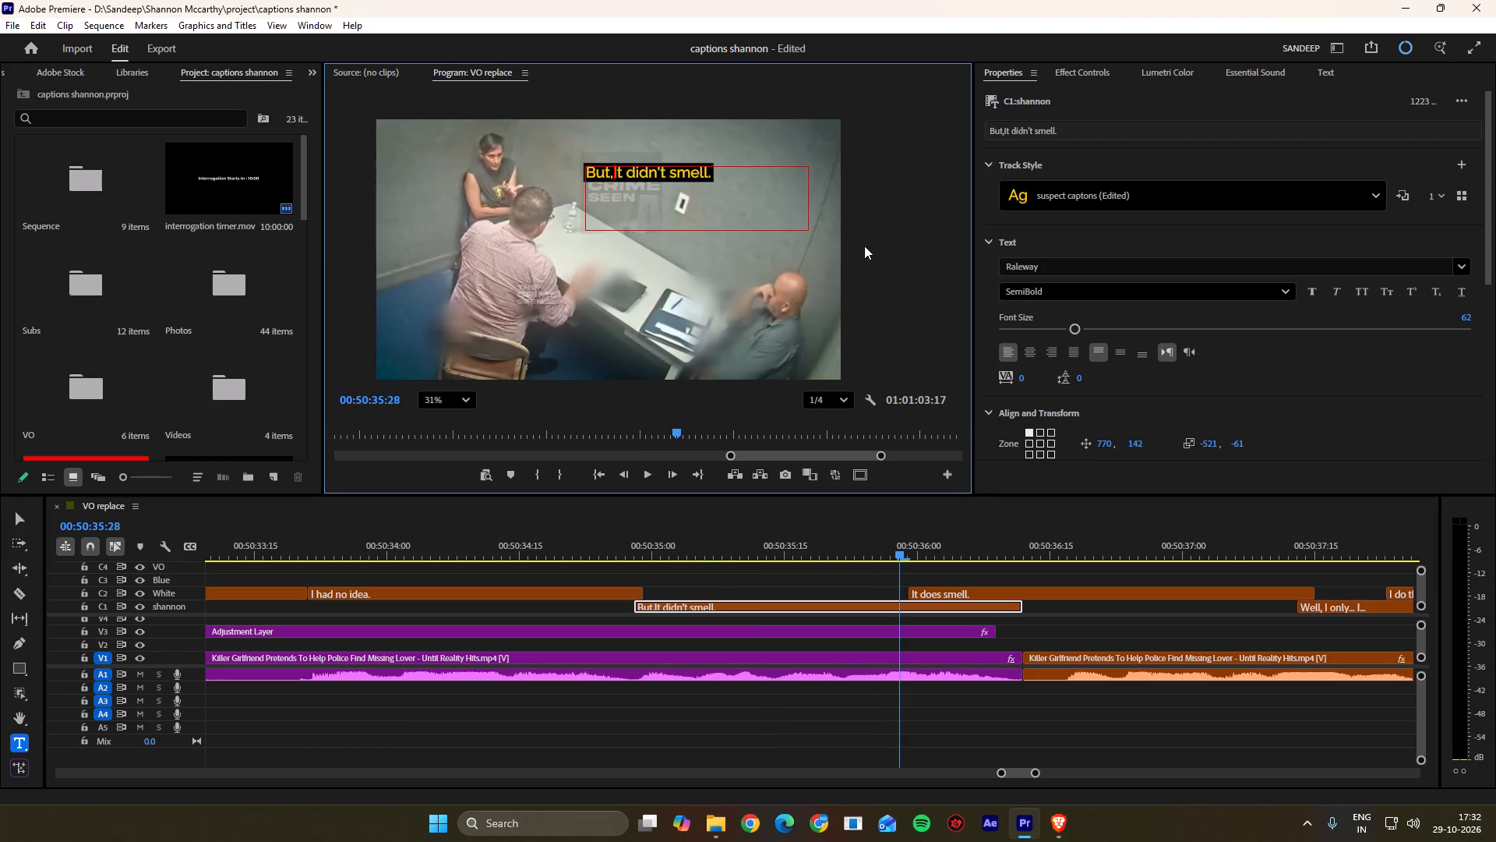
{"action": "key", "text": "space"}
{"action": "left_click", "coordinate": [864, 246]}
Play on and move the start of caption "It does smell." to 00:50:36:17.
{"action": "scroll", "coordinate": [681, 601], "scroll_direction": "down", "scroll_amount": 12}
{"action": "key", "text": "space"}
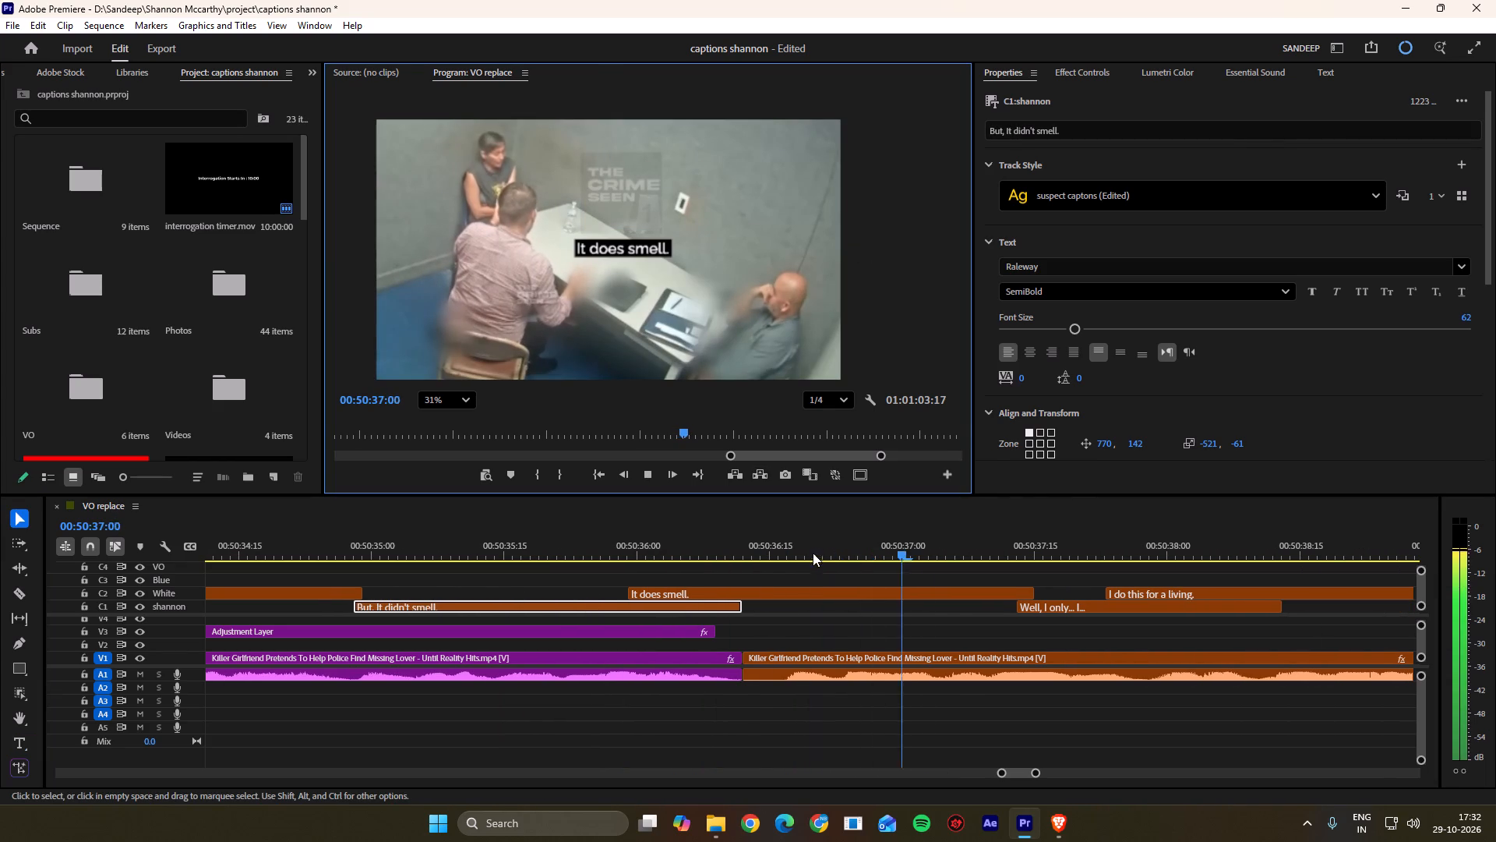
{"action": "key", "text": "space"}
{"action": "left_click_drag", "start_coordinate": [818, 551], "coordinate": [789, 551]}
{"action": "scroll", "coordinate": [675, 628], "scroll_direction": "down", "scroll_amount": 5, "text": "alt"}
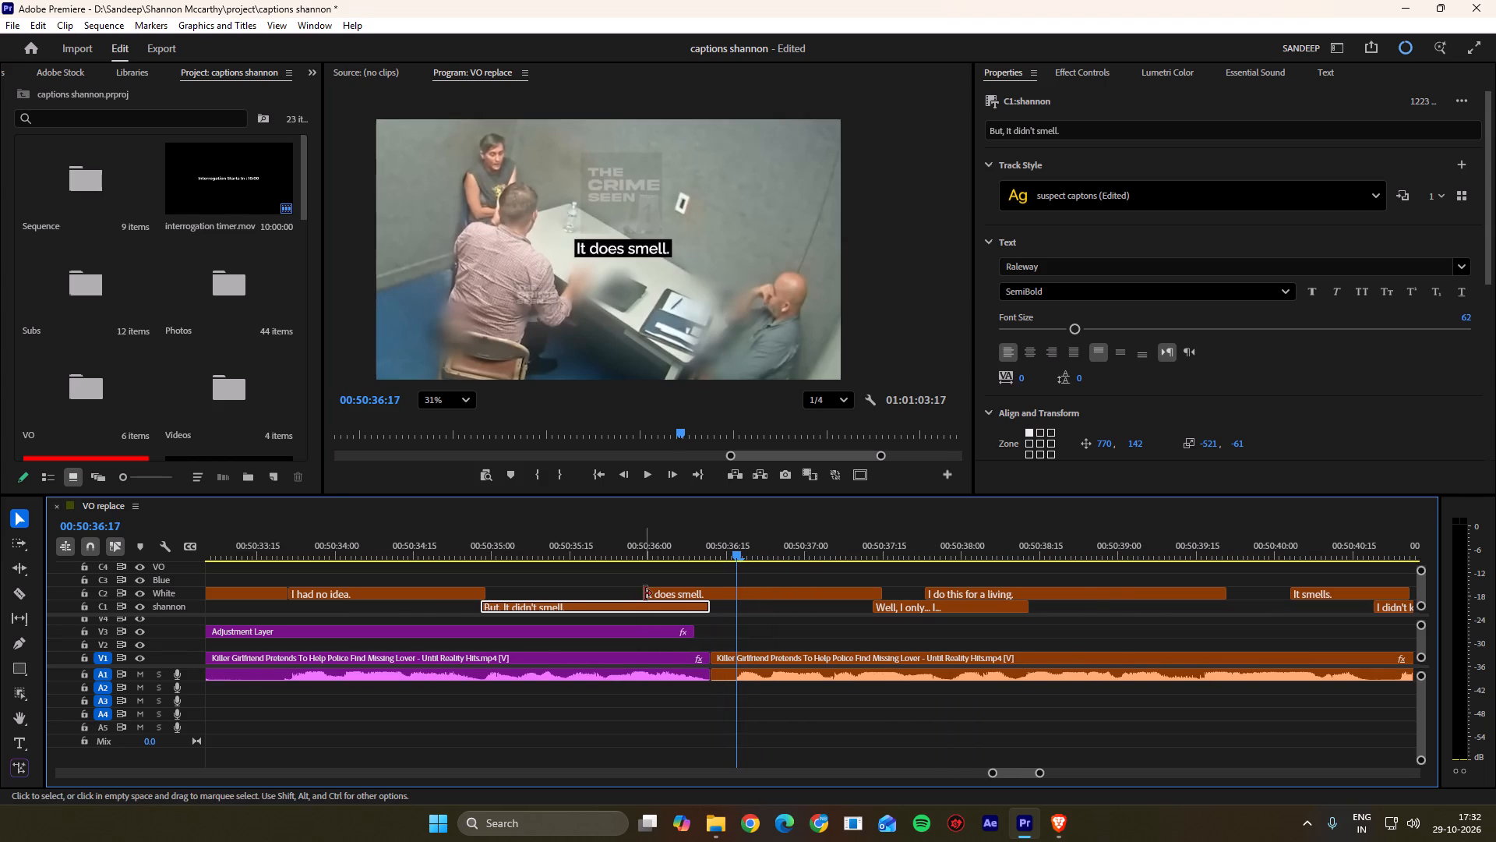
{"action": "left_click_drag", "start_coordinate": [645, 591], "coordinate": [736, 594]}
{"action": "left_click", "coordinate": [746, 589]}
Replay the line and move the start of caption "Well, I only... I..." to 00:50:37:07.
{"action": "key", "text": "space"}
{"action": "scroll", "coordinate": [746, 587], "scroll_direction": "down", "scroll_amount": 7}
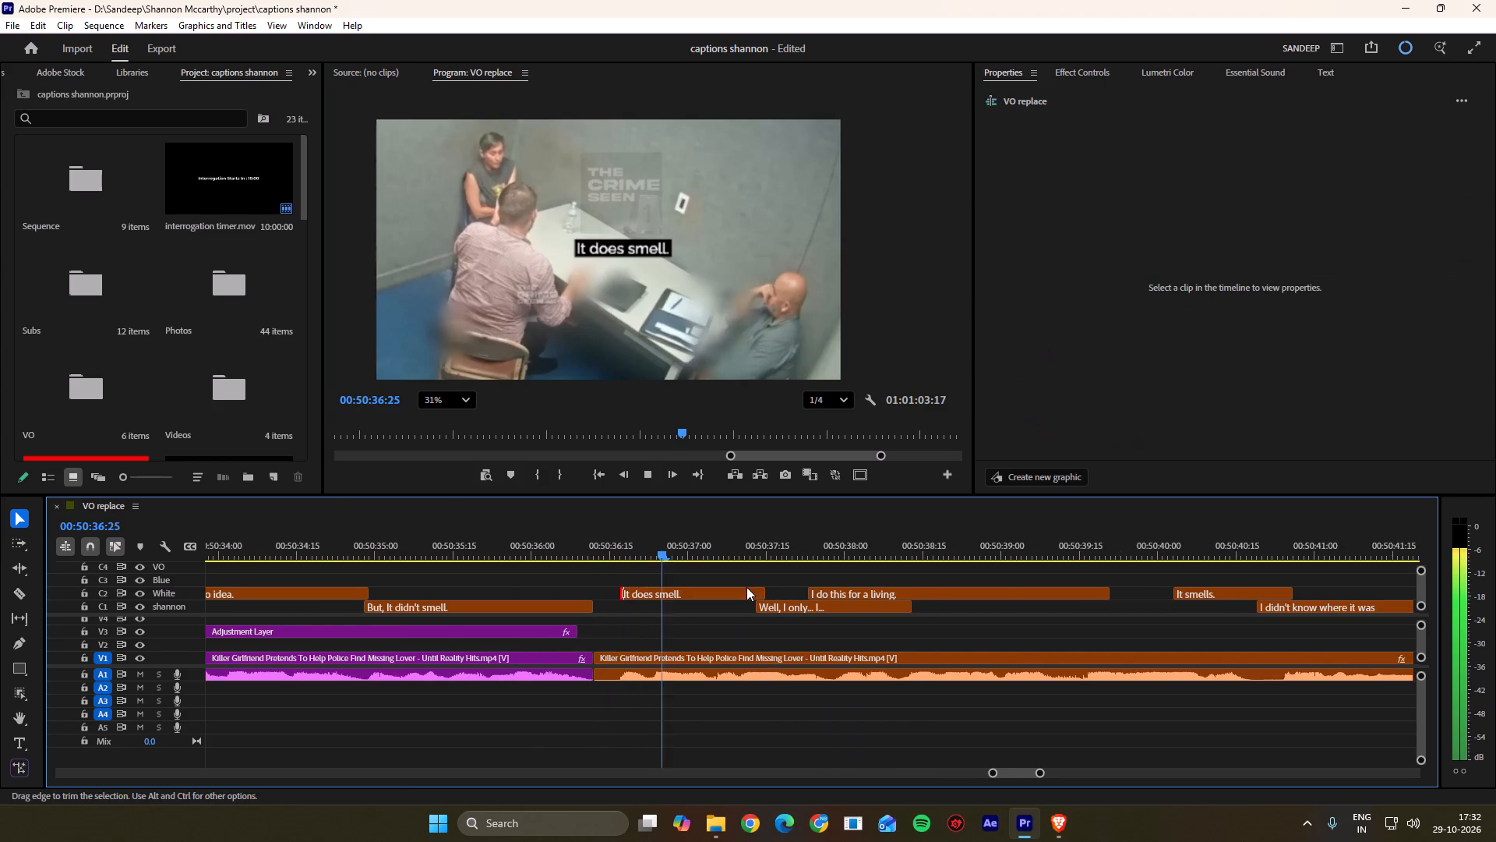
{"action": "scroll", "coordinate": [746, 587], "scroll_direction": "down", "scroll_amount": 3}
{"action": "scroll", "coordinate": [686, 614], "scroll_direction": "up", "scroll_amount": 4, "text": "alt"}
{"action": "left_click_drag", "start_coordinate": [623, 552], "coordinate": [400, 540]}
{"action": "key", "text": "space"}
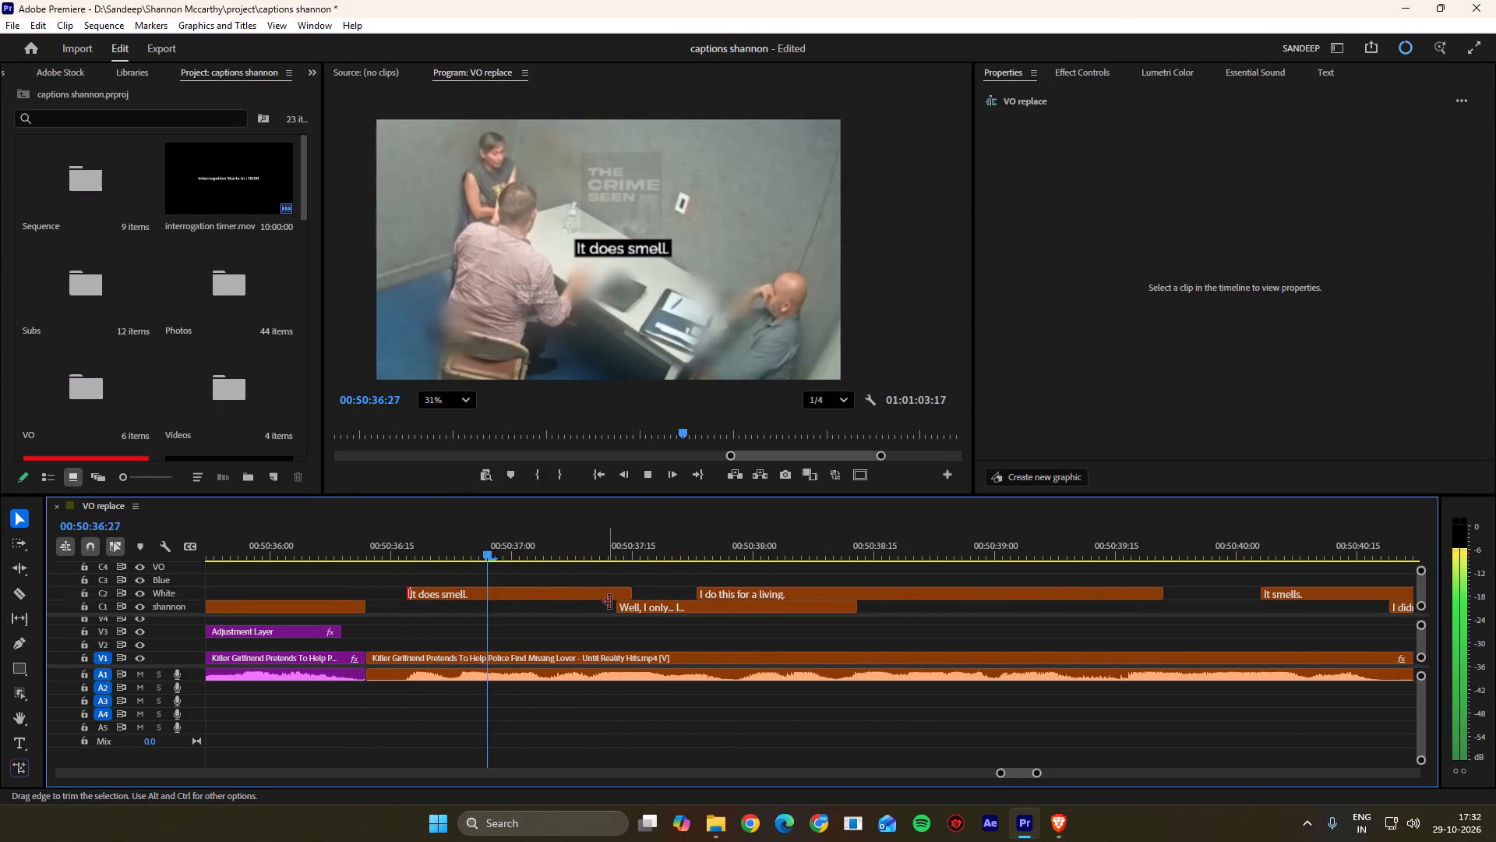
{"action": "key", "text": "space"}
{"action": "left_click_drag", "start_coordinate": [577, 551], "coordinate": [570, 551]}
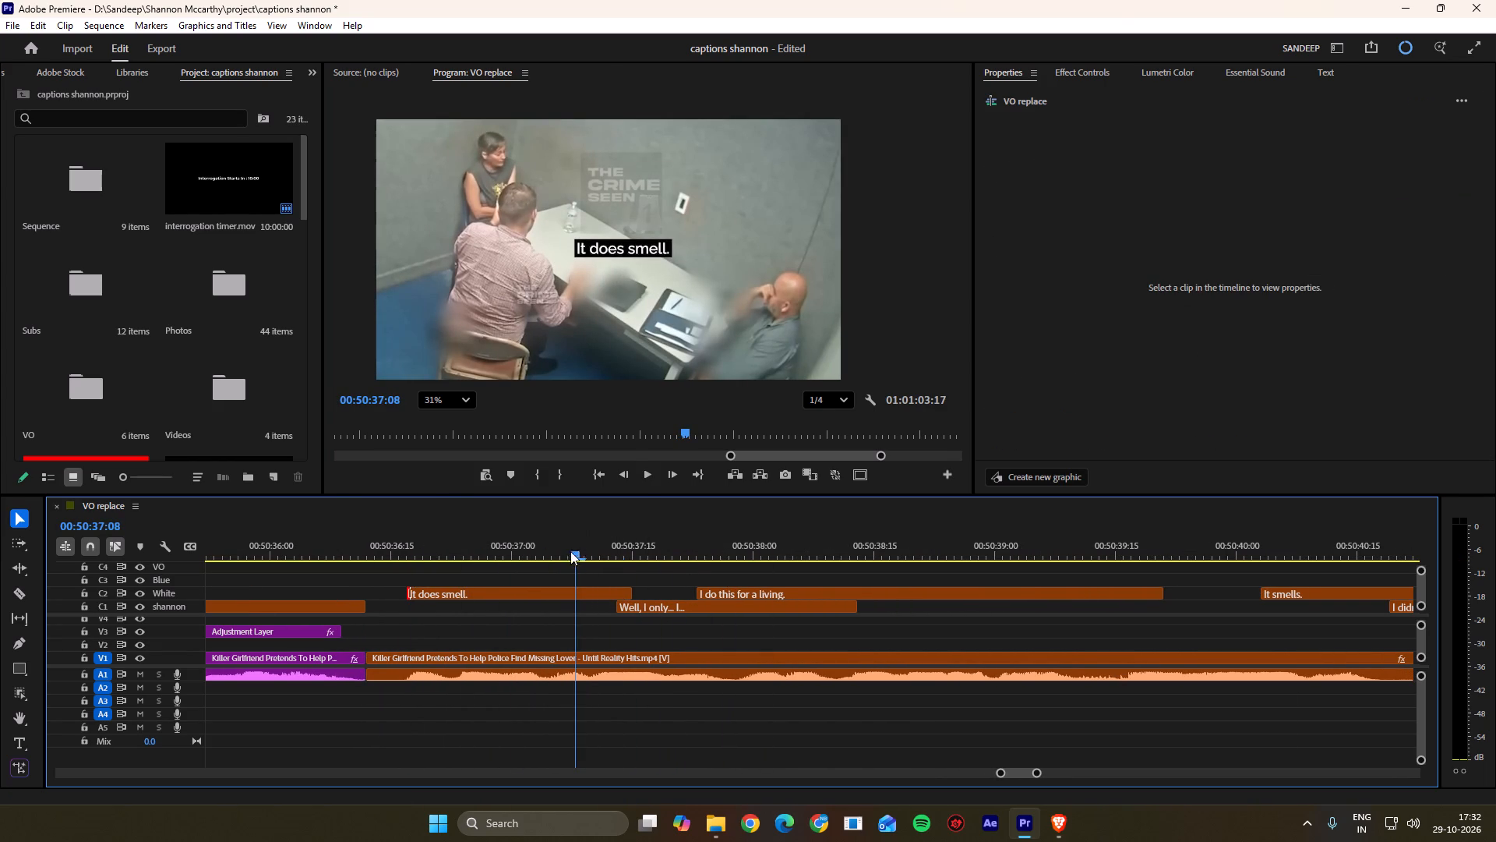
{"action": "left_click_drag", "start_coordinate": [570, 551], "coordinate": [566, 551]}
{"action": "left_click_drag", "start_coordinate": [623, 611], "coordinate": [575, 606]}
{"action": "left_click", "coordinate": [592, 581]}
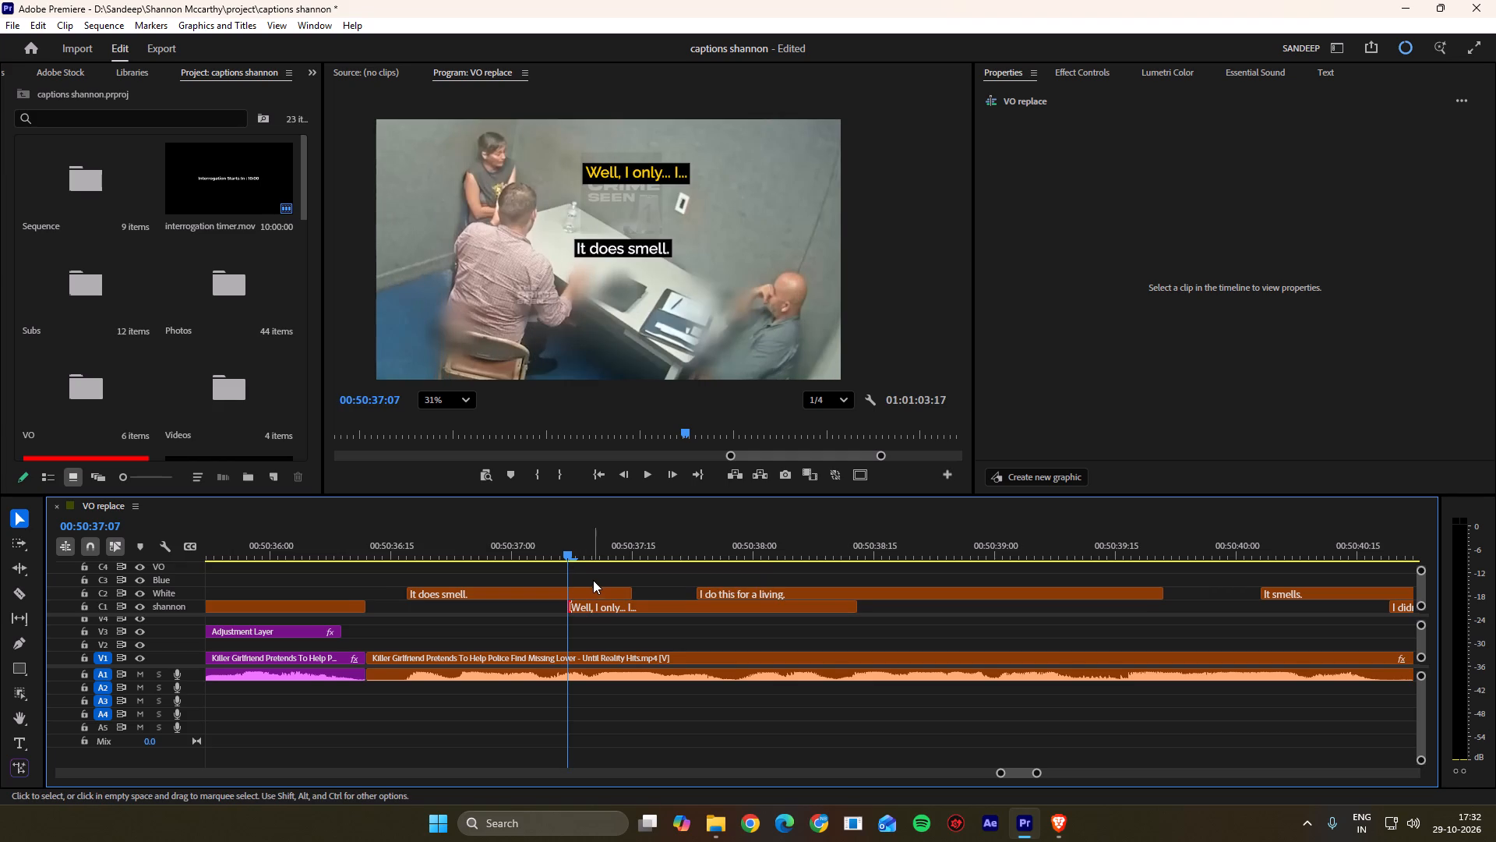
Replay from "It does smell." into "I do this for a living." and check the overlapping captions against the speech.
{"action": "key", "text": "space"}
{"action": "scroll", "coordinate": [591, 578], "scroll_direction": "down", "scroll_amount": 3}
{"action": "key", "text": "space"}
{"action": "left_click_drag", "start_coordinate": [590, 542], "coordinate": [256, 553]}
{"action": "key", "text": "space"}
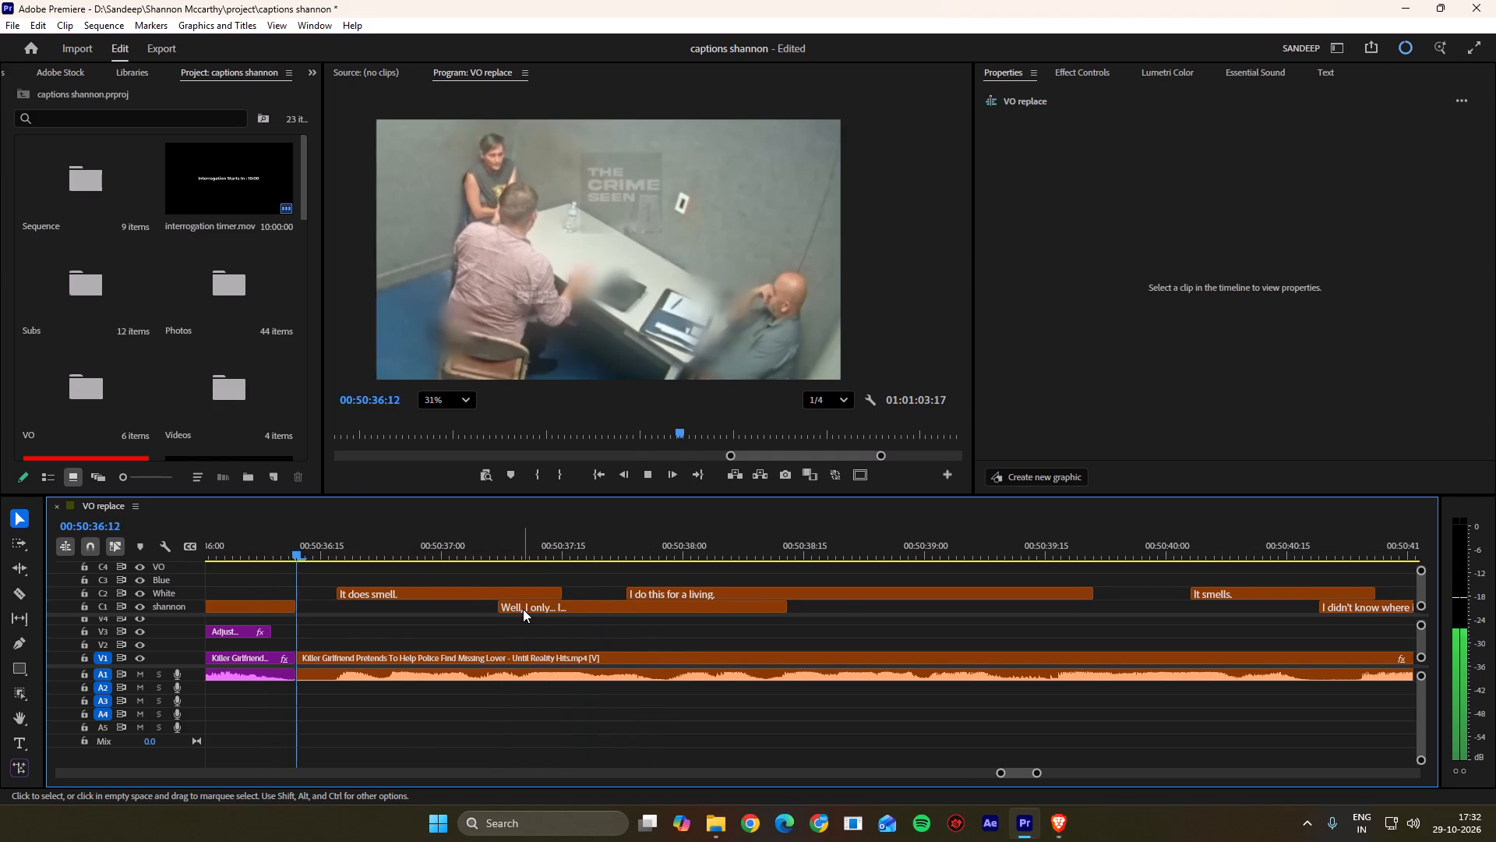
{"action": "key", "text": "space"}
{"action": "key", "text": "space"}
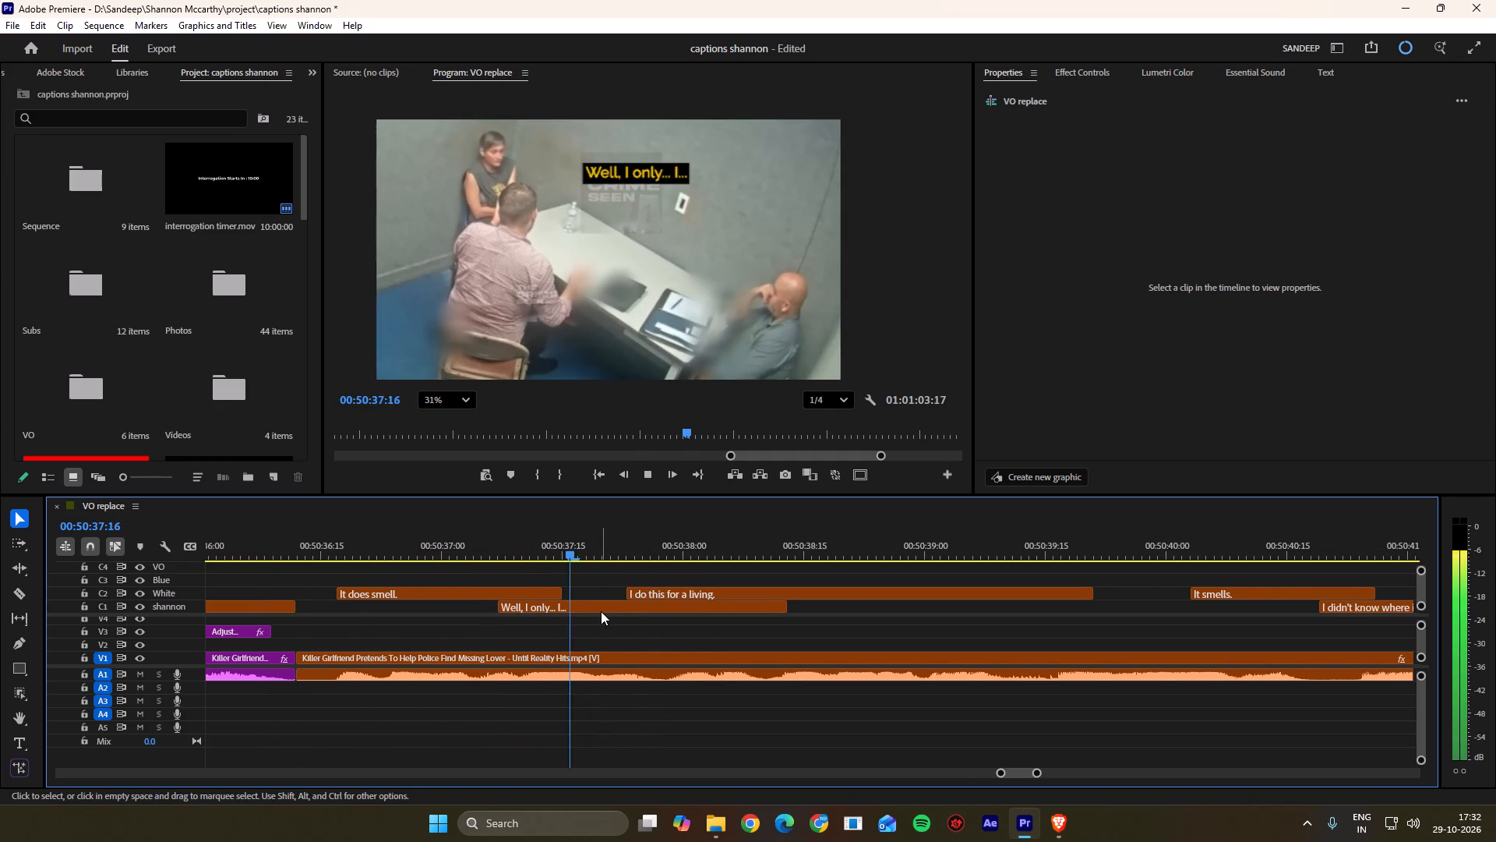
{"action": "key", "text": "space"}
{"action": "key", "text": "space"}
{"action": "key", "text": "space"}
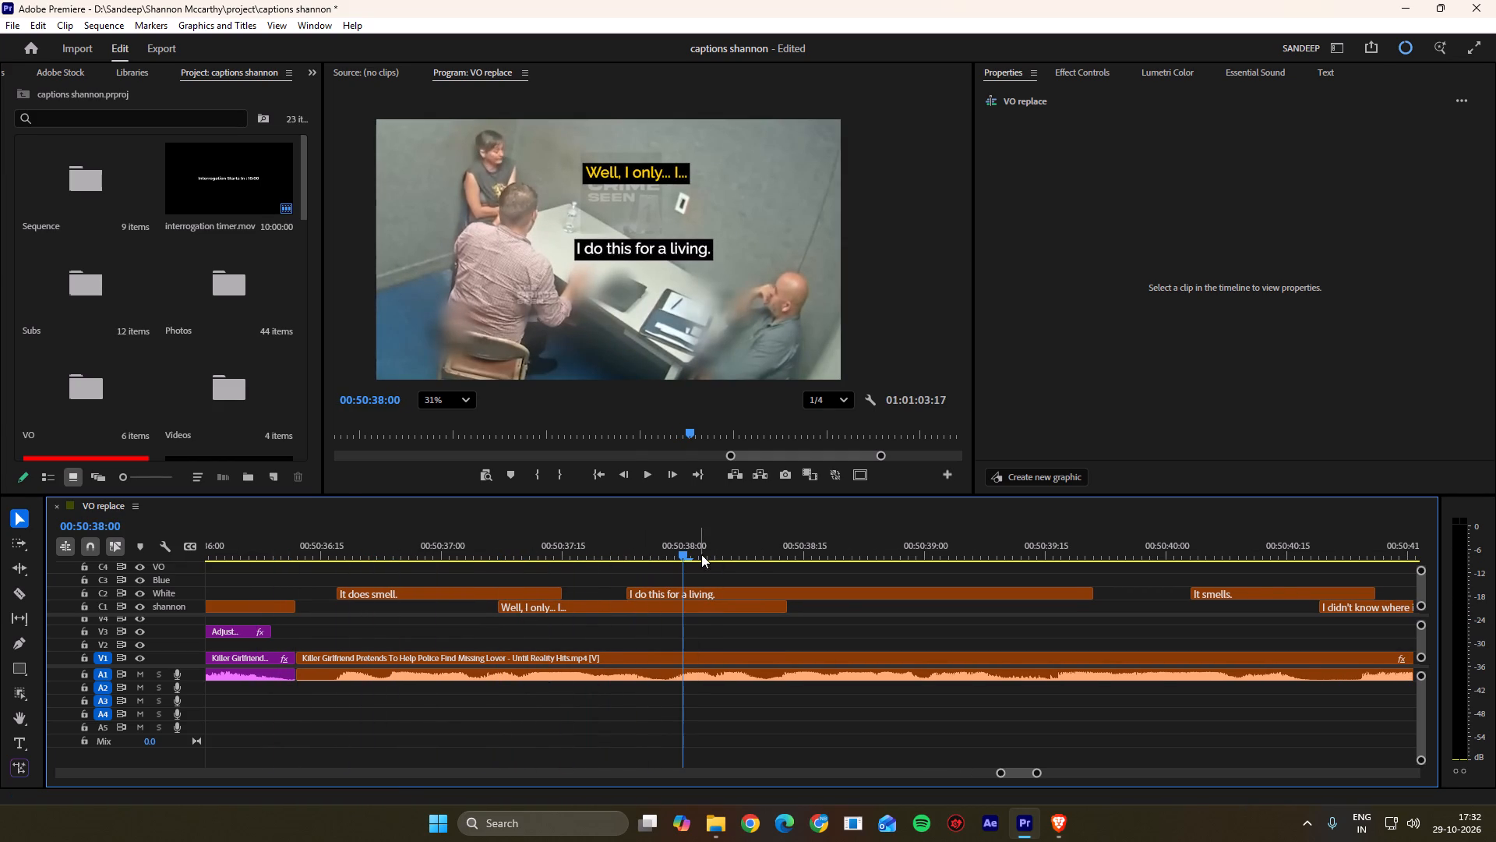
{"action": "key", "text": "space"}
Find the pause in the suspect's line and split caption "Well, I only... I..." at 00:50:37:28.
{"action": "left_click_drag", "start_coordinate": [740, 546], "coordinate": [667, 556]}
{"action": "key", "text": "space"}
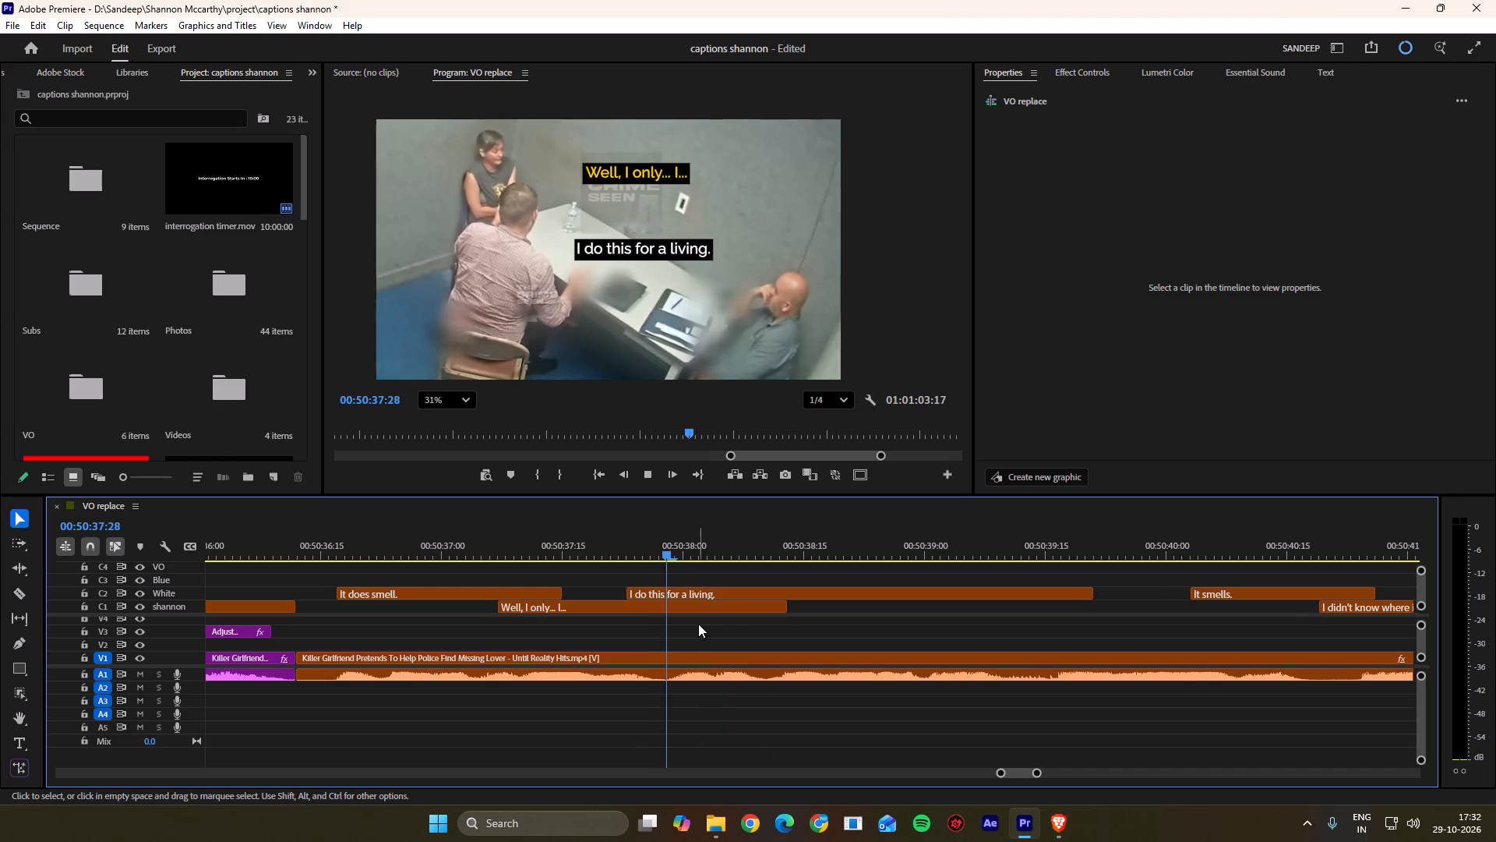
{"action": "scroll", "coordinate": [697, 624], "scroll_direction": "down", "scroll_amount": 4}
{"action": "left_click_drag", "start_coordinate": [676, 547], "coordinate": [495, 556]}
{"action": "key", "text": "space"}
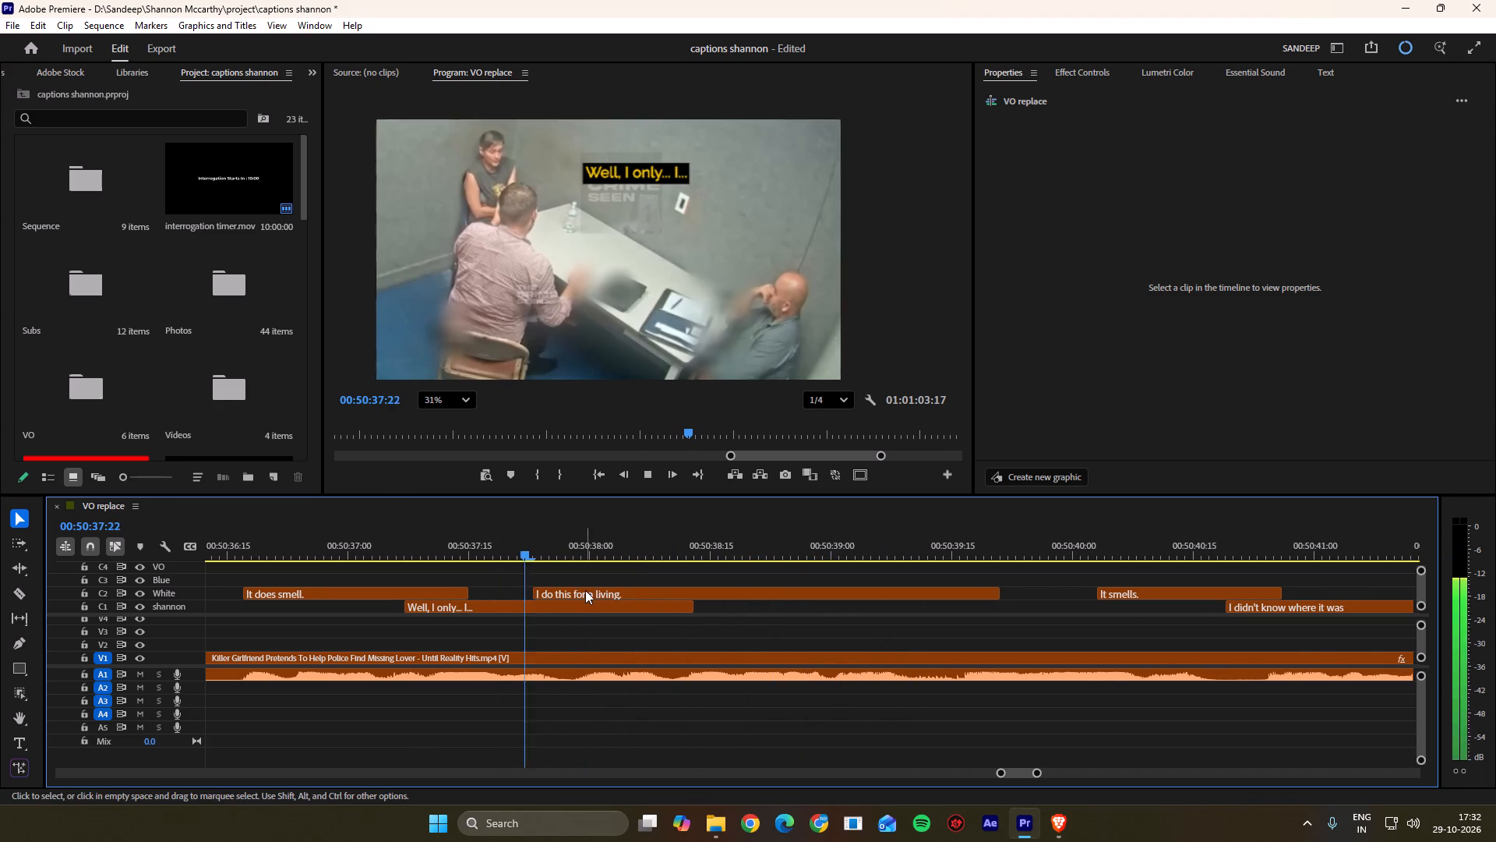
{"action": "key", "text": "space"}
{"action": "key", "text": "space"}
{"action": "key", "text": "space"}
{"action": "left_click_drag", "start_coordinate": [587, 547], "coordinate": [580, 550]}
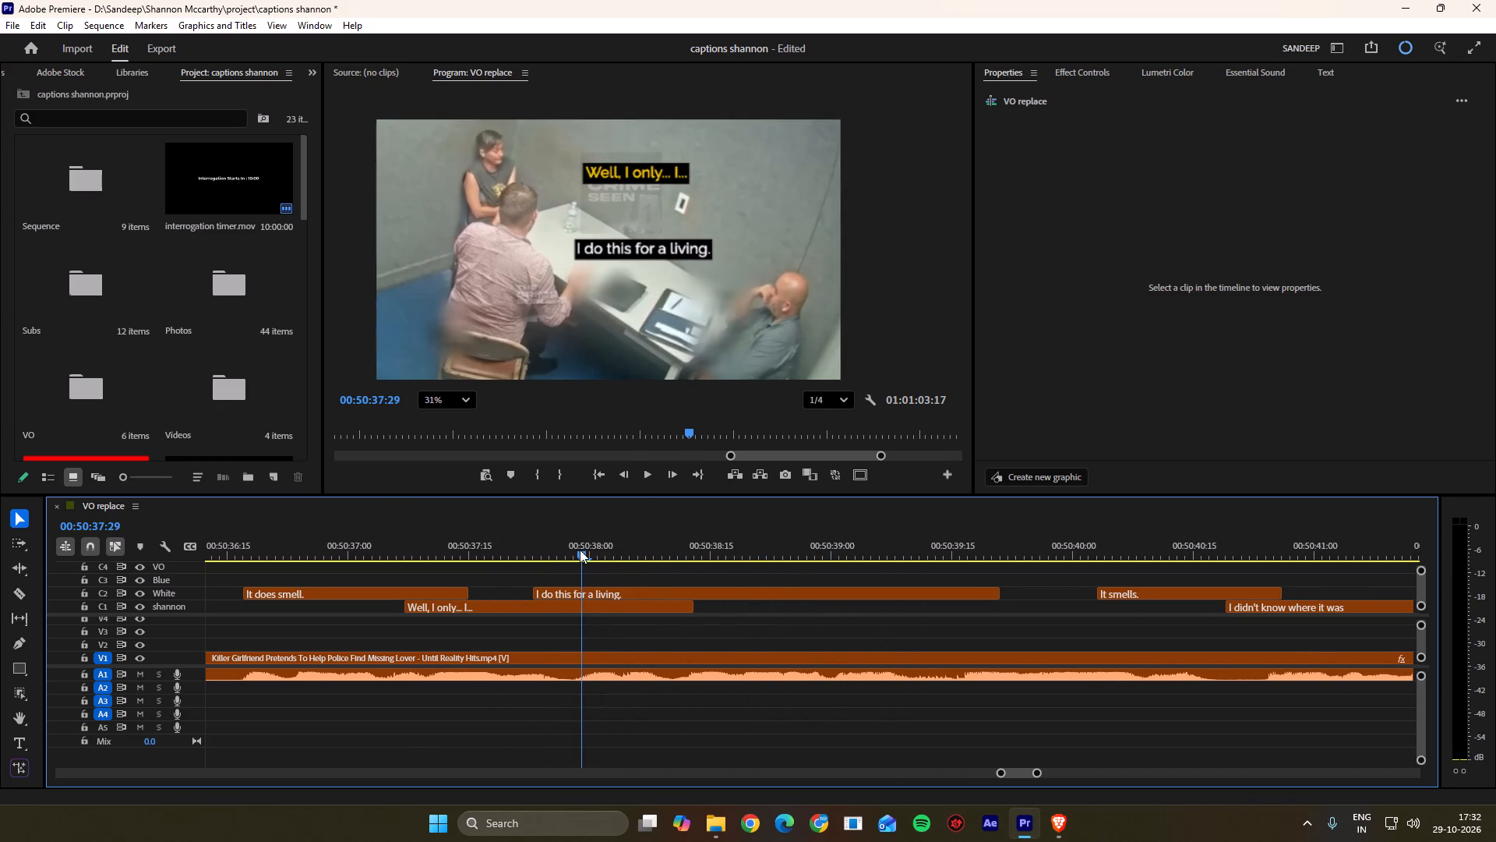
{"action": "left_click_drag", "start_coordinate": [580, 550], "coordinate": [575, 552]}
{"action": "left_click", "coordinate": [587, 604]}
{"action": "key", "text": "k"}
{"action": "left_click", "coordinate": [587, 604]}
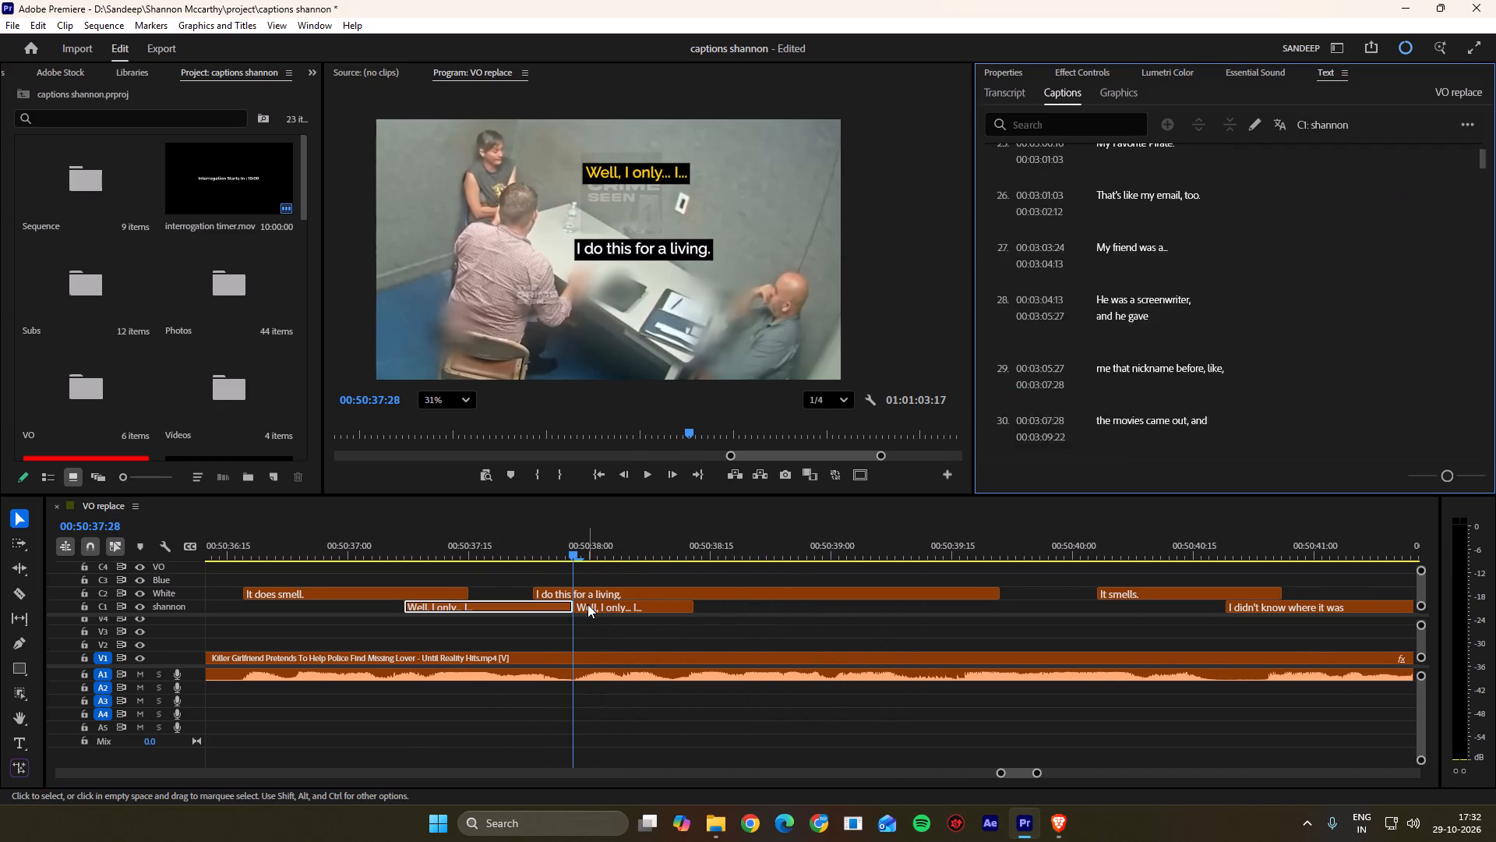
Replay the split line and shorten the first half's text to: Well, I only...
{"action": "left_click_drag", "start_coordinate": [580, 538], "coordinate": [455, 548]}
{"action": "left_click", "coordinate": [521, 589]}
{"action": "key", "text": "space"}
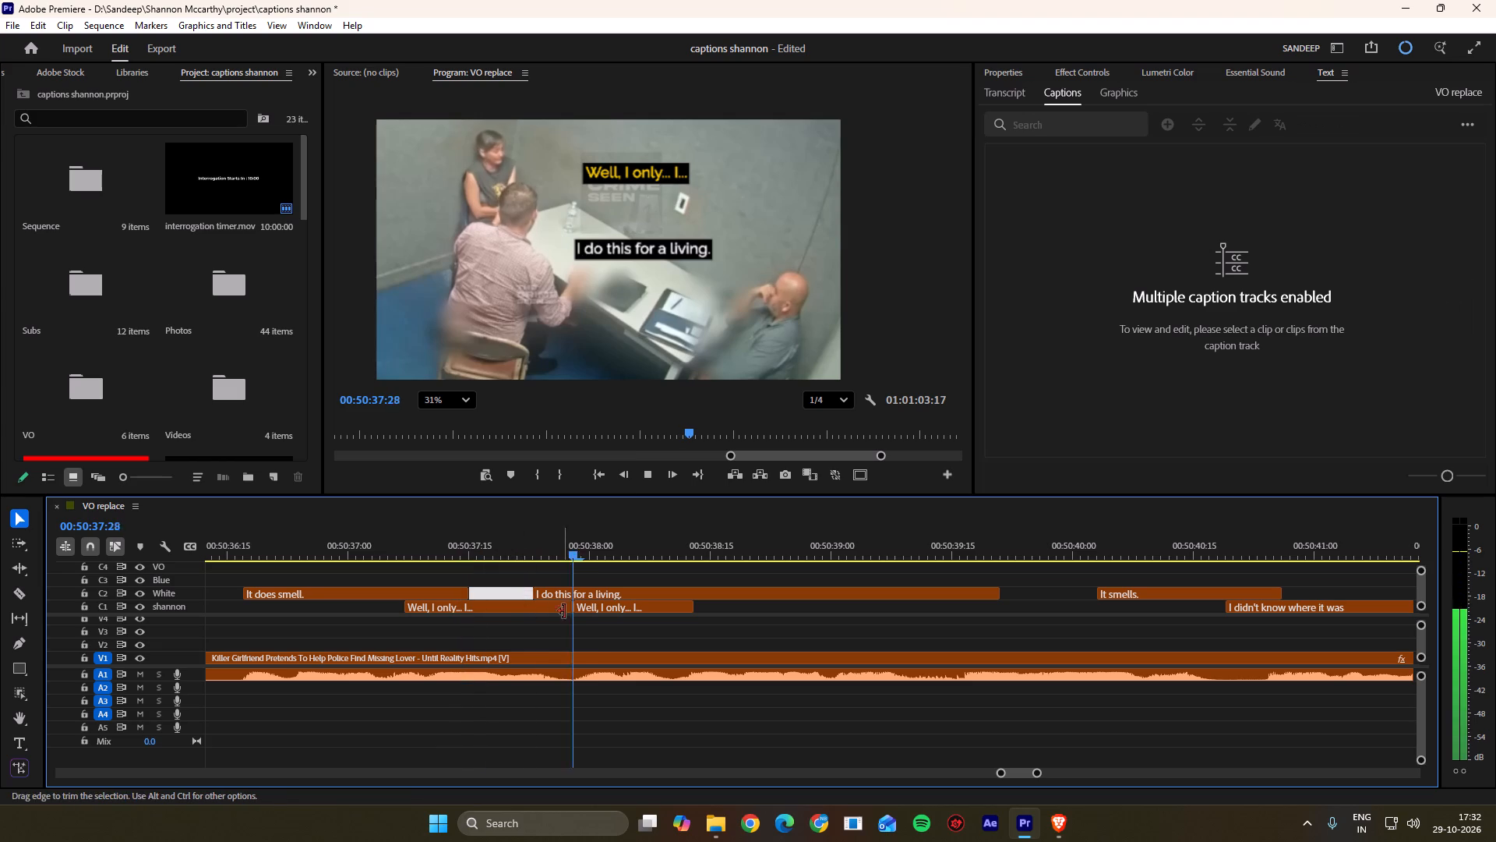
{"action": "key", "text": "space"}
{"action": "left_click", "coordinate": [586, 610]}
{"action": "left_click_drag", "start_coordinate": [591, 550], "coordinate": [487, 552]}
{"action": "left_click", "coordinate": [511, 606]}
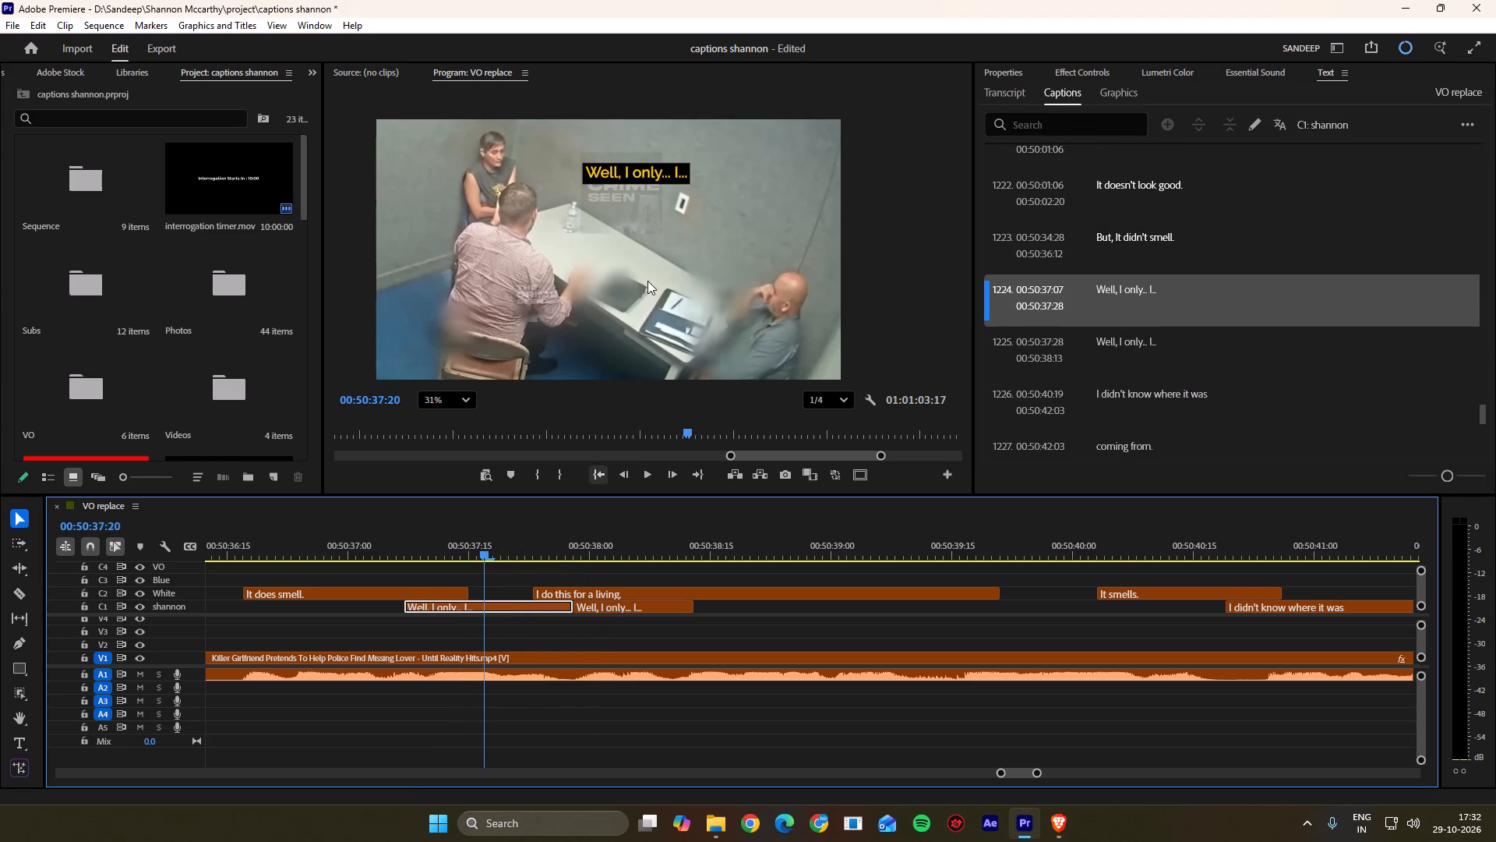
{"action": "double_click", "coordinate": [656, 165]}
{"action": "left_click_drag", "start_coordinate": [672, 168], "coordinate": [732, 179]}
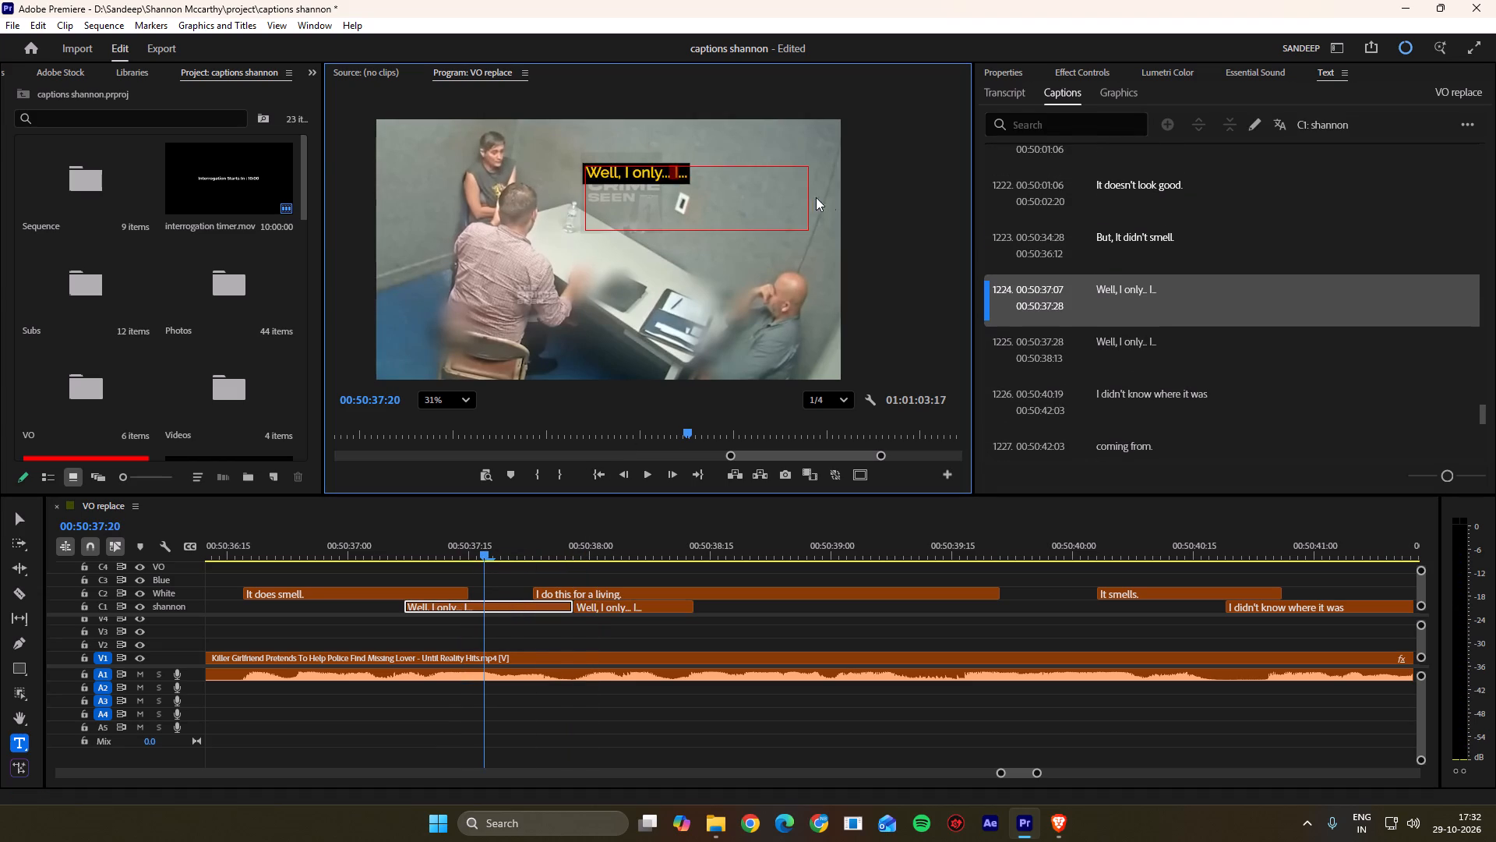
{"action": "key", "text": "BackSpace"}
{"action": "left_click", "coordinate": [873, 211]}
Change the text of the second half, starting at 00:50:37:28, to: I...
{"action": "key", "text": "space"}
{"action": "key", "text": "space"}
{"action": "left_click", "coordinate": [616, 603]}
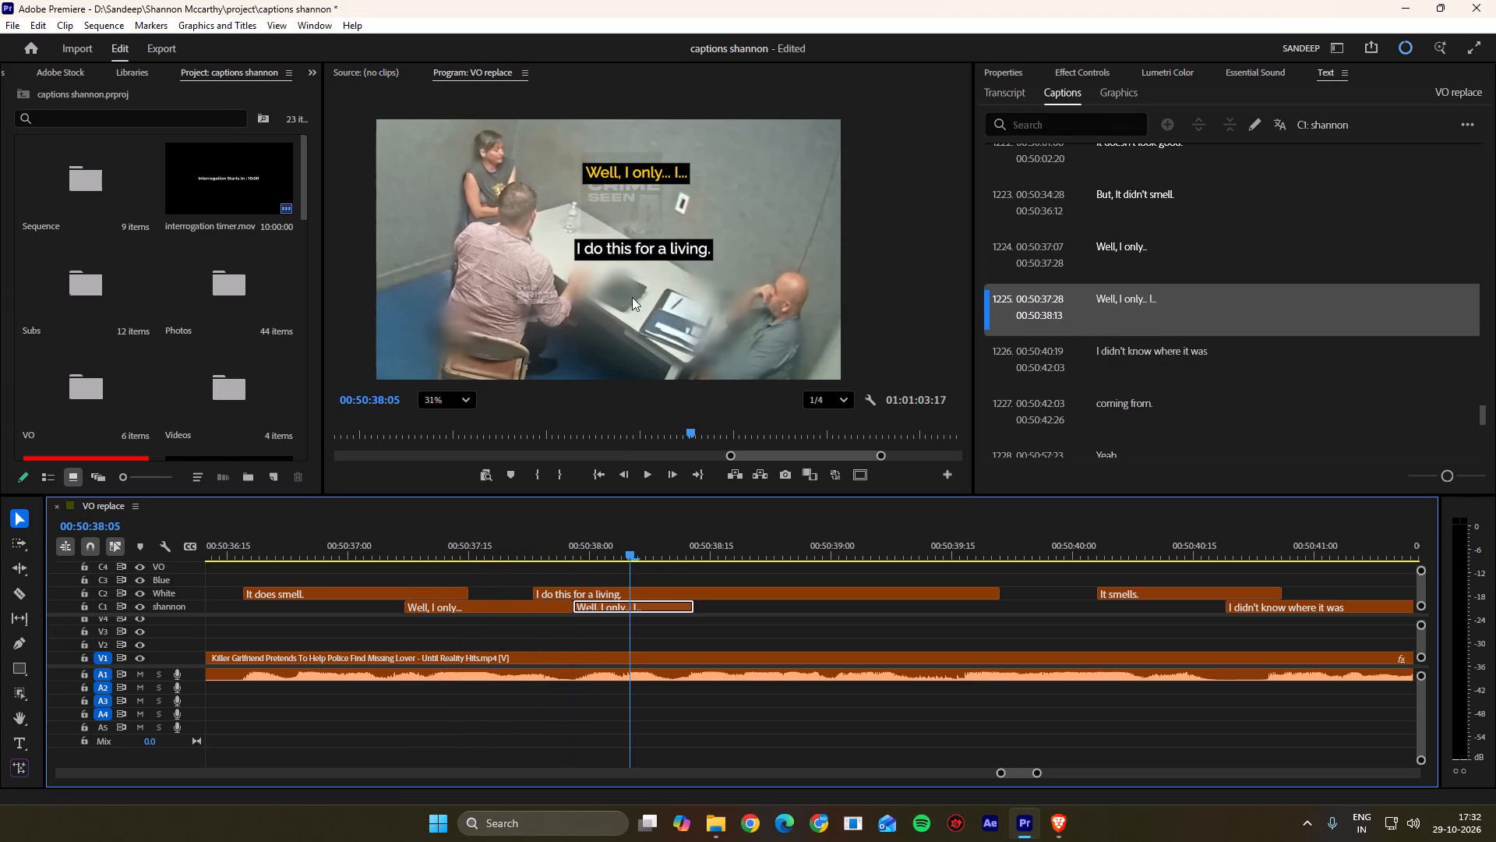
{"action": "double_click", "coordinate": [645, 175]}
{"action": "left_click", "coordinate": [676, 175]}
{"action": "key", "text": "BackSpace"}
{"action": "key", "text": "BackSpace"}
{"action": "key", "text": "BackSpace"}
{"action": "key", "text": "BackSpace"}
{"action": "key", "text": "BackSpace"}
{"action": "key", "text": "BackSpace"}
{"action": "key", "text": "BackSpace"}
{"action": "key", "text": "BackSpace"}
{"action": "key", "text": "BackSpace"}
{"action": "key", "text": "BackSpace"}
{"action": "key", "text": "BackSpace"}
{"action": "key", "text": "BackSpace"}
{"action": "key", "text": "BackSpace"}
{"action": "key", "text": "BackSpace"}
{"action": "key", "text": "BackSpace"}
{"action": "key", "text": "BackSpace"}
{"action": "key", "text": "BackSpace"}
{"action": "key", "text": "BackSpace"}
{"action": "key", "text": "BackSpace"}
{"action": "key", "text": "BackSpace"}
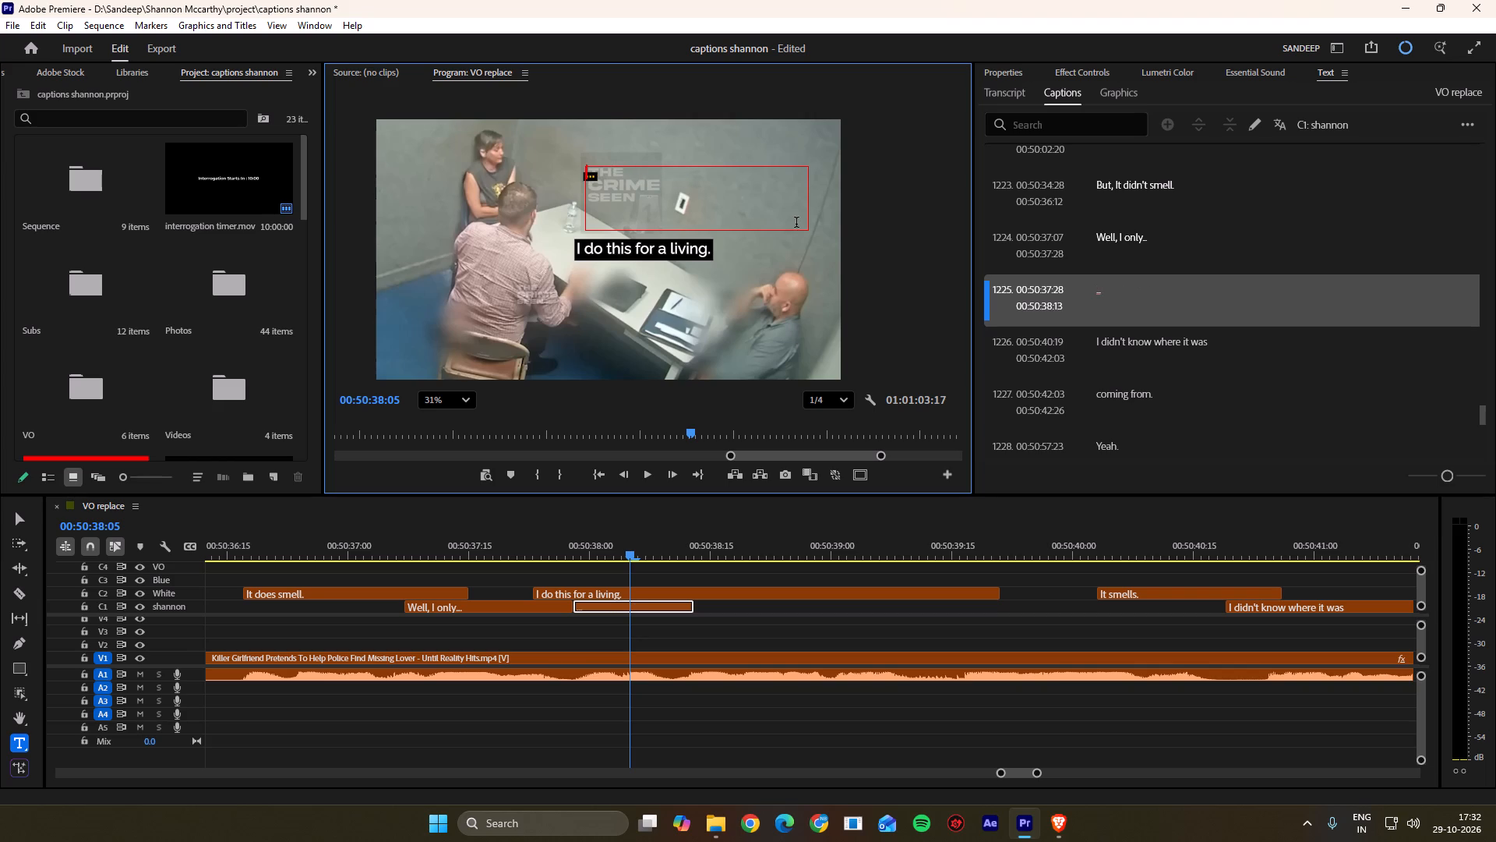
{"action": "key", "text": "shift+i"}
{"action": "left_click", "coordinate": [916, 242]}
Play on and extend the end of the "I..." caption on the shannon track to 00:50:38:19.
{"action": "key", "text": "space"}
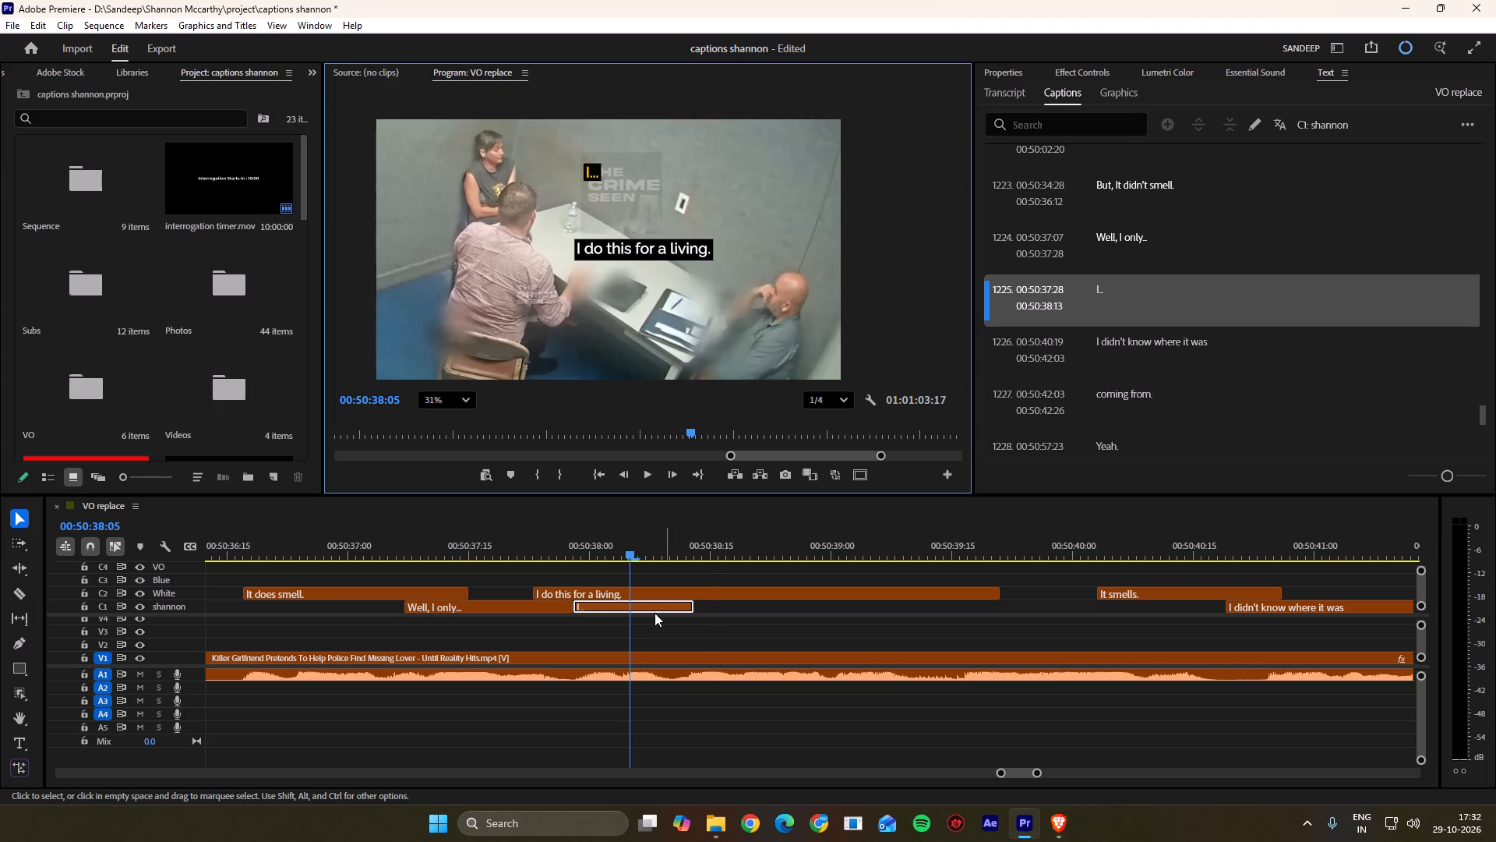
{"action": "key", "text": "space"}
{"action": "key", "text": "space"}
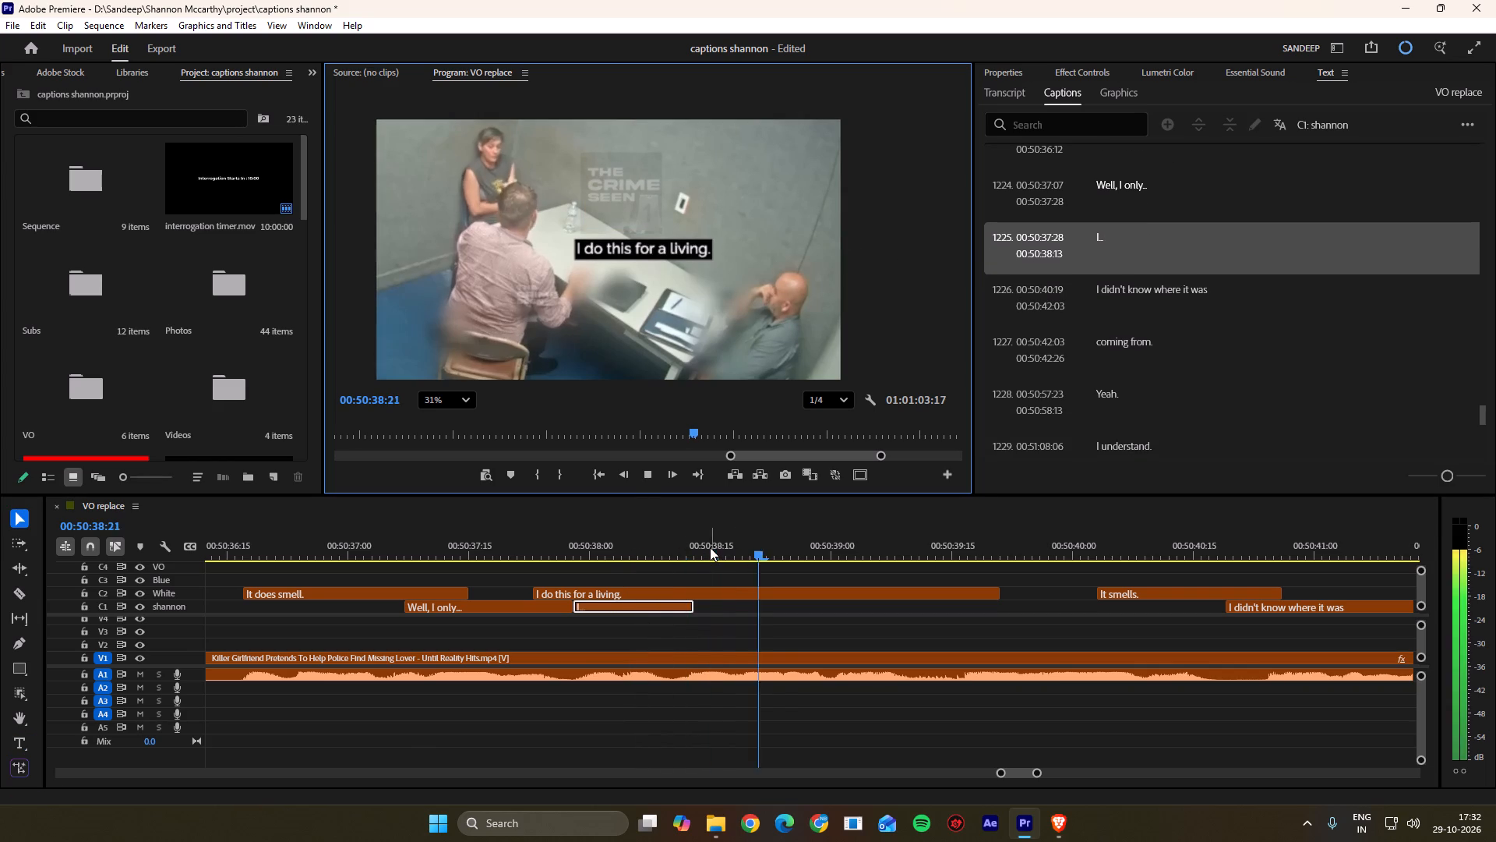
{"action": "left_click_drag", "start_coordinate": [710, 547], "coordinate": [605, 557]}
{"action": "key", "text": "space"}
{"action": "left_click_drag", "start_coordinate": [691, 605], "coordinate": [737, 603]}
Replay the line and edit the "I..." caption to read: I didn't do...
{"action": "left_click_drag", "start_coordinate": [704, 547], "coordinate": [556, 552]}
{"action": "key", "text": "space"}
{"action": "key", "text": "space"}
{"action": "double_click", "coordinate": [590, 174]}
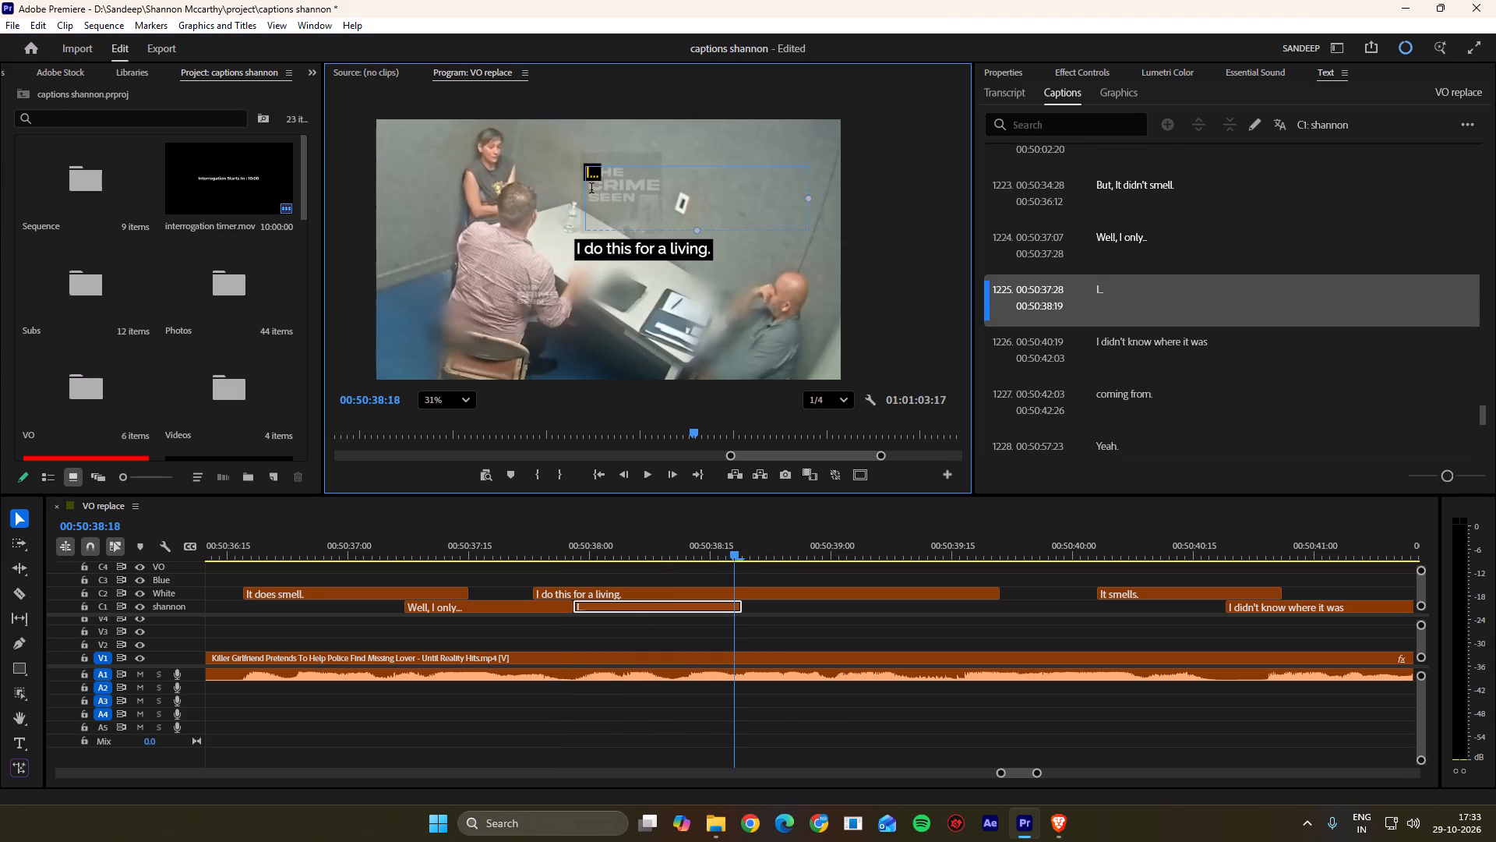
{"action": "left_click", "coordinate": [591, 173]}
{"action": "key", "text": "space"}
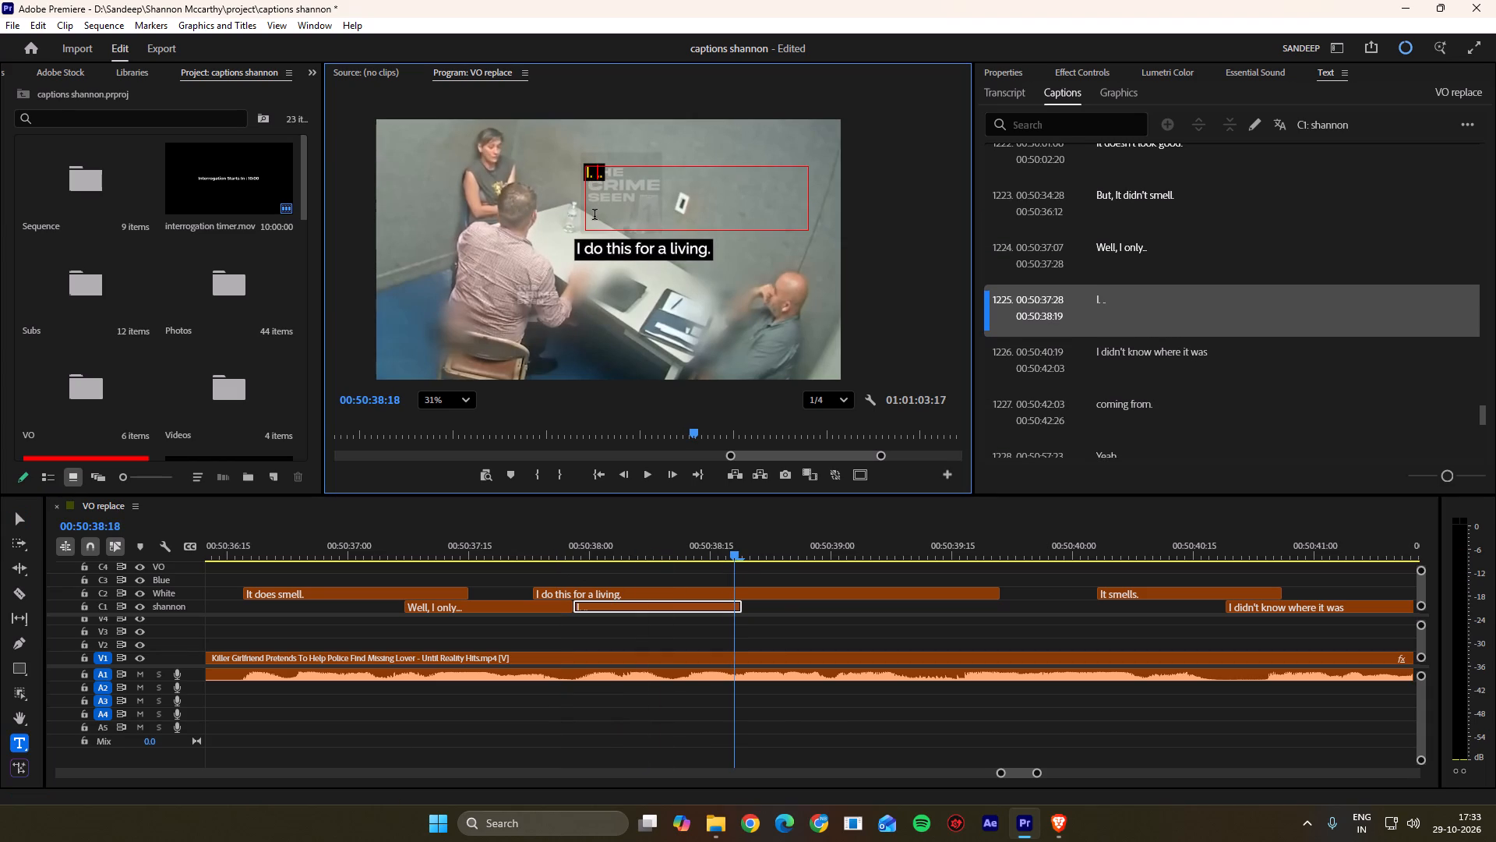
{"action": "key", "text": "BackSpace"}
{"action": "key", "text": "Left"}
{"action": "key", "text": "space"}
{"action": "key", "text": "shift+d"}
{"action": "key", "text": "BackSpace"}
{"action": "type", "text": "didn"}
{"action": "type", "text": "'t do."}
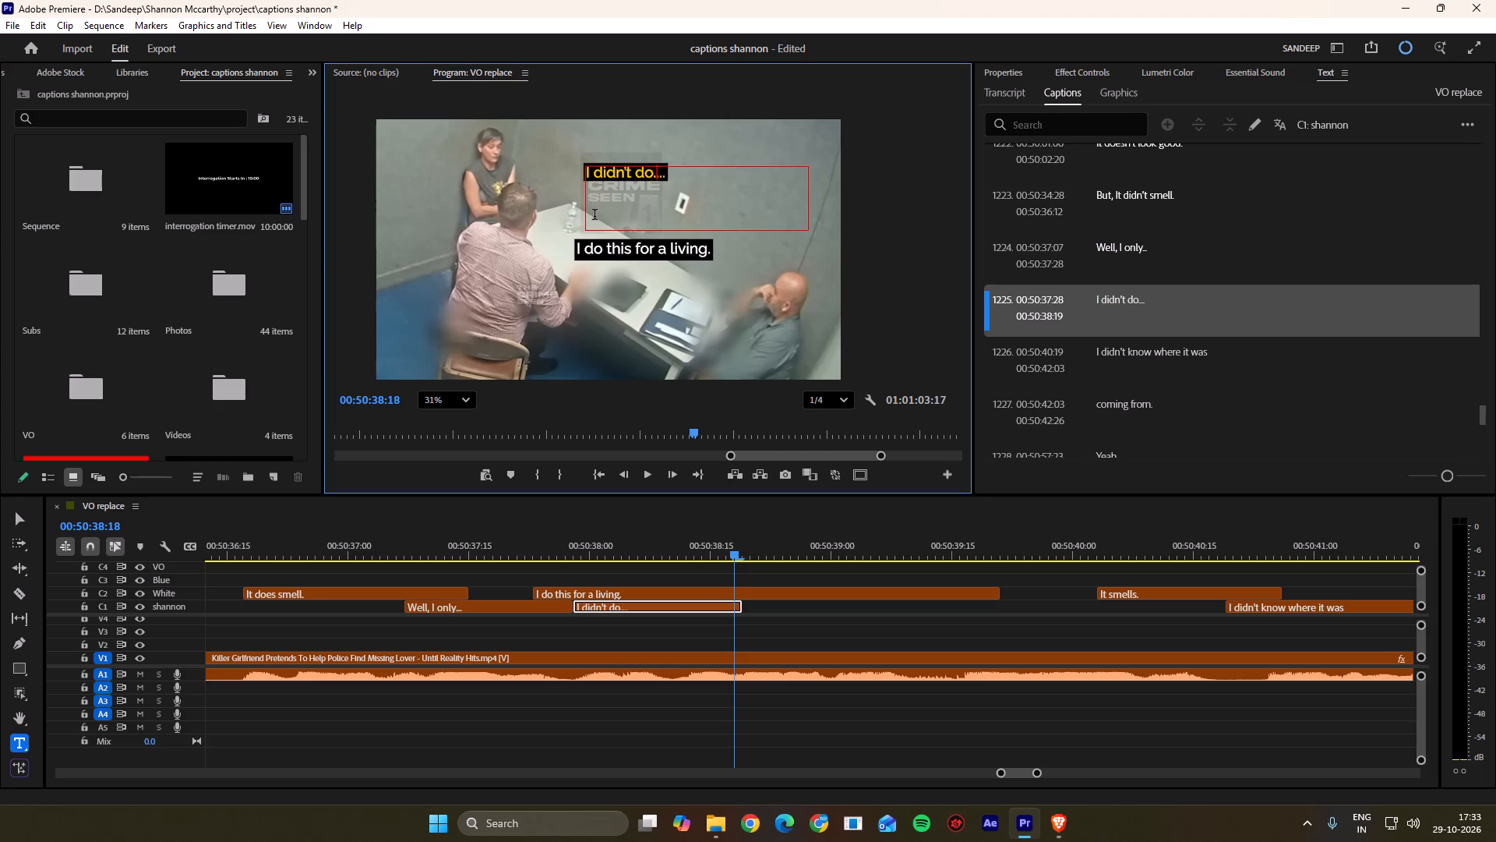
{"action": "key", "text": "BackSpace"}
{"action": "left_click", "coordinate": [866, 307]}
Replay the overlapping lines and shift the "I do this for a living." caption on the White track to start at 00:50:37:25.
{"action": "scroll", "coordinate": [714, 635], "scroll_direction": "down", "scroll_amount": 4}
{"action": "key", "text": "space"}
{"action": "key", "text": "space"}
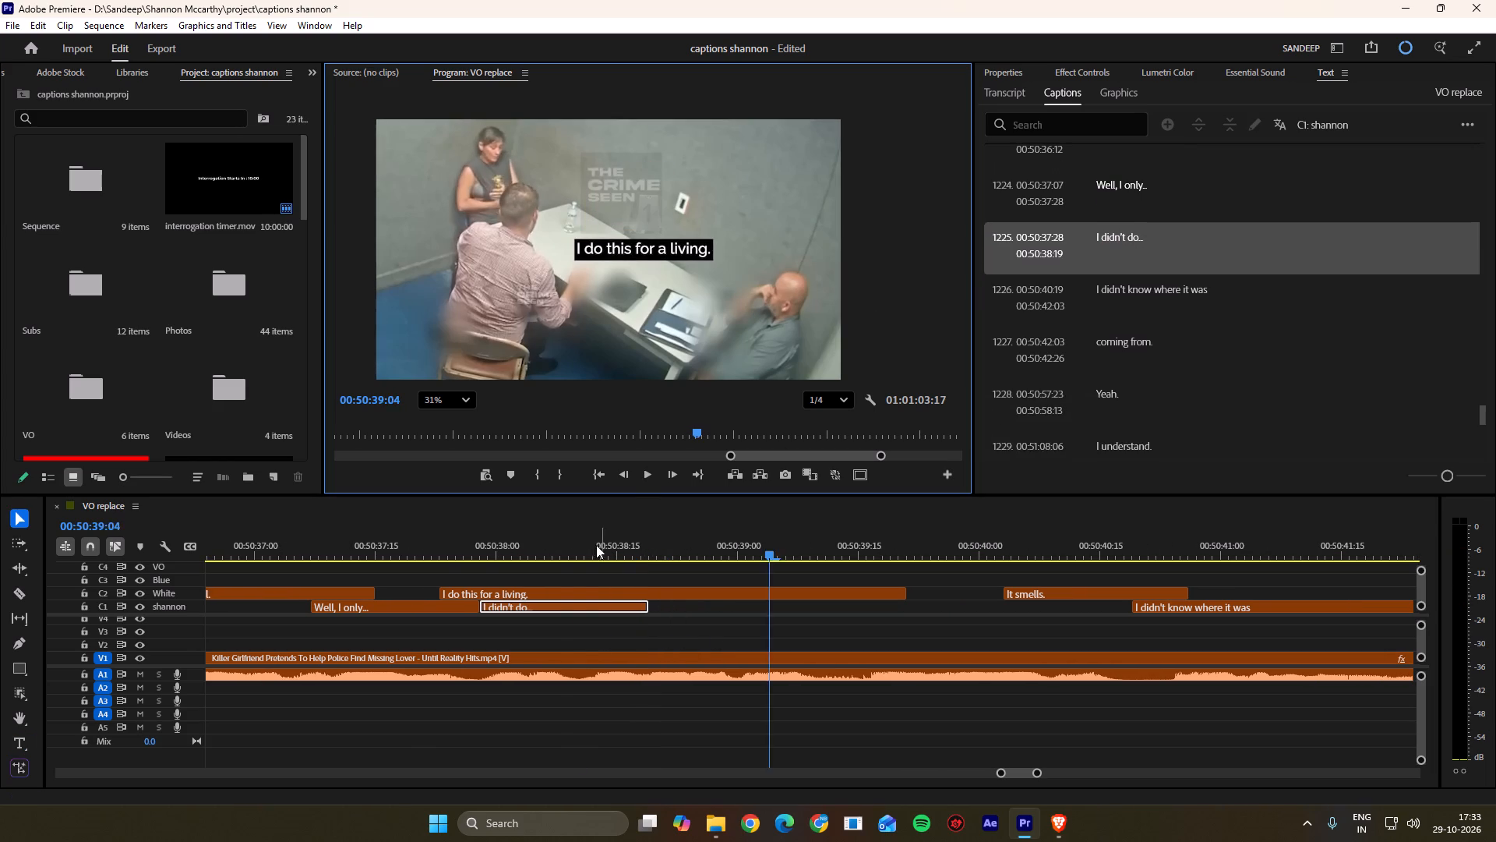
{"action": "left_click_drag", "start_coordinate": [582, 545], "coordinate": [400, 560]}
{"action": "key", "text": "space"}
{"action": "key", "text": "space"}
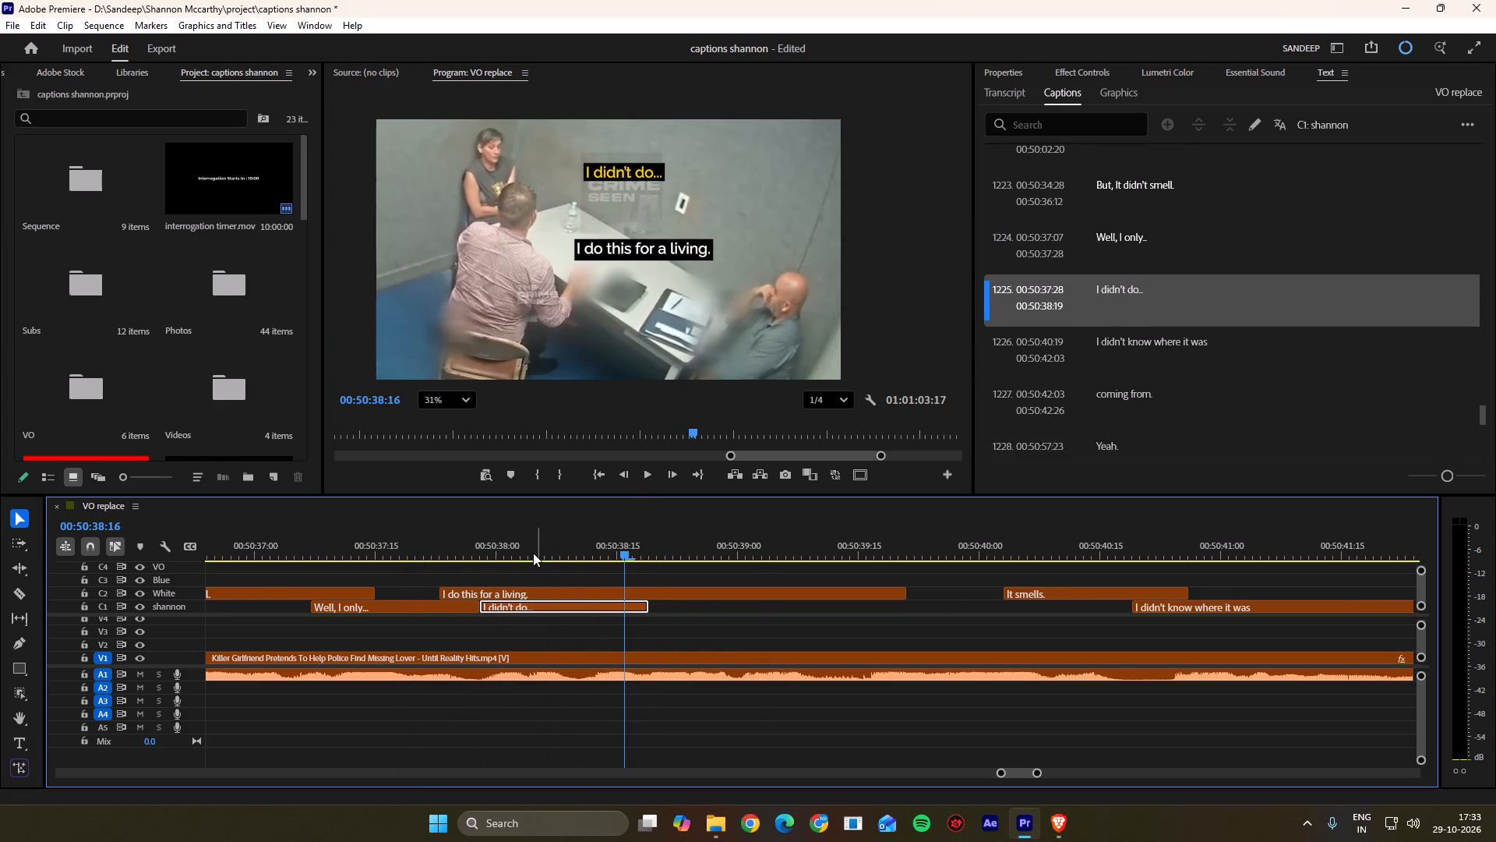
{"action": "left_click_drag", "start_coordinate": [518, 550], "coordinate": [433, 550]}
{"action": "key", "text": "space"}
{"action": "key", "text": "space"}
{"action": "left_click_drag", "start_coordinate": [532, 546], "coordinate": [449, 568]}
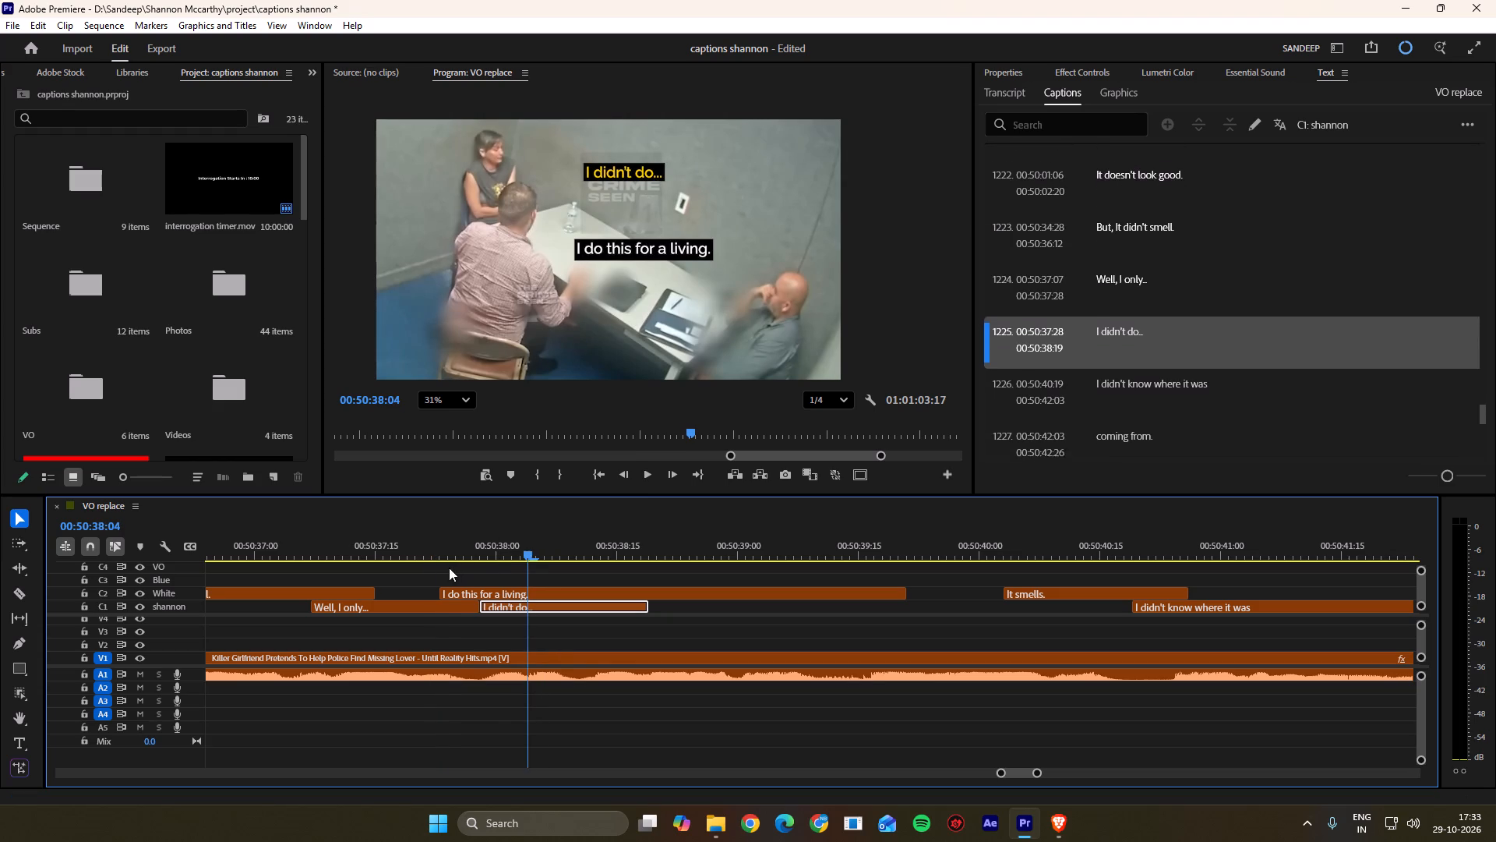
{"action": "left_click_drag", "start_coordinate": [449, 568], "coordinate": [491, 571]}
{"action": "left_click_drag", "start_coordinate": [514, 591], "coordinate": [529, 591]}
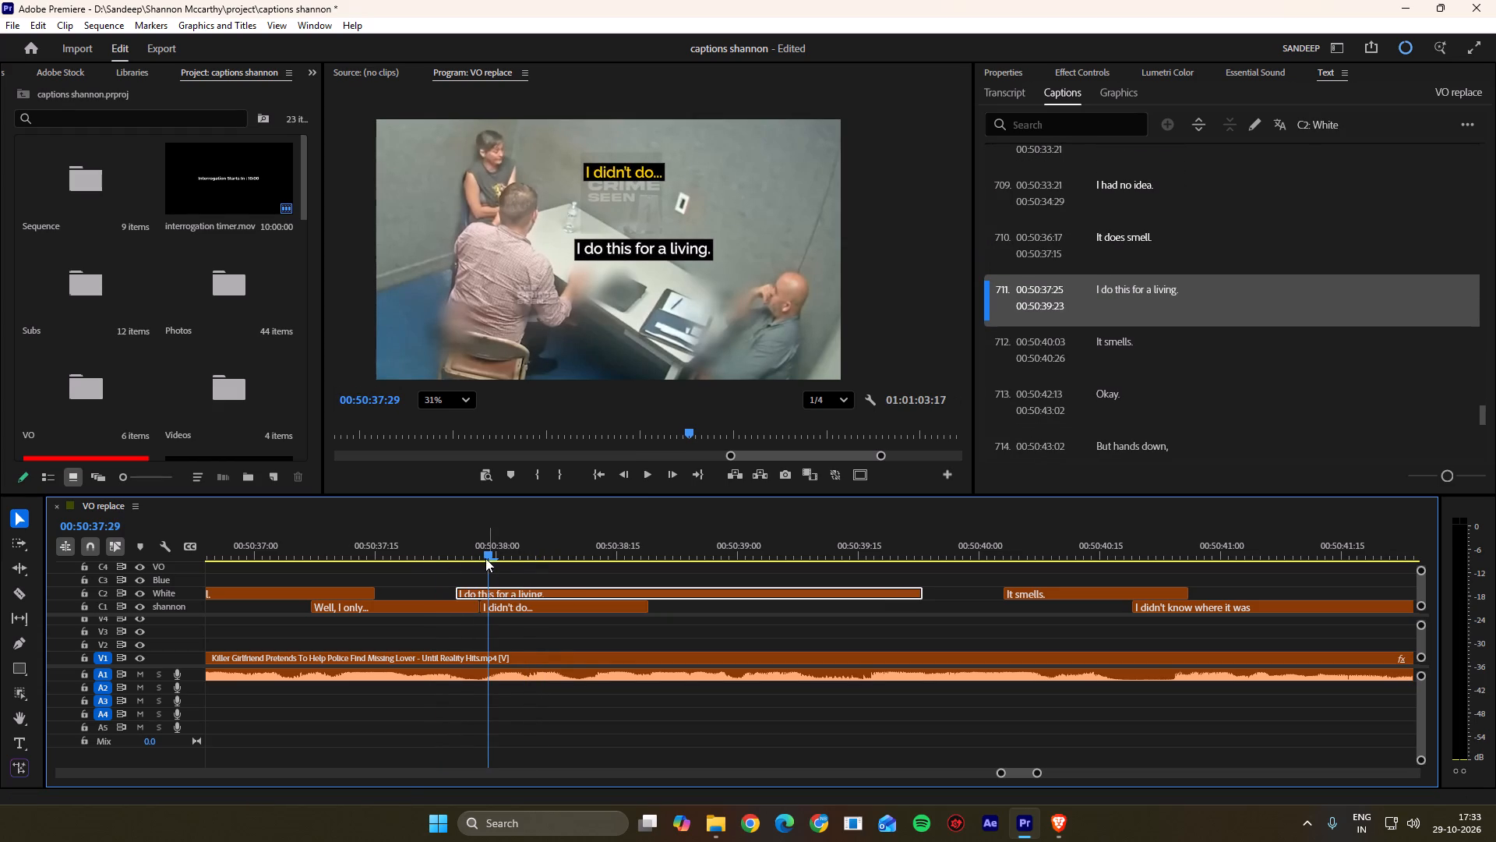
{"action": "left_click_drag", "start_coordinate": [485, 558], "coordinate": [453, 561]}
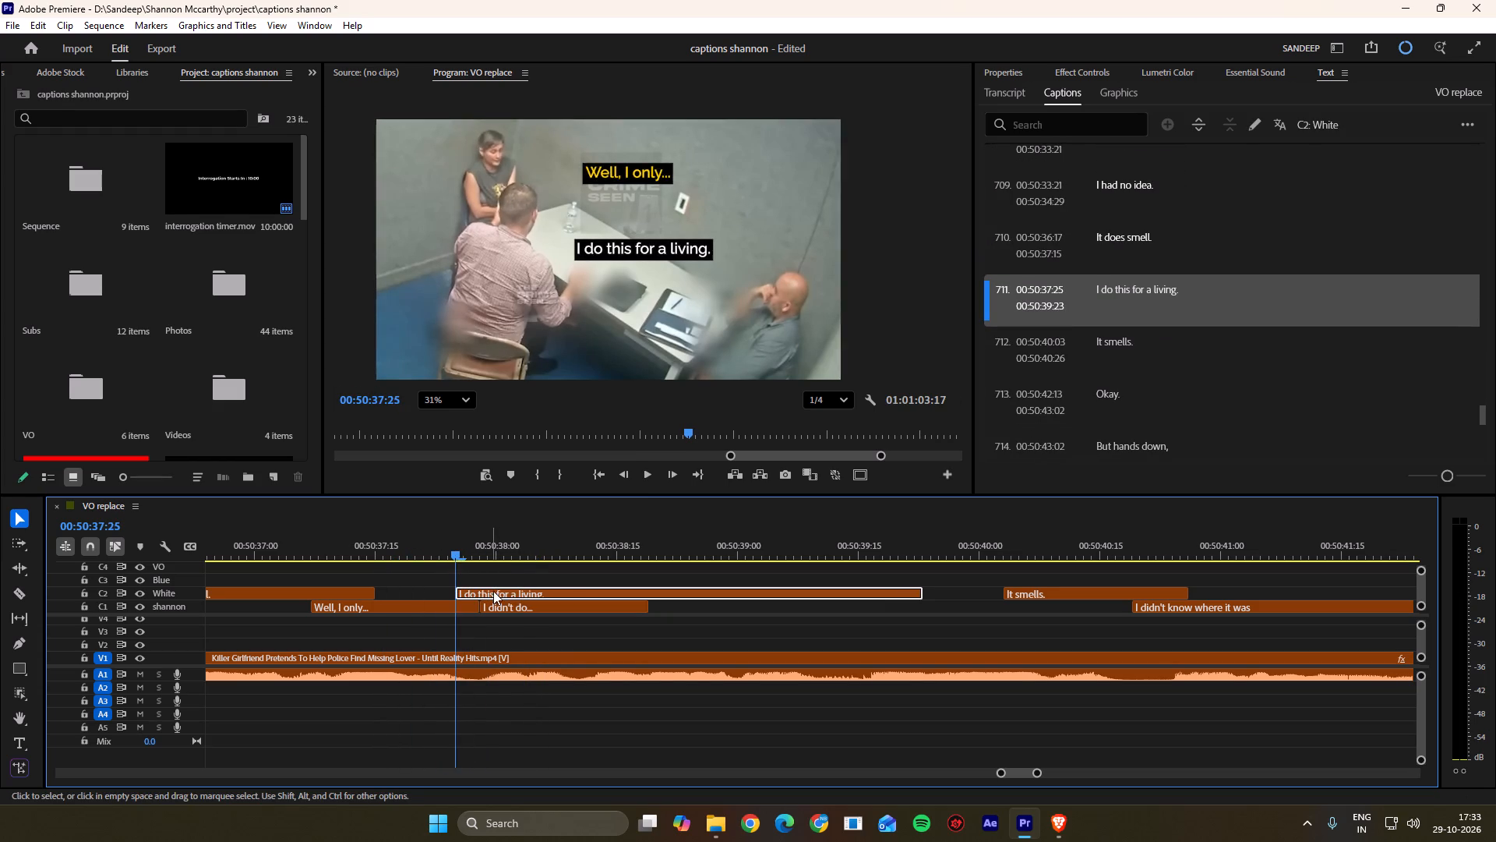
Edit the "I do this for a living." caption on the White track to read: I-I do this for a living.
{"action": "key", "text": "space"}
{"action": "scroll", "coordinate": [493, 592], "scroll_direction": "down", "scroll_amount": 3, "text": "alt"}
{"action": "key", "text": "space"}
{"action": "left_click", "coordinate": [657, 582]}
{"action": "left_click", "coordinate": [658, 588]}
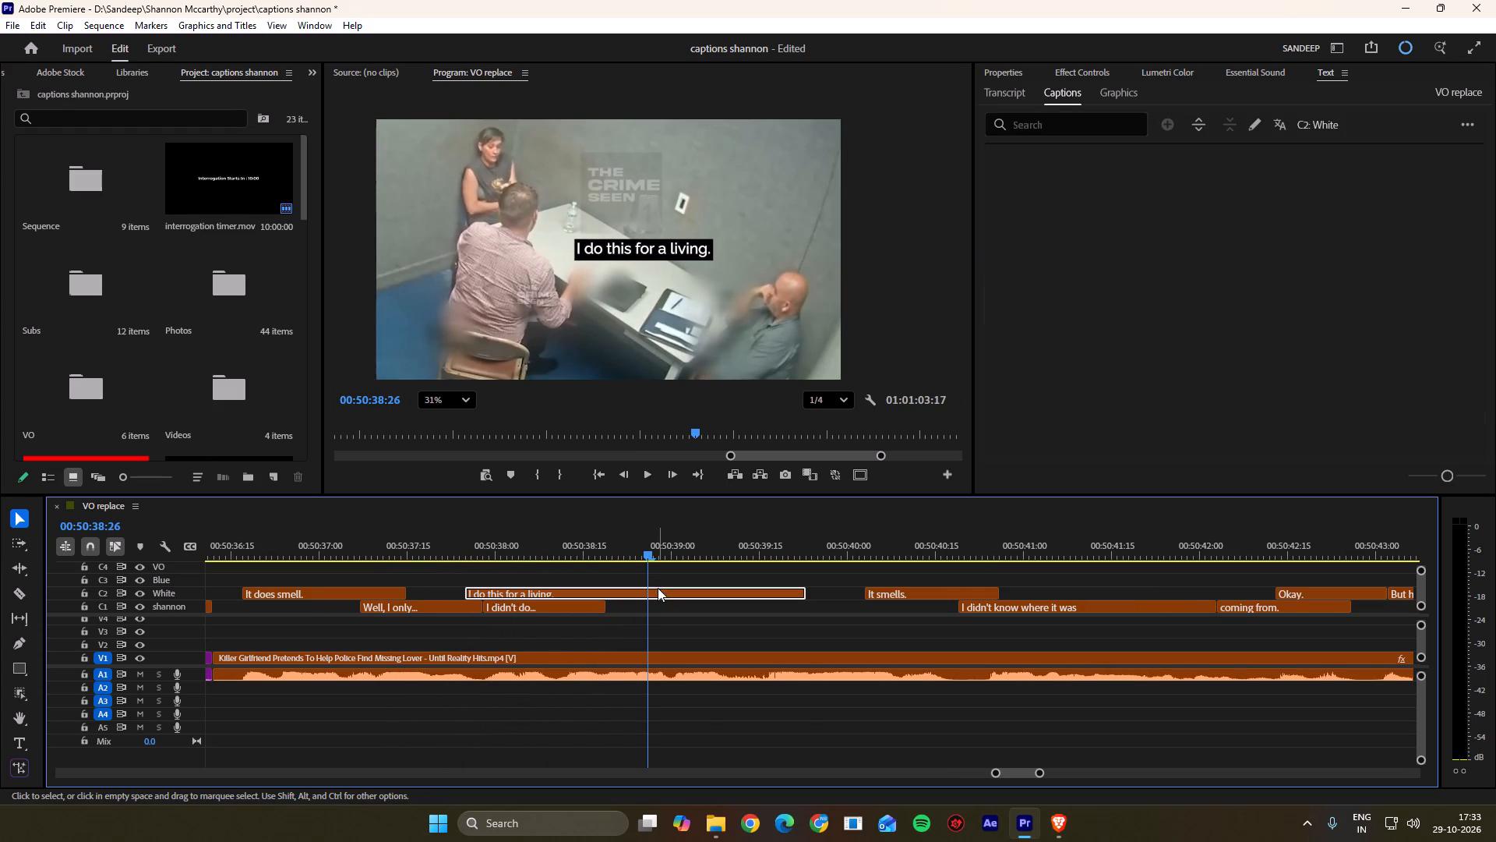
{"action": "double_click", "coordinate": [641, 252]}
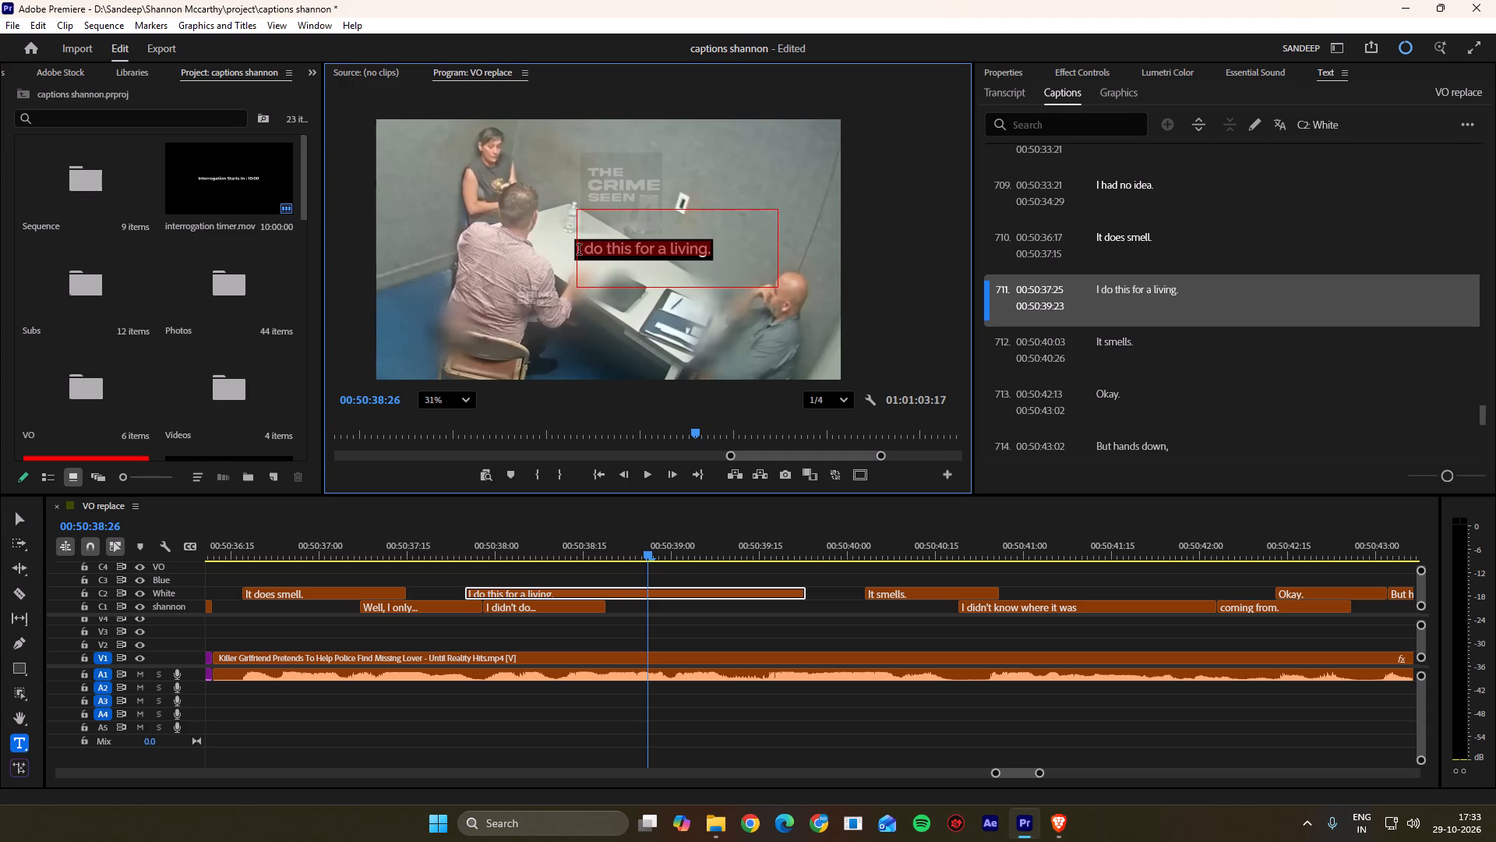
{"action": "left_click", "coordinate": [579, 251]}
{"action": "key", "text": "minus"}
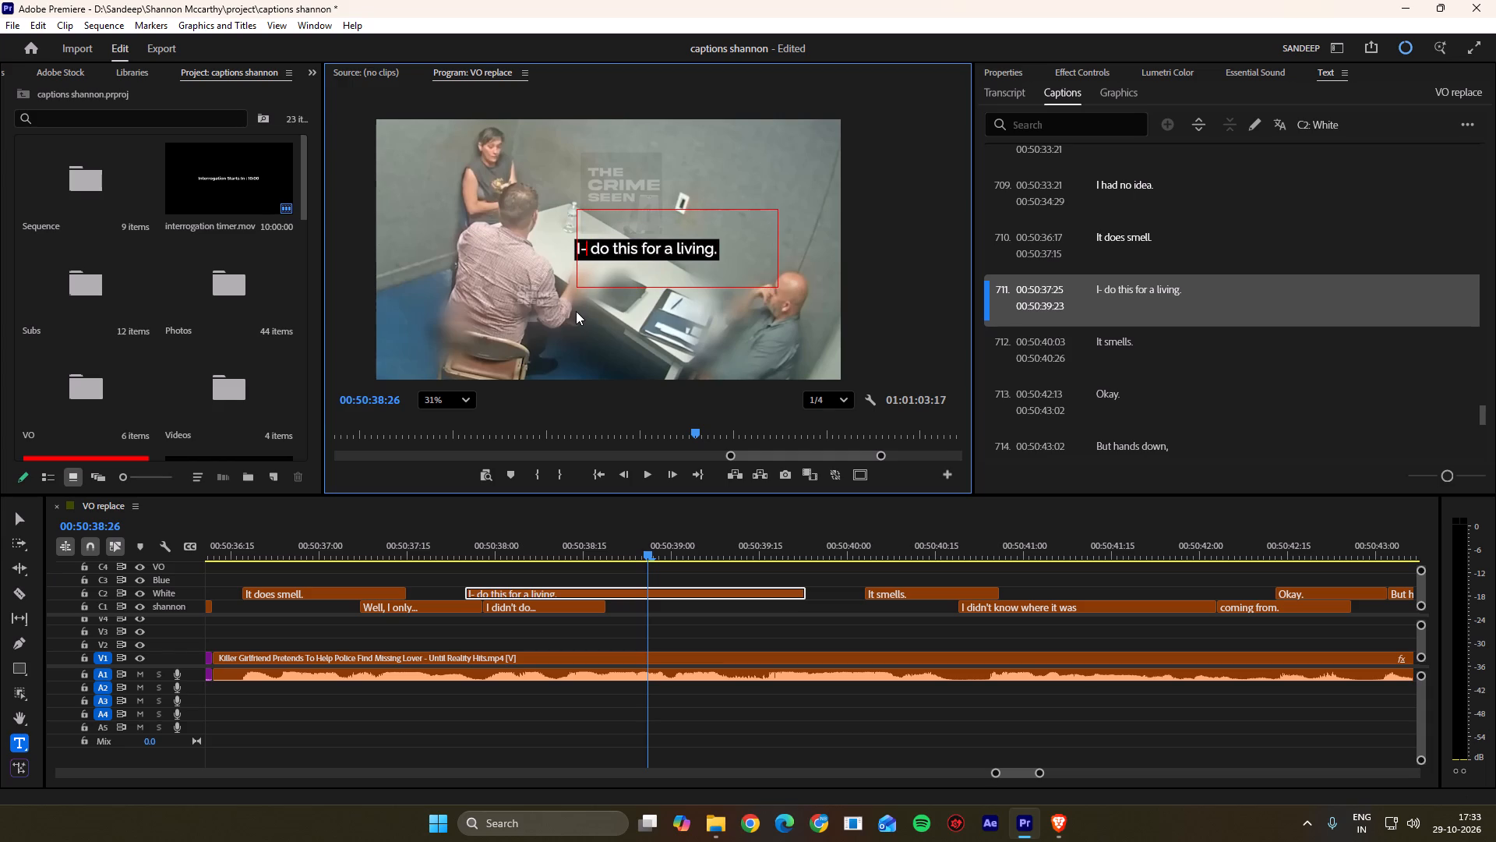
{"action": "key", "text": "shift+i"}
{"action": "left_click", "coordinate": [856, 270]}
Play on and move the "It smells." caption on the White track earlier, to start at 00:50:39:18.
{"action": "key", "text": "space"}
{"action": "scroll", "coordinate": [615, 635], "scroll_direction": "down", "scroll_amount": 6}
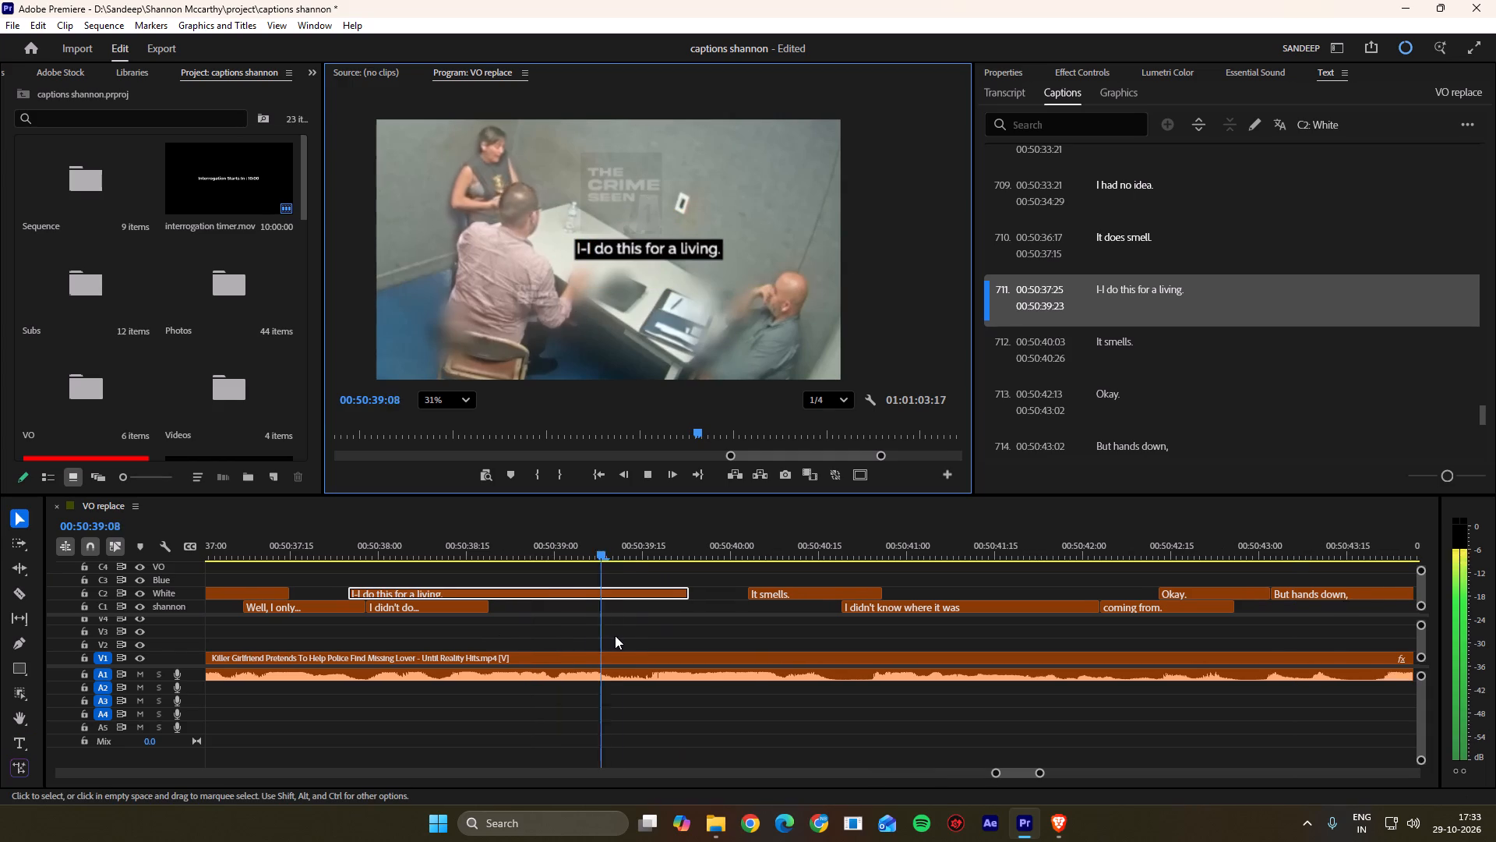
{"action": "scroll", "coordinate": [615, 635], "scroll_direction": "down", "scroll_amount": 4}
{"action": "left_click_drag", "start_coordinate": [606, 547], "coordinate": [550, 549]}
{"action": "left_click_drag", "start_coordinate": [657, 595], "coordinate": [570, 596]}
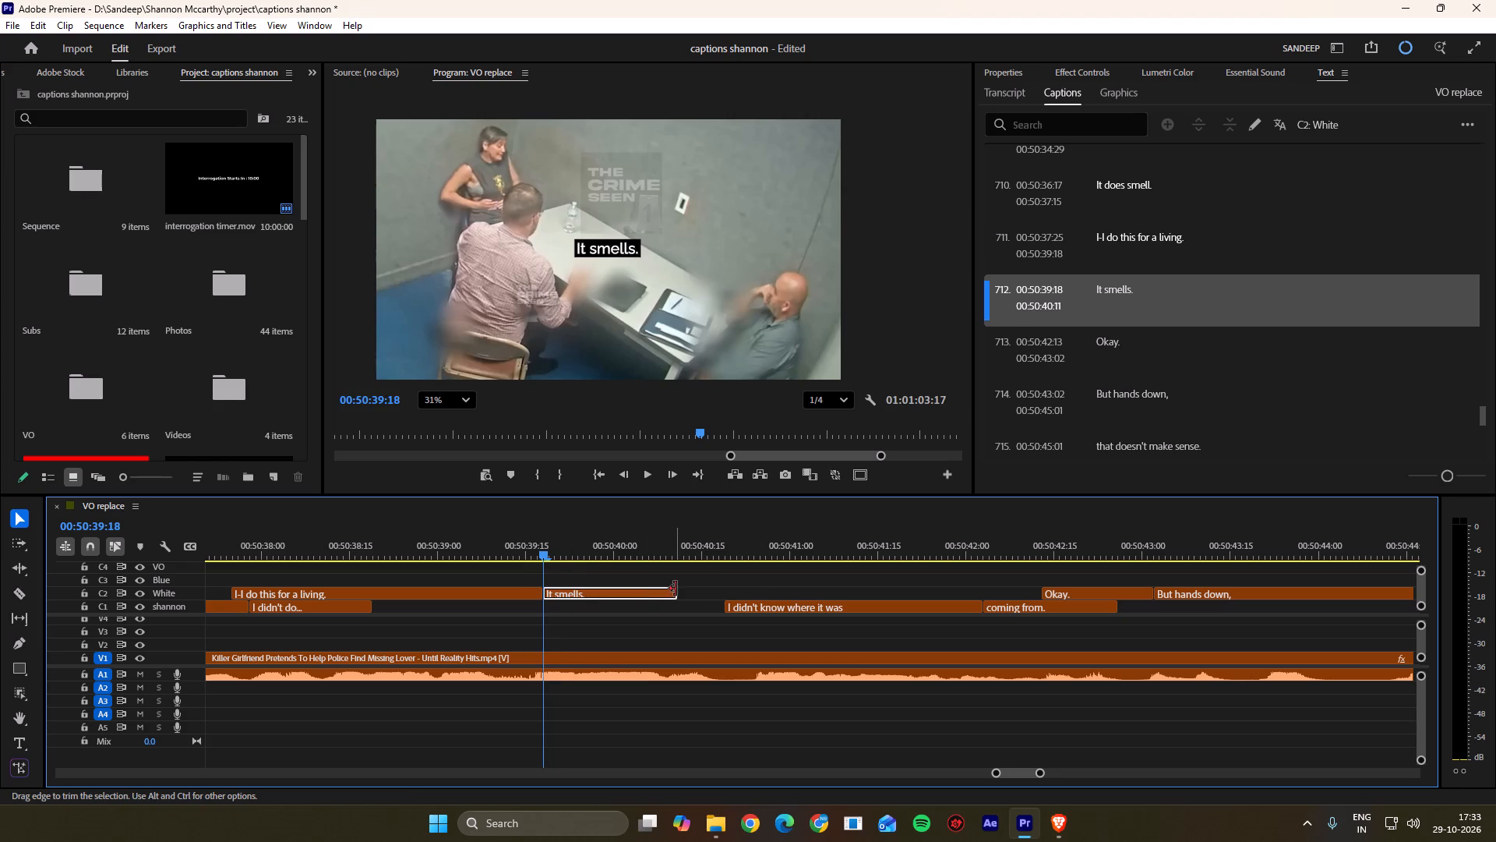
Replay the exchange and duplicate the "I didn't do..." caption along the shannon track to span 00:50:39:20 to 00:50:40:11.
{"action": "key", "text": "space"}
{"action": "key", "text": "space"}
{"action": "left_click_drag", "start_coordinate": [436, 540], "coordinate": [267, 551]}
{"action": "key", "text": "space"}
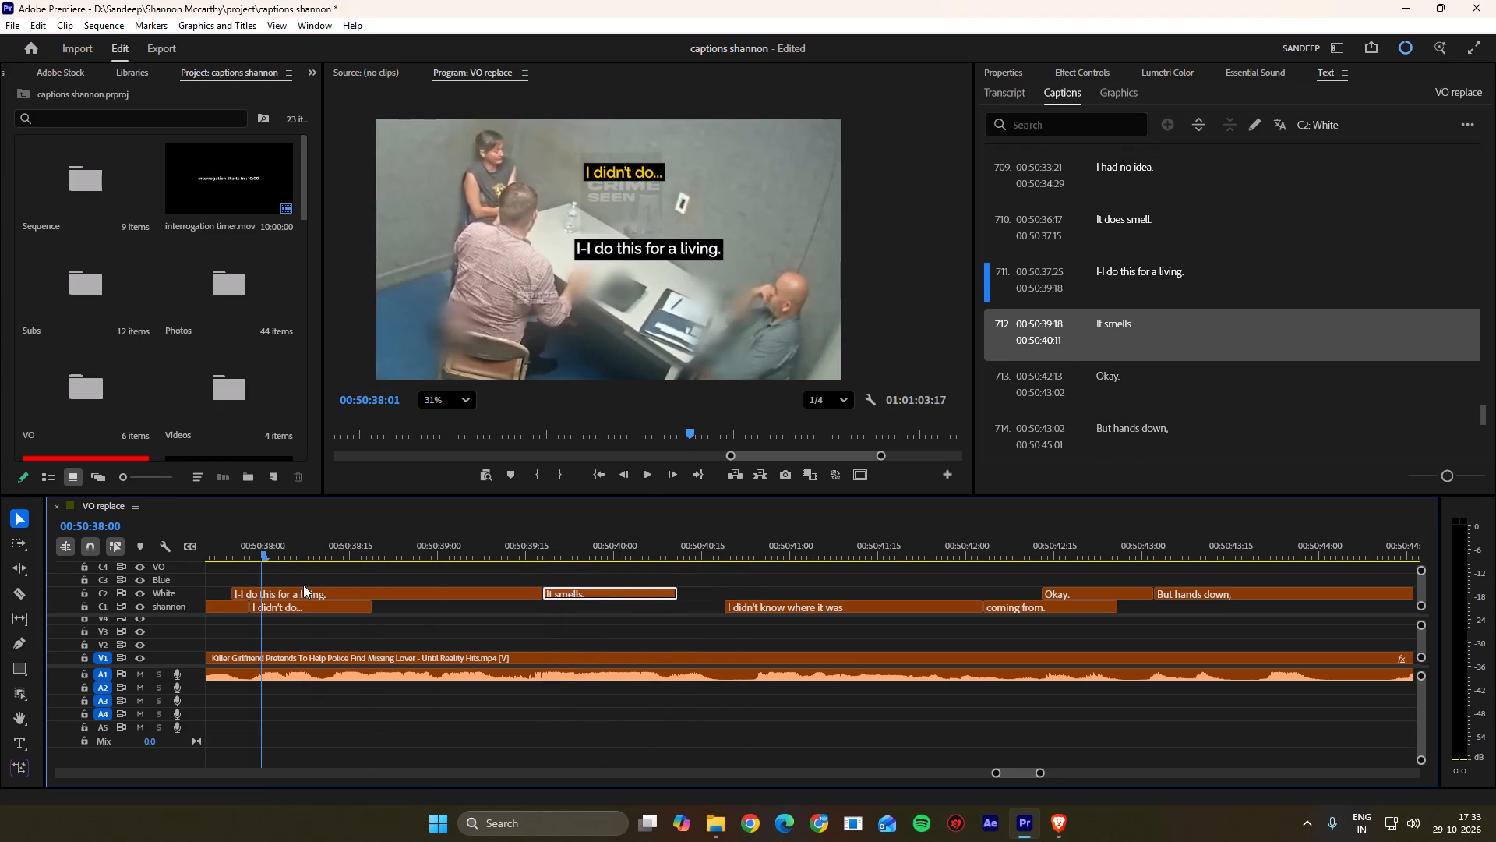
{"action": "key", "text": "space"}
{"action": "key", "text": "space"}
{"action": "key", "text": "space"}
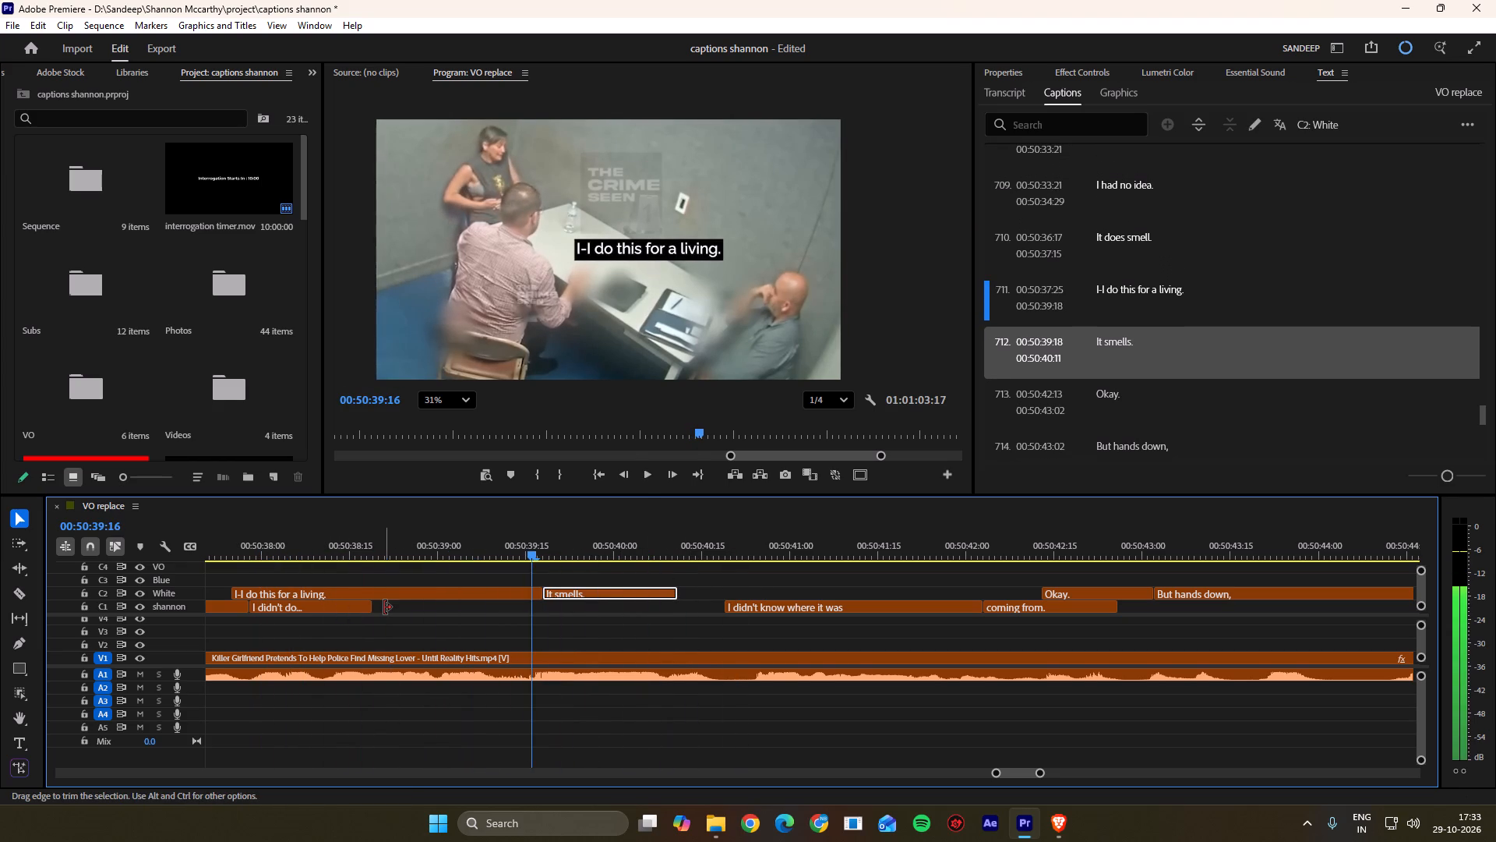
{"action": "key", "text": "space"}
{"action": "key", "text": "space"}
{"action": "left_click_drag", "start_coordinate": [330, 609], "coordinate": [580, 611], "text": "alt"}
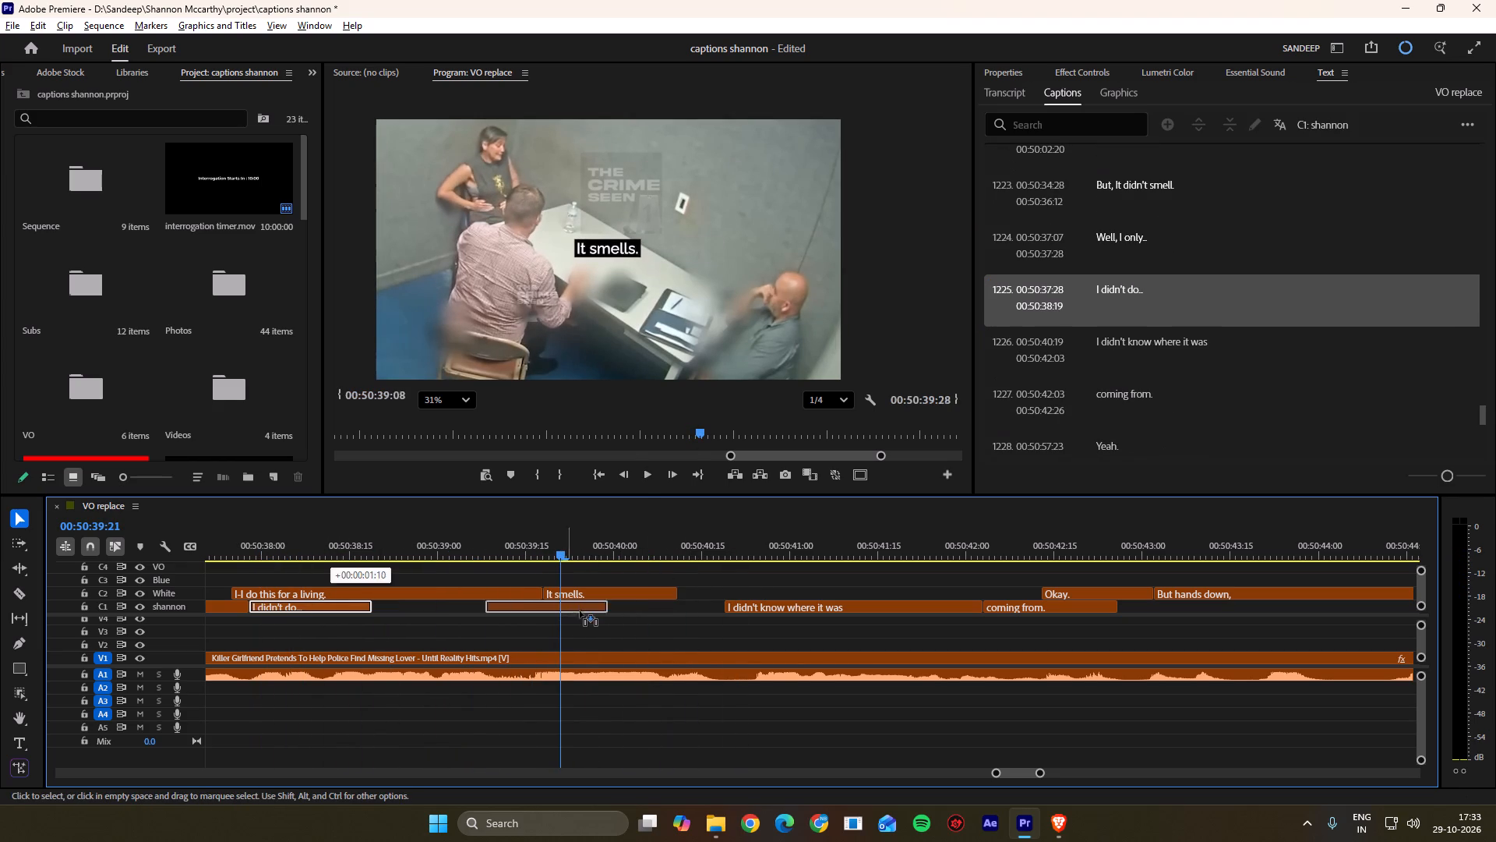
{"action": "left_click_drag", "start_coordinate": [580, 611], "coordinate": [634, 612], "text": "alt"}
Change the text of the duplicated caption on the shannon track to: I didn't...
{"action": "key", "text": "space"}
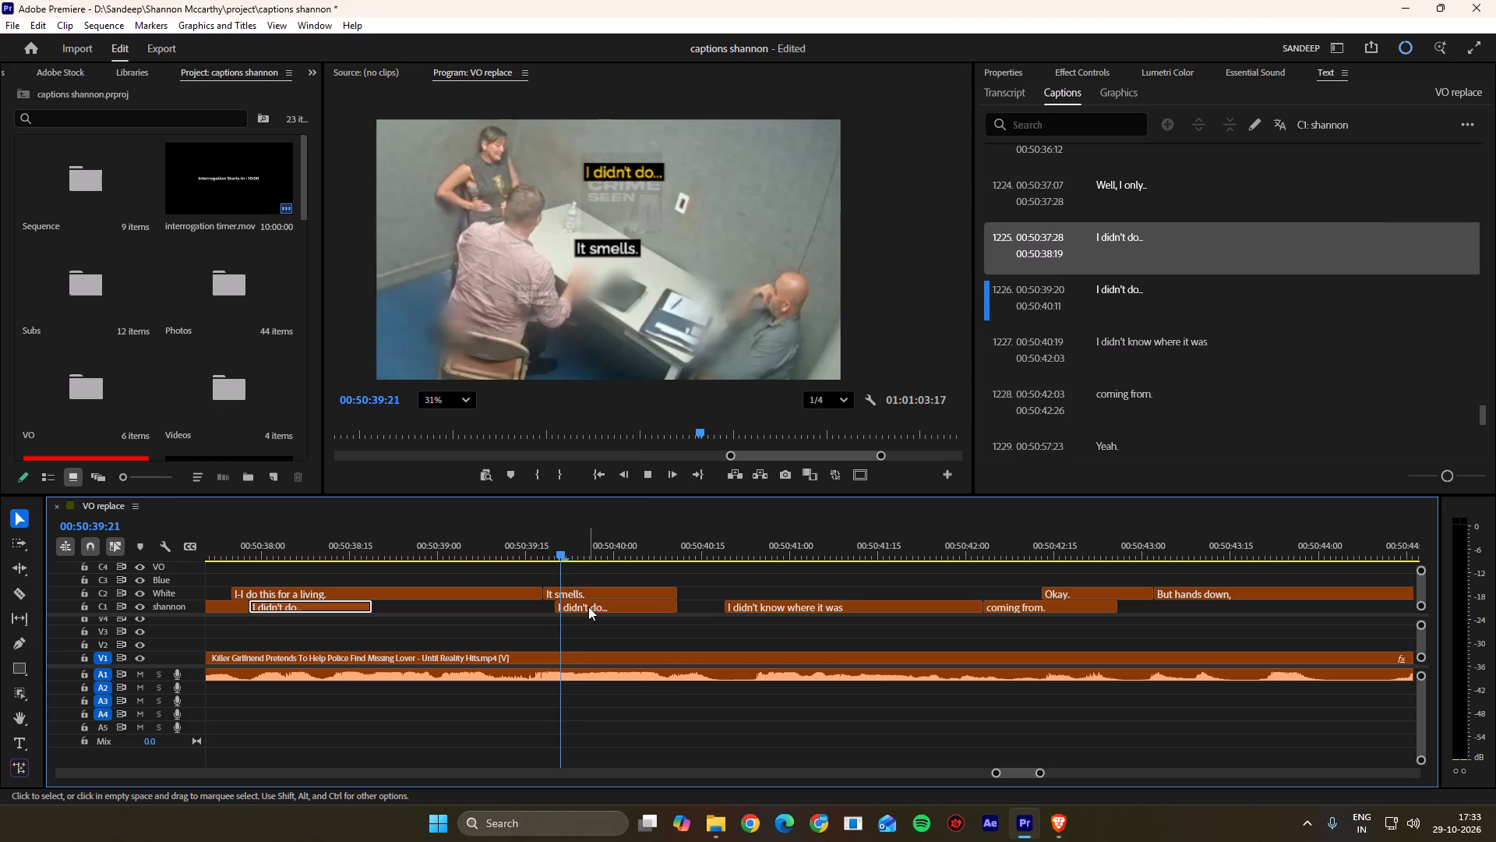
{"action": "left_click", "coordinate": [588, 607]}
{"action": "key", "text": "space"}
{"action": "double_click", "coordinate": [637, 178]}
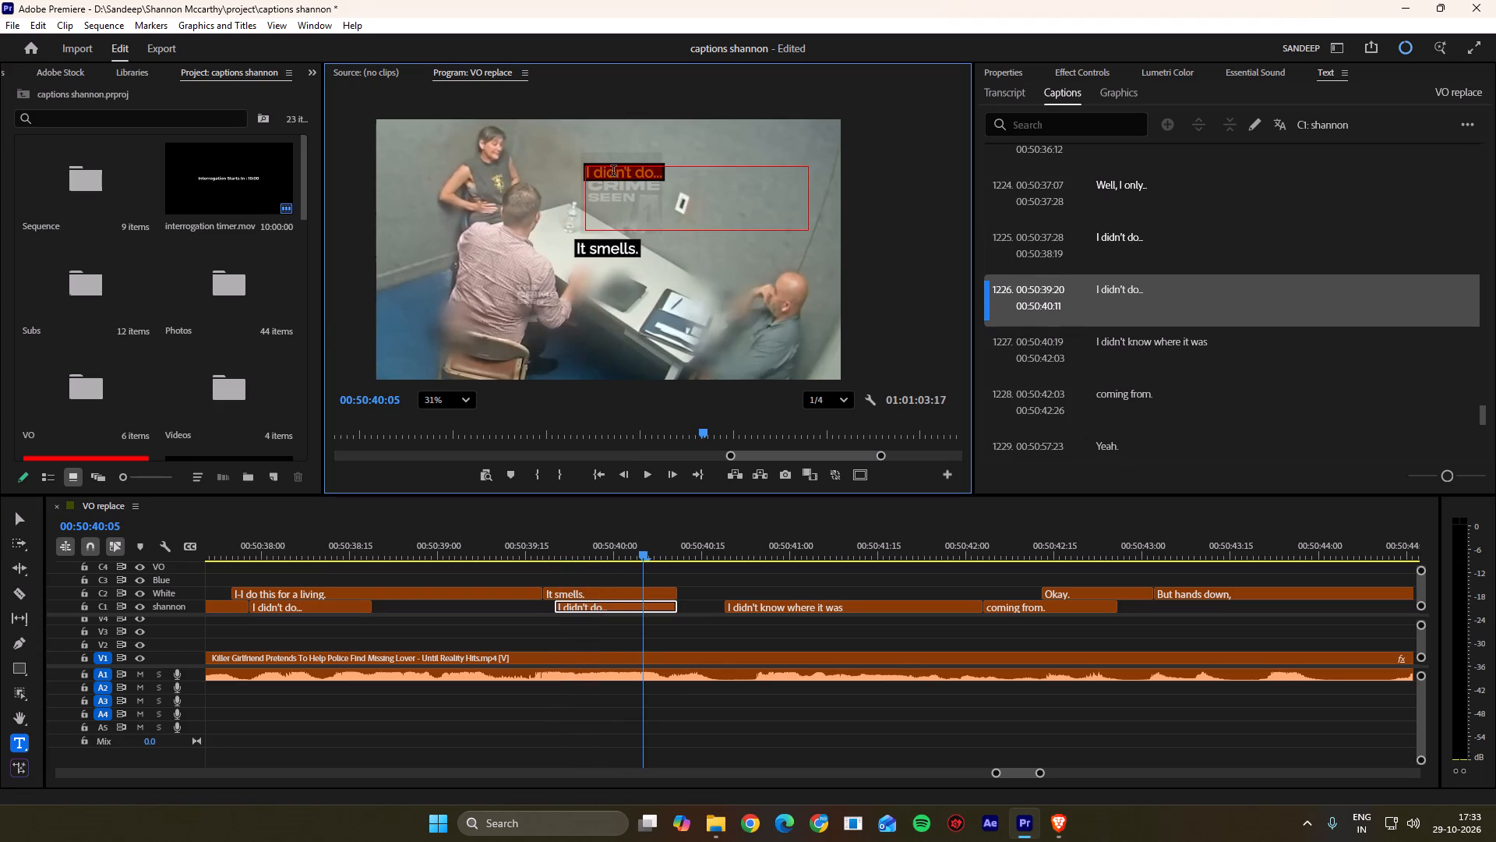
{"action": "left_click_drag", "start_coordinate": [637, 175], "coordinate": [738, 176]}
{"action": "key", "text": "BackSpace"}
{"action": "key", "text": "BackSpace"}
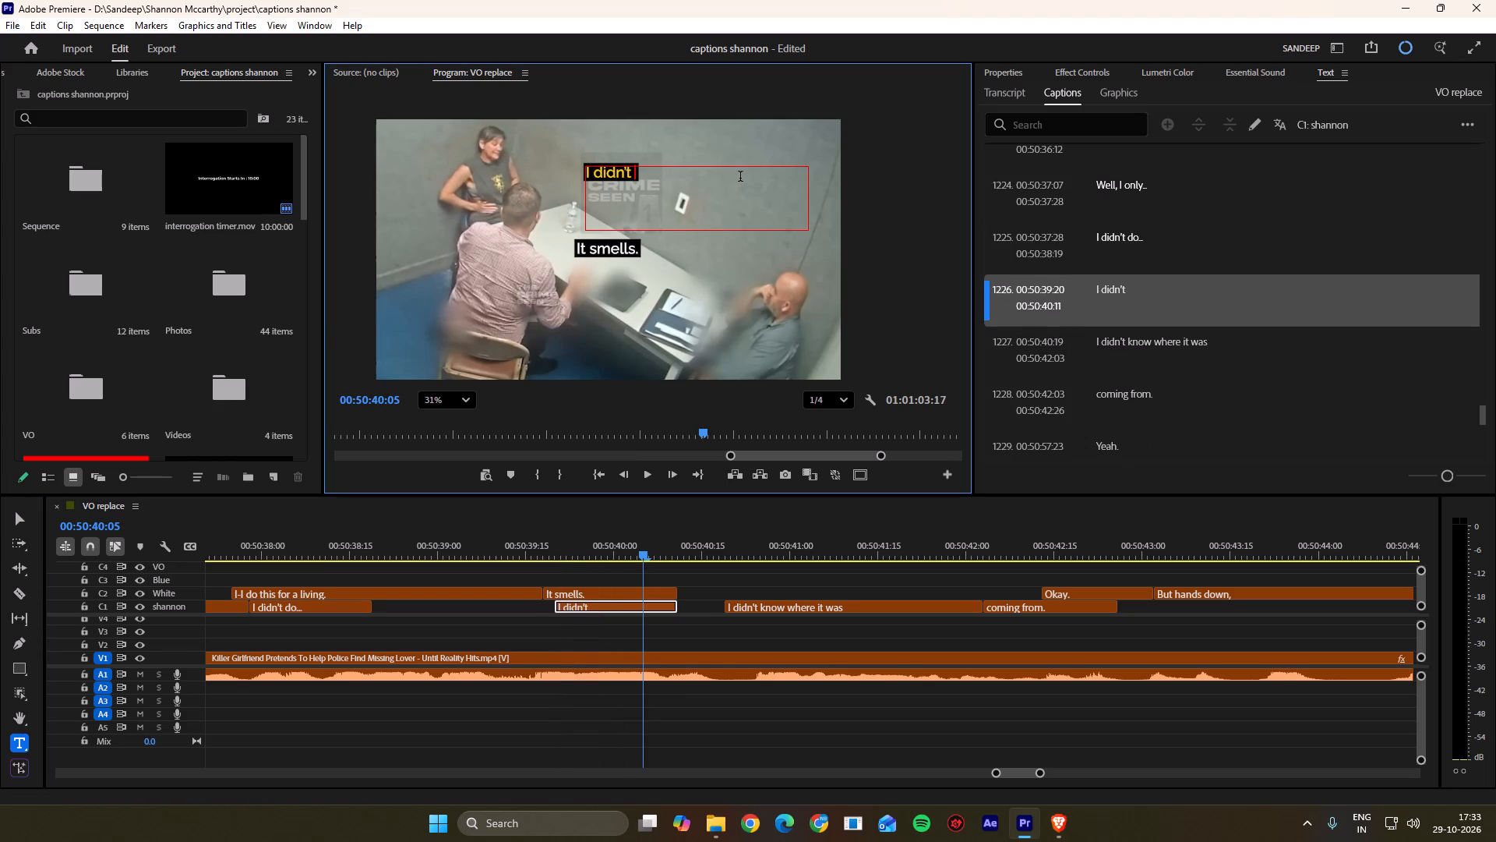
{"action": "key", "text": "period"}
{"action": "key", "text": "period"}
{"action": "key", "text": "period"}
{"action": "left_click", "coordinate": [842, 263]}
Start "I didn't know where it was" at 00:50:40:24 and extend the end of "I didn't..." to 00:50:40:21 on the shannon track.
{"action": "key", "text": "space"}
{"action": "scroll", "coordinate": [638, 619], "scroll_direction": "down", "scroll_amount": 6}
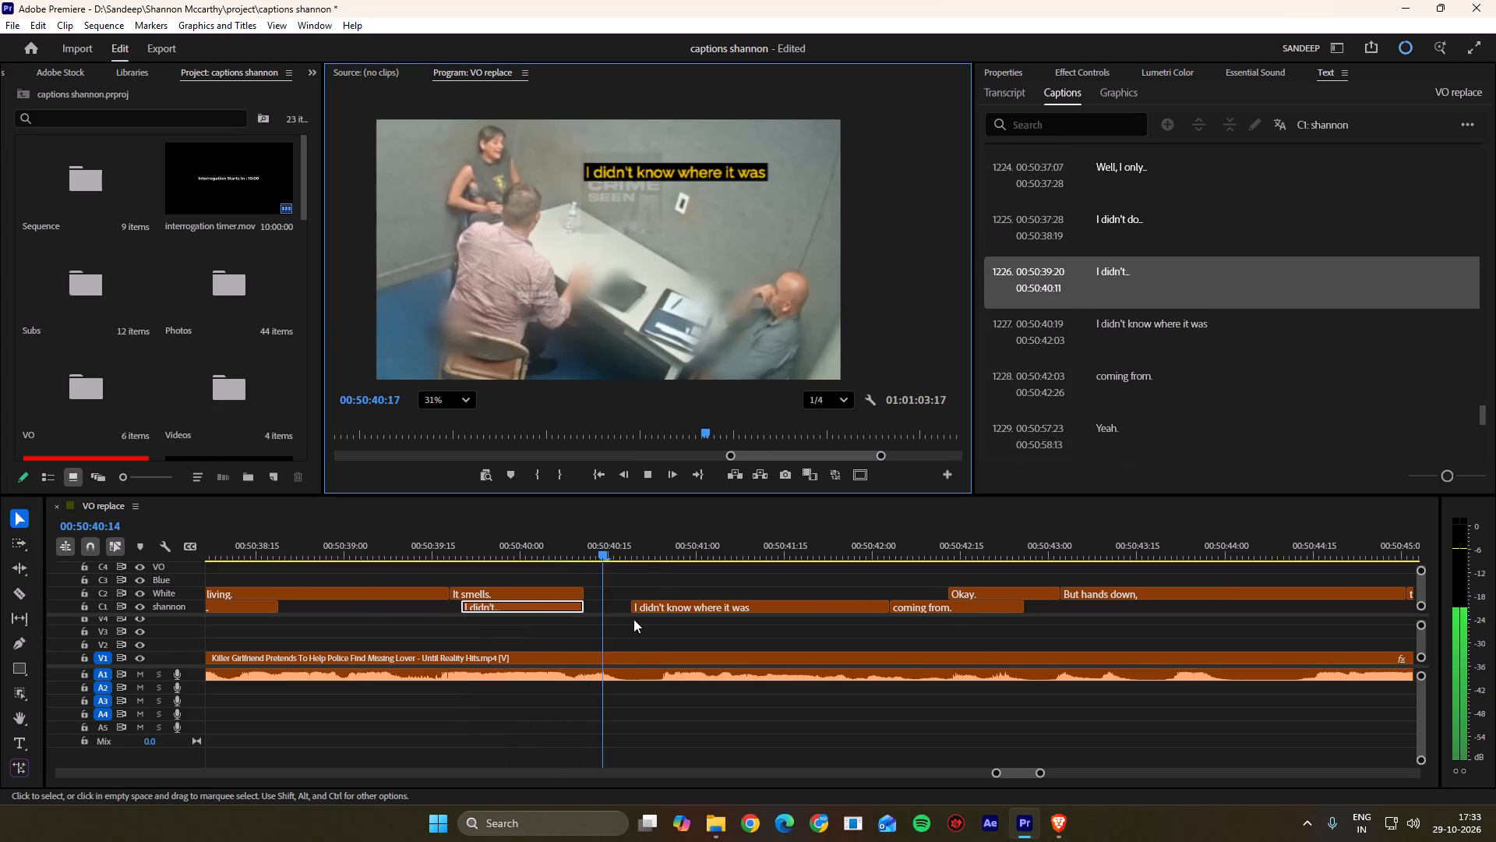
{"action": "scroll", "coordinate": [633, 619], "scroll_direction": "down", "scroll_amount": 2}
{"action": "left_click_drag", "start_coordinate": [620, 549], "coordinate": [570, 563]}
{"action": "left_click_drag", "start_coordinate": [534, 603], "coordinate": [568, 603]}
{"action": "left_click_drag", "start_coordinate": [488, 605], "coordinate": [545, 605]}
Play on and move the boundary between "I didn't know where it was" and "coming from." to 00:50:41:28.
{"action": "key", "text": "space"}
{"action": "scroll", "coordinate": [549, 605], "scroll_direction": "down", "scroll_amount": 7}
{"action": "key", "text": "space"}
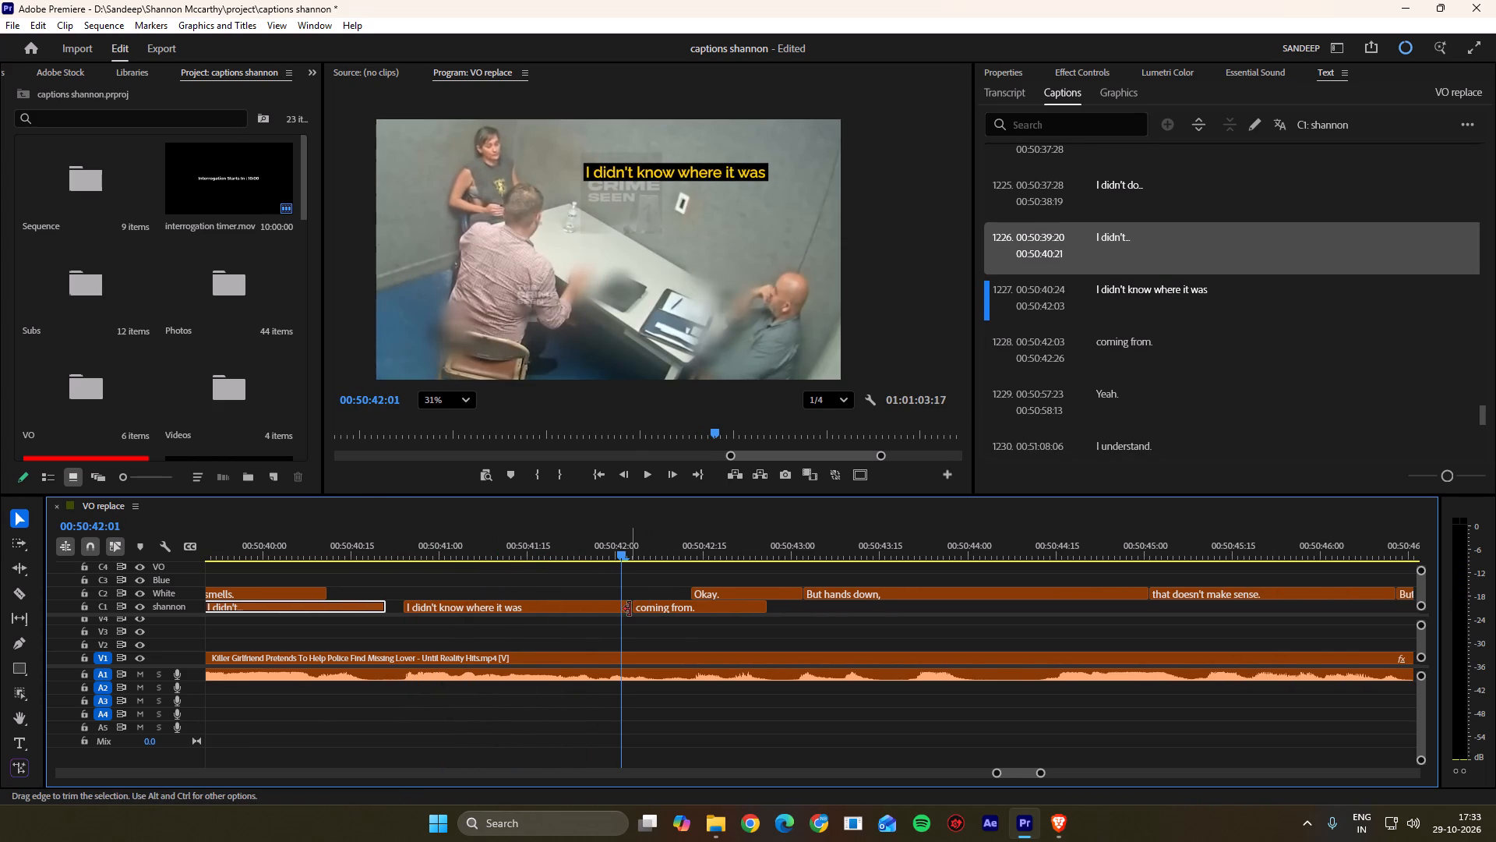
{"action": "left_click_drag", "start_coordinate": [630, 610], "coordinate": [623, 610], "text": "ctrl"}
{"action": "left_click_drag", "start_coordinate": [612, 555], "coordinate": [545, 557]}
{"action": "key", "text": "space"}
{"action": "key", "text": "space"}
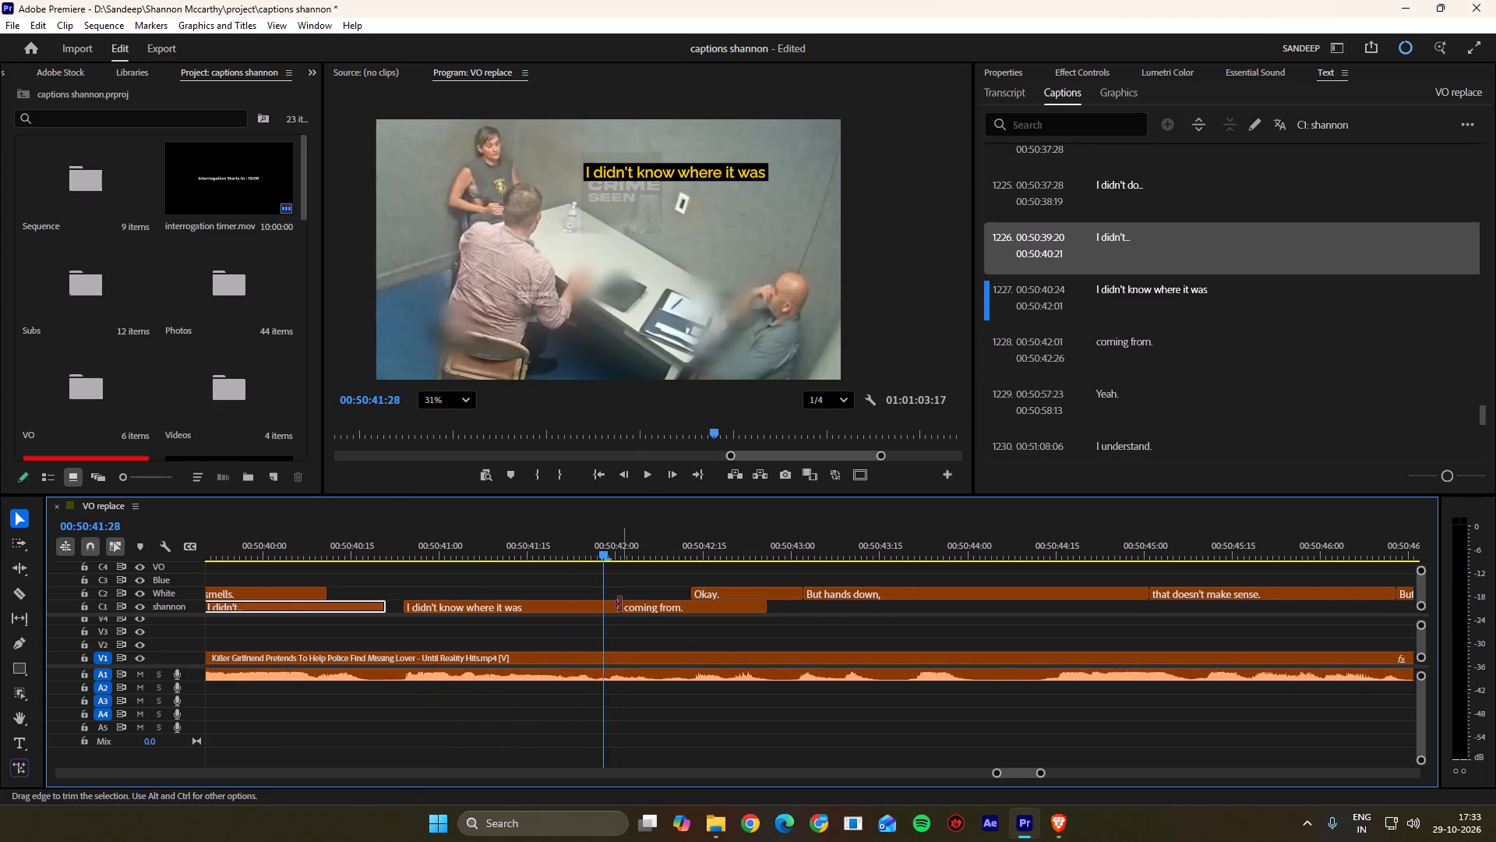
{"action": "left_click_drag", "start_coordinate": [620, 605], "coordinate": [604, 606], "text": "ctrl"}
{"action": "left_click_drag", "start_coordinate": [592, 537], "coordinate": [602, 567]}
On the White track, trim the start of "But hands down," to 00:50:43:20 and extend the end of "Okay." to 00:50:43:04.
{"action": "key", "text": "space"}
{"action": "scroll", "coordinate": [580, 600], "scroll_direction": "down", "scroll_amount": 8}
{"action": "key", "text": "space"}
{"action": "left_click_drag", "start_coordinate": [558, 546], "coordinate": [510, 547]}
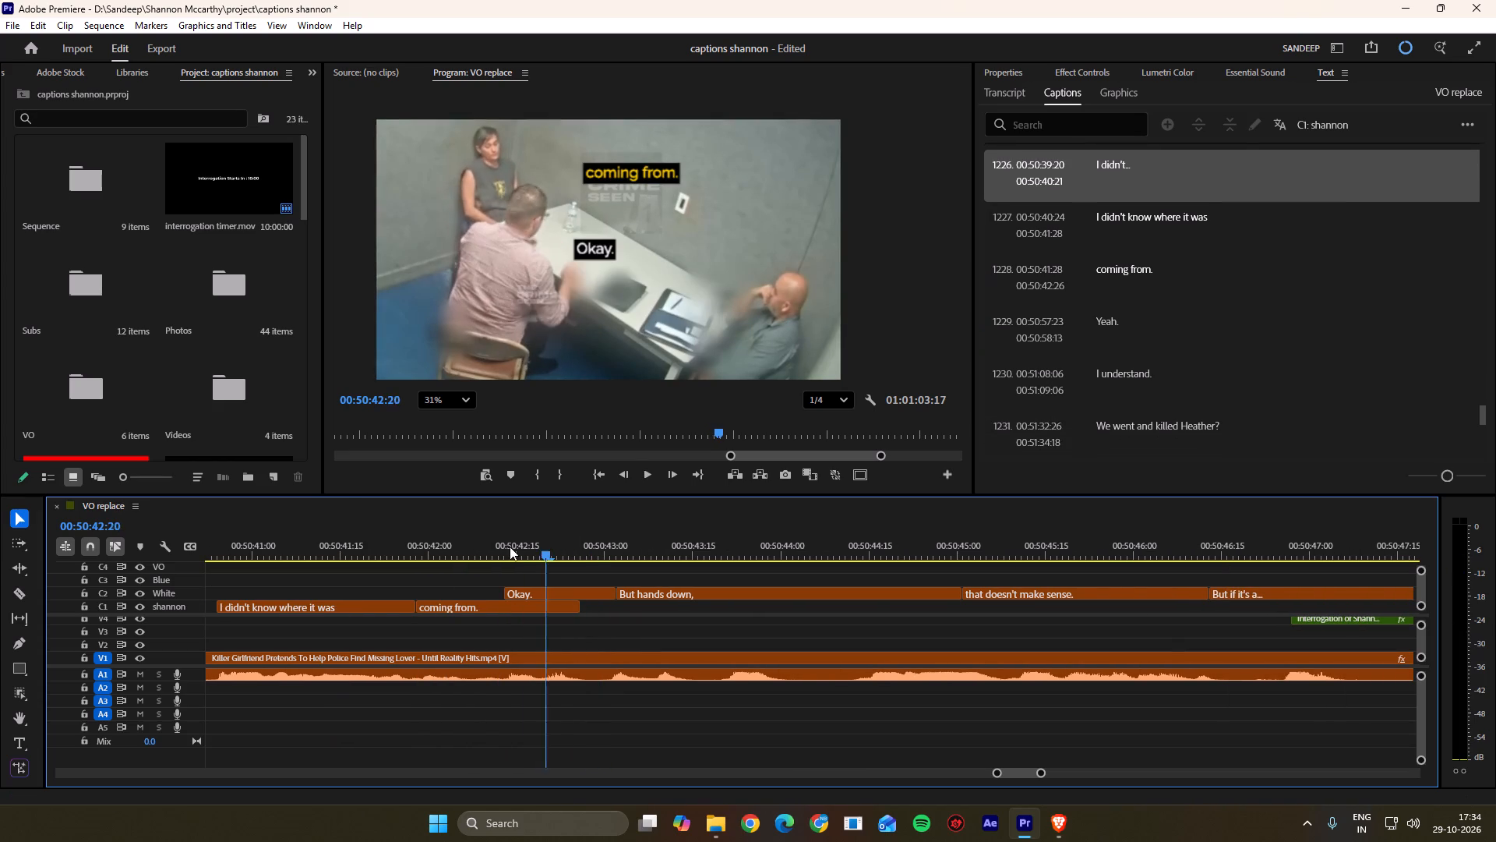
{"action": "left_click_drag", "start_coordinate": [510, 547], "coordinate": [462, 547]}
{"action": "key", "text": "space"}
{"action": "key", "text": "space"}
{"action": "key", "text": "space"}
{"action": "key", "text": "space"}
{"action": "left_click_drag", "start_coordinate": [512, 544], "coordinate": [509, 551]}
{"action": "key", "text": "space"}
{"action": "scroll", "coordinate": [538, 575], "scroll_direction": "down", "scroll_amount": 3}
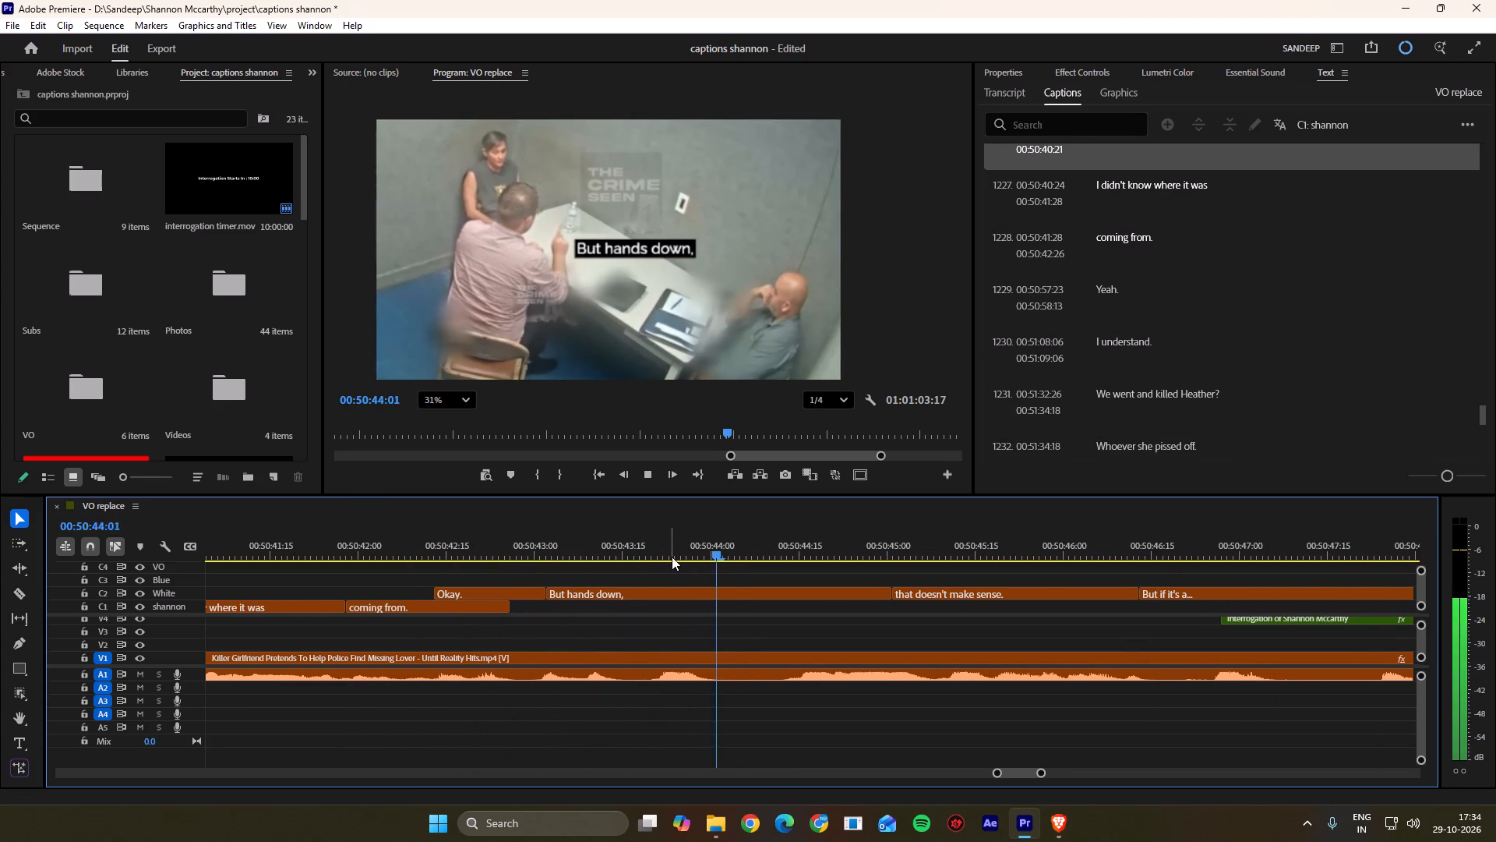
{"action": "left_click_drag", "start_coordinate": [672, 557], "coordinate": [655, 557]}
{"action": "left_click_drag", "start_coordinate": [552, 593], "coordinate": [610, 596]}
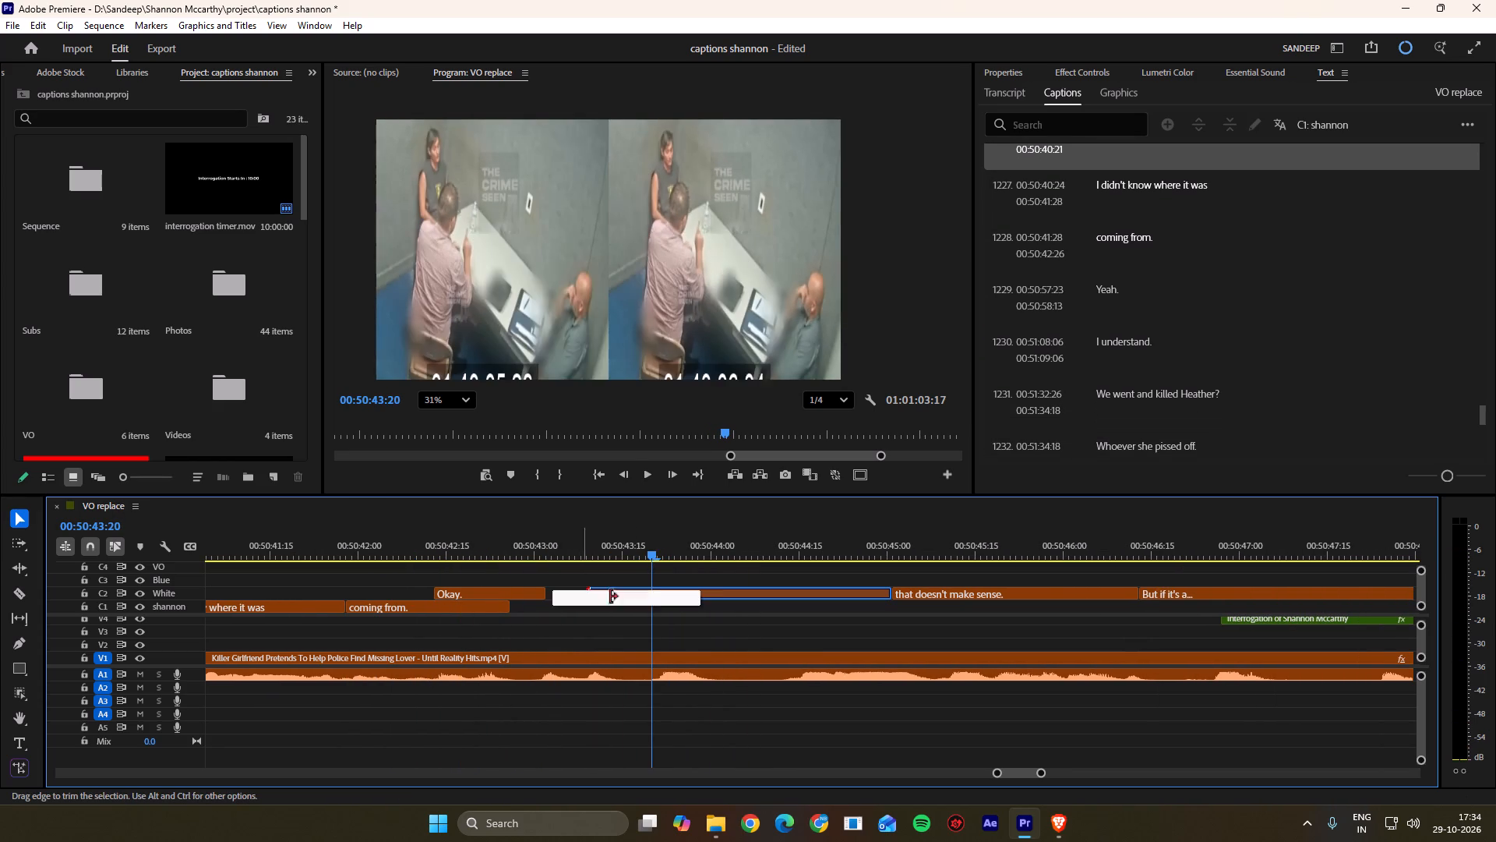
{"action": "left_click_drag", "start_coordinate": [610, 596], "coordinate": [662, 597]}
{"action": "left_click", "coordinate": [619, 579]}
{"action": "left_click_drag", "start_coordinate": [555, 594], "coordinate": [565, 594]}
Replay the line, copy the White "But hands down," caption to the shannon track, and trim the copy's start to 00:50:44:14.
{"action": "key", "text": "space"}
{"action": "scroll", "coordinate": [567, 593], "scroll_direction": "down", "scroll_amount": 6}
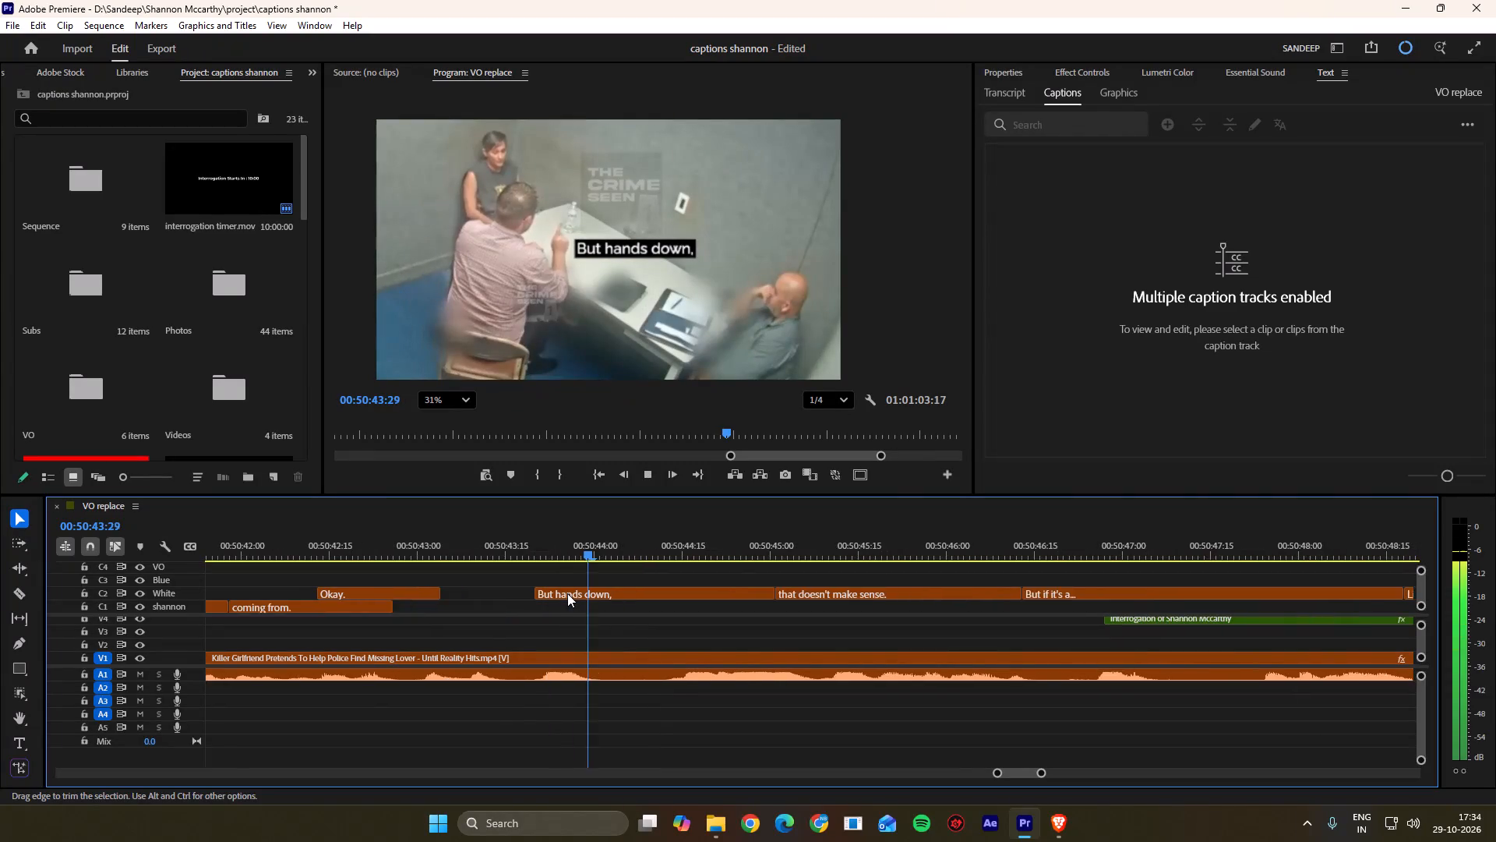
{"action": "scroll", "coordinate": [567, 593], "scroll_direction": "down", "scroll_amount": 5}
{"action": "key", "text": "space"}
{"action": "left_click_drag", "start_coordinate": [649, 545], "coordinate": [455, 550]}
{"action": "key", "text": "space"}
{"action": "key", "text": "space"}
{"action": "key", "text": "space"}
{"action": "key", "text": "space"}
{"action": "left_click_drag", "start_coordinate": [540, 594], "coordinate": [541, 598], "text": "alt"}
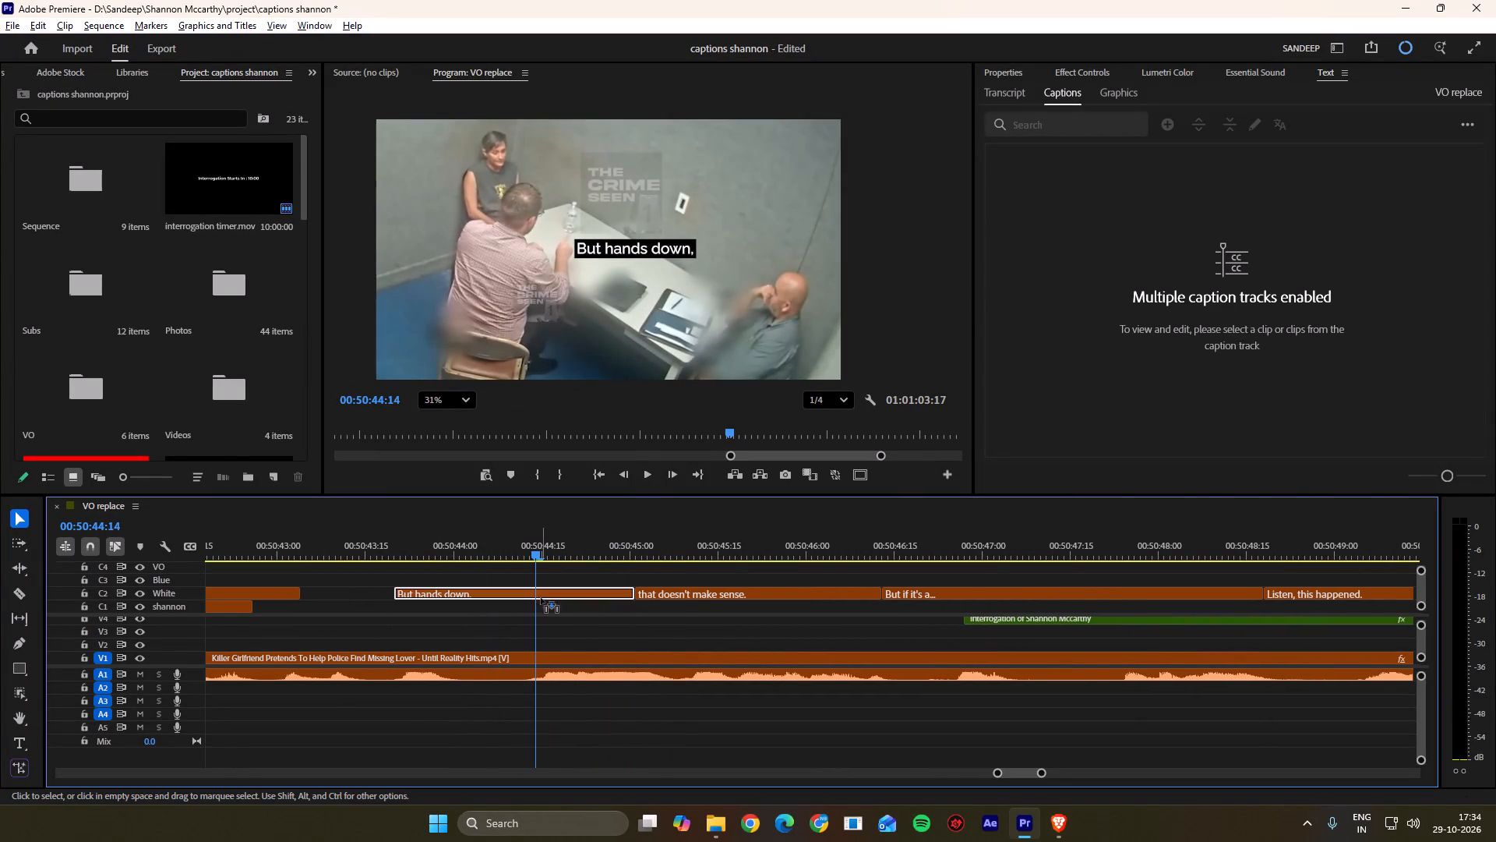
{"action": "left_click_drag", "start_coordinate": [541, 598], "coordinate": [541, 606], "text": "alt"}
{"action": "left_click", "coordinate": [513, 605]}
{"action": "left_click_drag", "start_coordinate": [400, 604], "coordinate": [538, 613]}
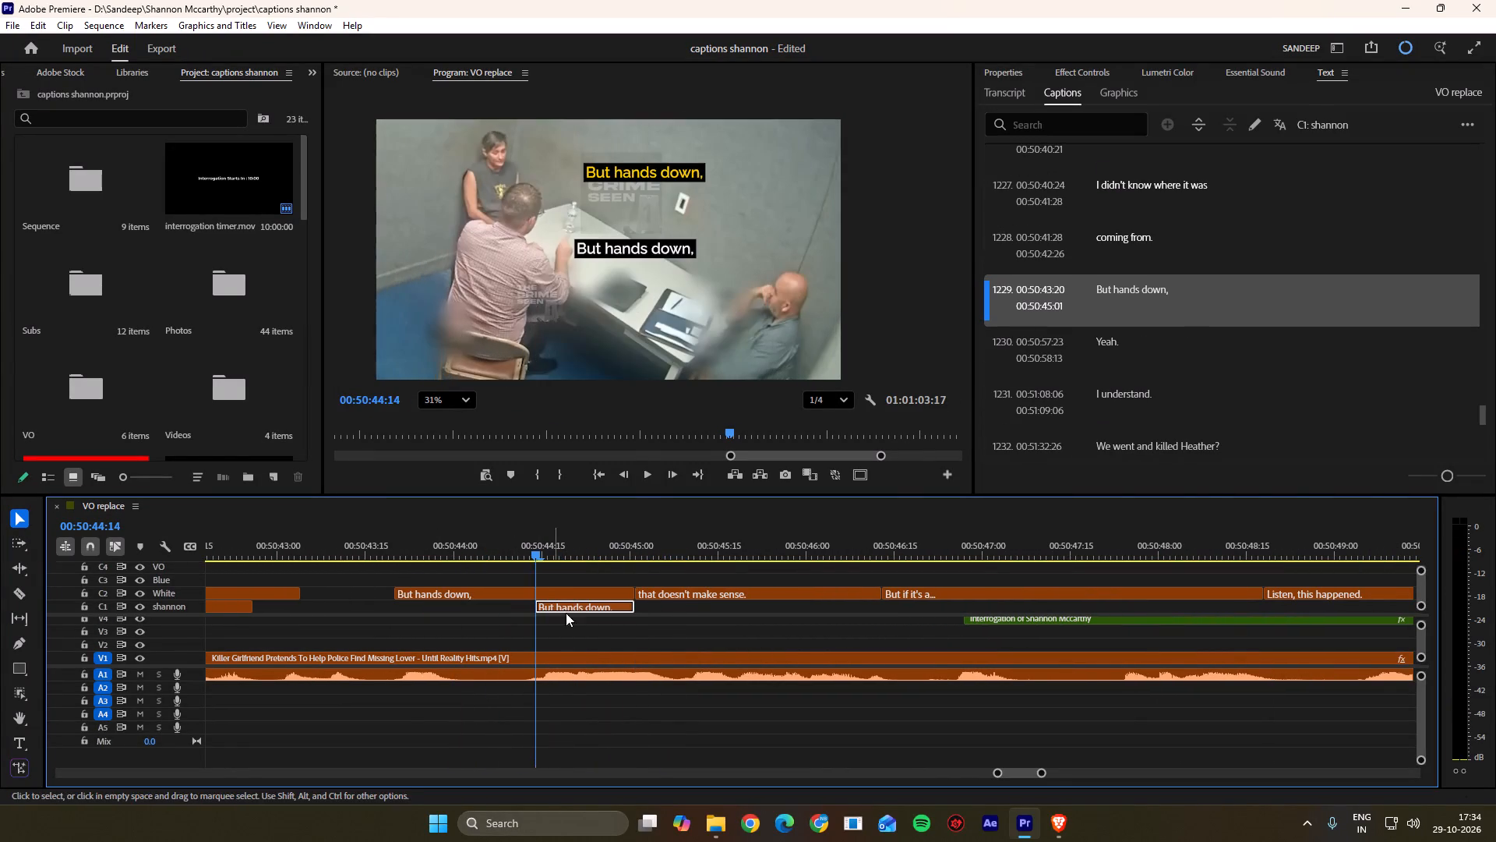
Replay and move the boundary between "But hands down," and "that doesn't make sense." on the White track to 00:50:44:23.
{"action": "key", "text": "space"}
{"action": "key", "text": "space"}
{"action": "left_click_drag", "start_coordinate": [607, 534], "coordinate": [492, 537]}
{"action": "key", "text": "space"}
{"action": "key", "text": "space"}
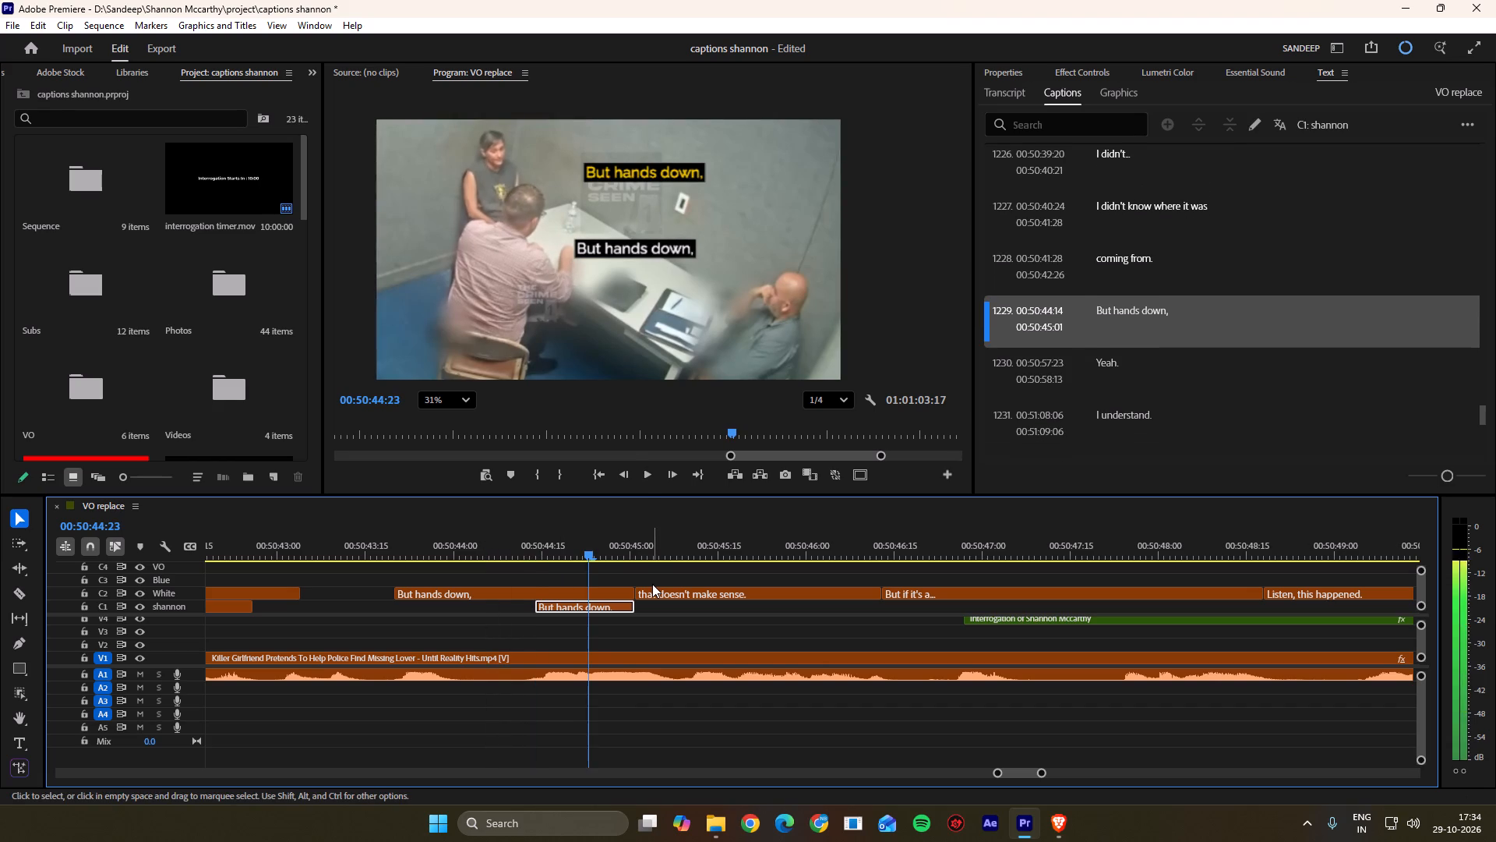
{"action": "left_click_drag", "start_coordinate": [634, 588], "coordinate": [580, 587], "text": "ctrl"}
Delete "But hands down," from the White track and extend the start of "that doesn't make sense." back to 00:50:43:21.
{"action": "left_click", "coordinate": [567, 599]}
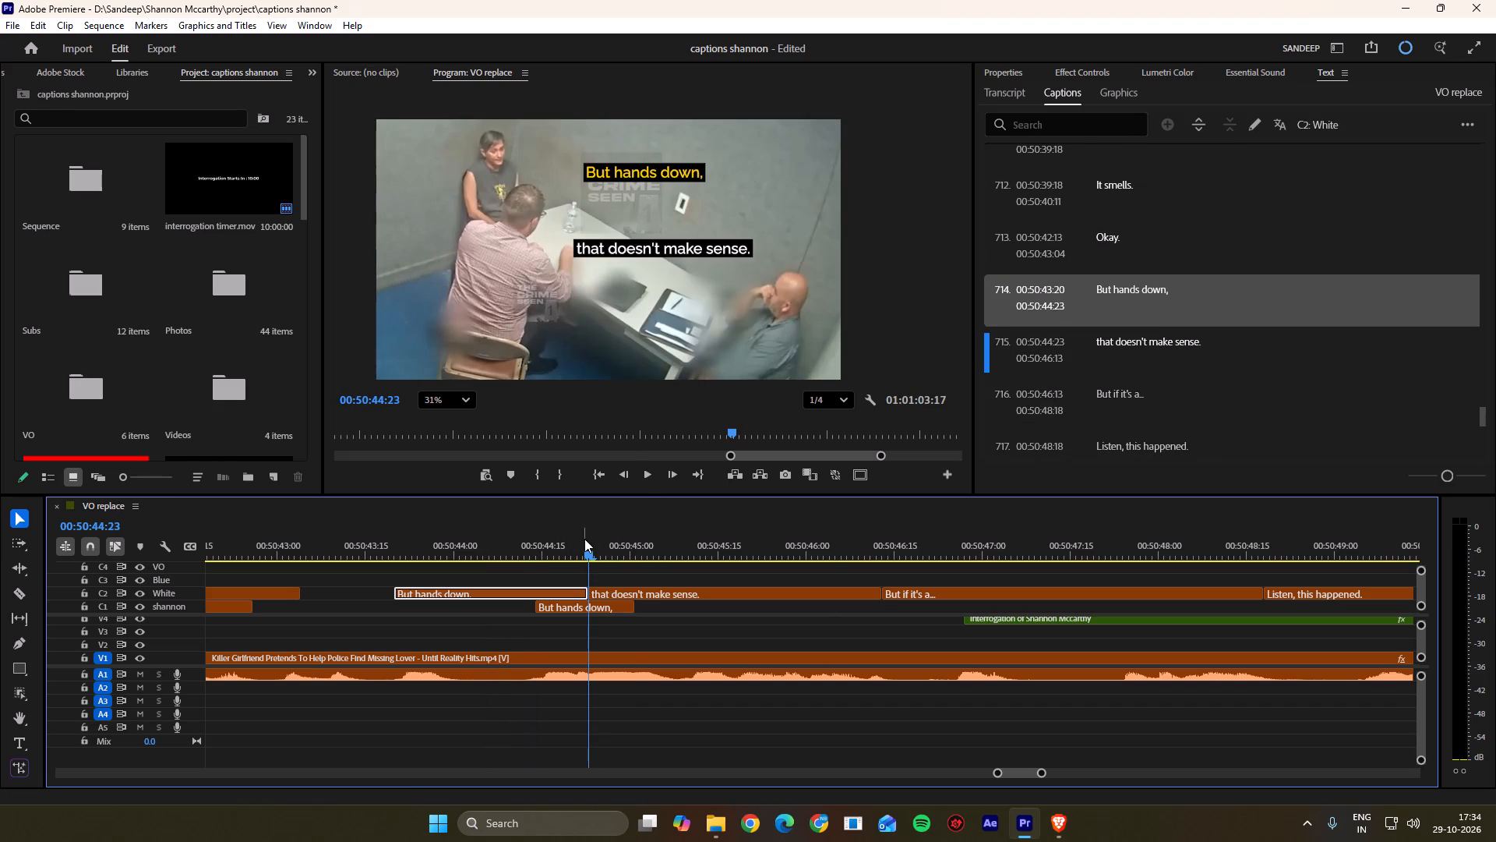
{"action": "key", "text": "Delete"}
{"action": "left_click_drag", "start_coordinate": [559, 537], "coordinate": [396, 567]}
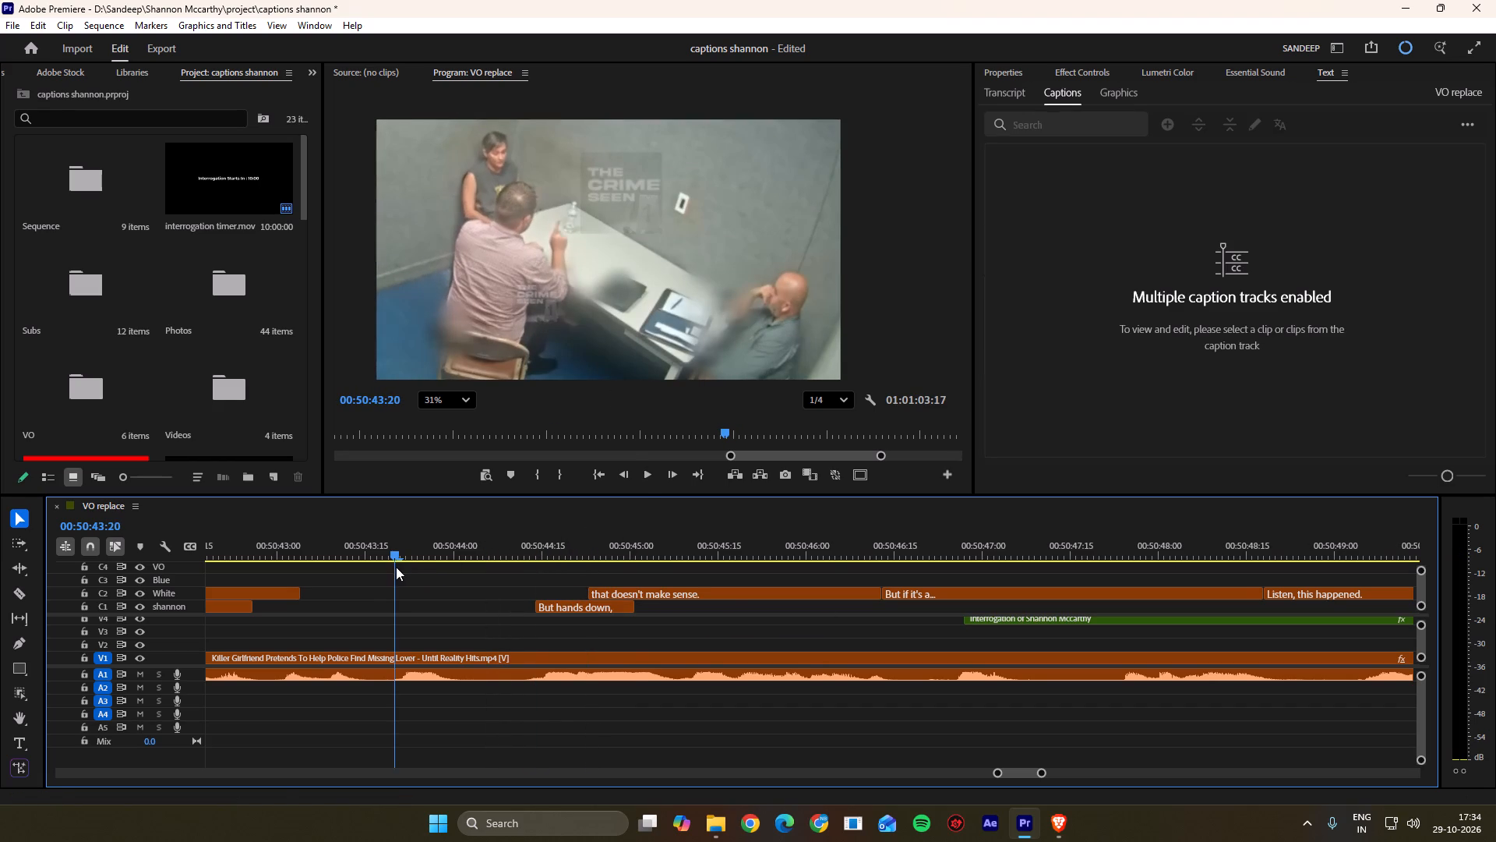
{"action": "left_click_drag", "start_coordinate": [396, 567], "coordinate": [399, 566]}
{"action": "left_click_drag", "start_coordinate": [588, 589], "coordinate": [404, 589]}
Edit the "that doesn't make sense." caption on the White track to read: But that doesn't make sense.
{"action": "left_click", "coordinate": [423, 591]}
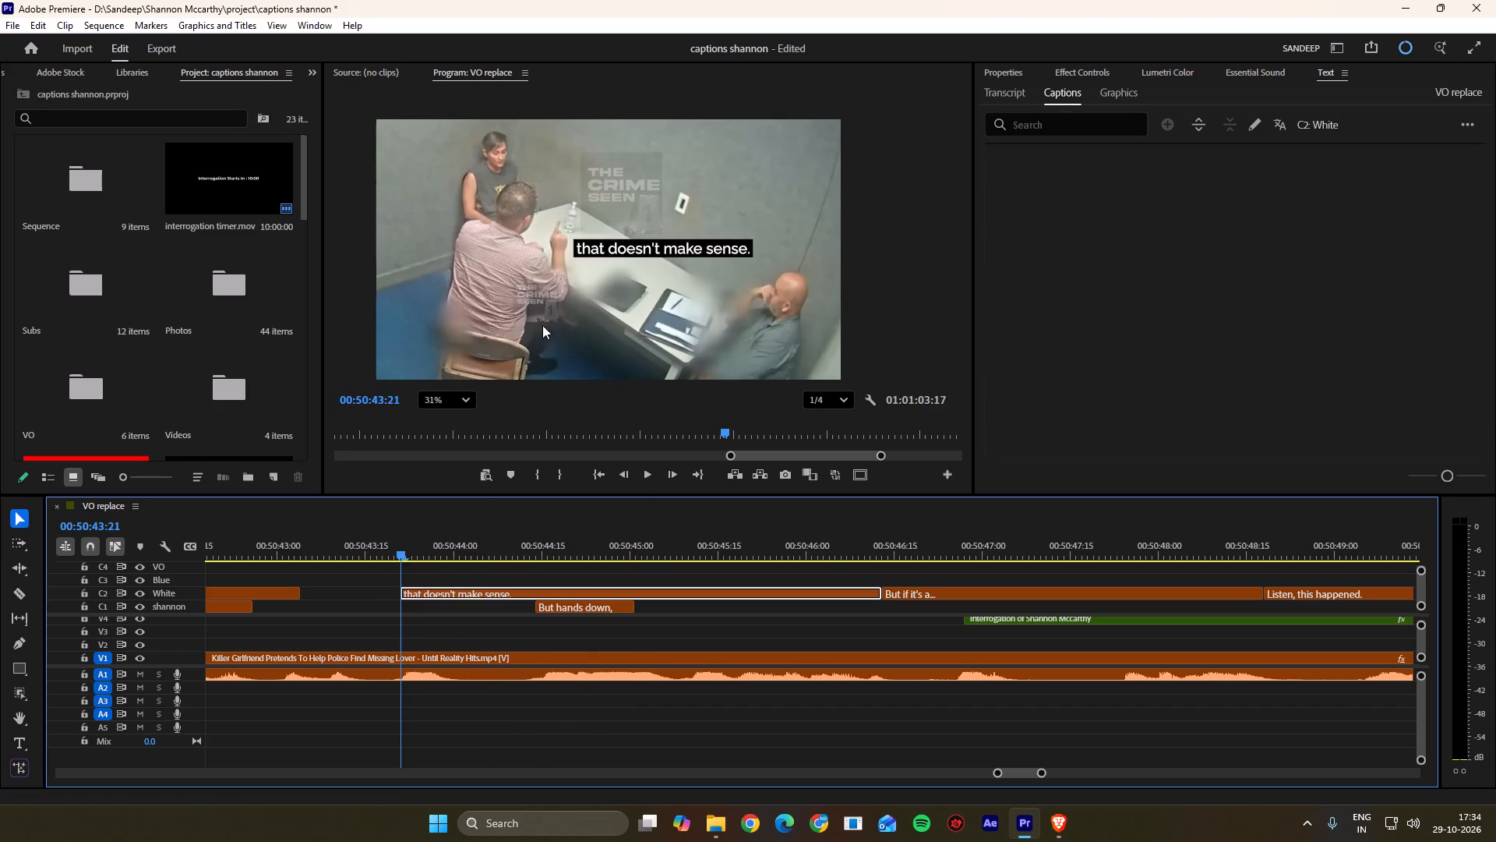
{"action": "double_click", "coordinate": [603, 241]}
{"action": "left_click", "coordinate": [577, 246]}
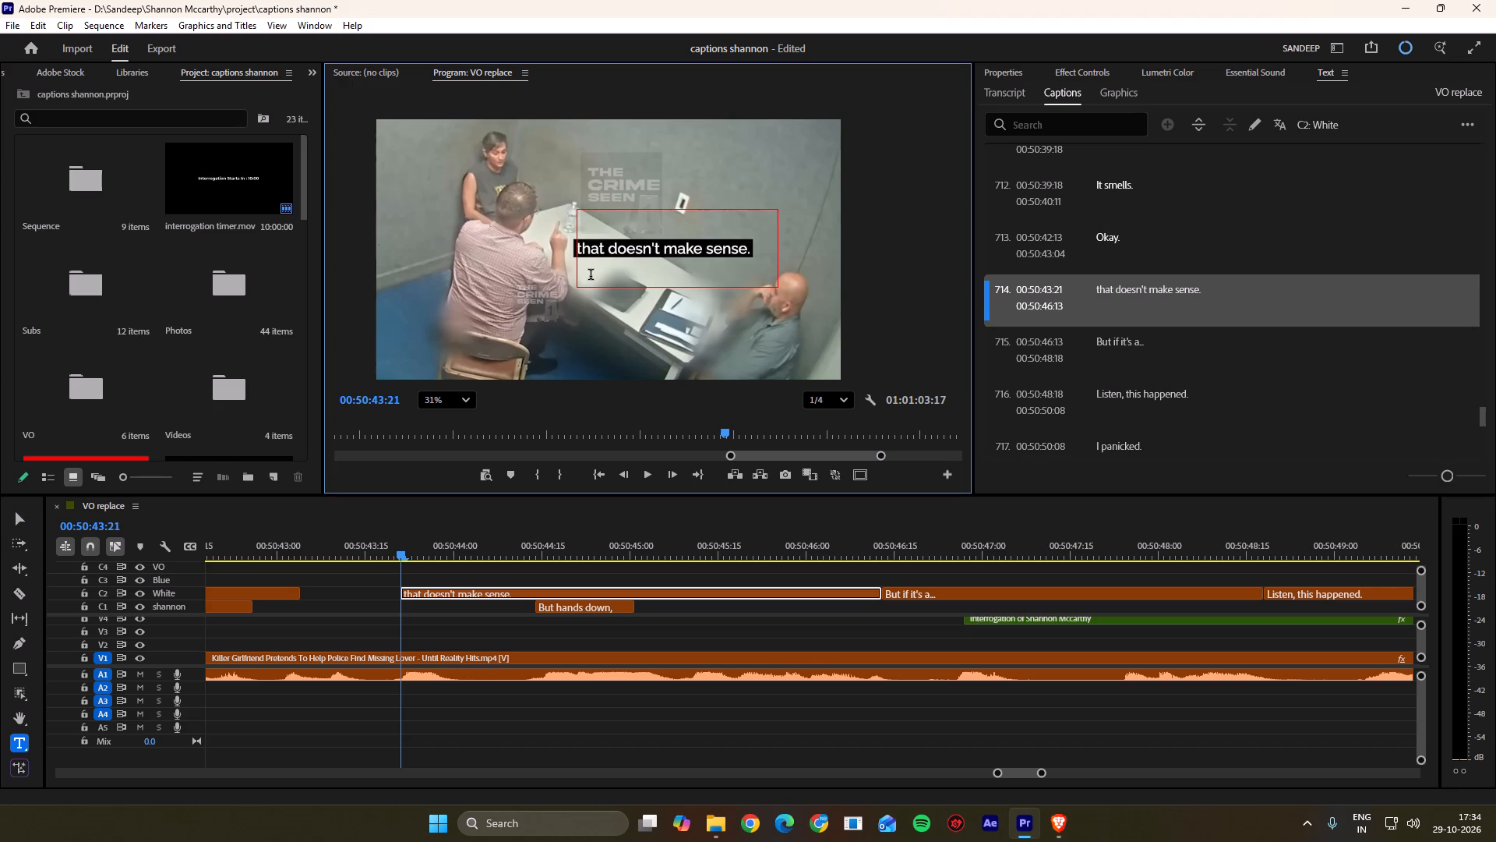
{"action": "type", "text": "But"}
{"action": "key", "text": "space"}
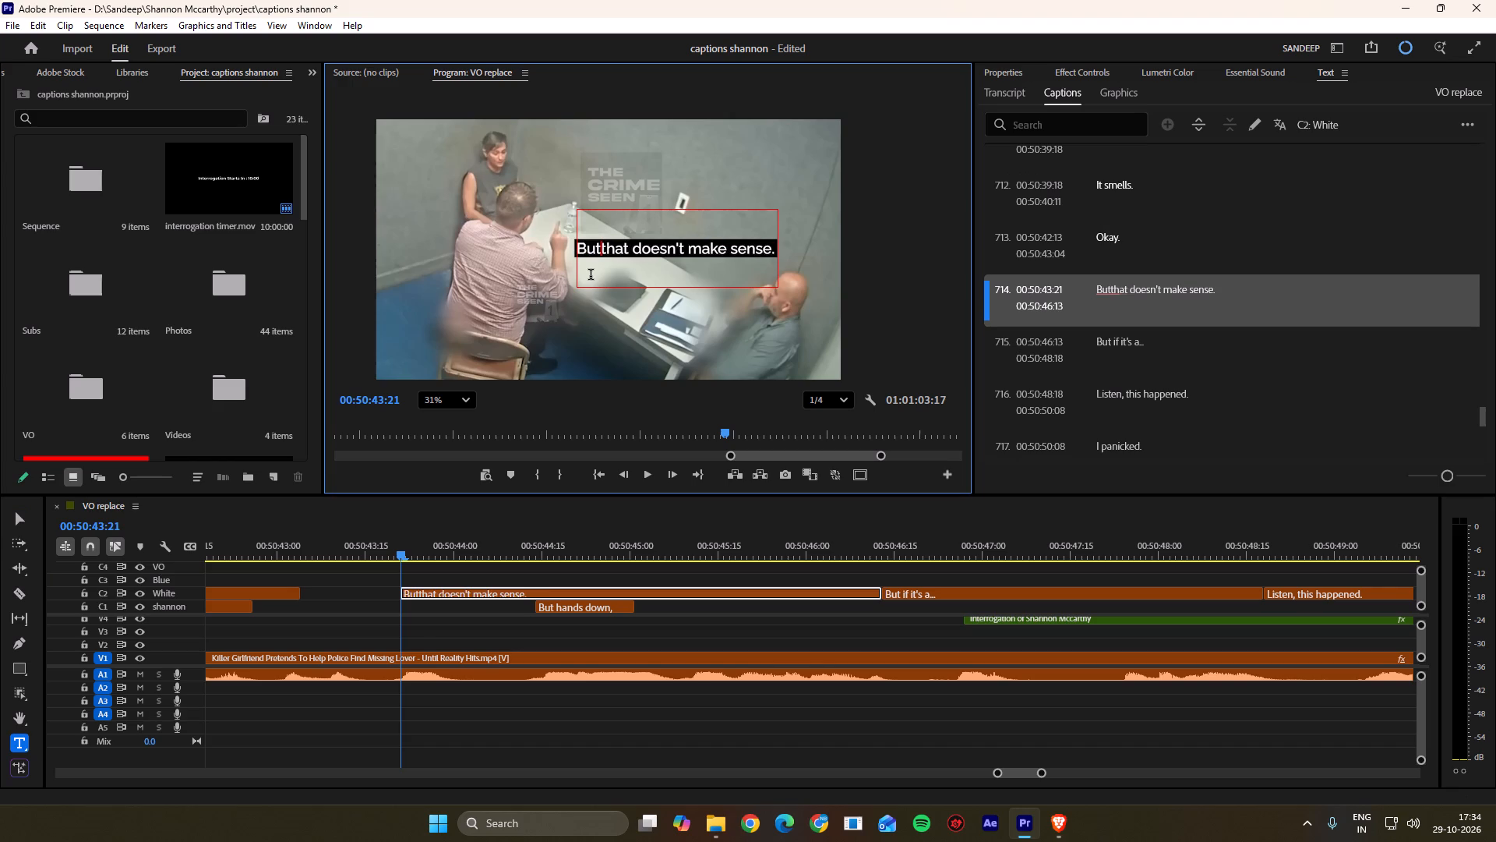
{"action": "left_click", "coordinate": [870, 302]}
Replay the line and correct the White caption at 00:50:43:21 to read: But that-that doesn't make sense.
{"action": "key", "text": "space"}
{"action": "scroll", "coordinate": [572, 656], "scroll_direction": "down", "scroll_amount": 2}
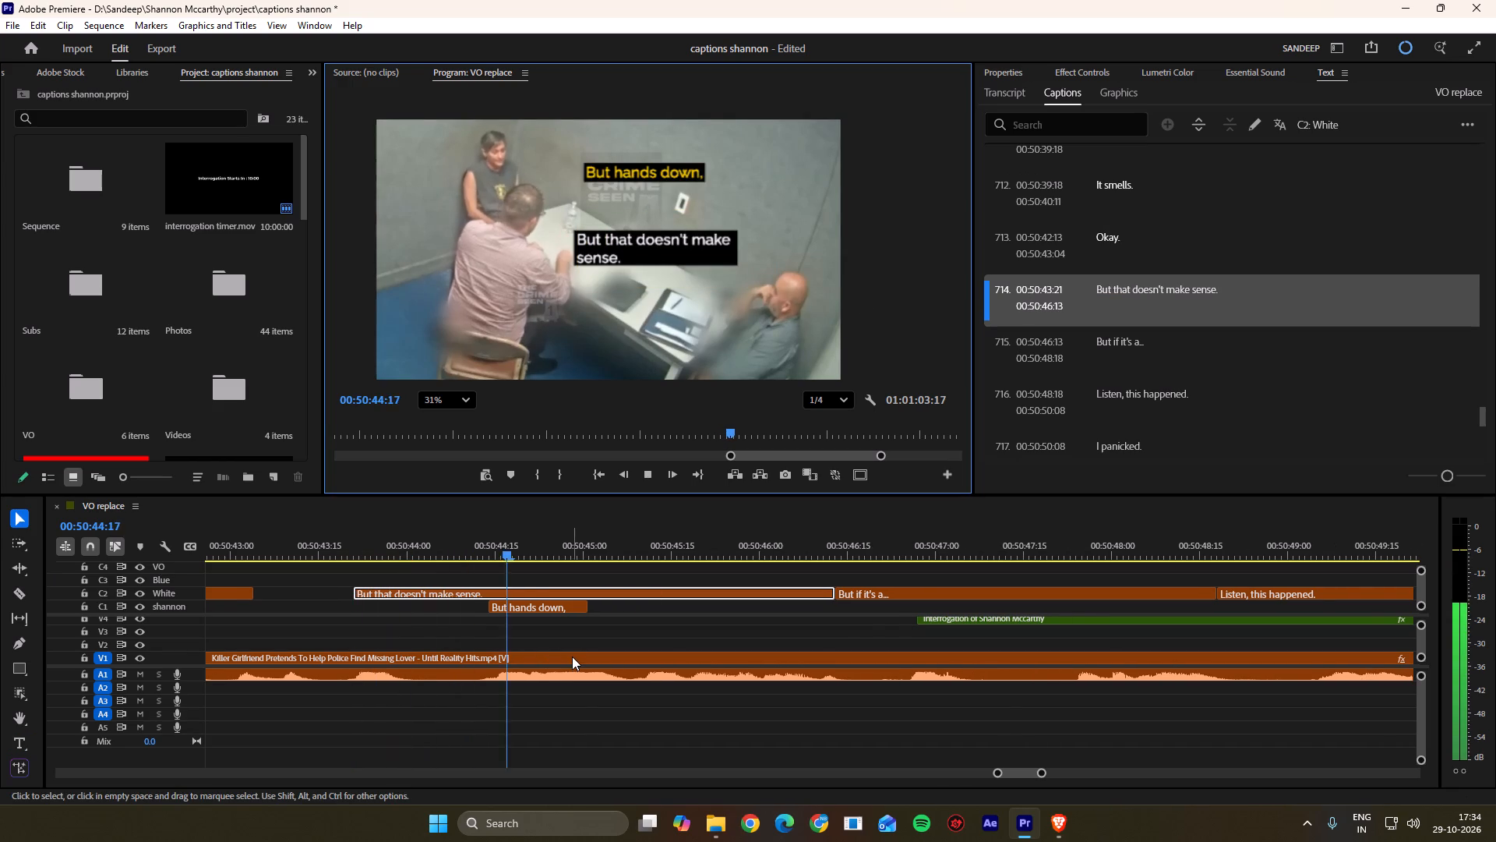
{"action": "key", "text": "space"}
{"action": "key", "text": "space"}
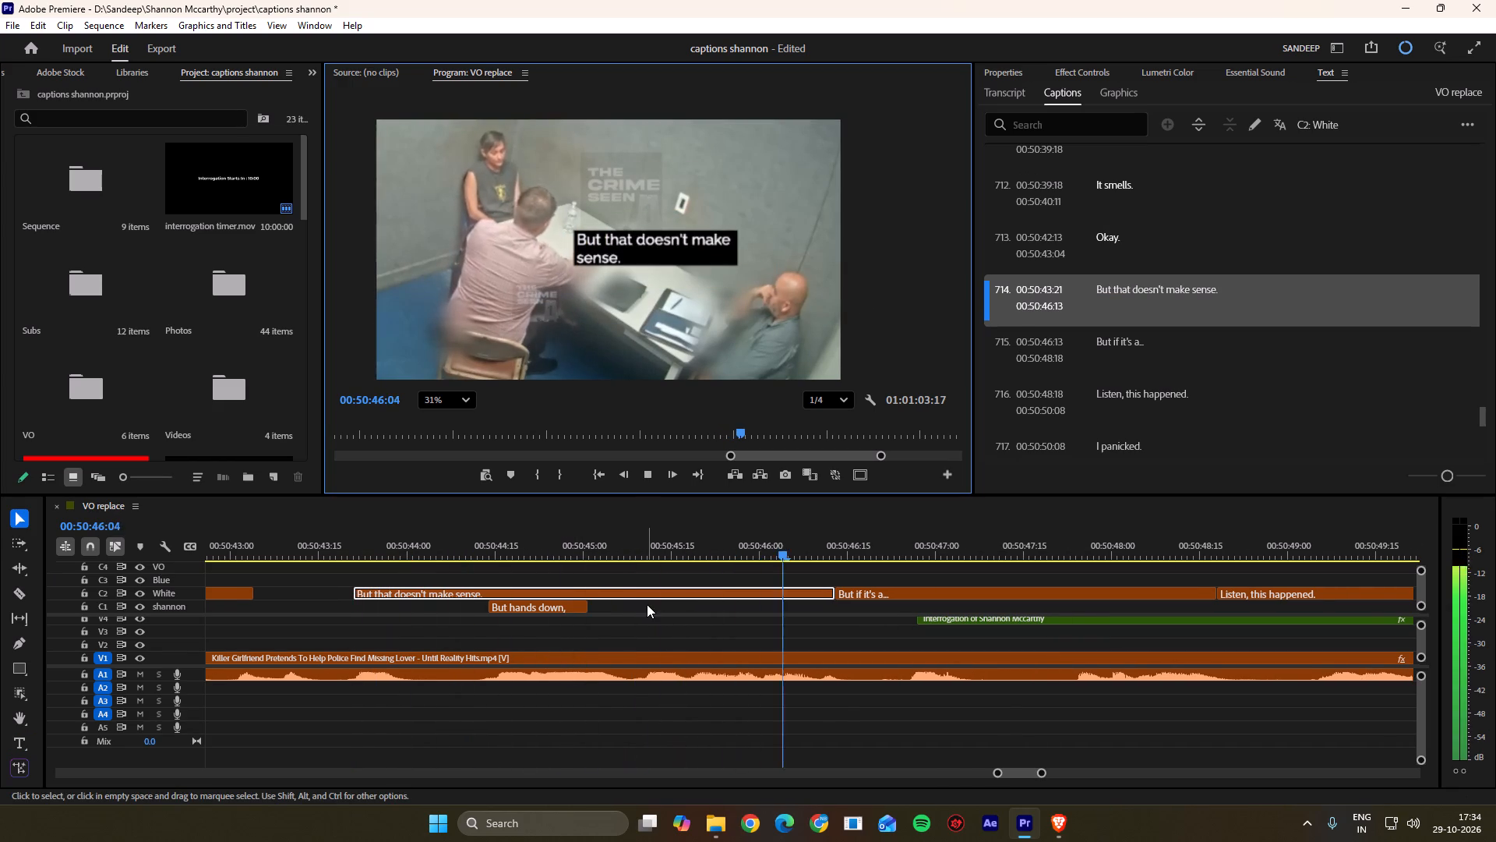
{"action": "key", "text": "space"}
{"action": "left_click_drag", "start_coordinate": [623, 534], "coordinate": [445, 540]}
{"action": "key", "text": "space"}
{"action": "key", "text": "space"}
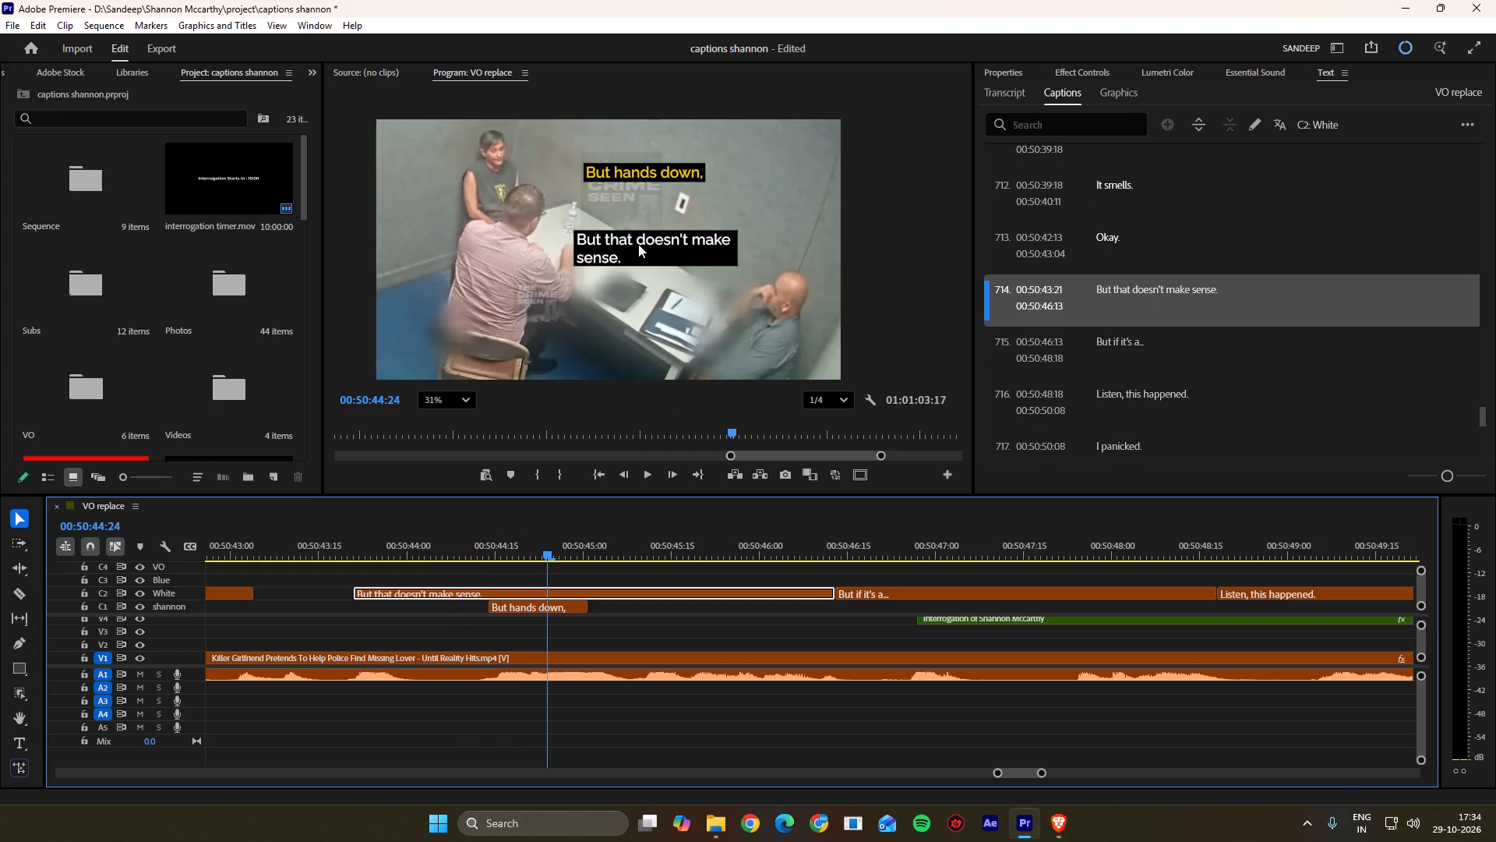
{"action": "double_click", "coordinate": [638, 244]}
{"action": "left_click", "coordinate": [625, 244]}
{"action": "left_click", "coordinate": [633, 239]}
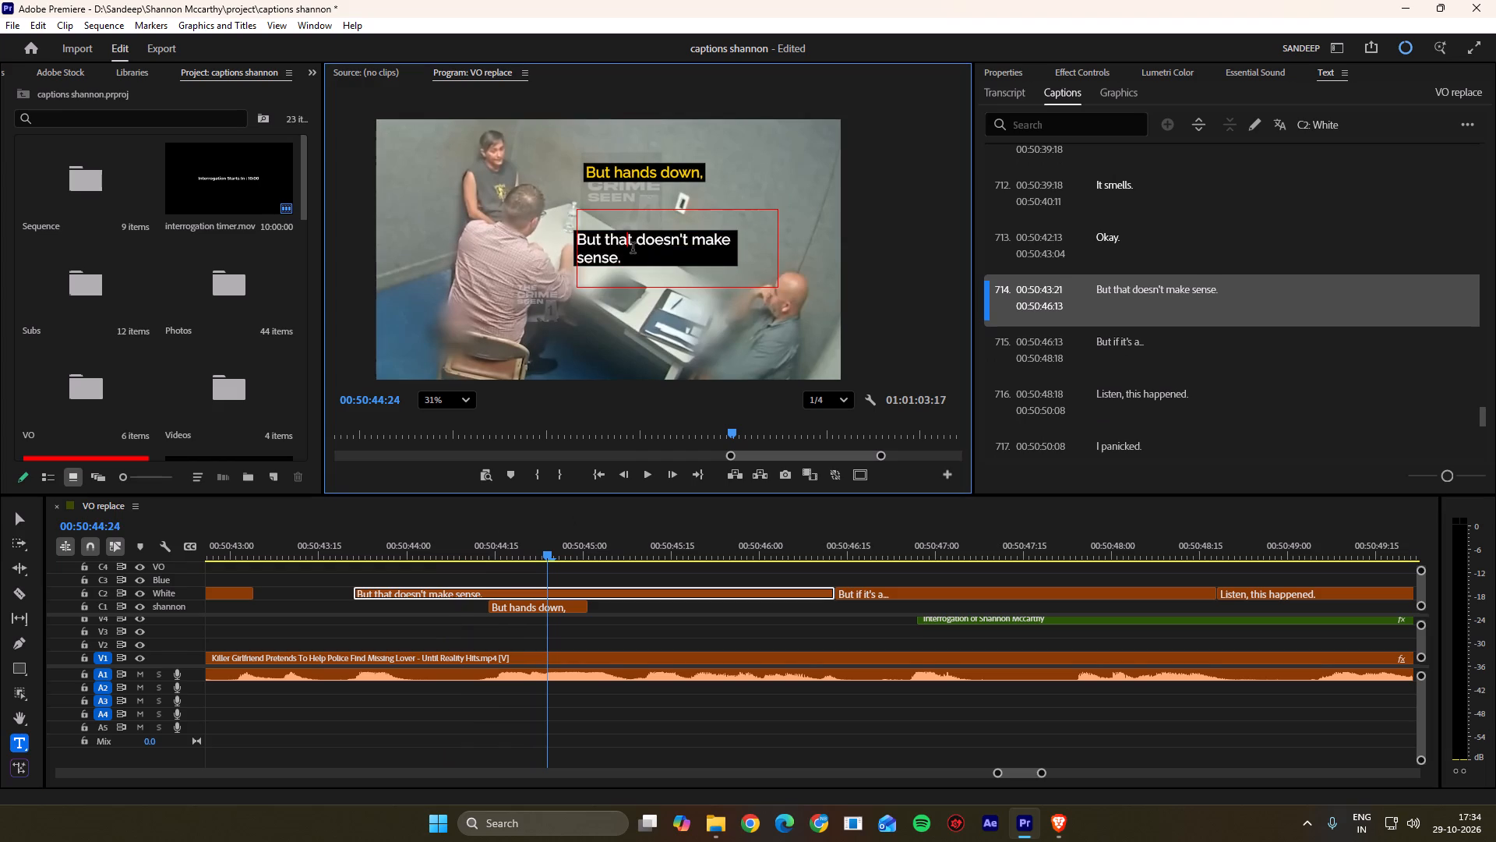
{"action": "type", "text": "-that"}
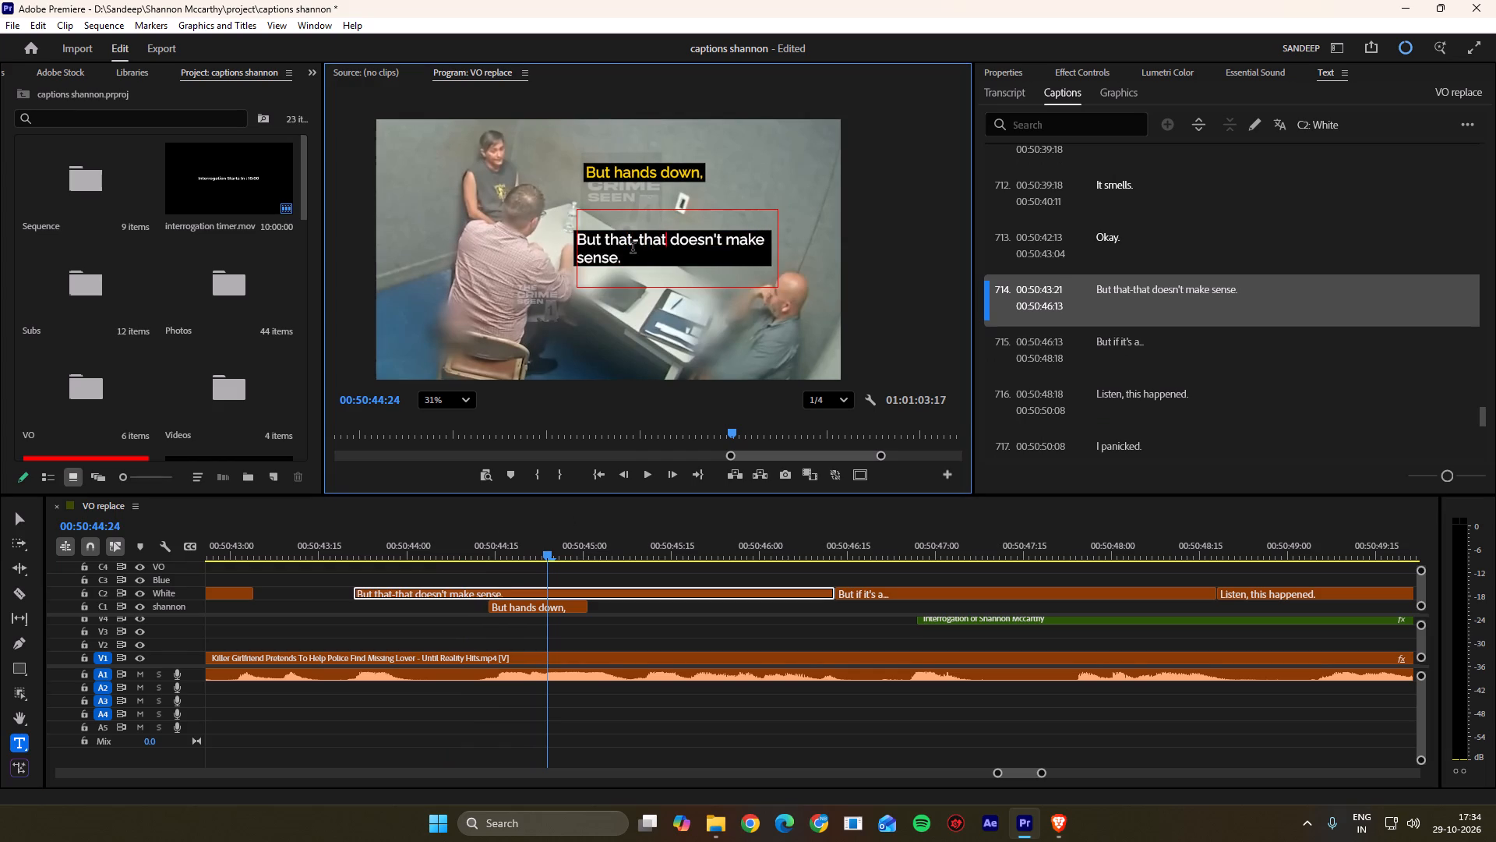
Reword the shannon track's "But hands down," caption to read: Hands down.
{"action": "left_click", "coordinate": [497, 604]}
{"action": "left_click", "coordinate": [503, 608]}
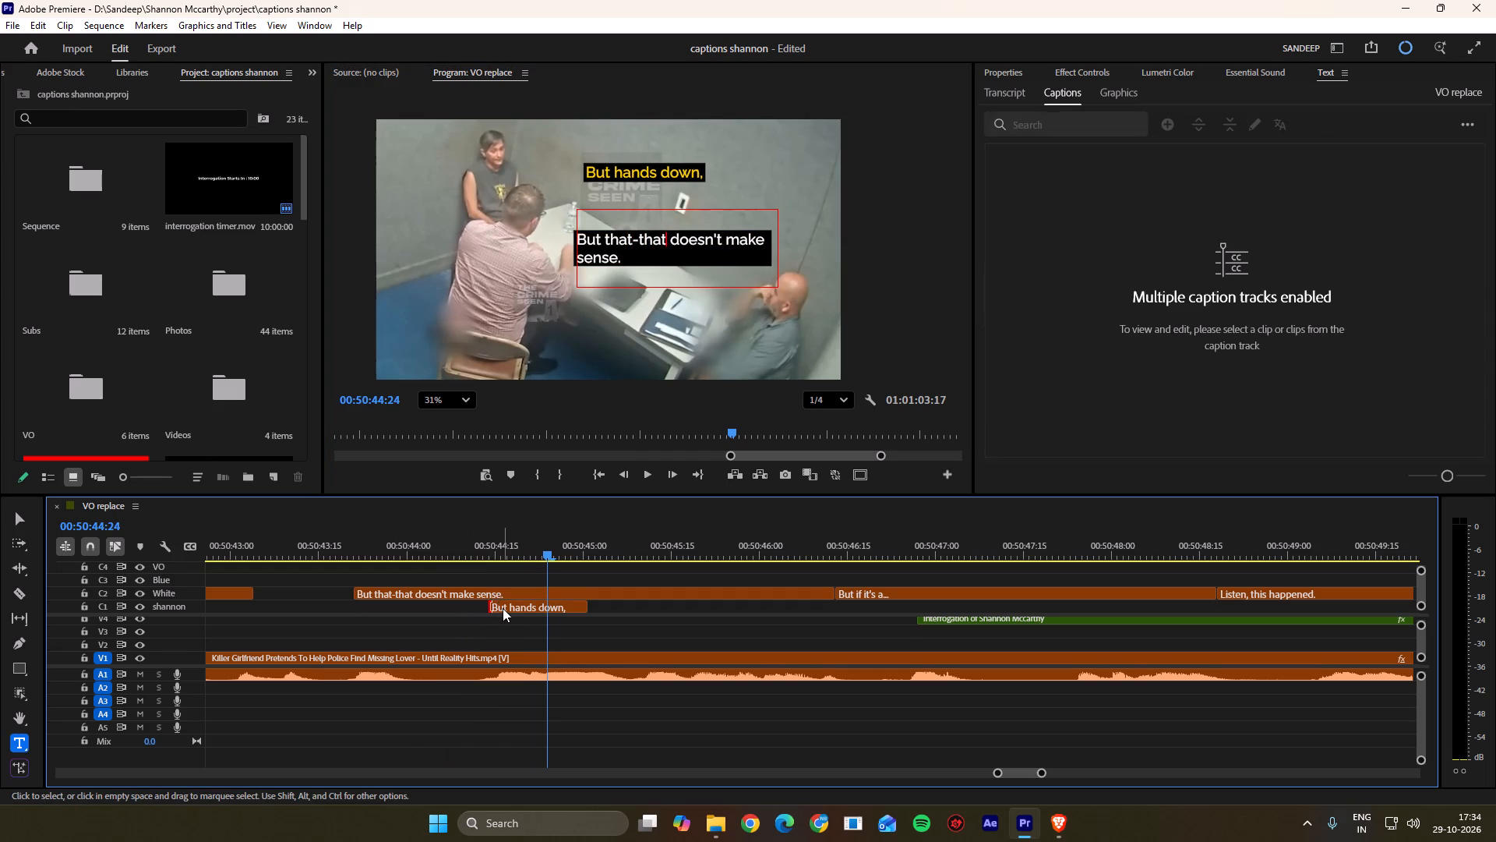
{"action": "double_click", "coordinate": [637, 169]}
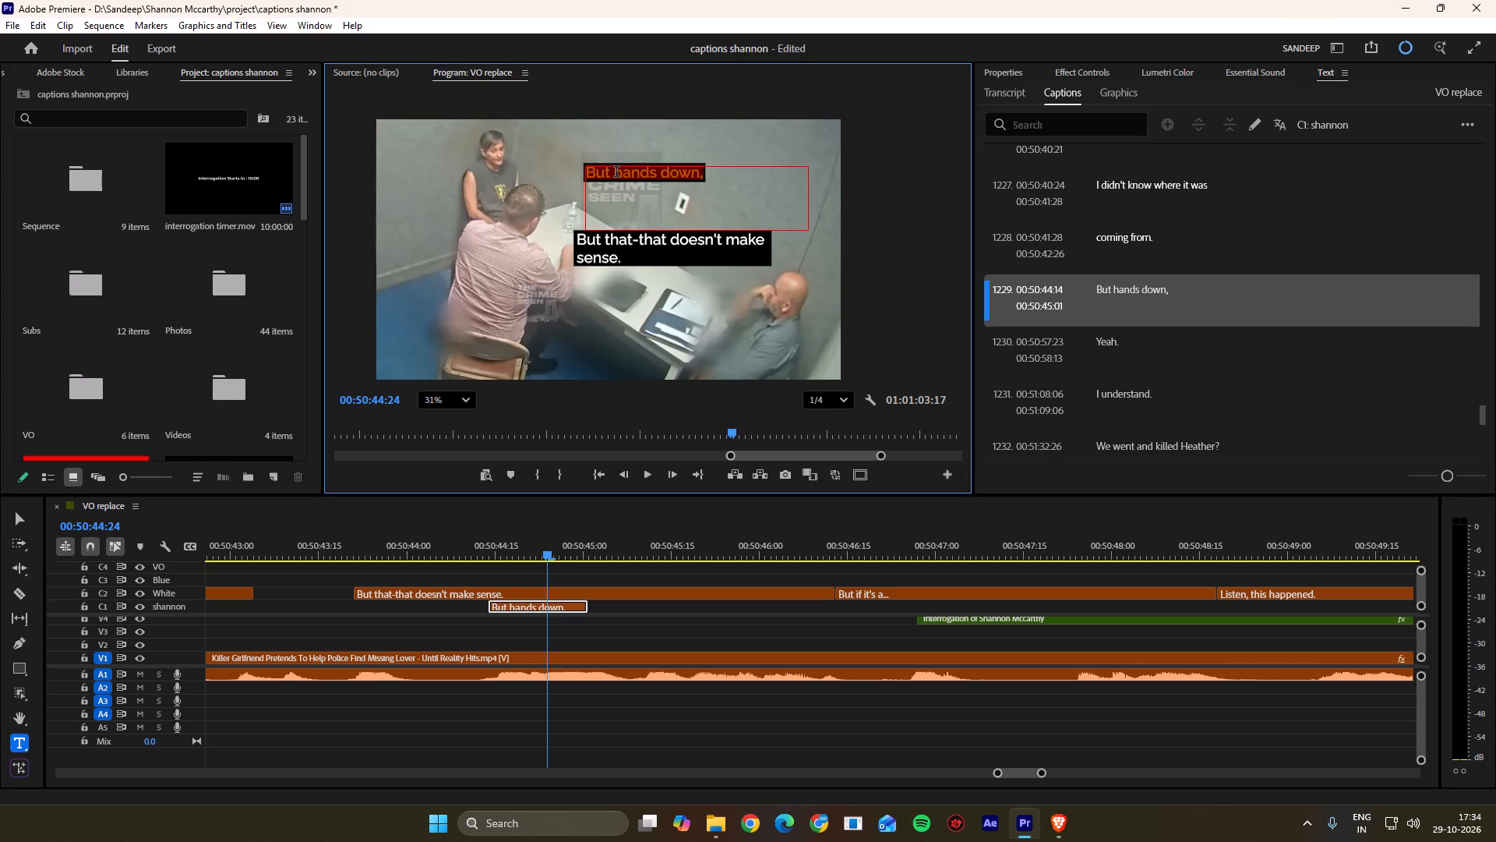
{"action": "left_click", "coordinate": [616, 173]}
{"action": "left_click", "coordinate": [623, 173]}
{"action": "key", "text": "BackSpace"}
{"action": "key", "text": "BackSpace"}
{"action": "key", "text": "BackSpace"}
{"action": "key", "text": "BackSpace"}
{"action": "key", "text": "BackSpace"}
{"action": "key", "text": "BackSpace"}
{"action": "key", "text": "BackSpace"}
{"action": "key", "text": "BackSpace"}
{"action": "key", "text": "BackSpace"}
{"action": "key", "text": "BackSpace"}
{"action": "key", "text": "BackSpace"}
{"action": "key", "text": "BackSpace"}
{"action": "key", "text": "BackSpace"}
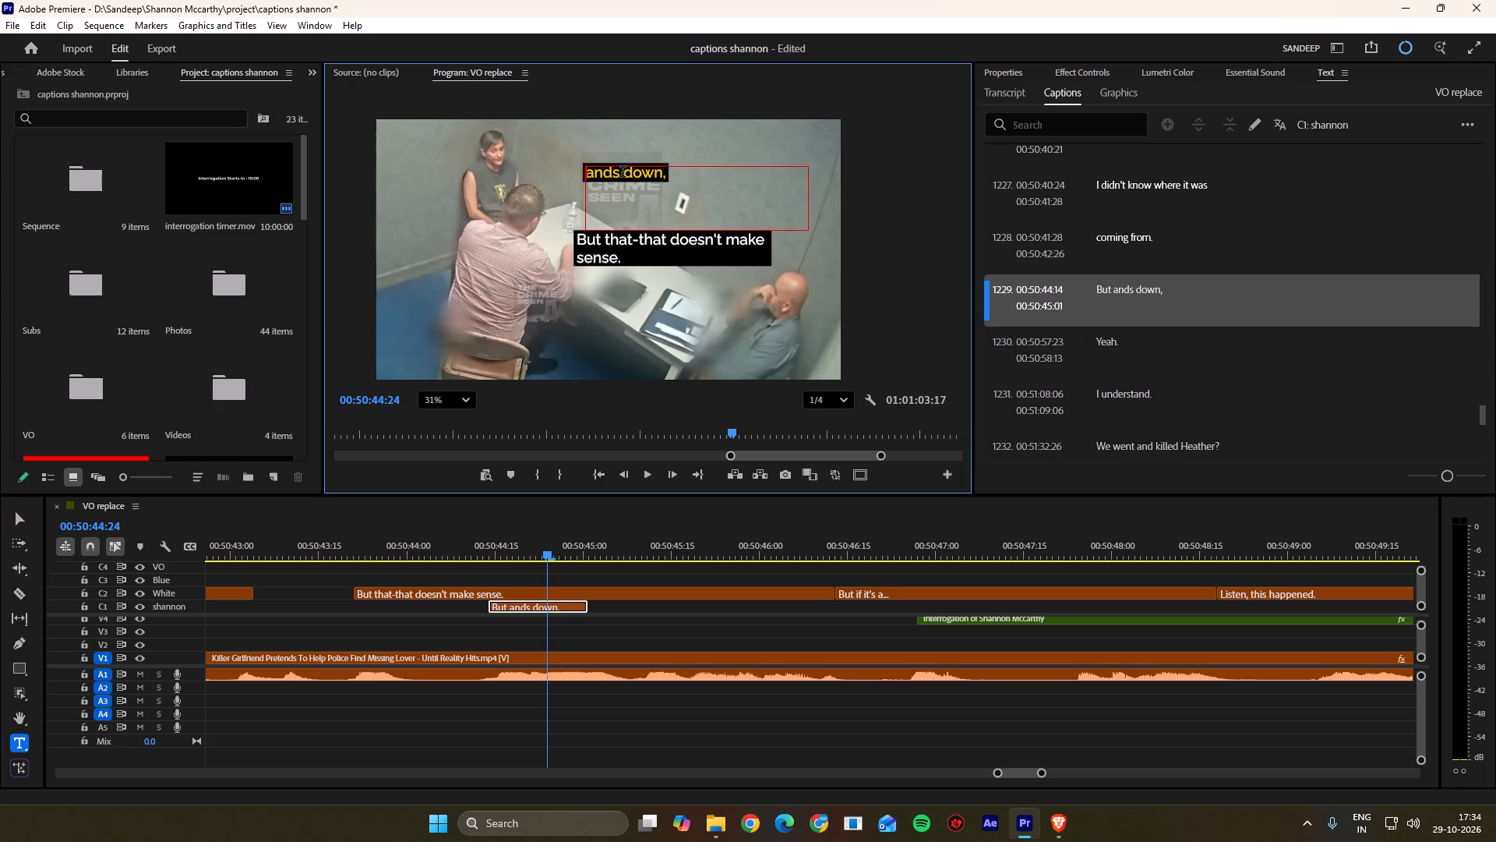
{"action": "key", "text": "shift+h"}
{"action": "left_click", "coordinate": [845, 193]}
{"action": "double_click", "coordinate": [656, 165]}
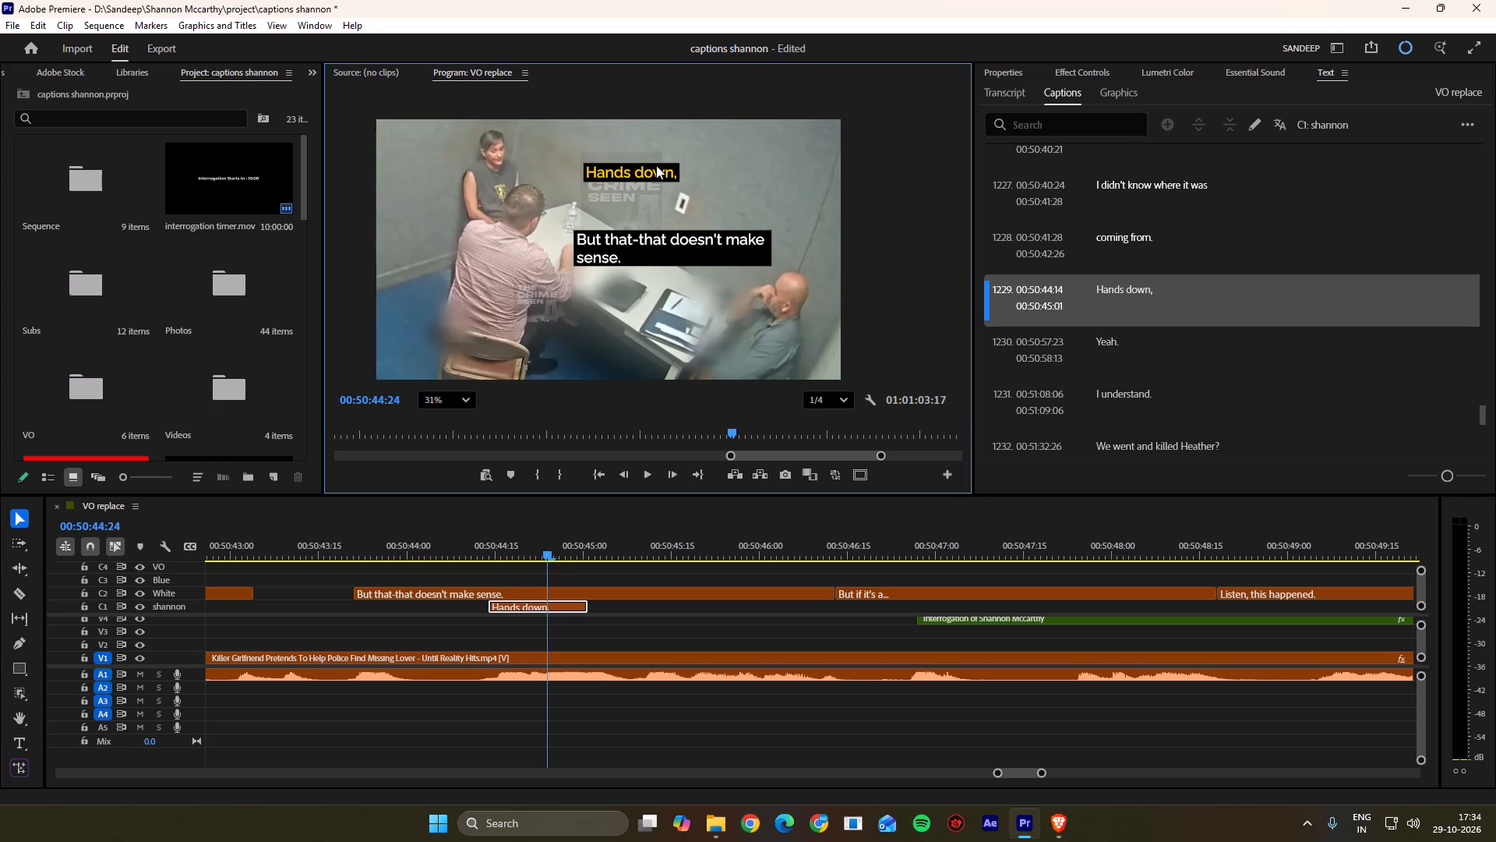
{"action": "left_click", "coordinate": [677, 173]}
{"action": "key", "text": "BackSpace"}
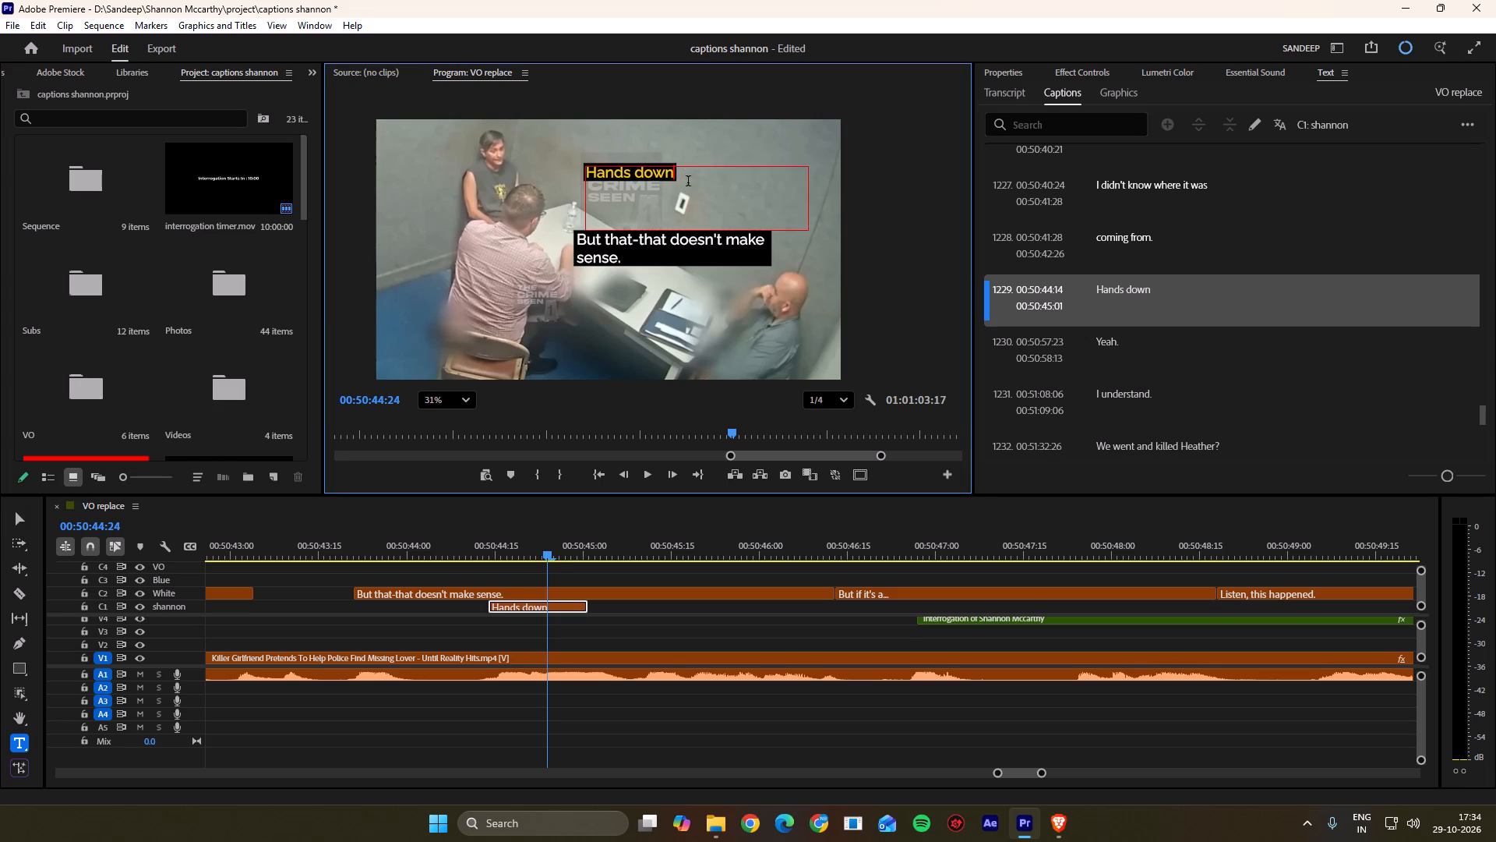
{"action": "key", "text": "period"}
{"action": "left_click", "coordinate": [831, 216]}
Play on and move the White-track boundary between "But that-that doesn't make sense." and "But if it's a..." to 00:50:46:23.
{"action": "key", "text": "space"}
{"action": "scroll", "coordinate": [644, 644], "scroll_direction": "down", "scroll_amount": 8}
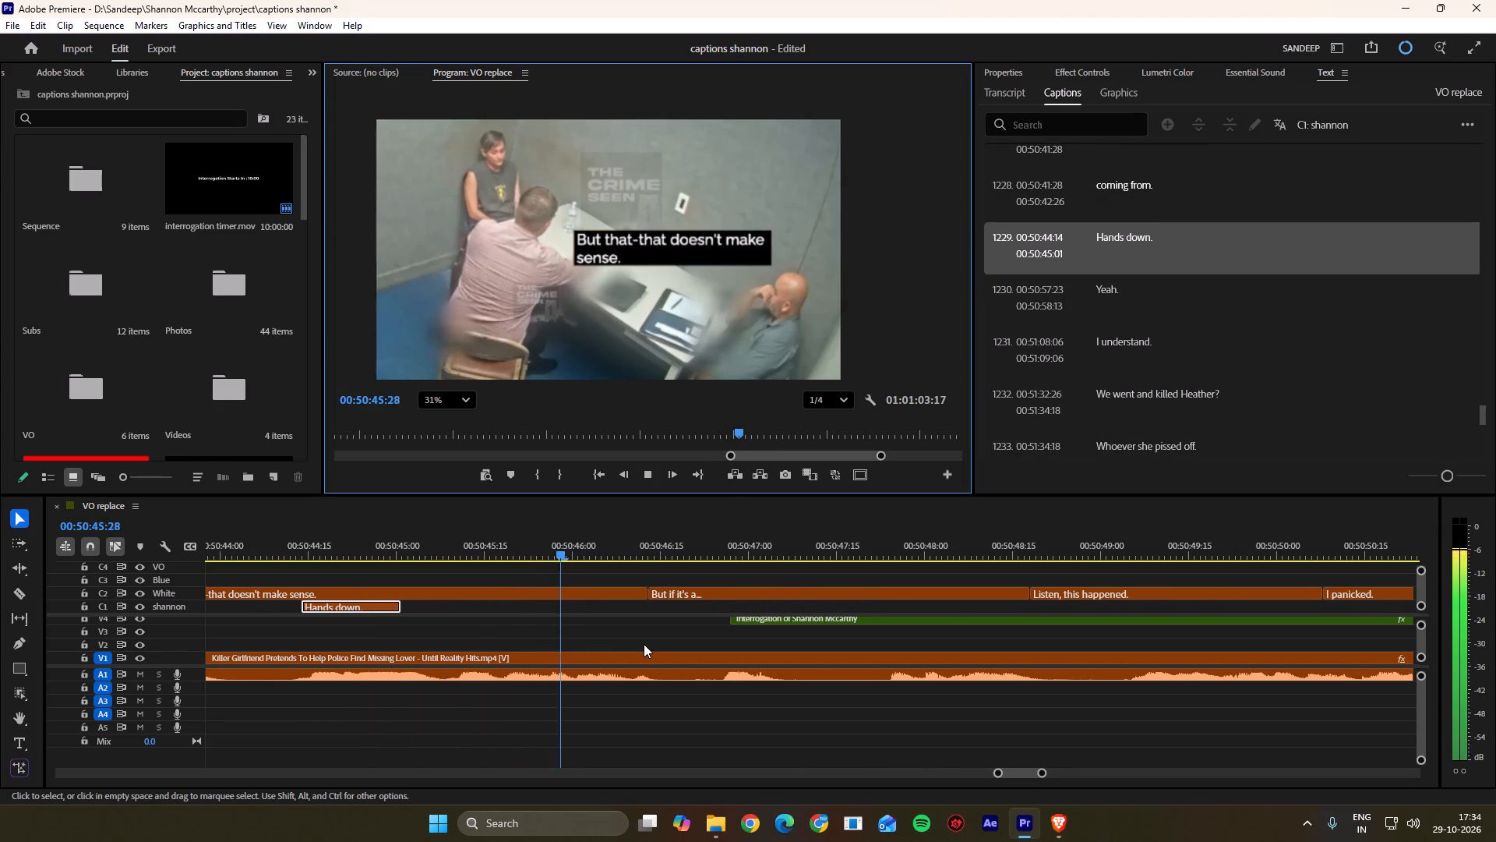
{"action": "scroll", "coordinate": [644, 644], "scroll_direction": "down", "scroll_amount": 4, "text": "alt"}
{"action": "scroll", "coordinate": [644, 644], "scroll_direction": "down", "scroll_amount": 4}
{"action": "left_click_drag", "start_coordinate": [623, 548], "coordinate": [592, 557]}
{"action": "left_click_drag", "start_coordinate": [552, 593], "coordinate": [592, 587], "text": "ctrl"}
{"action": "left_click", "coordinate": [600, 586]}
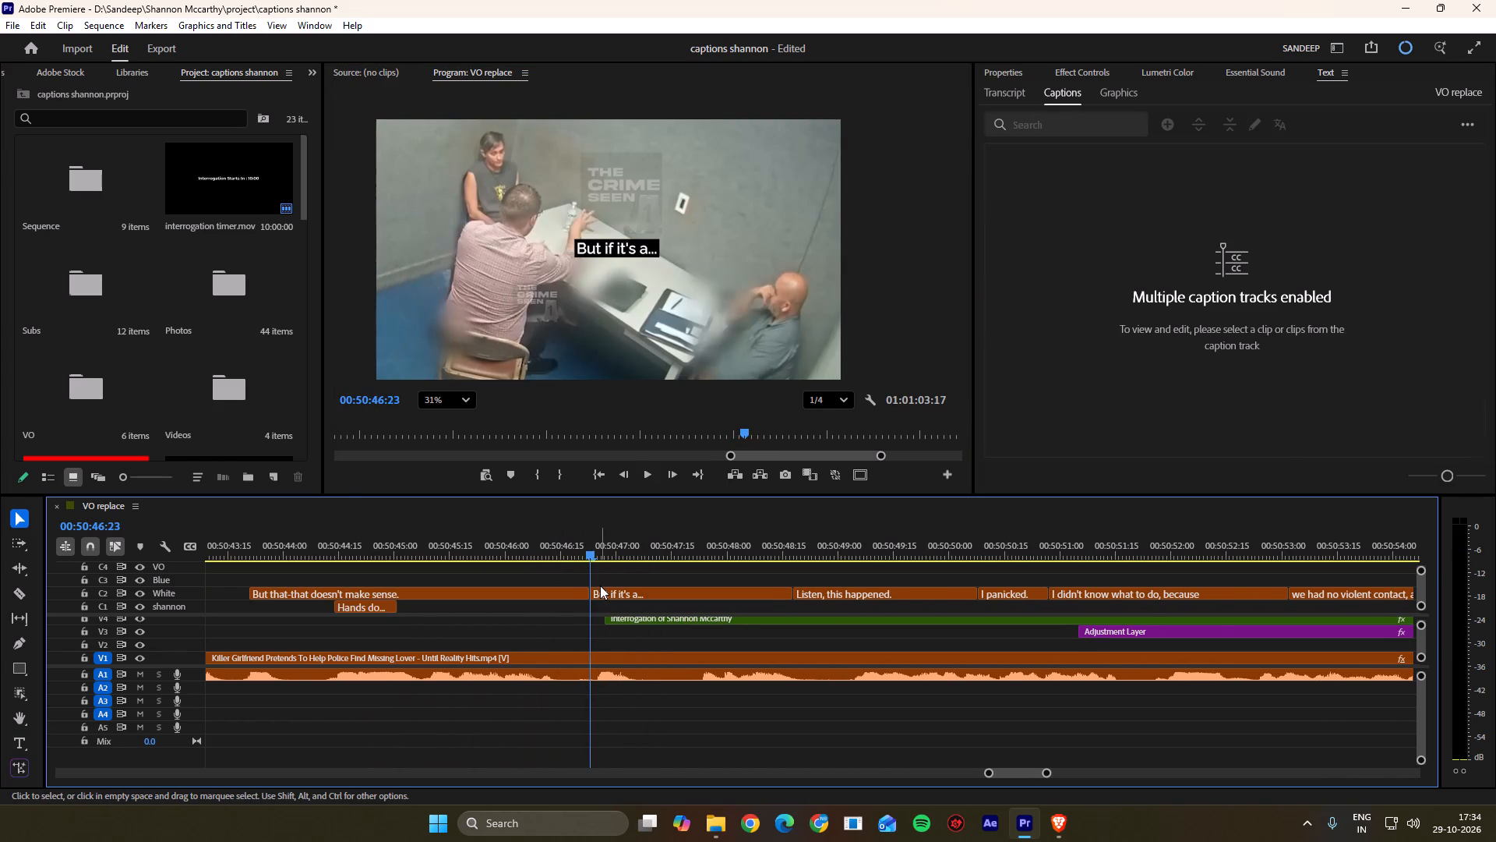
Play on and move the White-track boundary between "But if it's a..." and "Listen, this happened." to 00:50:49:04.
{"action": "key", "text": "space"}
{"action": "scroll", "coordinate": [600, 586], "scroll_direction": "down", "scroll_amount": 7}
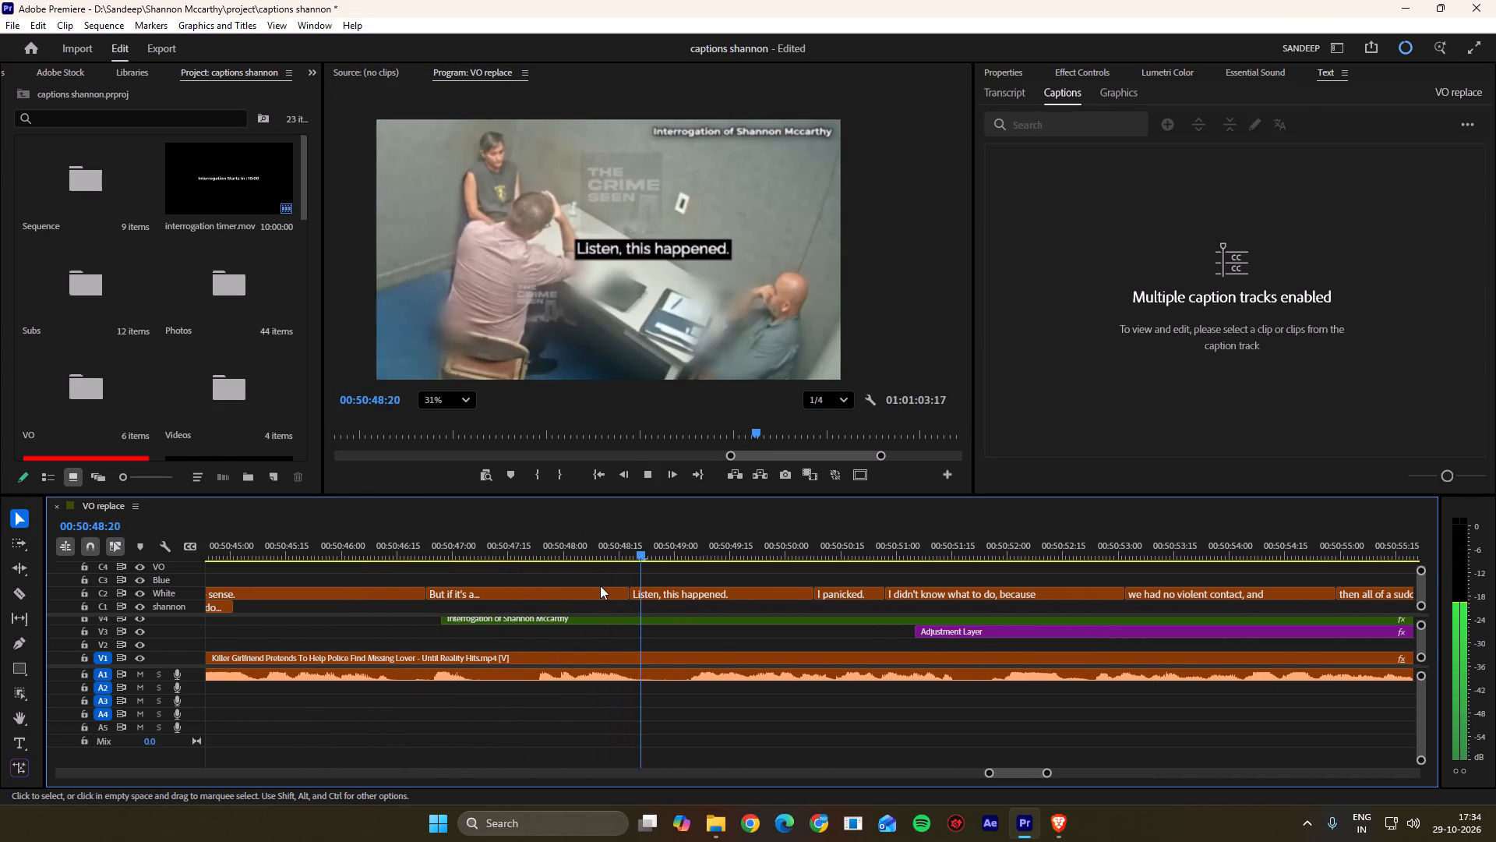
{"action": "scroll", "coordinate": [600, 586], "scroll_direction": "down", "scroll_amount": 2}
{"action": "key", "text": "space"}
{"action": "left_click_drag", "start_coordinate": [654, 557], "coordinate": [644, 561]}
{"action": "left_click_drag", "start_coordinate": [581, 599], "coordinate": [642, 598], "text": "ctrl"}
{"action": "left_click", "coordinate": [670, 589]}
Replay the dialogue from "But if it's a..." through "I panicked." to check the wording and timing of the White captions.
{"action": "left_click_drag", "start_coordinate": [647, 548], "coordinate": [465, 549]}
{"action": "key", "text": "space"}
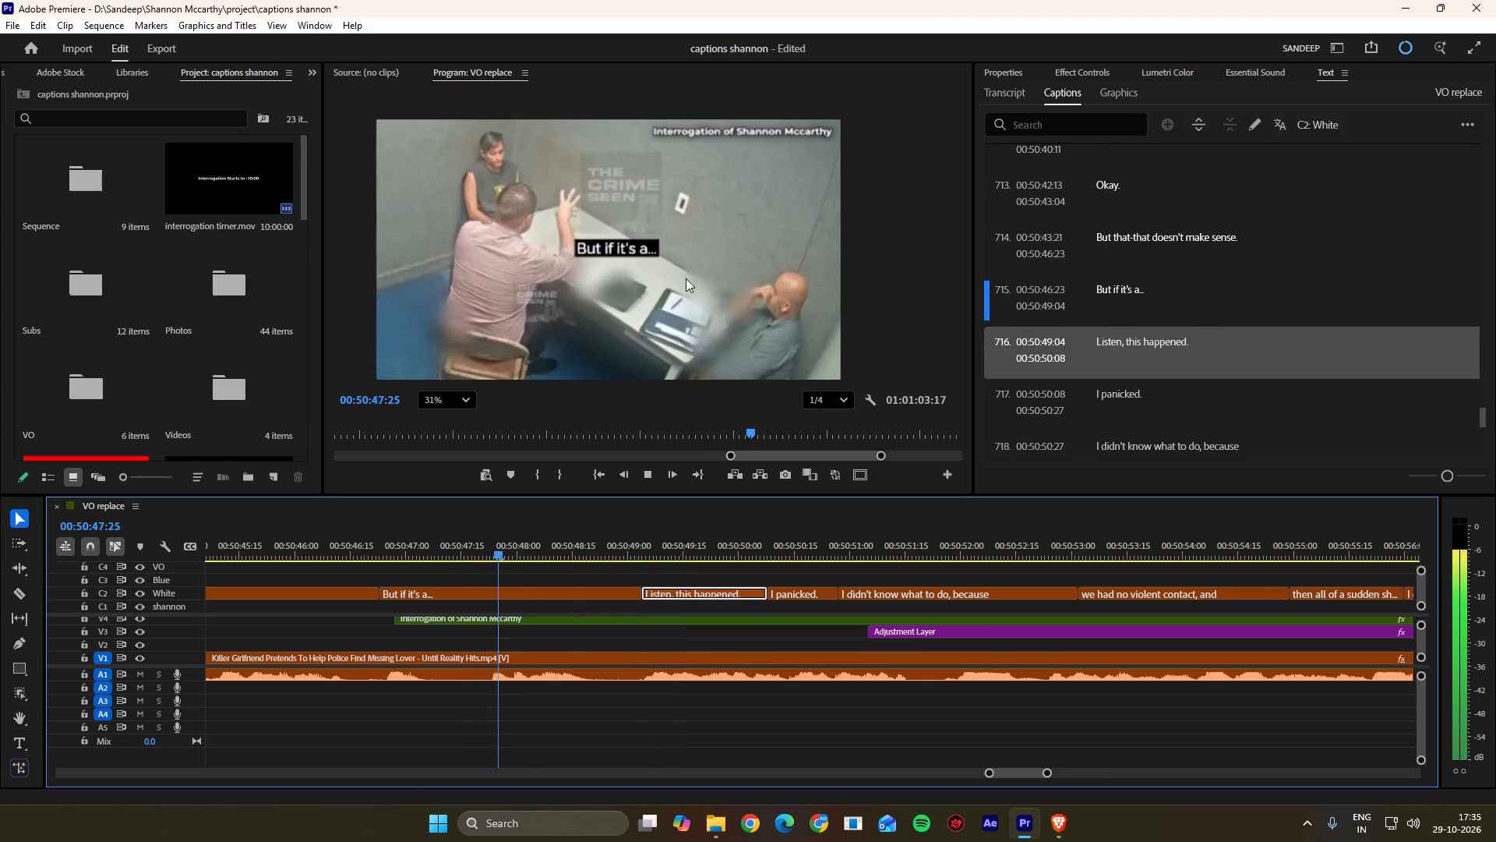
{"action": "key", "text": "space"}
{"action": "double_click", "coordinate": [646, 248]}
{"action": "left_click", "coordinate": [648, 249]}
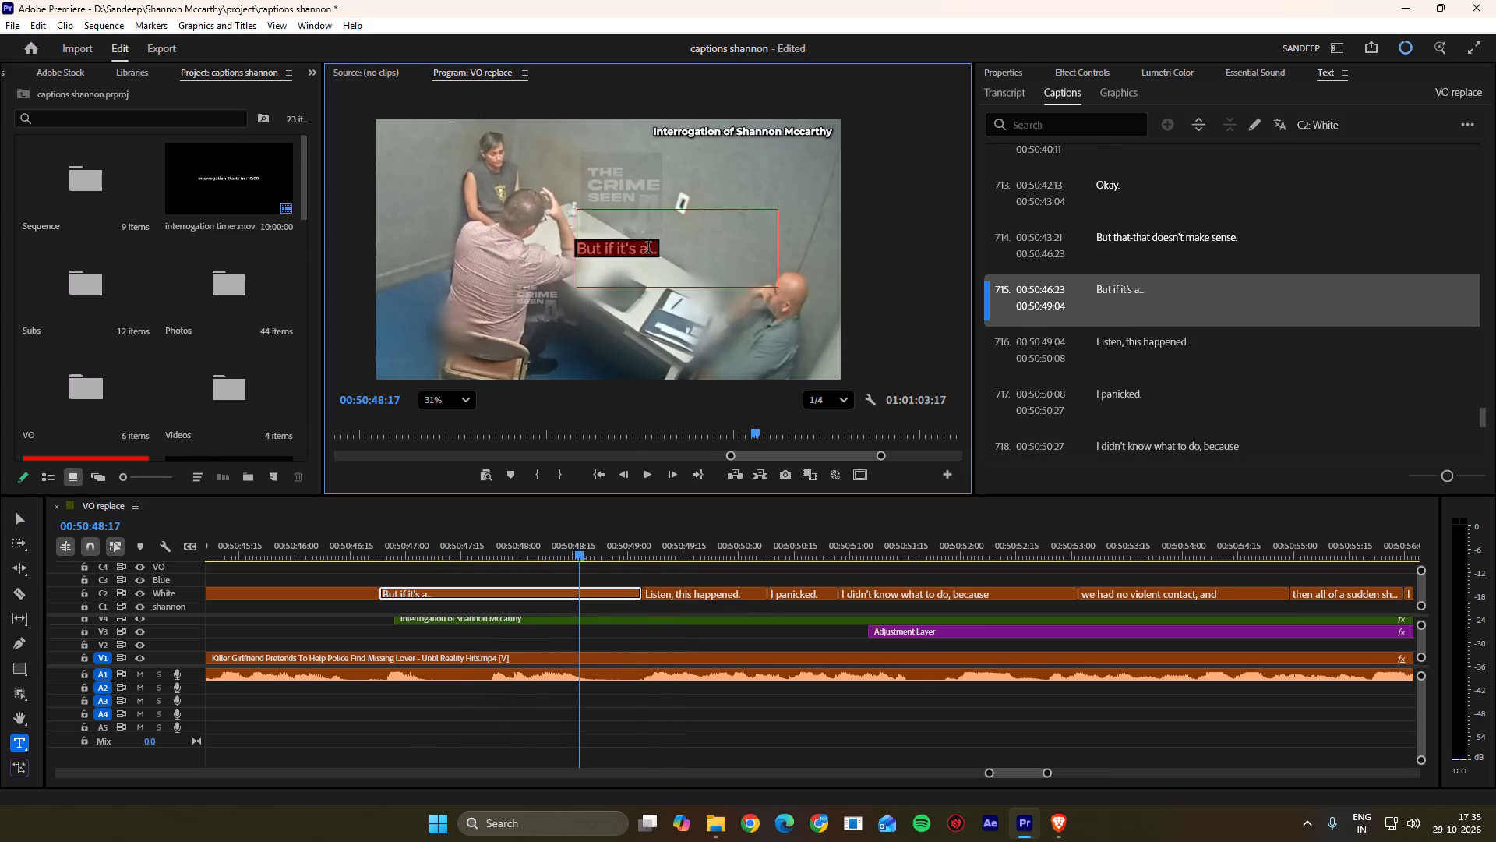
{"action": "left_click", "coordinate": [842, 265]}
{"action": "key", "text": "space"}
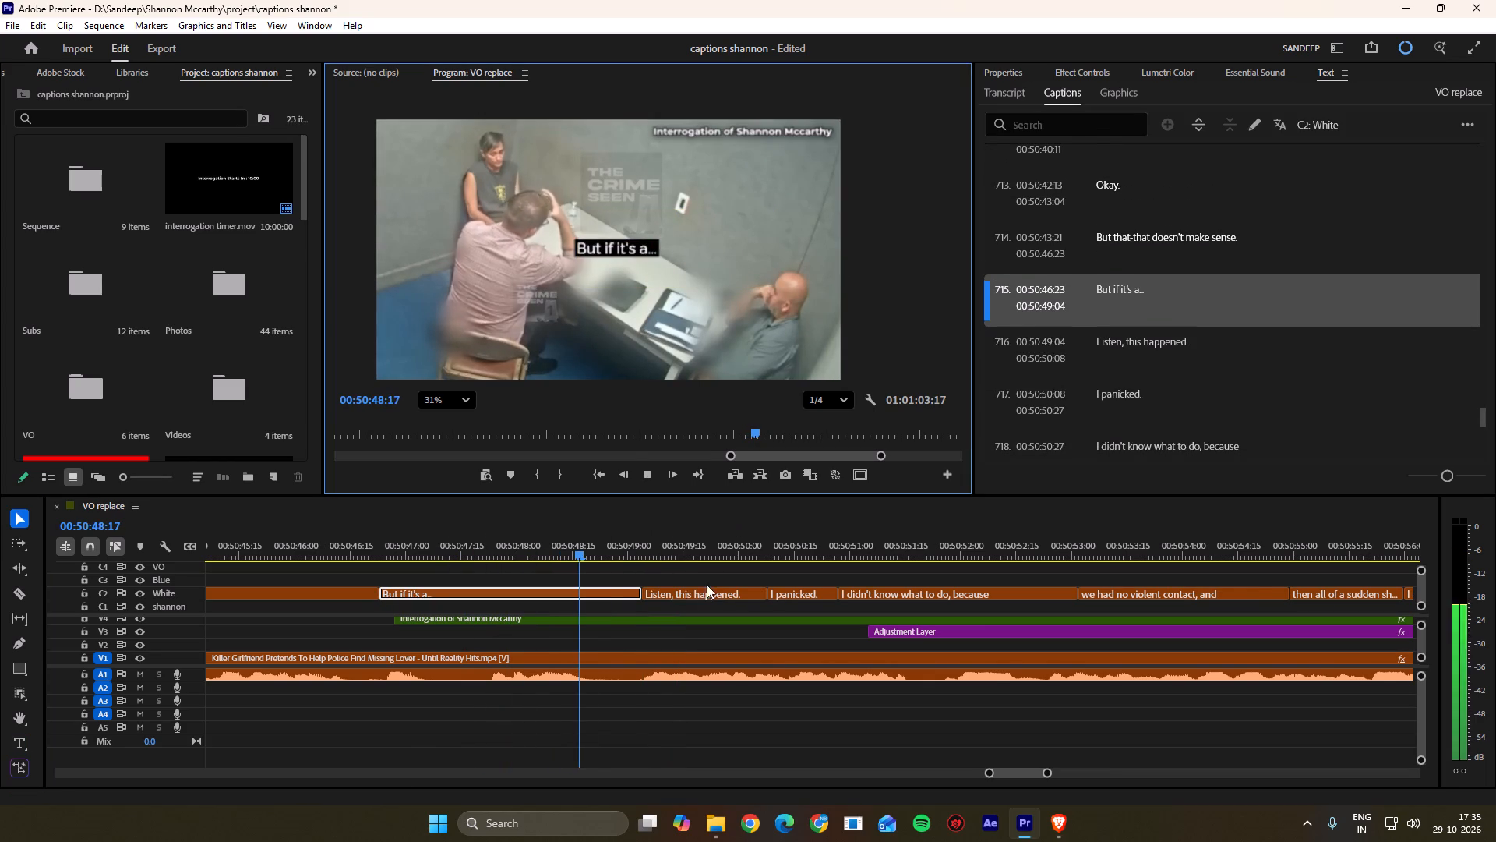
{"action": "scroll", "coordinate": [631, 609], "scroll_direction": "down", "scroll_amount": 9}
{"action": "scroll", "coordinate": [554, 622], "scroll_direction": "up", "scroll_amount": 2, "text": "alt"}
{"action": "key", "text": "space"}
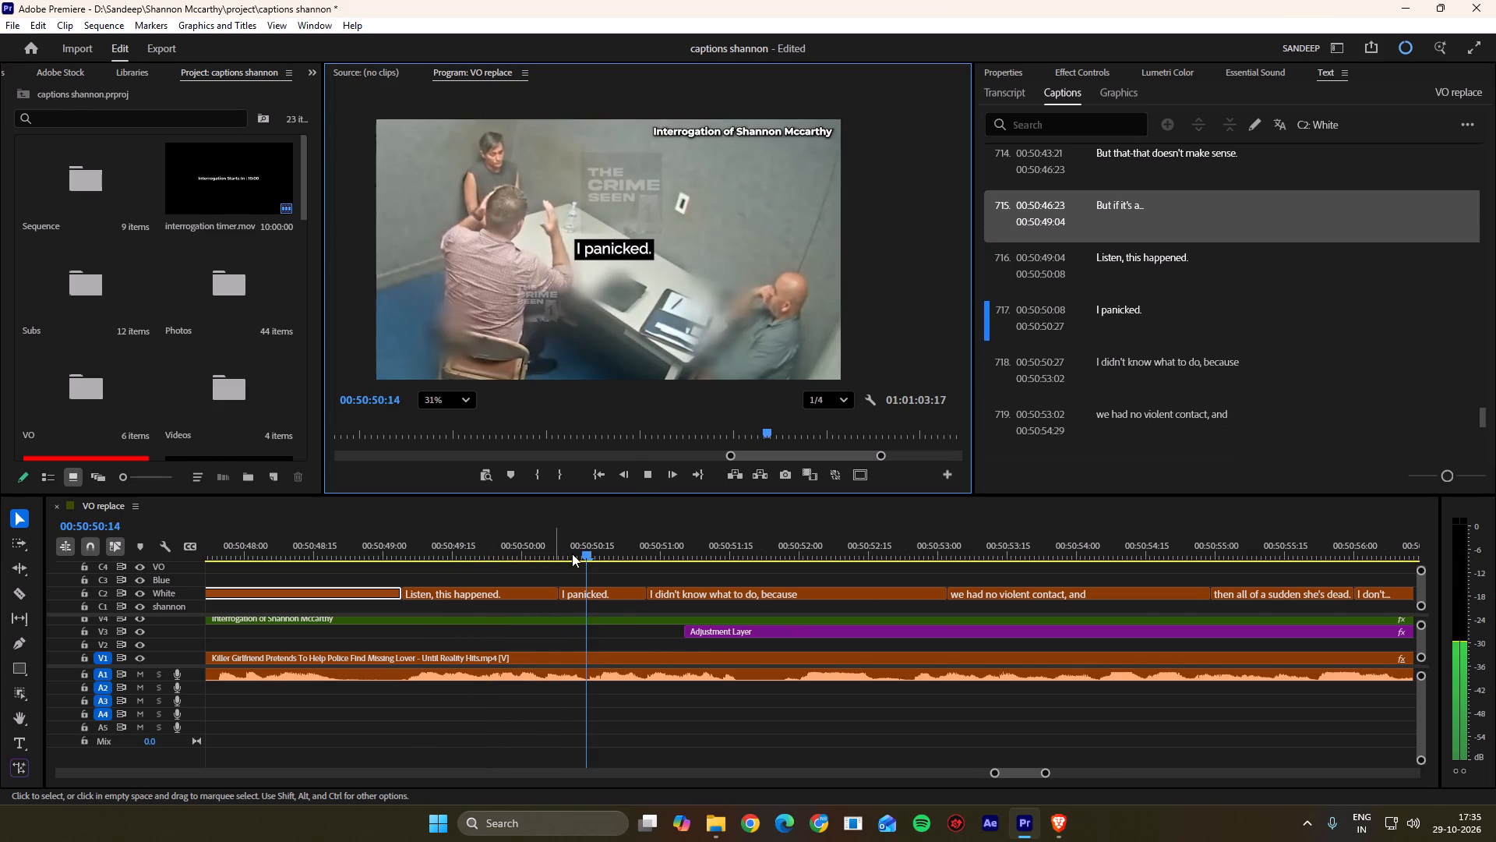
{"action": "left_click_drag", "start_coordinate": [570, 543], "coordinate": [464, 536]}
{"action": "key", "text": "space"}
{"action": "key", "text": "space"}
{"action": "key", "text": "space"}
{"action": "key", "text": "space"}
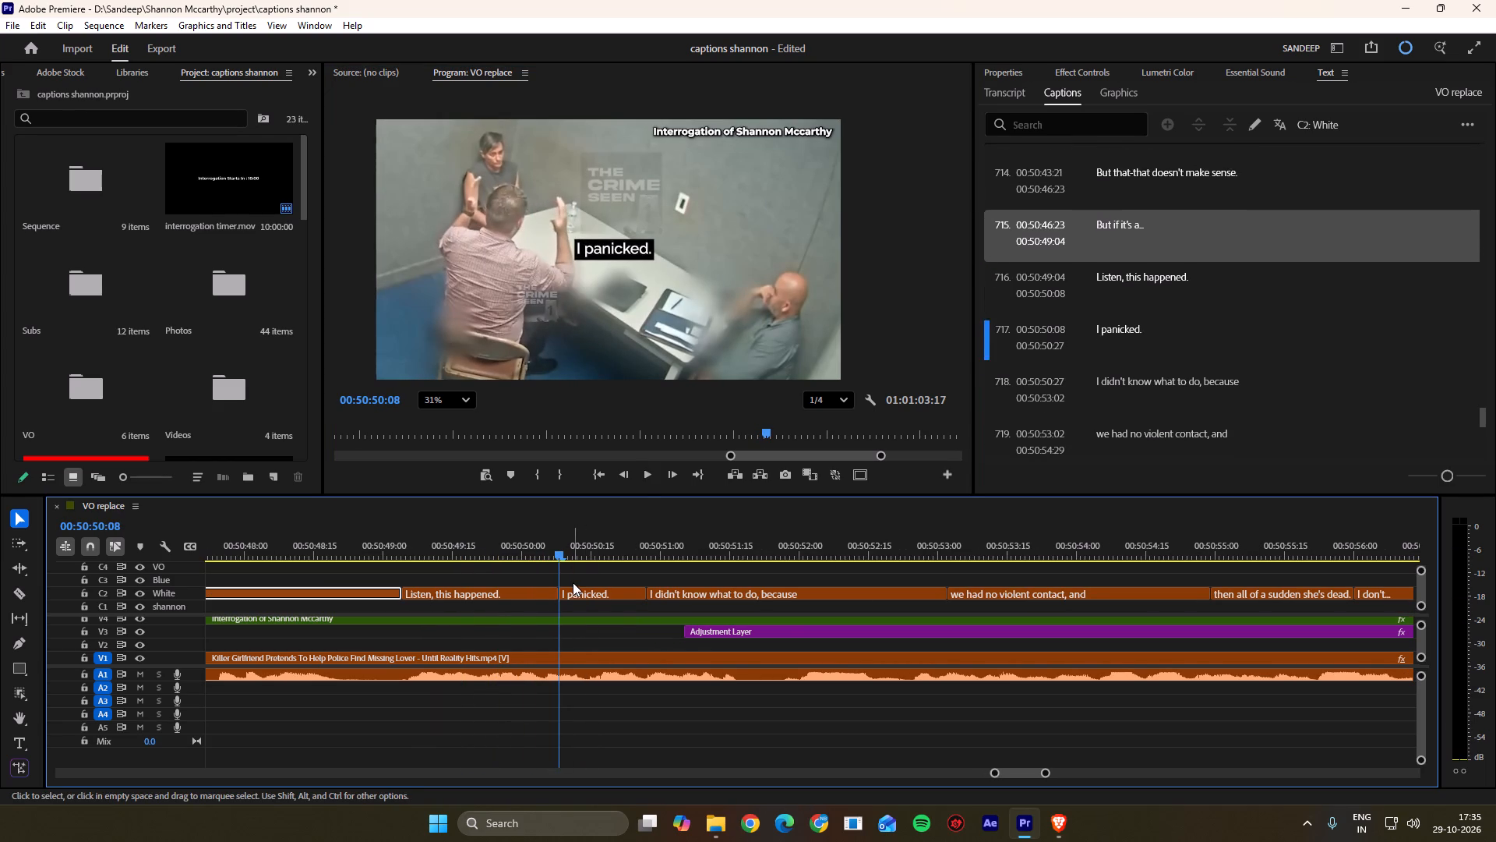
{"action": "left_click", "coordinate": [571, 596]}
{"action": "left_click_drag", "start_coordinate": [544, 543], "coordinate": [361, 532]}
{"action": "key", "text": "space"}
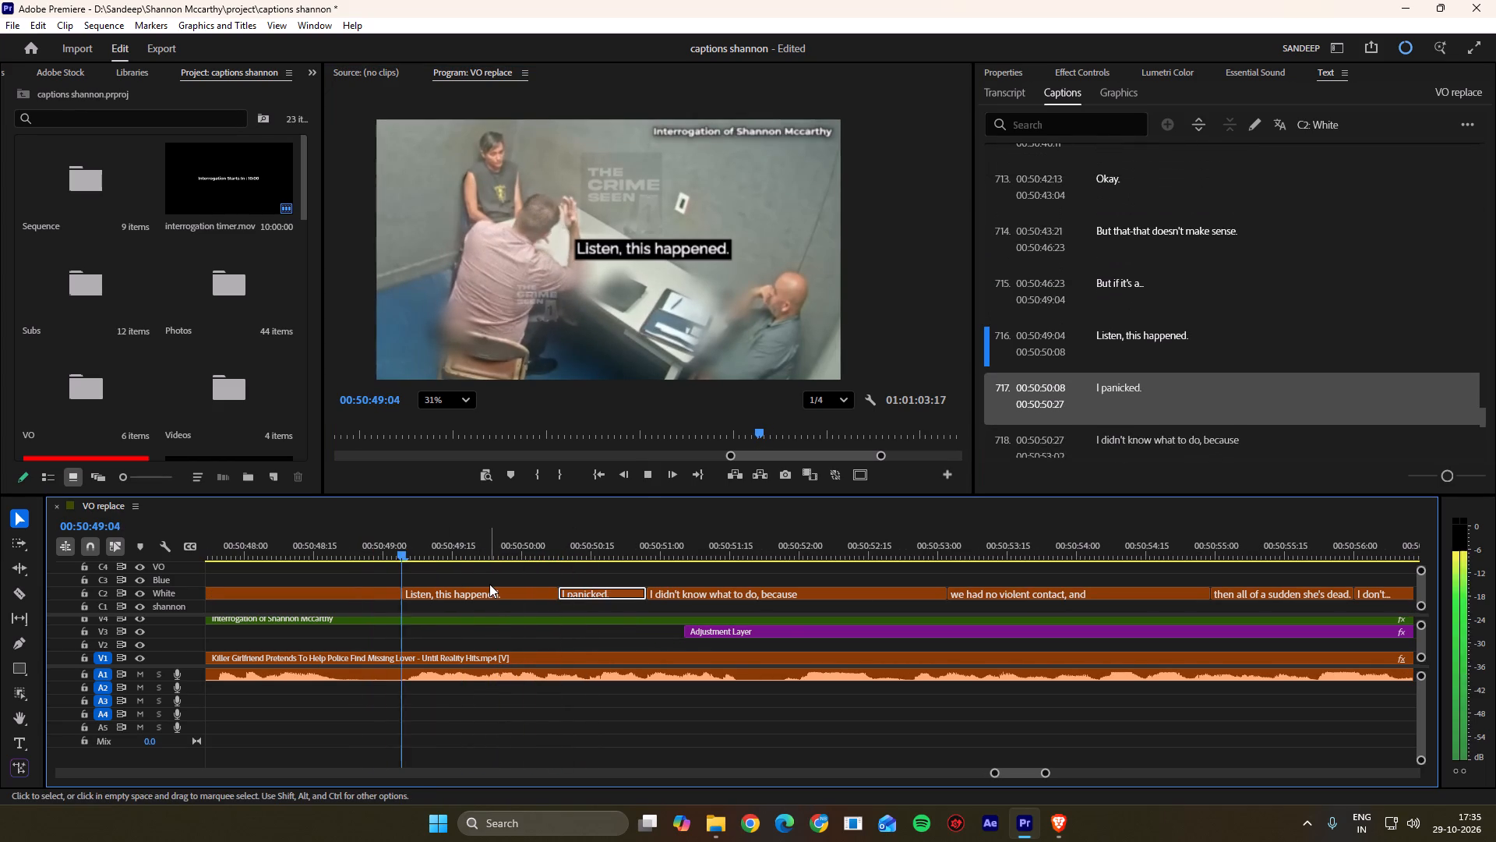
{"action": "key", "text": "space"}
{"action": "scroll", "coordinate": [464, 583], "scroll_direction": "up", "scroll_amount": 6}
{"action": "scroll", "coordinate": [514, 588], "scroll_direction": "down", "scroll_amount": 2, "text": "alt"}
{"action": "left_click", "coordinate": [567, 592]}
Replay the end of the "But if it's a..." caption and change its text to: But if it's a,.
{"action": "left_click_drag", "start_coordinate": [552, 552], "coordinate": [431, 544]}
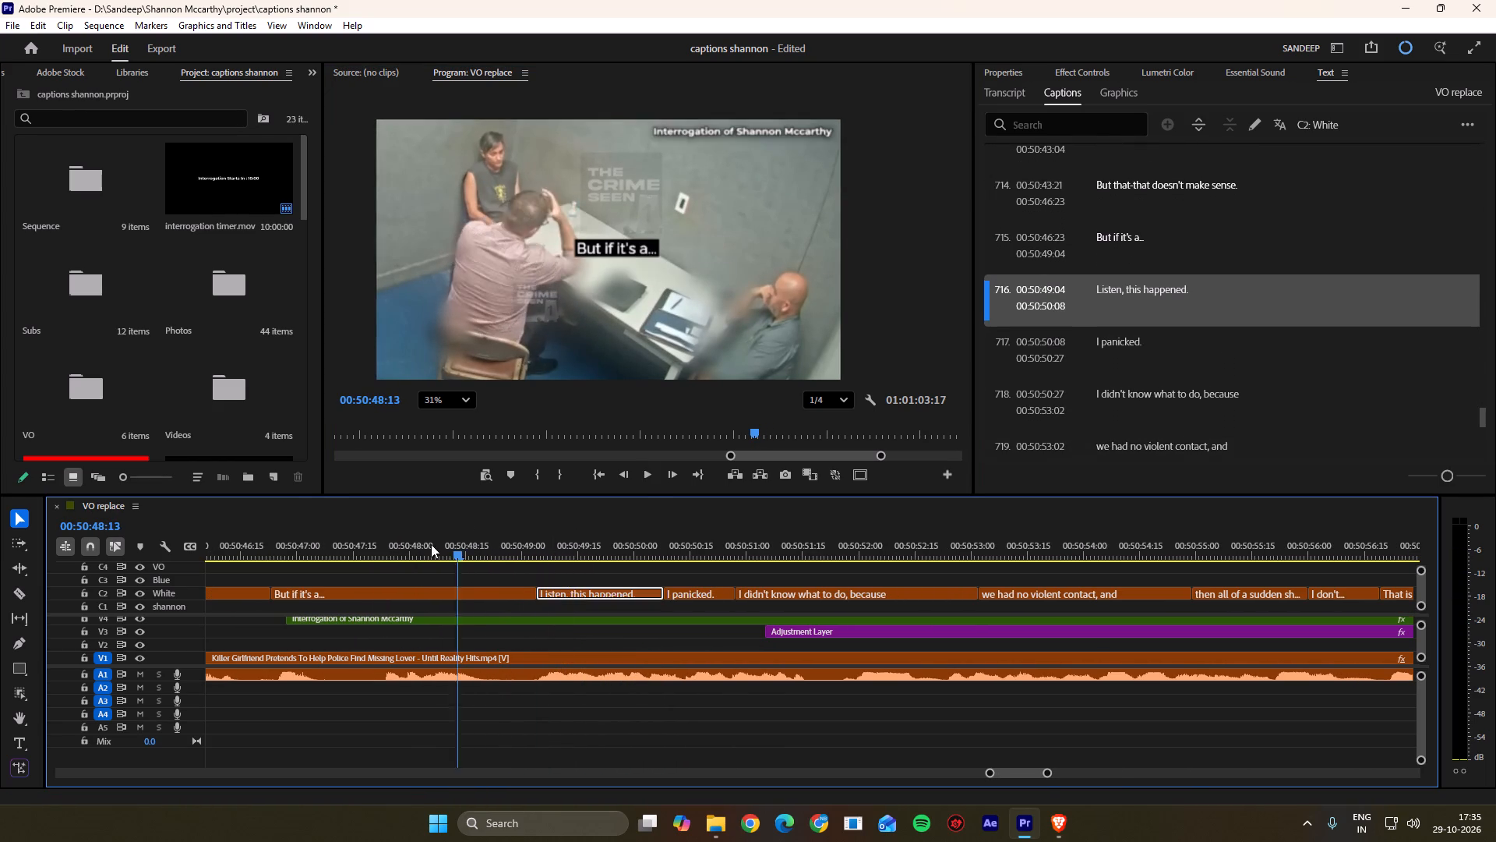
{"action": "left_click_drag", "start_coordinate": [431, 544], "coordinate": [430, 544]}
{"action": "key", "text": "space"}
{"action": "key", "text": "space"}
{"action": "left_click", "coordinate": [499, 593]}
{"action": "double_click", "coordinate": [639, 247]}
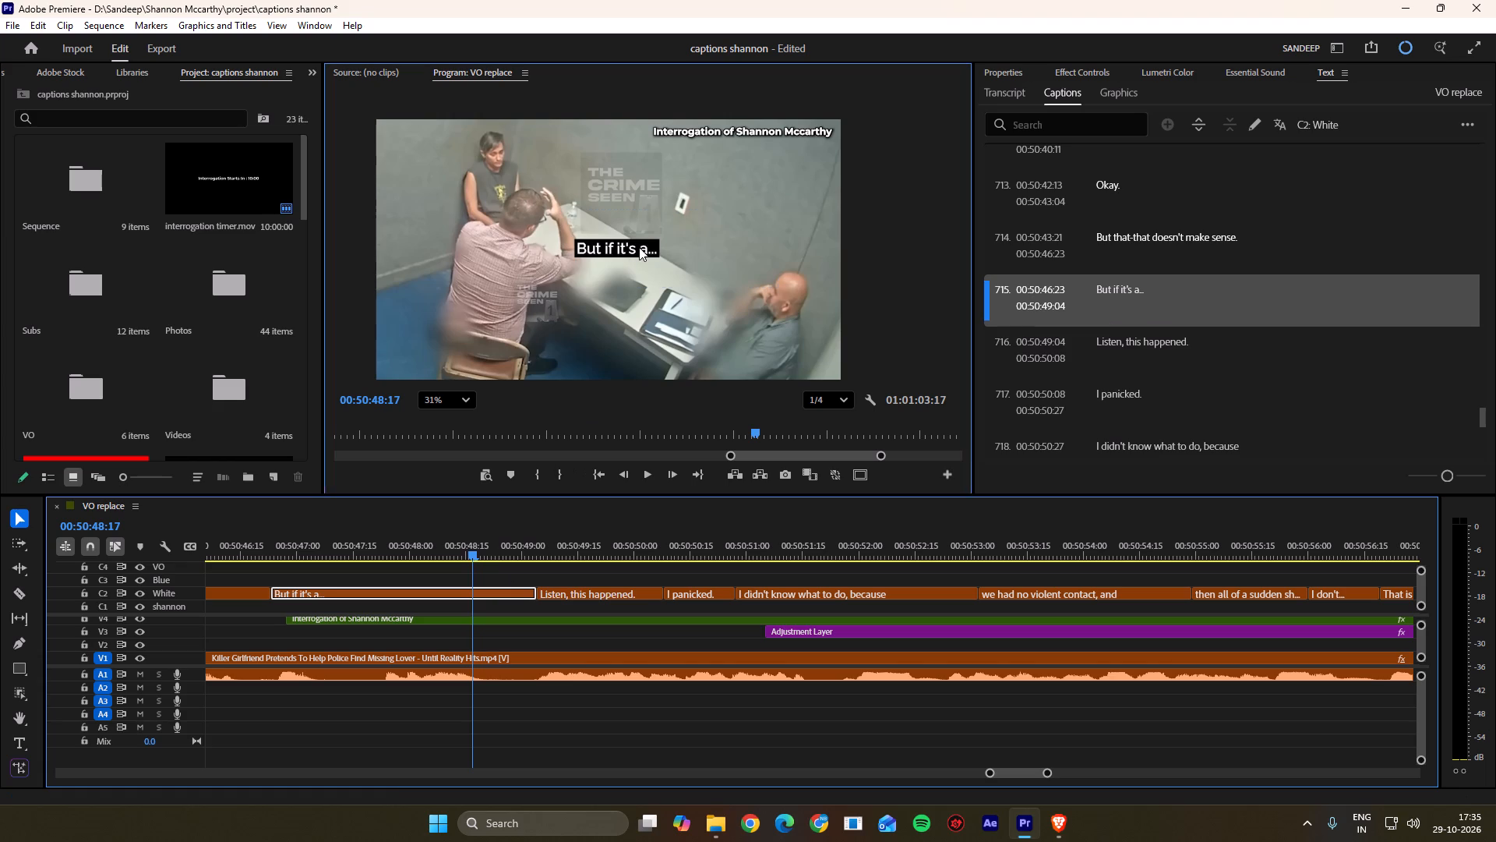
{"action": "left_click", "coordinate": [656, 246]}
{"action": "left_click", "coordinate": [849, 302]}
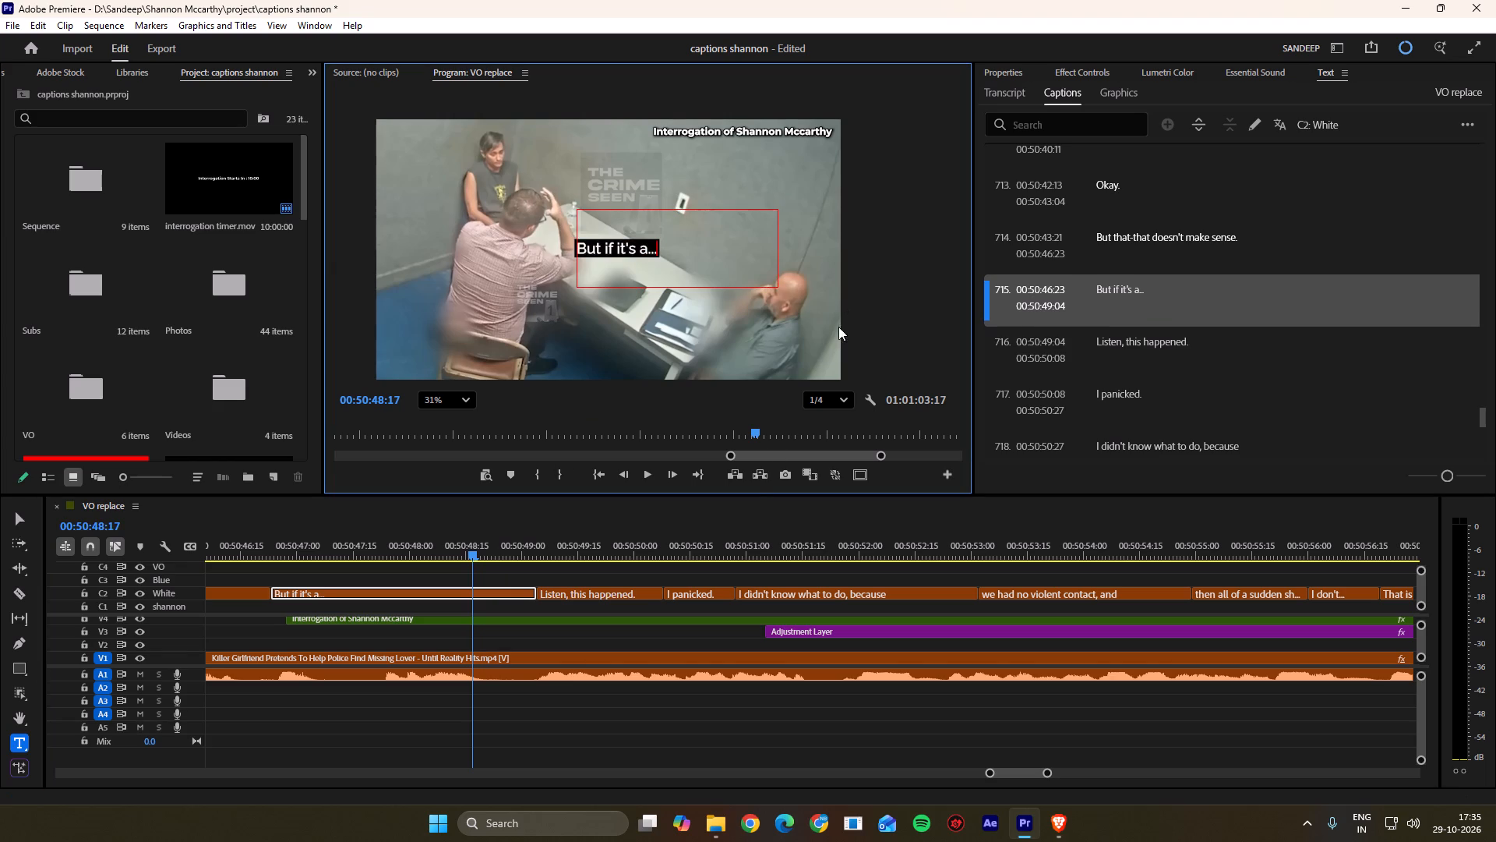
{"action": "key", "text": "space"}
{"action": "key", "text": "space"}
{"action": "left_click", "coordinate": [509, 532]}
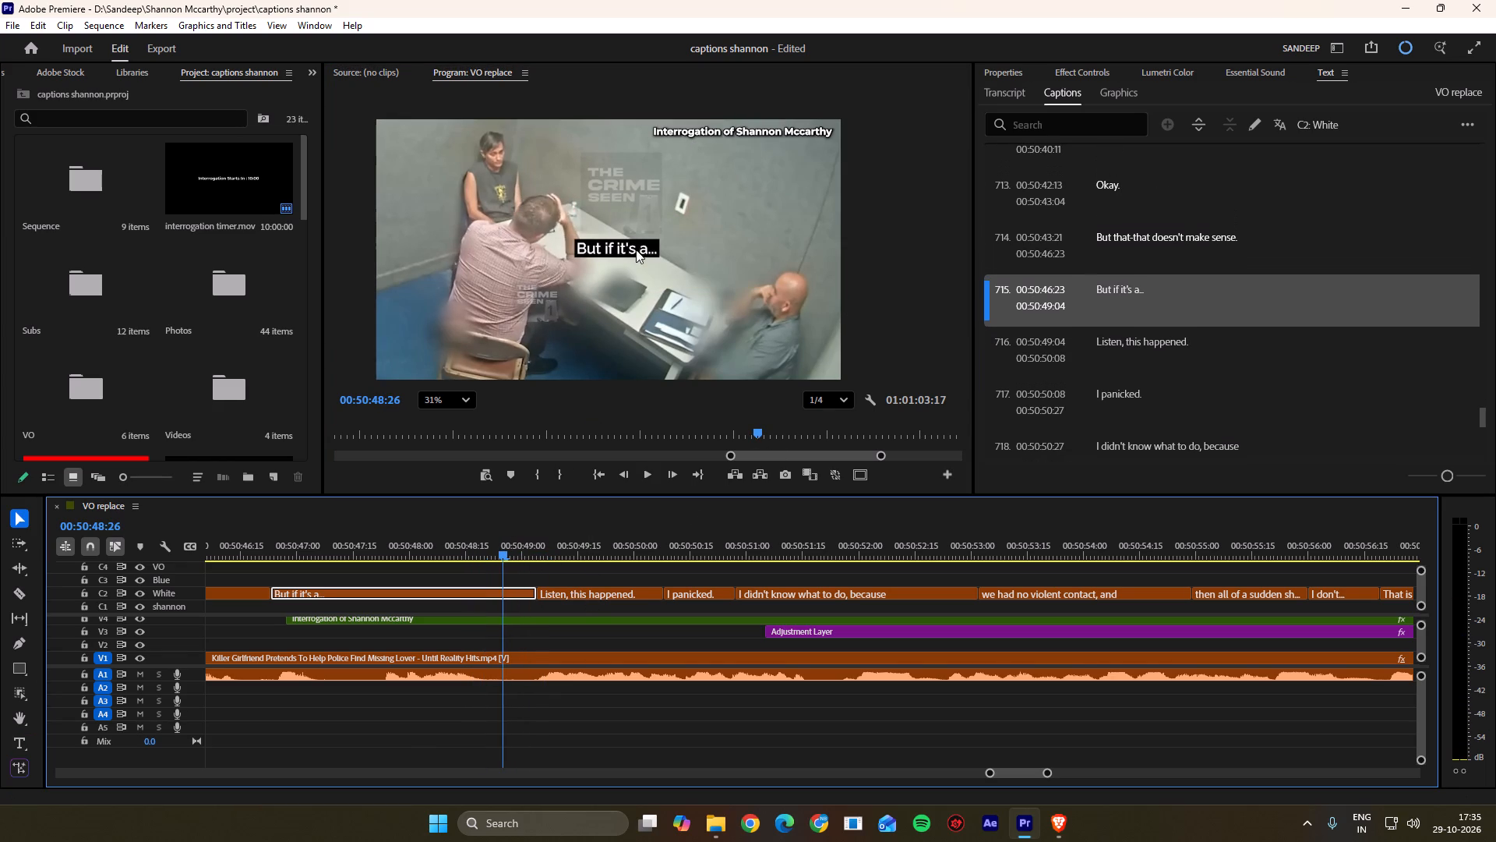
{"action": "double_click", "coordinate": [638, 247]}
{"action": "left_click", "coordinate": [660, 249]}
{"action": "key", "text": "BackSpace"}
{"action": "key", "text": "BackSpace"}
{"action": "key", "text": "BackSpace"}
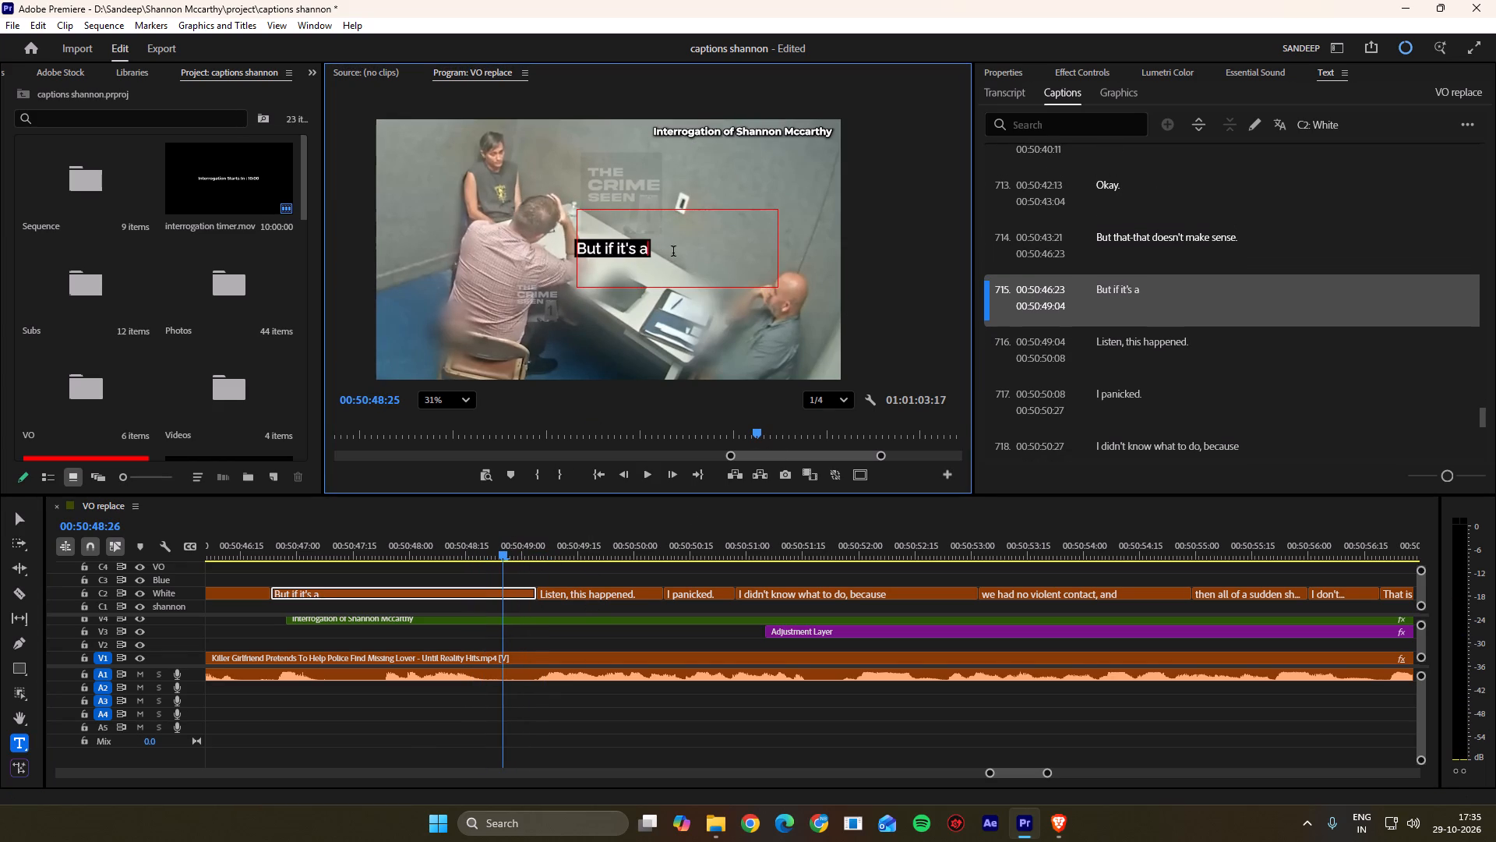
{"action": "key", "text": "comma"}
{"action": "left_click", "coordinate": [787, 257]}
Add an opening double quotation mark before "Listen, this happened." on the White track.
{"action": "key", "text": "space"}
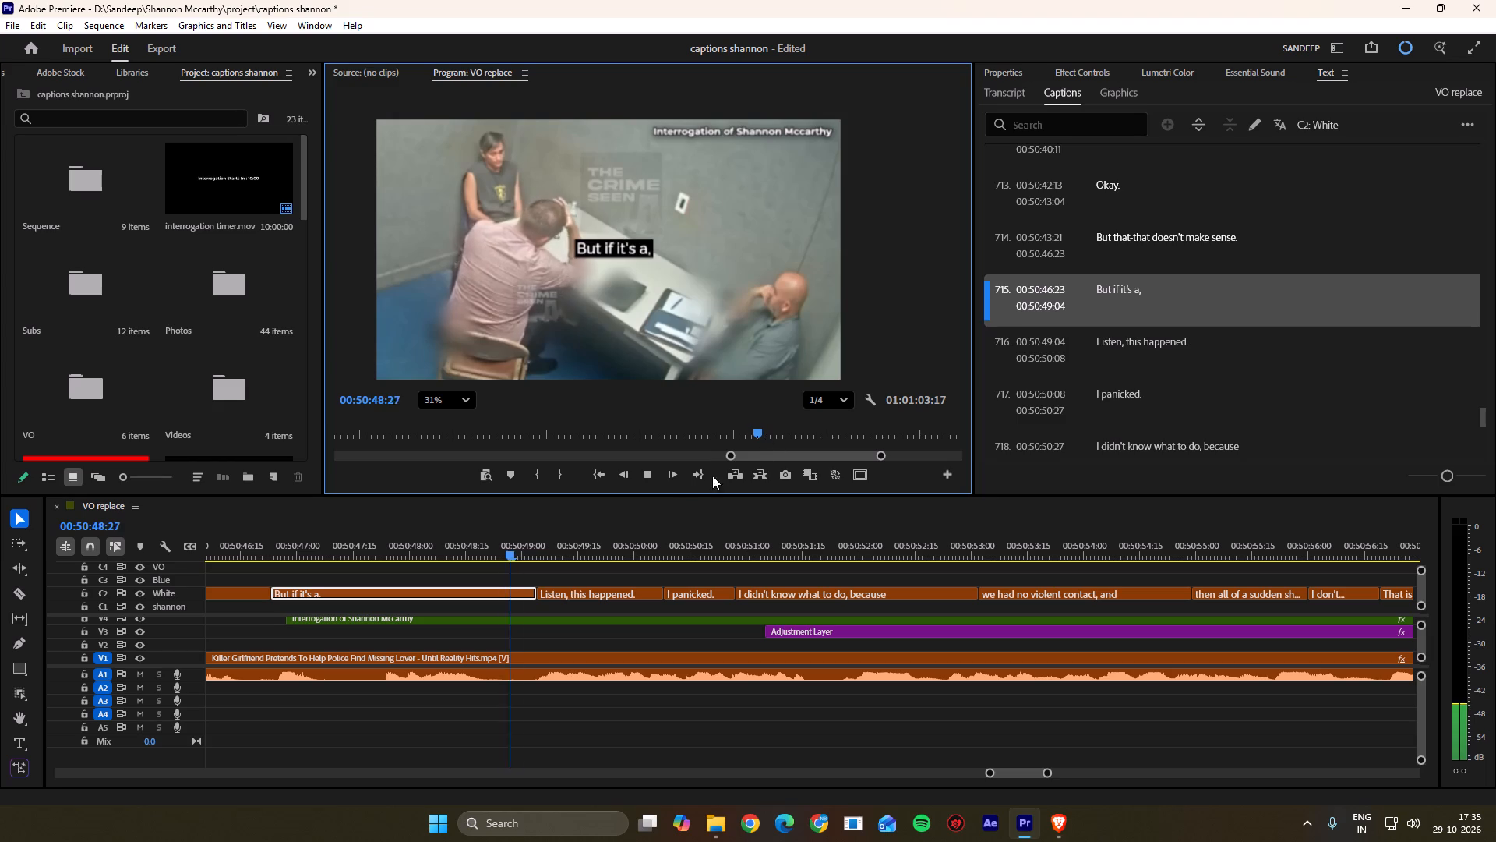
{"action": "key", "text": "space"}
{"action": "left_click", "coordinate": [595, 594]}
{"action": "double_click", "coordinate": [632, 254]}
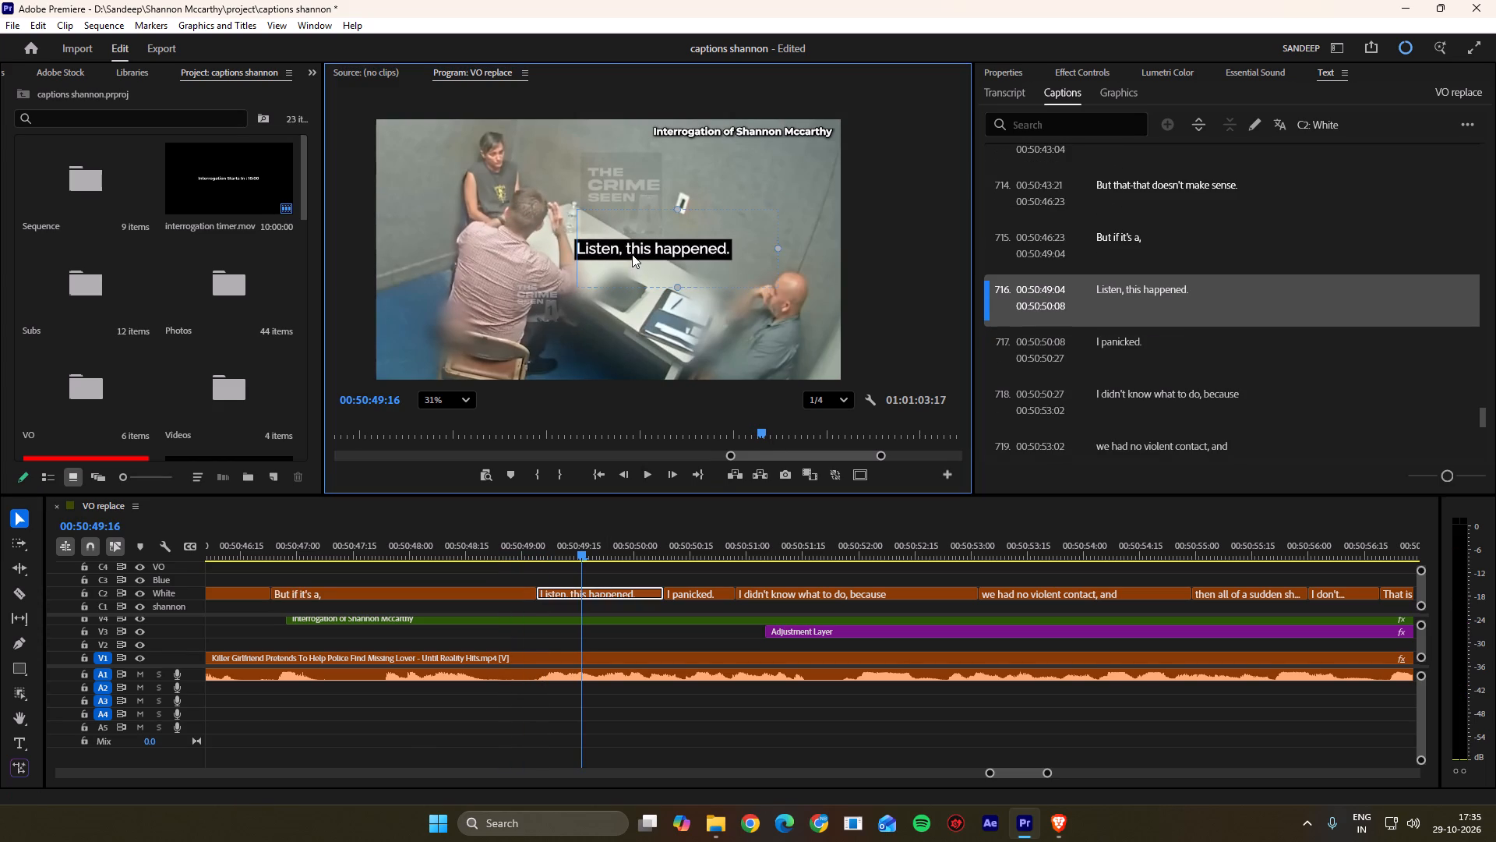
{"action": "left_click", "coordinate": [578, 249]}
{"action": "key", "text": "shift+quotedbl"}
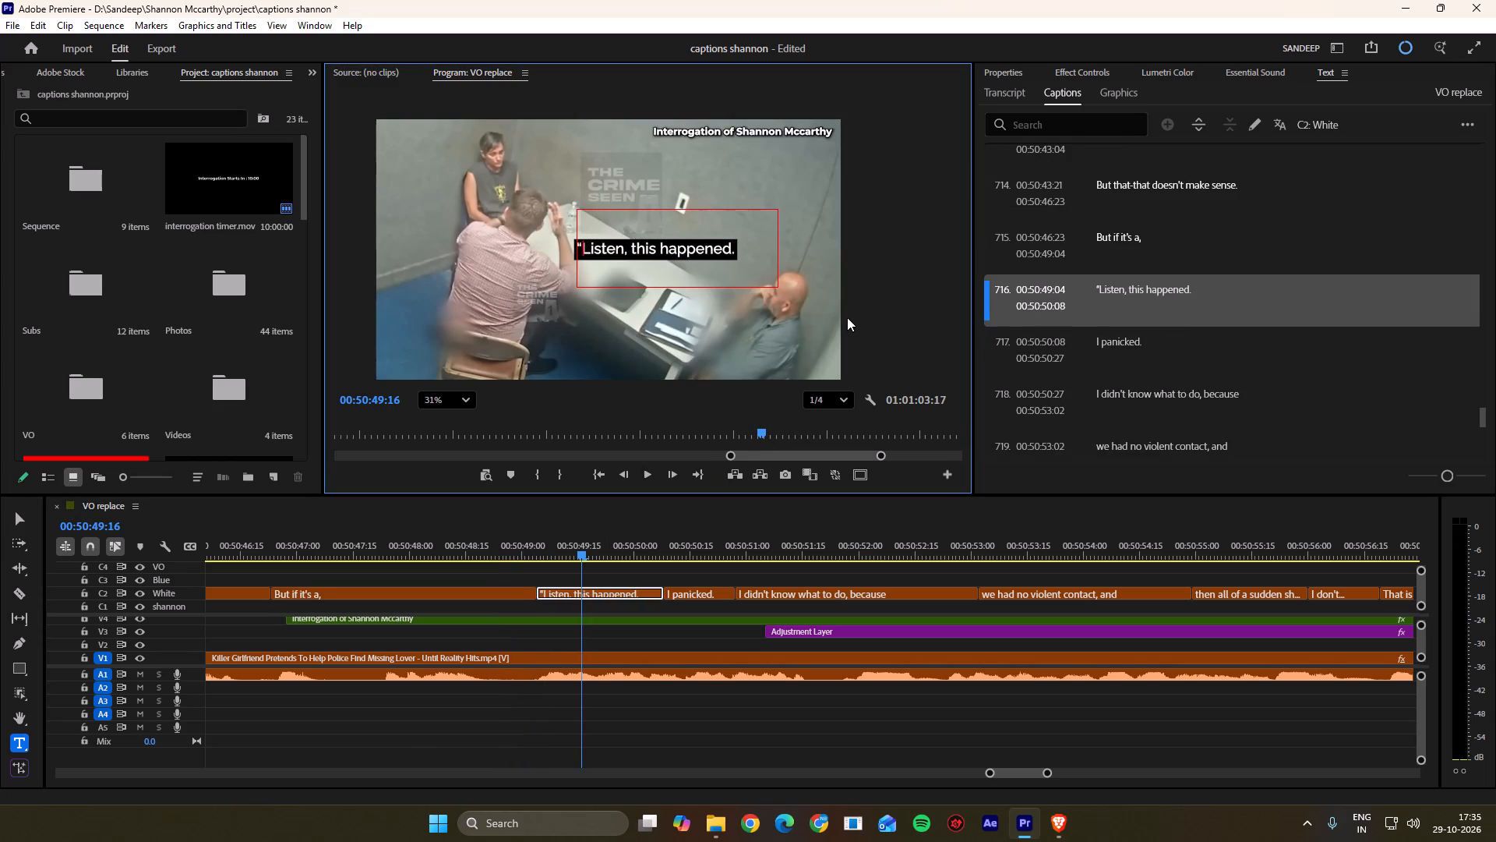
{"action": "left_click", "coordinate": [847, 317]}
Play from "Listen, this happened." through "I didn't know what to do, because" to check the White captions' wording and timing.
{"action": "key", "text": "space"}
{"action": "scroll", "coordinate": [637, 612], "scroll_direction": "down", "scroll_amount": 7}
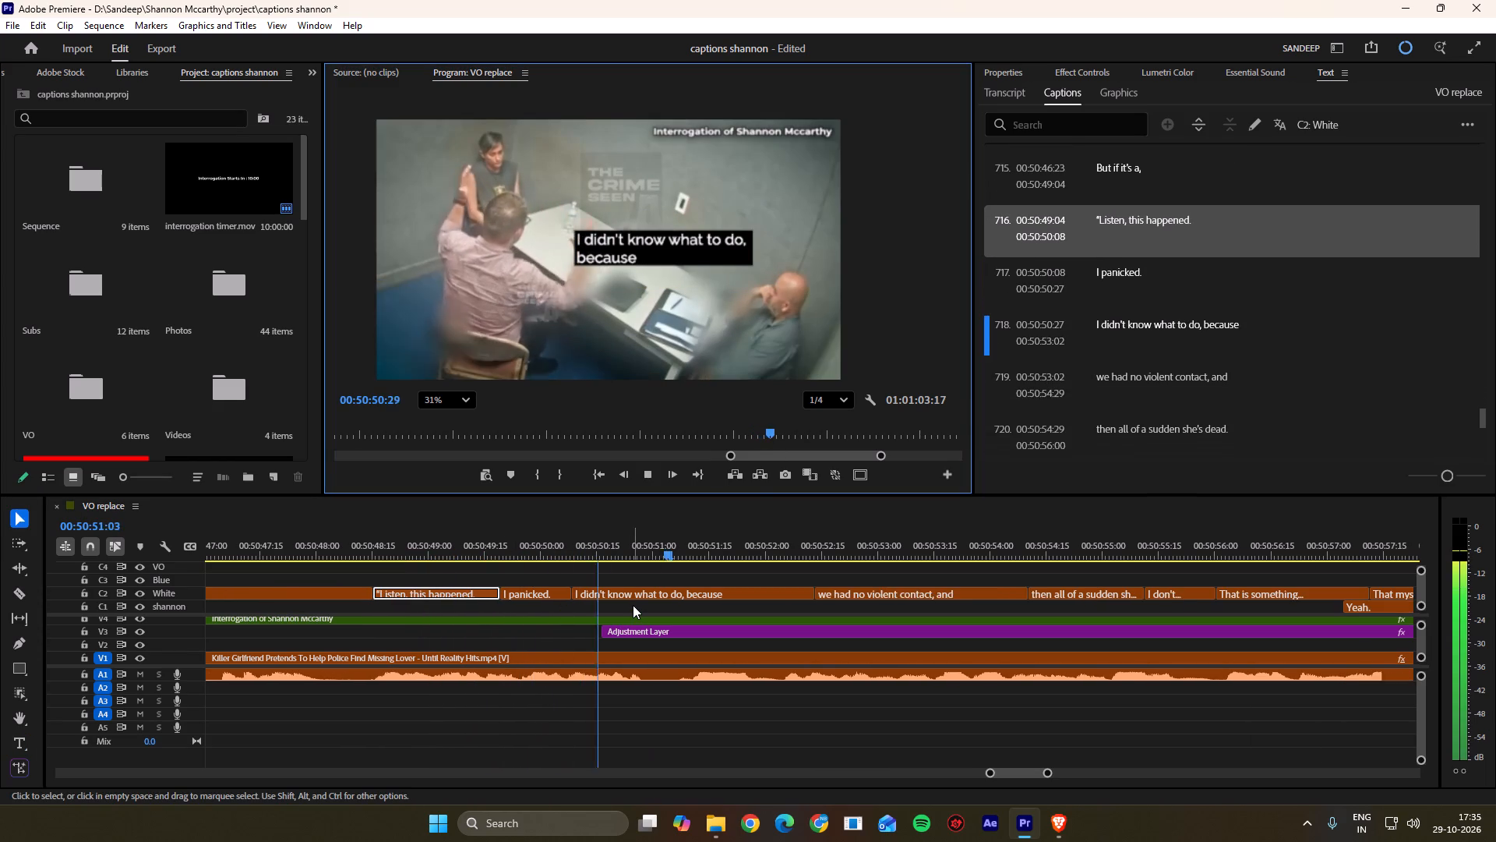
{"action": "scroll", "coordinate": [633, 605], "scroll_direction": "down", "scroll_amount": 4}
{"action": "key", "text": "space"}
{"action": "left_click_drag", "start_coordinate": [552, 542], "coordinate": [478, 545]}
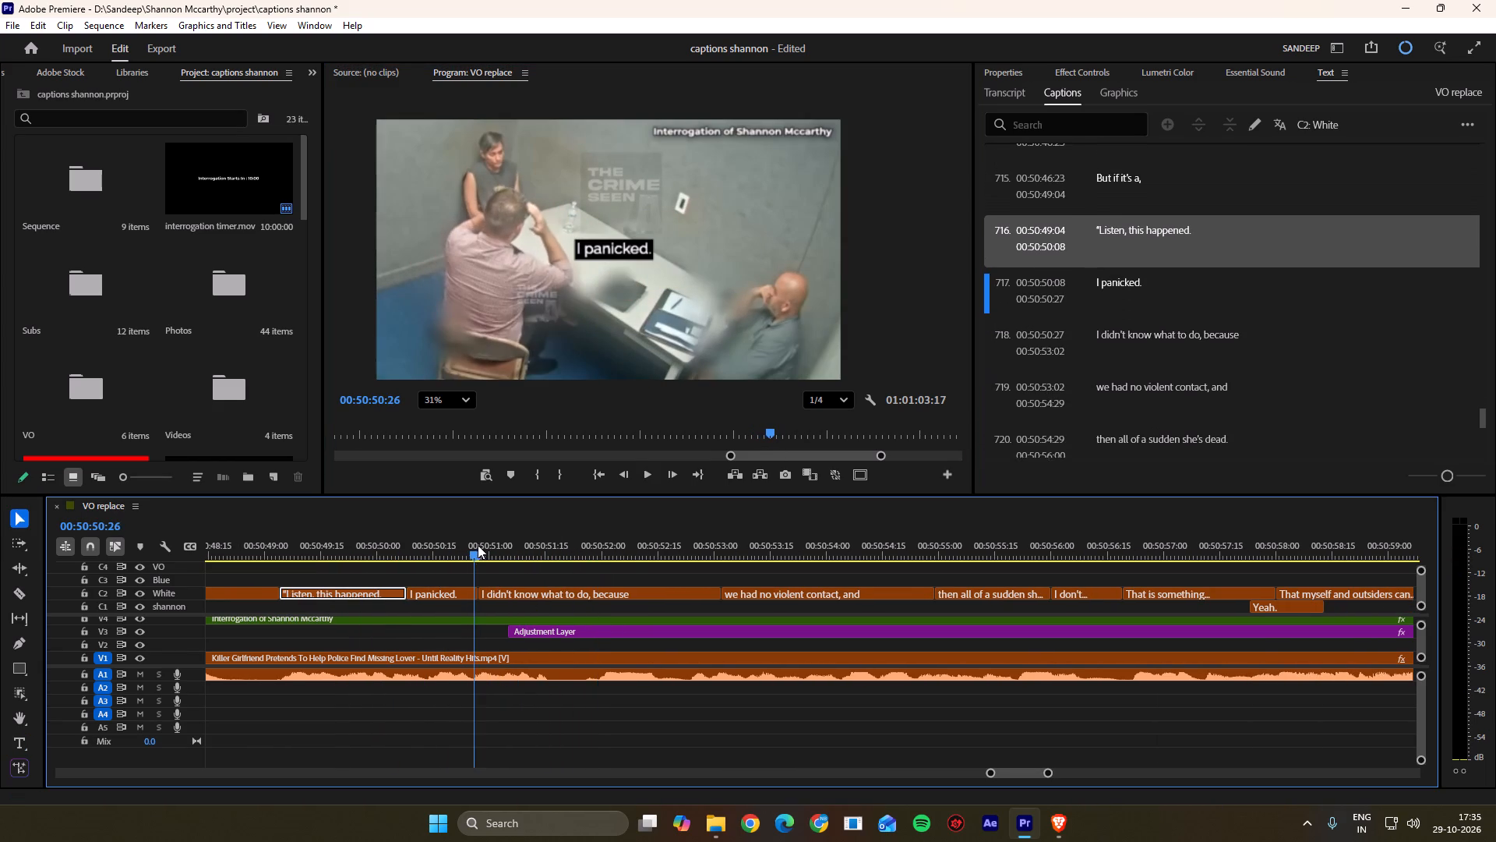
{"action": "left_click_drag", "start_coordinate": [478, 545], "coordinate": [482, 547]}
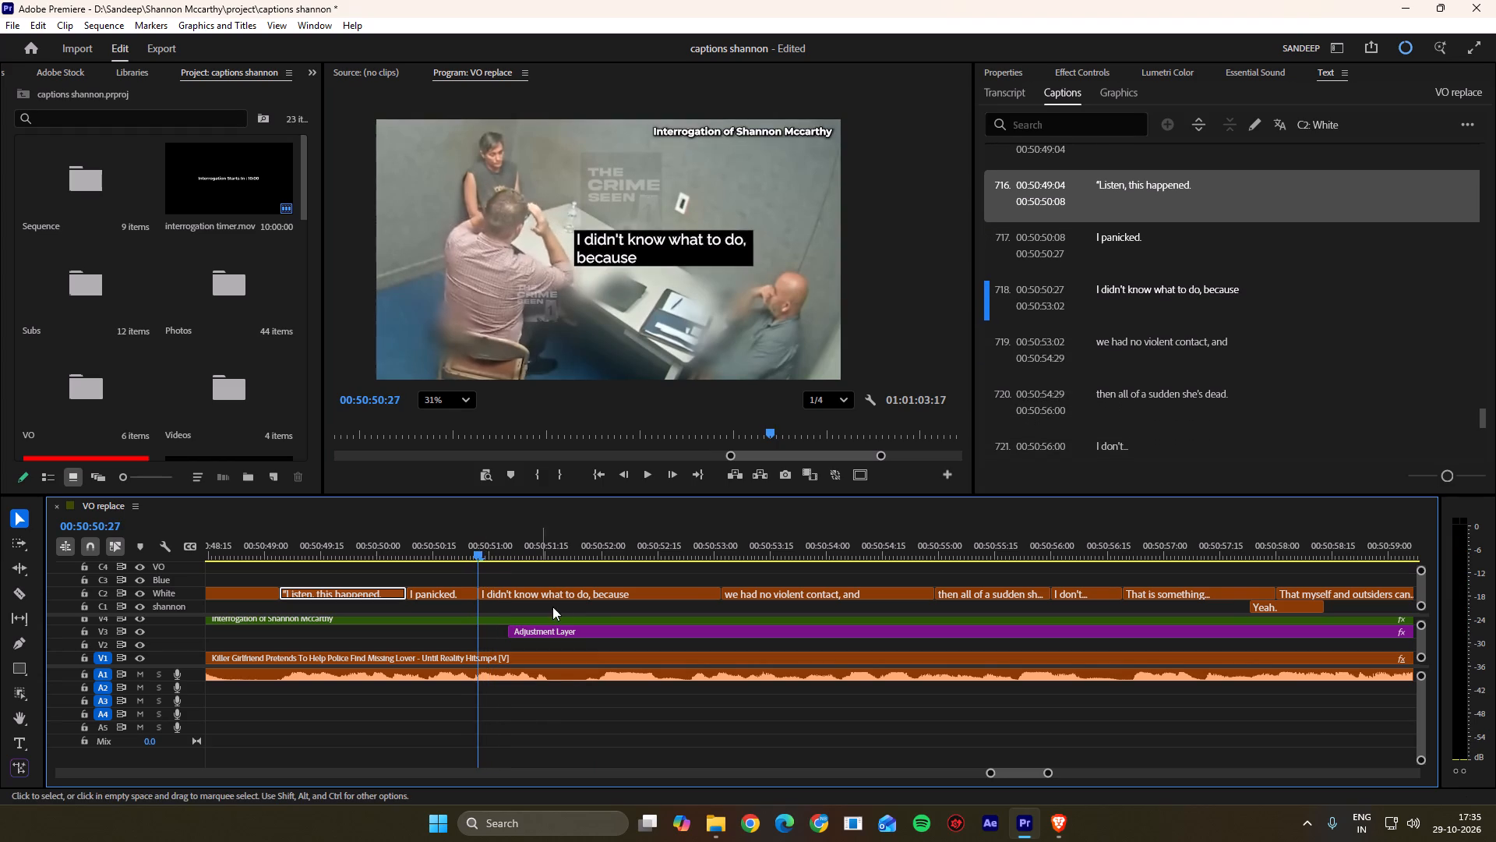
{"action": "key", "text": "space"}
{"action": "scroll", "coordinate": [564, 611], "scroll_direction": "down", "scroll_amount": 4}
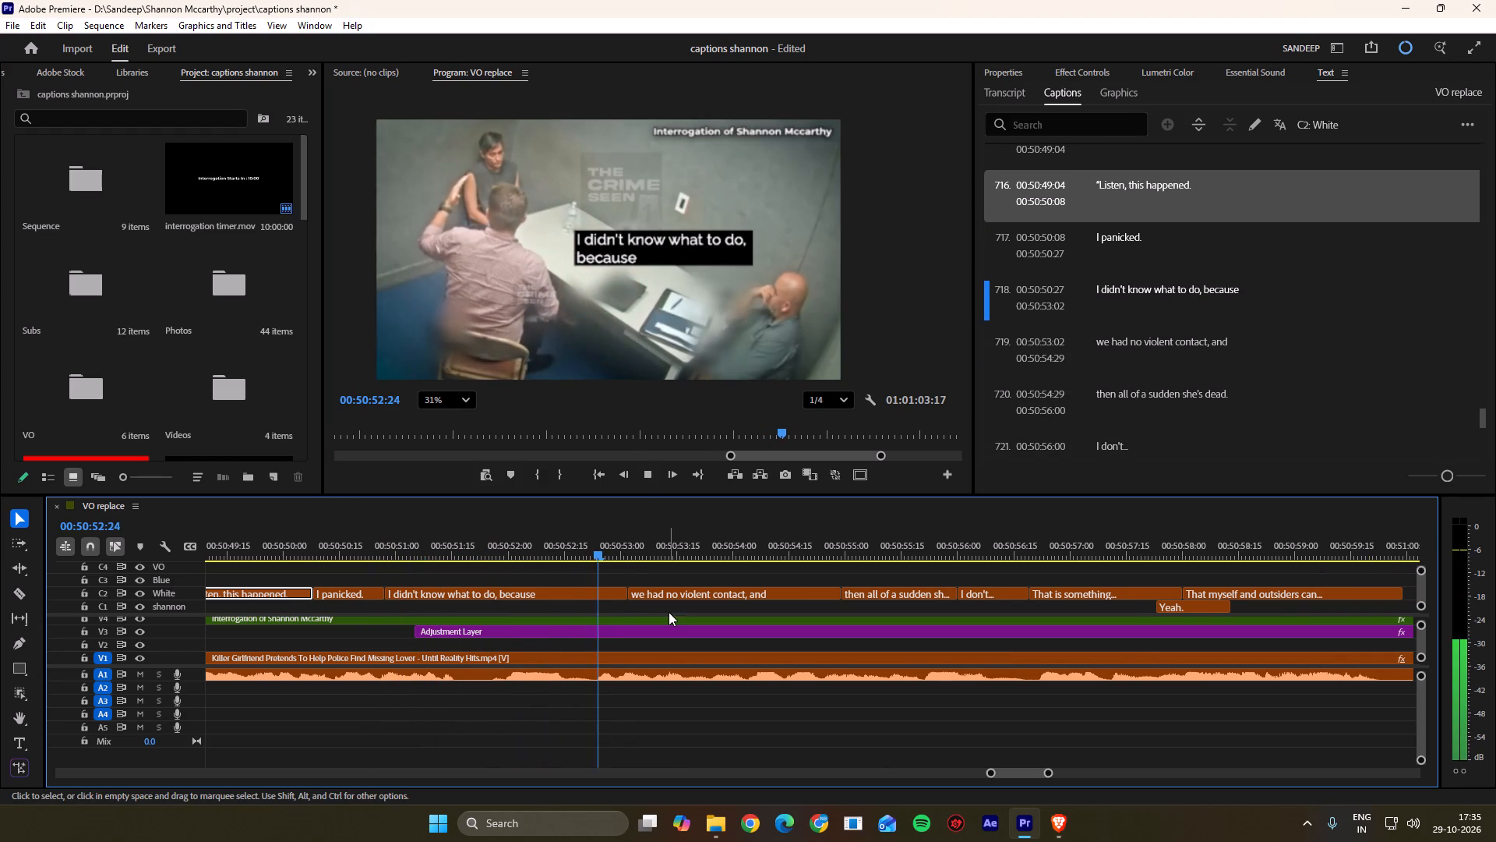
{"action": "key", "text": "space"}
Replay the "I didn't know what to do, because" caption and insert the censored words "the f**k" after "what".
{"action": "left_click_drag", "start_coordinate": [589, 525], "coordinate": [423, 531]}
{"action": "left_click", "coordinate": [420, 532]}
{"action": "key", "text": "space"}
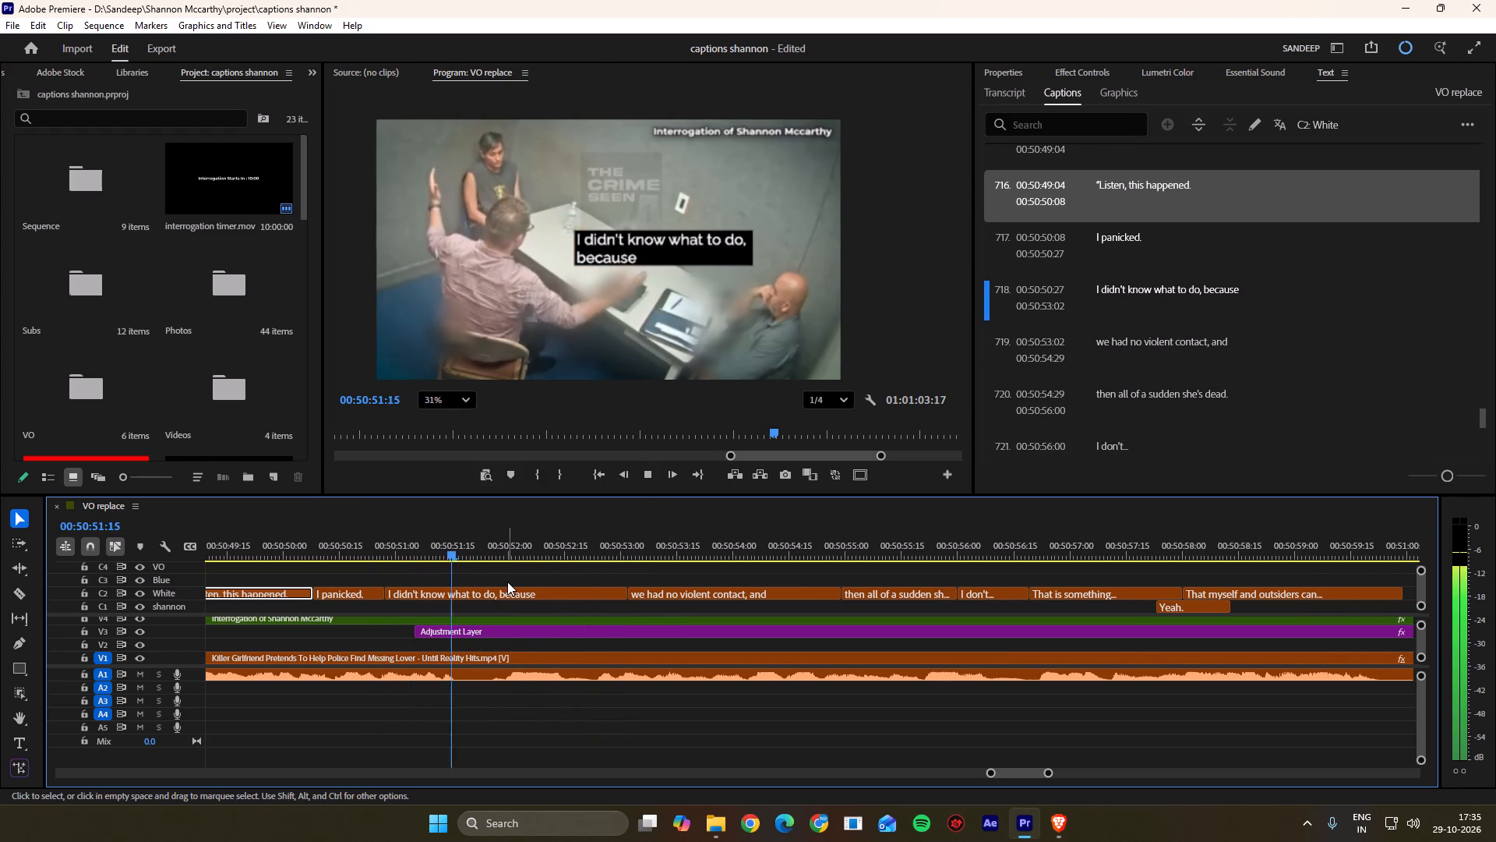
{"action": "key", "text": "space"}
{"action": "double_click", "coordinate": [711, 252]}
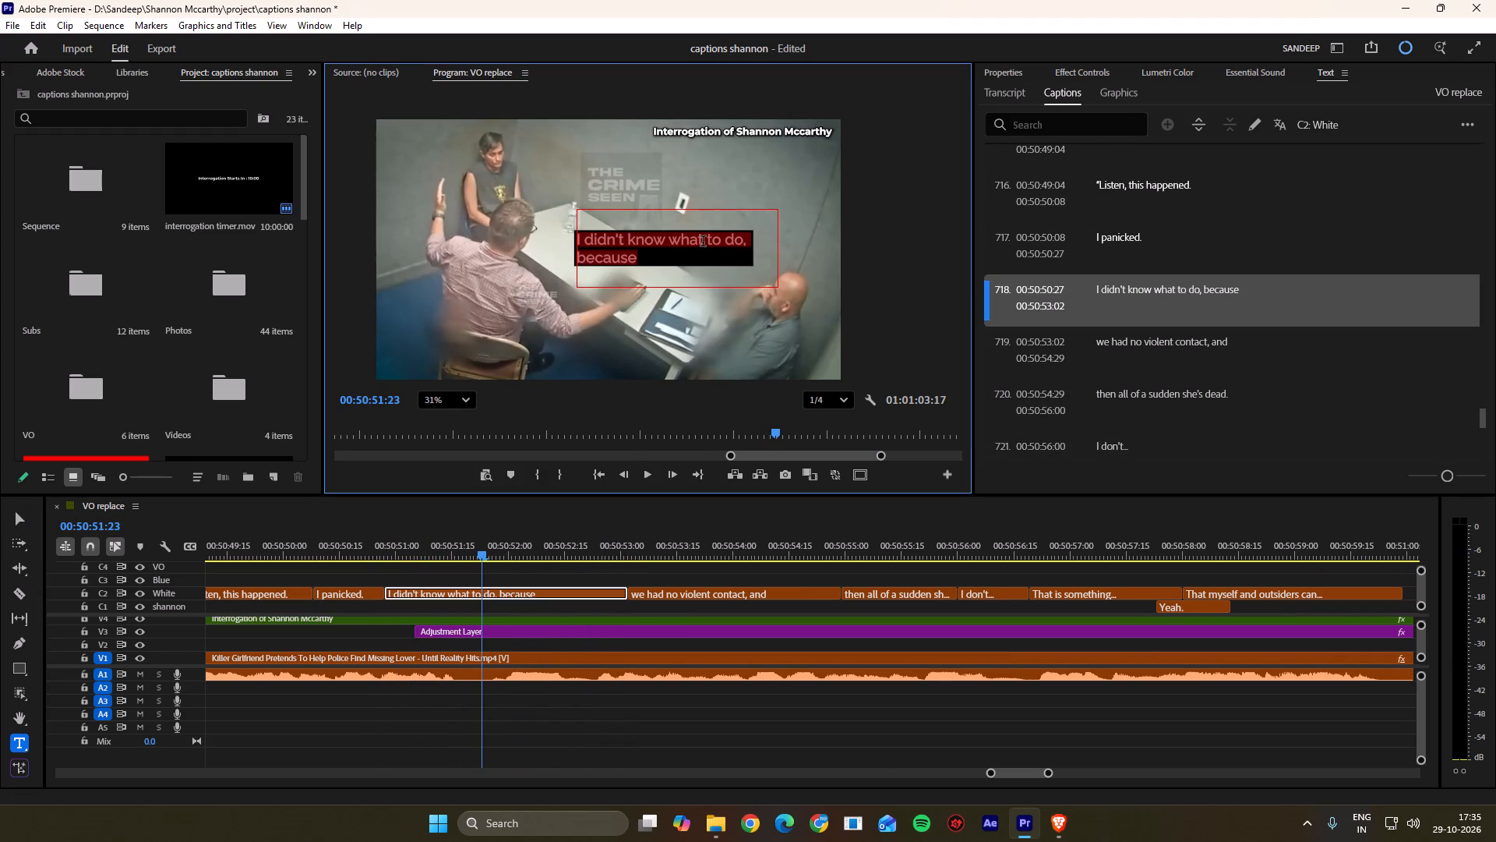
{"action": "left_click", "coordinate": [703, 242]}
{"action": "key", "text": "space"}
{"action": "type", "text": "the f"}
{"action": "key", "text": "asterisk"}
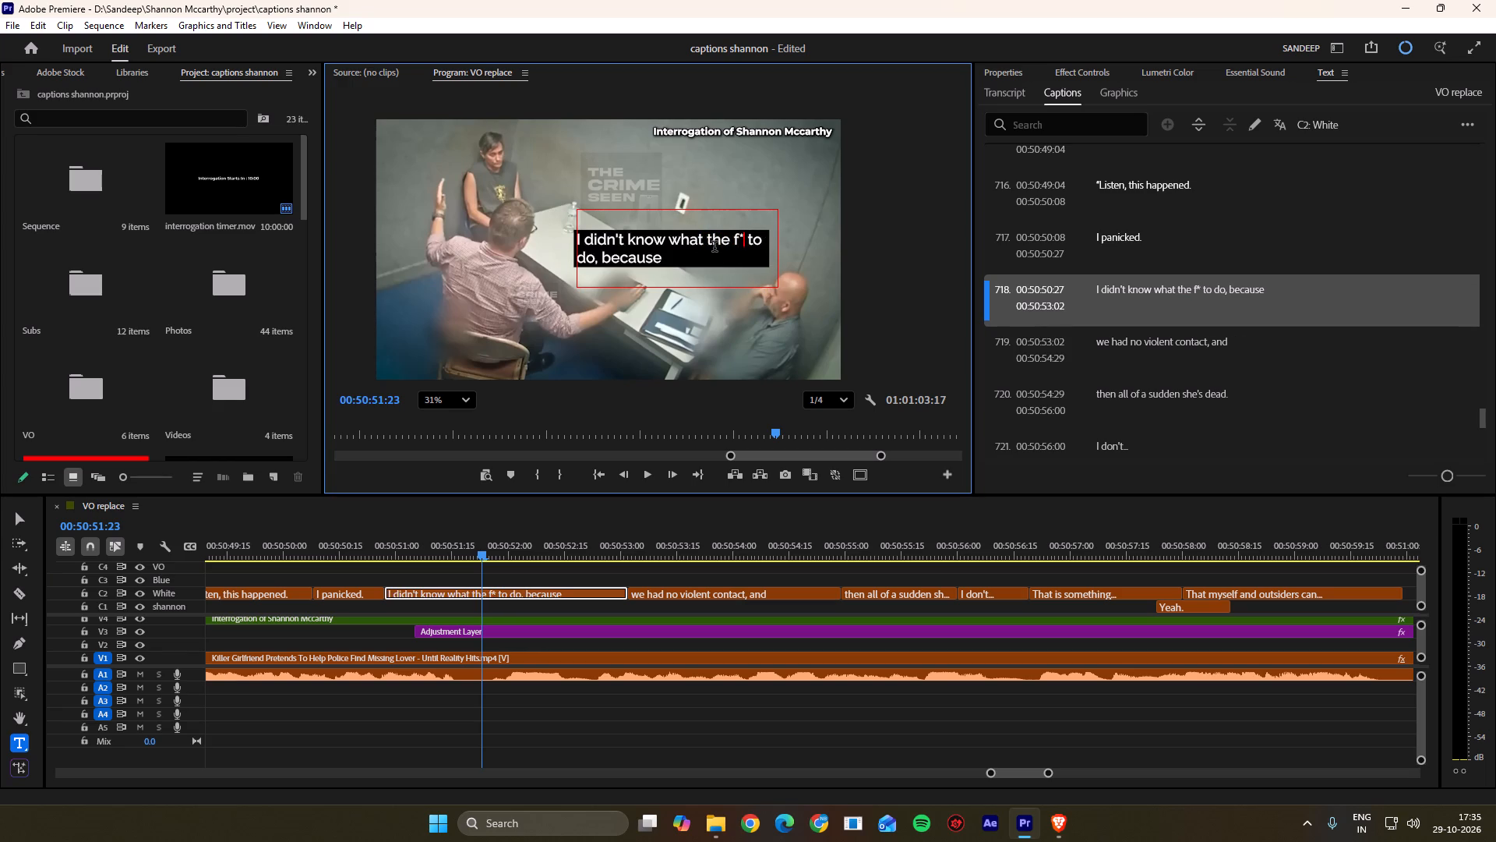
{"action": "double_click", "coordinate": [741, 234]}
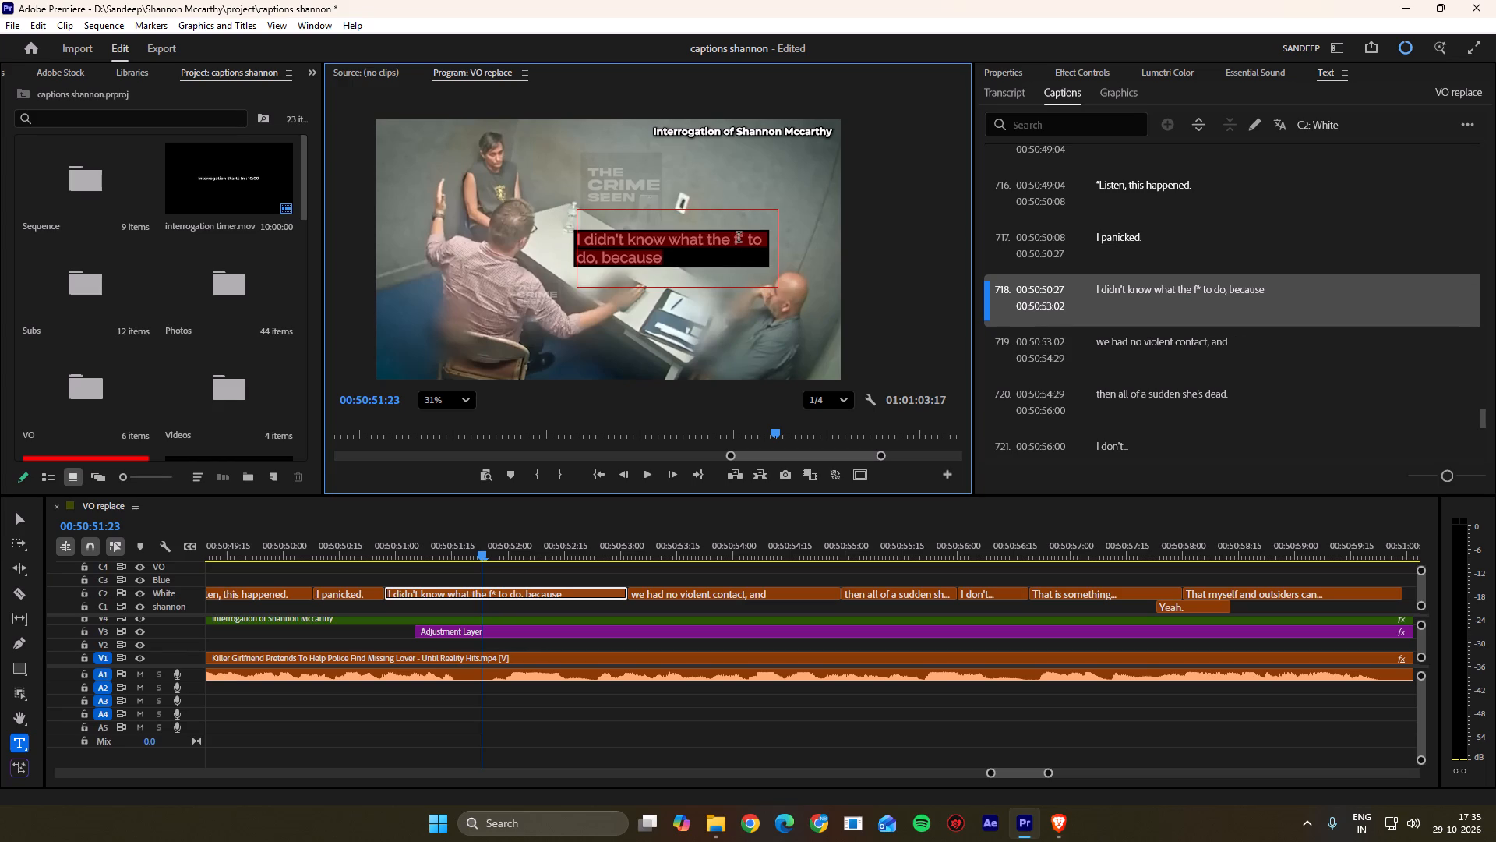
{"action": "left_click", "coordinate": [744, 239]}
{"action": "type", "text": "*k"}
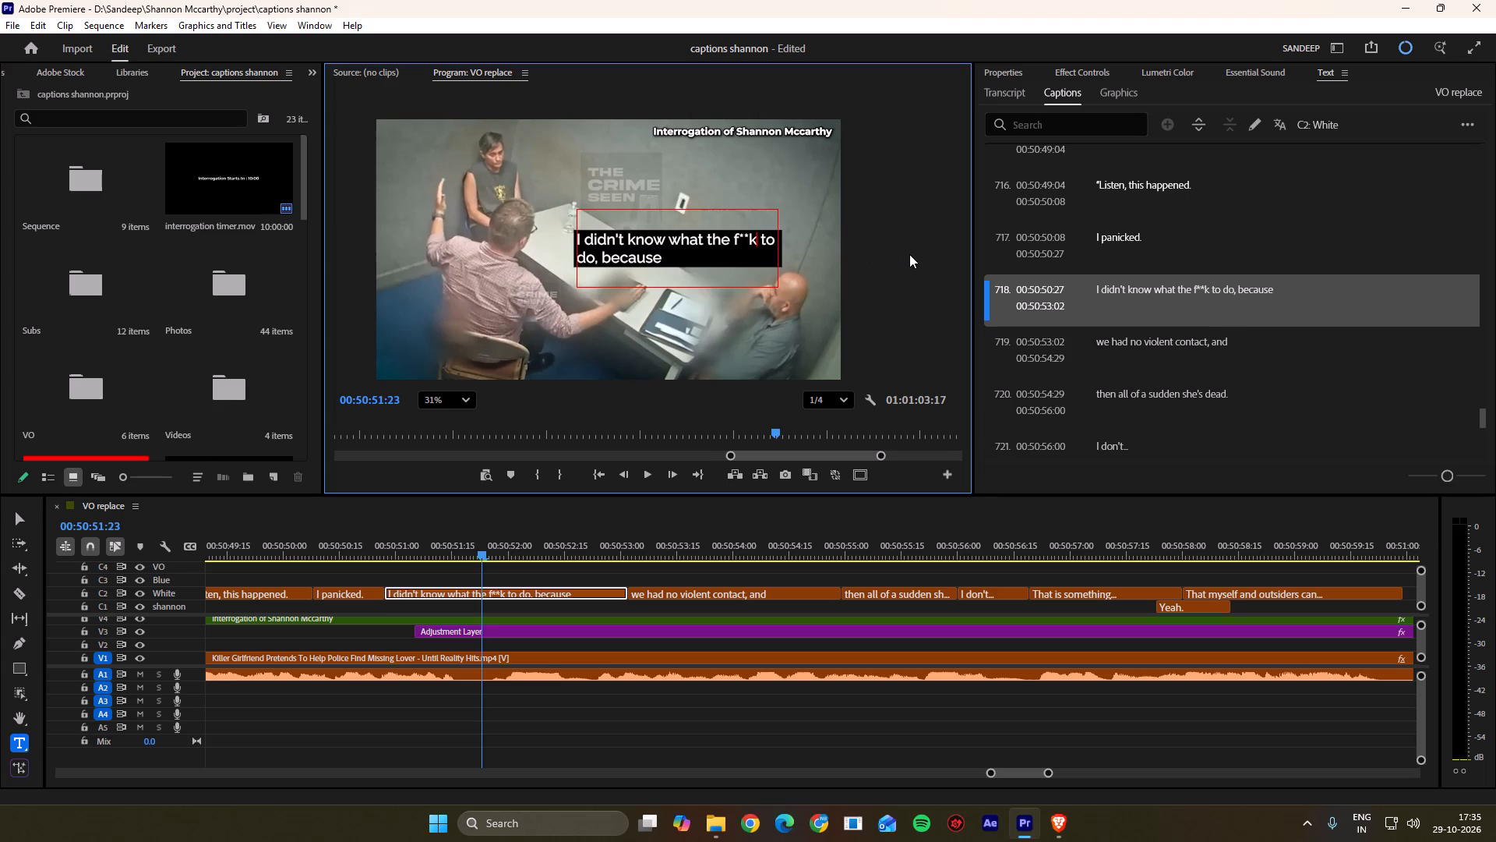
{"action": "left_click", "coordinate": [909, 254]}
Play on and move the White-track boundary between "I didn't know what the f**k to do, because" and "we had no violent contact, and" to 00:50:52:24.
{"action": "key", "text": "space"}
{"action": "key", "text": "space"}
{"action": "key", "text": "space"}
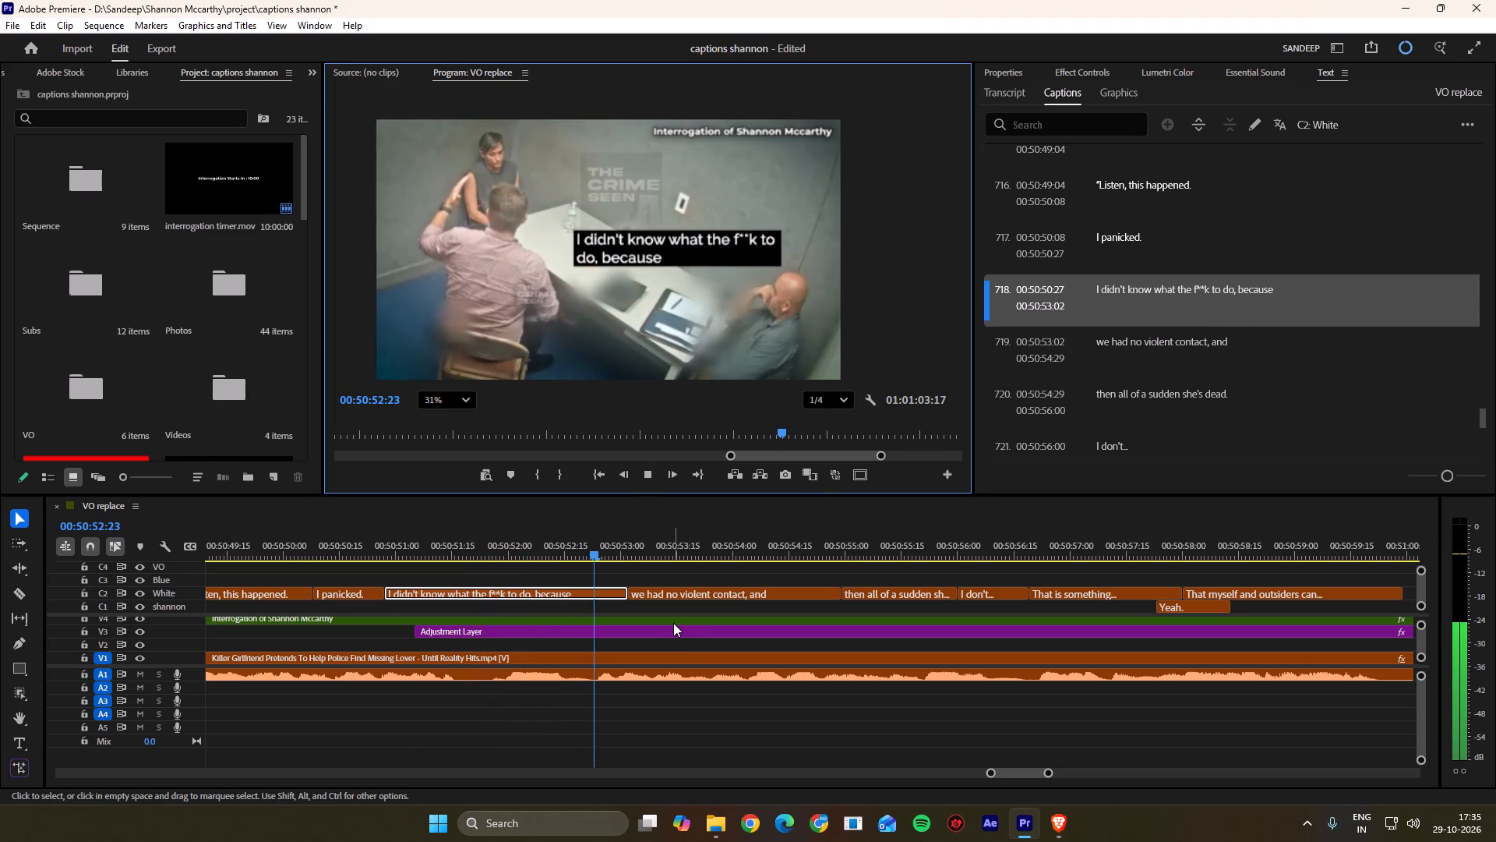
{"action": "key", "text": "space"}
{"action": "left_click", "coordinate": [609, 550]}
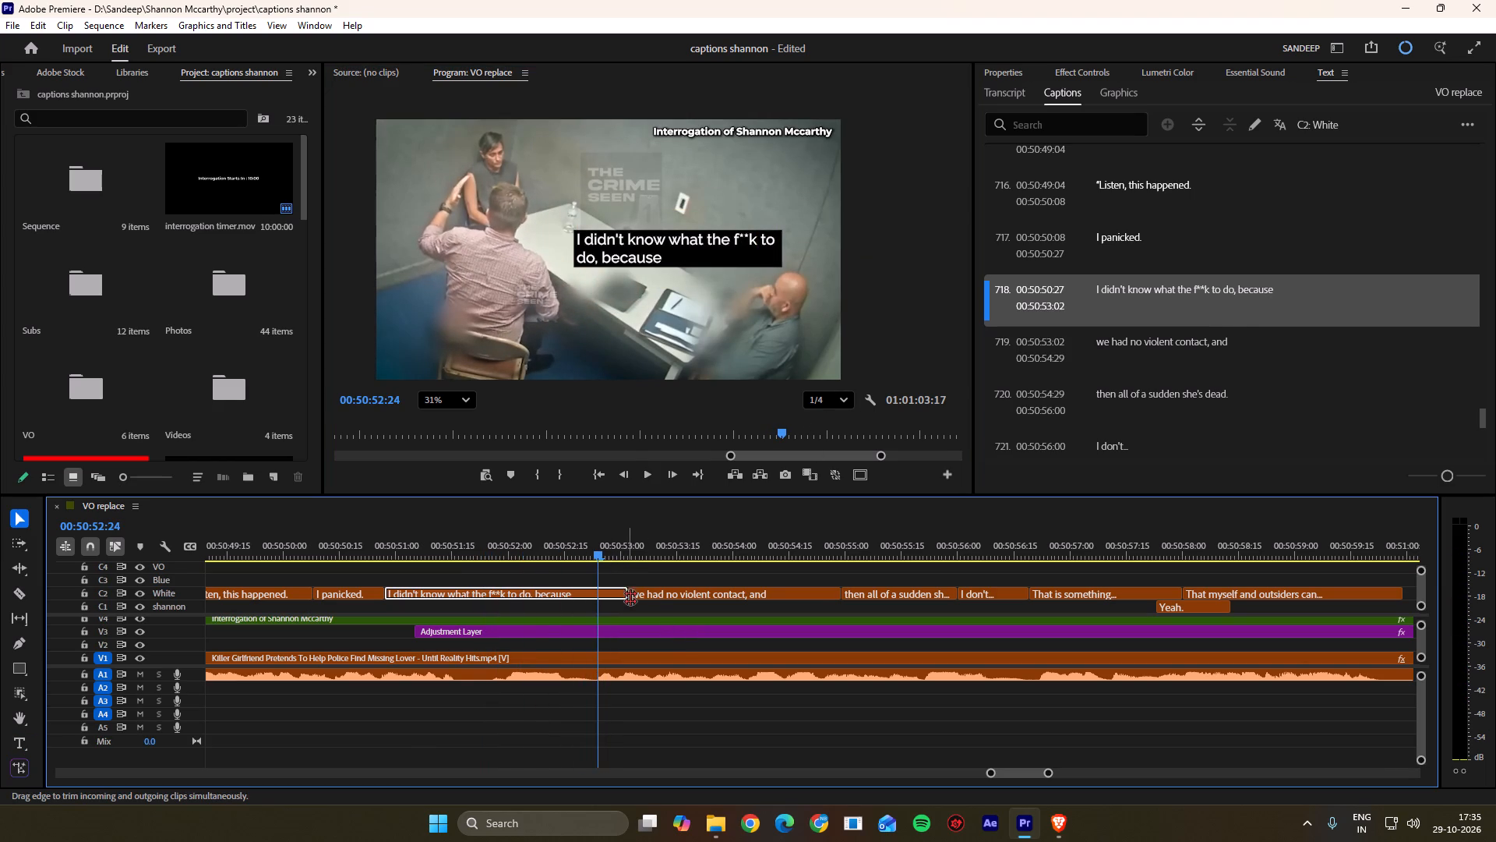
{"action": "left_click_drag", "start_coordinate": [629, 597], "coordinate": [596, 596], "text": "ctrl"}
{"action": "left_click", "coordinate": [623, 595]}
In the "I didn't know what the f**k" caption, break the line before "to do" and cut the ending ", because".
{"action": "left_click_drag", "start_coordinate": [589, 536], "coordinate": [562, 537]}
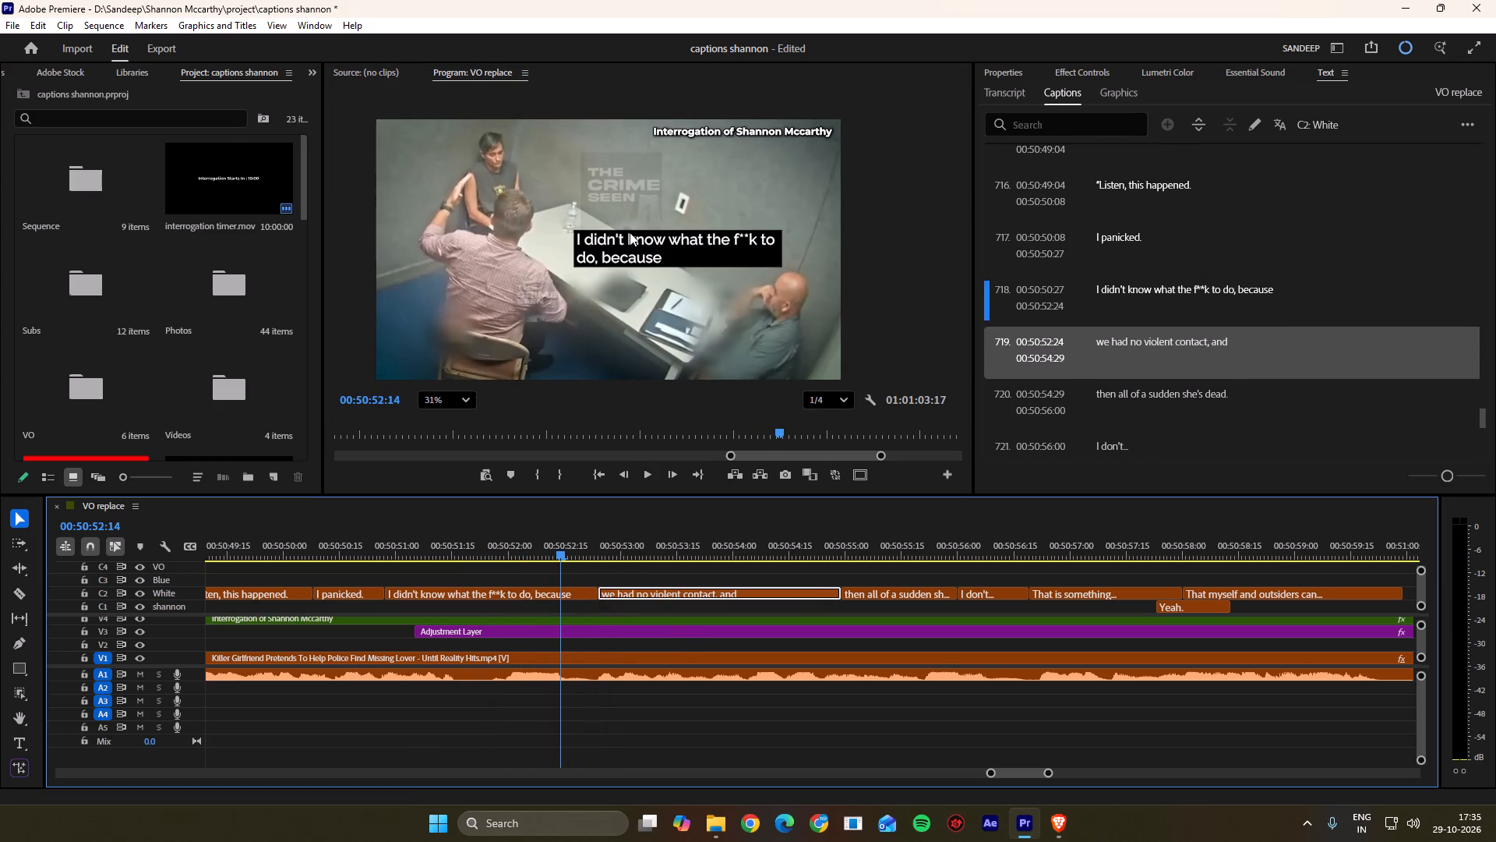
{"action": "double_click", "coordinate": [633, 249]}
{"action": "left_click", "coordinate": [757, 241]}
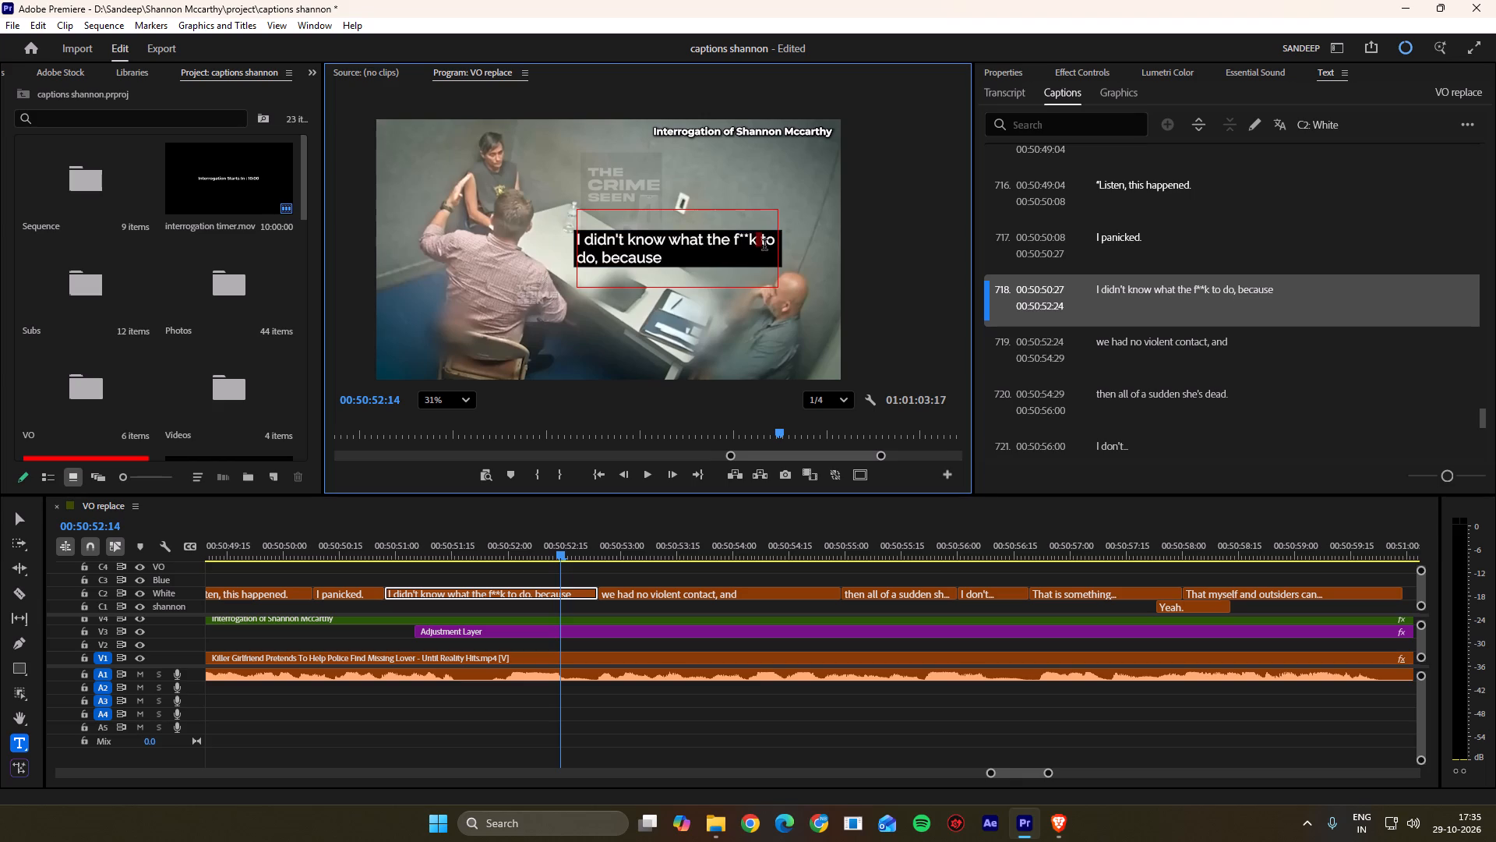
{"action": "left_click", "coordinate": [760, 242]}
{"action": "key", "text": "Return"}
{"action": "left_click", "coordinate": [676, 259]}
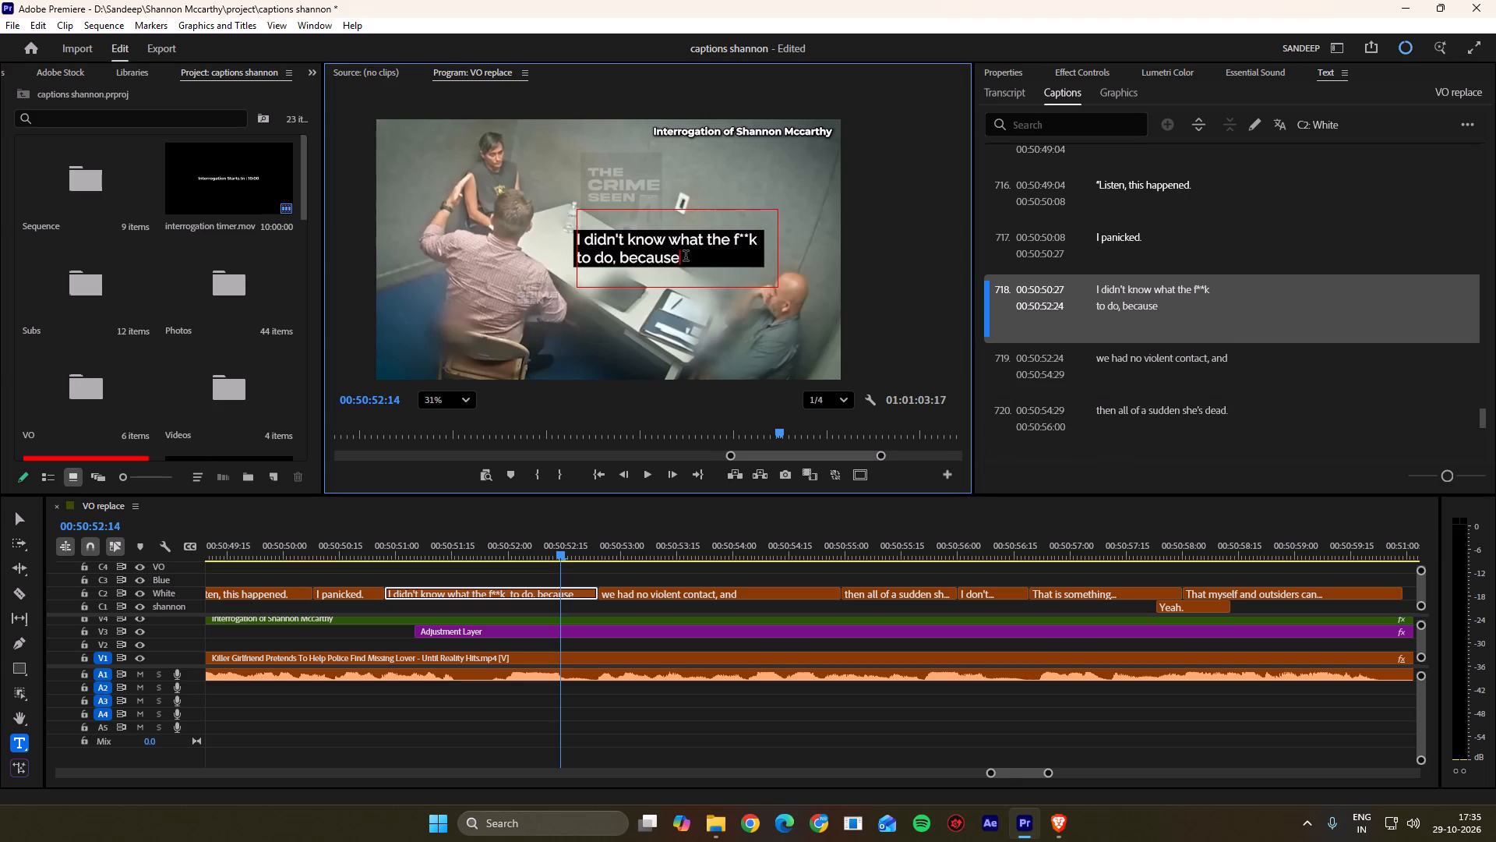
{"action": "left_click_drag", "start_coordinate": [686, 257], "coordinate": [620, 258]}
{"action": "key", "text": "ctrl+x"}
{"action": "key", "text": "BackSpace"}
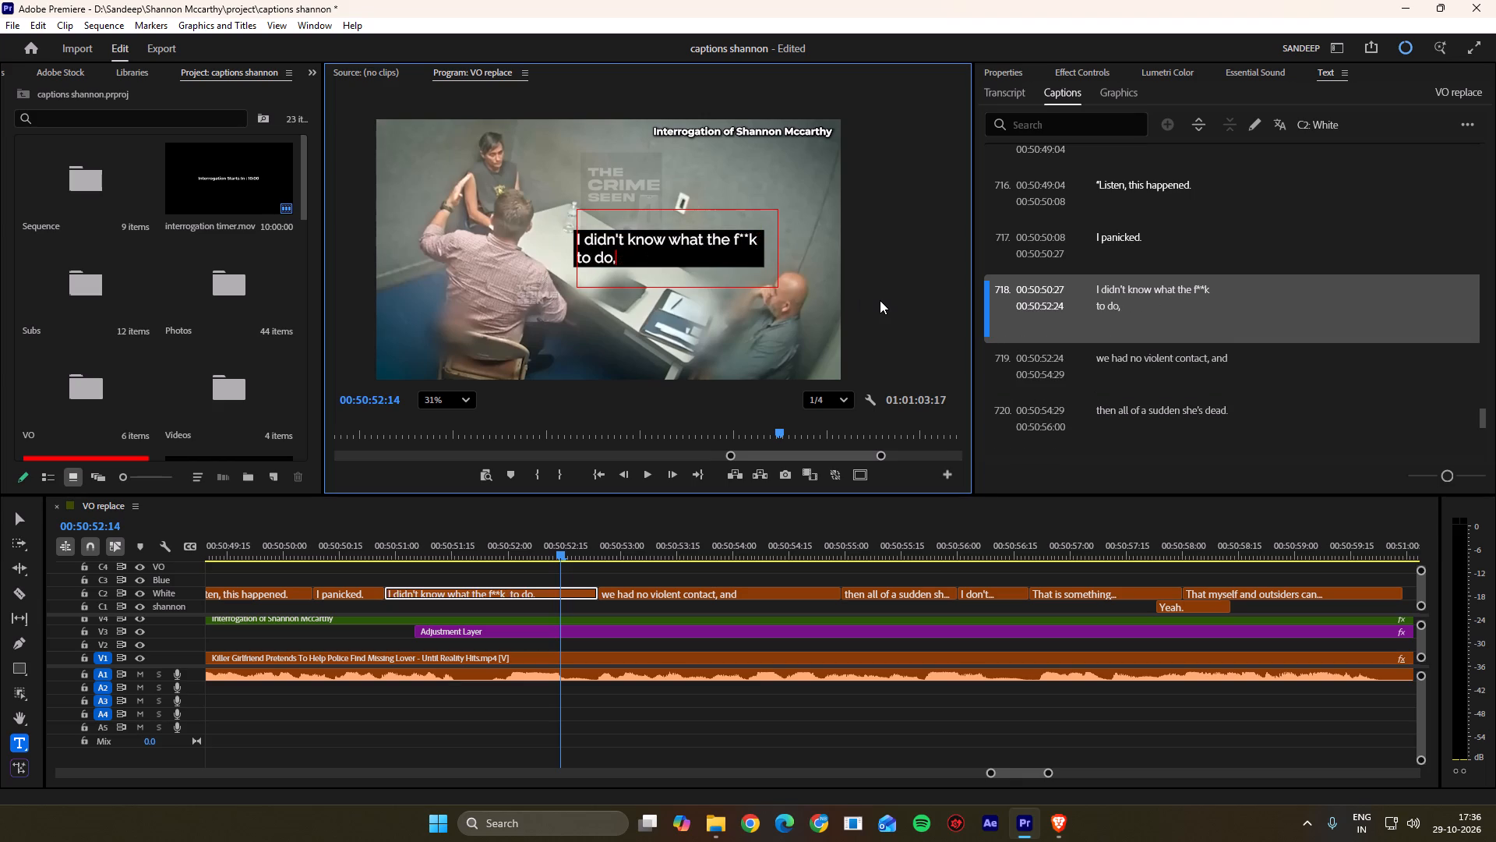
{"action": "key", "text": "BackSpace"}
{"action": "left_click", "coordinate": [880, 300]}
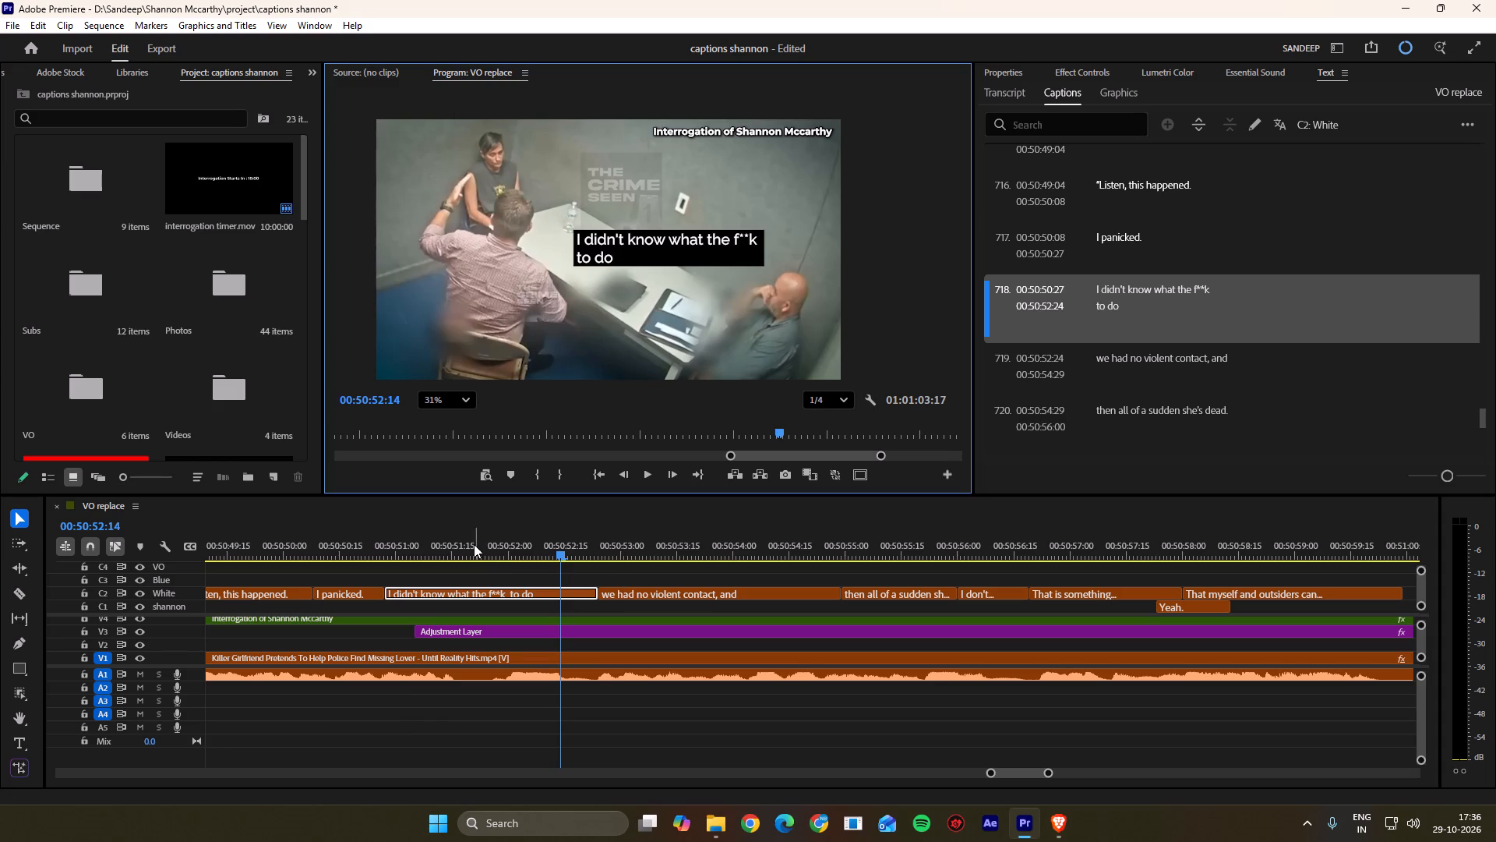
Replay into the following White caption and paste "because" in front of "we had no violent contact, and".
{"action": "left_click_drag", "start_coordinate": [444, 543], "coordinate": [366, 532]}
{"action": "key", "text": "space"}
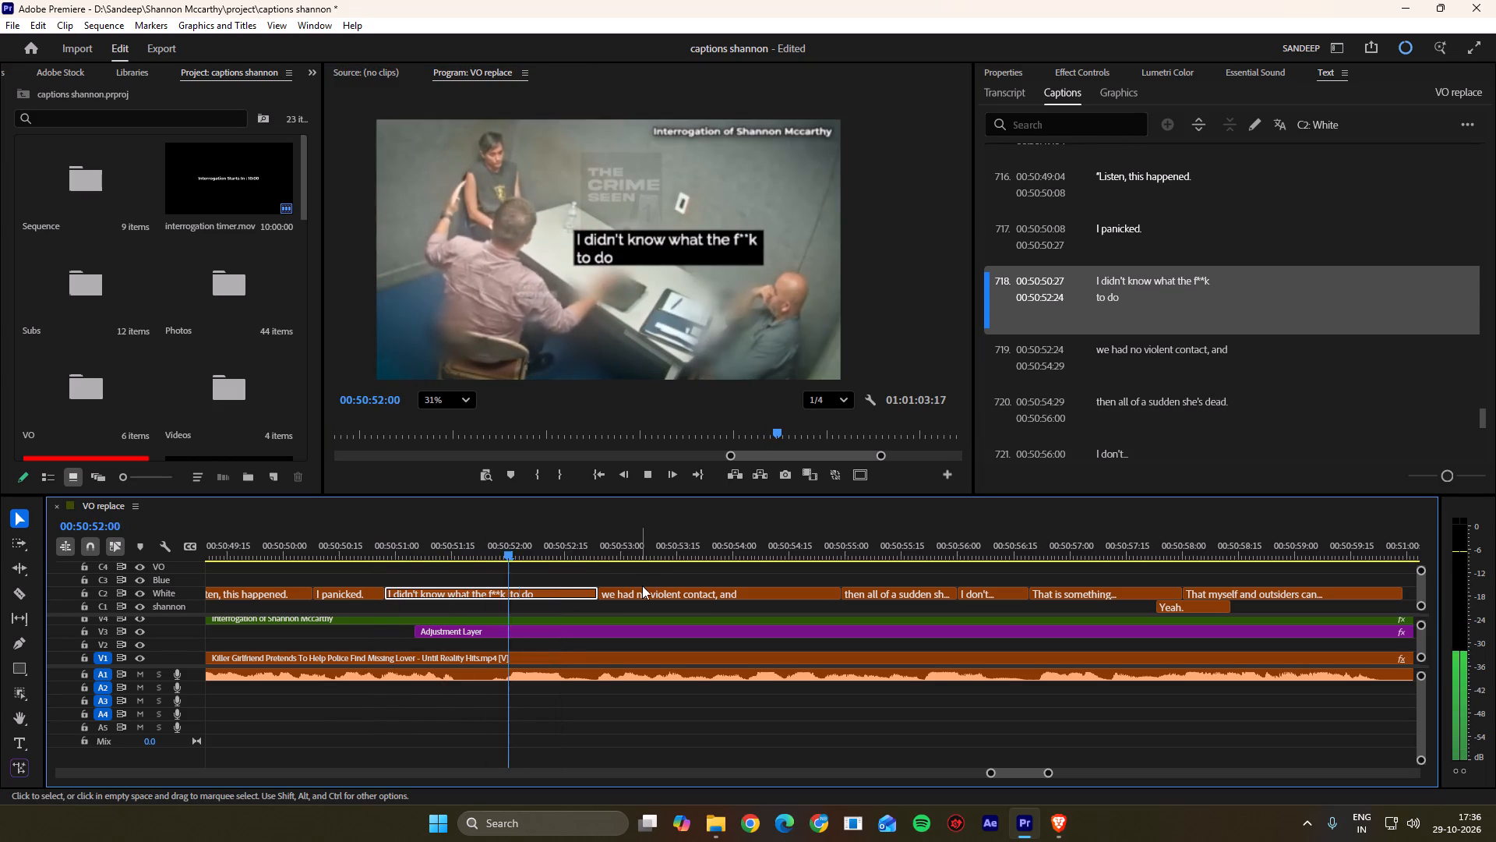
{"action": "key", "text": "space"}
{"action": "key", "text": "space"}
{"action": "key", "text": "space"}
{"action": "left_click", "coordinate": [640, 596]}
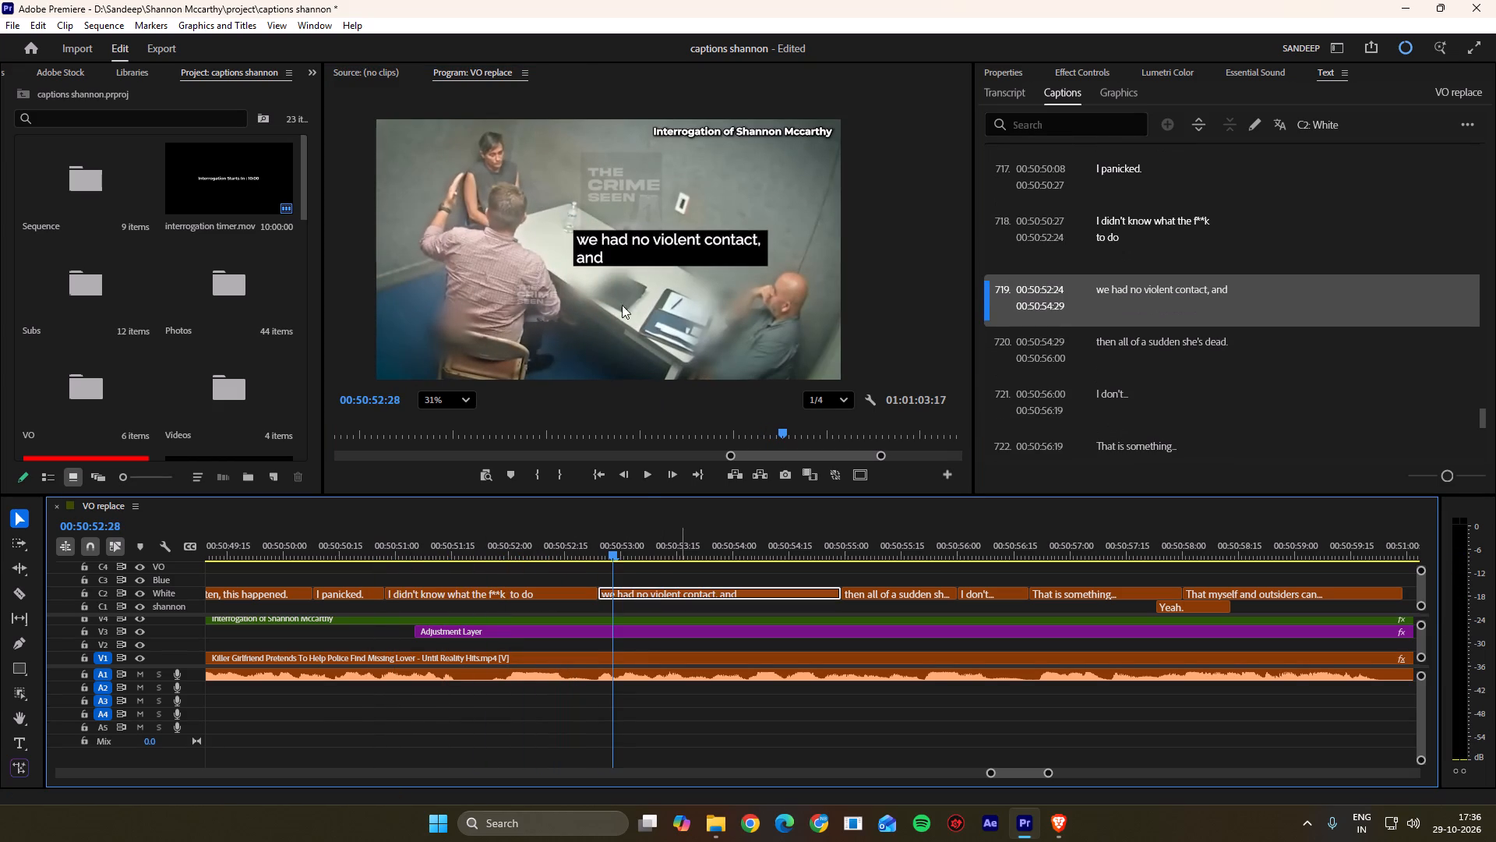
{"action": "double_click", "coordinate": [612, 239]}
{"action": "left_click", "coordinate": [579, 240]}
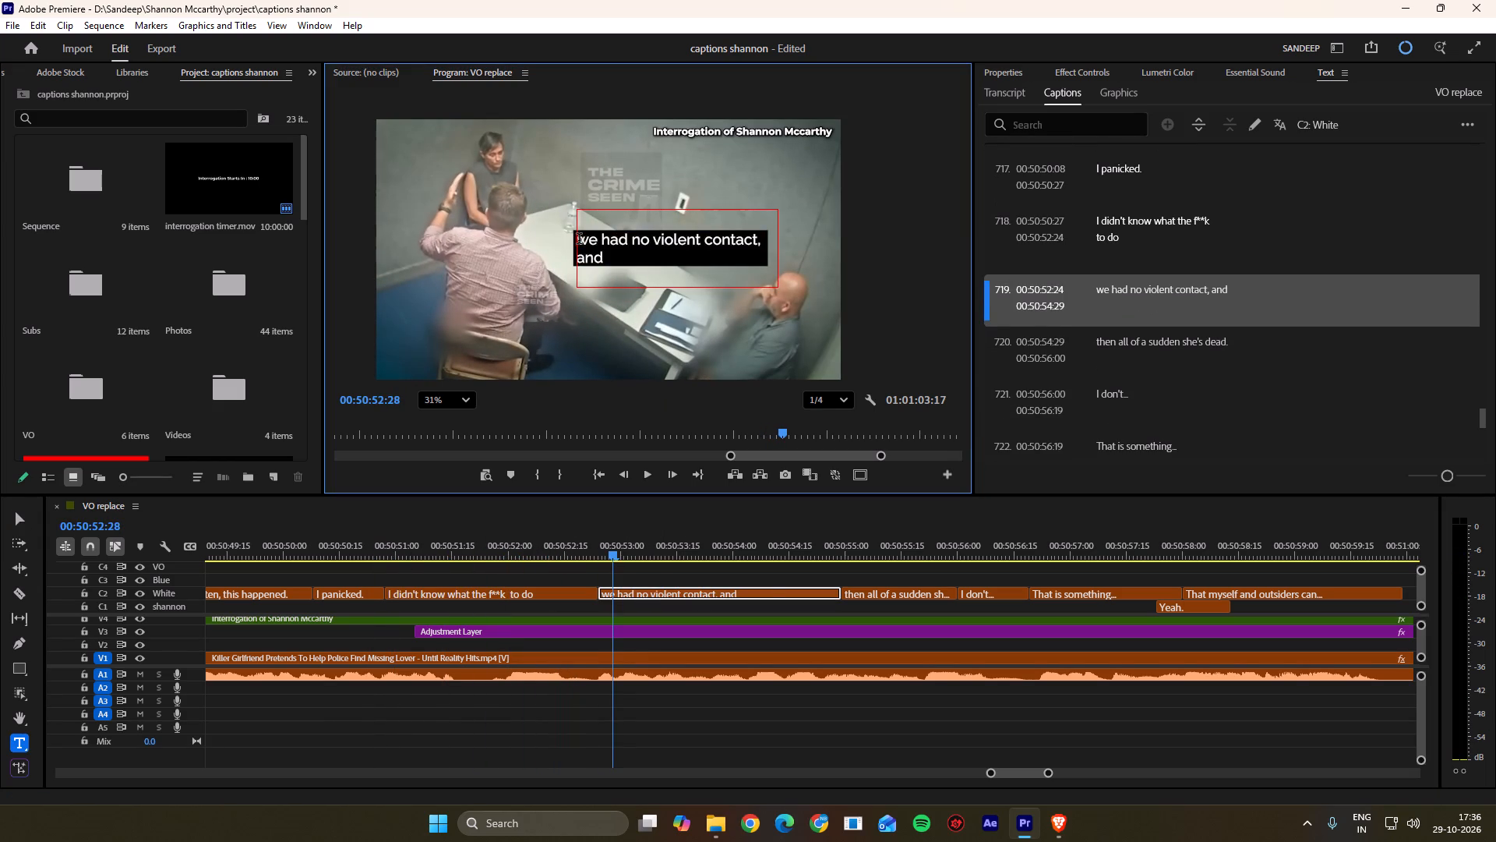
{"action": "key", "text": "ctrl+v"}
{"action": "key", "text": "space"}
{"action": "left_click", "coordinate": [875, 285]}
Play from "because we had no violent contact, and" through "then all of a sudden she's dead." to check the caption timing.
{"action": "key", "text": "space"}
{"action": "scroll", "coordinate": [677, 586], "scroll_direction": "down", "scroll_amount": 3}
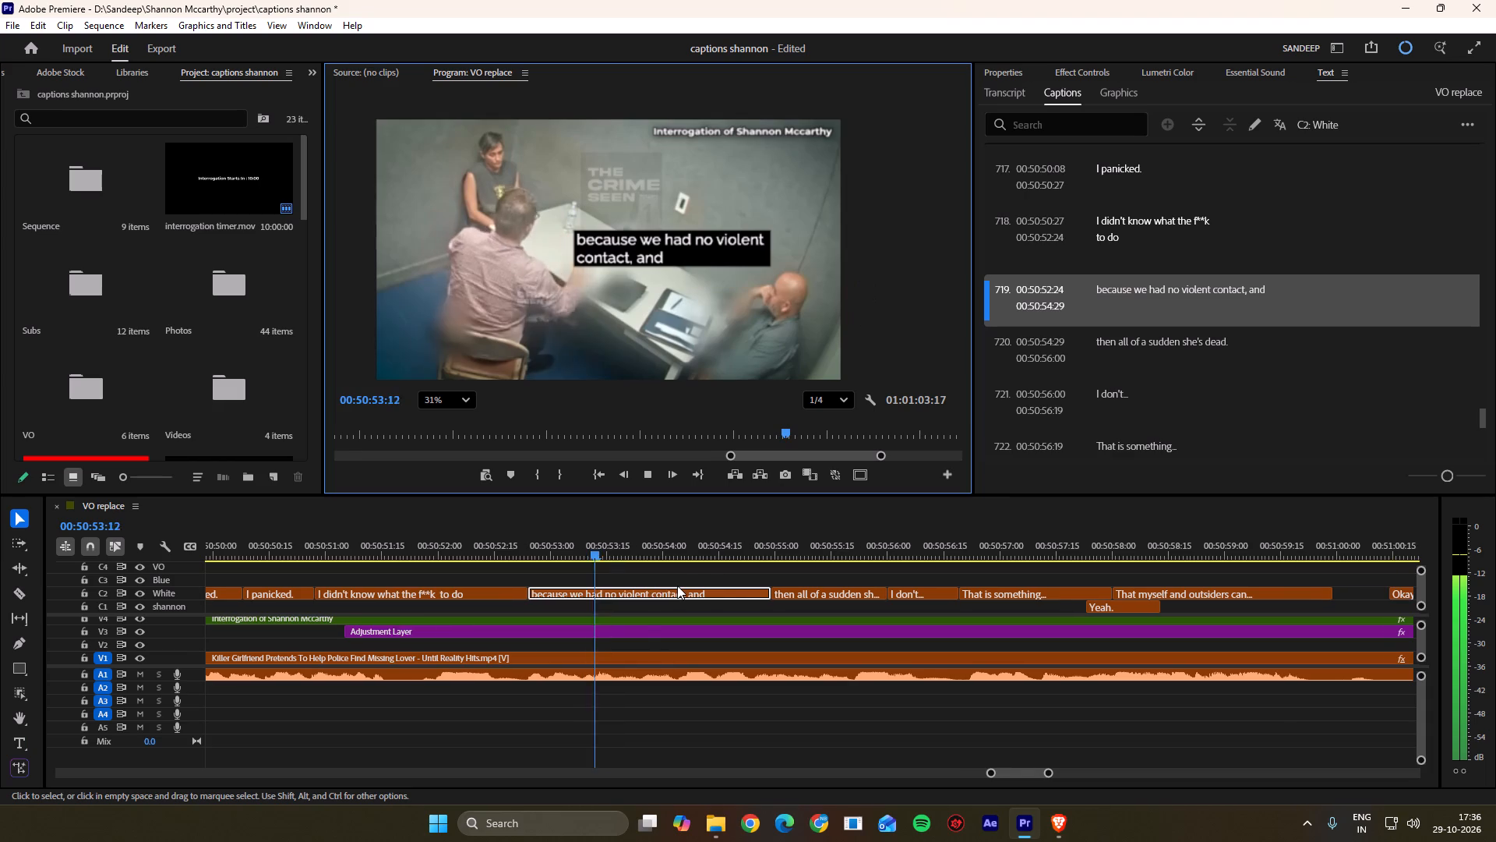
{"action": "scroll", "coordinate": [677, 586], "scroll_direction": "down", "scroll_amount": 3}
{"action": "key", "text": "space"}
{"action": "scroll", "coordinate": [714, 607], "scroll_direction": "up", "scroll_amount": 2, "text": "alt"}
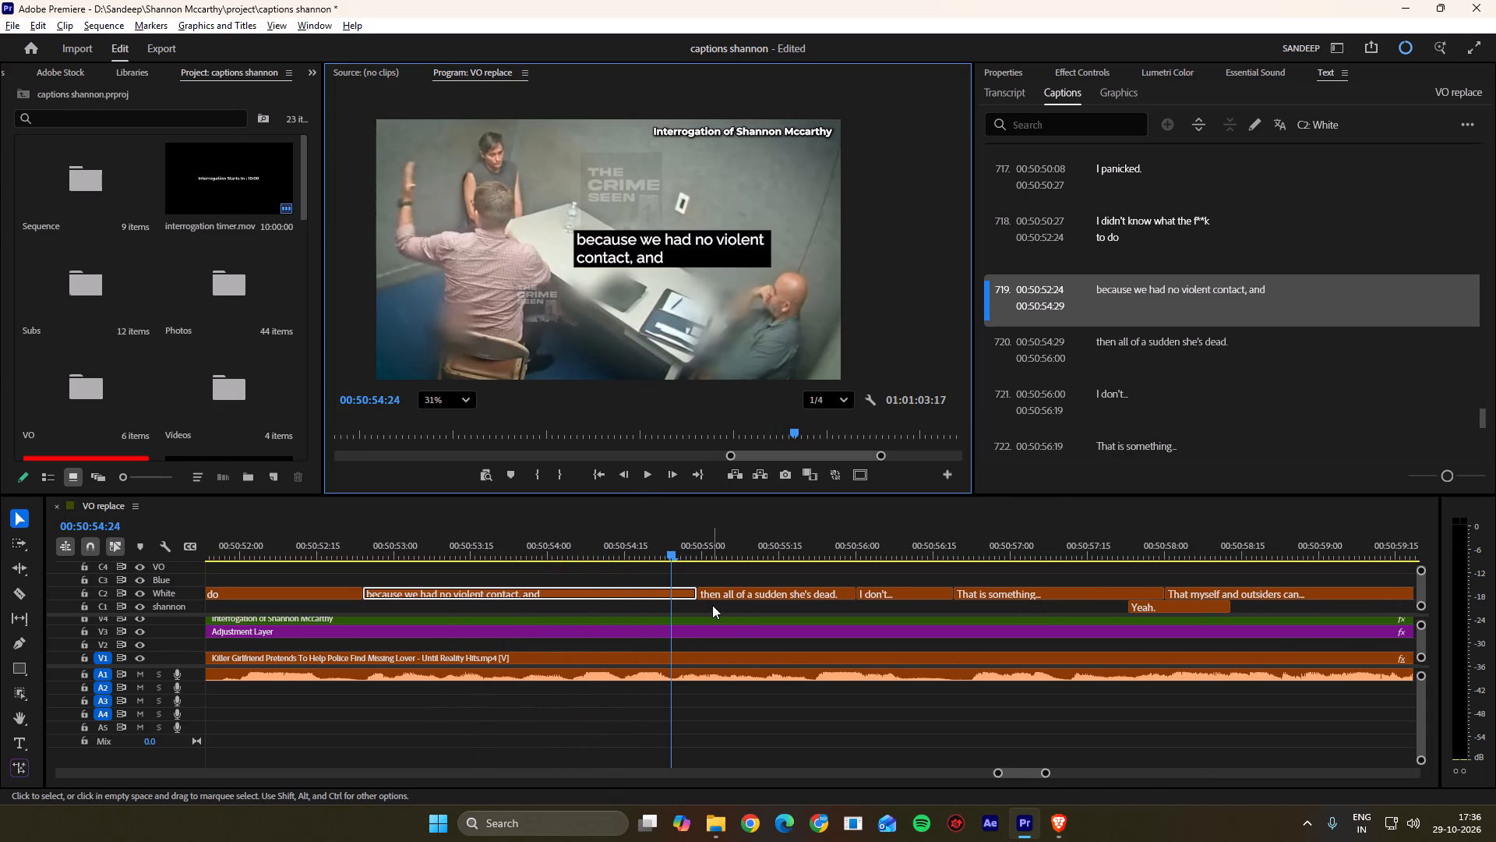
{"action": "scroll", "coordinate": [712, 605], "scroll_direction": "up", "scroll_amount": 4, "text": "alt"}
{"action": "key", "text": "space"}
{"action": "key", "text": "space"}
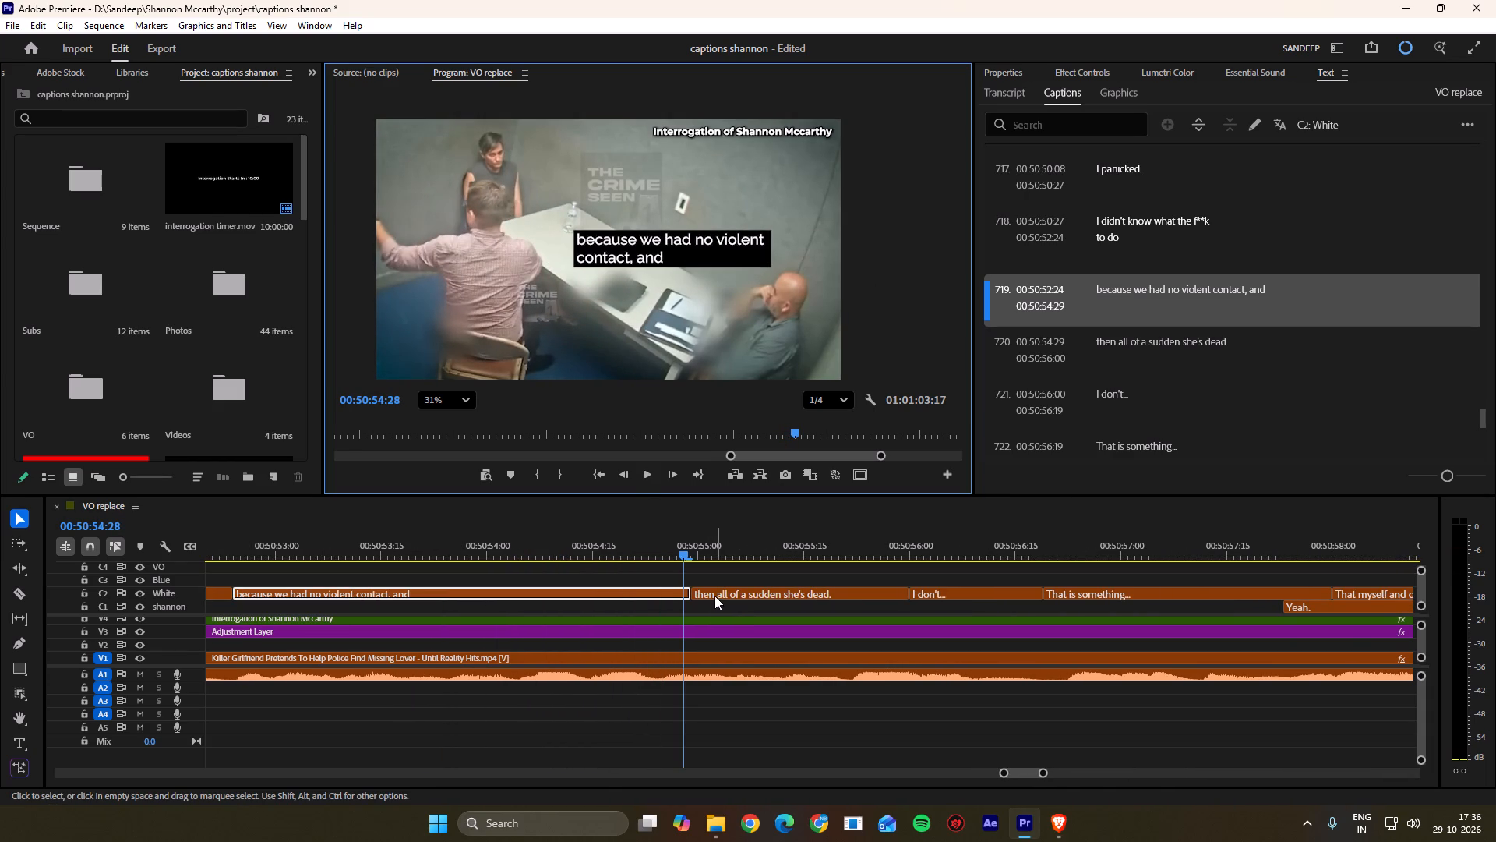
{"action": "key", "text": "space"}
{"action": "scroll", "coordinate": [684, 593], "scroll_direction": "down", "scroll_amount": 12}
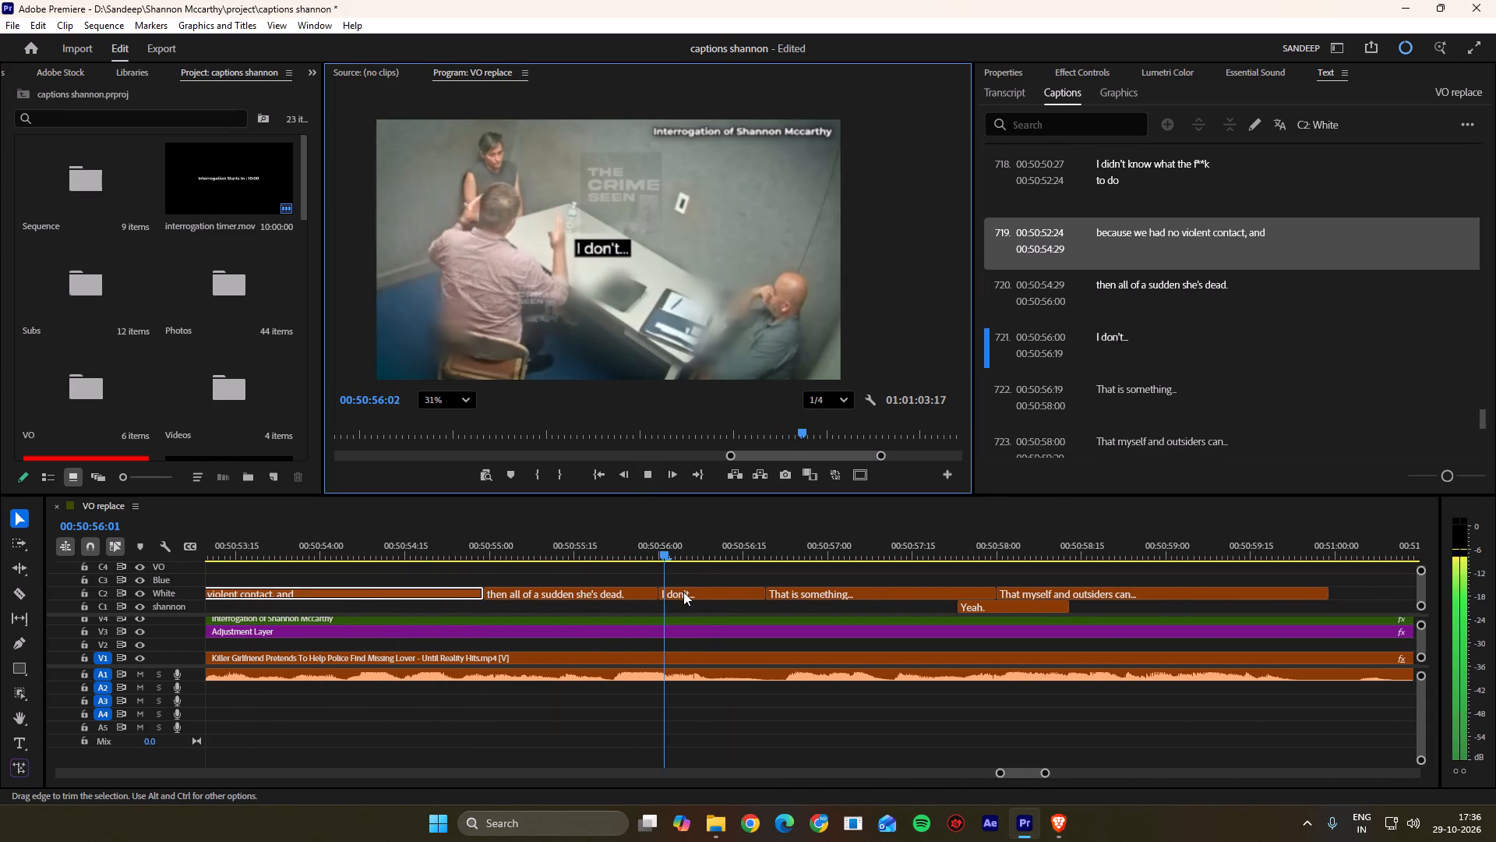
Replay the end of "then all of a sudden she's dead." and move its boundary with "I don't..." to 00:50:56:01.
{"action": "left_click_drag", "start_coordinate": [737, 550], "coordinate": [597, 548]}
{"action": "key", "text": "space"}
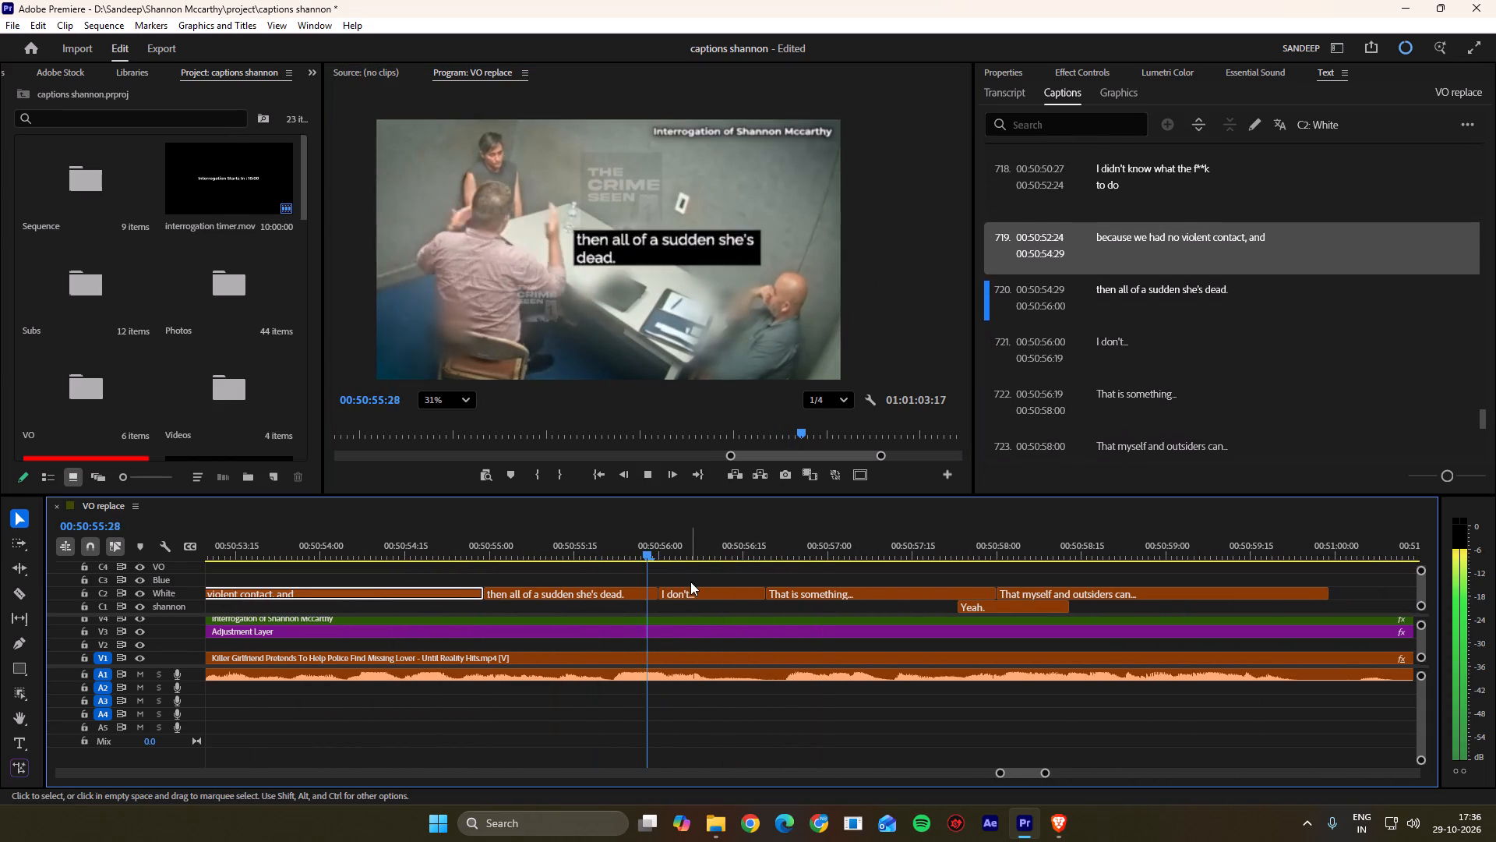
{"action": "key", "text": "space"}
{"action": "left_click_drag", "start_coordinate": [656, 540], "coordinate": [657, 550]}
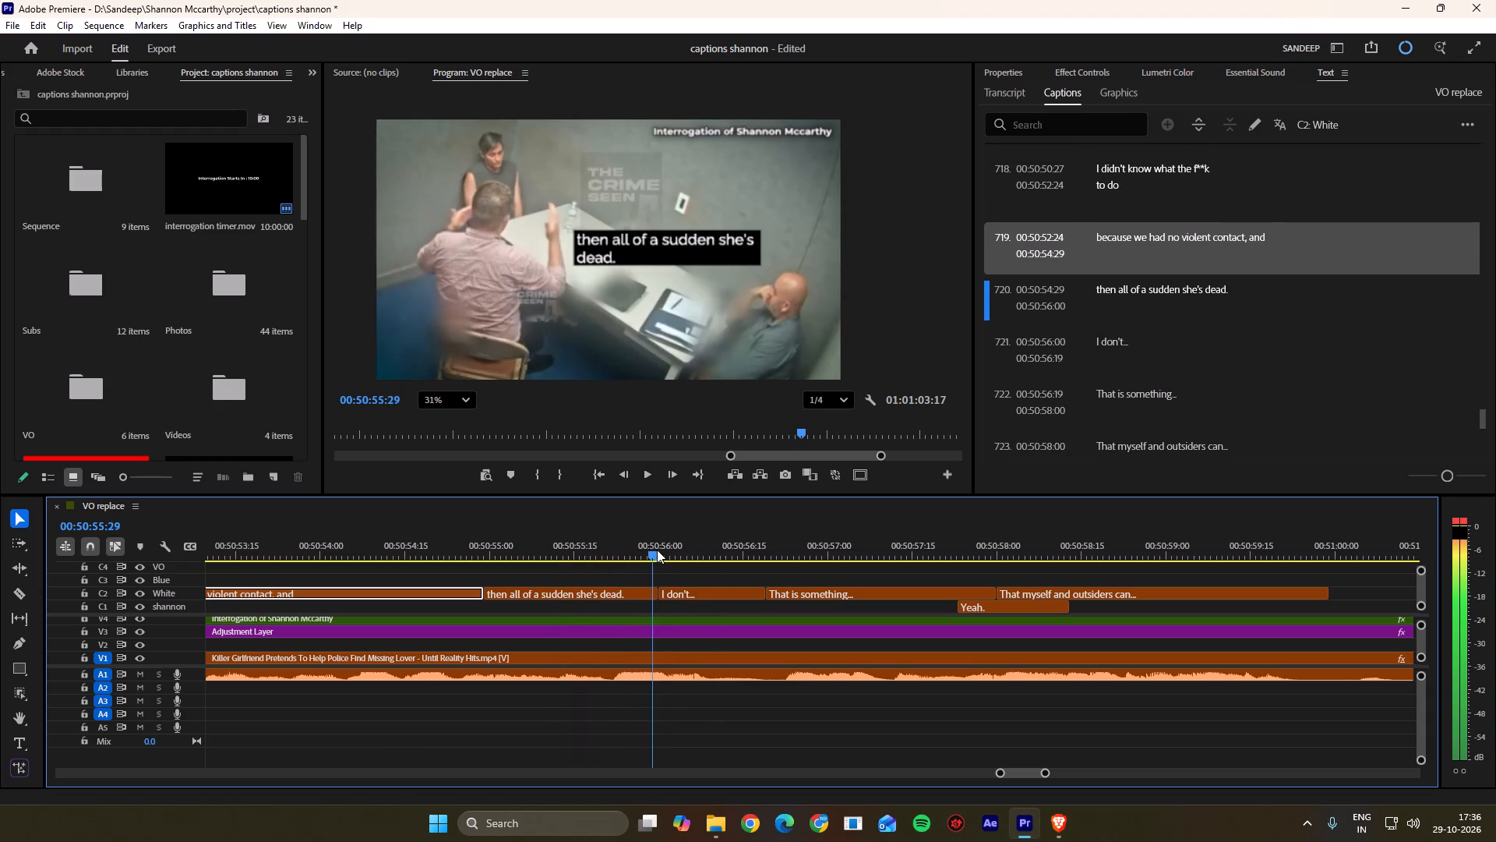
{"action": "left_click_drag", "start_coordinate": [657, 550], "coordinate": [669, 547]}
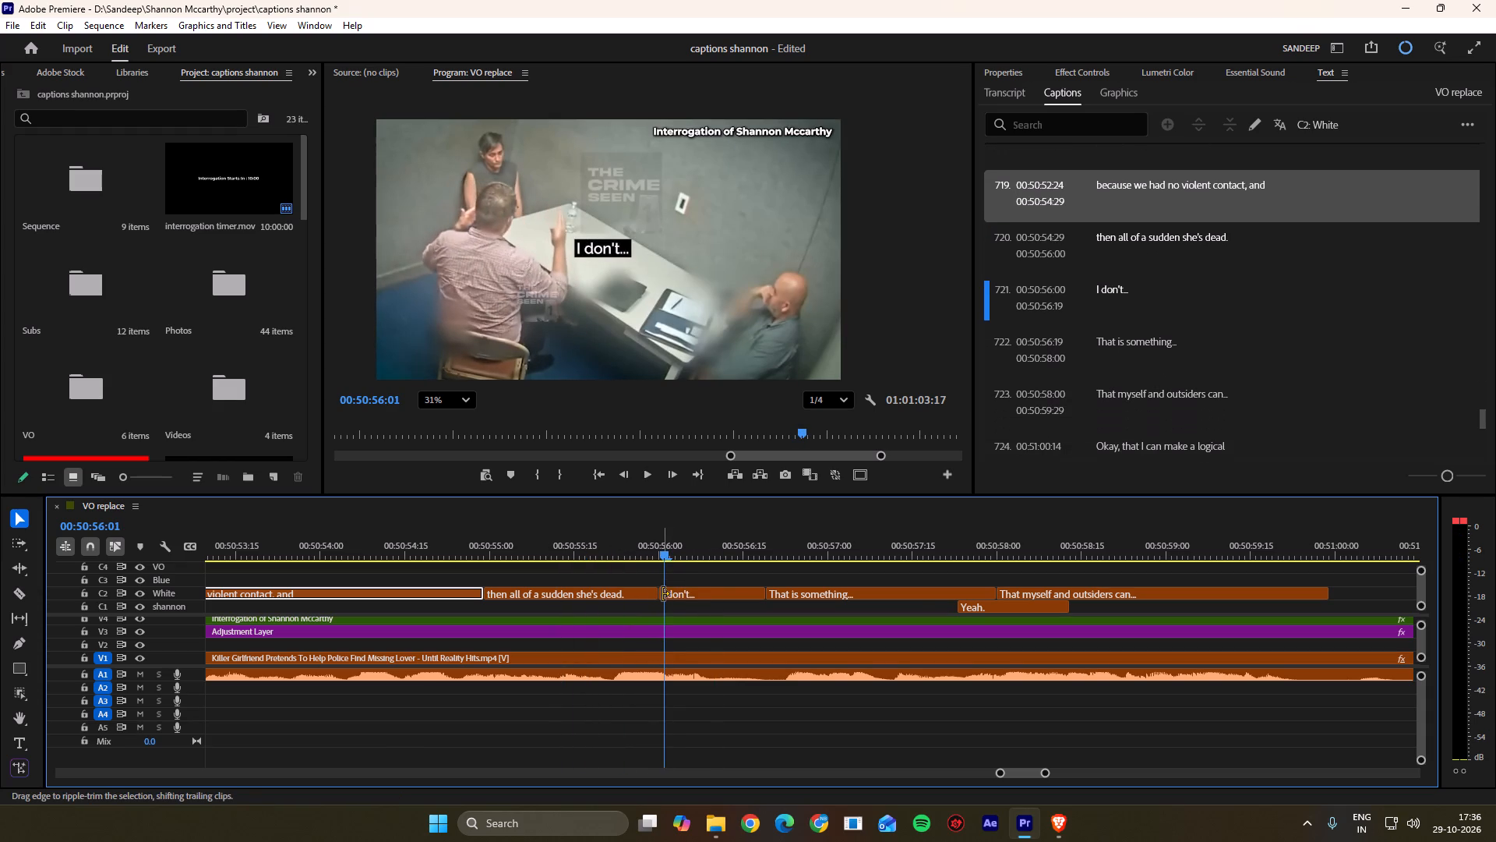
{"action": "left_click", "coordinate": [662, 594], "text": "ctrl"}
{"action": "left_click", "coordinate": [658, 592], "text": "ctrl"}
Add a closing double quotation mark after "I don't..." on the White track.
{"action": "left_click", "coordinate": [678, 598]}
{"action": "key", "text": "space"}
{"action": "key", "text": "space"}
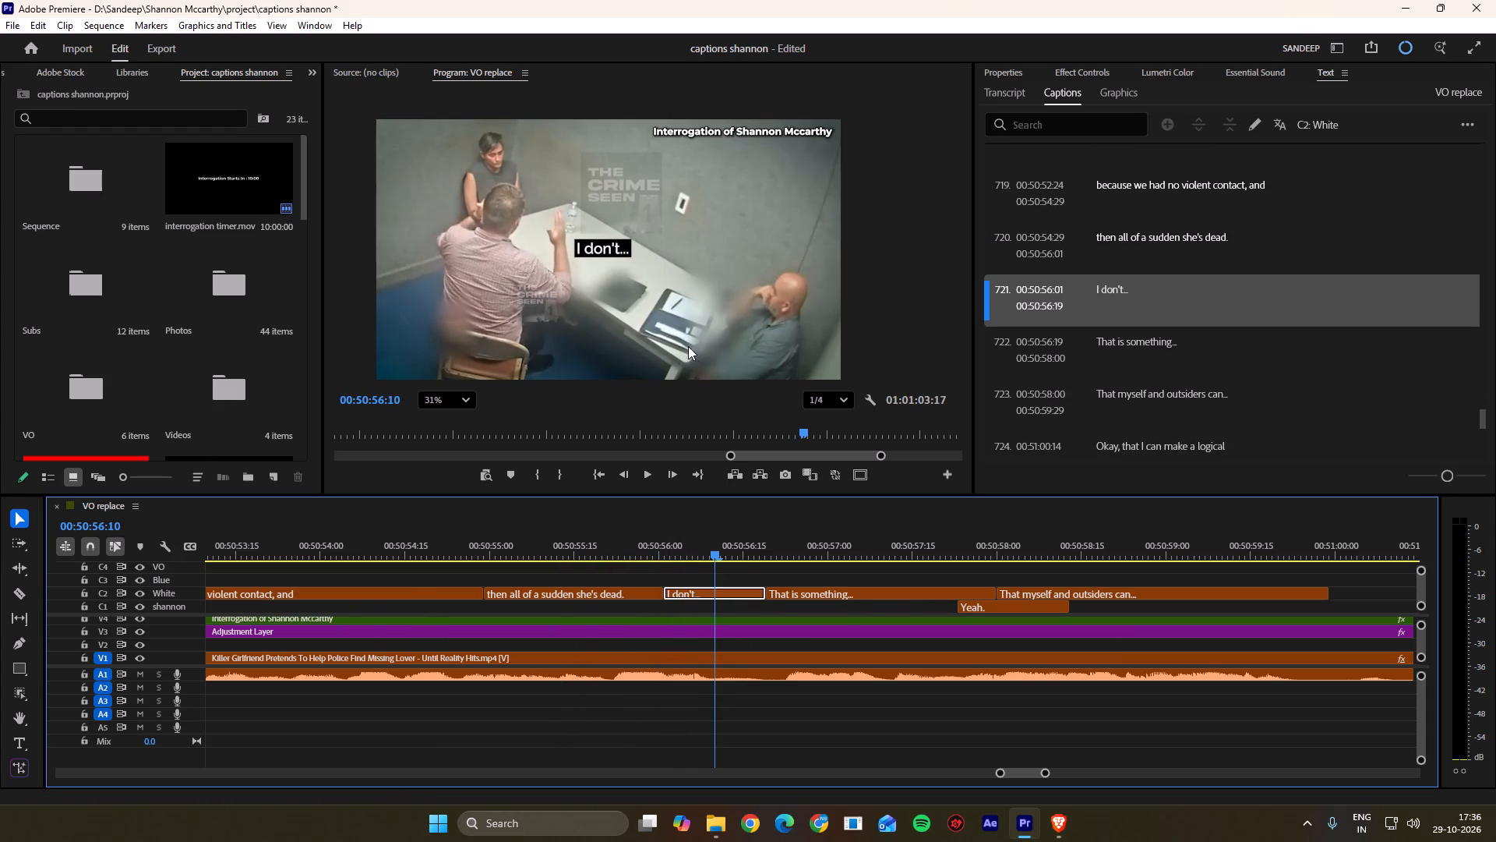
{"action": "double_click", "coordinate": [616, 247]}
{"action": "left_click", "coordinate": [630, 248]}
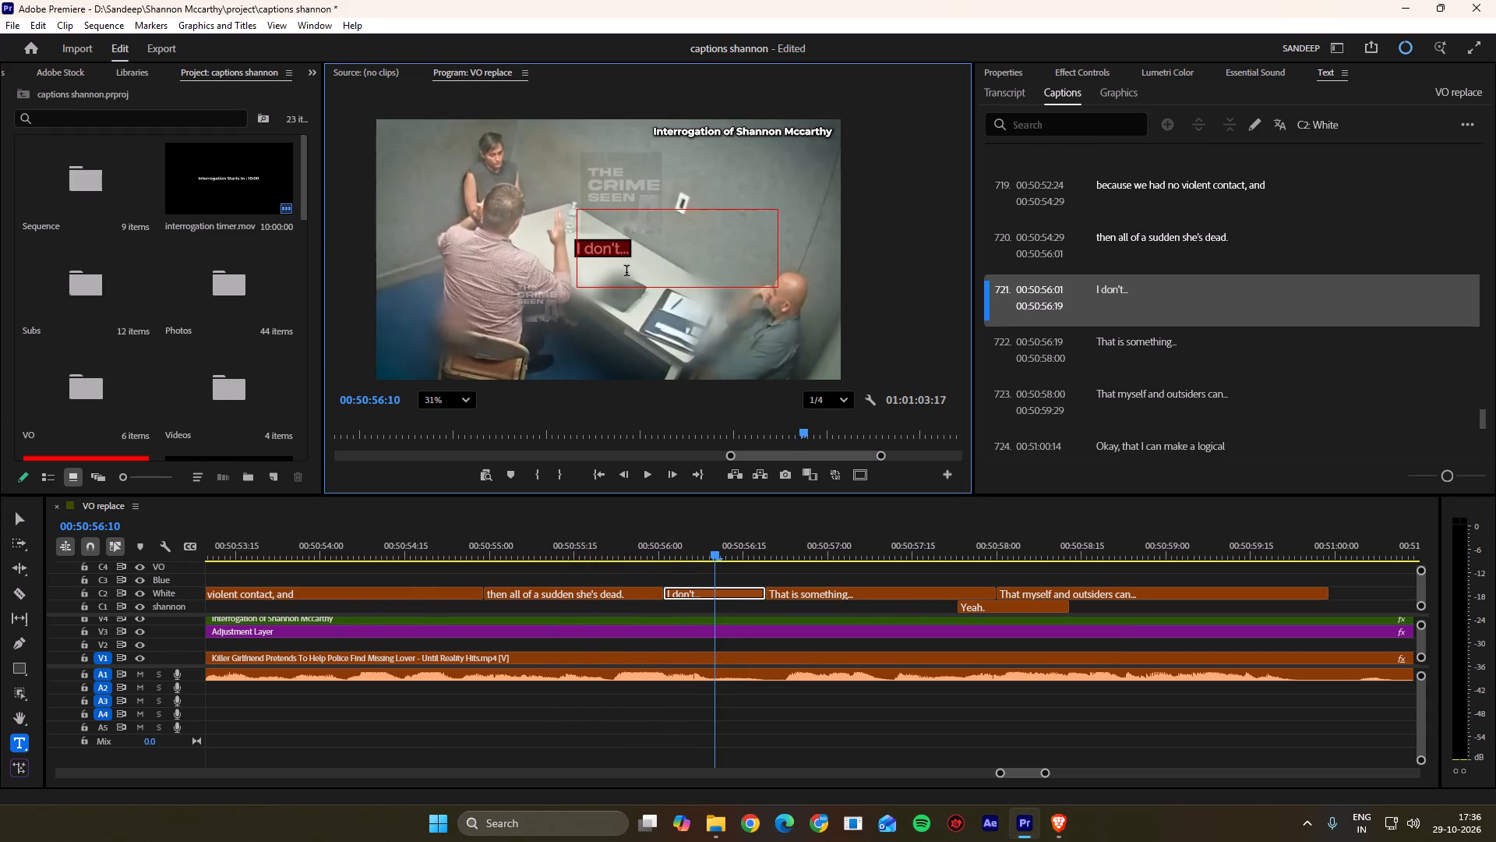
{"action": "key", "text": "shift+quotedbl"}
{"action": "left_click", "coordinate": [931, 362]}
Play on, shift the "That is something..." caption to start at 00:50:56:22, and extend the preceding "I don't..." caption to meet it.
{"action": "key", "text": "space"}
{"action": "key", "text": "space"}
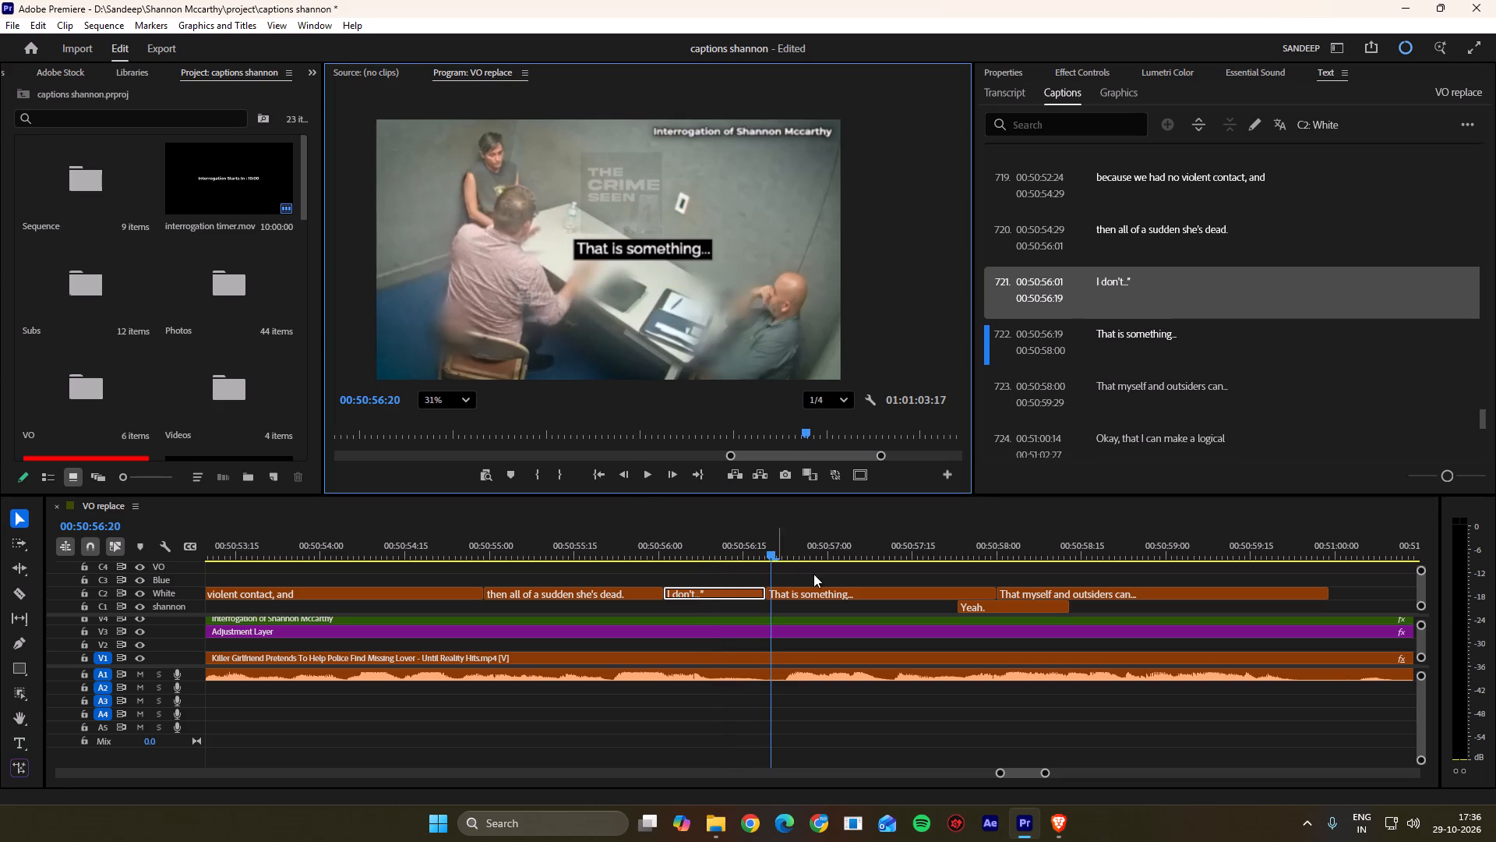
{"action": "key", "text": "space"}
{"action": "key", "text": "space"}
{"action": "left_click", "coordinate": [791, 535]}
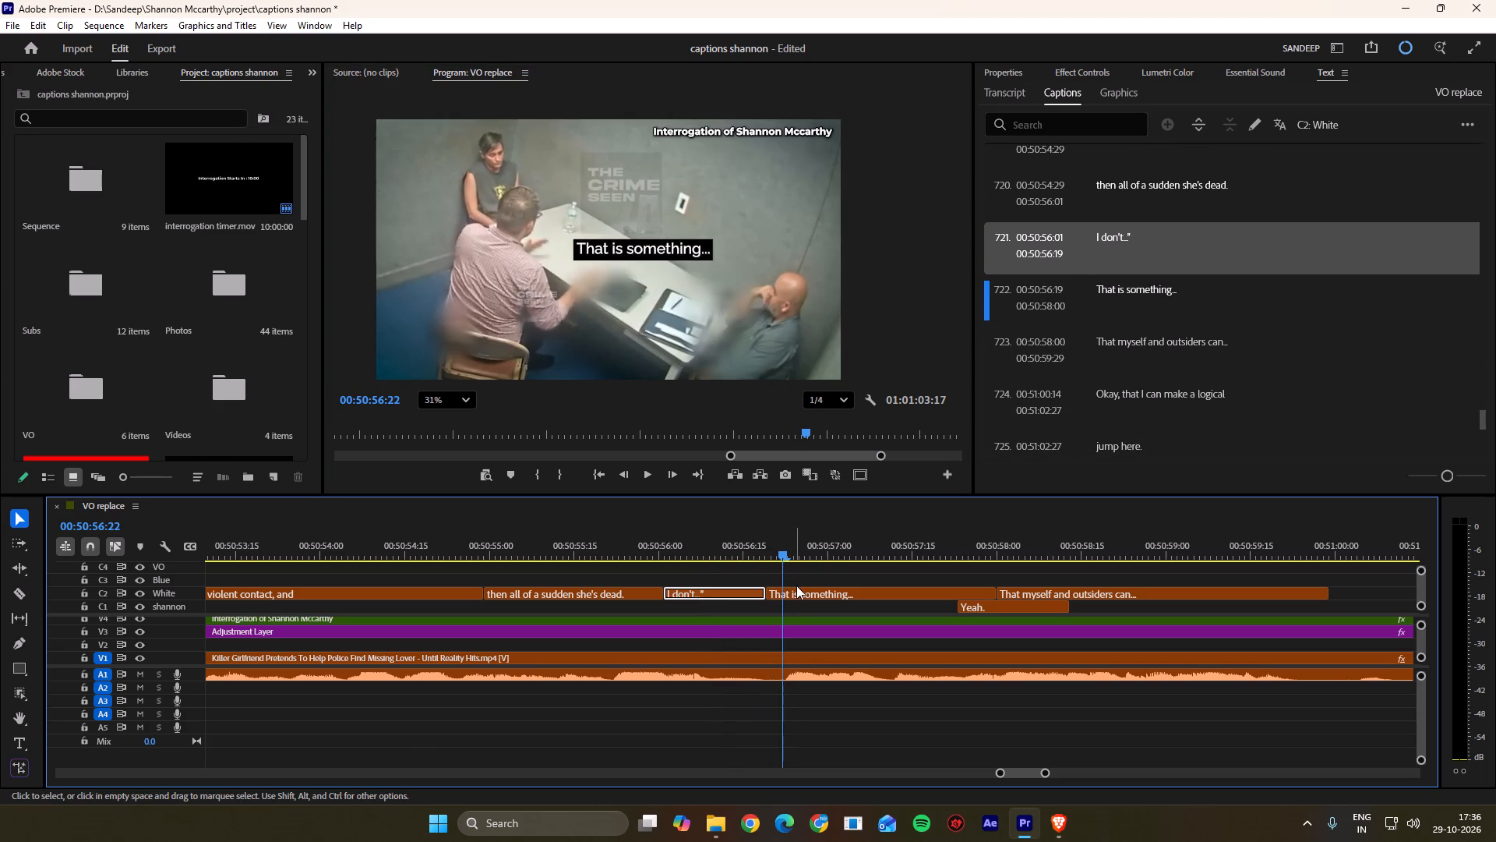
{"action": "left_click_drag", "start_coordinate": [799, 593], "coordinate": [813, 593]}
{"action": "left_click_drag", "start_coordinate": [768, 593], "coordinate": [804, 596]}
Play the "That is something..." caption and check its boundary with "That myself and outsiders can...".
{"action": "key", "text": "space"}
{"action": "scroll", "coordinate": [805, 596], "scroll_direction": "down", "scroll_amount": 2}
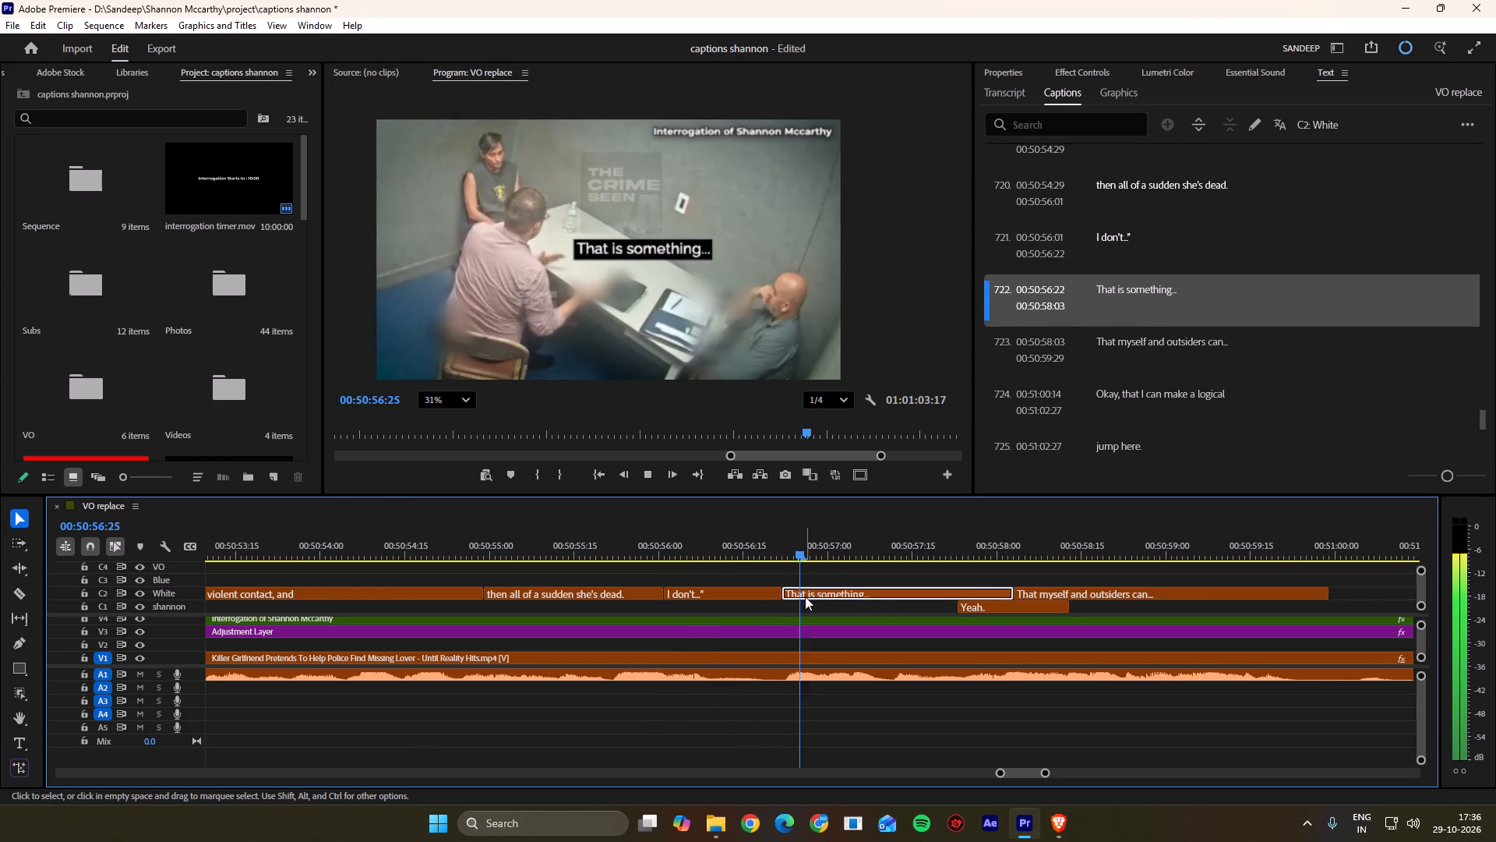
{"action": "scroll", "coordinate": [805, 596], "scroll_direction": "down", "scroll_amount": 10}
{"action": "key", "text": "space"}
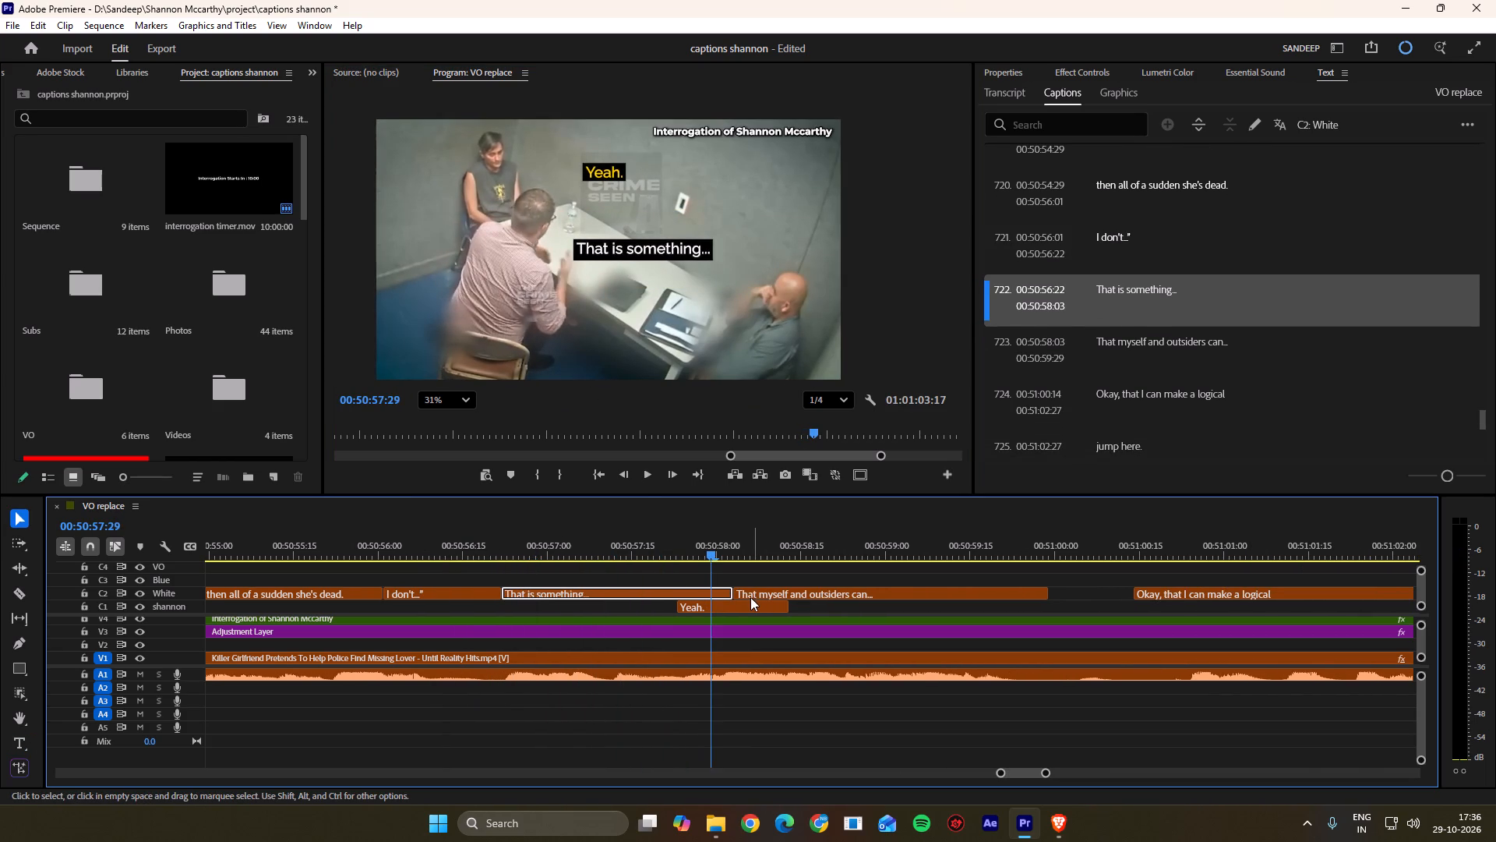
{"action": "key", "text": "space"}
{"action": "key", "text": "space"}
{"action": "left_click_drag", "start_coordinate": [762, 537], "coordinate": [732, 543]}
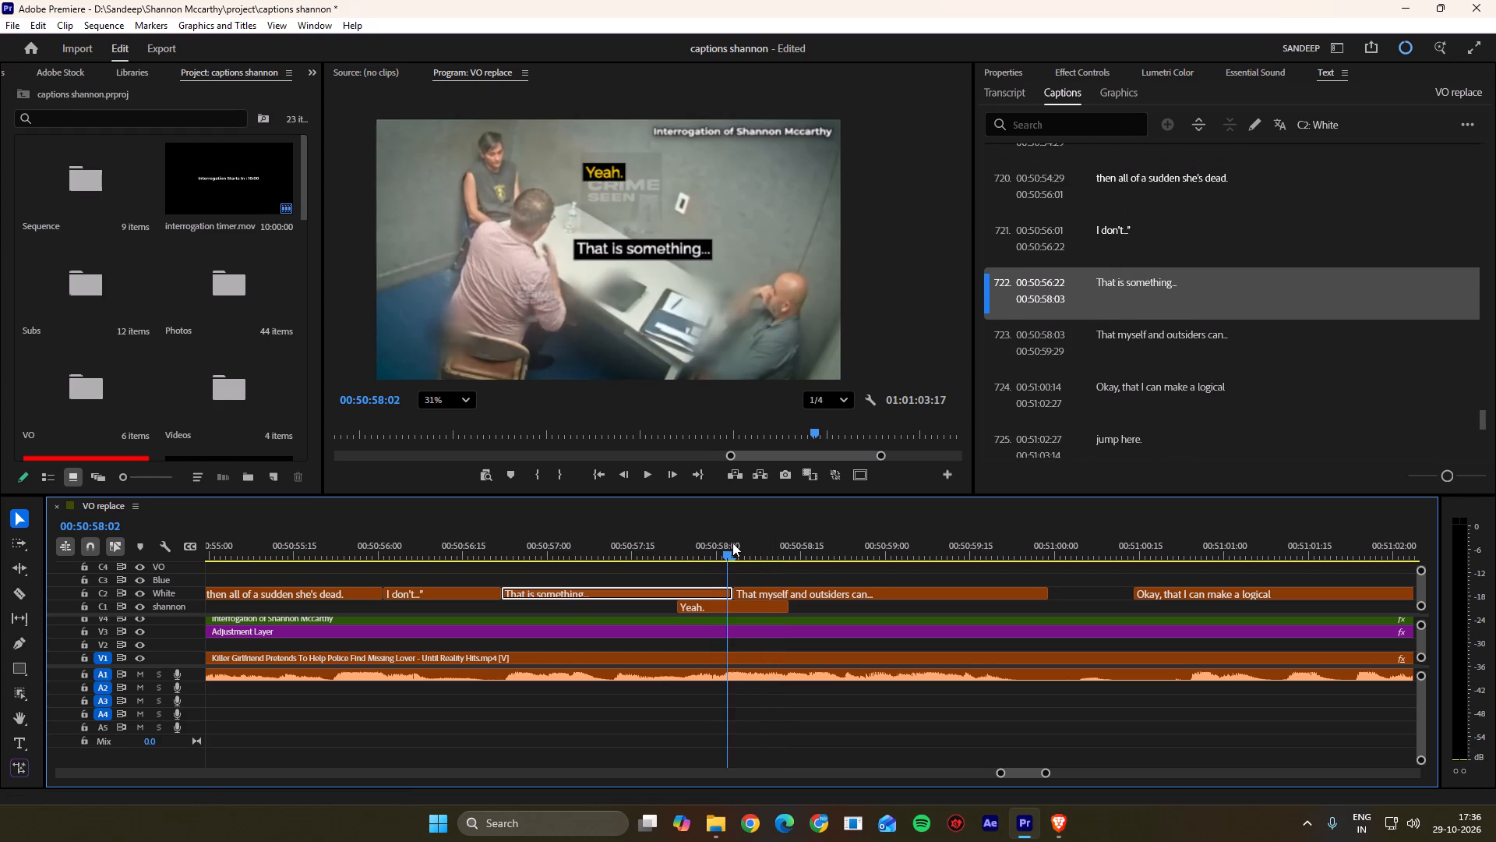
{"action": "left_click_drag", "start_coordinate": [732, 543], "coordinate": [736, 543]}
Play on, extend "That myself and outsiders can..." to meet "Okay, that I can make a logical", and move their boundary to 00:51:00:20.
{"action": "key", "text": "space"}
{"action": "scroll", "coordinate": [774, 602], "scroll_direction": "down", "scroll_amount": 18}
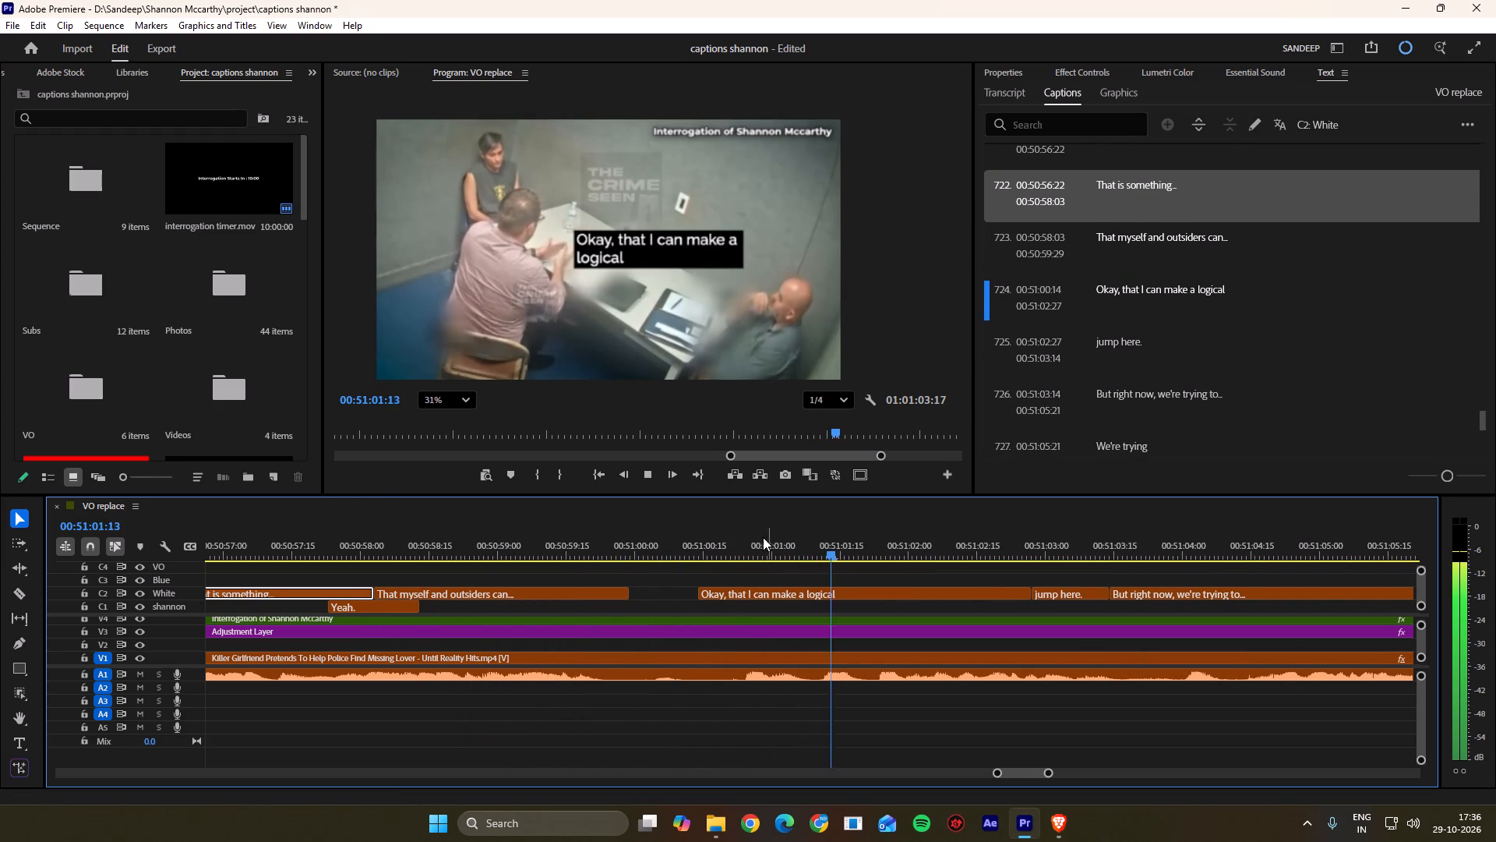
{"action": "left_click_drag", "start_coordinate": [718, 538], "coordinate": [571, 546]}
{"action": "key", "text": "space"}
{"action": "key", "text": "space"}
{"action": "left_click_drag", "start_coordinate": [631, 592], "coordinate": [779, 600]}
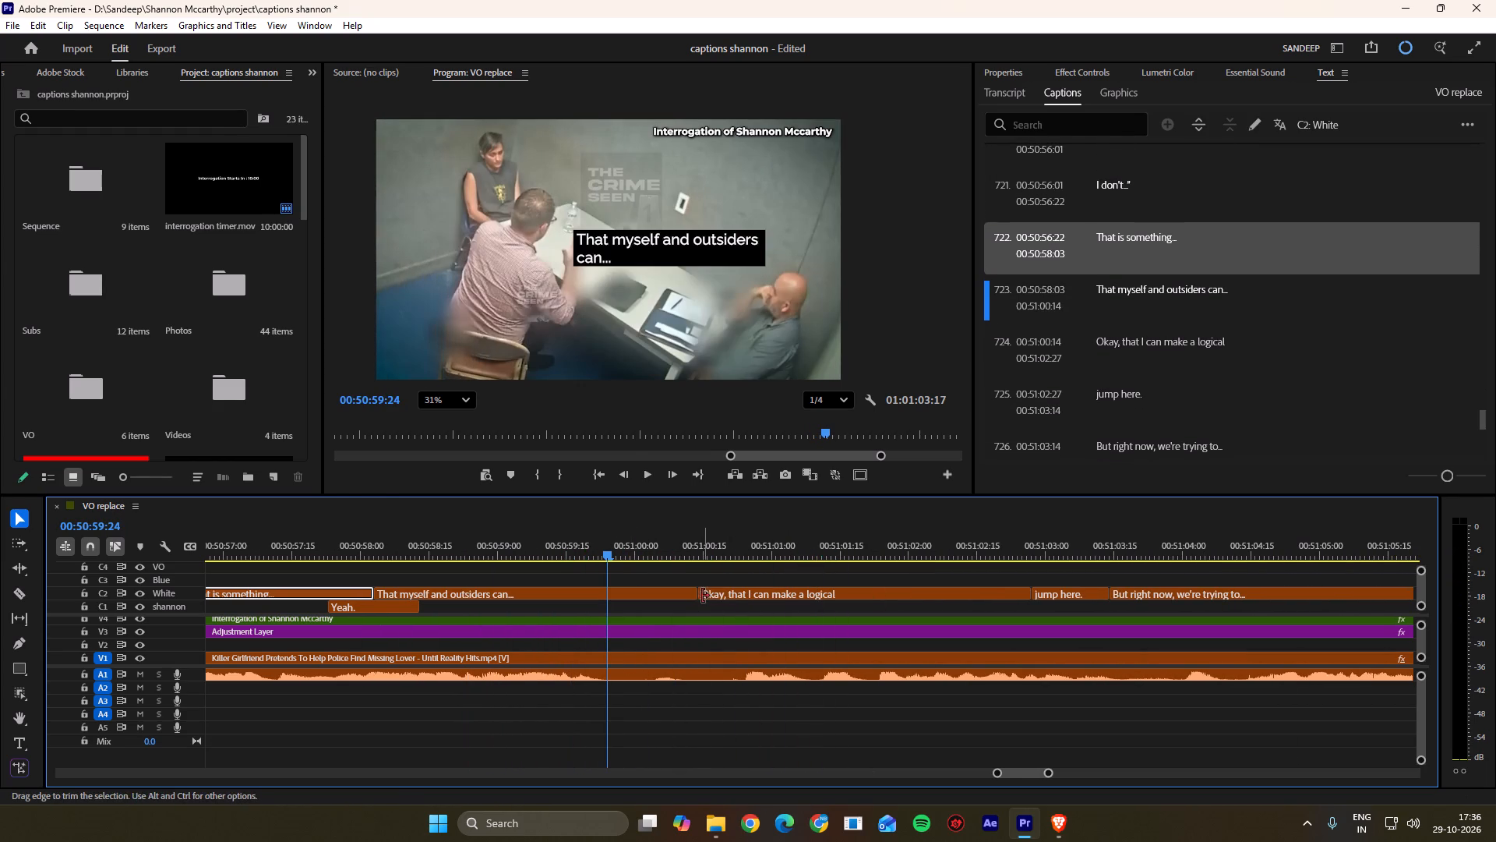
{"action": "left_click_drag", "start_coordinate": [700, 596], "coordinate": [729, 596], "text": "ctrl"}
{"action": "left_click", "coordinate": [702, 589]}
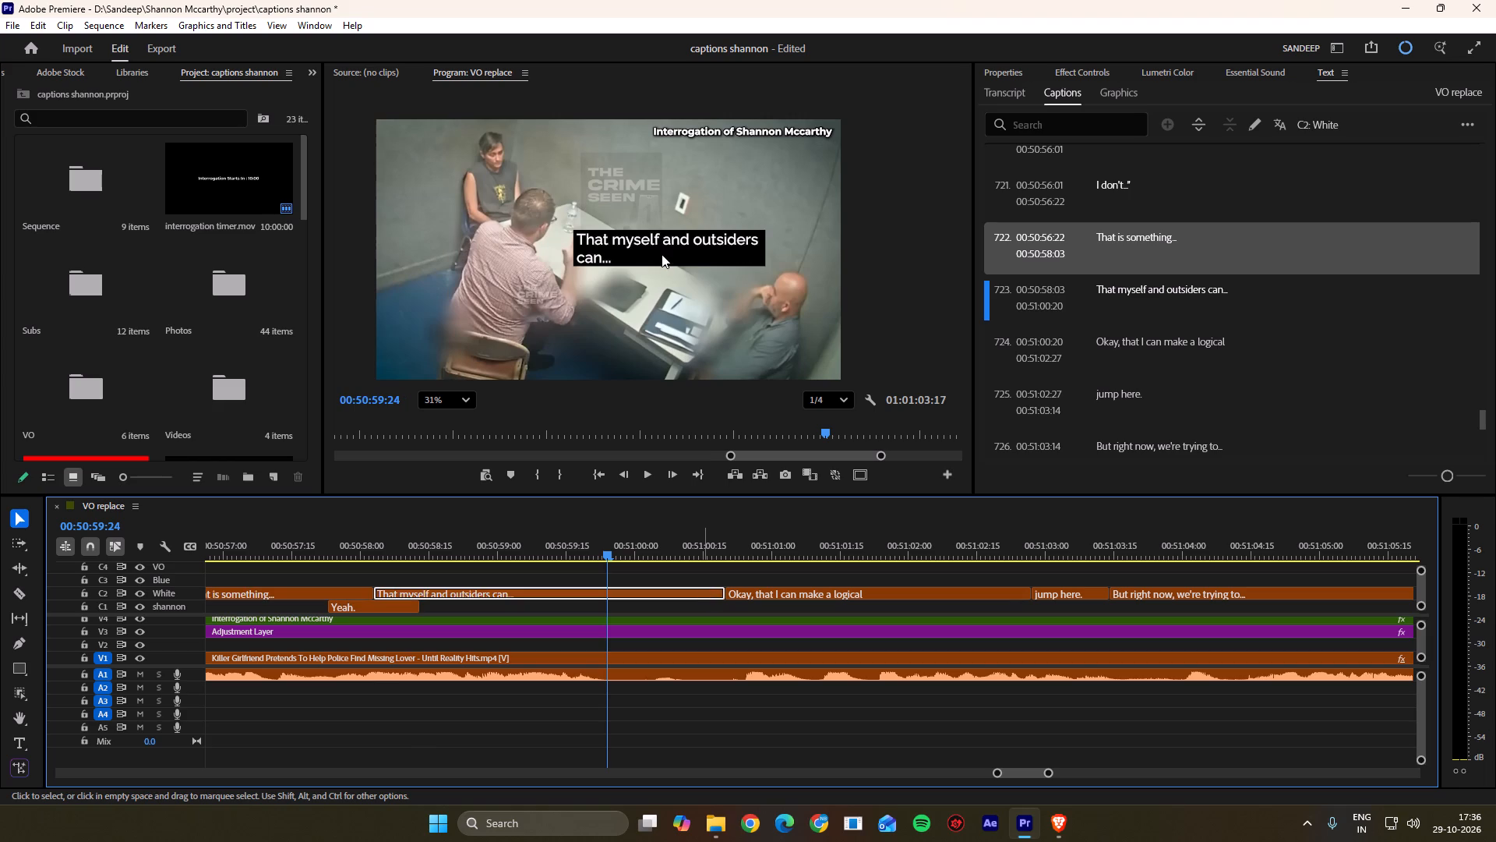
Replace the ellipsis ending the "That myself and outsiders can..." caption with " [redacted].".
{"action": "double_click", "coordinate": [660, 257]}
{"action": "left_click", "coordinate": [631, 259]}
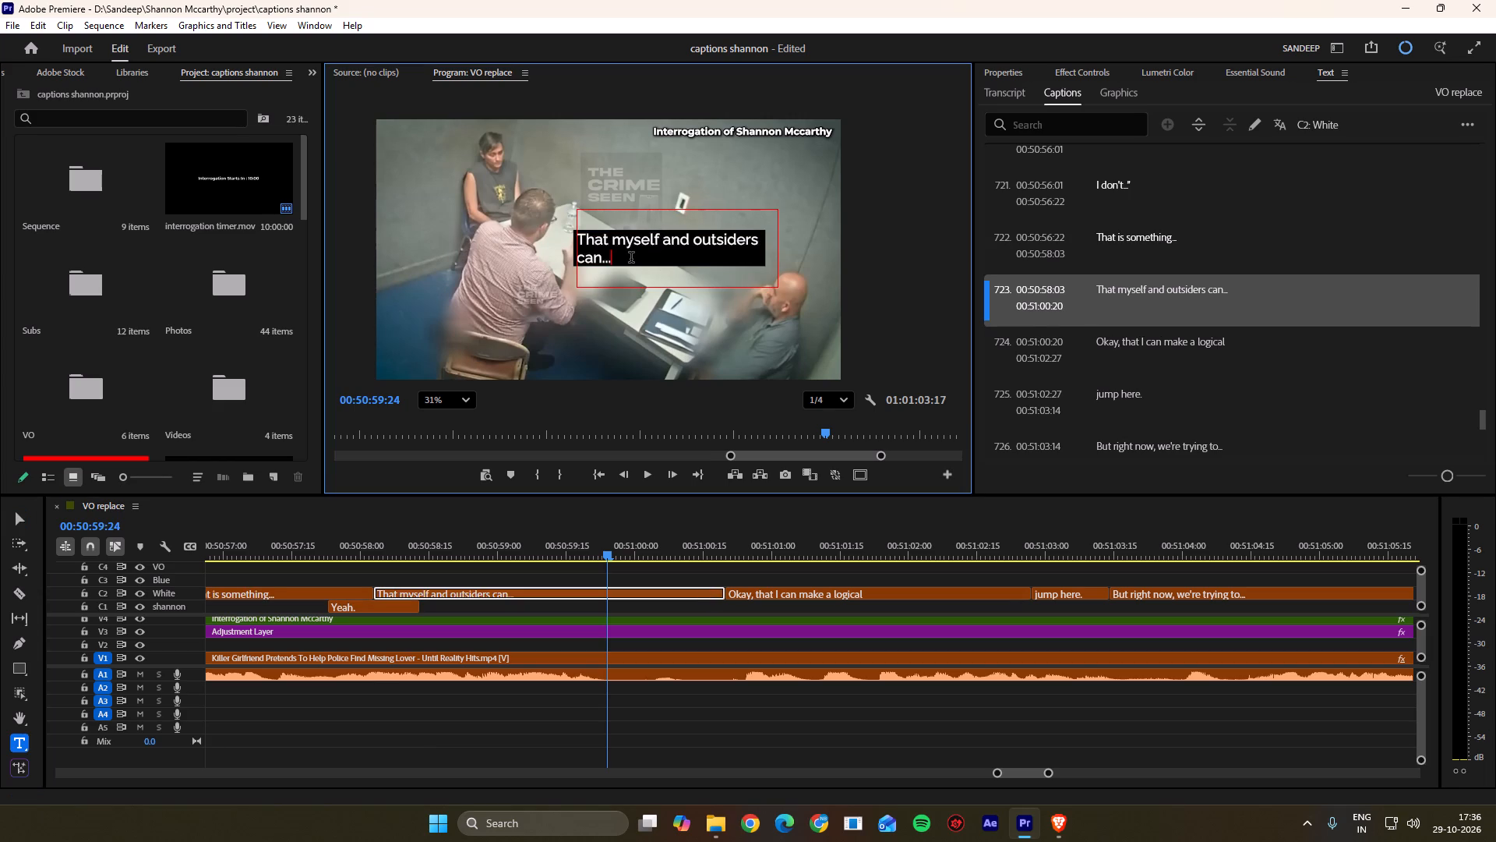
{"action": "key", "text": "BackSpace"}
{"action": "key", "text": "BackSpace"}
{"action": "key", "text": "BackSpace"}
{"action": "key", "text": "space"}
{"action": "type", "text": "[redacted"}
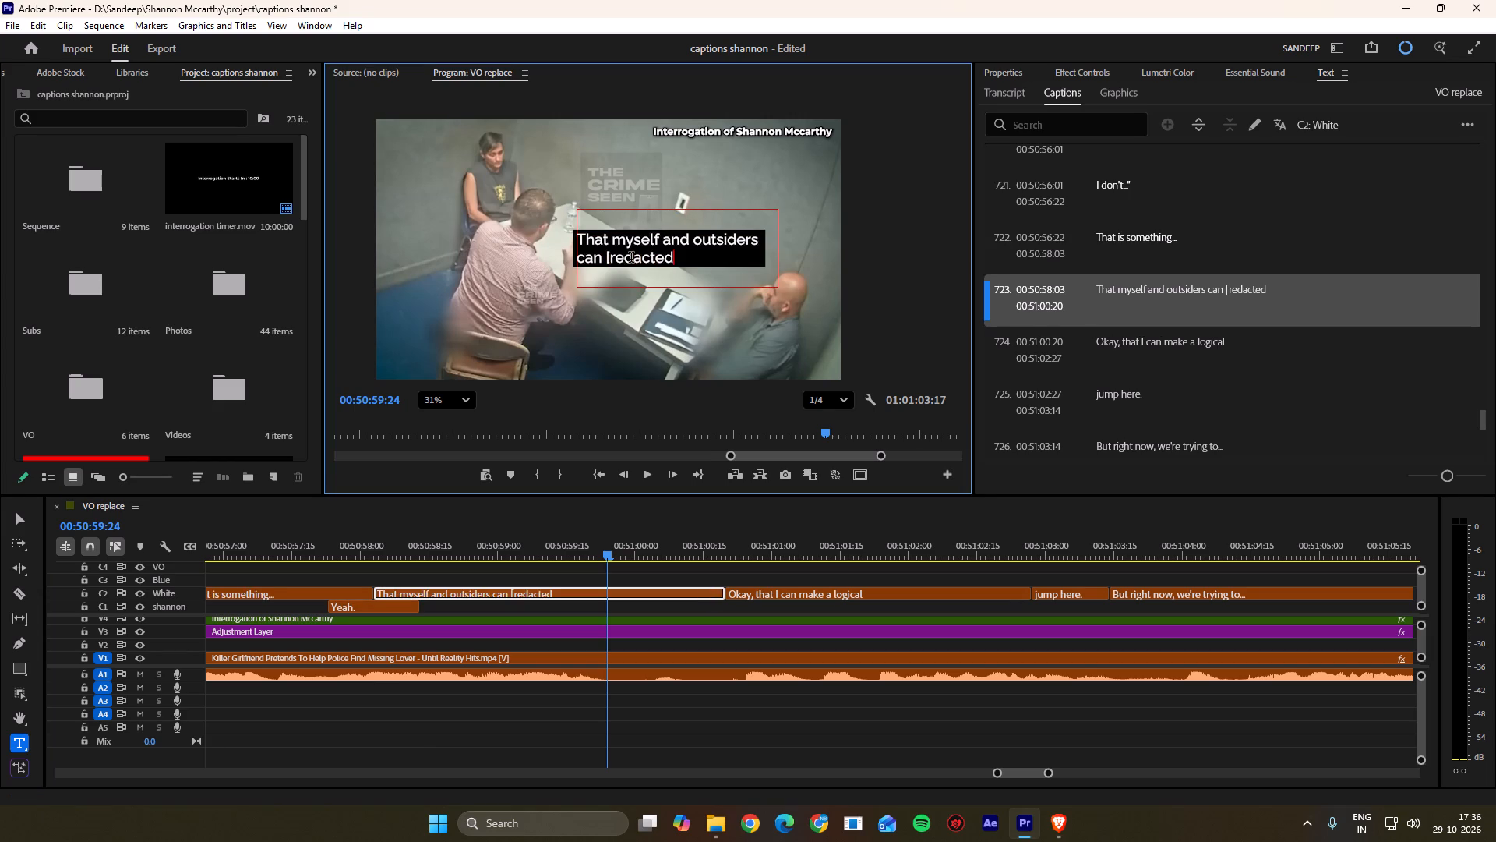
{"action": "type", "text": "]."}
{"action": "left_click", "coordinate": [852, 272]}
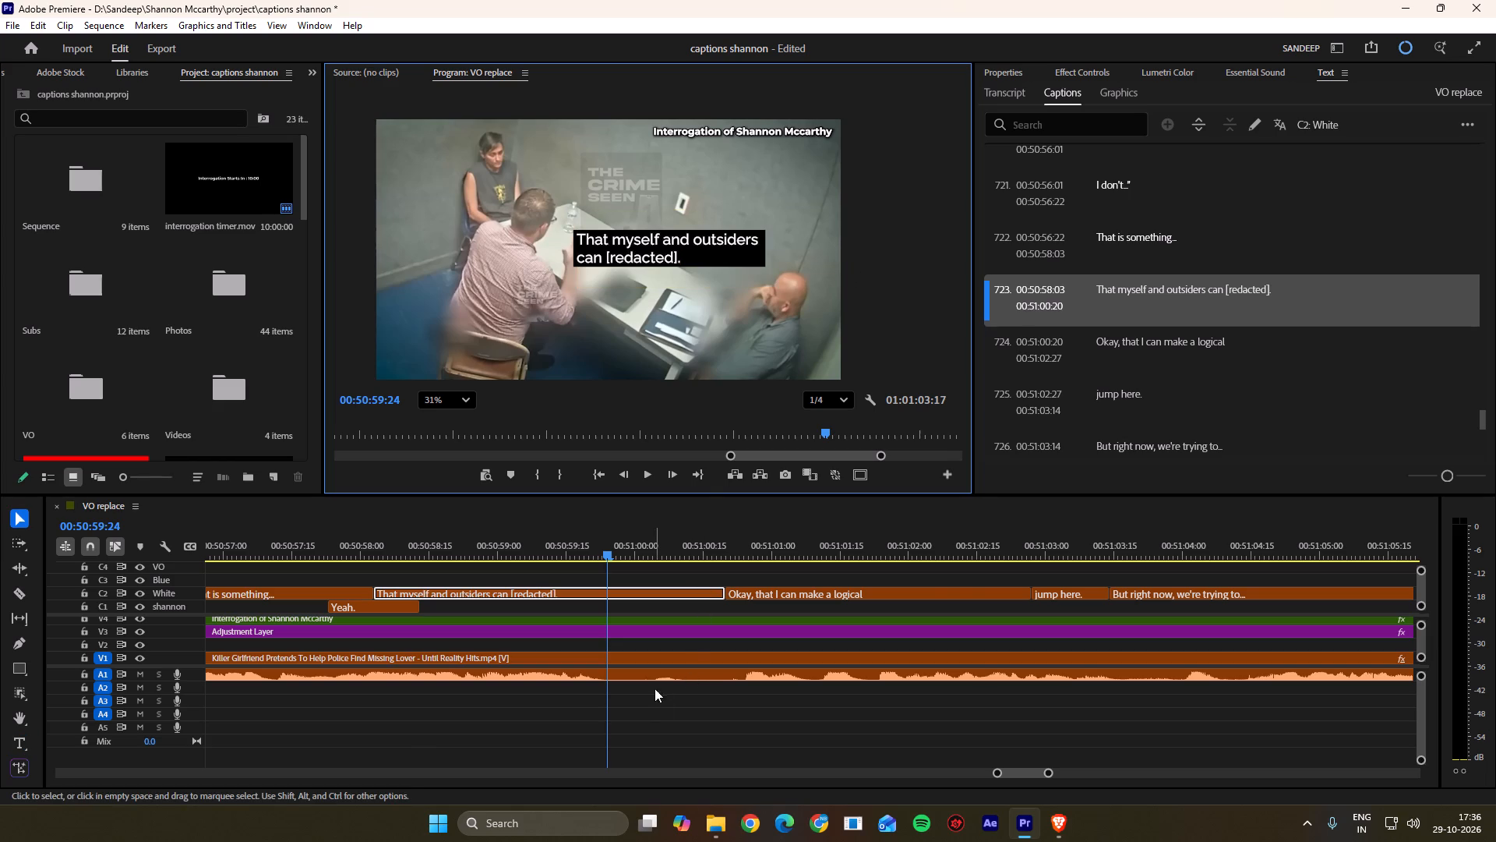
Replay the end of the redacted caption and move its boundary with "Okay, that I can make a logical" to 00:51:00:24.
{"action": "left_click", "coordinate": [758, 715]}
{"action": "key", "text": "space"}
{"action": "scroll", "coordinate": [741, 707], "scroll_direction": "down", "scroll_amount": 5}
{"action": "scroll", "coordinate": [632, 611], "scroll_direction": "down", "scroll_amount": 3}
{"action": "key", "text": "space"}
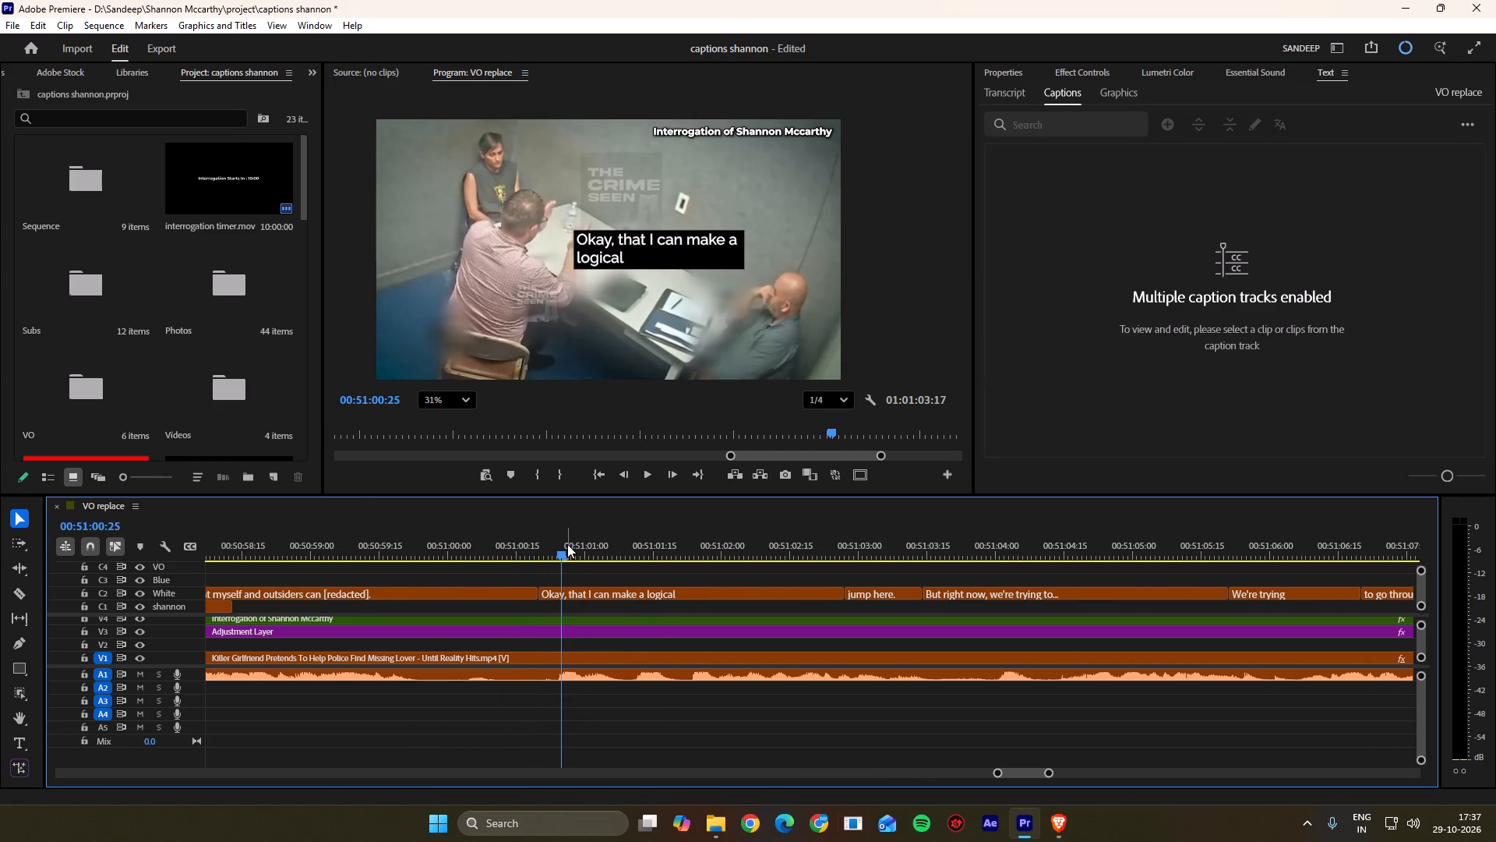
{"action": "left_click", "coordinate": [563, 543]}
{"action": "left_click_drag", "start_coordinate": [537, 590], "coordinate": [551, 590], "text": "ctrl"}
{"action": "left_click", "coordinate": [566, 585]}
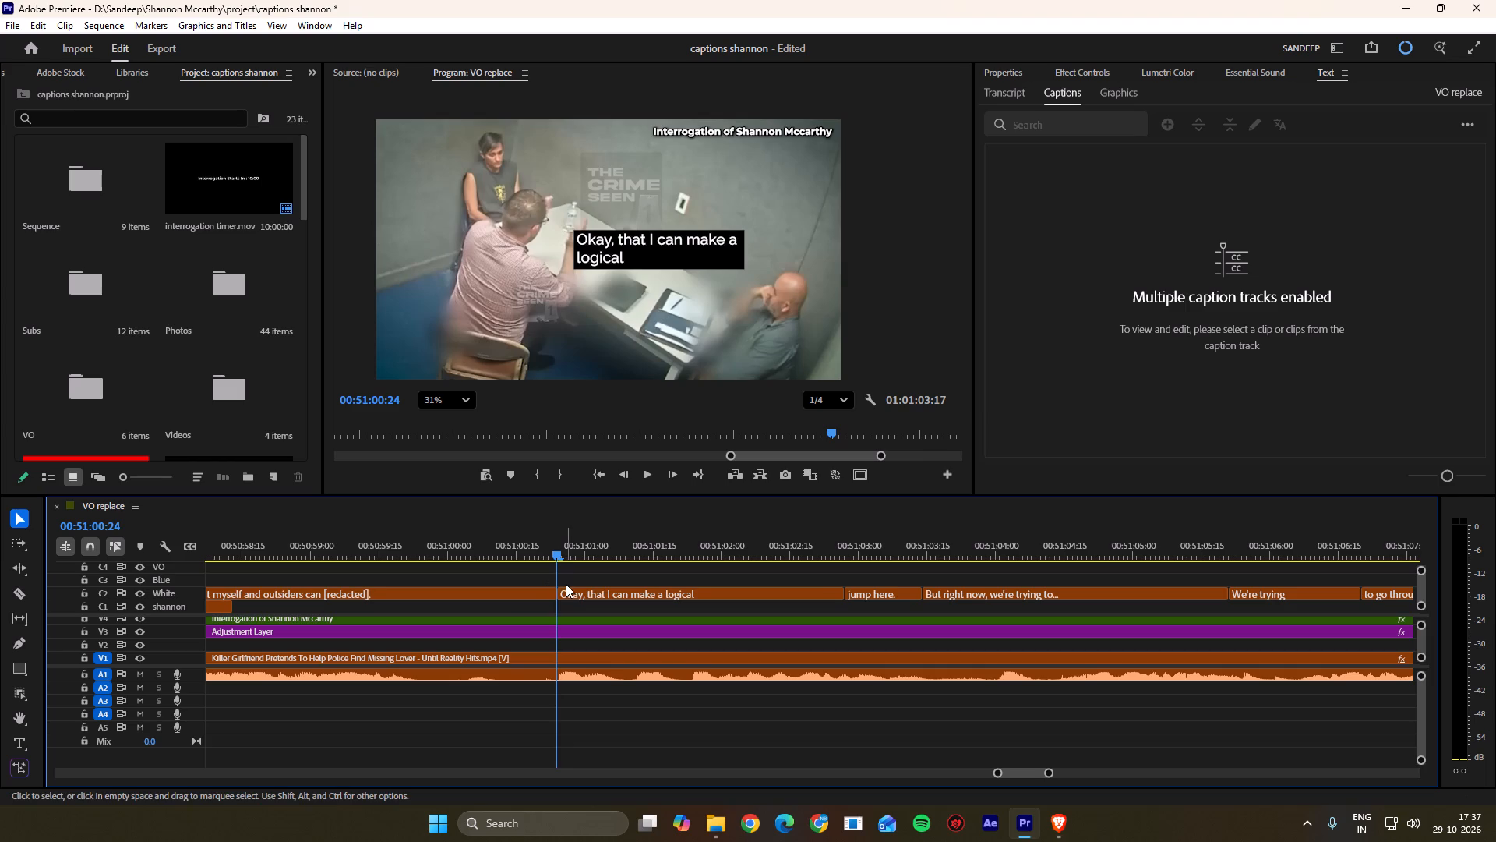
Play "Okay, that I can make a logical" and check its boundary with "jump here.".
{"action": "key", "text": "space"}
{"action": "scroll", "coordinate": [566, 584], "scroll_direction": "down", "scroll_amount": 11}
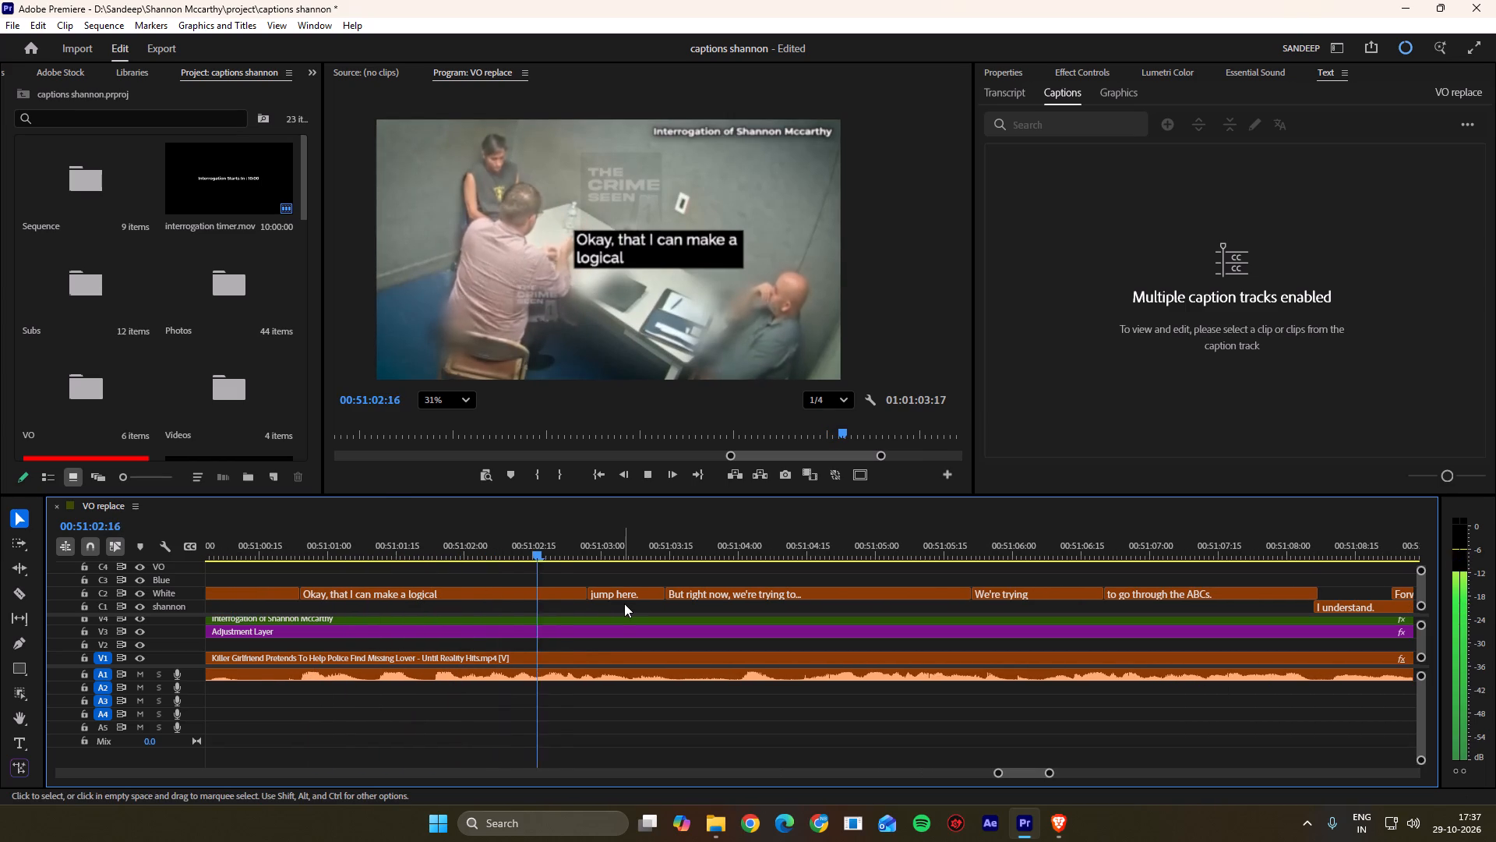
{"action": "key", "text": "space"}
{"action": "key", "text": "space"}
{"action": "key", "text": "space"}
{"action": "left_click_drag", "start_coordinate": [594, 551], "coordinate": [589, 551]}
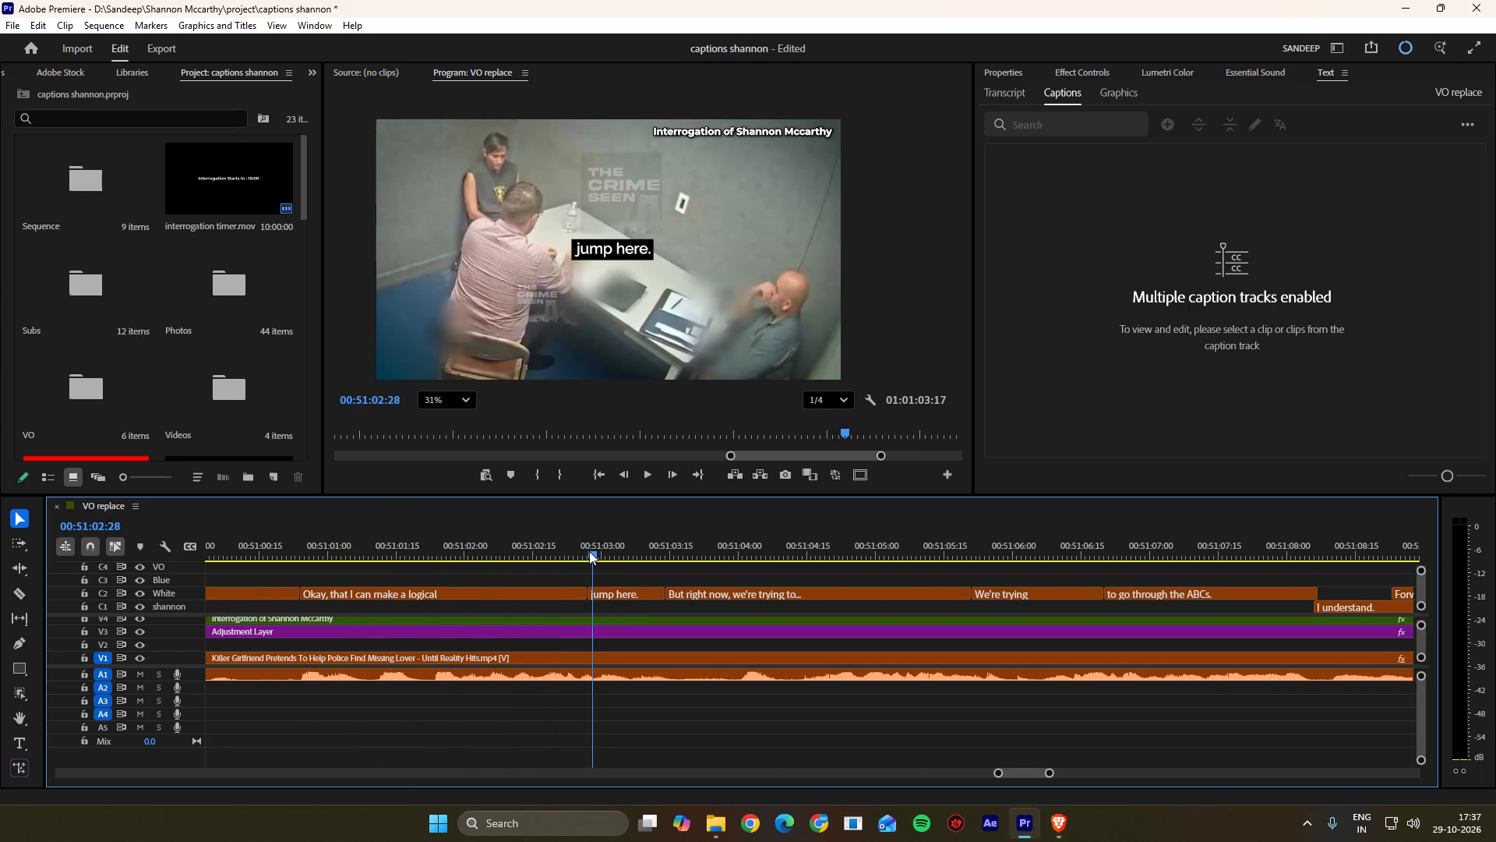
{"action": "left_click_drag", "start_coordinate": [589, 551], "coordinate": [585, 553]}
Play "jump here." and move its boundary with "But right now, we're trying to..." to 00:51:04:01.
{"action": "key", "text": "space"}
{"action": "scroll", "coordinate": [587, 589], "scroll_direction": "down", "scroll_amount": 6}
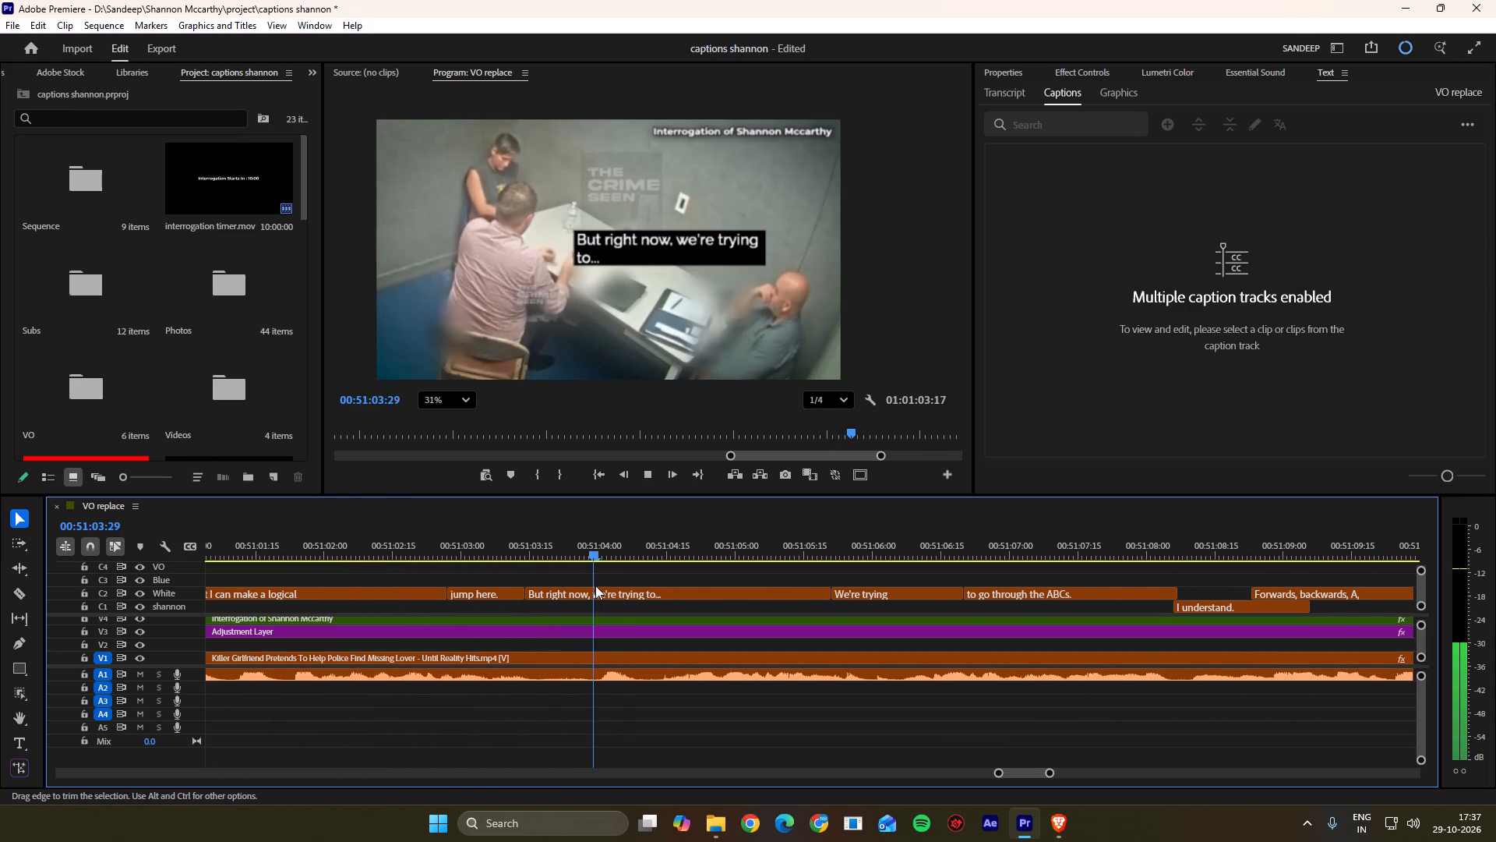
{"action": "key", "text": "space"}
{"action": "left_click_drag", "start_coordinate": [616, 550], "coordinate": [598, 556]}
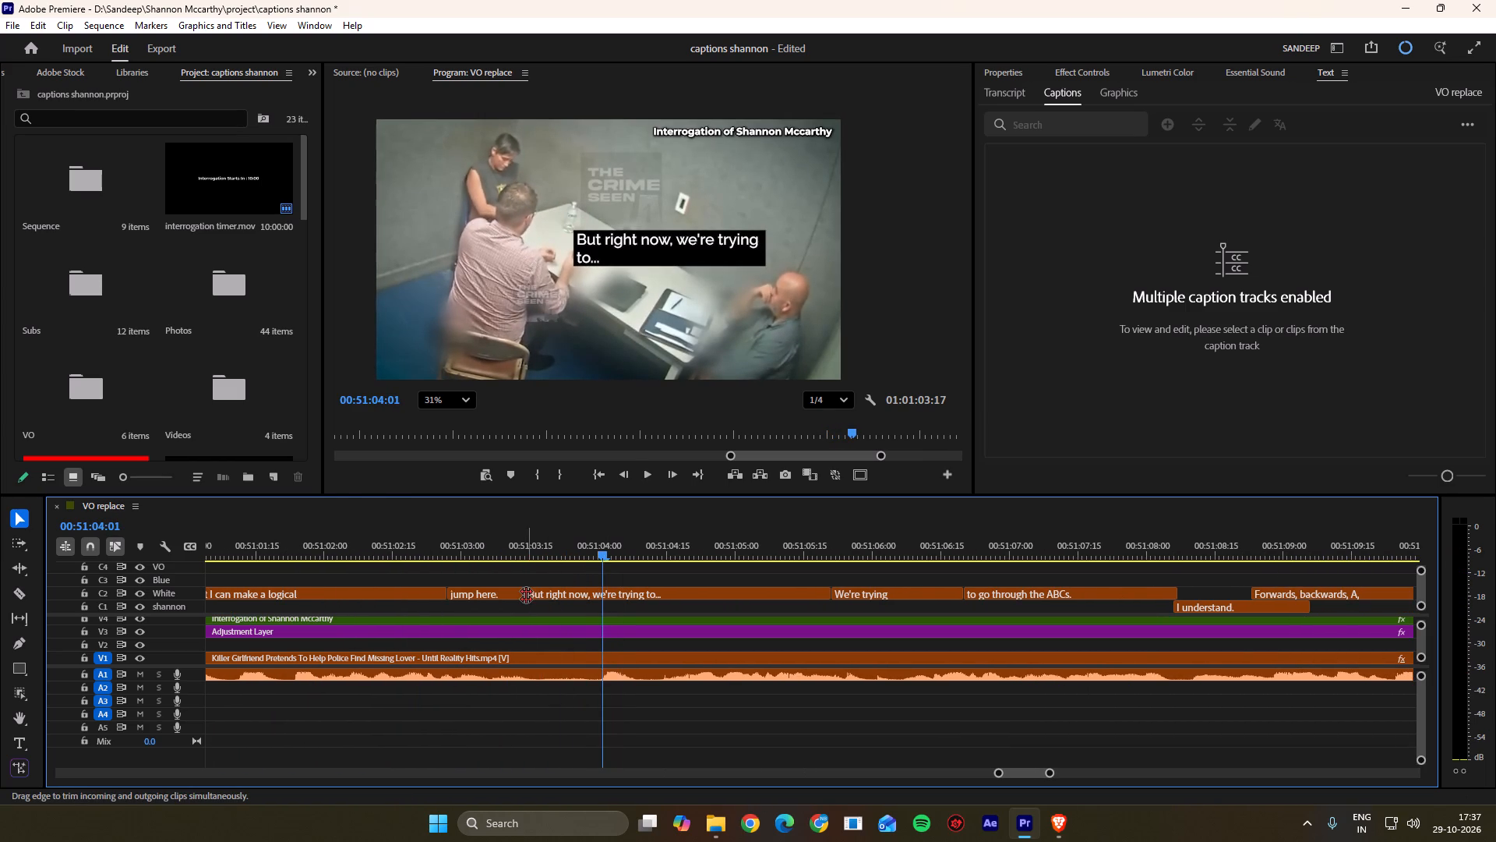
{"action": "left_click_drag", "start_coordinate": [526, 595], "coordinate": [599, 600], "text": "ctrl"}
{"action": "left_click", "coordinate": [612, 589]}
Play "But right now, we're trying to..." and move its boundary with "We're trying" to 00:51:06:08.
{"action": "key", "text": "space"}
{"action": "scroll", "coordinate": [613, 586], "scroll_direction": "down", "scroll_amount": 6}
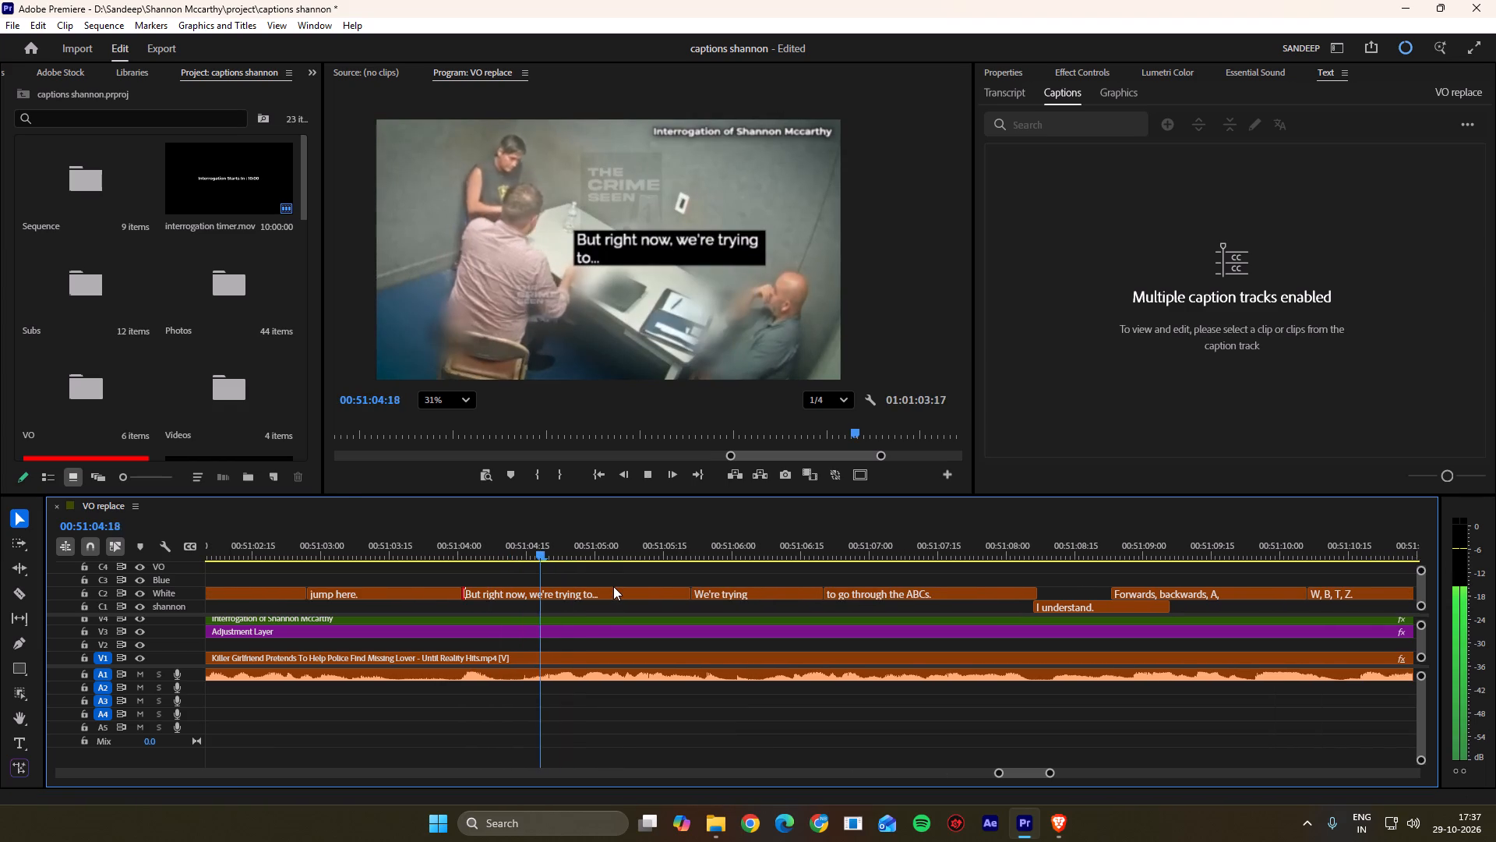
{"action": "scroll", "coordinate": [613, 586], "scroll_direction": "down", "scroll_amount": 1}
{"action": "key", "text": "space"}
{"action": "key", "text": "space"}
{"action": "key", "text": "space"}
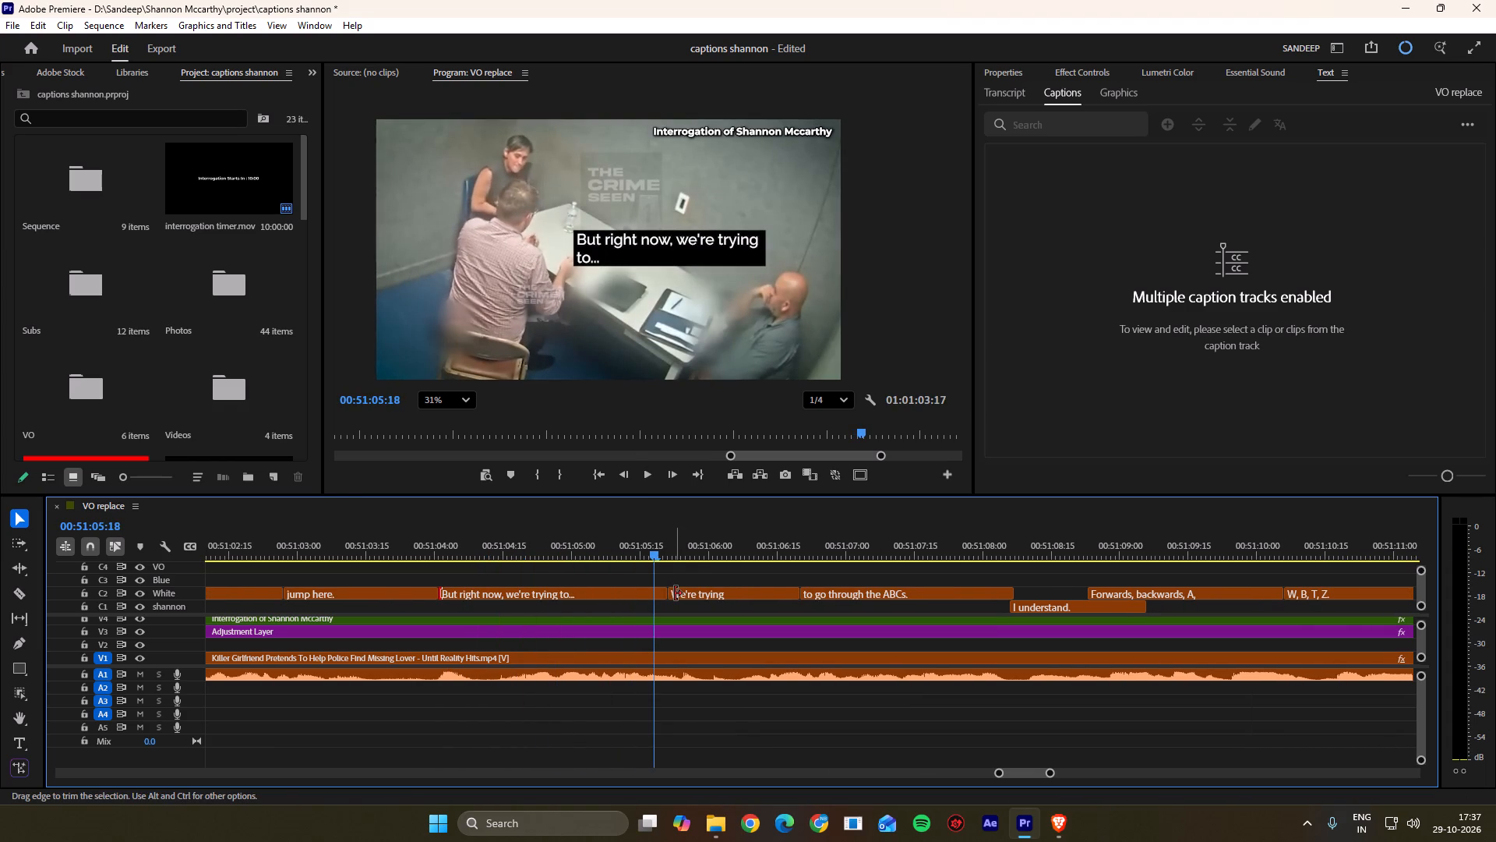
{"action": "key", "text": "space"}
{"action": "key", "text": "space"}
{"action": "key", "text": "space"}
{"action": "left_click_drag", "start_coordinate": [707, 546], "coordinate": [662, 547]}
{"action": "key", "text": "space"}
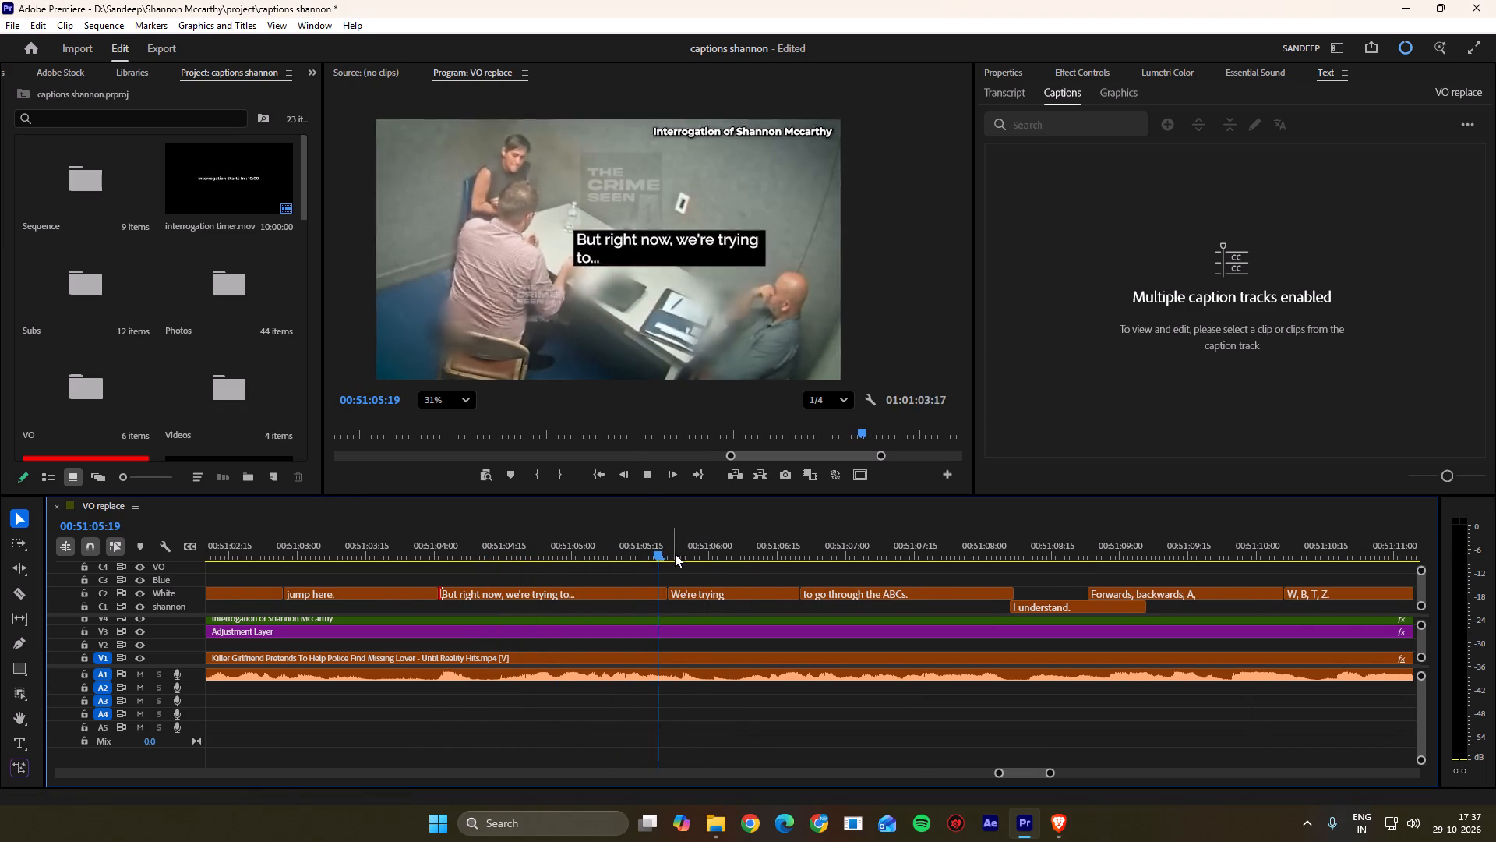
{"action": "left_click", "coordinate": [743, 554]}
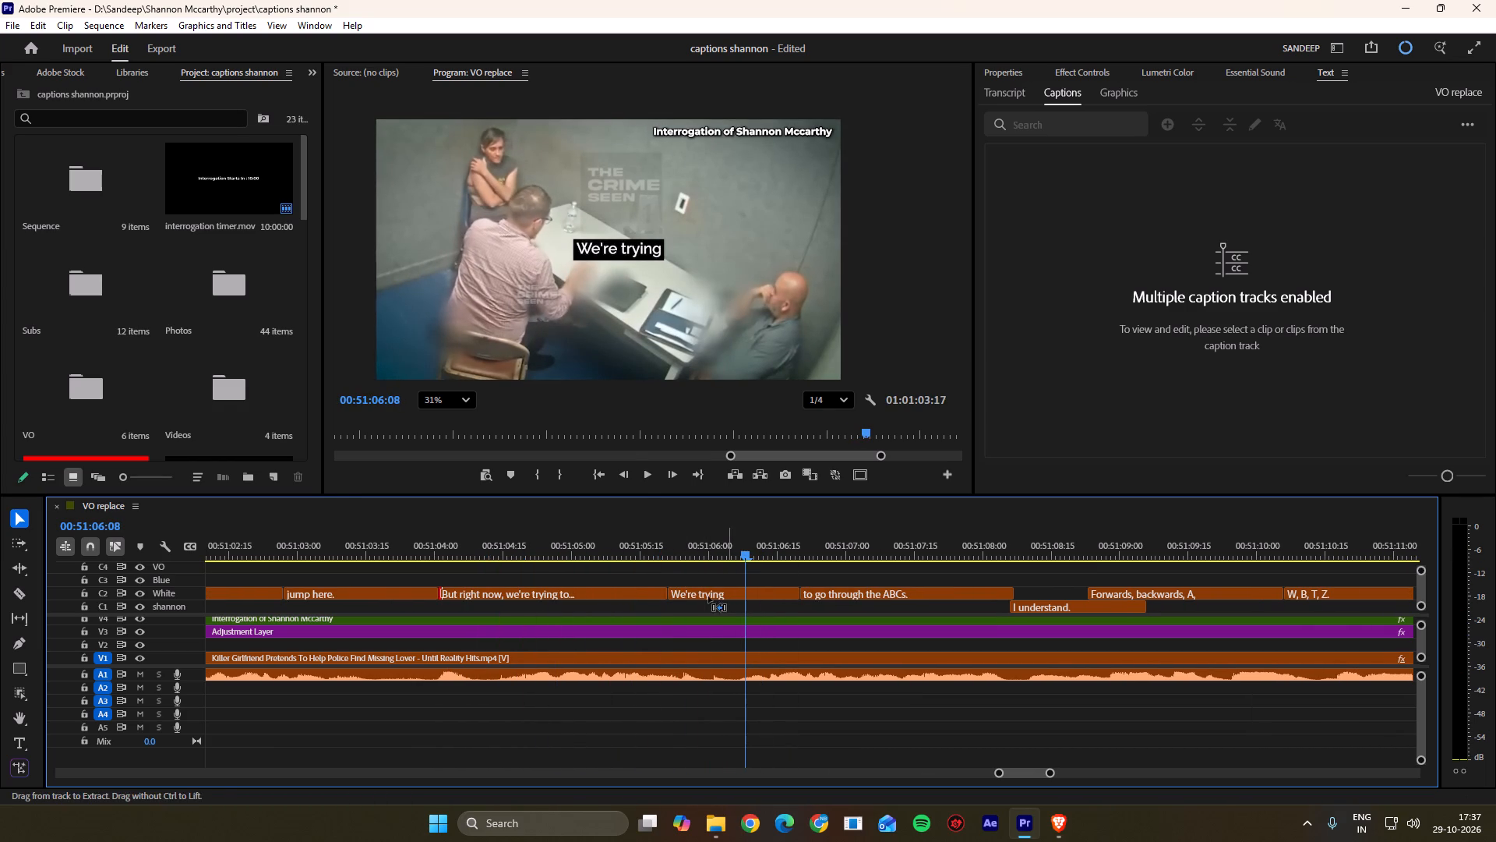
{"action": "left_click_drag", "start_coordinate": [668, 593], "coordinate": [746, 598], "text": "ctrl"}
{"action": "left_click", "coordinate": [756, 596]}
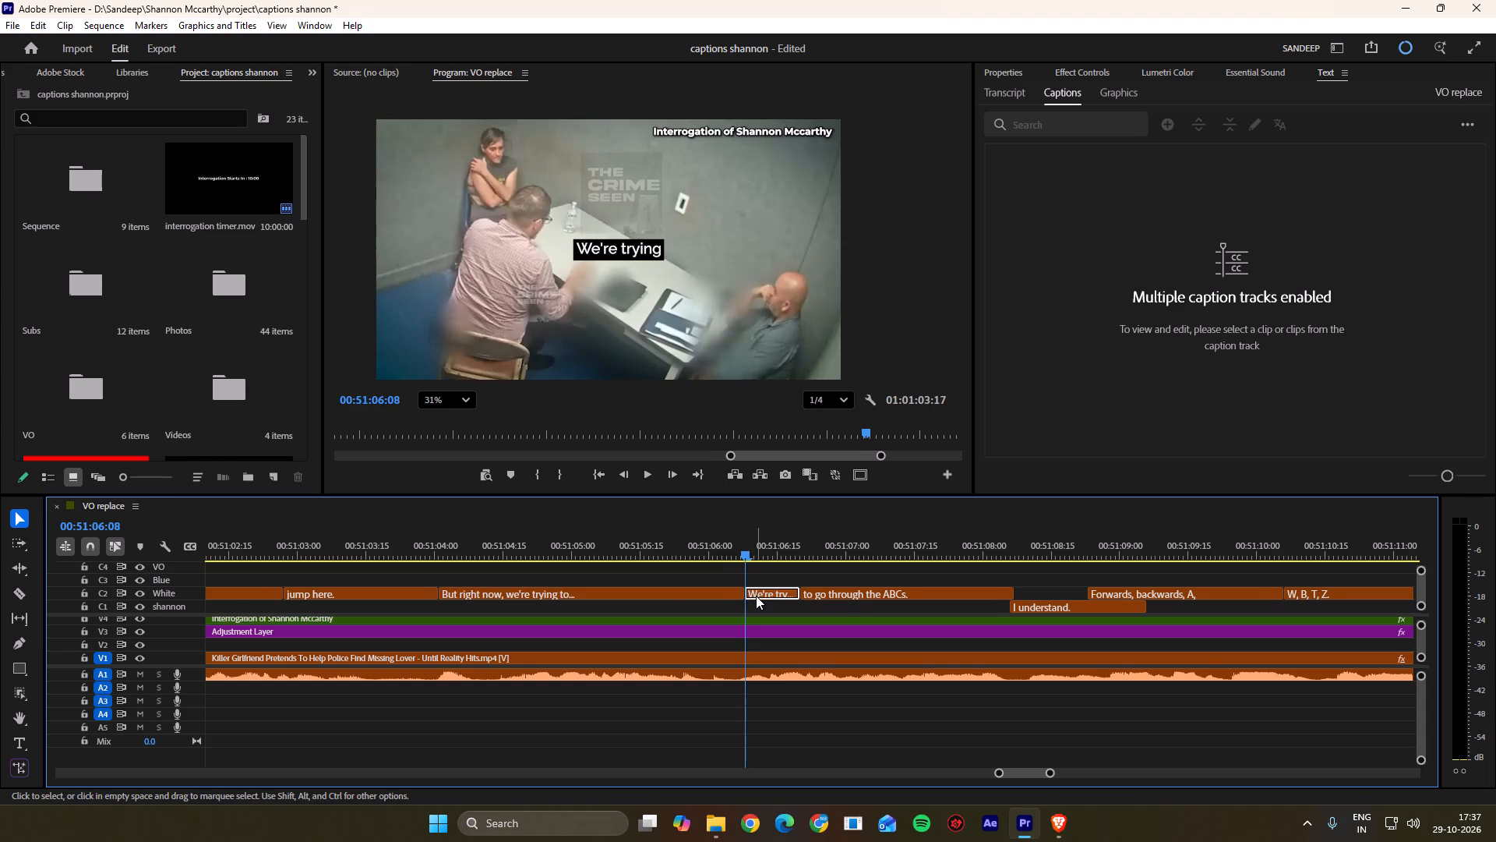
Replay the short "We're trying" caption to check how it fits the dialogue before "to go through the ABCs.".
{"action": "key", "text": "space"}
{"action": "scroll", "coordinate": [756, 596], "scroll_direction": "down", "scroll_amount": 4}
{"action": "scroll", "coordinate": [756, 596], "scroll_direction": "up", "scroll_amount": 1}
{"action": "scroll", "coordinate": [756, 596], "scroll_direction": "down", "scroll_amount": 4}
{"action": "key", "text": "space"}
{"action": "left_click_drag", "start_coordinate": [679, 548], "coordinate": [635, 546]}
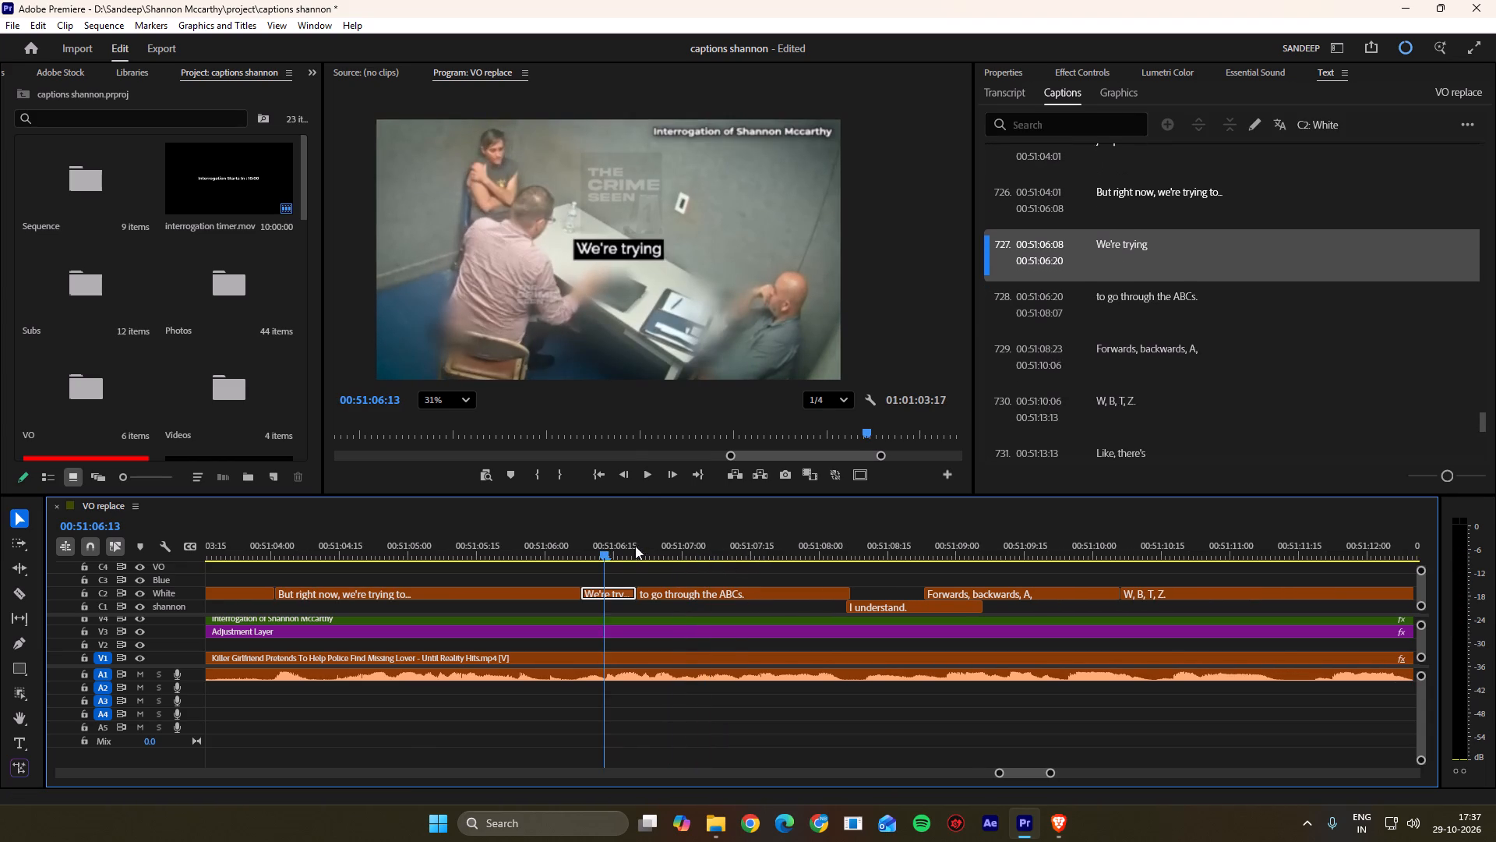
{"action": "left_click_drag", "start_coordinate": [635, 546], "coordinate": [606, 552]}
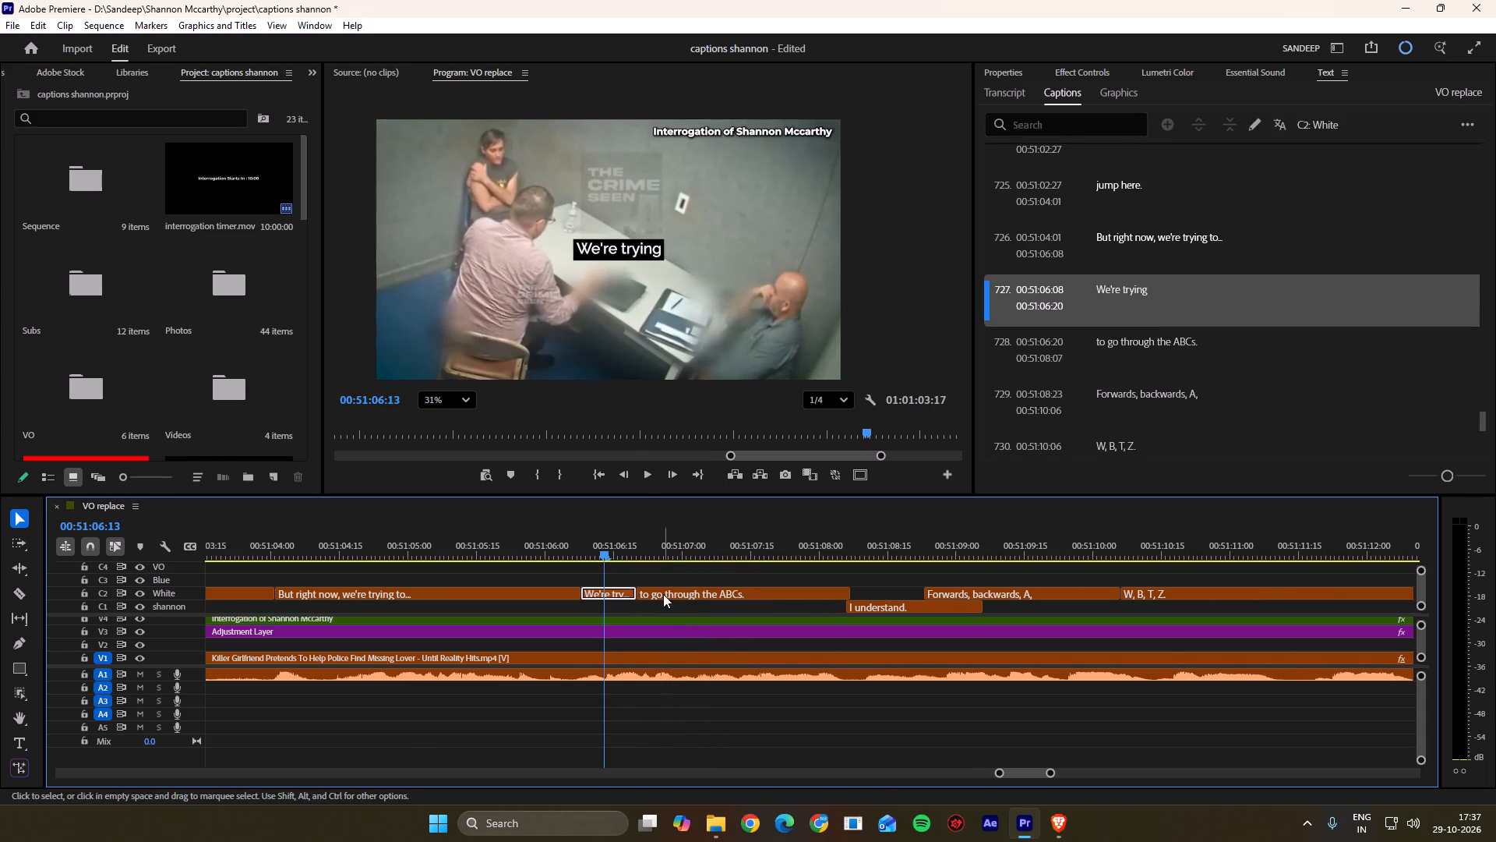
{"action": "key", "text": "space"}
{"action": "left_click", "coordinate": [599, 587]}
{"action": "key", "text": "space"}
Cut the "We're trying" text and paste it at the start of the following caption, making "We're trying to go through the ABCs.".
{"action": "left_click_drag", "start_coordinate": [621, 551], "coordinate": [604, 551]}
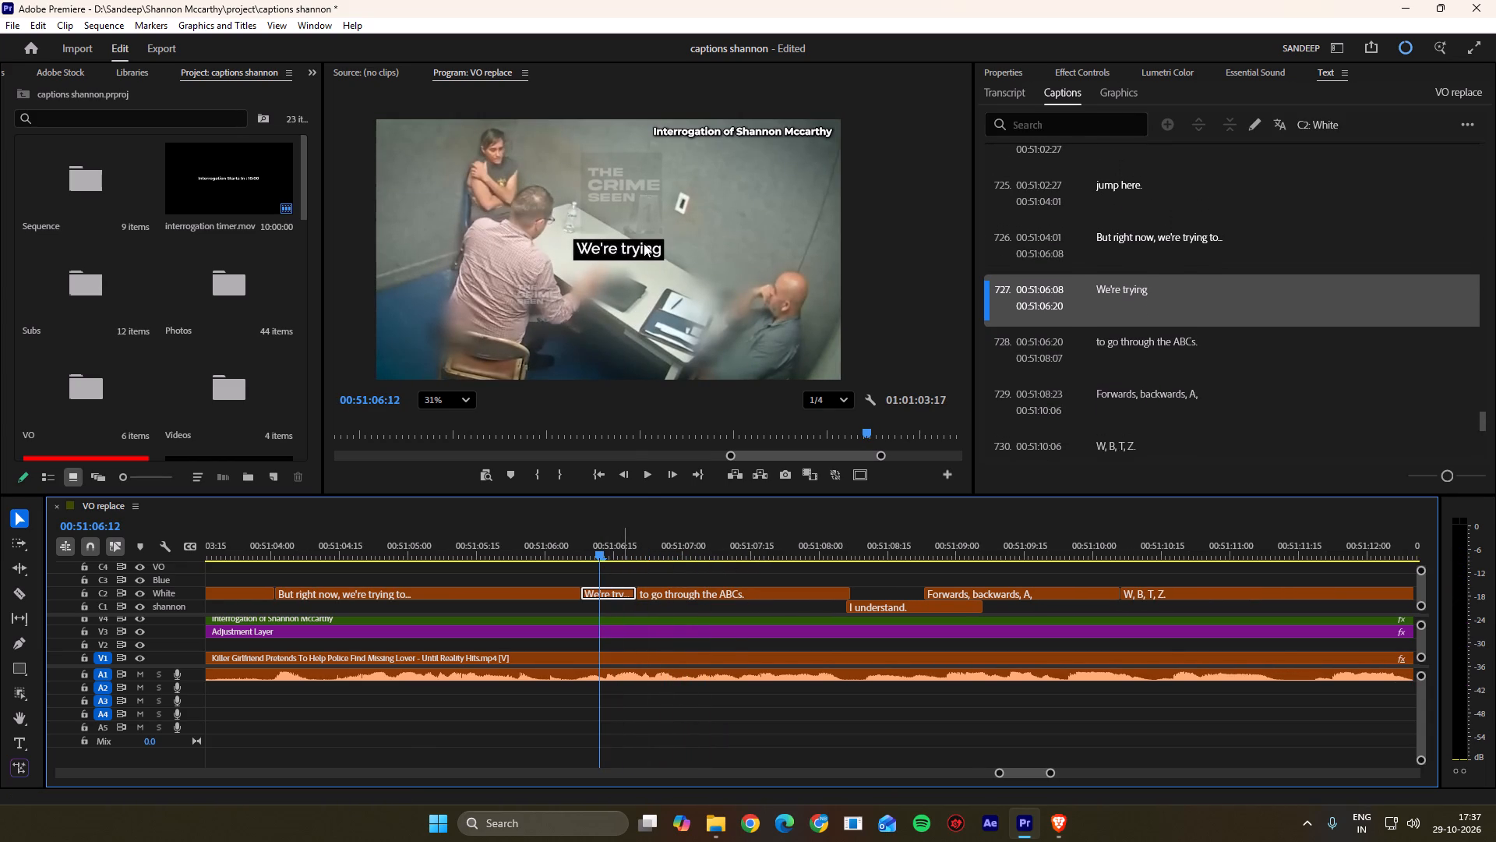
{"action": "double_click", "coordinate": [638, 245]}
{"action": "key", "text": "ctrl+x"}
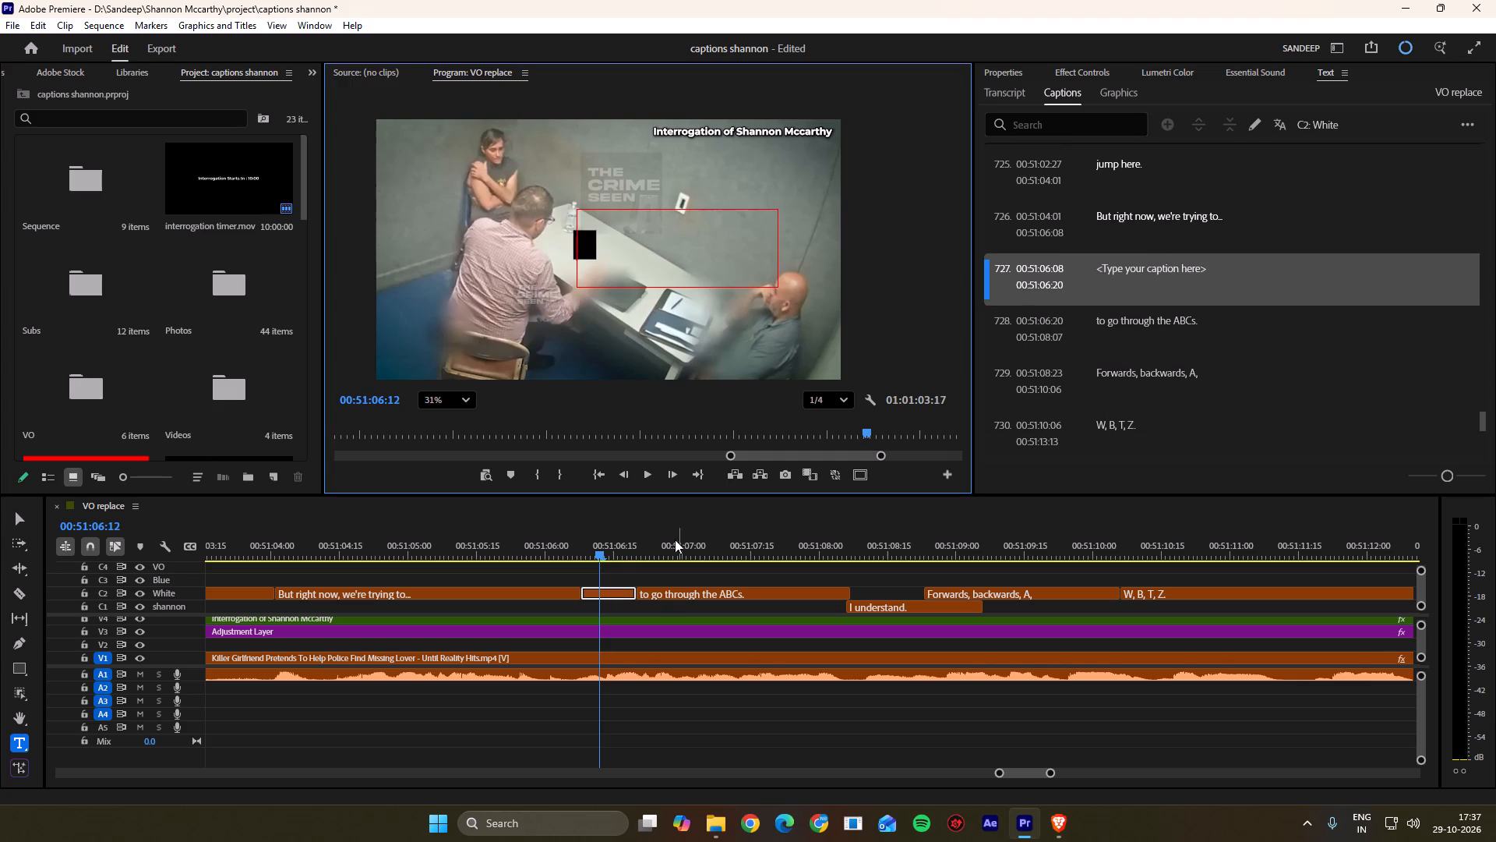
{"action": "left_click", "coordinate": [672, 593]}
{"action": "left_click", "coordinate": [665, 548]}
{"action": "double_click", "coordinate": [621, 251]}
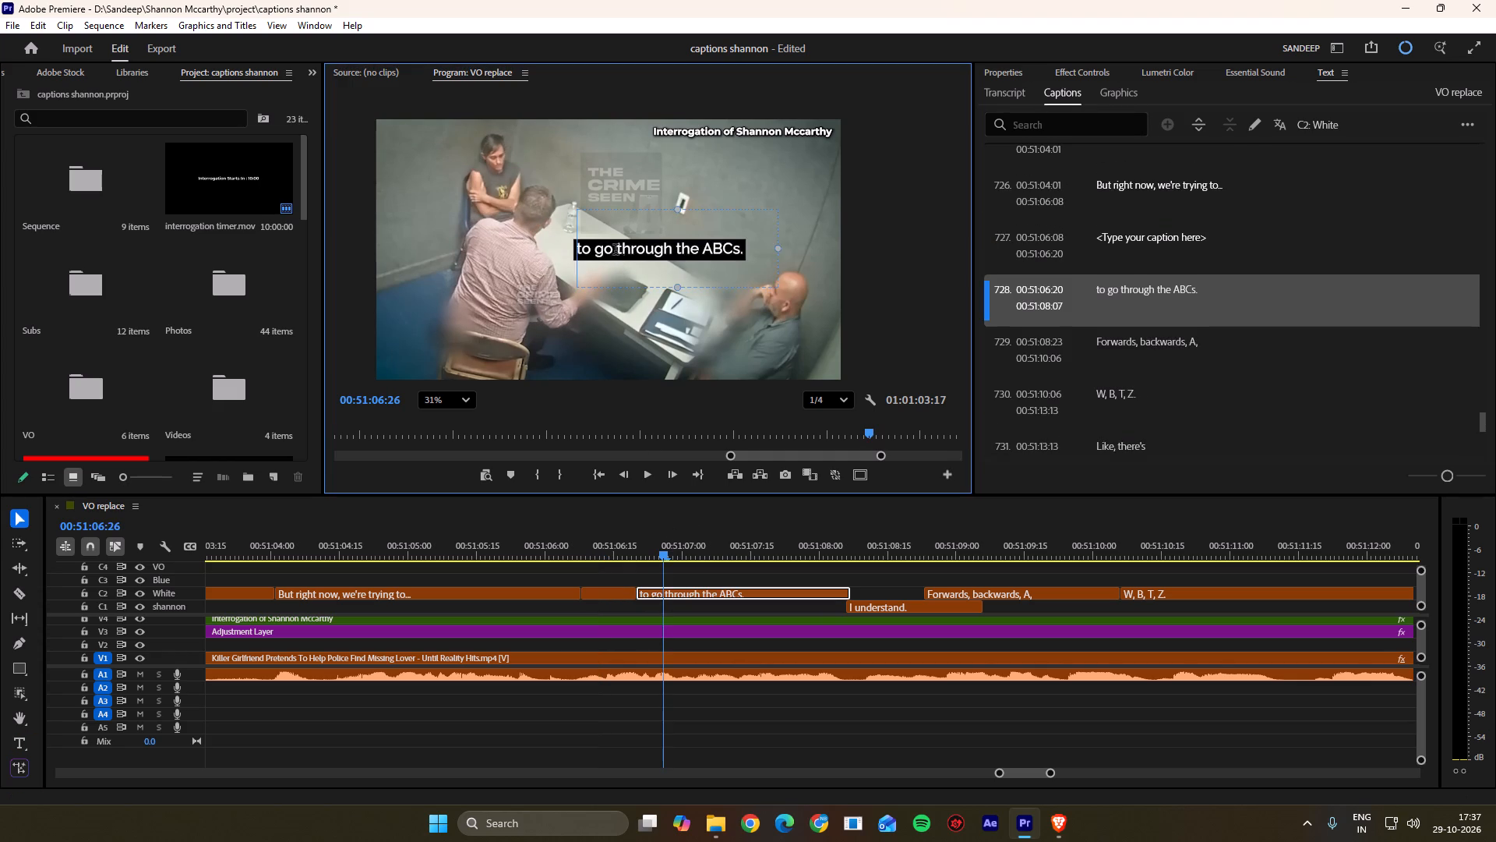
{"action": "left_click", "coordinate": [574, 250]}
{"action": "key", "text": "ctrl+v"}
{"action": "key", "text": "space"}
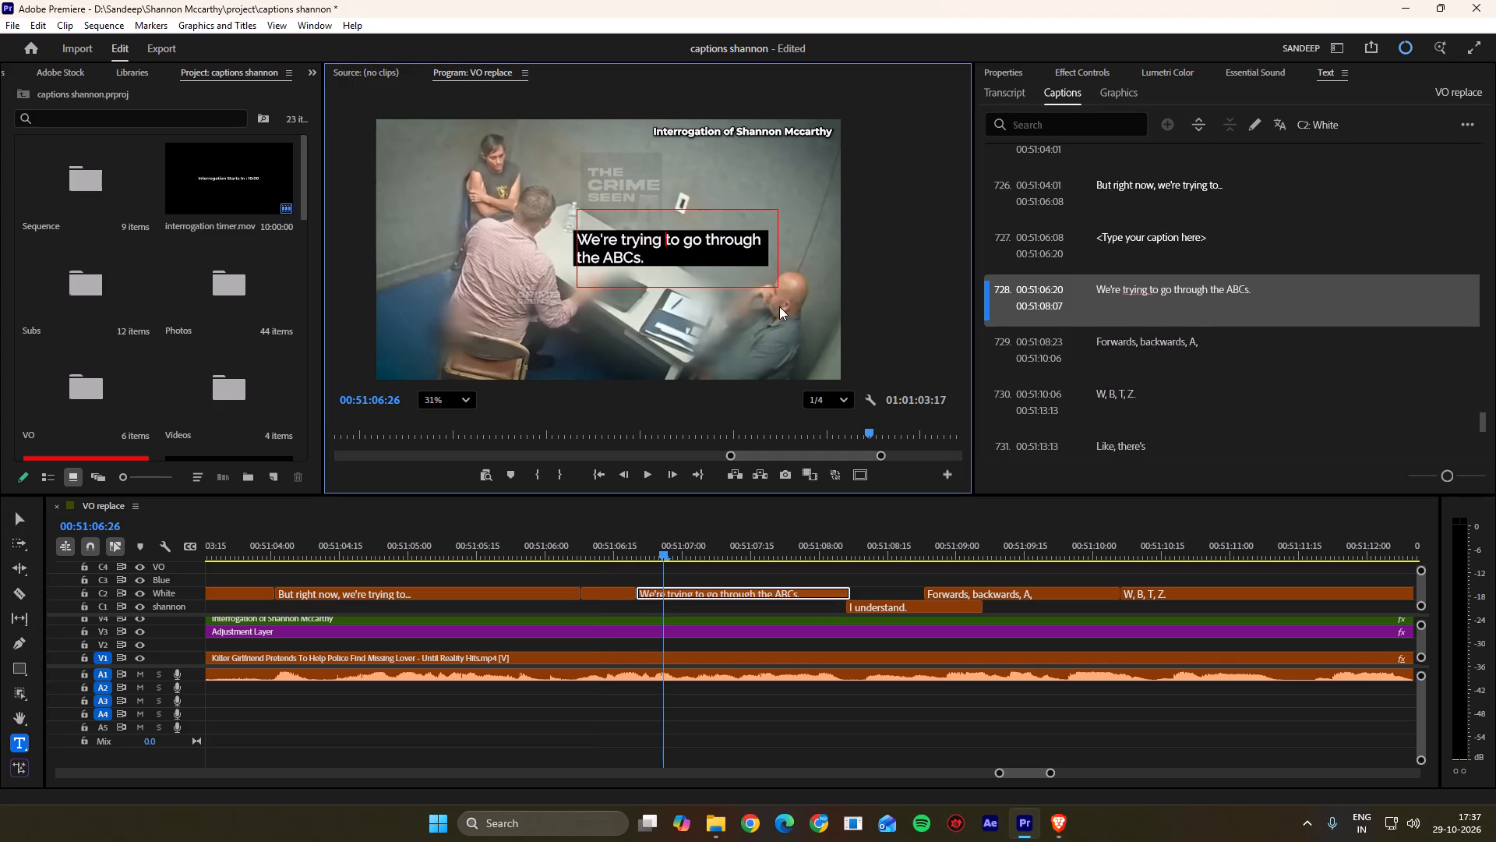
{"action": "left_click", "coordinate": [846, 303]}
Delete the emptied caption and extend "We're trying to go through the ABCs." back to the preceding caption's end at 00:51:06:08.
{"action": "left_click", "coordinate": [612, 589]}
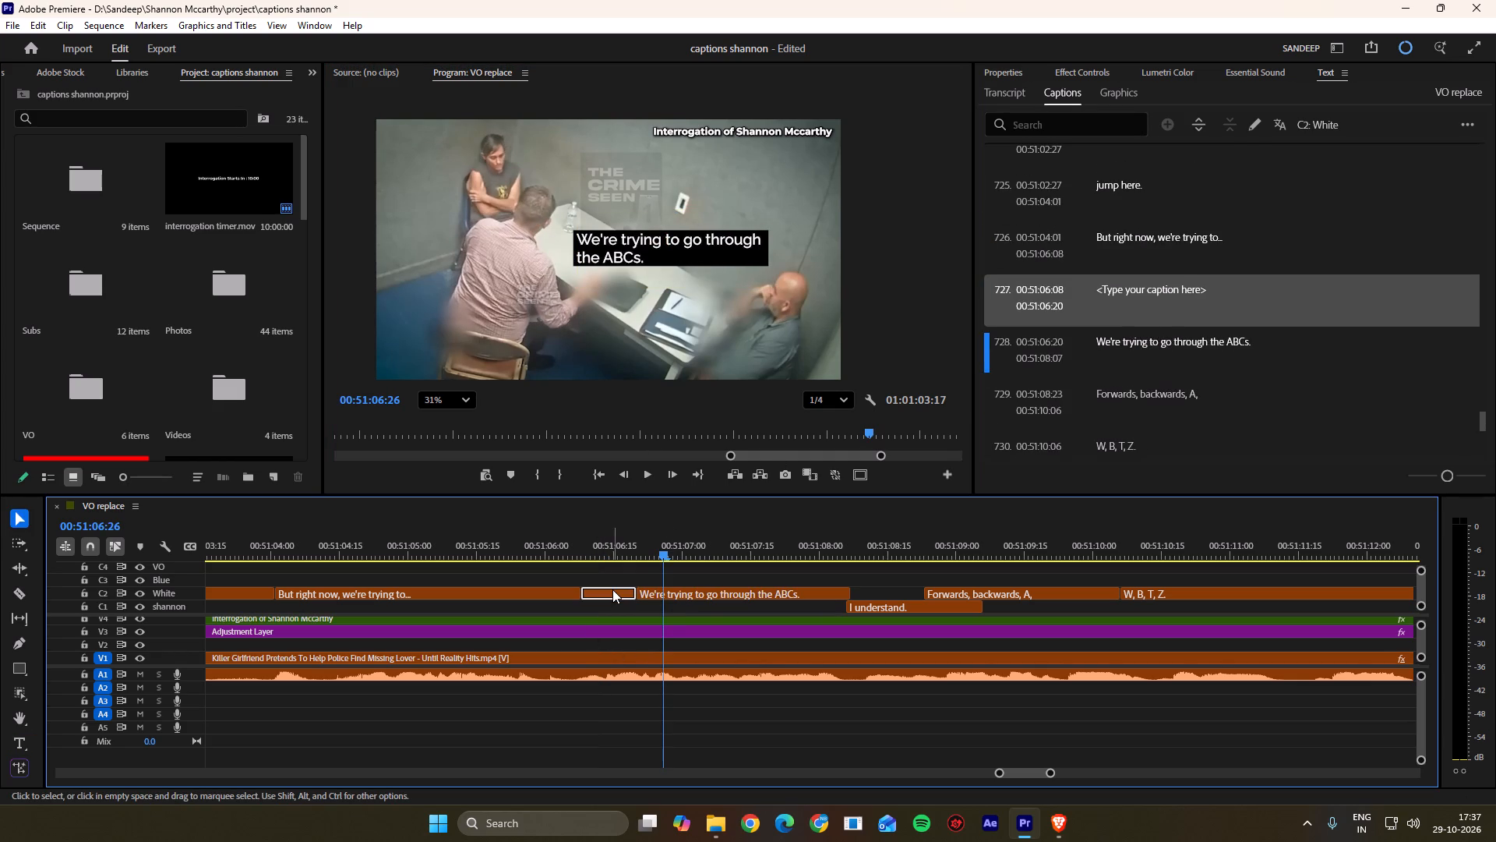
{"action": "key", "text": "Delete"}
{"action": "left_click_drag", "start_coordinate": [634, 591], "coordinate": [532, 590]}
Replay the merged "We're trying to go through the ABCs." caption to check its timing.
{"action": "left_click_drag", "start_coordinate": [549, 542], "coordinate": [504, 542]}
{"action": "key", "text": "space"}
{"action": "key", "text": "space"}
{"action": "key", "text": "space"}
{"action": "scroll", "coordinate": [620, 610], "scroll_direction": "down", "scroll_amount": 6}
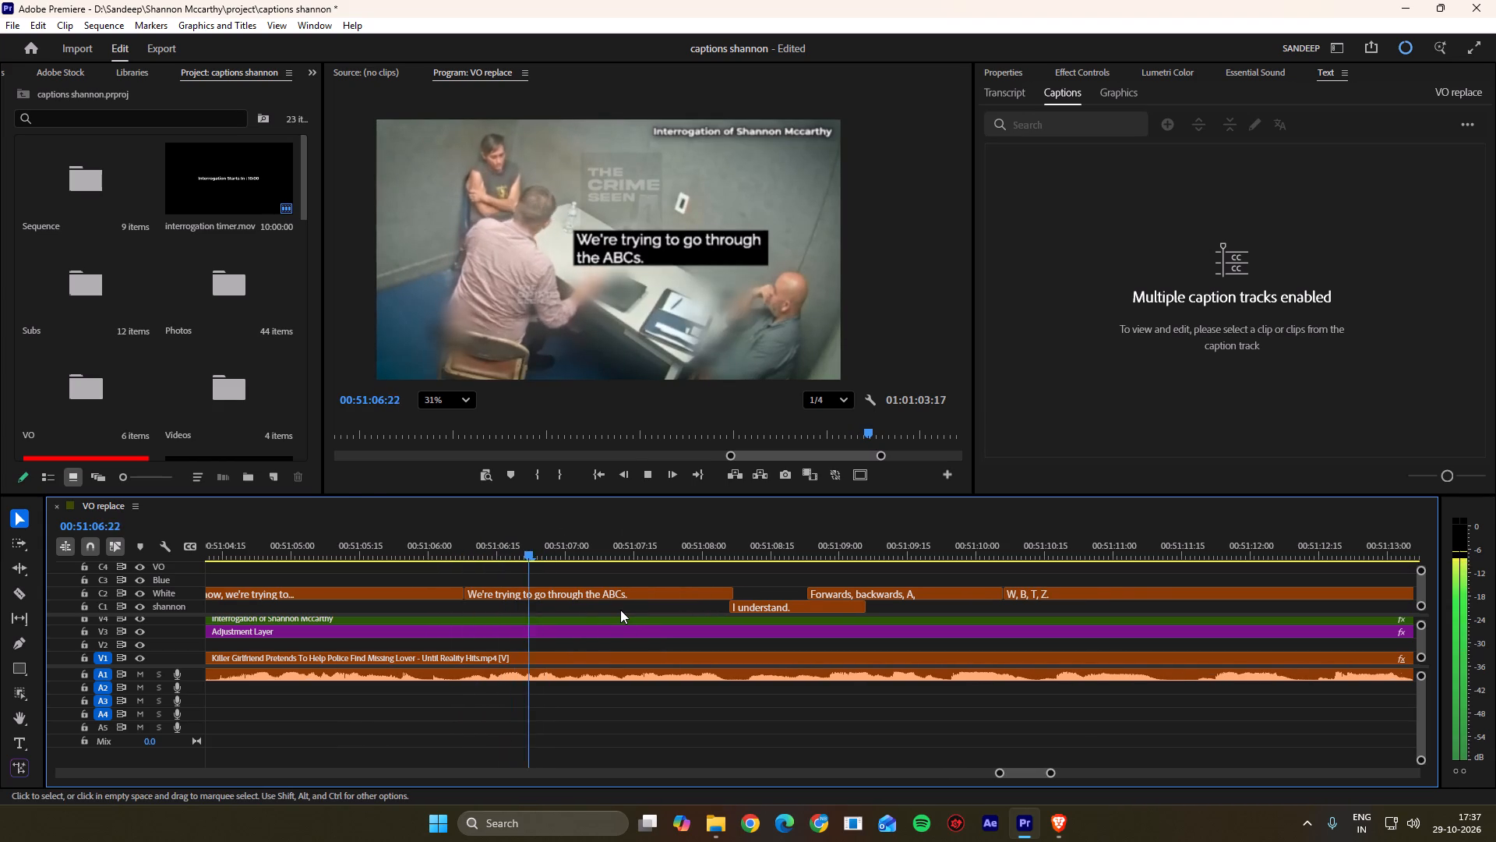
{"action": "scroll", "coordinate": [620, 610], "scroll_direction": "down", "scroll_amount": 2}
{"action": "key", "text": "space"}
Play on, shift "I understand." on the shannon track to start at 00:51:08:09, and extend "We're trying to go through the ABCs." to that point.
{"action": "key", "text": "space"}
{"action": "scroll", "coordinate": [654, 610], "scroll_direction": "down", "scroll_amount": 2}
{"action": "key", "text": "space"}
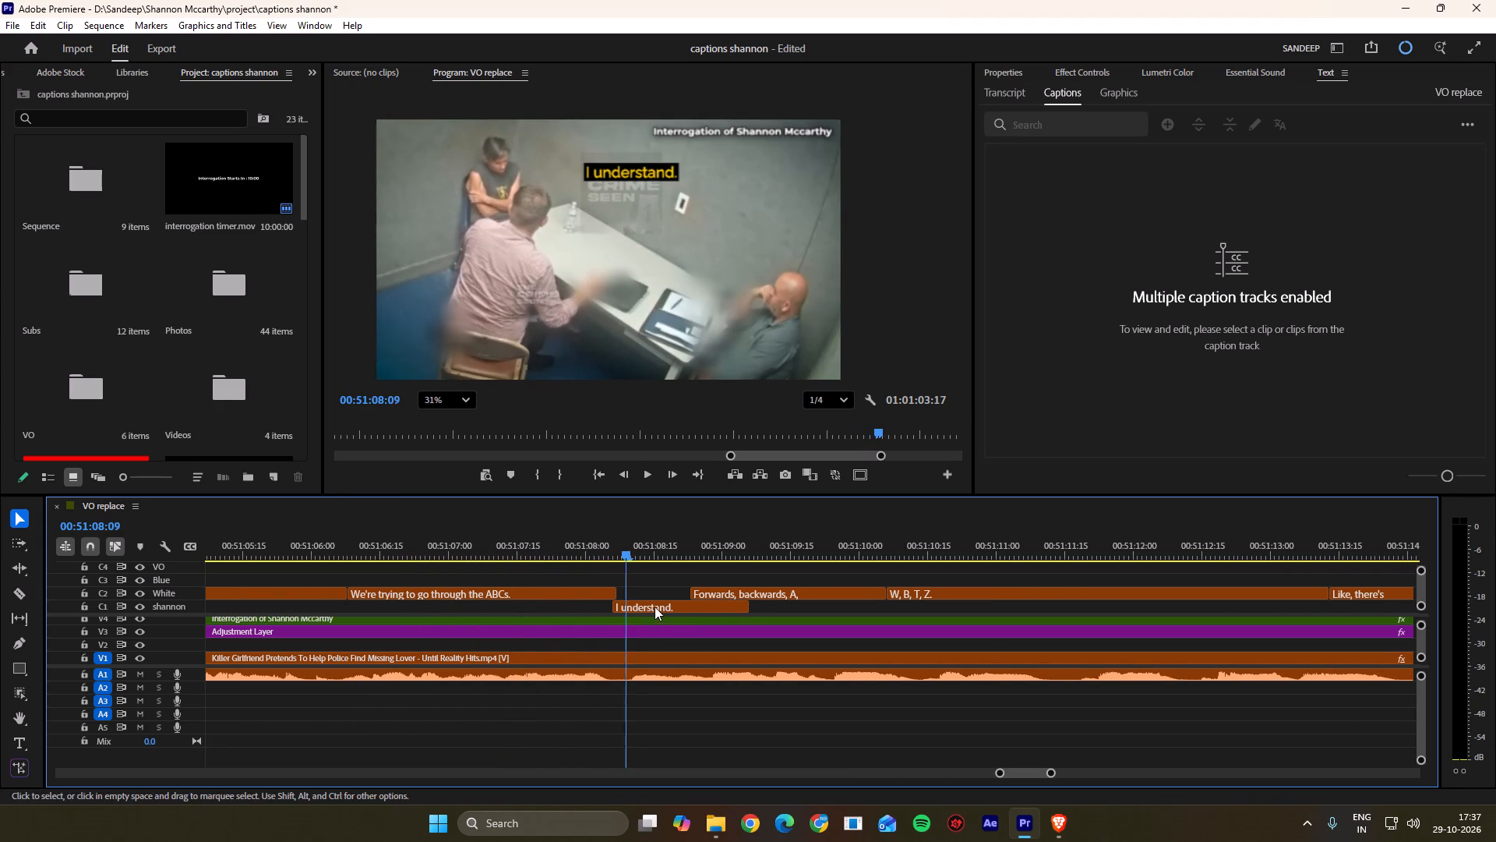
{"action": "key", "text": "space"}
{"action": "key", "text": "space"}
{"action": "left_click_drag", "start_coordinate": [642, 546], "coordinate": [630, 554]}
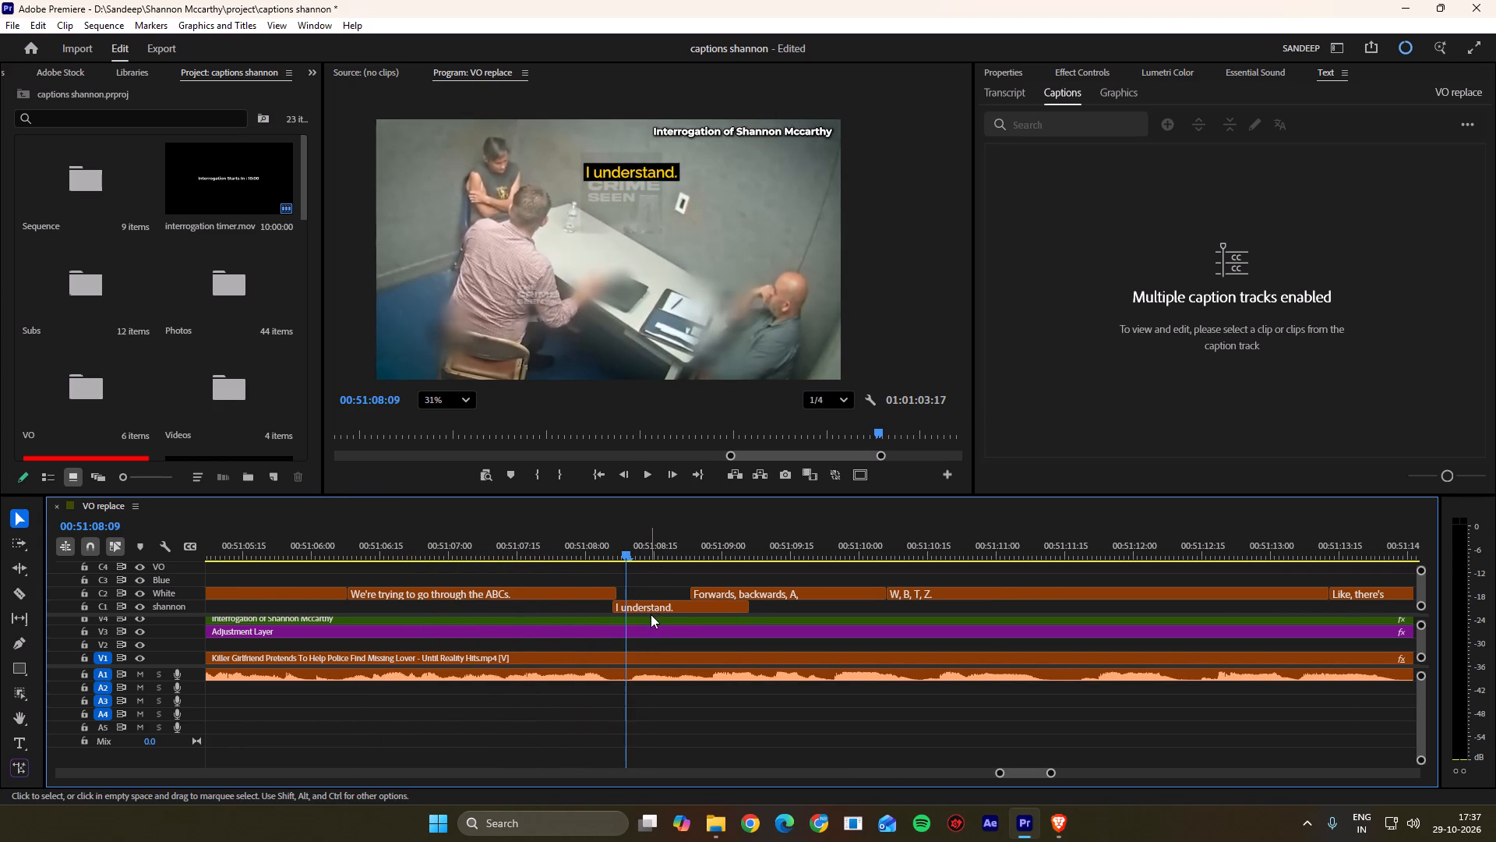
{"action": "left_click_drag", "start_coordinate": [651, 609], "coordinate": [659, 608]}
{"action": "left_click", "coordinate": [654, 580]}
{"action": "left_click", "coordinate": [654, 611]}
{"action": "left_click", "coordinate": [662, 596]}
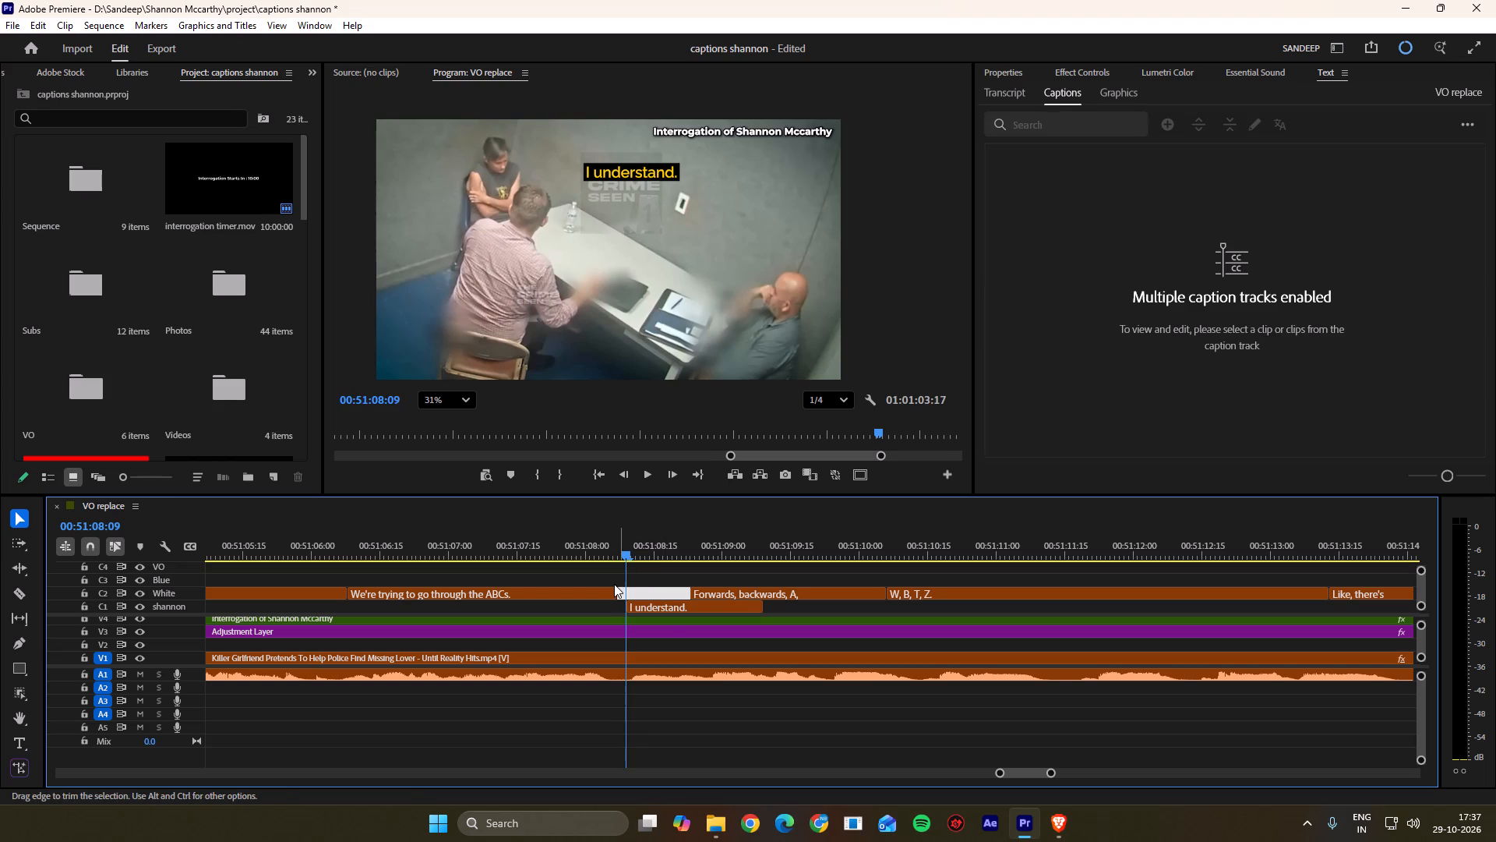
{"action": "left_click", "coordinate": [614, 584]}
{"action": "left_click", "coordinate": [616, 593]}
{"action": "left_click", "coordinate": [644, 583]}
Play on and trim the start of the "Forwards, backwards, A," caption to 00:51:08:28.
{"action": "key", "text": "space"}
{"action": "scroll", "coordinate": [644, 583], "scroll_direction": "down", "scroll_amount": 4}
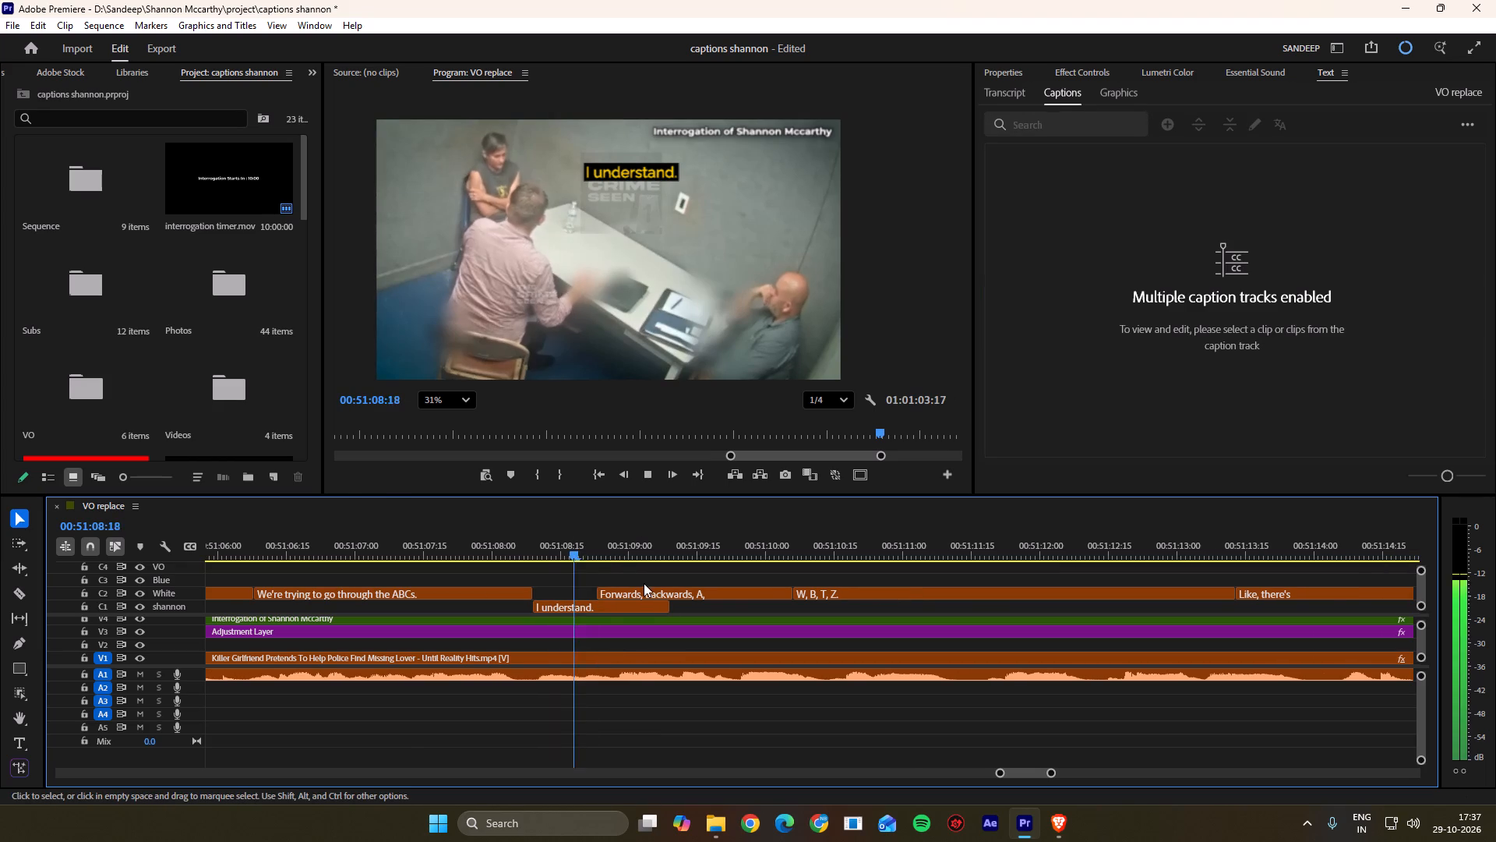
{"action": "key", "text": "space"}
{"action": "left_click_drag", "start_coordinate": [629, 544], "coordinate": [621, 545]}
{"action": "left_click_drag", "start_coordinate": [605, 595], "coordinate": [624, 591]}
{"action": "left_click", "coordinate": [632, 581]}
Save the project.
{"action": "key", "text": "ctrl+s"}
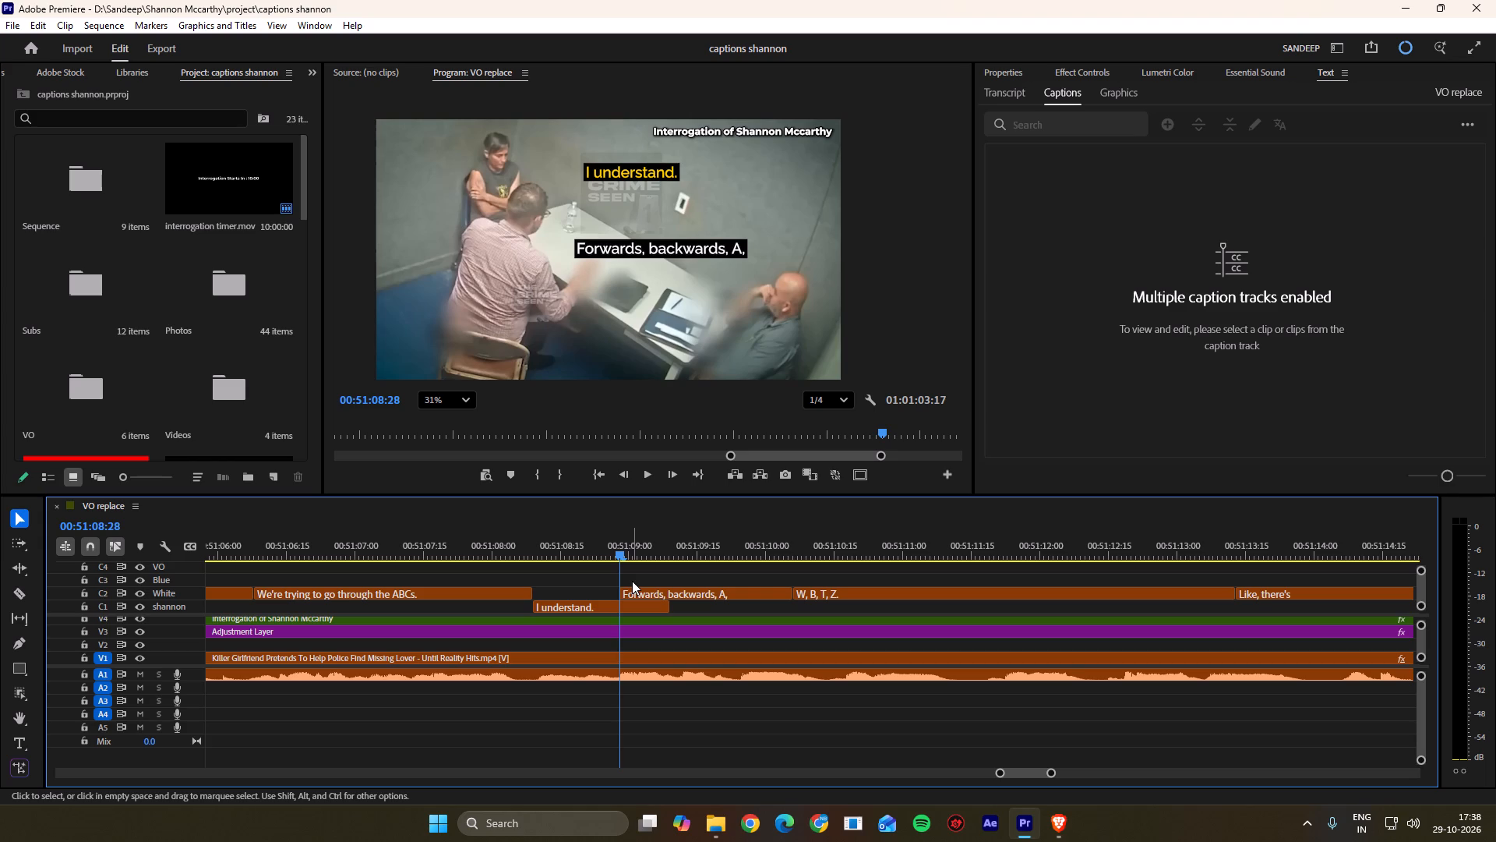
Replay the "Forwards, backwards, A," caption and shift its cut with "W, B, T, Z." to 00:51:10:18.
{"action": "key", "text": "space"}
{"action": "scroll", "coordinate": [617, 597], "scroll_direction": "down", "scroll_amount": 6}
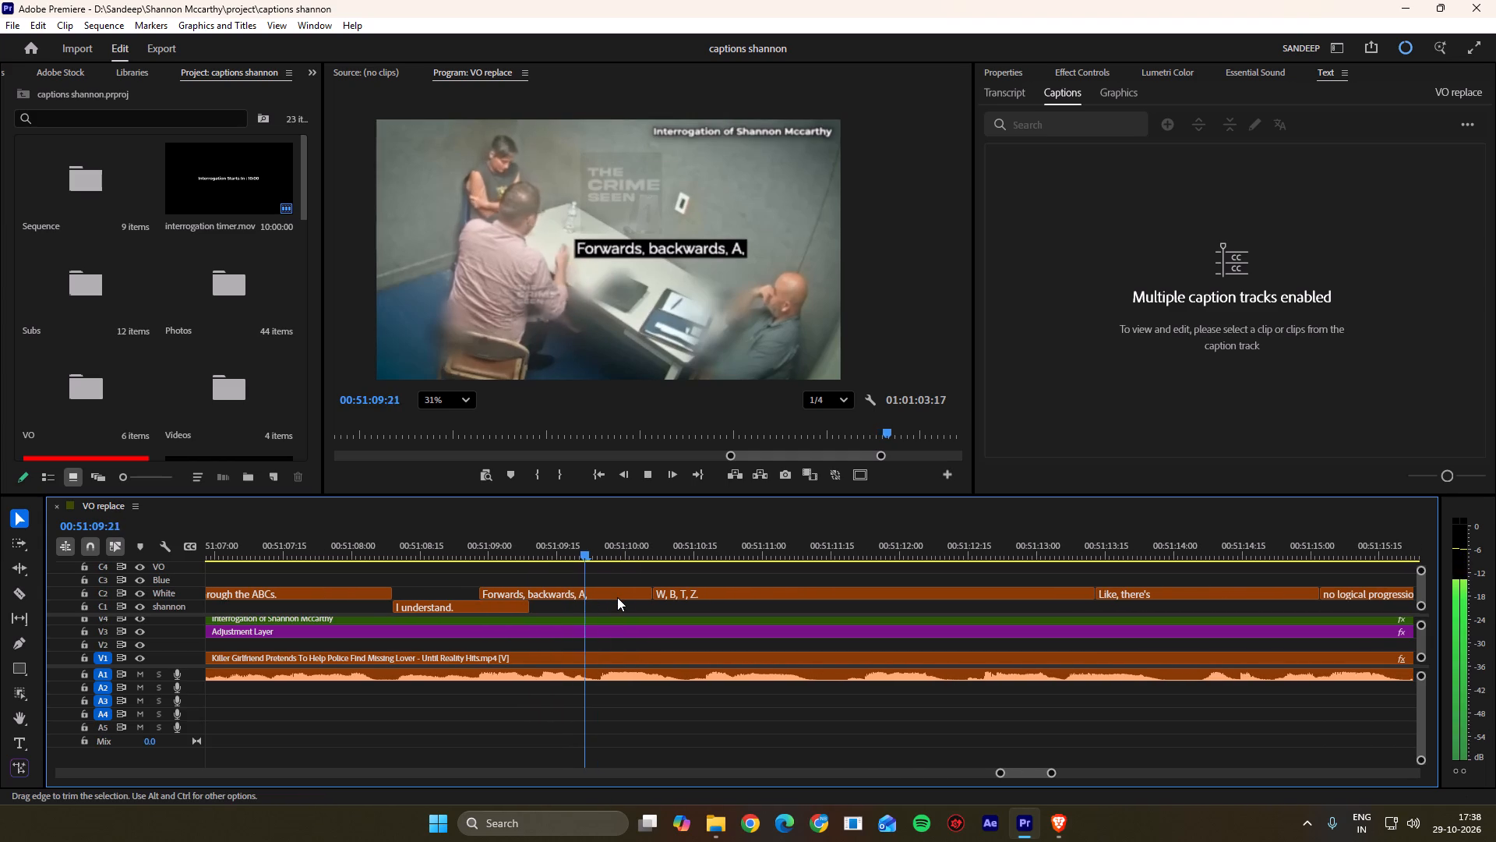
{"action": "key", "text": "space"}
{"action": "left_click_drag", "start_coordinate": [651, 557], "coordinate": [434, 553]}
{"action": "key", "text": "space"}
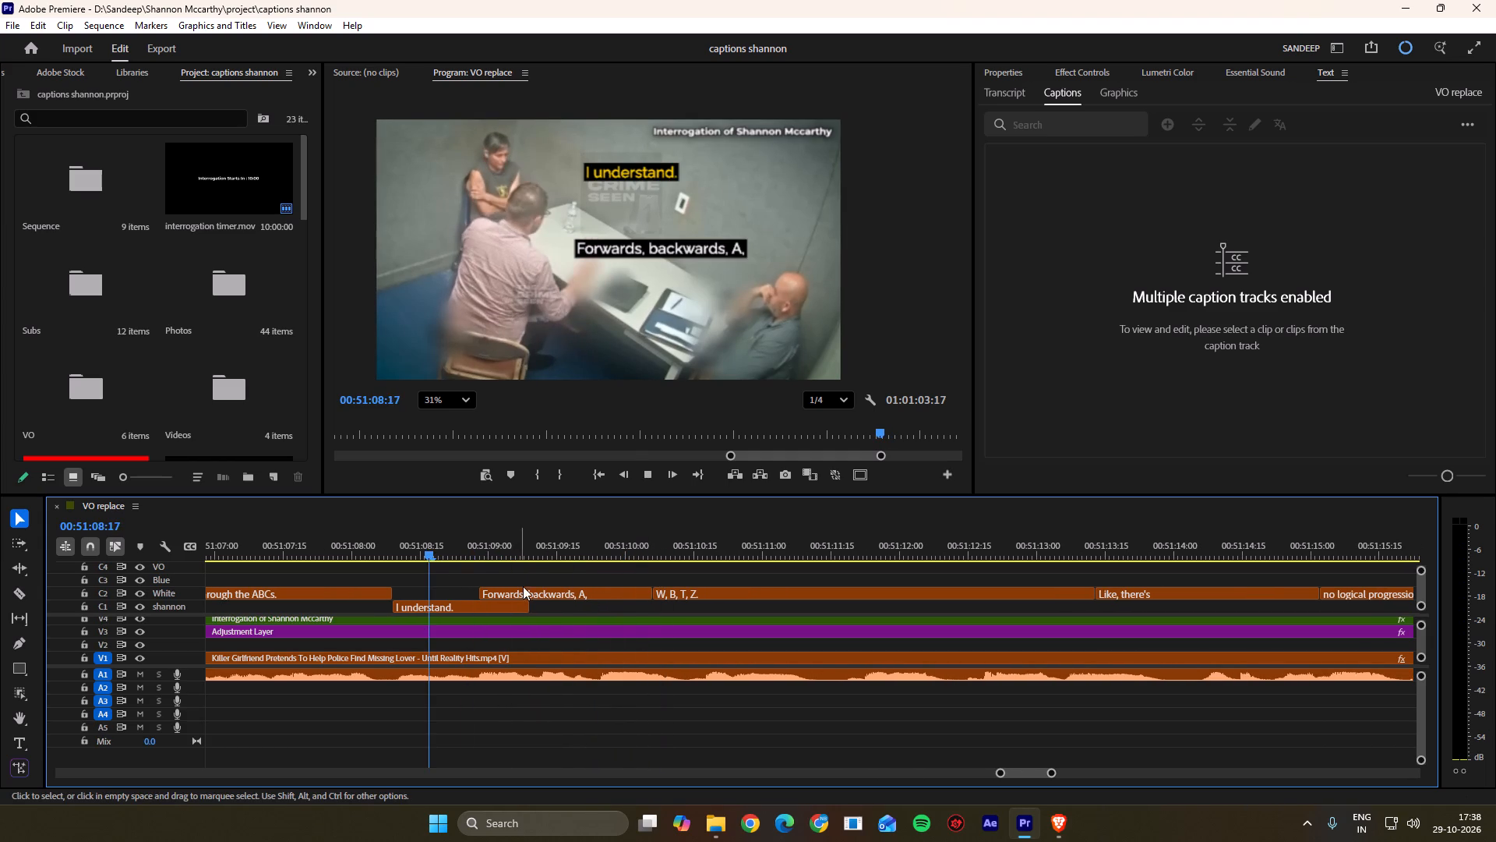
{"action": "key", "text": "space"}
{"action": "scroll", "coordinate": [659, 601], "scroll_direction": "down", "scroll_amount": 3}
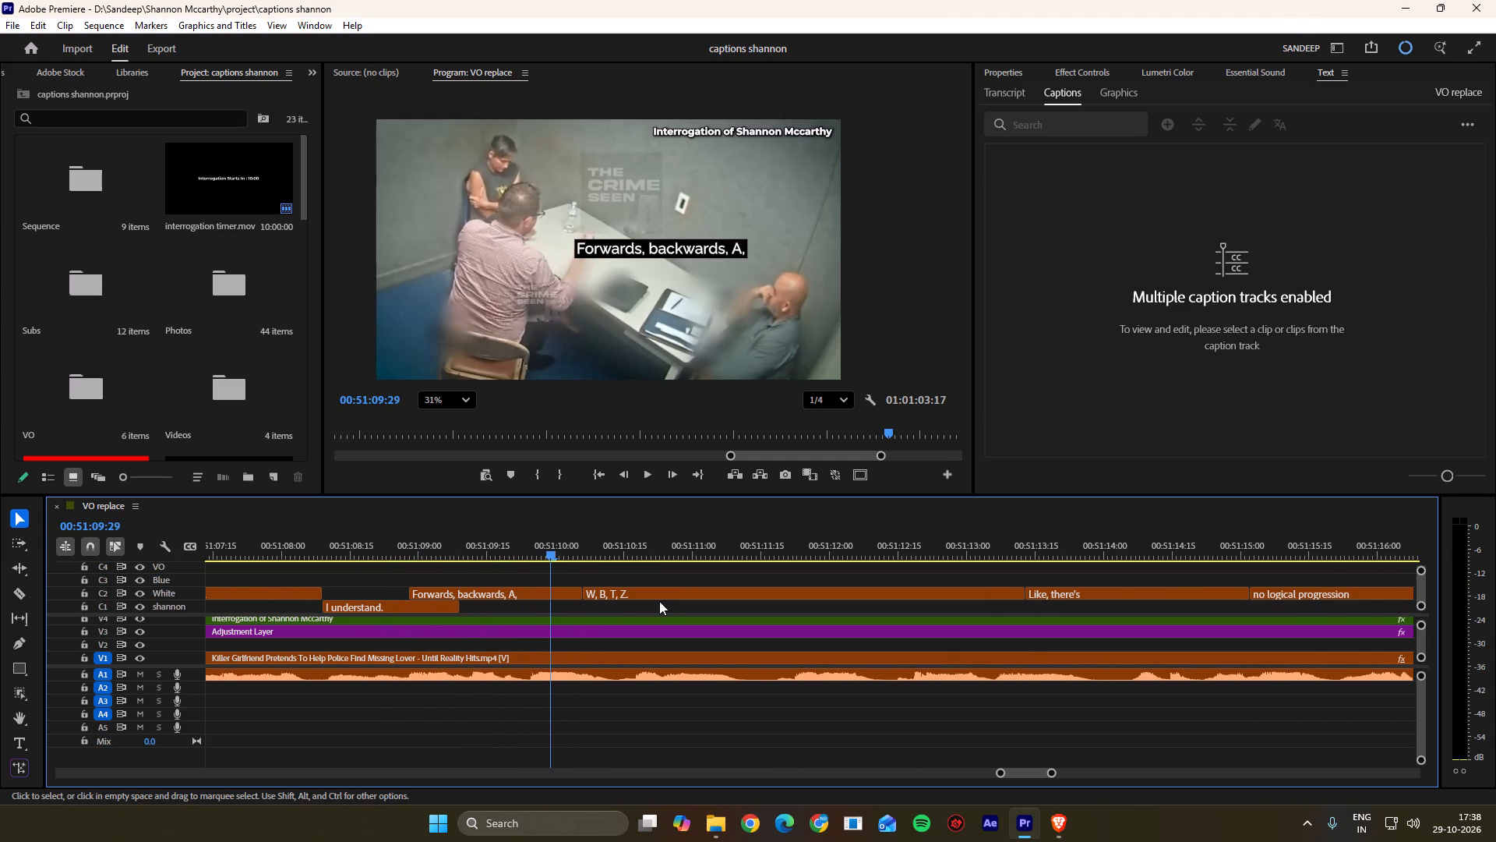
{"action": "key", "text": "space"}
{"action": "key", "text": "space"}
{"action": "left_click_drag", "start_coordinate": [585, 595], "coordinate": [635, 598], "text": "ctrl"}
{"action": "left_click", "coordinate": [646, 587]}
Play on and move the cut between "W, B, T, Z." and "Like, there's" to 00:51:14:06.
{"action": "key", "text": "space"}
{"action": "scroll", "coordinate": [646, 587], "scroll_direction": "down", "scroll_amount": 9}
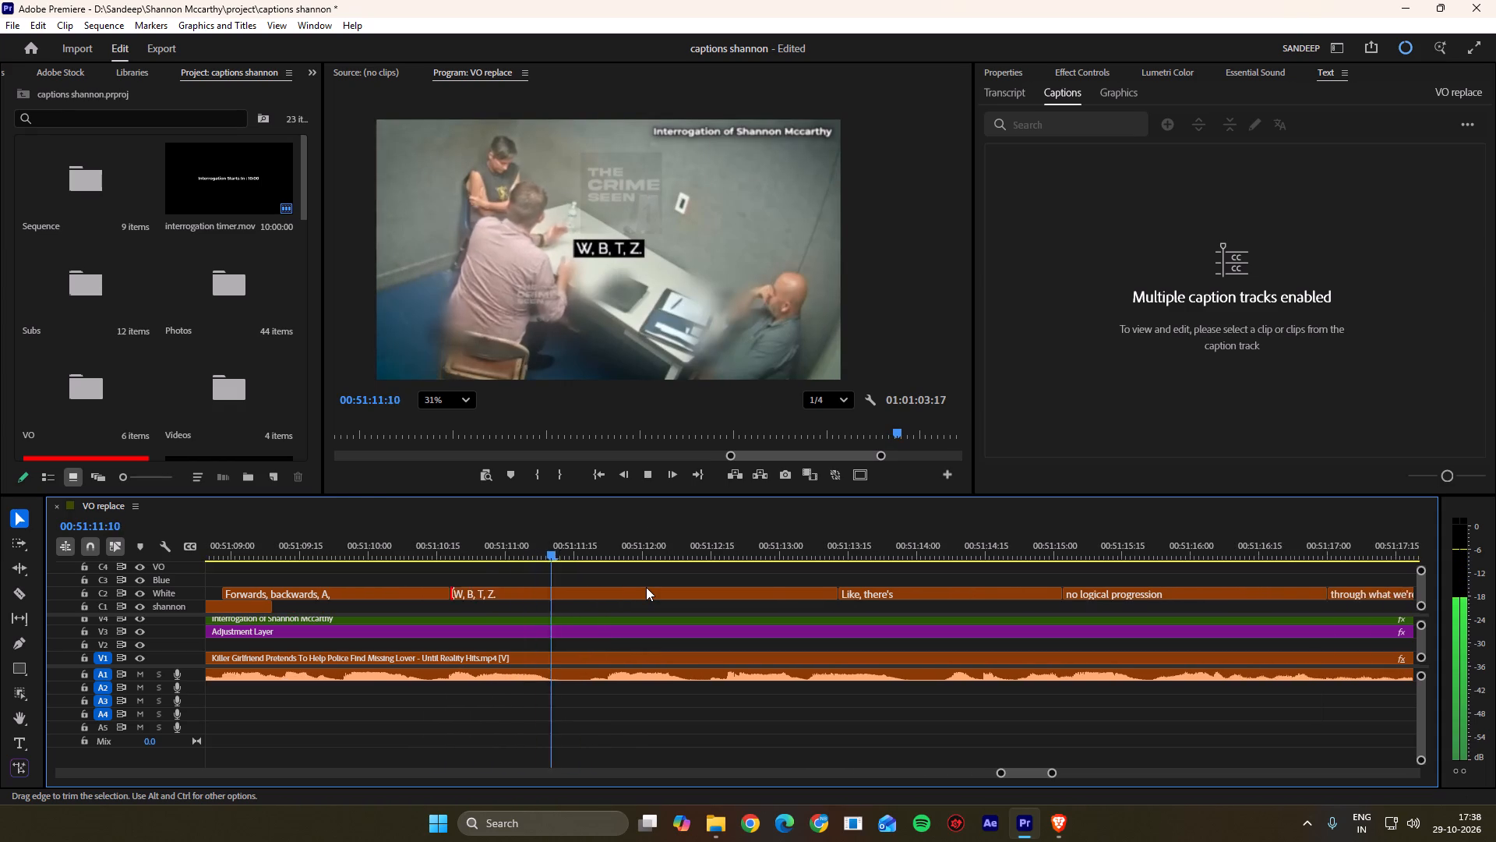
{"action": "scroll", "coordinate": [646, 587], "scroll_direction": "down", "scroll_amount": 11}
{"action": "key", "text": "space"}
{"action": "key", "text": "space"}
{"action": "key", "text": "space"}
{"action": "left_click_drag", "start_coordinate": [677, 554], "coordinate": [668, 556]}
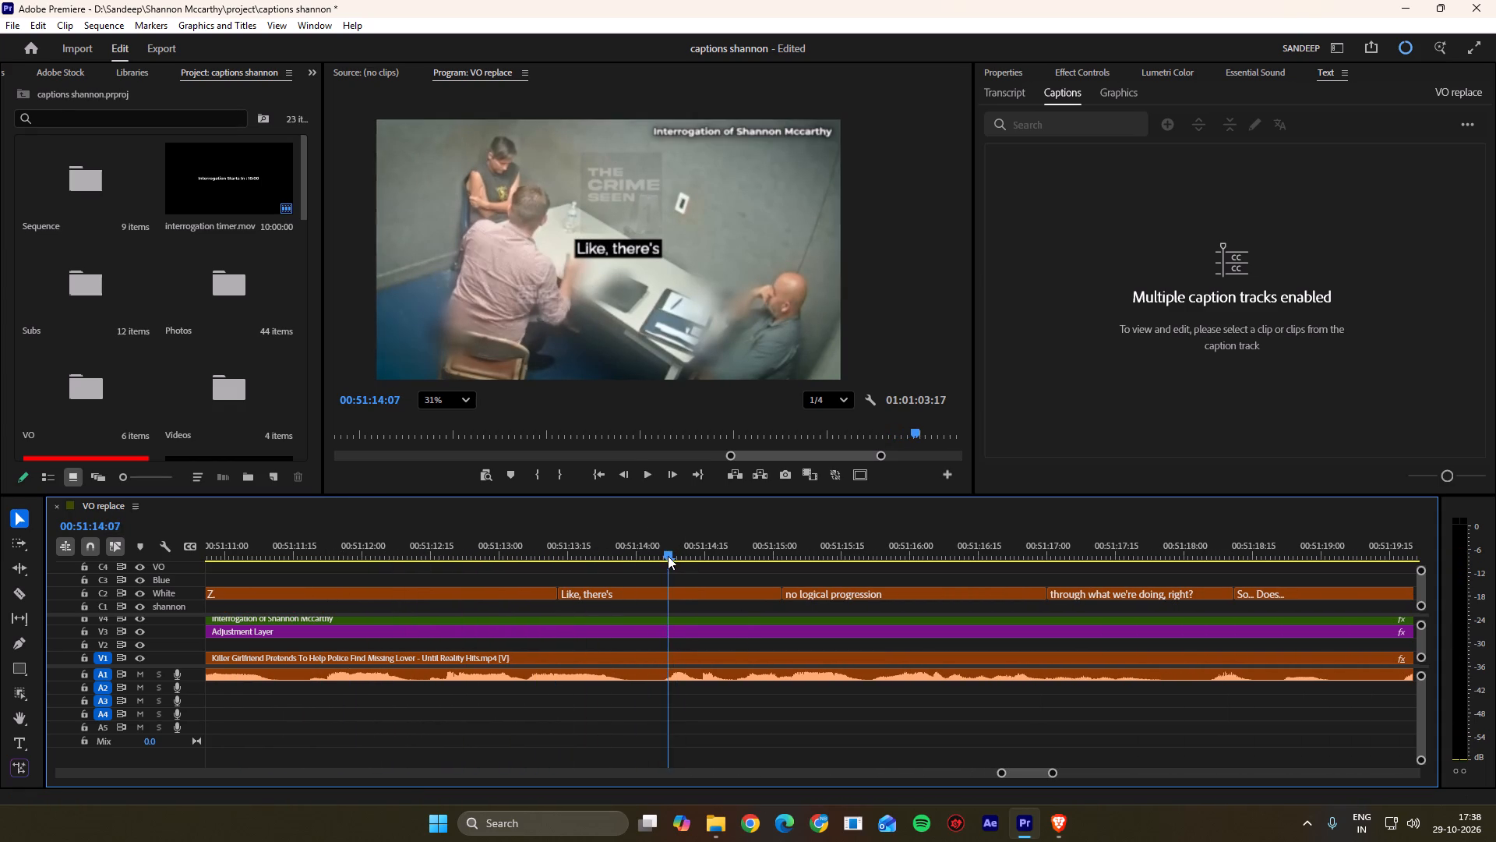
{"action": "left_click_drag", "start_coordinate": [668, 556], "coordinate": [665, 557]}
{"action": "left_click_drag", "start_coordinate": [558, 596], "coordinate": [660, 604], "text": "ctrl"}
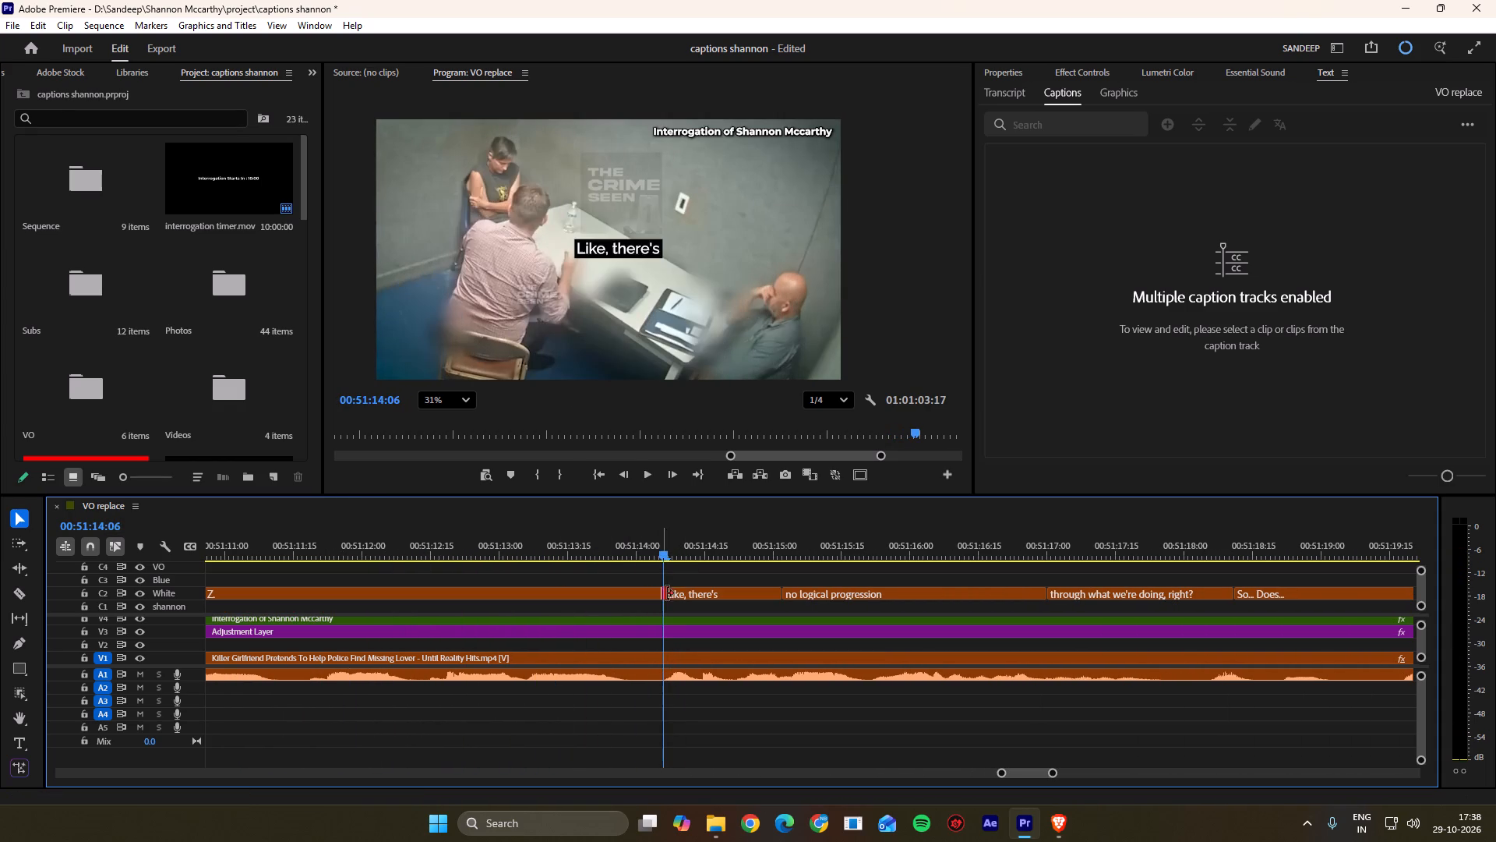
{"action": "left_click", "coordinate": [674, 579]}
Replay the "Like, there's" caption to check its timing and the cut into "no logical progression".
{"action": "key", "text": "space"}
{"action": "scroll", "coordinate": [669, 579], "scroll_direction": "down", "scroll_amount": 8}
{"action": "key", "text": "space"}
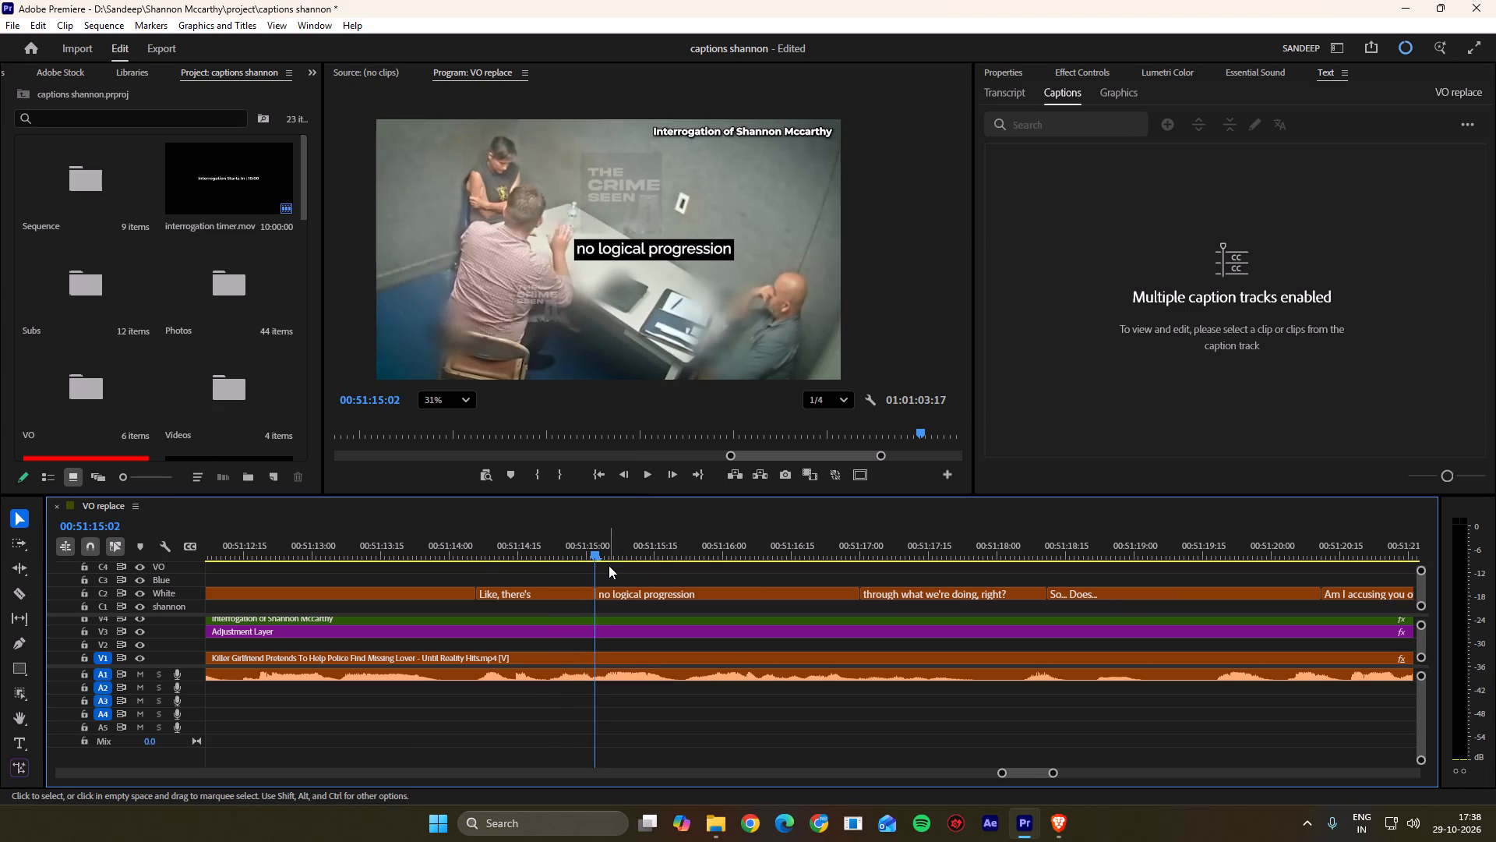
{"action": "left_click_drag", "start_coordinate": [587, 547], "coordinate": [460, 541]}
{"action": "key", "text": "space"}
{"action": "key", "text": "space"}
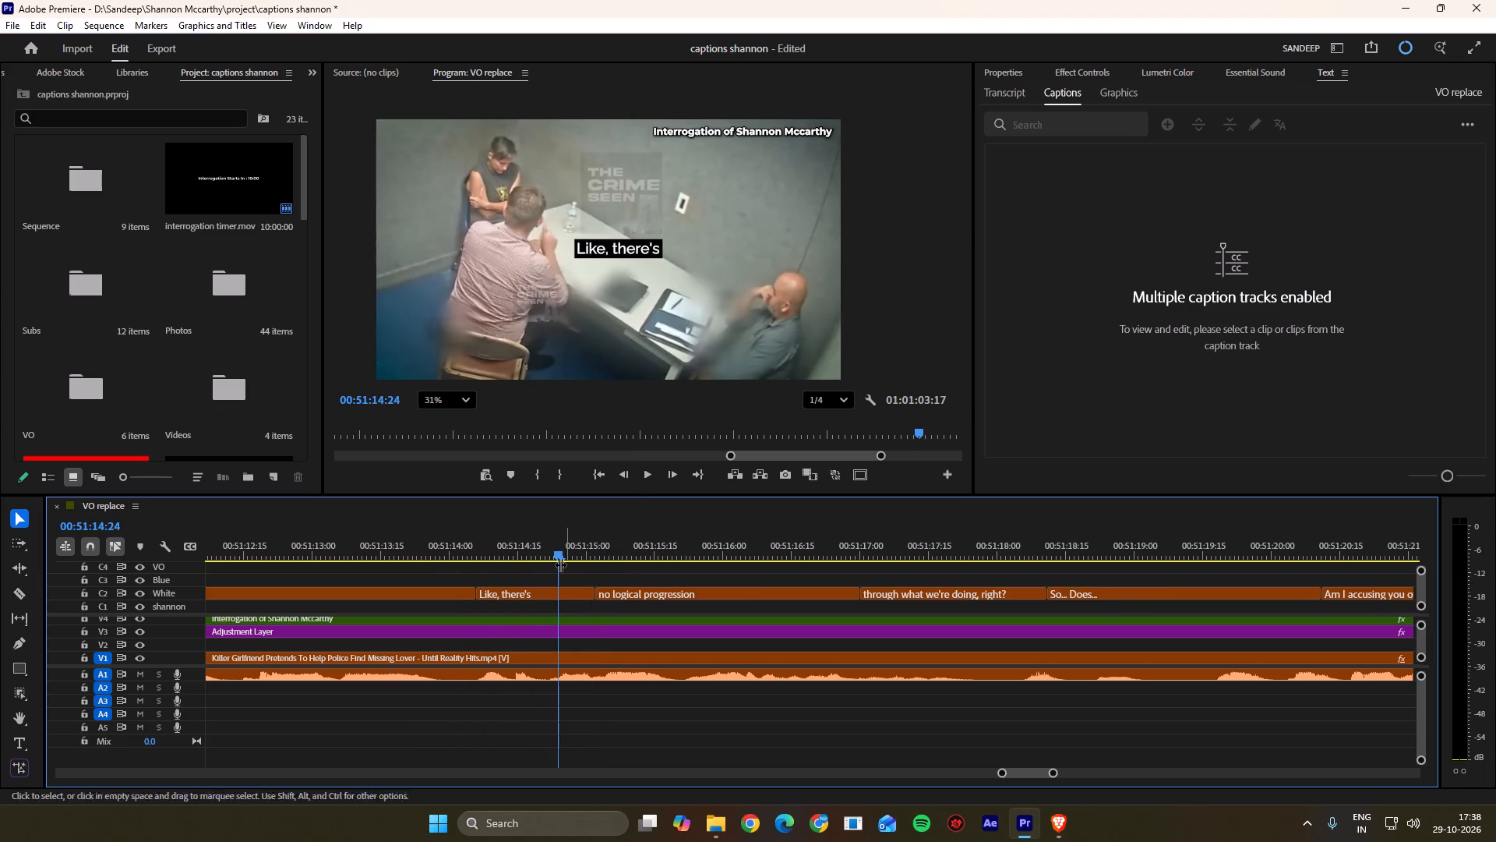
{"action": "left_click_drag", "start_coordinate": [523, 555], "coordinate": [424, 557]}
{"action": "key", "text": "space"}
{"action": "key", "text": "space"}
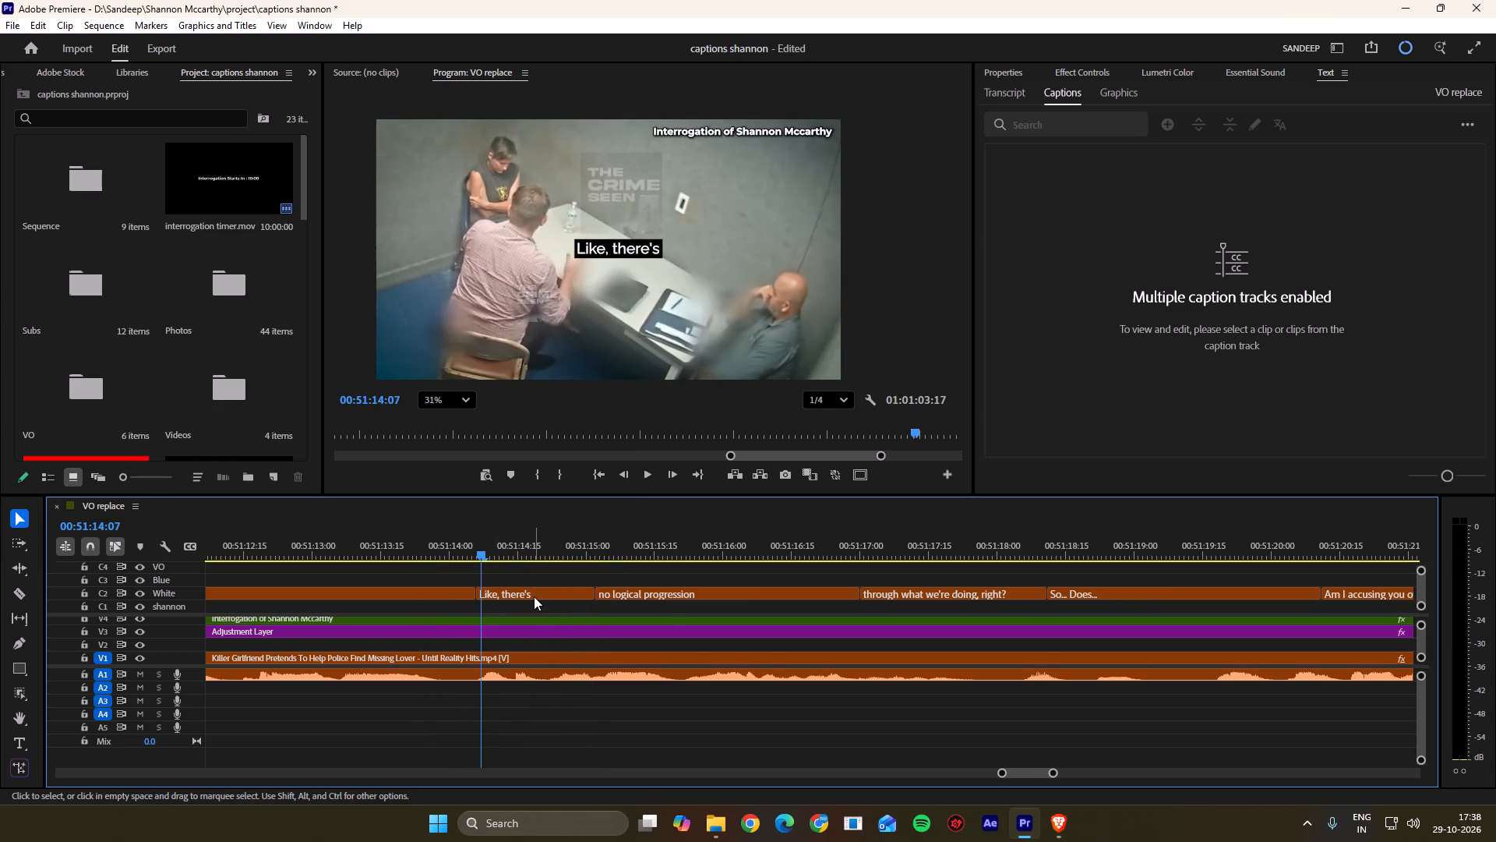
{"action": "key", "text": "space"}
{"action": "key", "text": "space"}
Play and replay "no logical progression" to check its cut into "through what we're doing, right?".
{"action": "key", "text": "space"}
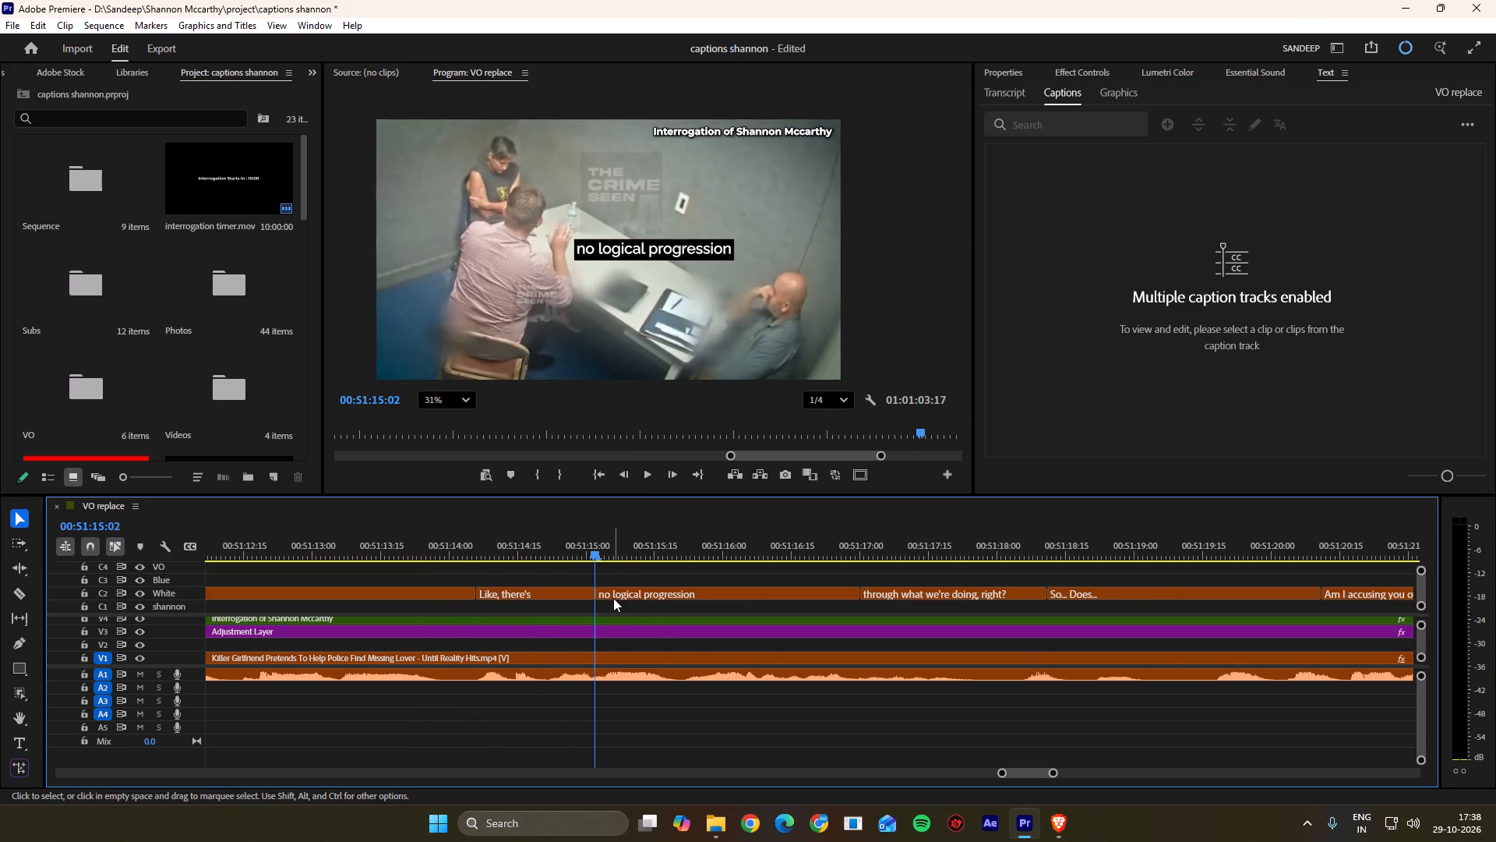
{"action": "scroll", "coordinate": [613, 598], "scroll_direction": "down", "scroll_amount": 8}
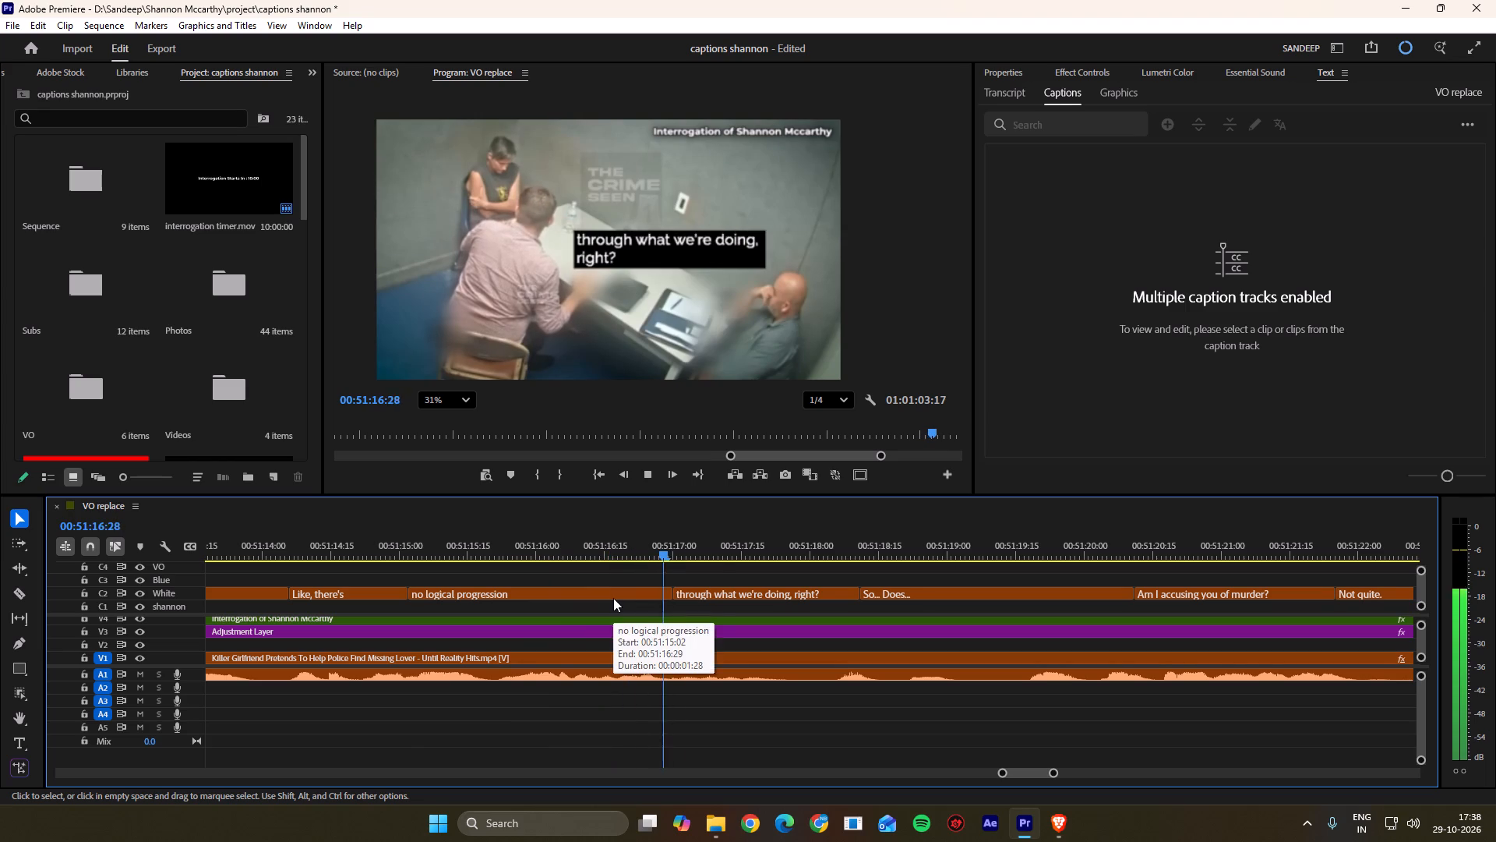
{"action": "key", "text": "space"}
{"action": "left_click_drag", "start_coordinate": [744, 533], "coordinate": [569, 540]}
{"action": "key", "text": "space"}
{"action": "key", "text": "space"}
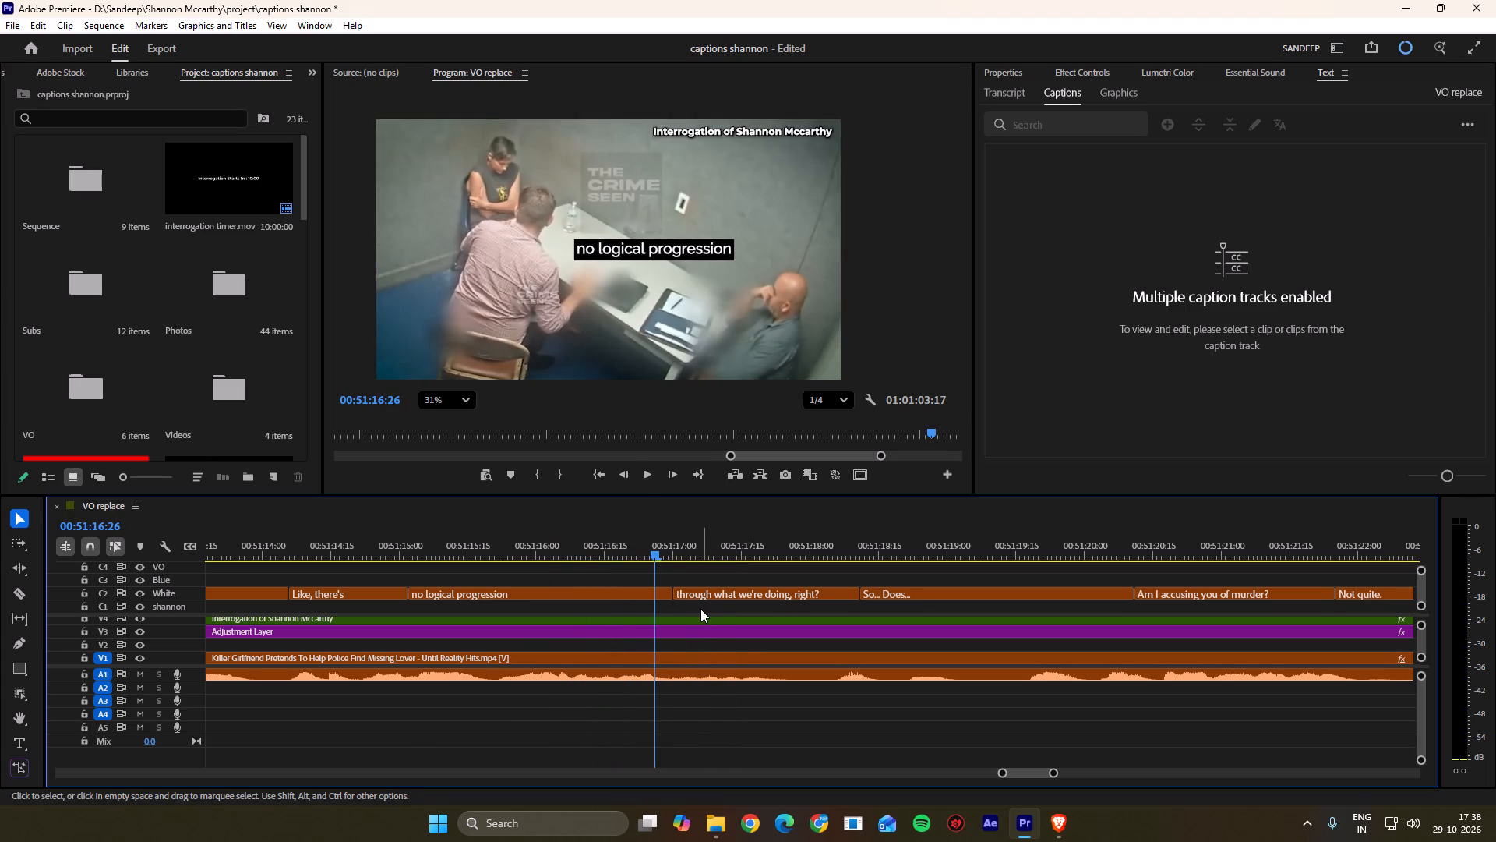
{"action": "key", "text": "space"}
{"action": "key", "text": "space"}
Play on and extend "through what we're doing, right?" to 00:51:19:18, with "So... Does..." starting there.
{"action": "key", "text": "space"}
{"action": "scroll", "coordinate": [682, 595], "scroll_direction": "down", "scroll_amount": 5}
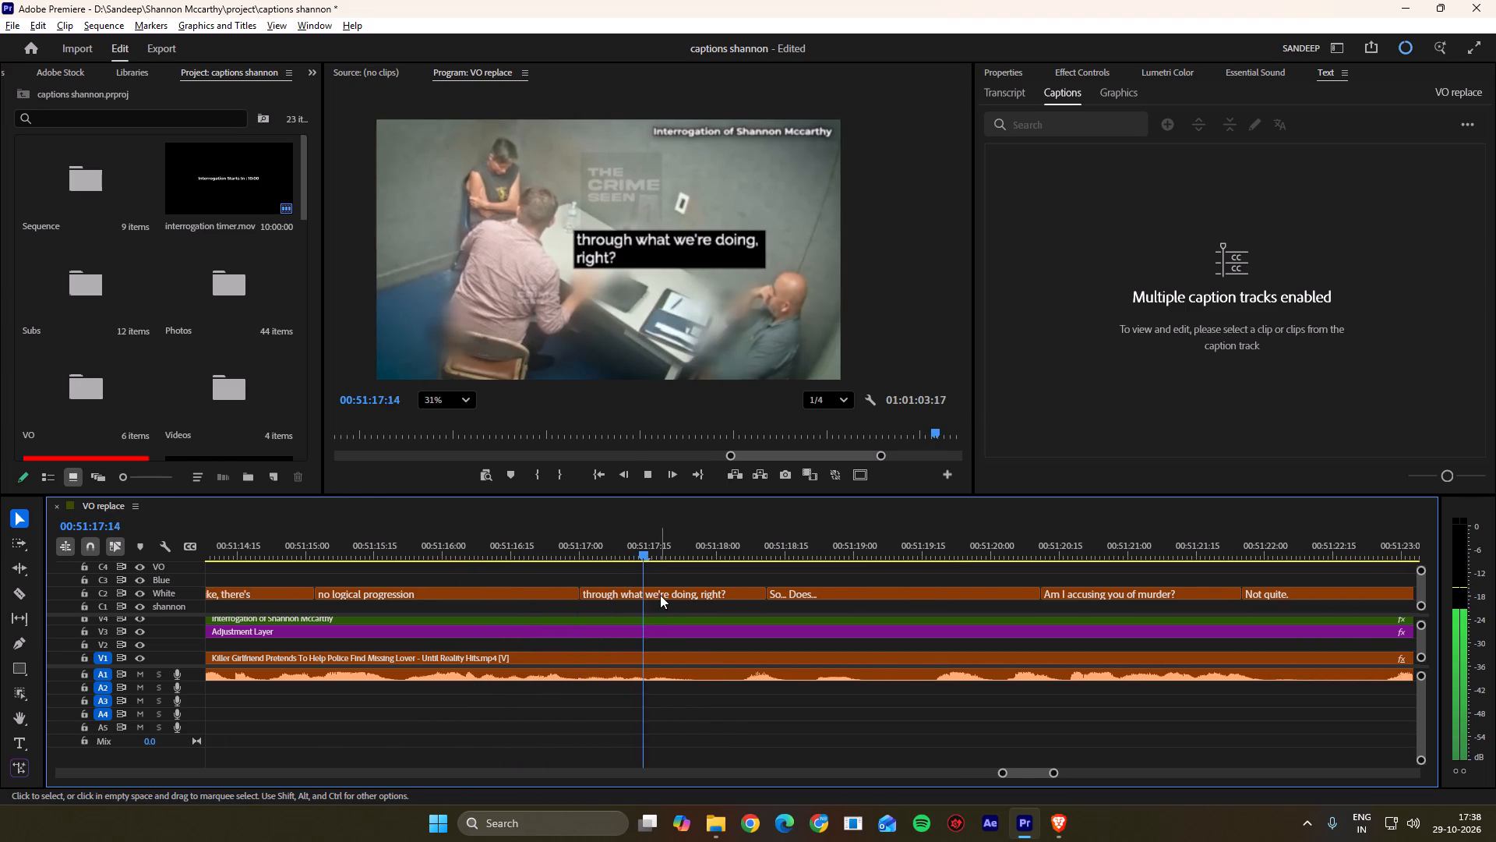
{"action": "scroll", "coordinate": [660, 595], "scroll_direction": "down", "scroll_amount": 7}
{"action": "key", "text": "space"}
{"action": "scroll", "coordinate": [628, 596], "scroll_direction": "up", "scroll_amount": 7, "text": "alt"}
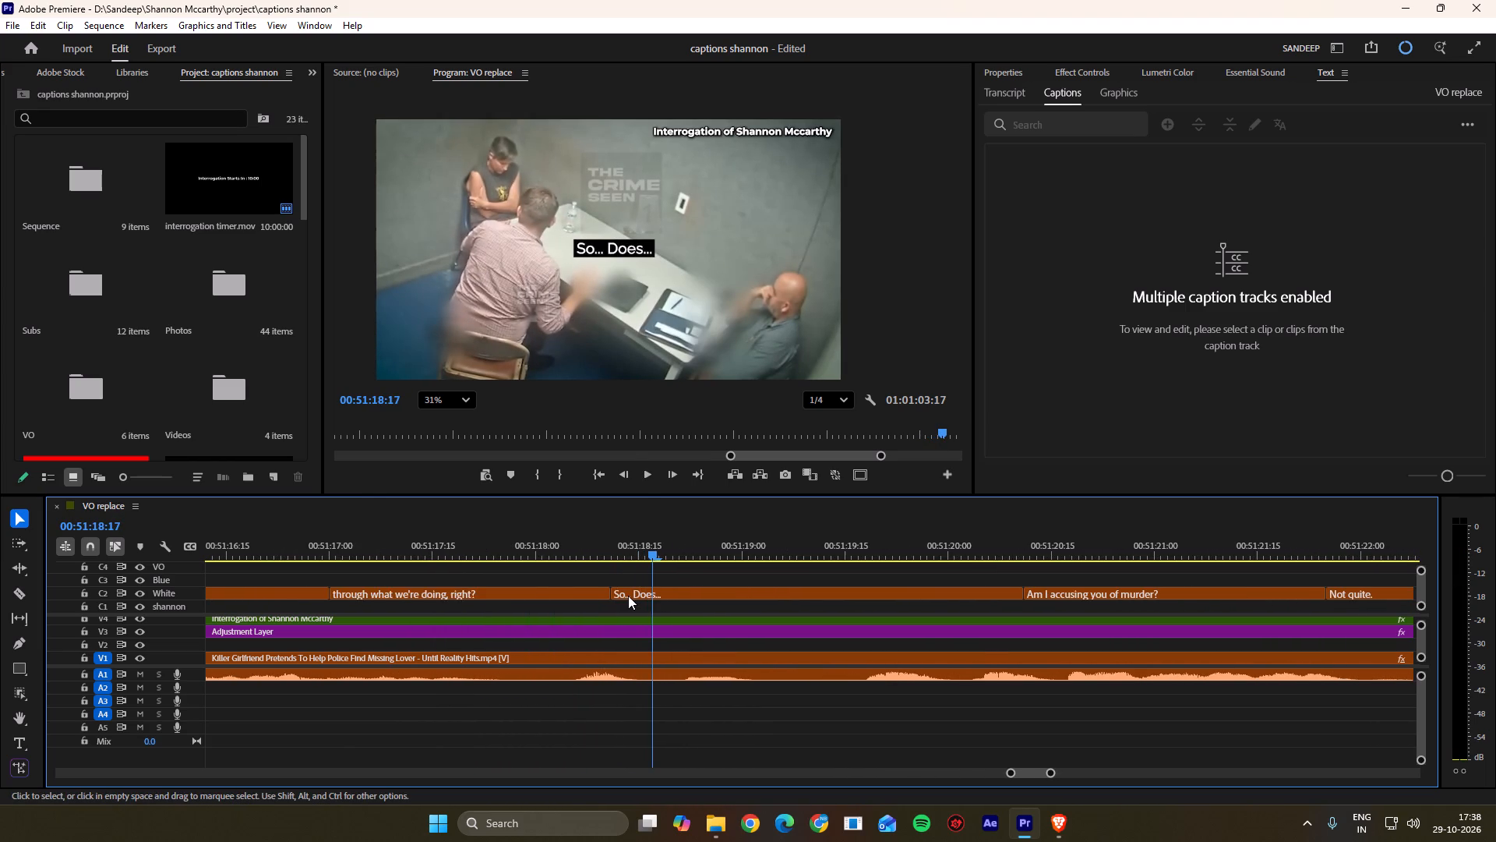
{"action": "scroll", "coordinate": [628, 596], "scroll_direction": "down", "scroll_amount": 2}
{"action": "key", "text": "space"}
{"action": "key", "text": "space"}
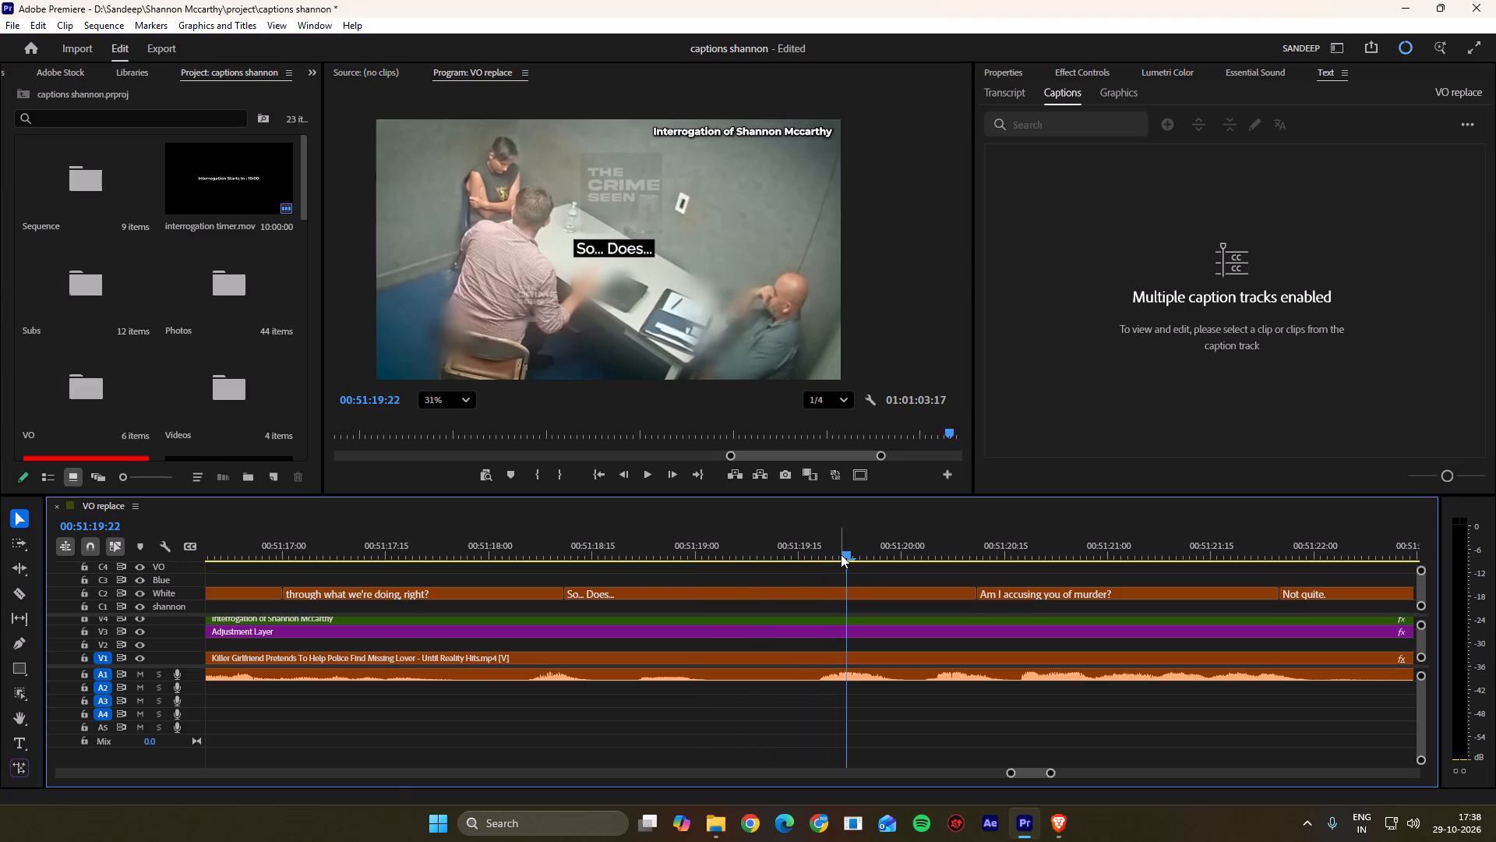
{"action": "left_click_drag", "start_coordinate": [840, 554], "coordinate": [822, 557]}
{"action": "left_click_drag", "start_coordinate": [563, 595], "coordinate": [662, 603], "text": "ctrl"}
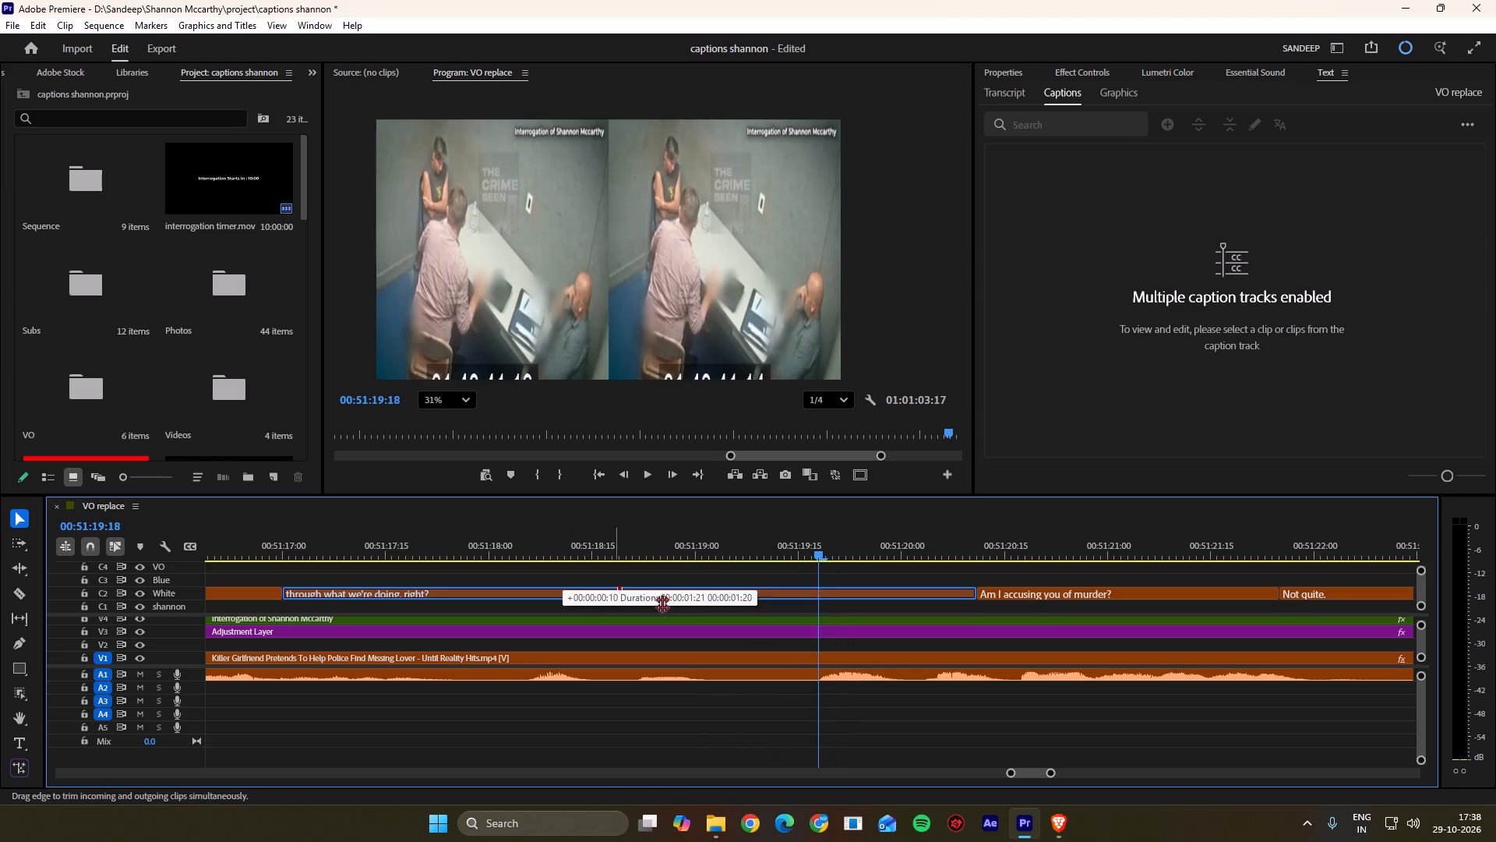
{"action": "left_click_drag", "start_coordinate": [662, 603], "coordinate": [817, 603], "text": "ctrl"}
Copy the "So... Does..." caption onto the shannon track, starting at 00:51:18:06.
{"action": "left_click_drag", "start_coordinate": [834, 591], "coordinate": [645, 610], "text": "alt"}
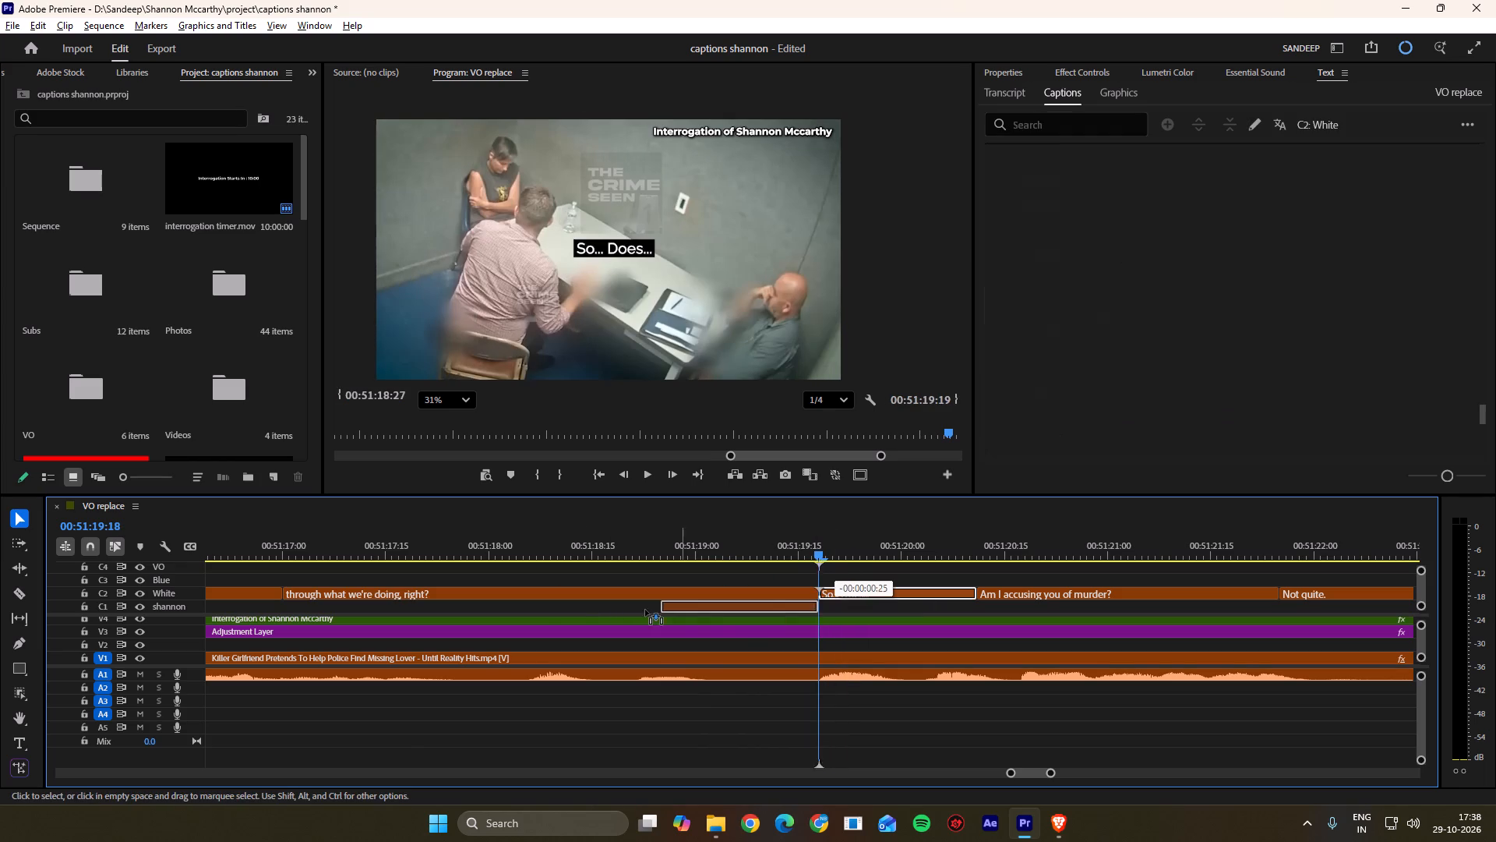
{"action": "left_click_drag", "start_coordinate": [645, 610], "coordinate": [547, 611], "text": "alt"}
Replace the text of the White caption "through what we're doing, right?" with "Right.".
{"action": "left_click_drag", "start_coordinate": [532, 539], "coordinate": [516, 547]}
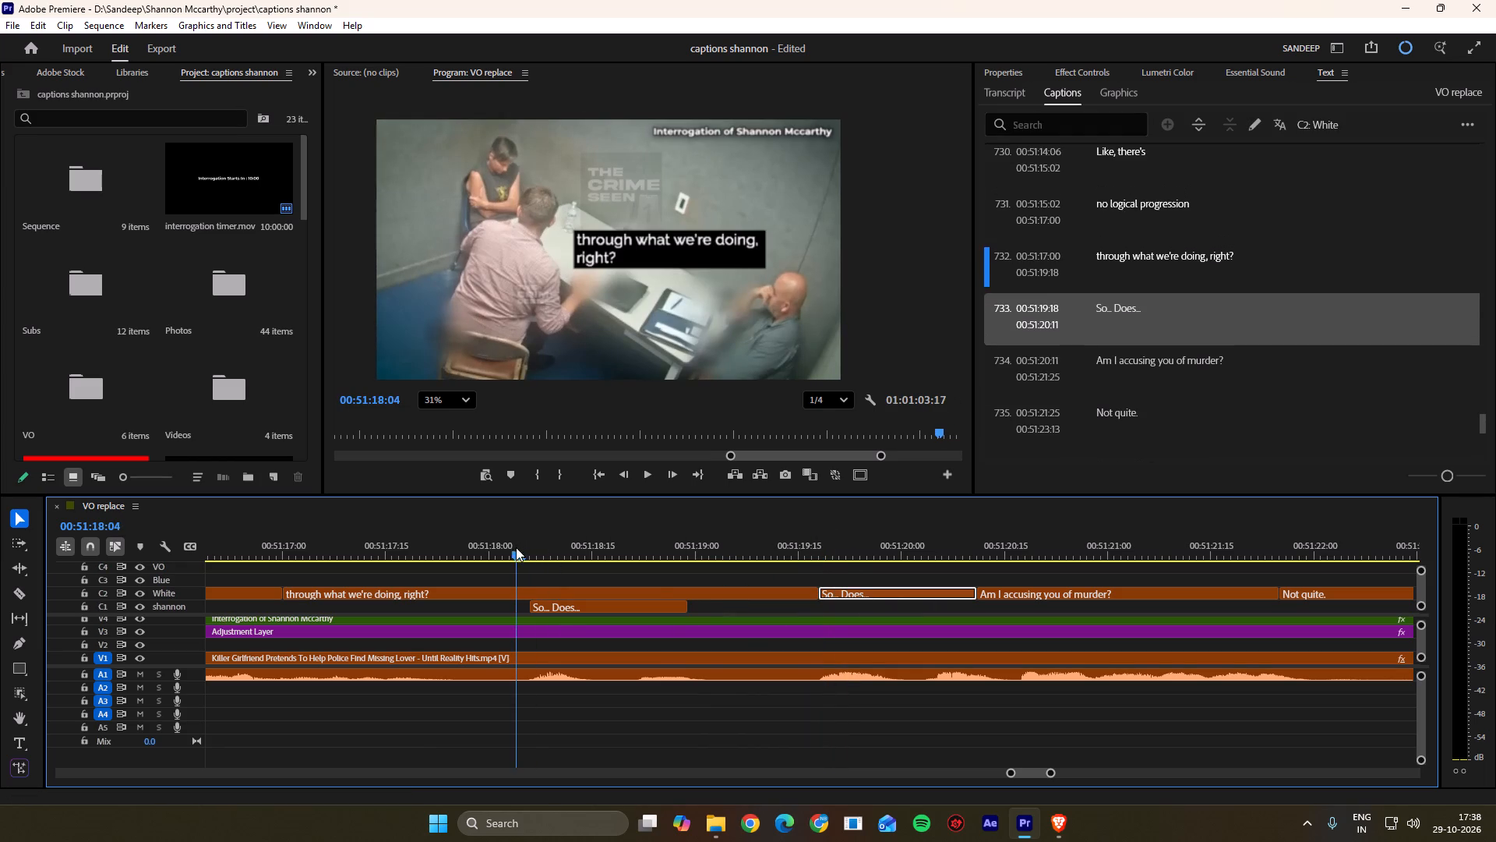
{"action": "left_click_drag", "start_coordinate": [516, 547], "coordinate": [535, 549]}
{"action": "left_click", "coordinate": [575, 608]}
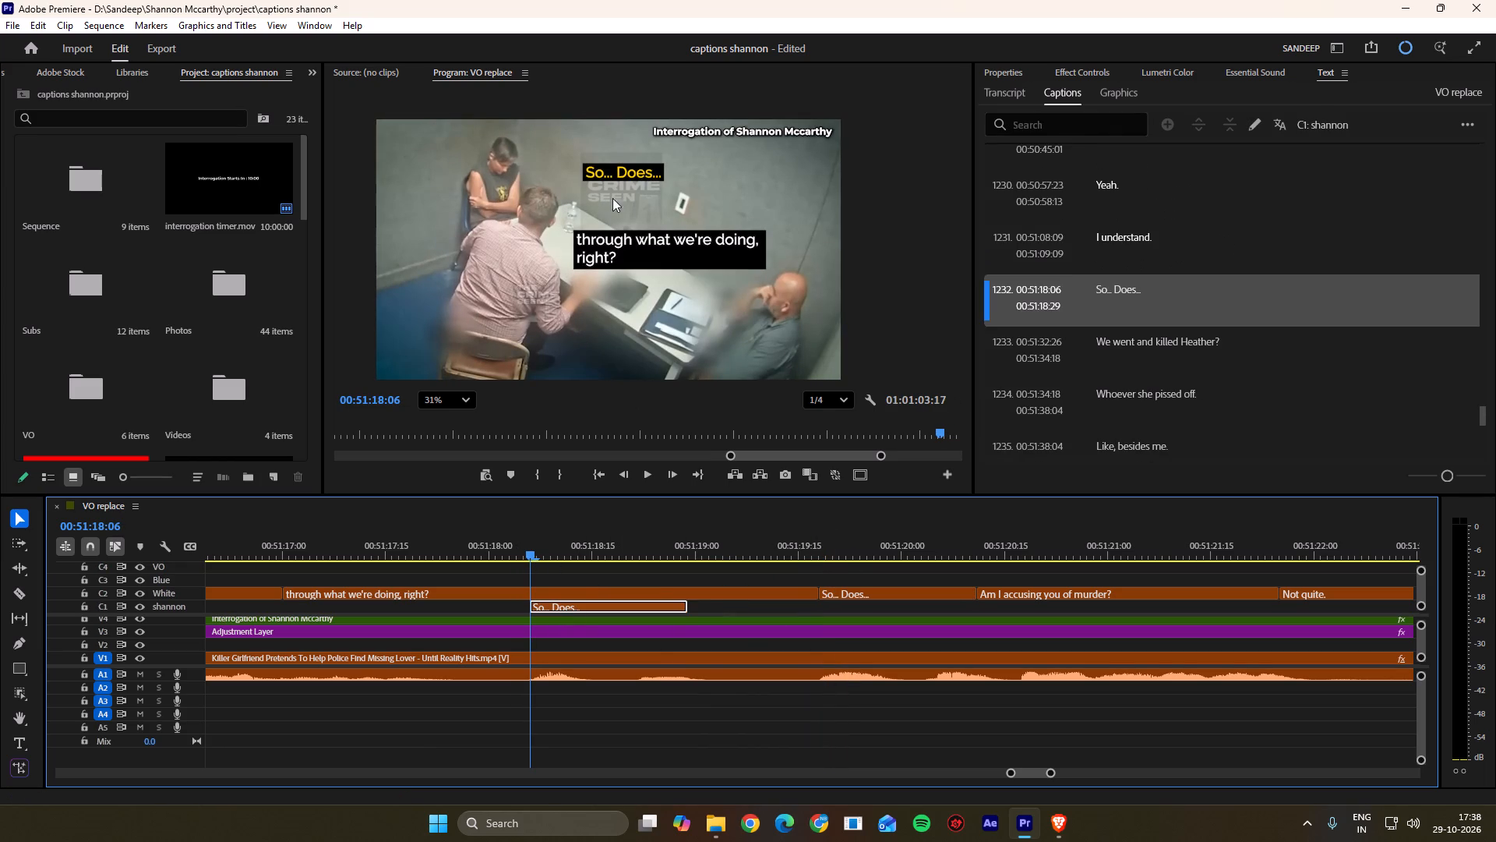
{"action": "double_click", "coordinate": [627, 239]}
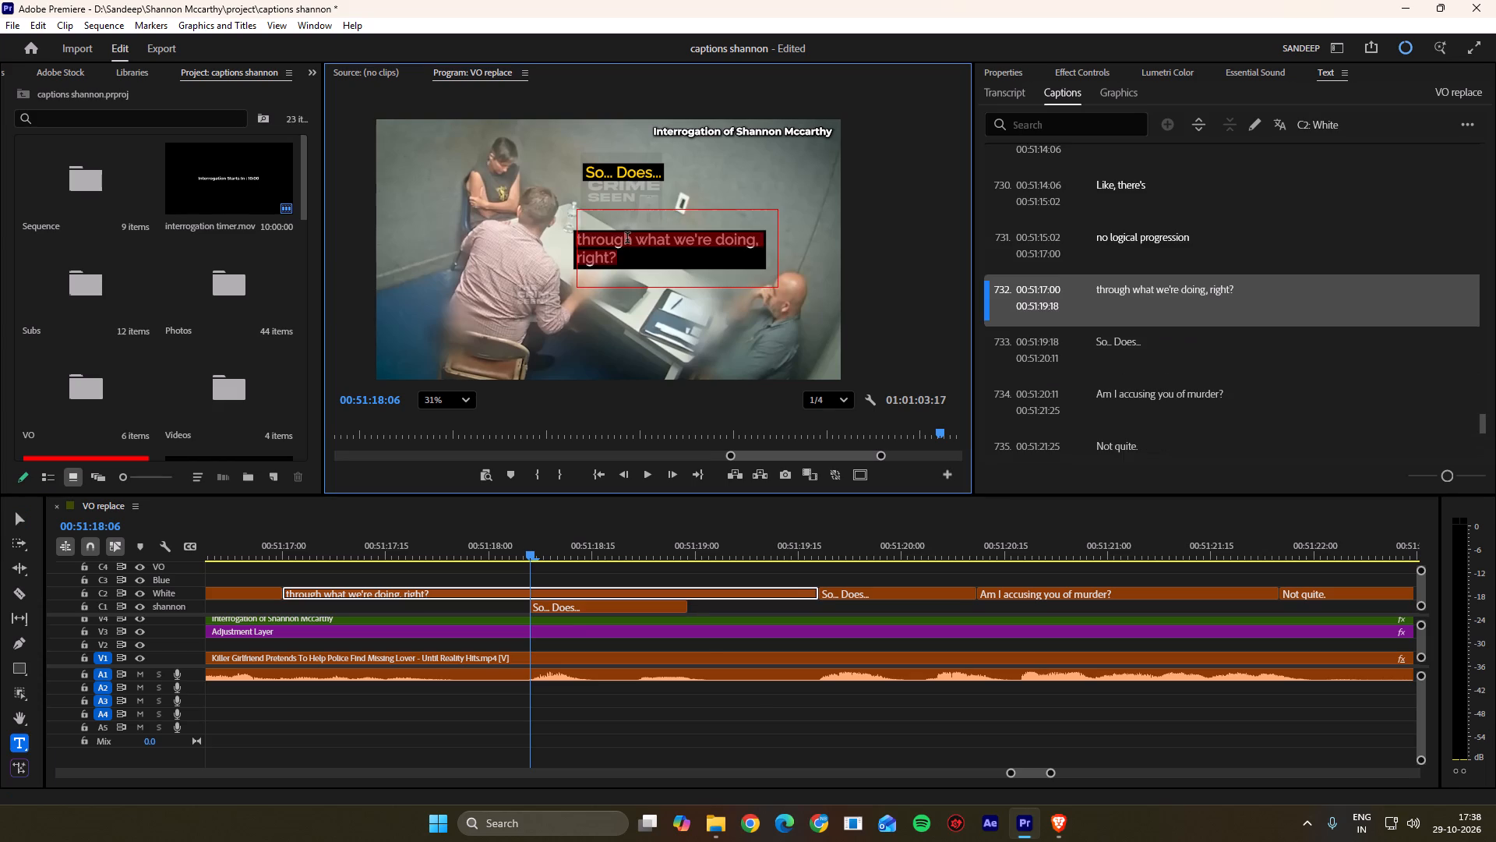
{"action": "key", "text": "BackSpace"}
{"action": "type", "text": "Right"}
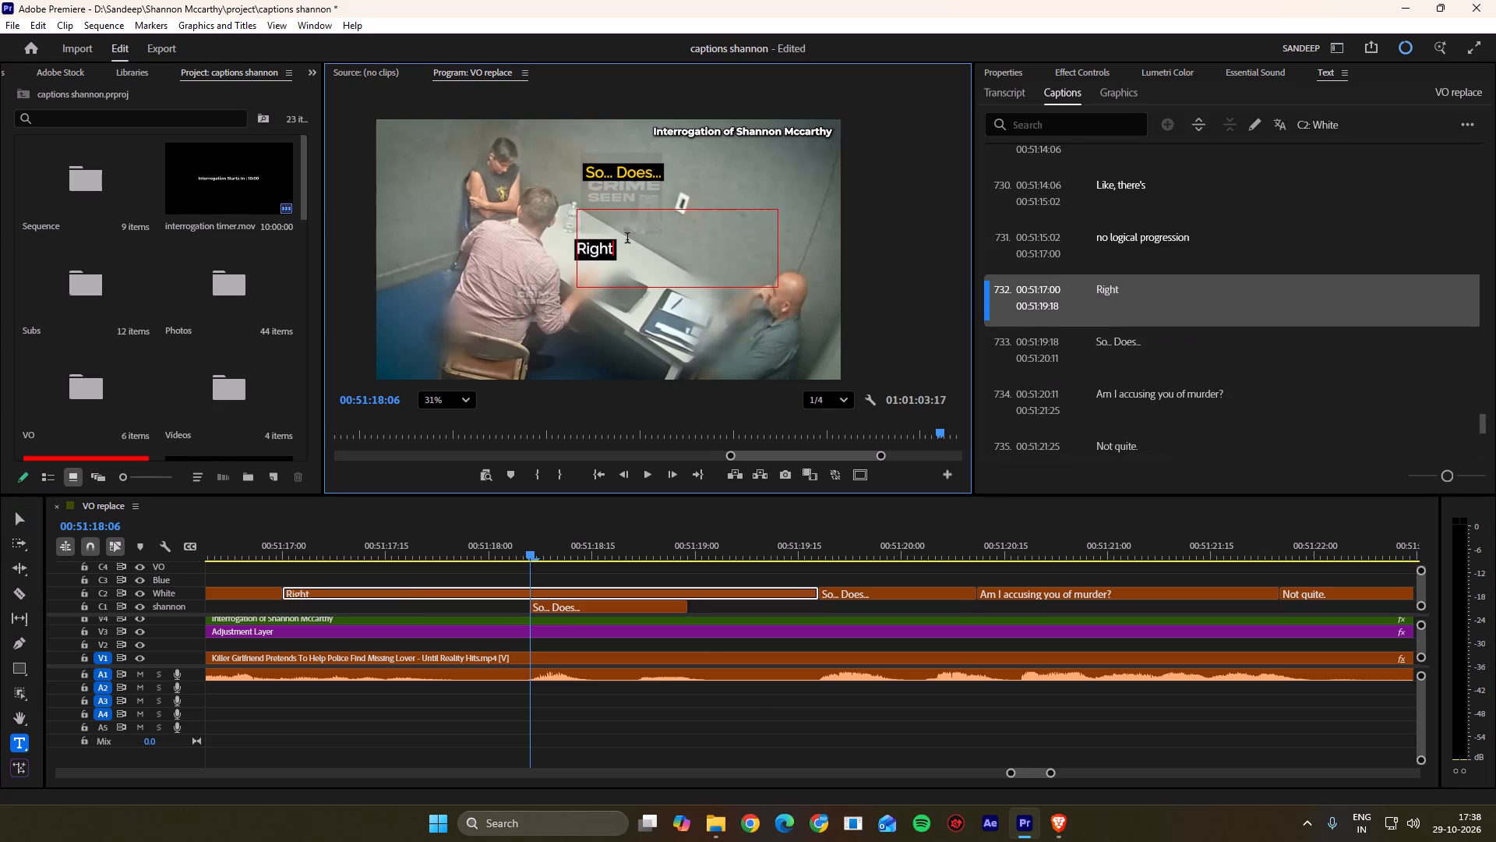
{"action": "key", "text": "shift+question"}
{"action": "key", "text": "BackSpace"}
{"action": "key", "text": "period"}
Replay the dialogue and expand the "Right." caption to read "through what we are doing, right.".
{"action": "scroll", "coordinate": [304, 705], "scroll_direction": "up", "scroll_amount": 16}
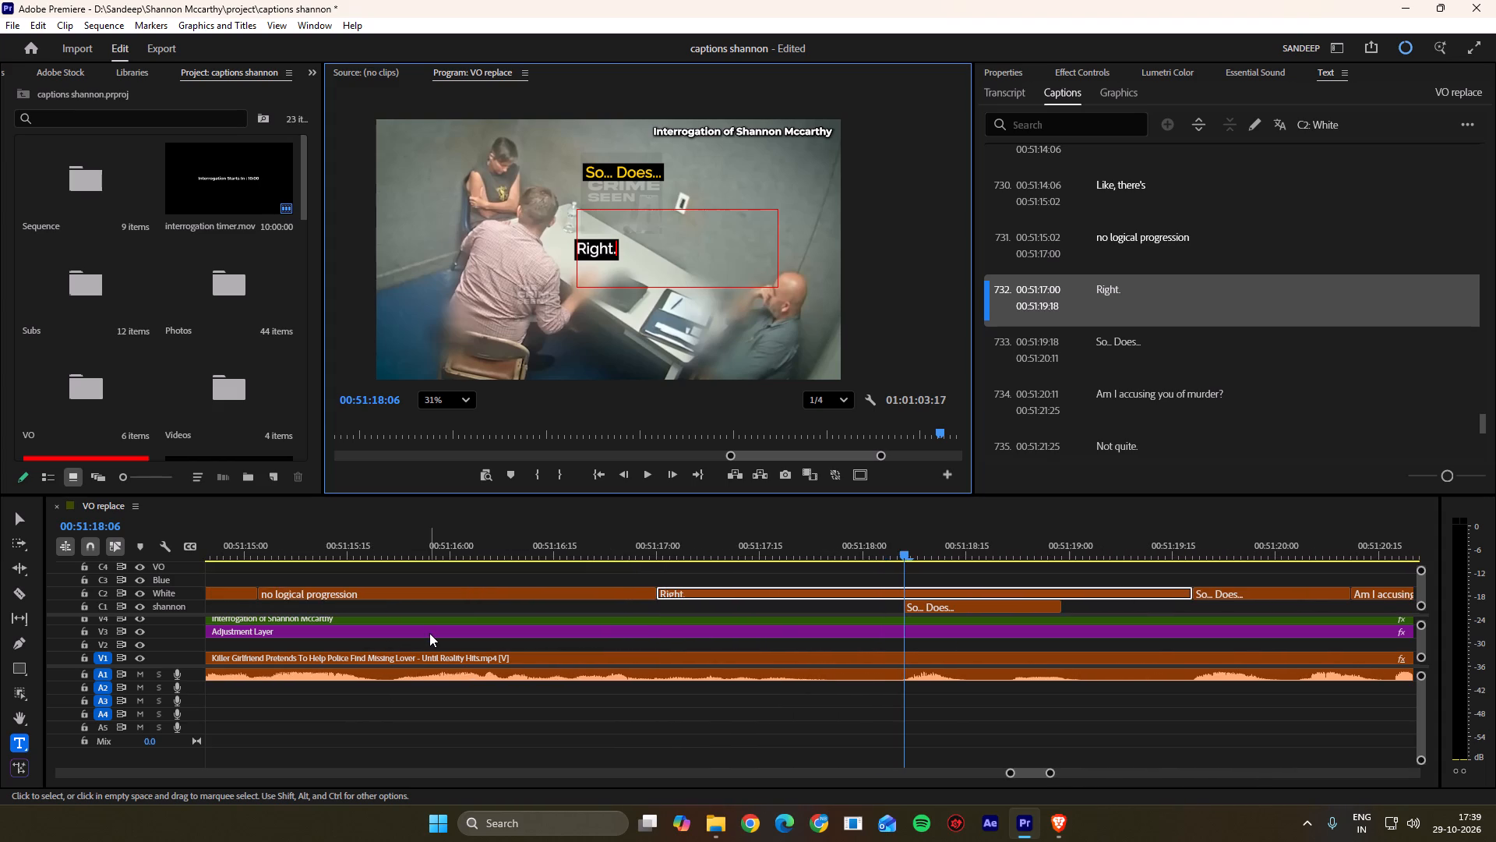
{"action": "scroll", "coordinate": [430, 633], "scroll_direction": "down", "scroll_amount": 4, "text": "alt"}
{"action": "left_click_drag", "start_coordinate": [484, 547], "coordinate": [428, 544]}
{"action": "key", "text": "space"}
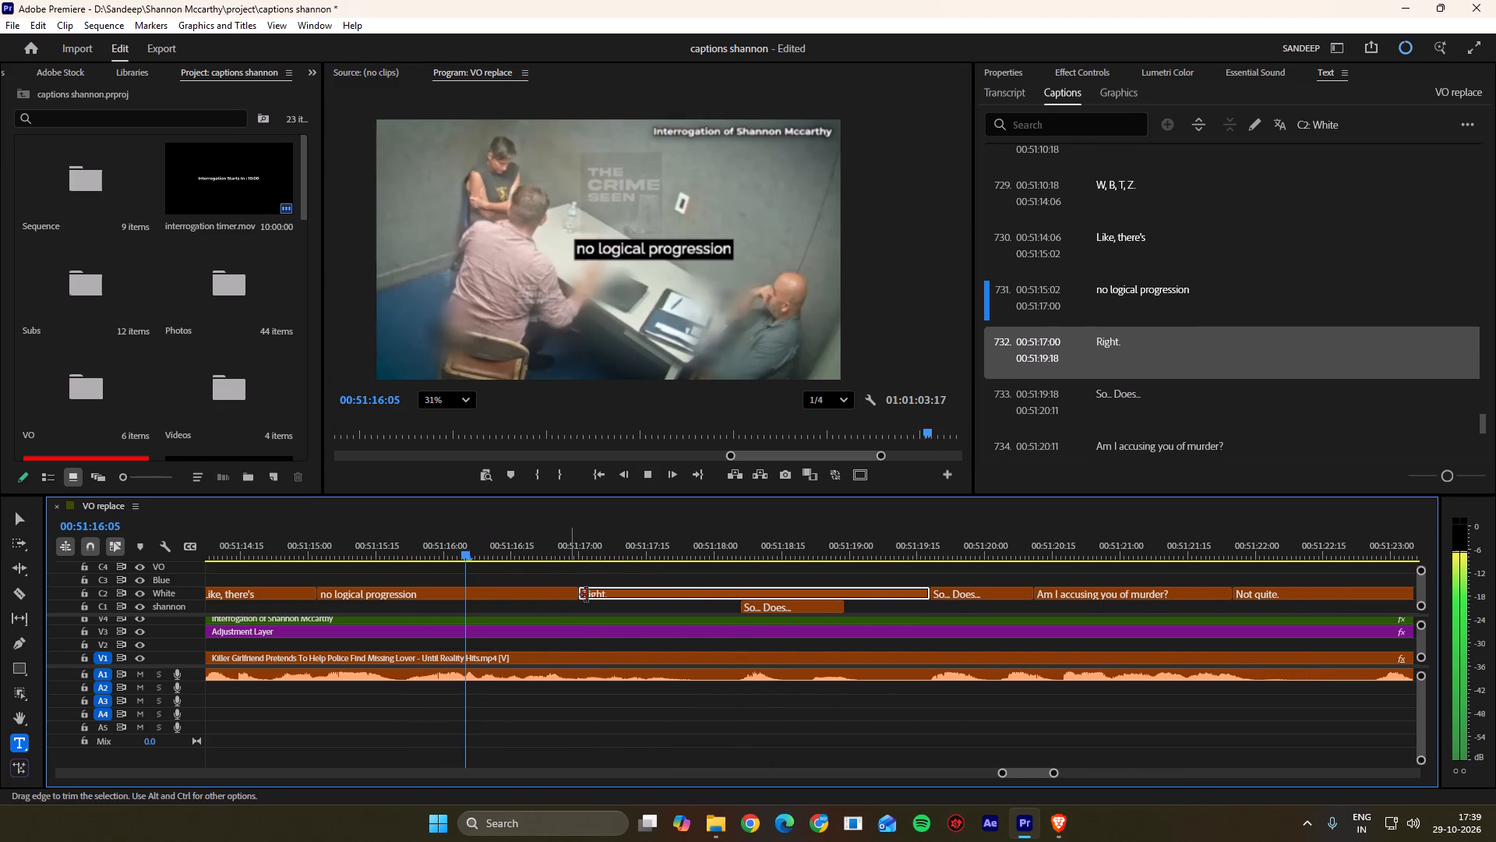
{"action": "key", "text": "space"}
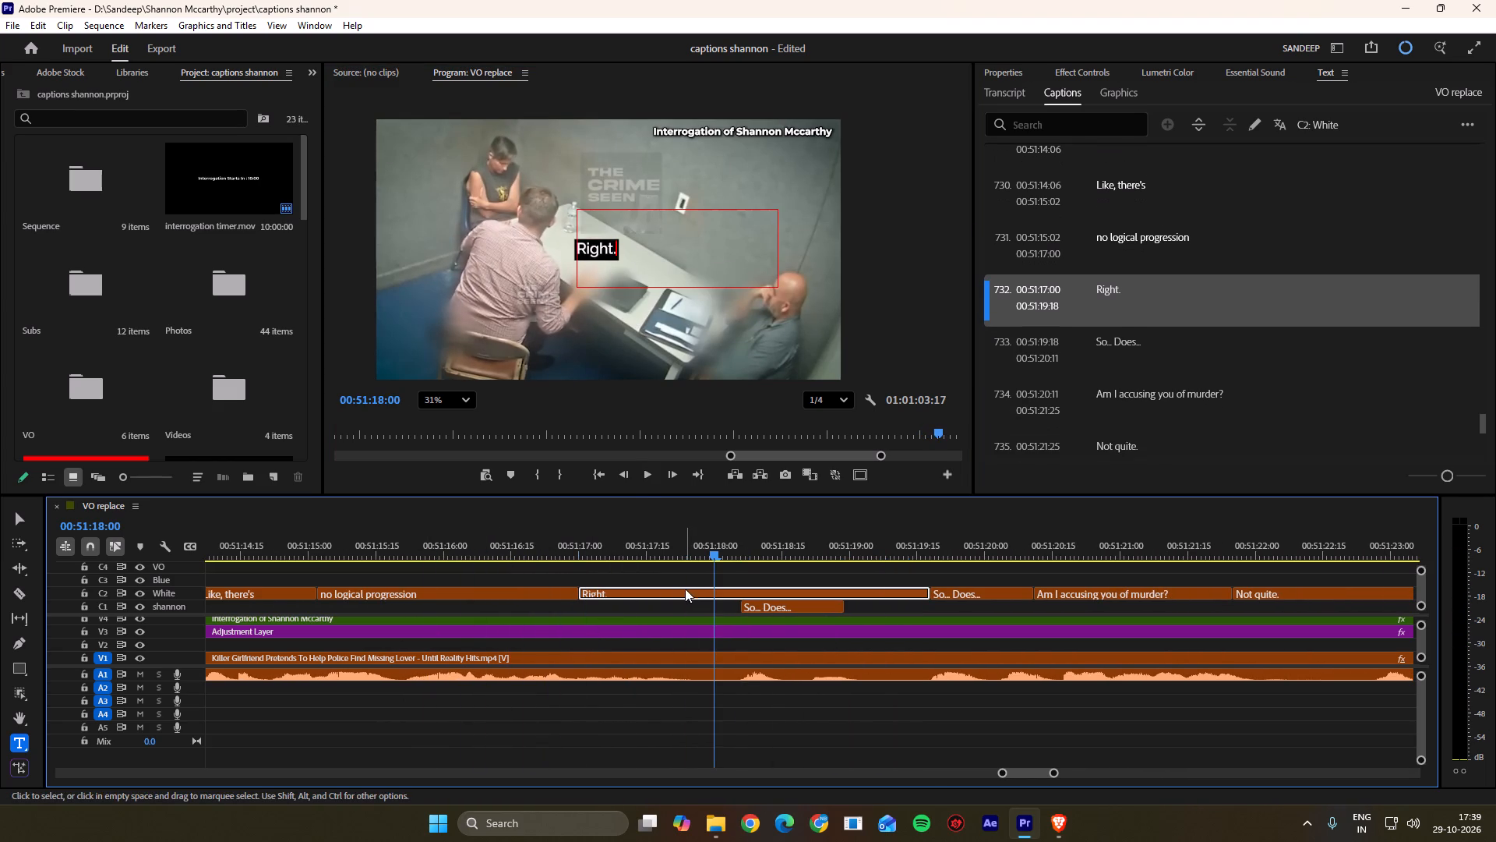
{"action": "left_click", "coordinate": [685, 590]}
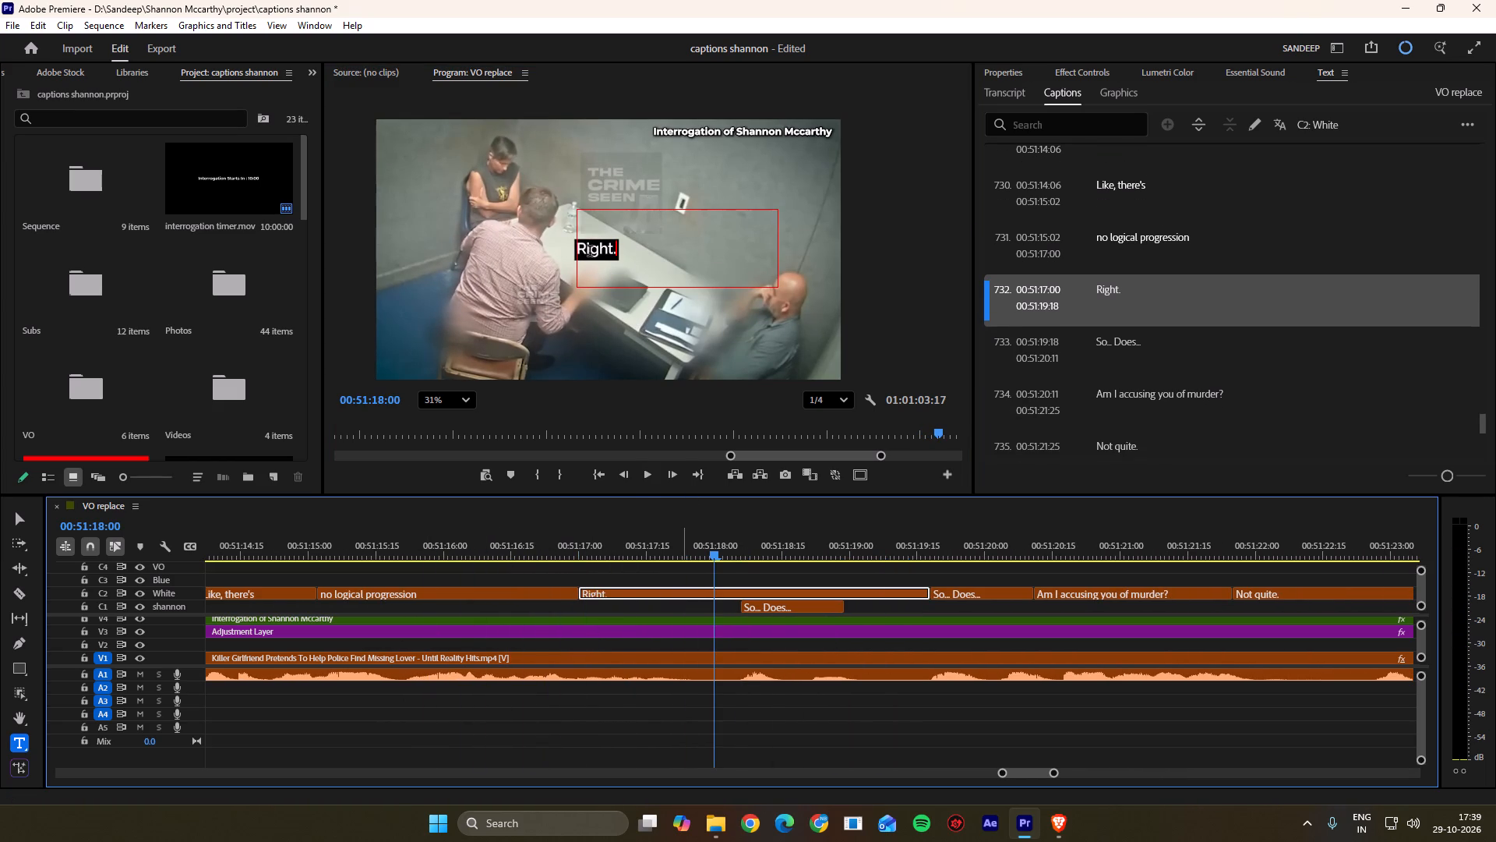
{"action": "left_click", "coordinate": [580, 247]}
{"action": "key", "text": "space"}
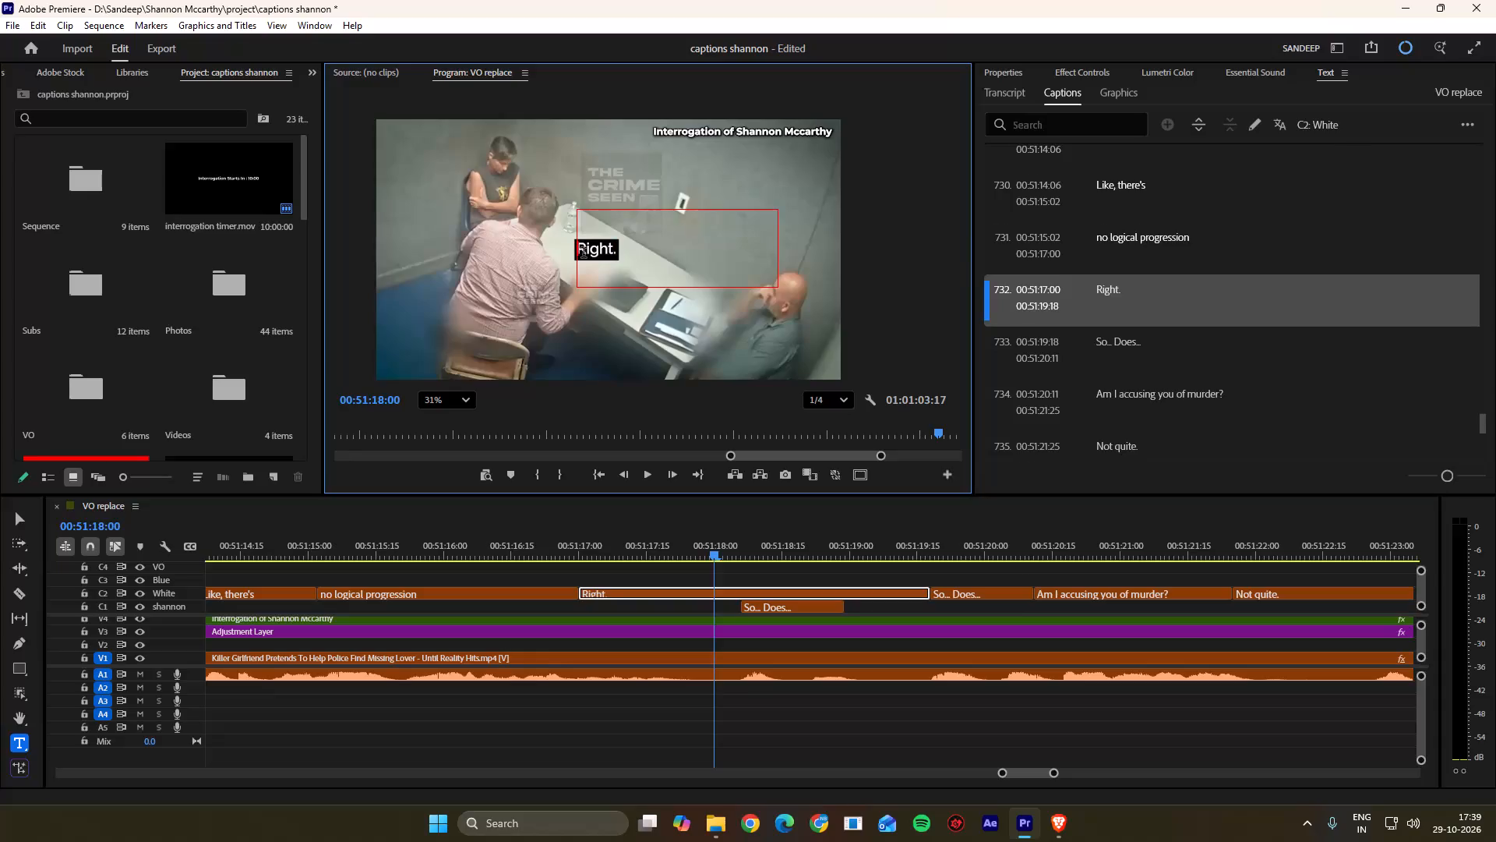
{"action": "type", "text": "thri"}
{"action": "key", "text": "BackSpace"}
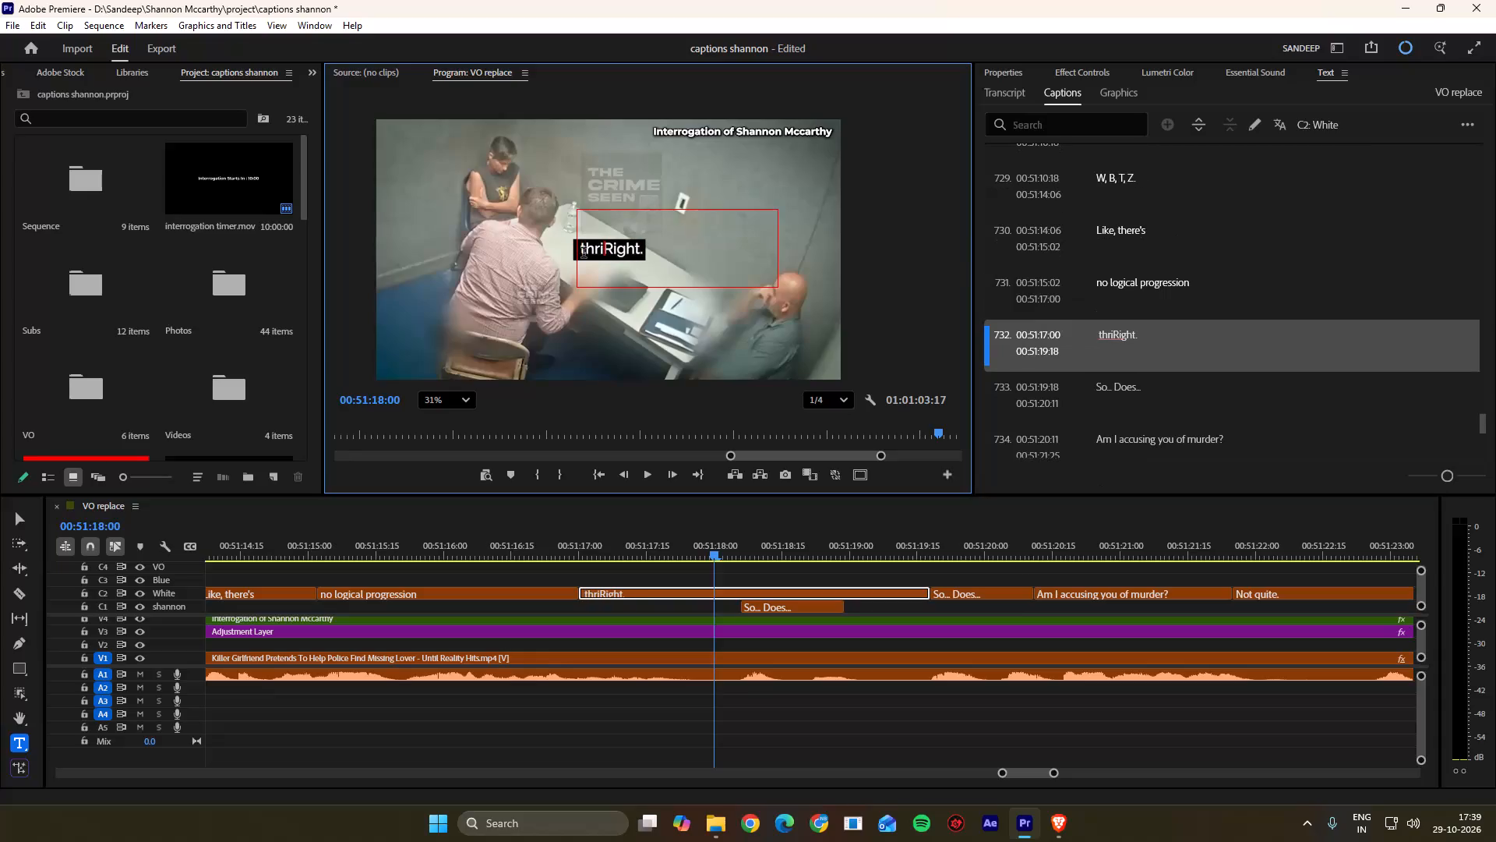
{"action": "type", "text": "ough"}
{"action": "key", "text": "space"}
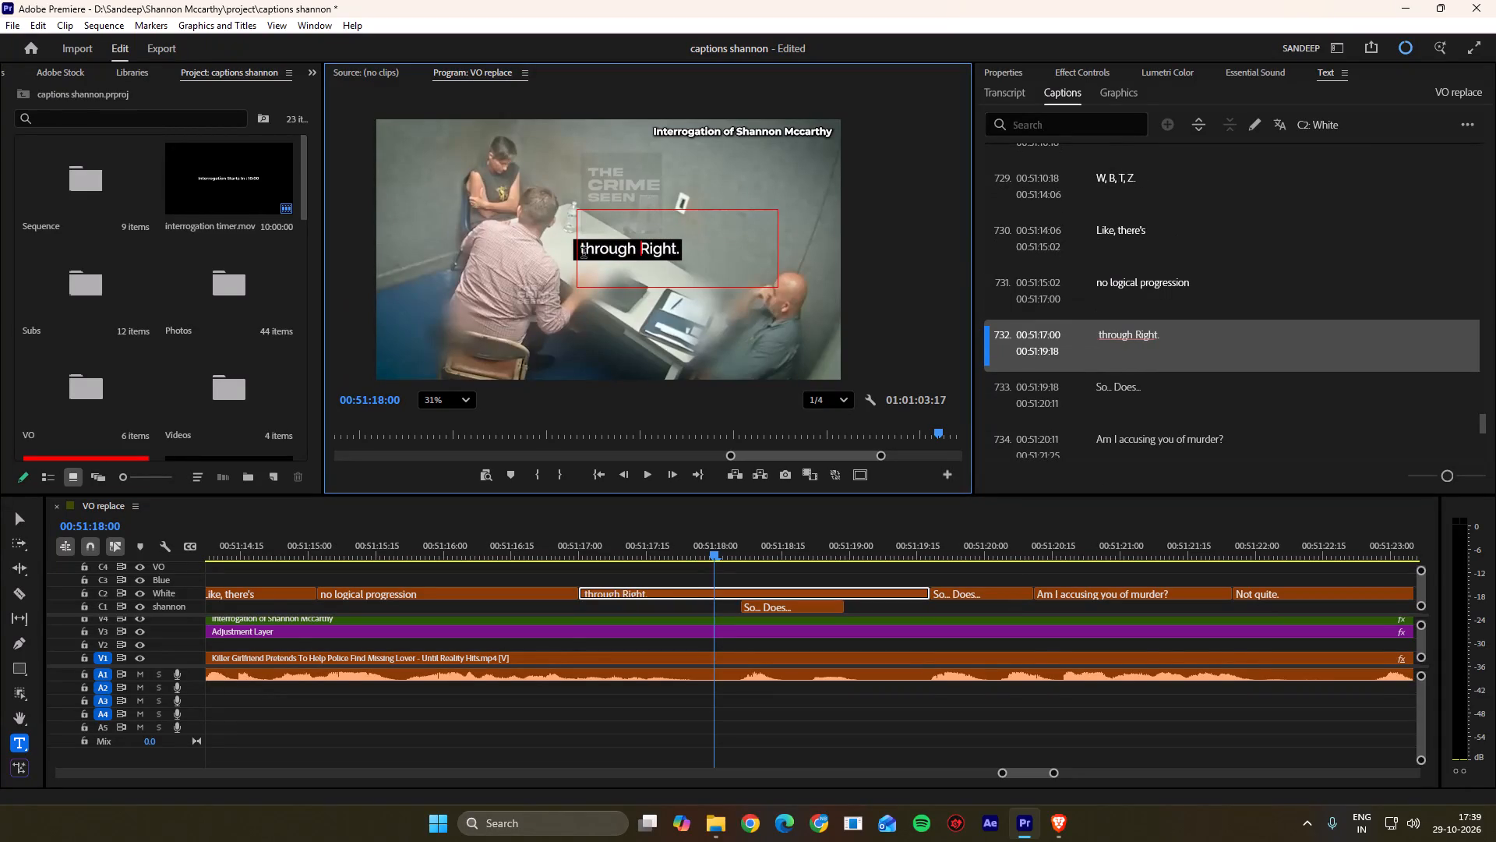
{"action": "type", "text": "what we are"}
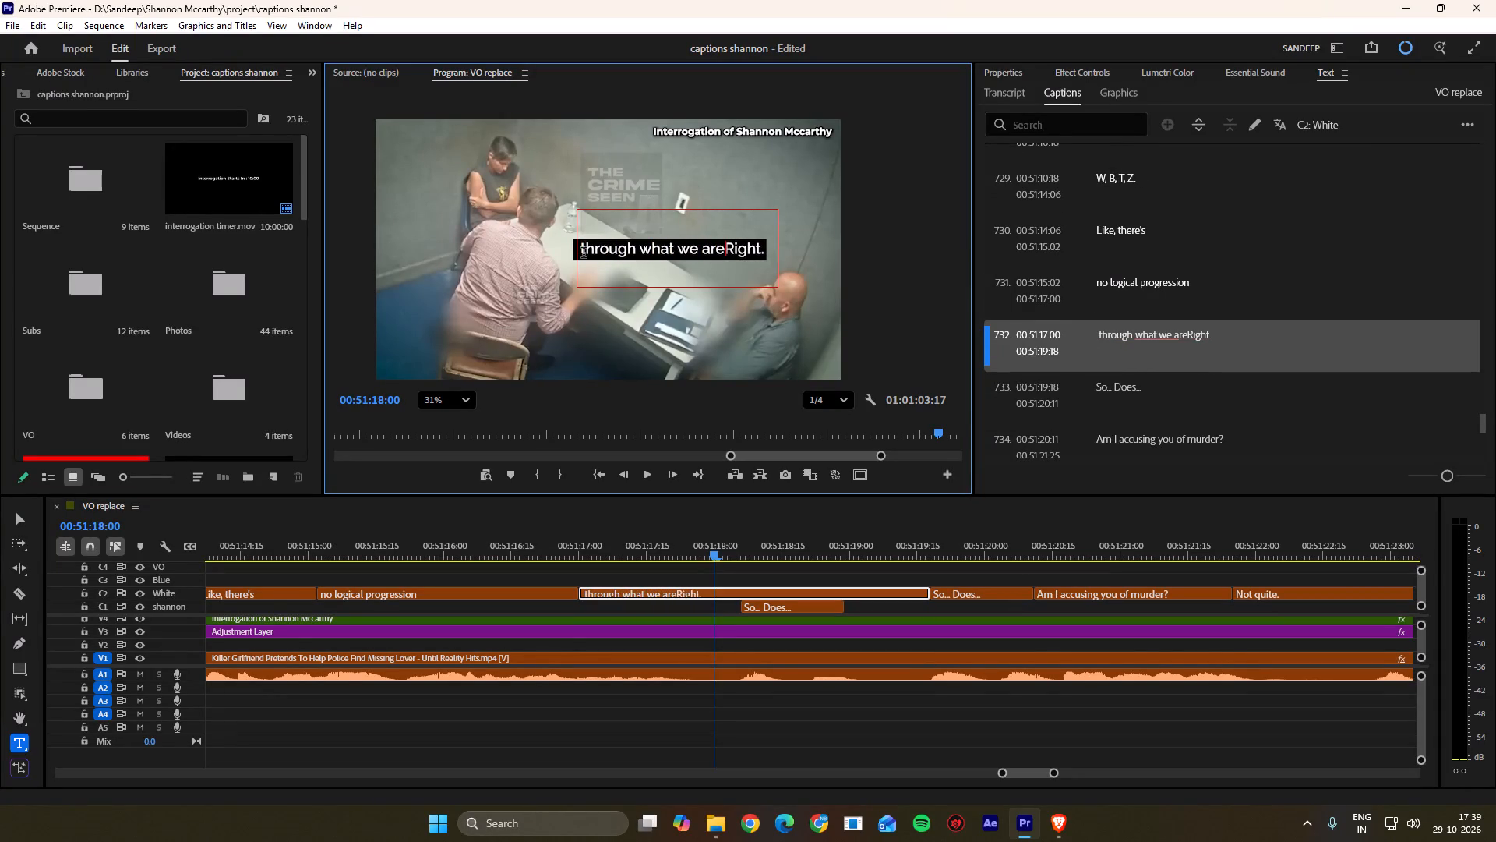
{"action": "key", "text": "space"}
{"action": "type", "text": "doing"}
{"action": "type", "text": ","}
{"action": "key", "text": "space"}
{"action": "key", "text": "Right"}
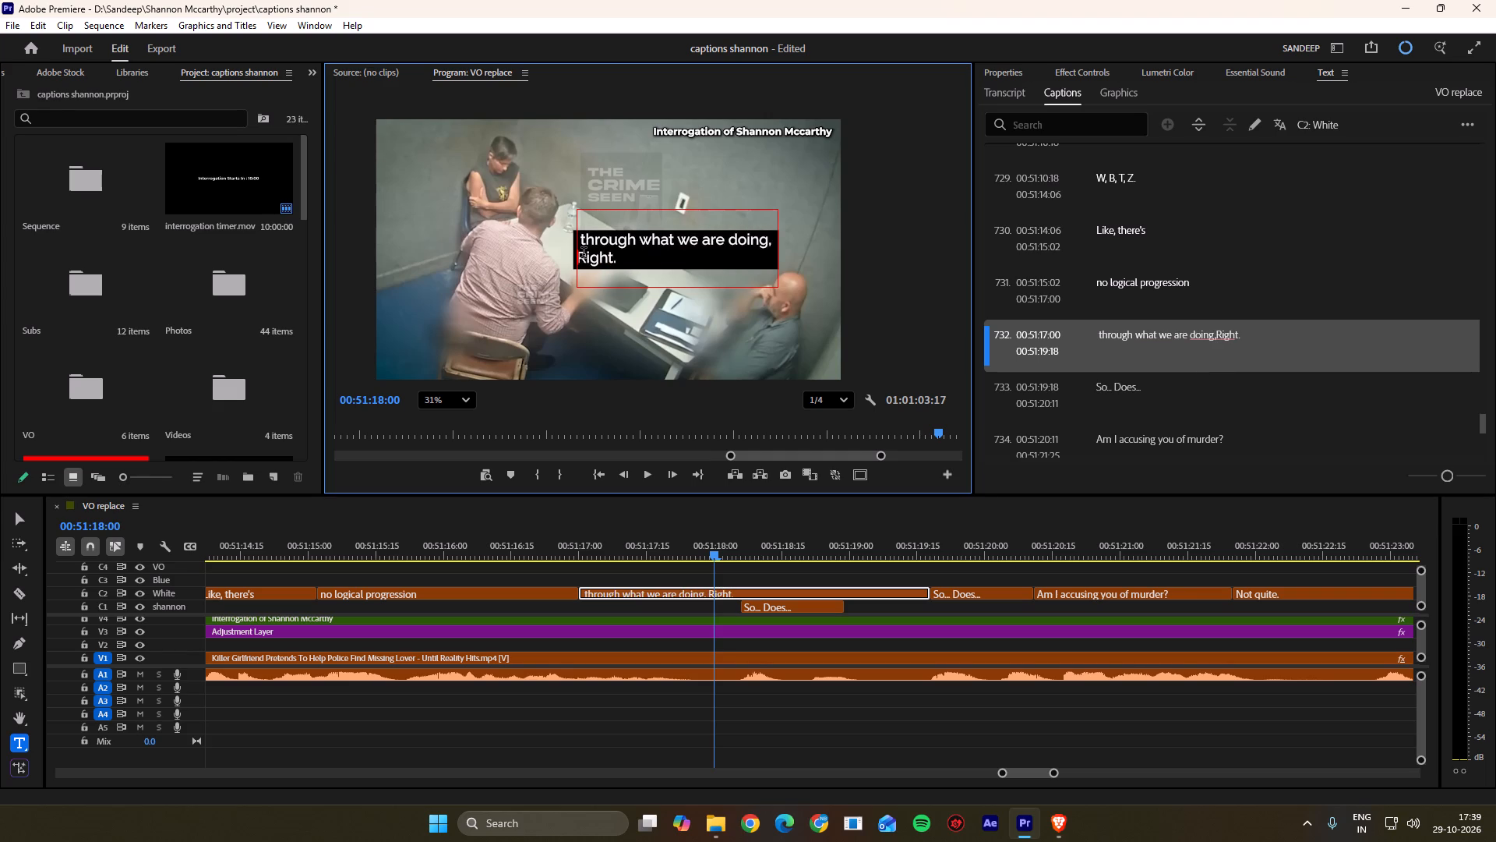
{"action": "key", "text": "BackSpace"}
{"action": "key", "text": "r"}
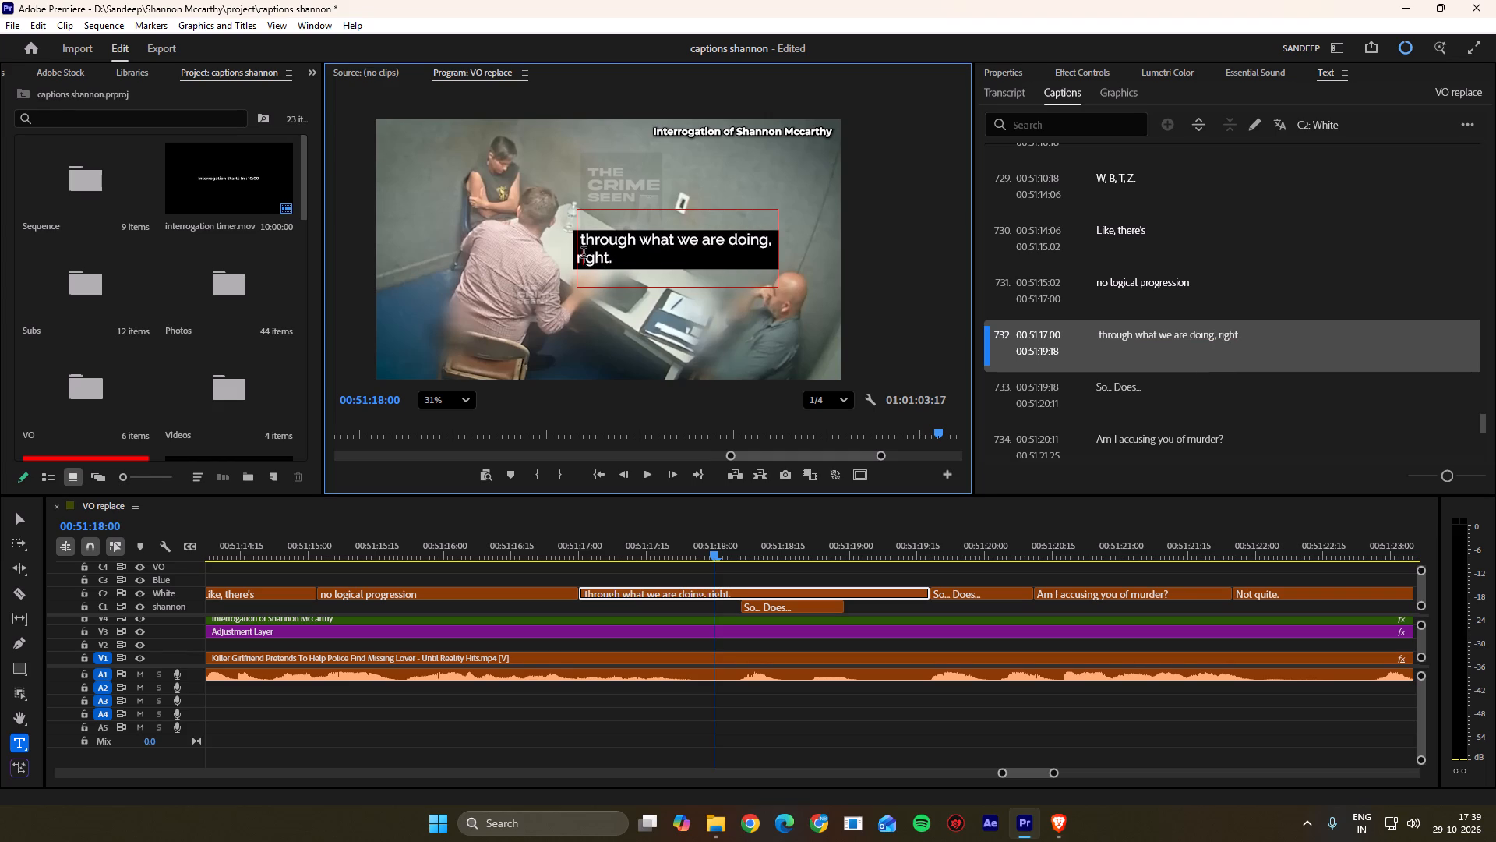
{"action": "left_click", "coordinate": [581, 239]}
{"action": "key", "text": "BackSpace"}
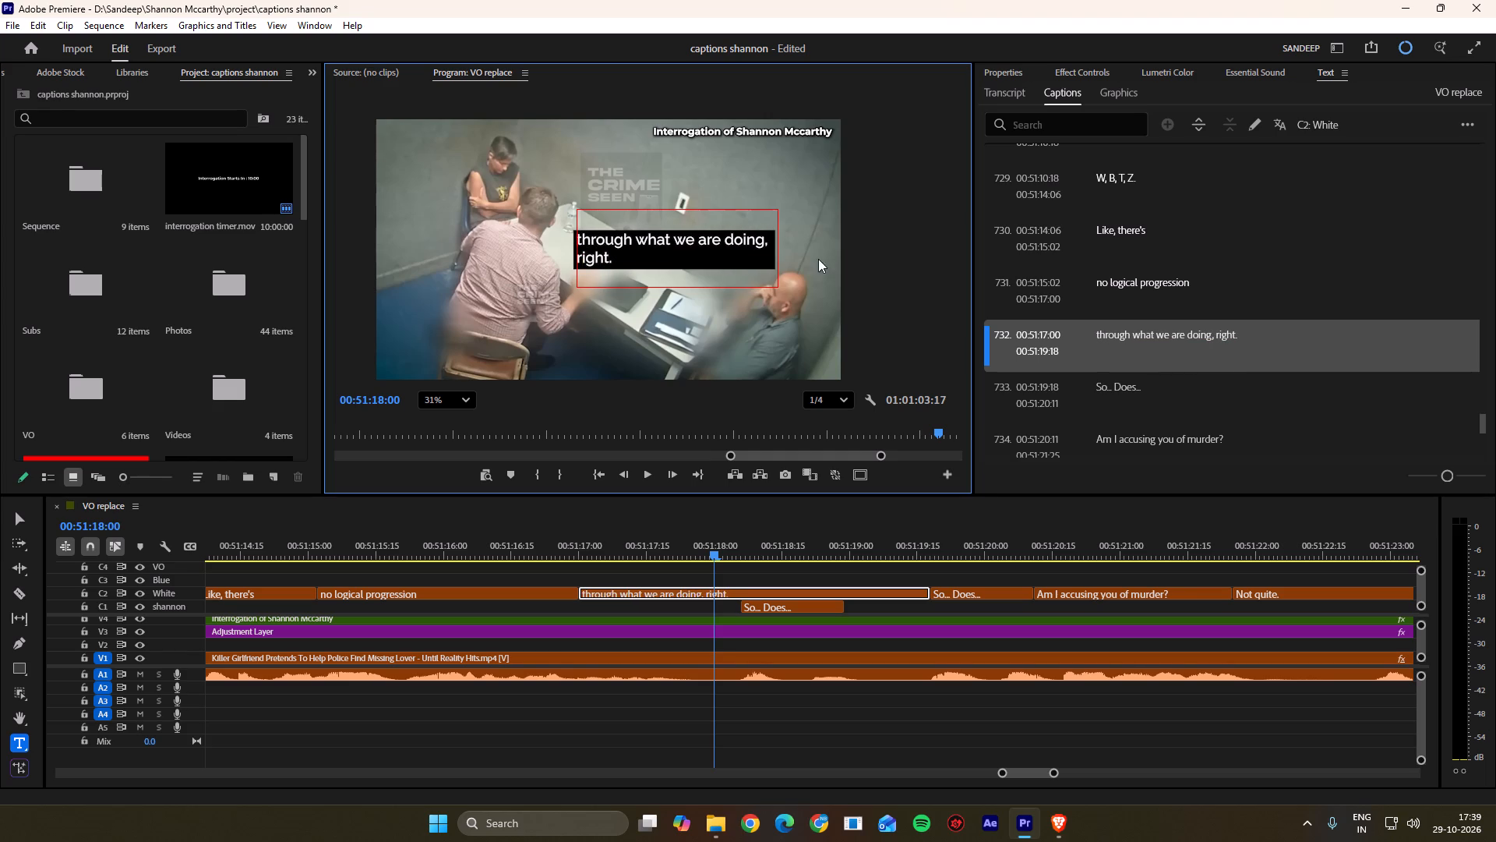
{"action": "left_click", "coordinate": [864, 259]}
Play on and move the cut between the White captions "So.. Does.." and "Am I accusing you of murder?" to 00:51:20:17.
{"action": "key", "text": "space"}
{"action": "scroll", "coordinate": [642, 676], "scroll_direction": "down", "scroll_amount": 12}
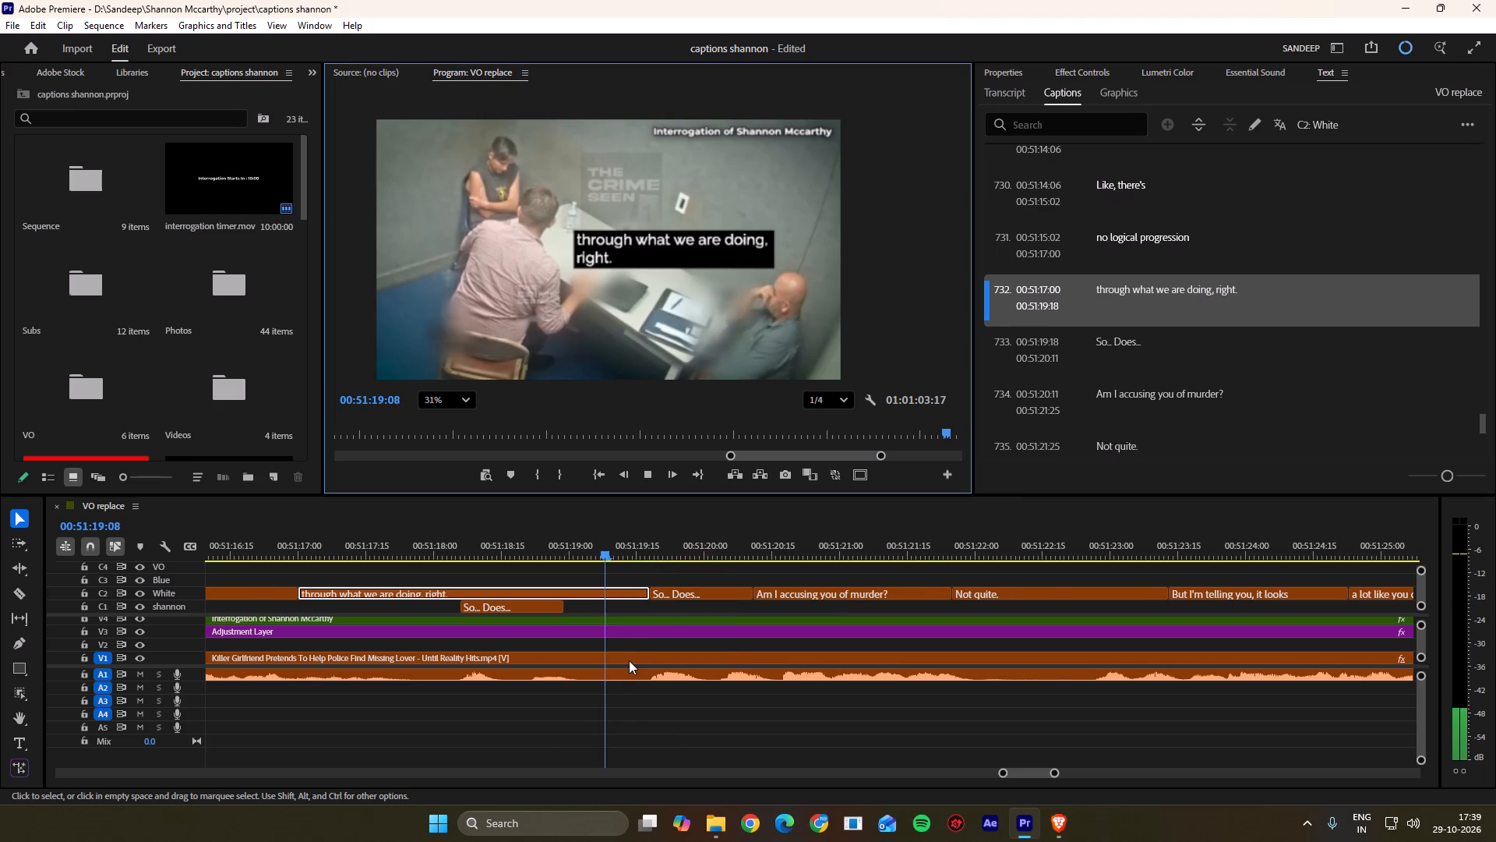
{"action": "key", "text": "space"}
{"action": "scroll", "coordinate": [707, 612], "scroll_direction": "down", "scroll_amount": 9}
{"action": "key", "text": "space"}
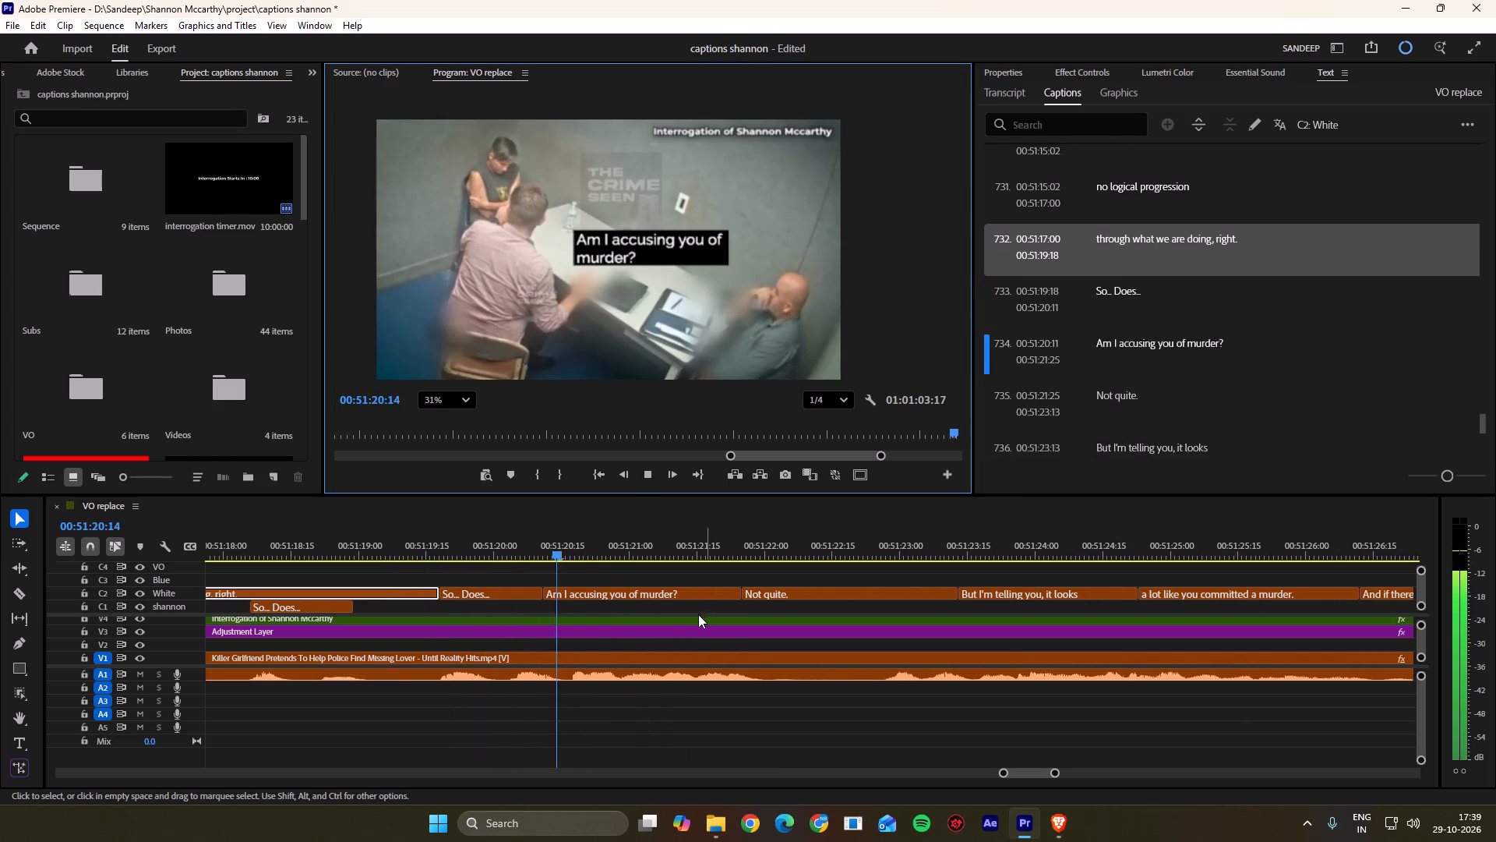
{"action": "key", "text": "space"}
{"action": "left_click_drag", "start_coordinate": [593, 550], "coordinate": [569, 563]}
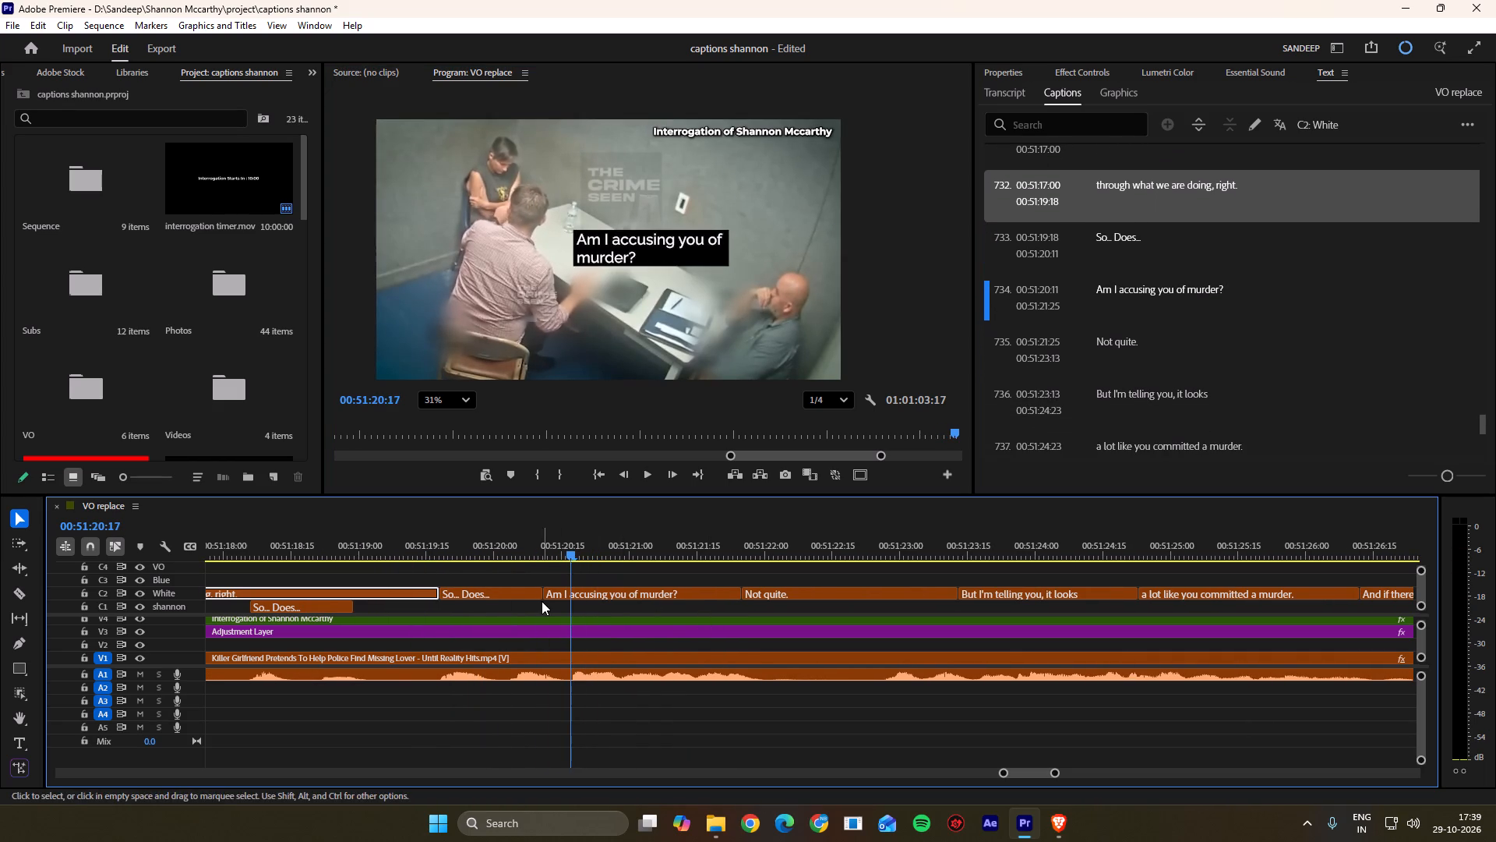
{"action": "left_click_drag", "start_coordinate": [543, 594], "coordinate": [570, 594], "text": "ctrl"}
{"action": "left_click", "coordinate": [586, 582]}
Play on and move the cut between "Am I accusing you of murder?" and "Not quite." to 00:51:22:27.
{"action": "key", "text": "space"}
{"action": "scroll", "coordinate": [586, 581], "scroll_direction": "down", "scroll_amount": 7}
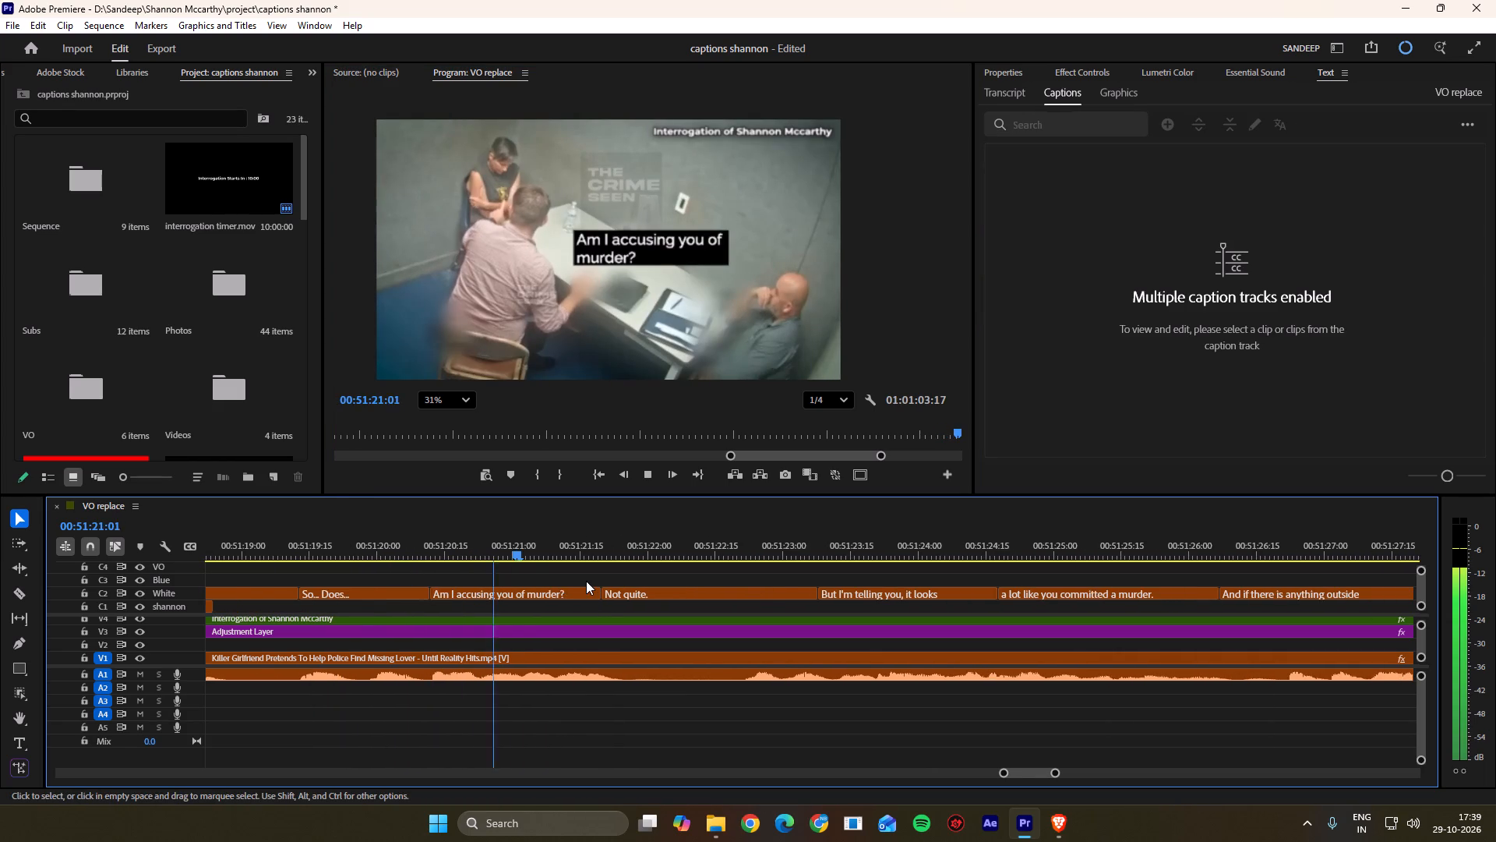
{"action": "scroll", "coordinate": [586, 581], "scroll_direction": "down", "scroll_amount": 2}
{"action": "key", "text": "space"}
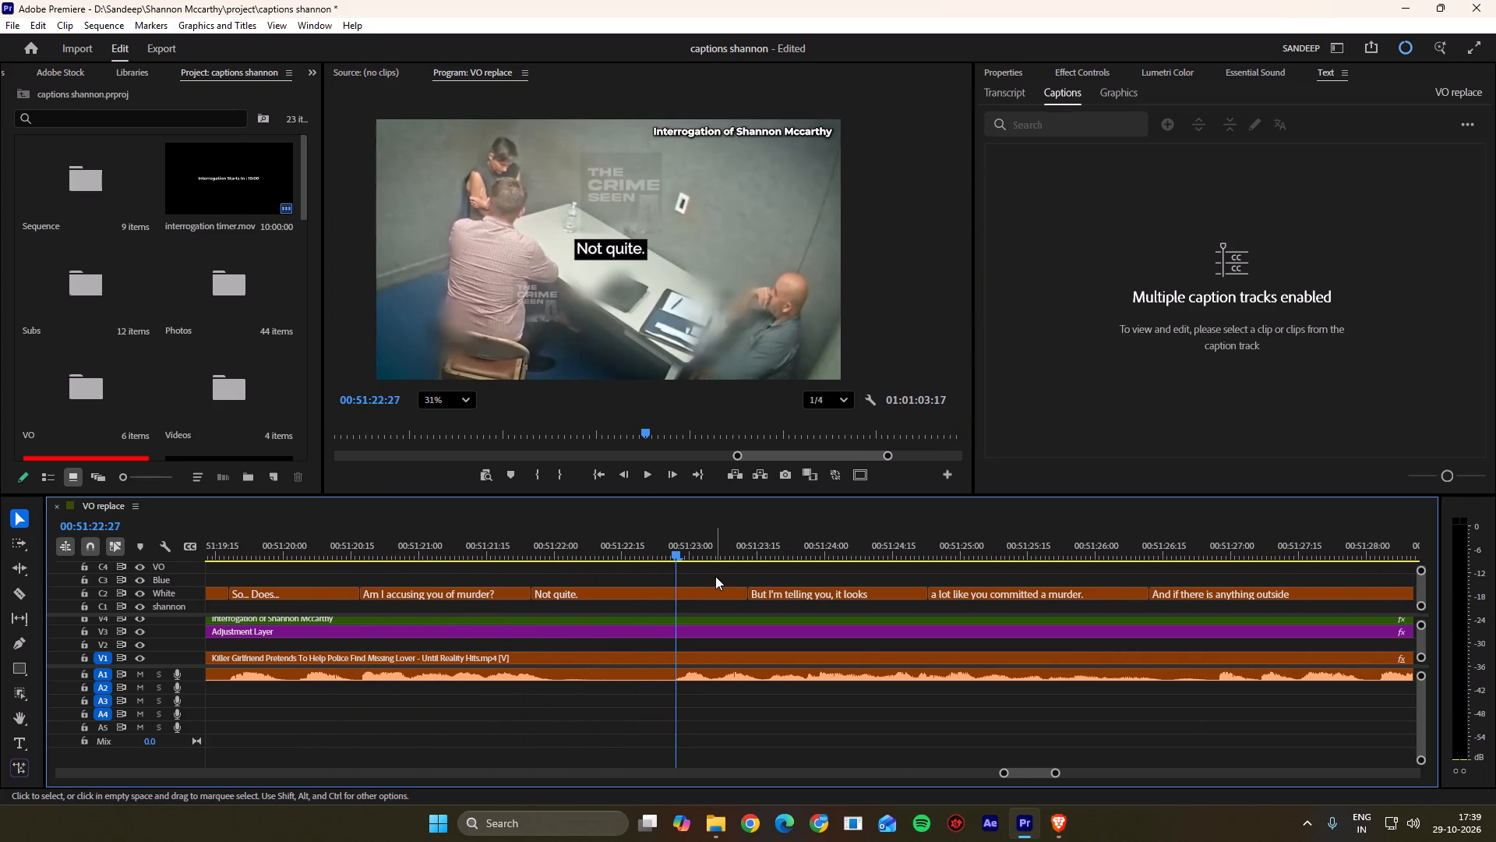
{"action": "key", "text": "space"}
{"action": "left_click_drag", "start_coordinate": [702, 543], "coordinate": [678, 556]}
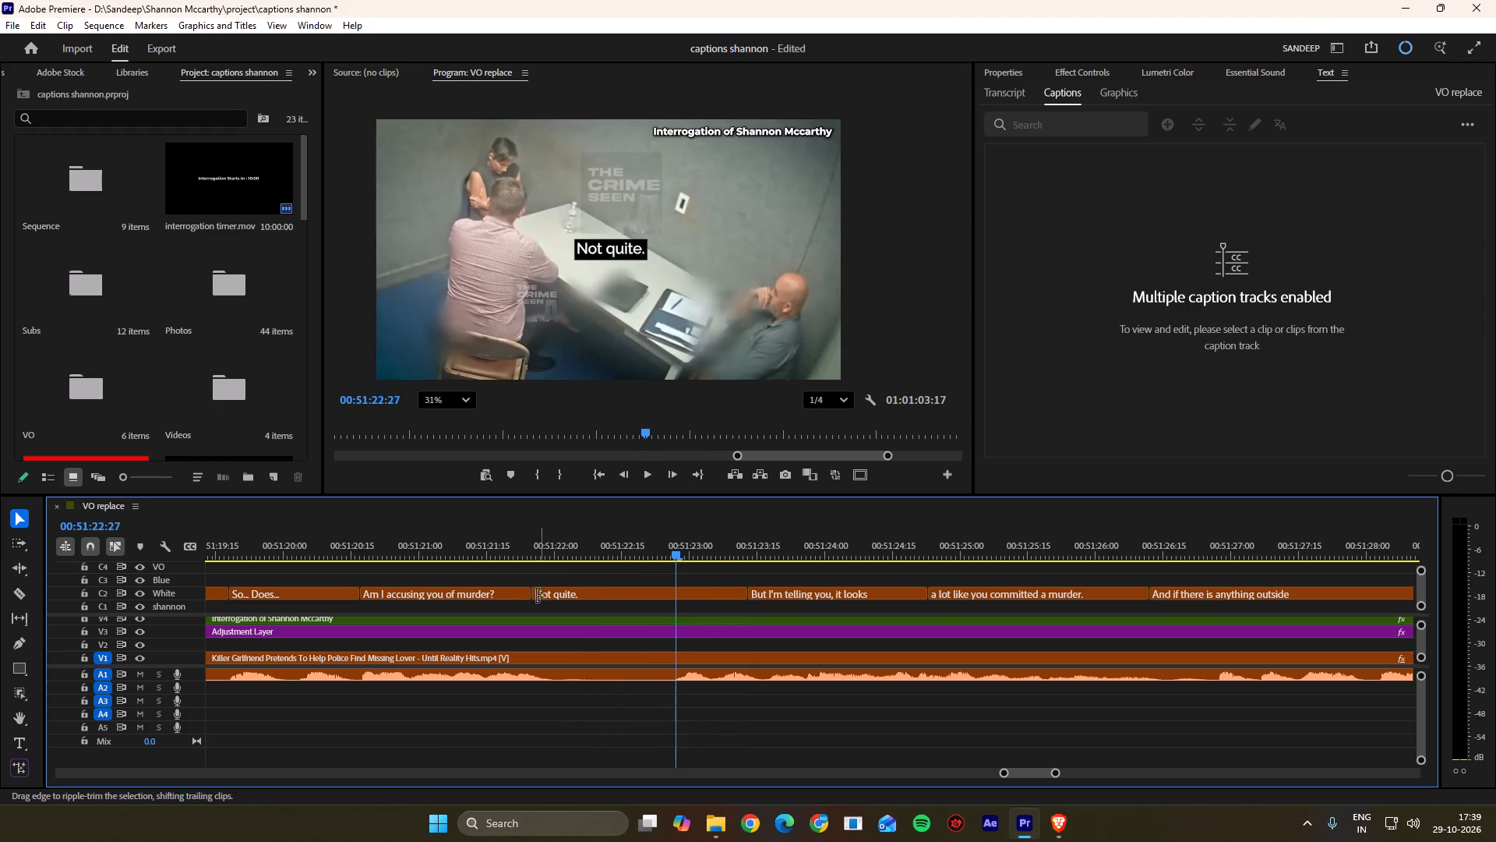
{"action": "left_click_drag", "start_coordinate": [535, 596], "coordinate": [680, 603], "text": "ctrl"}
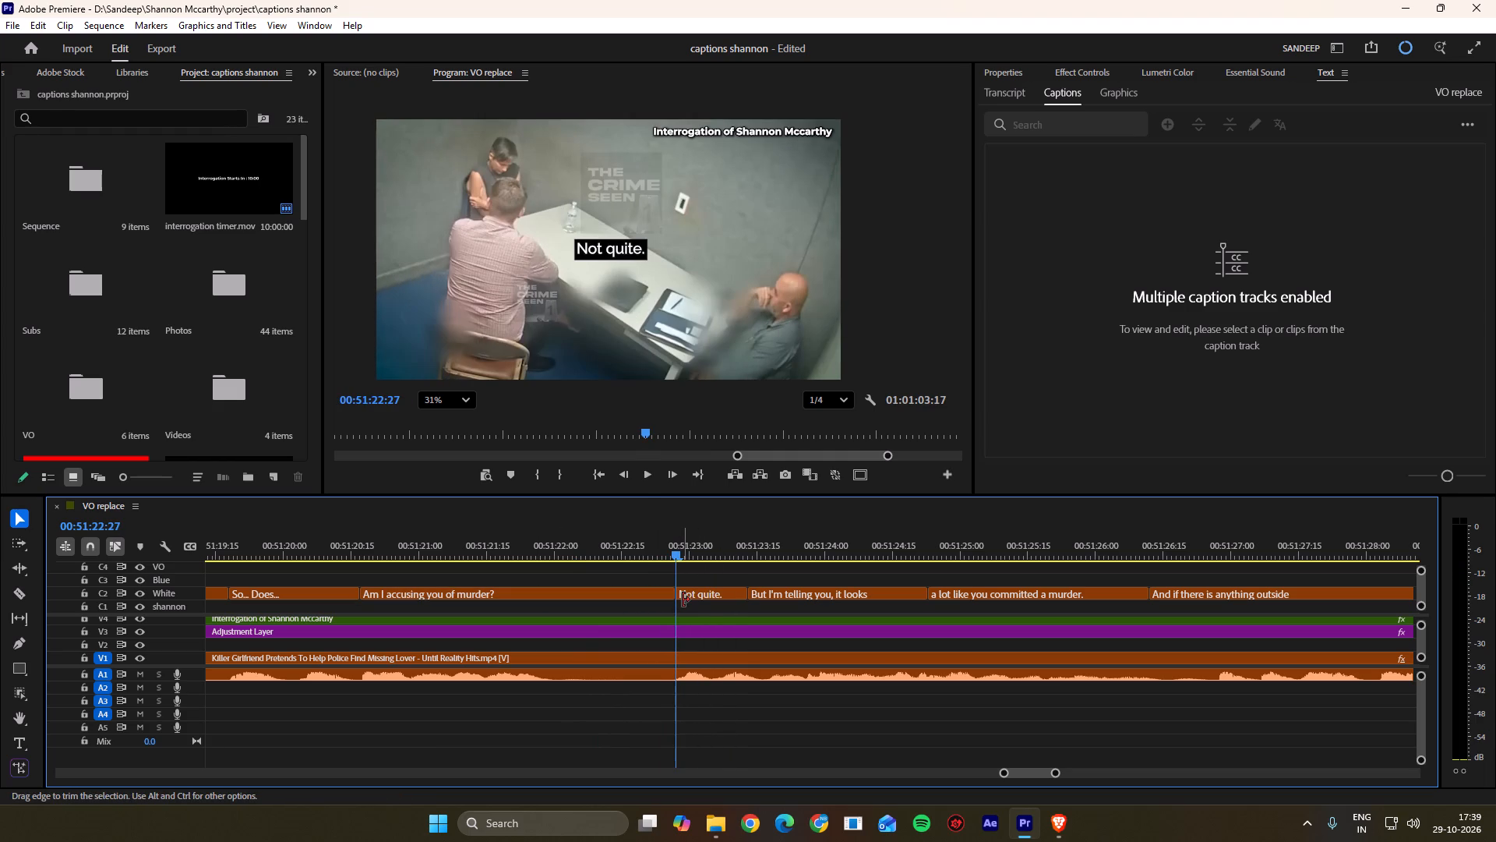
Play on and move the cut between "Not quite." and "But I'm telling you, it looks" to 00:51:23:18.
{"action": "scroll", "coordinate": [700, 600], "scroll_direction": "down", "scroll_amount": 5}
{"action": "key", "text": "space"}
{"action": "scroll", "coordinate": [699, 600], "scroll_direction": "down", "scroll_amount": 3}
{"action": "key", "text": "space"}
{"action": "left_click_drag", "start_coordinate": [590, 557], "coordinate": [580, 560]}
{"action": "left_click", "coordinate": [559, 594], "text": "ctrl"}
{"action": "left_click_drag", "start_coordinate": [560, 596], "coordinate": [581, 596], "text": "ctrl"}
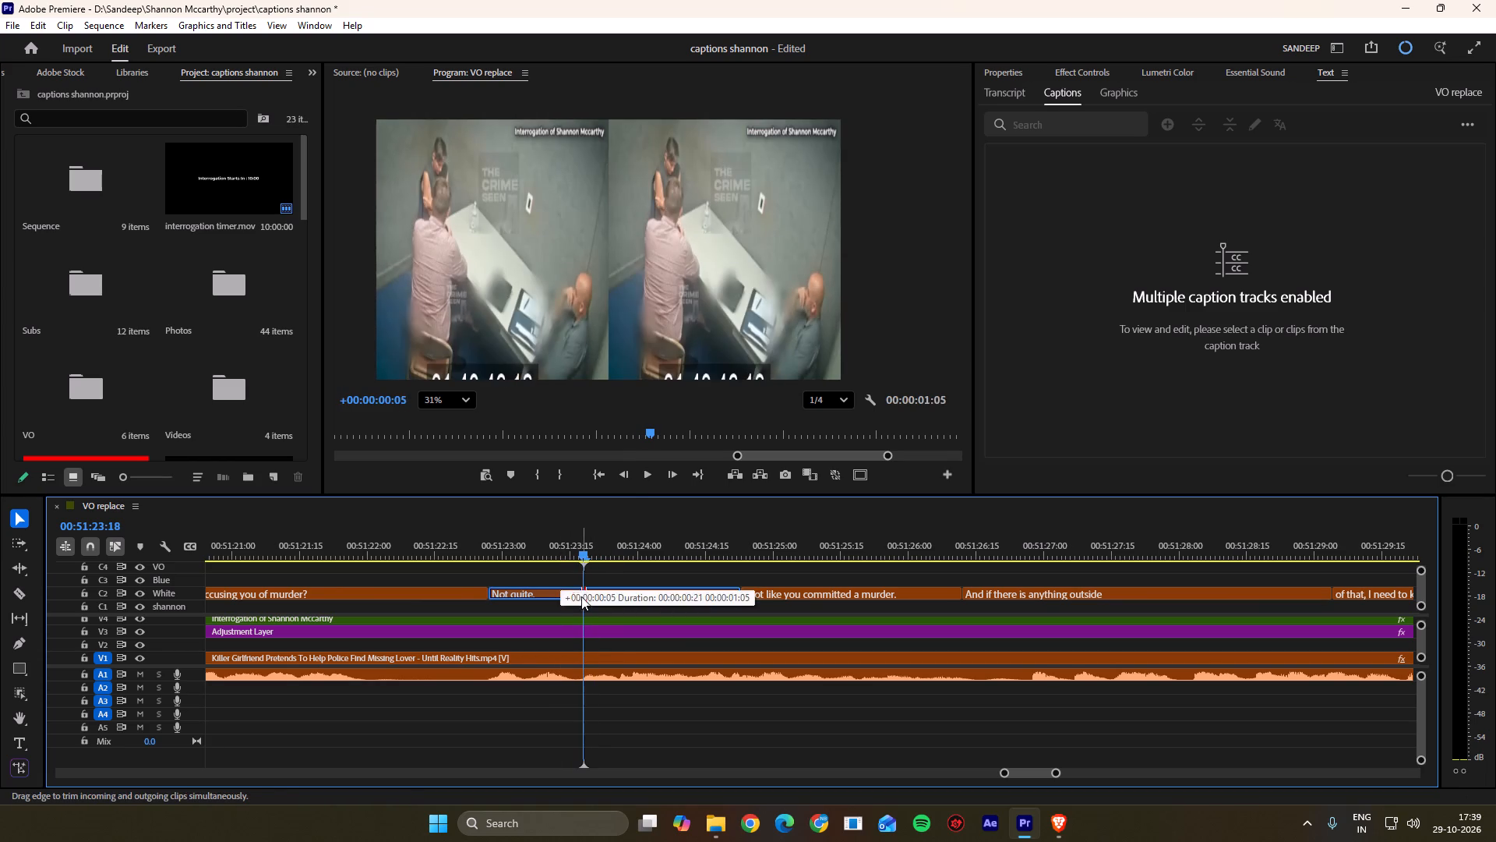
{"action": "left_click", "coordinate": [598, 586]}
Play on and extend "a lot like you committed a murder." to 00:51:26:28, with "And if there is anything outside" starting there.
{"action": "key", "text": "space"}
{"action": "scroll", "coordinate": [598, 586], "scroll_direction": "down", "scroll_amount": 4}
{"action": "key", "text": "space"}
{"action": "key", "text": "space"}
{"action": "scroll", "coordinate": [633, 595], "scroll_direction": "down", "scroll_amount": 2}
{"action": "key", "text": "space"}
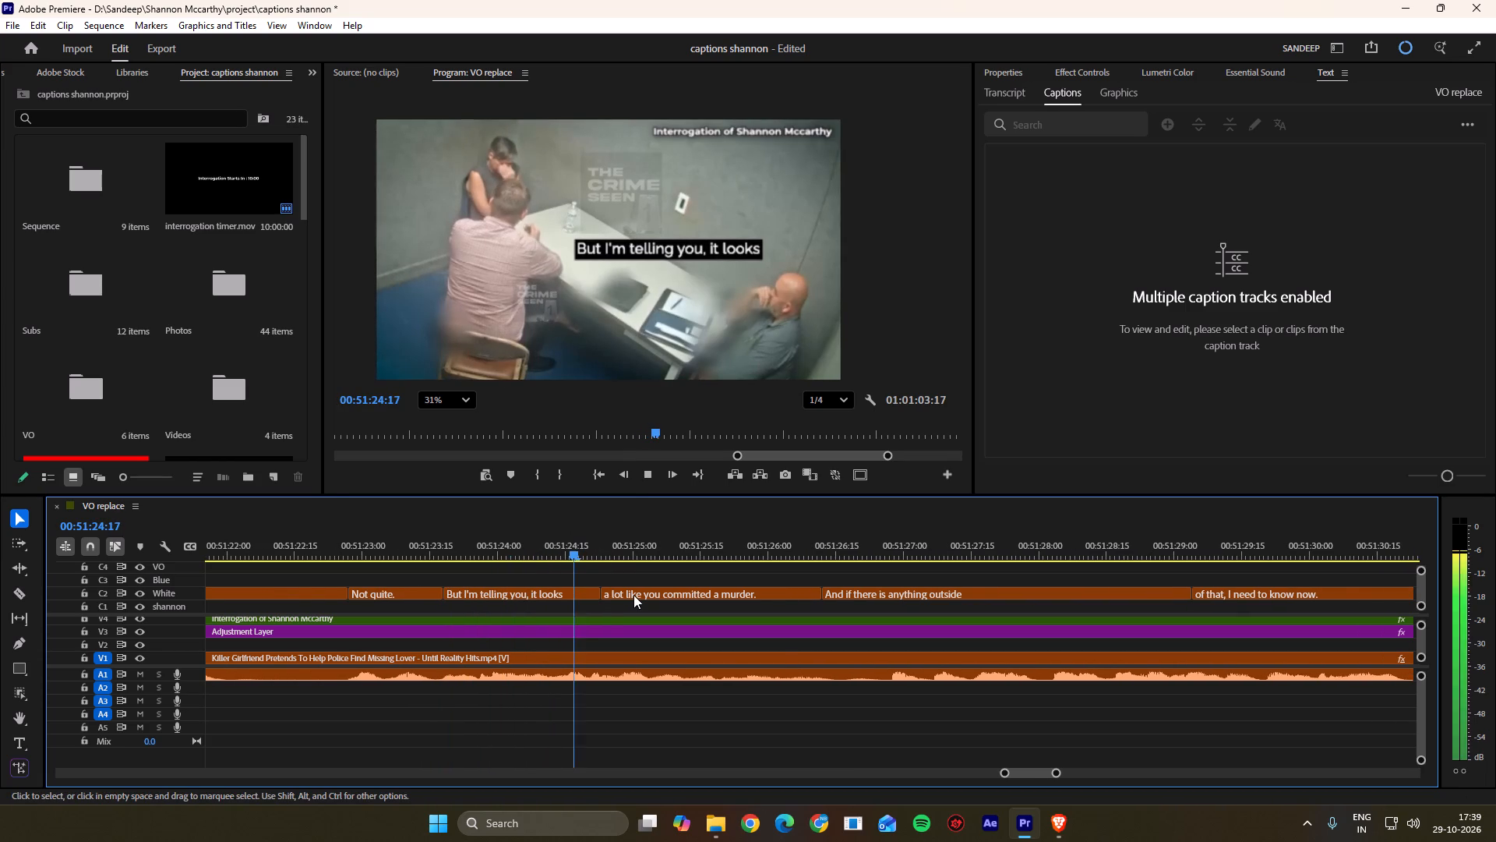
{"action": "key", "text": "space"}
{"action": "key", "text": "space"}
{"action": "key", "text": "space"}
{"action": "scroll", "coordinate": [633, 595], "scroll_direction": "down", "scroll_amount": 7}
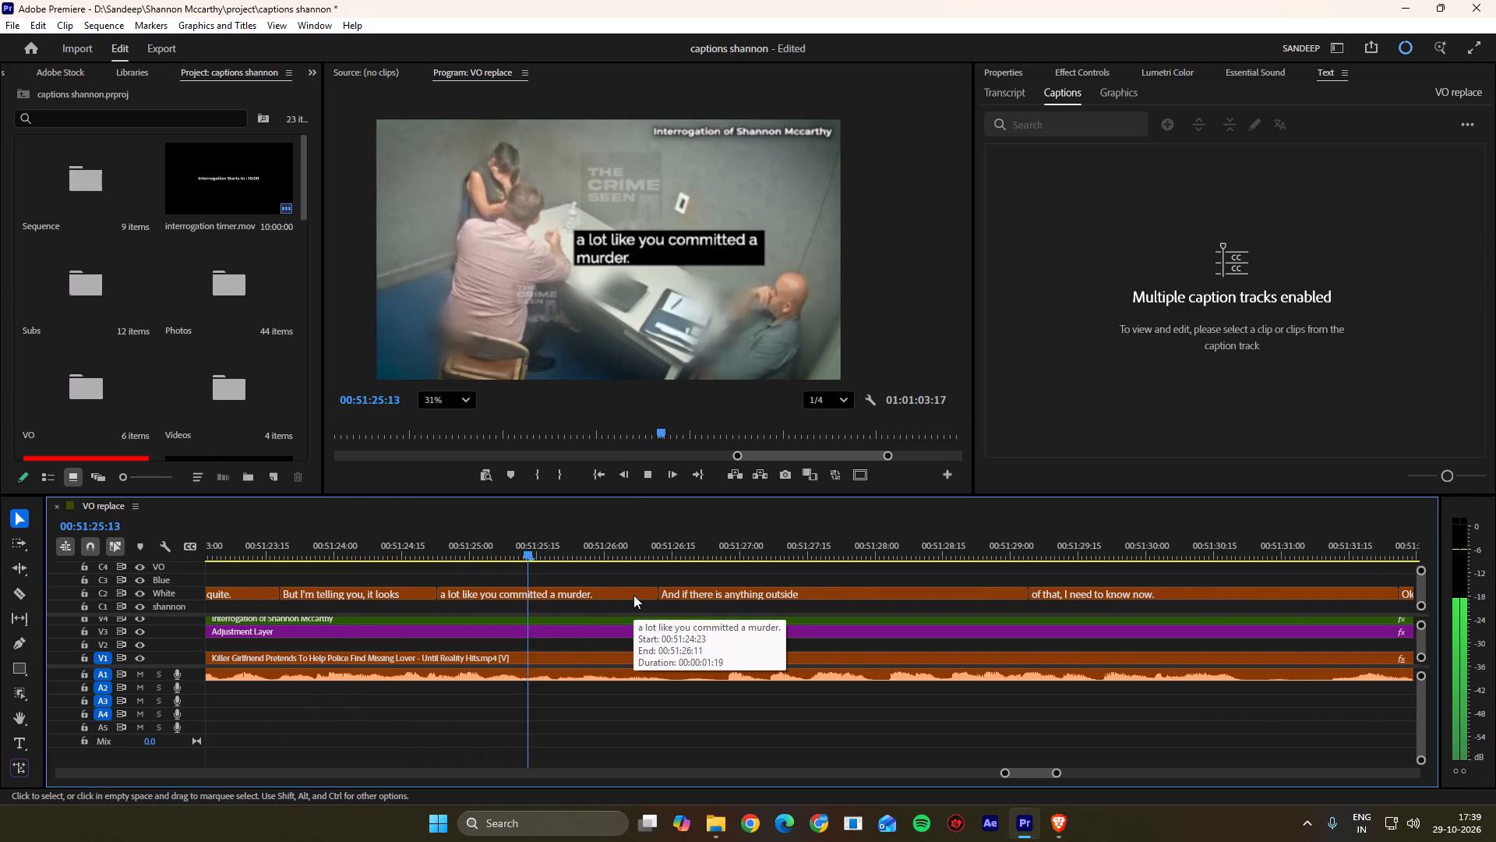
{"action": "scroll", "coordinate": [633, 595], "scroll_direction": "down", "scroll_amount": 8}
{"action": "key", "text": "space"}
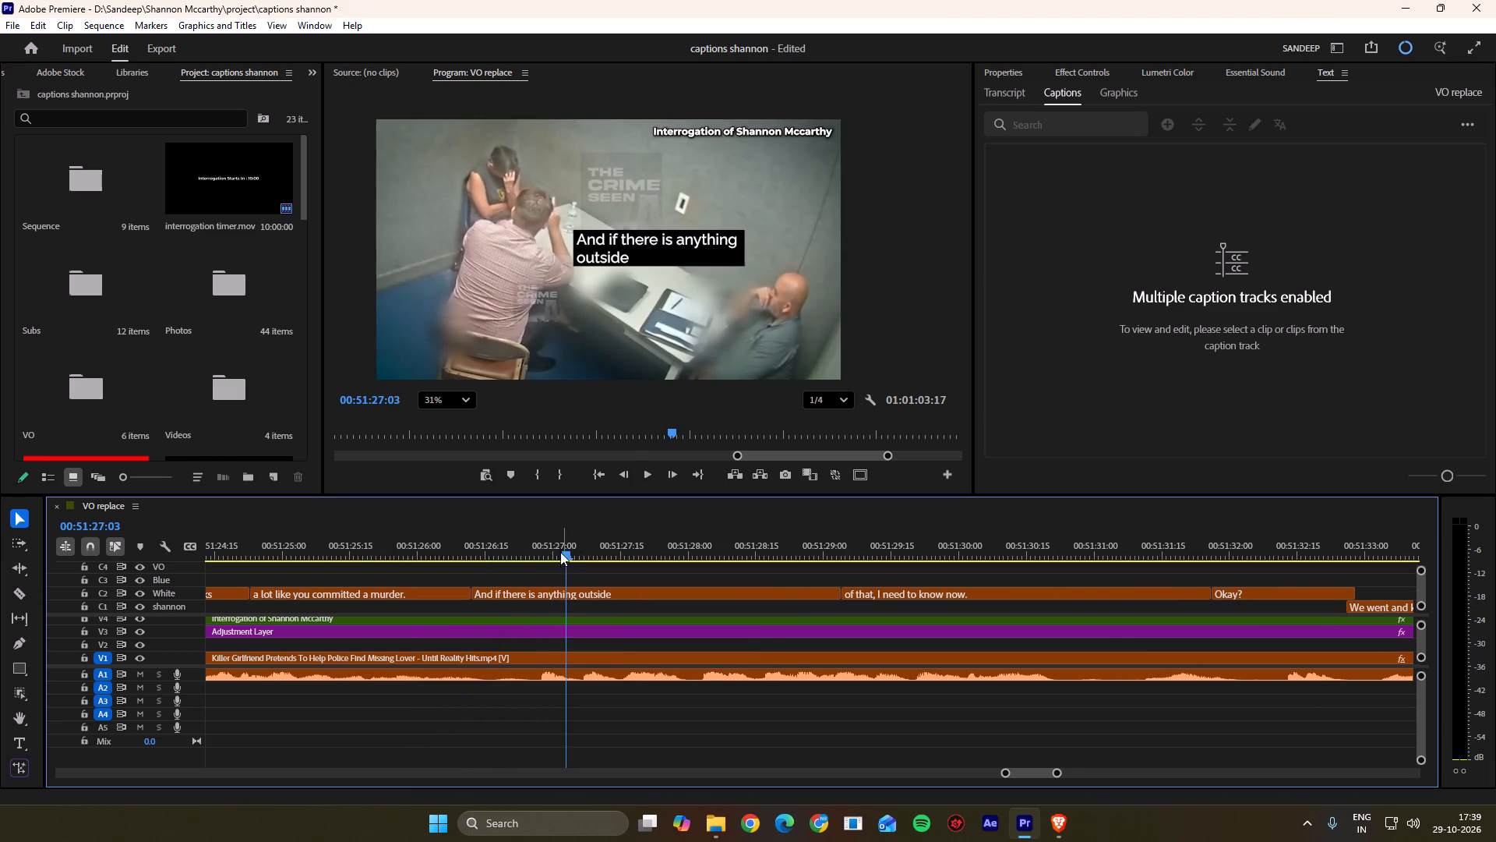
{"action": "left_click_drag", "start_coordinate": [560, 547], "coordinate": [545, 553]}
{"action": "left_click_drag", "start_coordinate": [469, 593], "coordinate": [538, 599], "text": "ctrl"}
{"action": "left_click", "coordinate": [559, 588]}
Play on and move the cut between "And if there is anything outside" and "of that, I need to know now." to 00:51:29:06.
{"action": "key", "text": "space"}
{"action": "scroll", "coordinate": [559, 588], "scroll_direction": "down", "scroll_amount": 7}
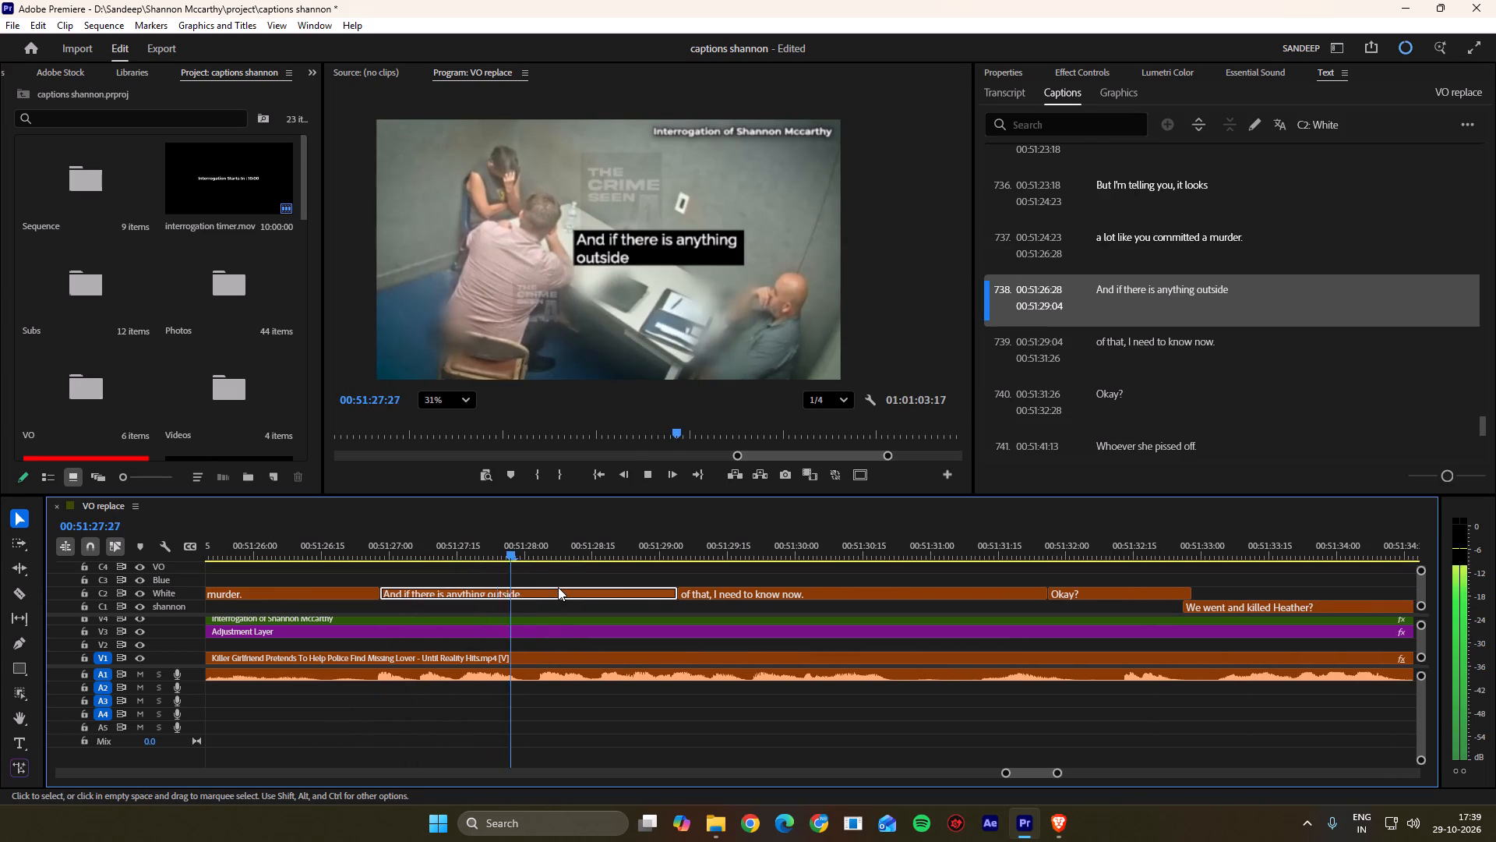
{"action": "key", "text": "space"}
{"action": "key", "text": "space"}
{"action": "key", "text": "space"}
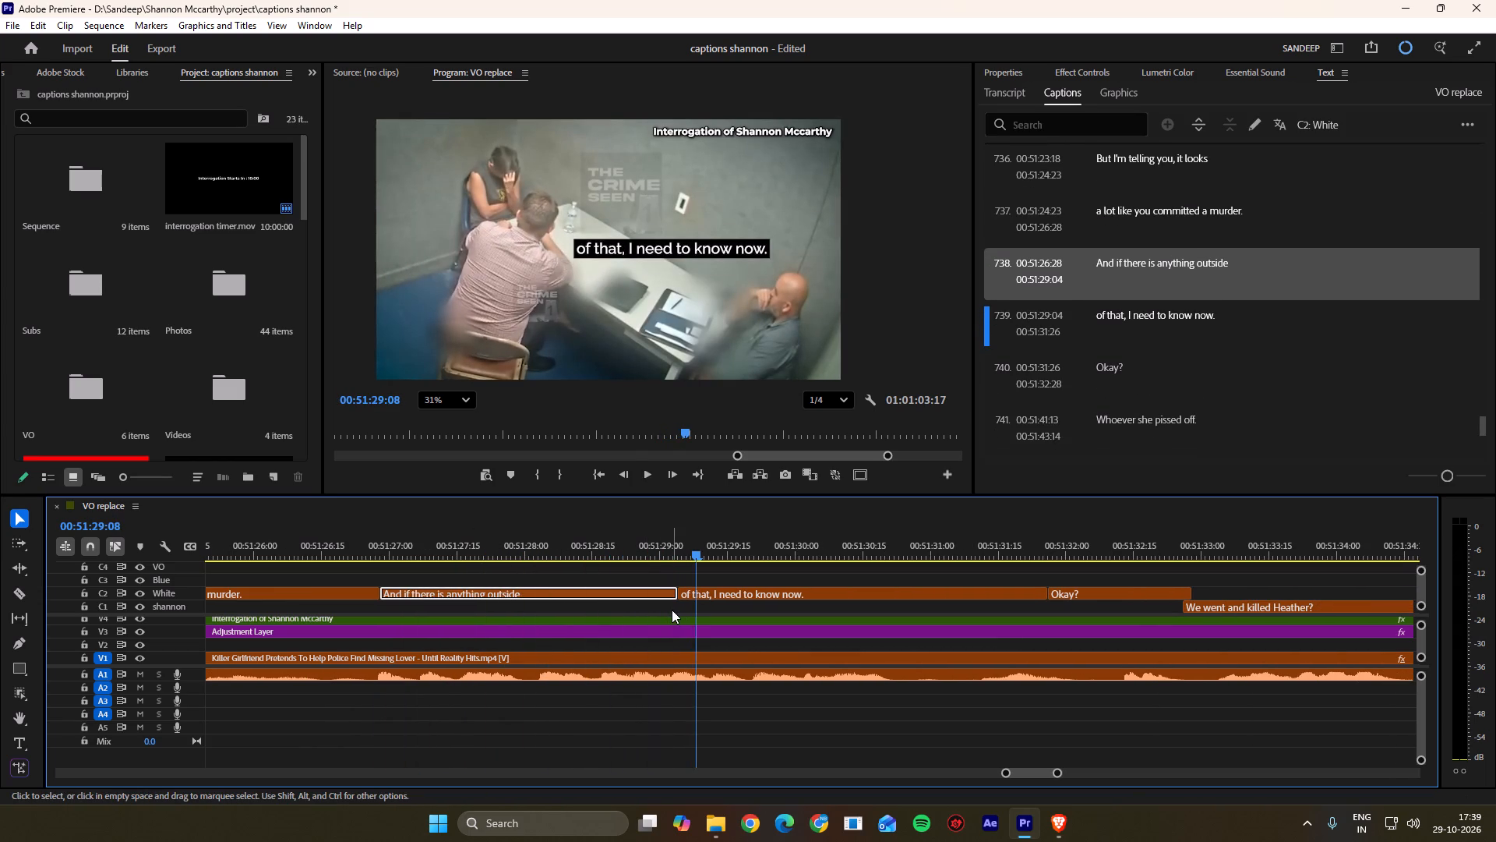
{"action": "left_click", "coordinate": [689, 557]}
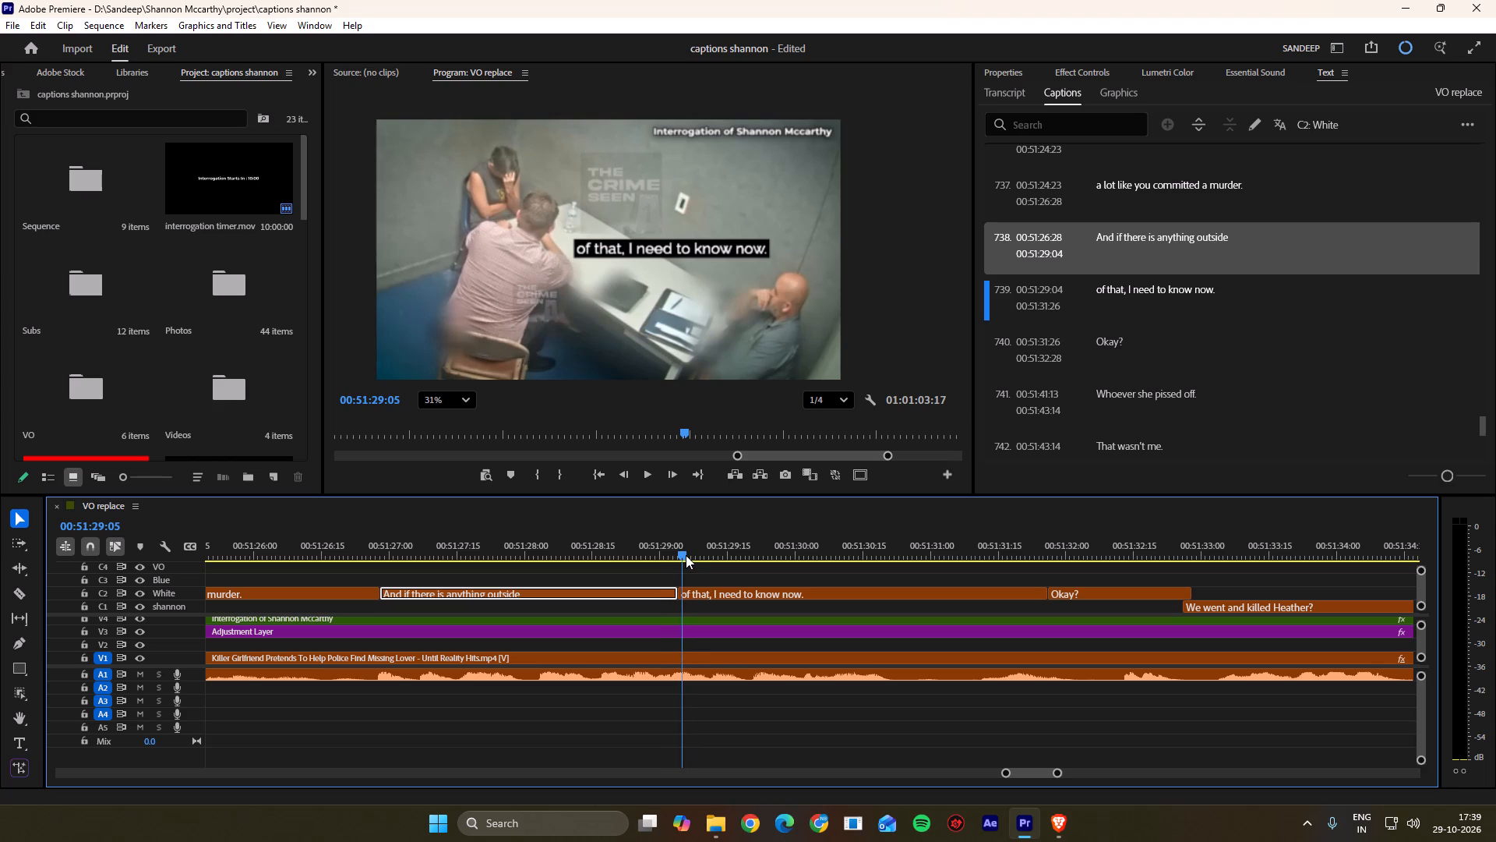
{"action": "left_click", "coordinate": [679, 595], "text": "ctrl"}
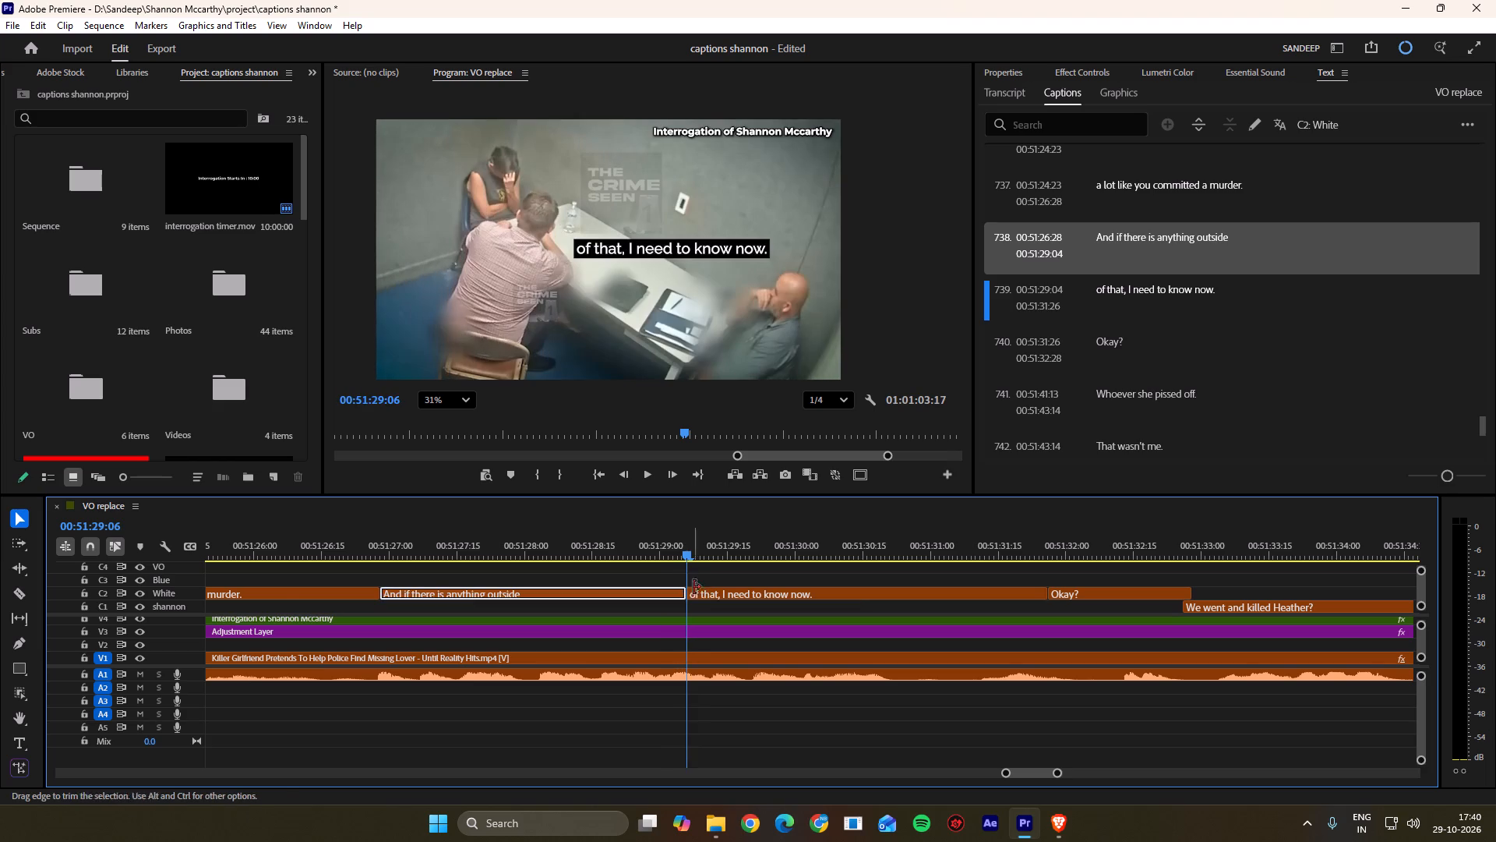
{"action": "left_click", "coordinate": [696, 585]}
Play on and move the "Okay?" caption from White to the shannon track, starting at 00:51:32:12.
{"action": "key", "text": "space"}
{"action": "scroll", "coordinate": [696, 584], "scroll_direction": "down", "scroll_amount": 12}
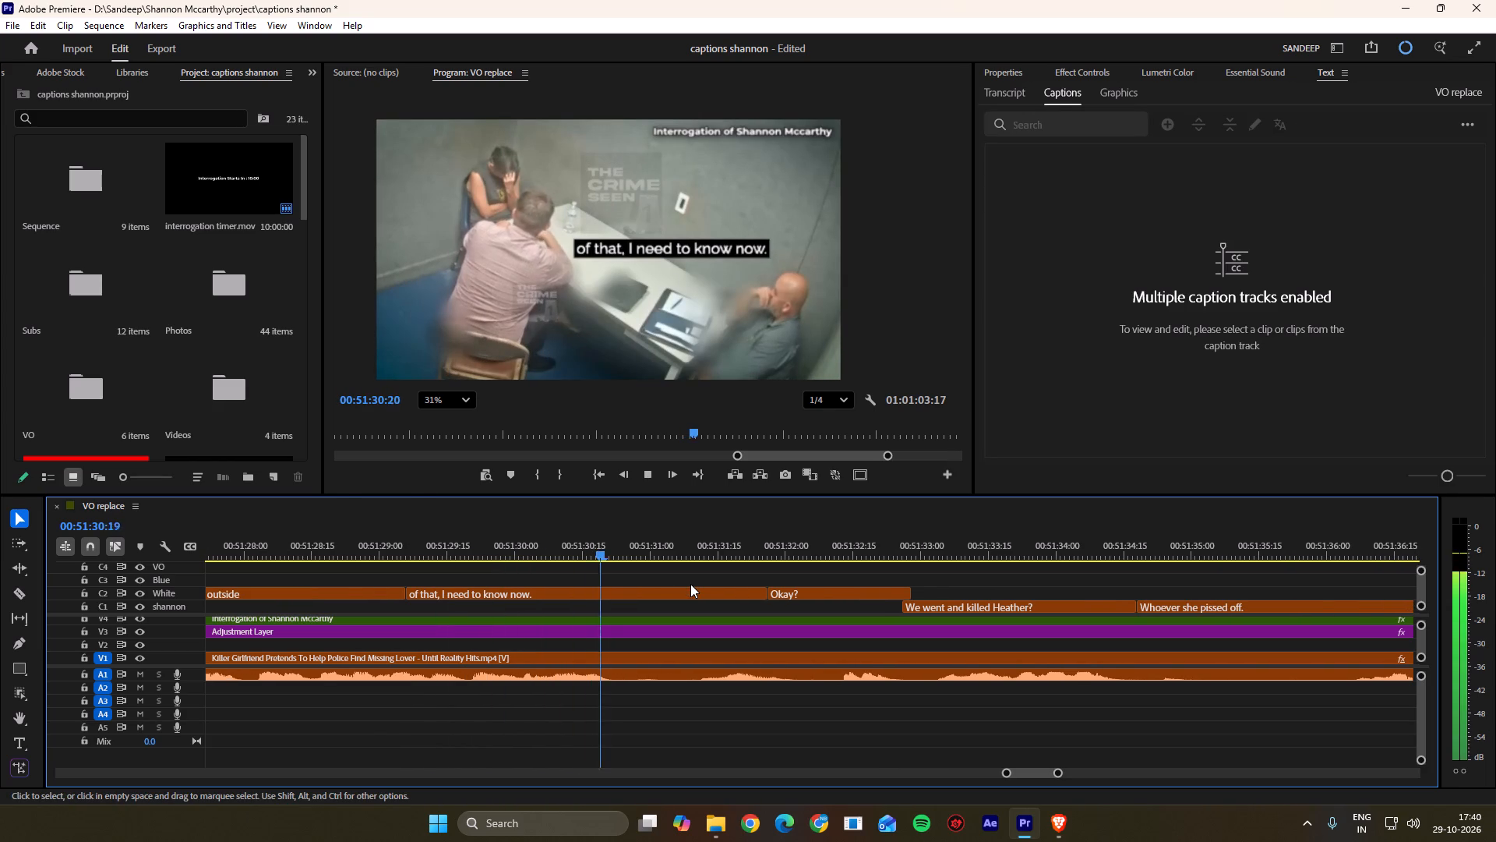
{"action": "scroll", "coordinate": [690, 584], "scroll_direction": "down", "scroll_amount": 3}
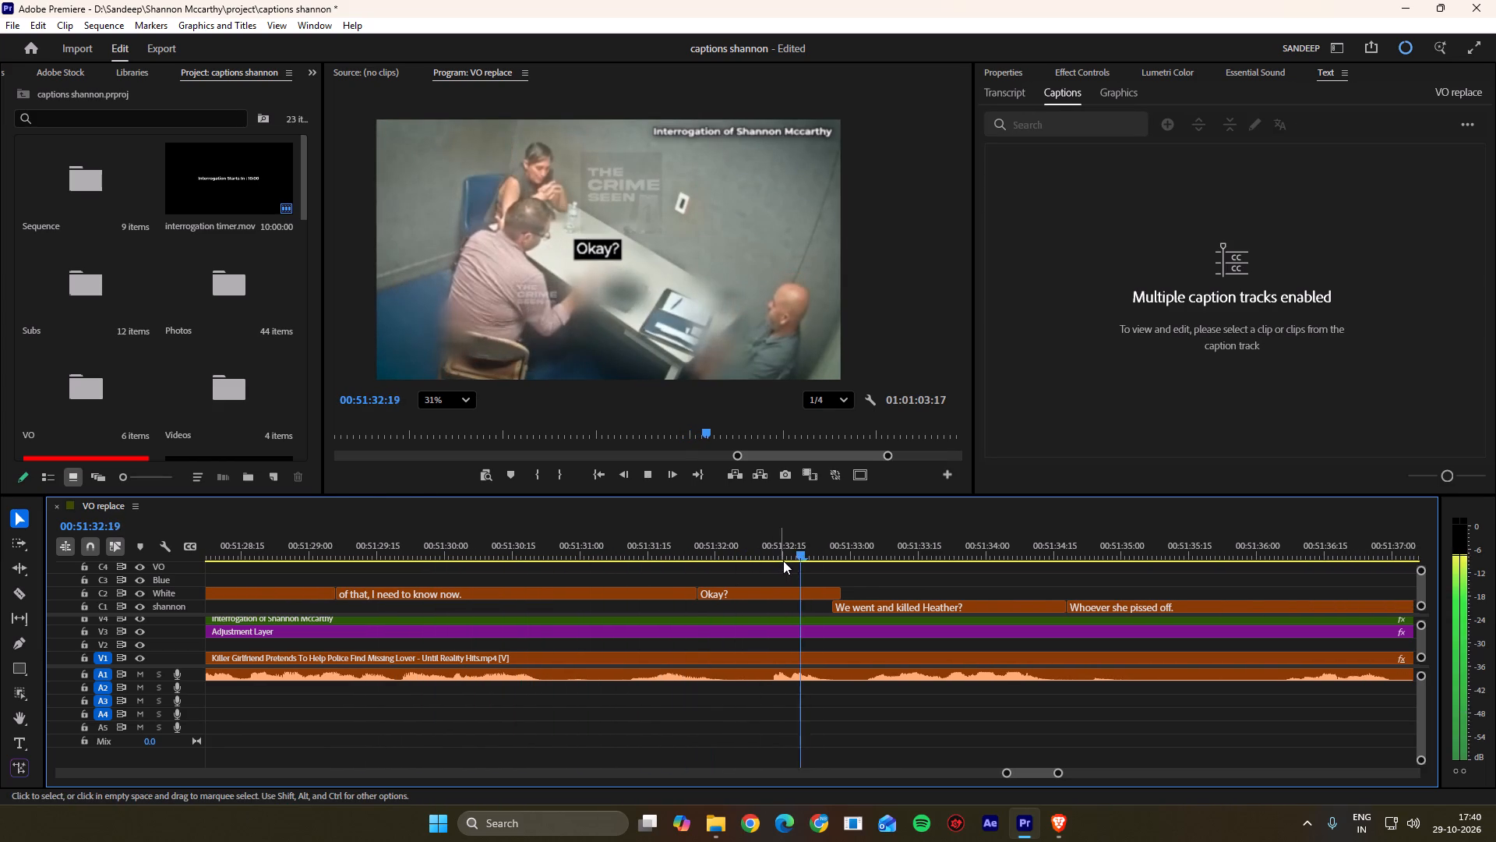
{"action": "left_click_drag", "start_coordinate": [783, 561], "coordinate": [771, 564]}
{"action": "left_click_drag", "start_coordinate": [779, 545], "coordinate": [771, 547]}
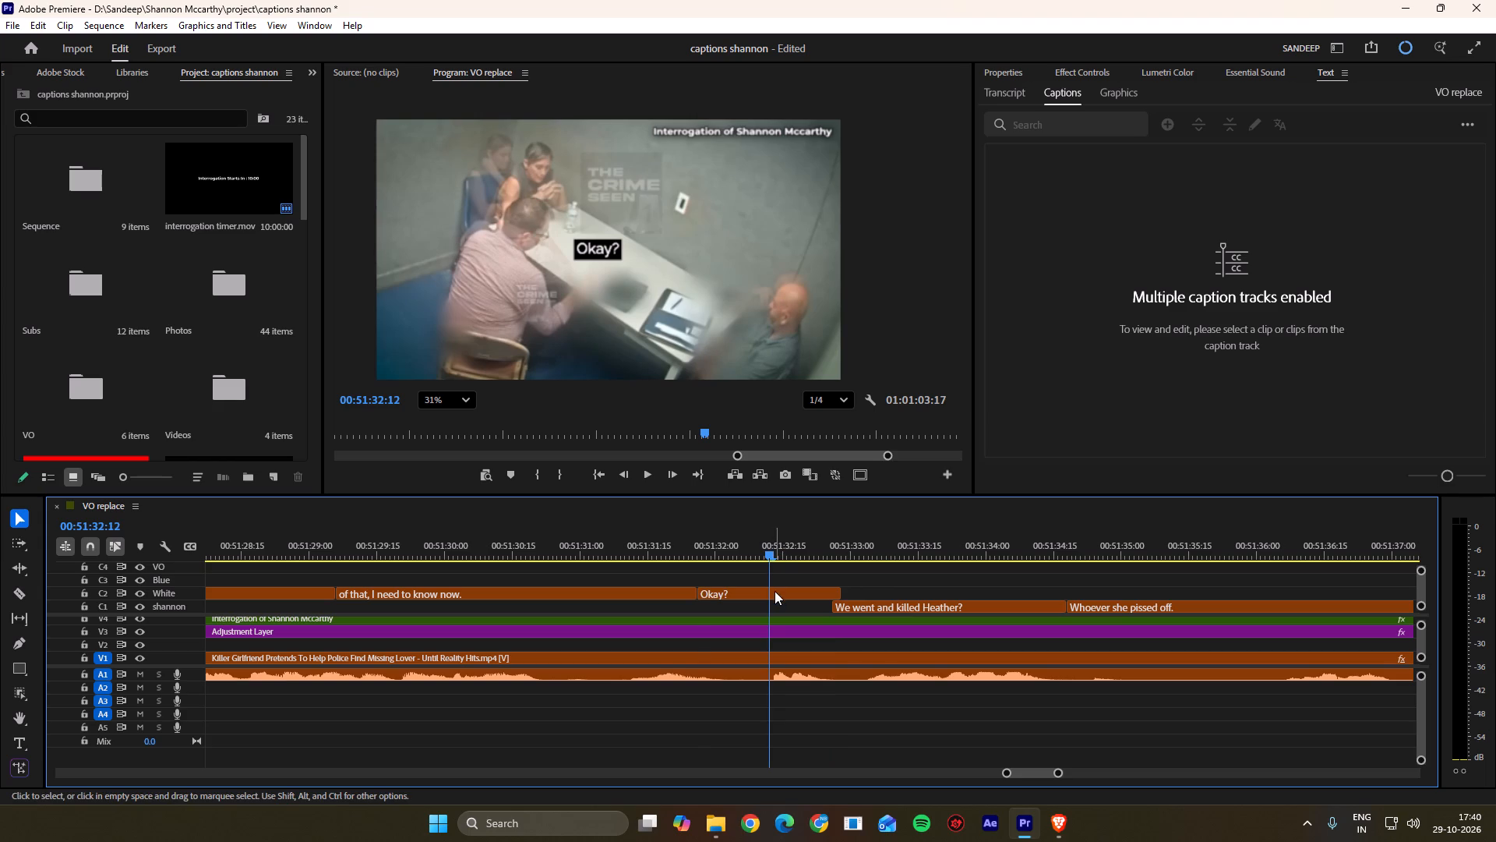
{"action": "left_click_drag", "start_coordinate": [774, 591], "coordinate": [842, 605]}
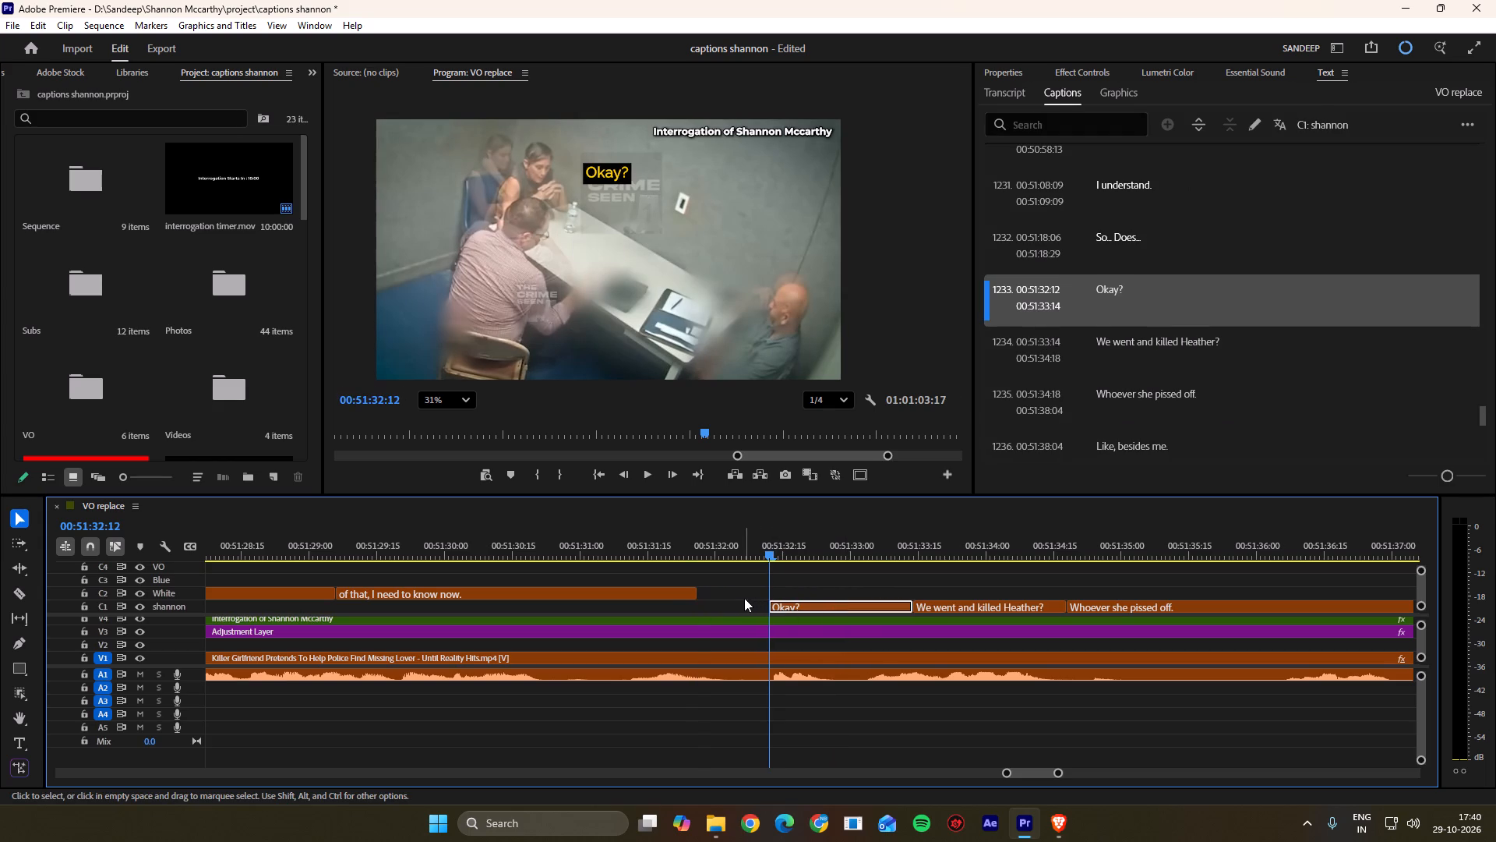
Extend the White caption "of that, I need to know now." to end at 00:51:32:12.
{"action": "left_click_drag", "start_coordinate": [697, 591], "coordinate": [762, 593]}
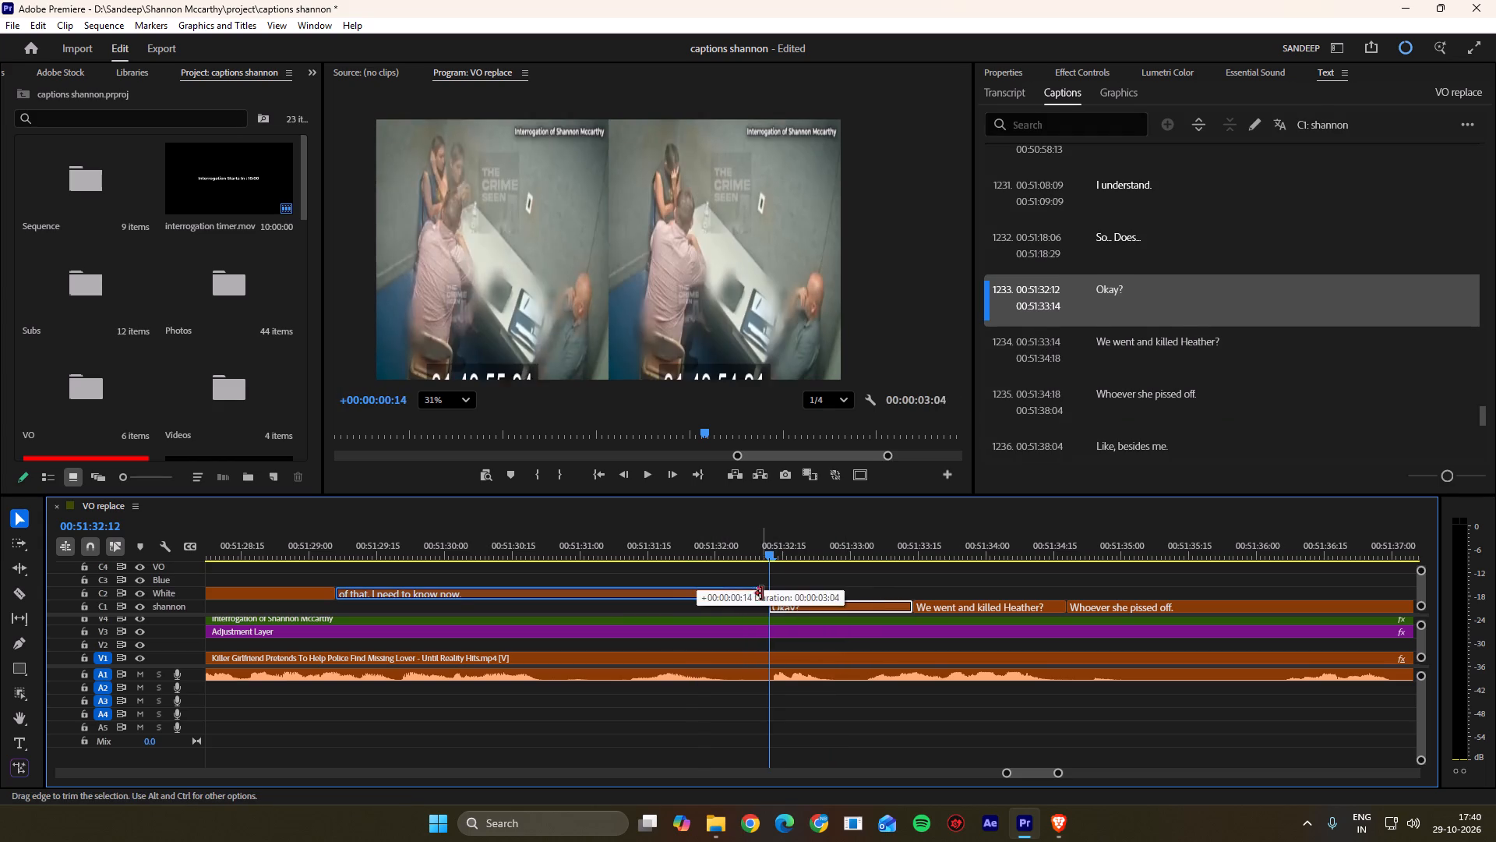
{"action": "left_click_drag", "start_coordinate": [762, 593], "coordinate": [764, 593]}
Replay the dialogue and move the cut between "Okay?" and "We went and killed Heather?" on the shannon track to 00:51:33:04.
{"action": "left_click_drag", "start_coordinate": [766, 553], "coordinate": [651, 551]}
{"action": "key", "text": "space"}
{"action": "scroll", "coordinate": [595, 570], "scroll_direction": "down", "scroll_amount": 13}
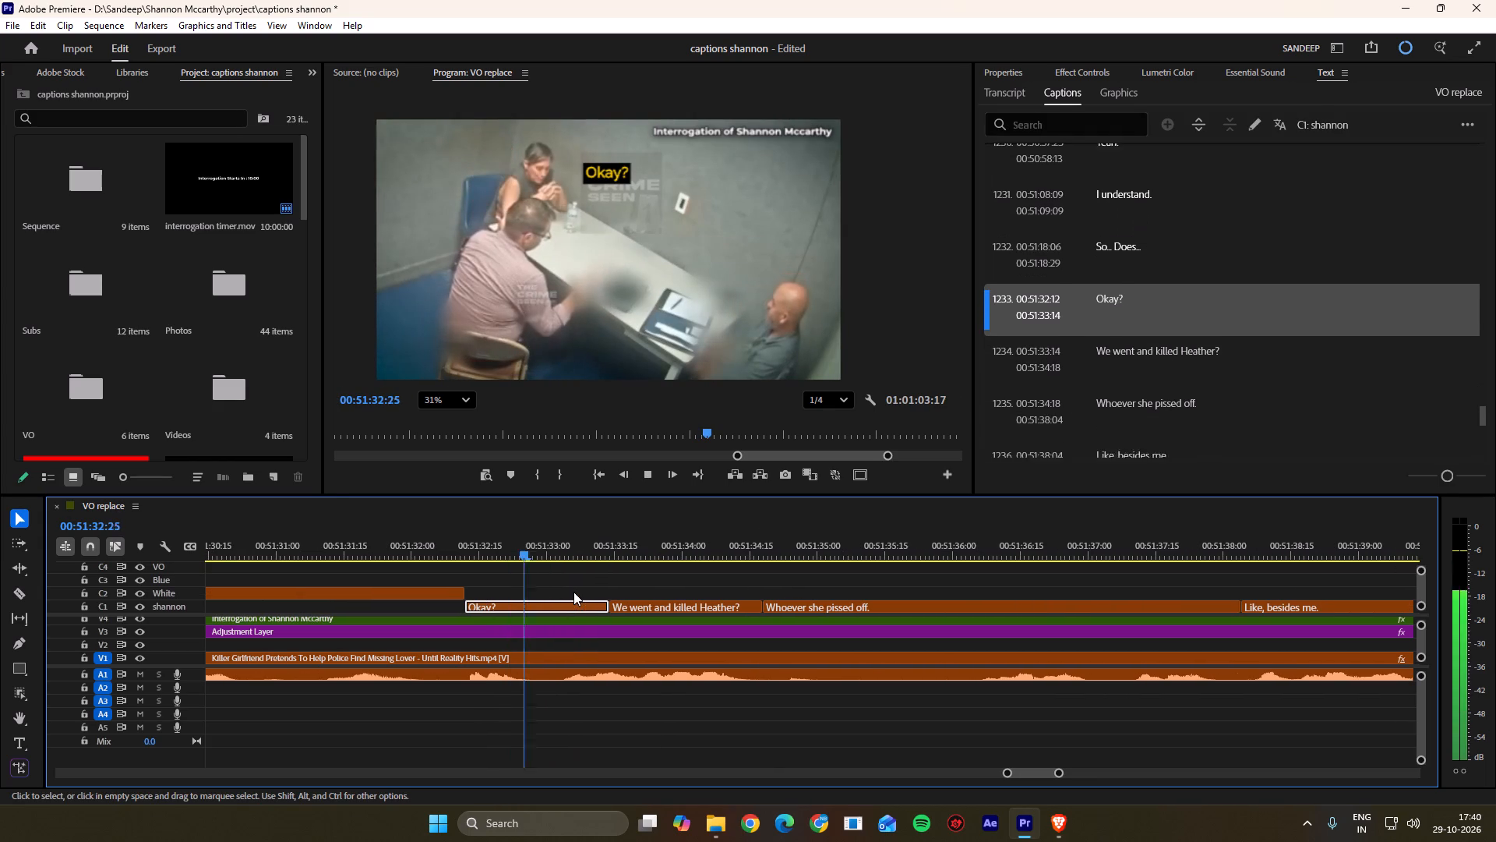
{"action": "key", "text": "space"}
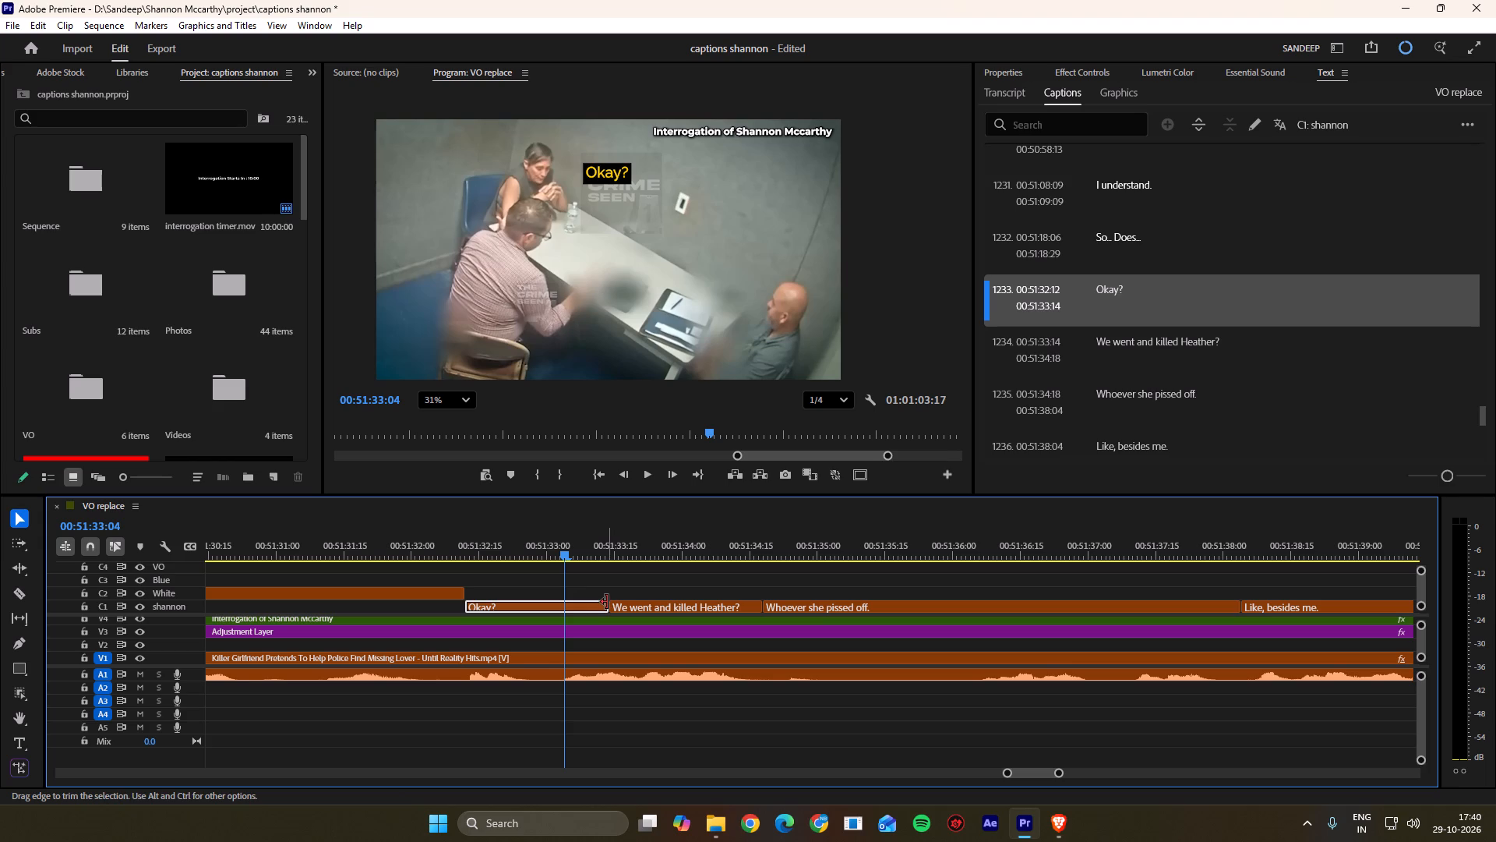
{"action": "left_click_drag", "start_coordinate": [607, 604], "coordinate": [566, 600], "text": "ctrl"}
{"action": "left_click", "coordinate": [584, 584]}
Listen to the line and copy the "We went and killed Heather?" caption onto the White track, starting at 00:51:33:24.
{"action": "key", "text": "space"}
{"action": "scroll", "coordinate": [575, 590], "scroll_direction": "down", "scroll_amount": 2}
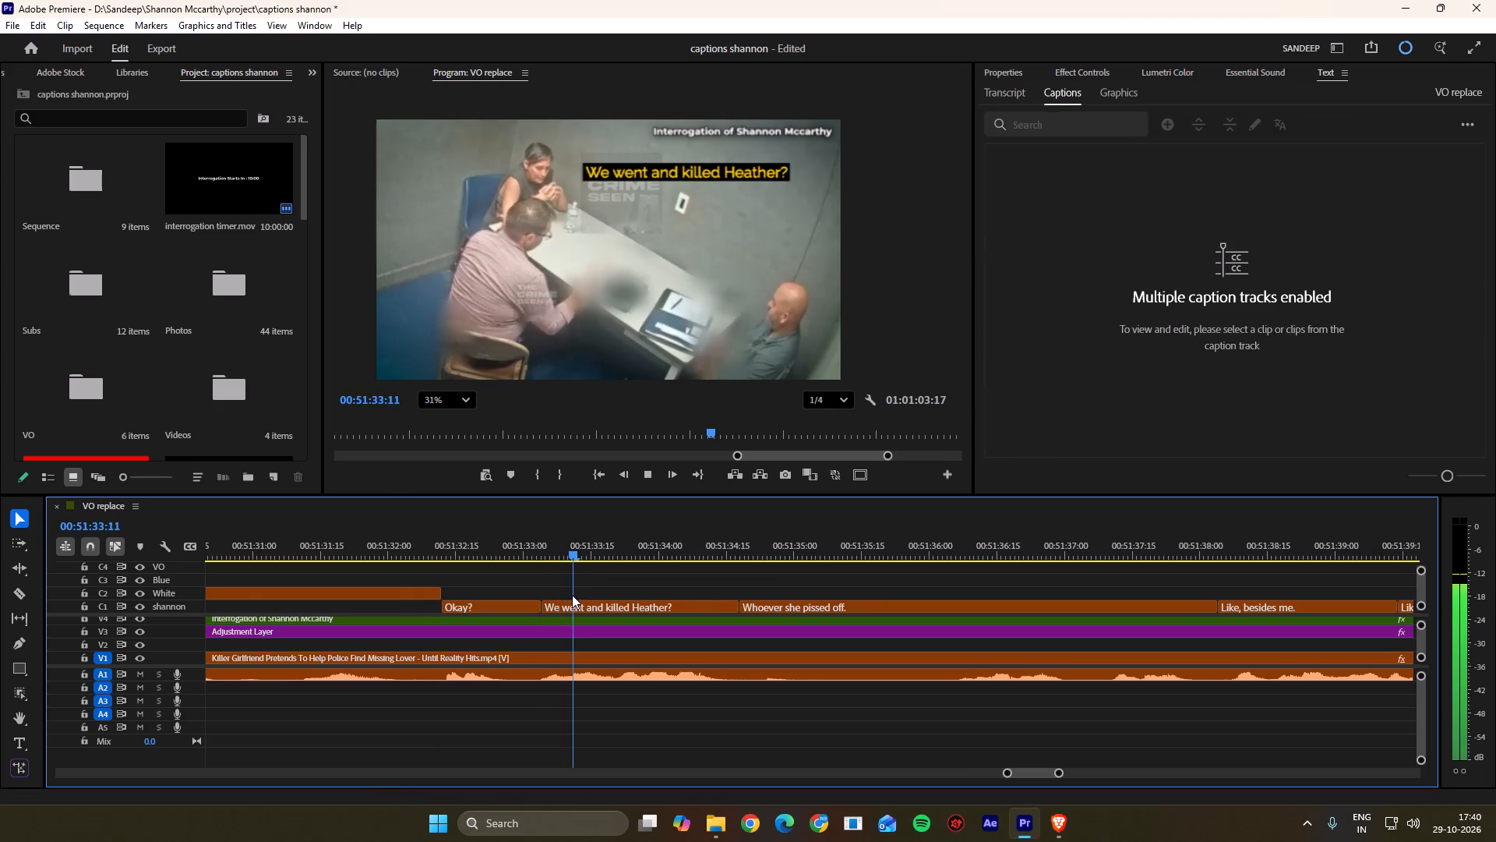
{"action": "scroll", "coordinate": [572, 595], "scroll_direction": "down", "scroll_amount": 2}
{"action": "key", "text": "space"}
{"action": "left_click_drag", "start_coordinate": [631, 542], "coordinate": [503, 554]}
{"action": "key", "text": "space"}
{"action": "key", "text": "space"}
{"action": "left_click_drag", "start_coordinate": [588, 601], "coordinate": [675, 598], "text": "alt"}
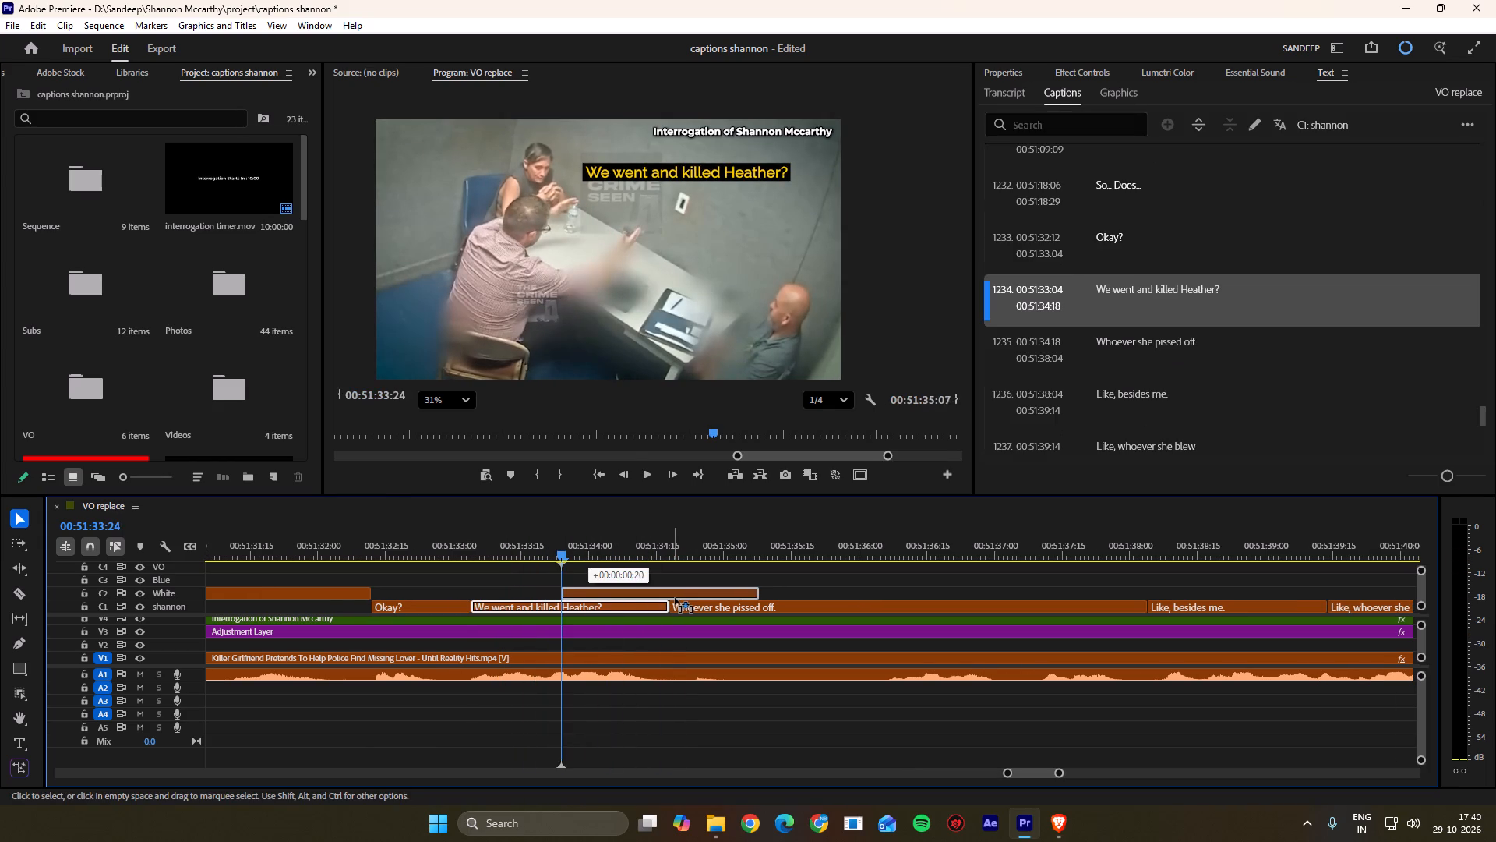
{"action": "left_click_drag", "start_coordinate": [675, 598], "coordinate": [676, 598], "text": "alt"}
Replay the overlapping speech and change the shannon caption "We went and killed Heather?" to "We went and [inaudible].".
{"action": "key", "text": "space"}
{"action": "left_click_drag", "start_coordinate": [620, 543], "coordinate": [505, 543]}
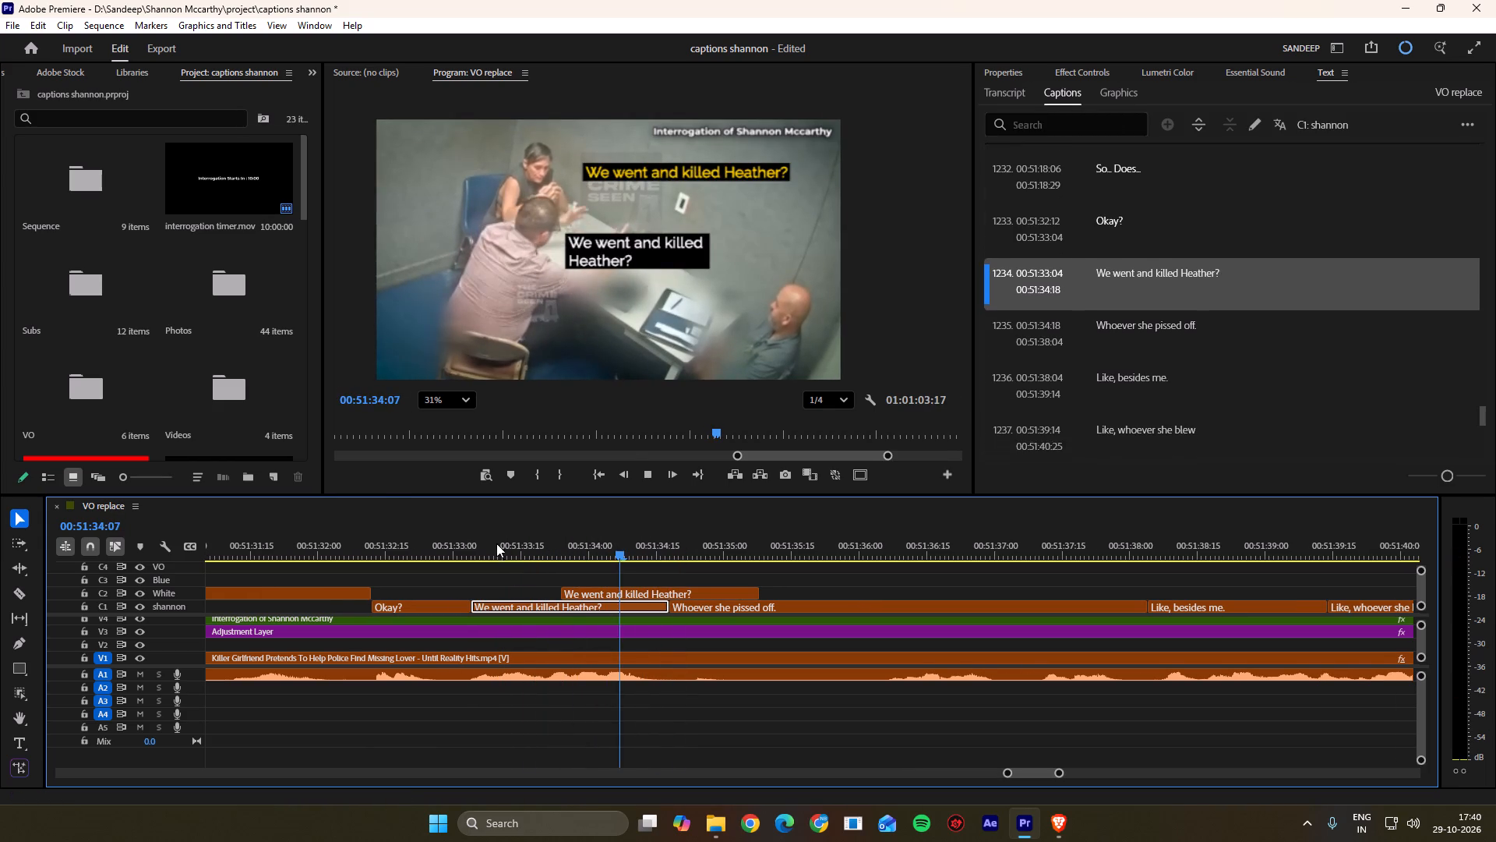
{"action": "key", "text": "space"}
{"action": "key", "text": "space"}
{"action": "left_click_drag", "start_coordinate": [534, 529], "coordinate": [438, 532]}
{"action": "key", "text": "space"}
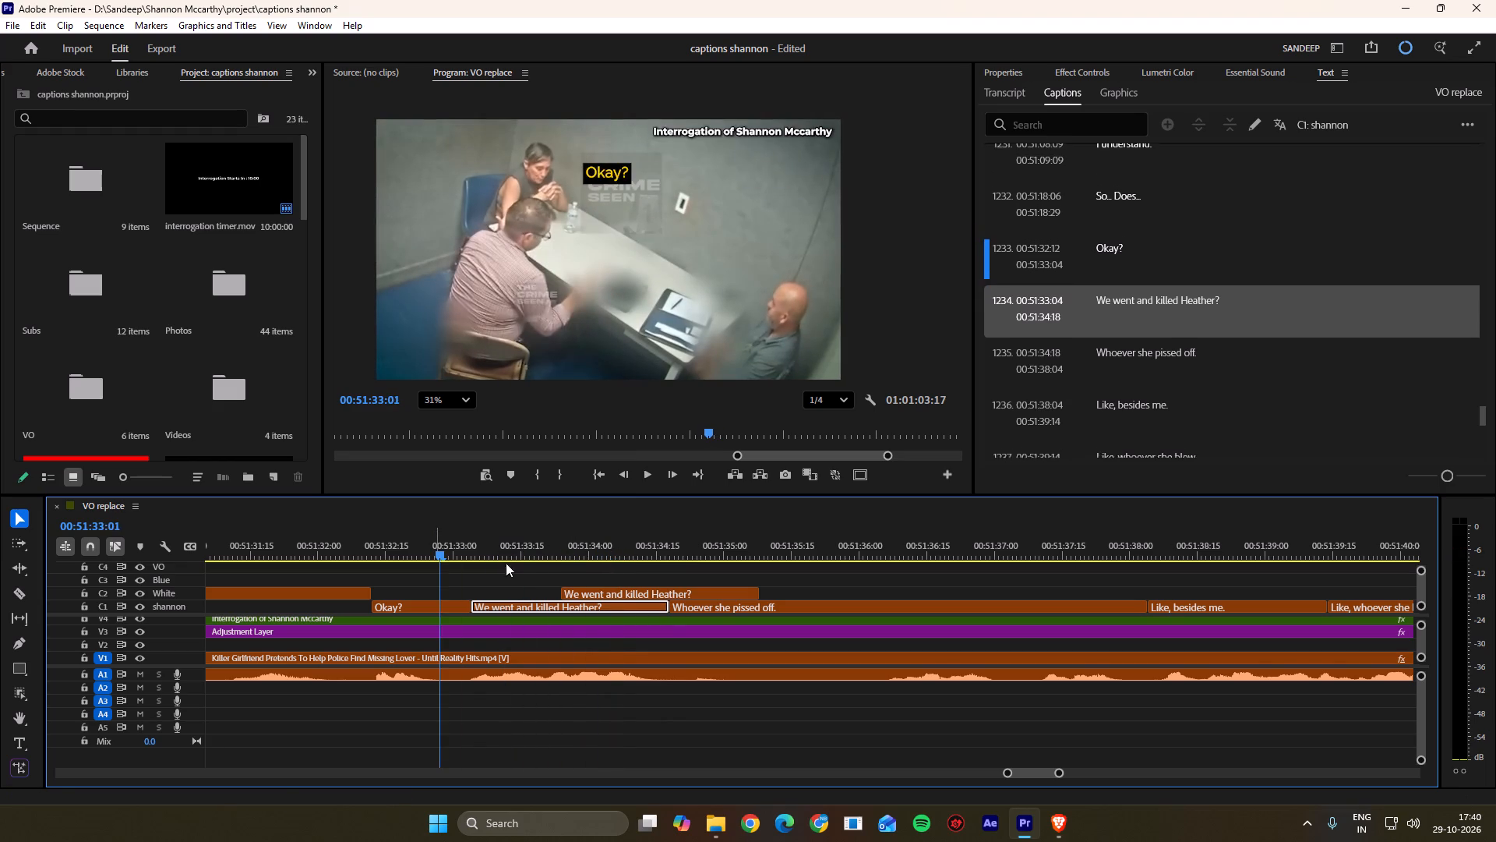
{"action": "key", "text": "space"}
{"action": "key", "text": "space"}
{"action": "key", "text": "space"}
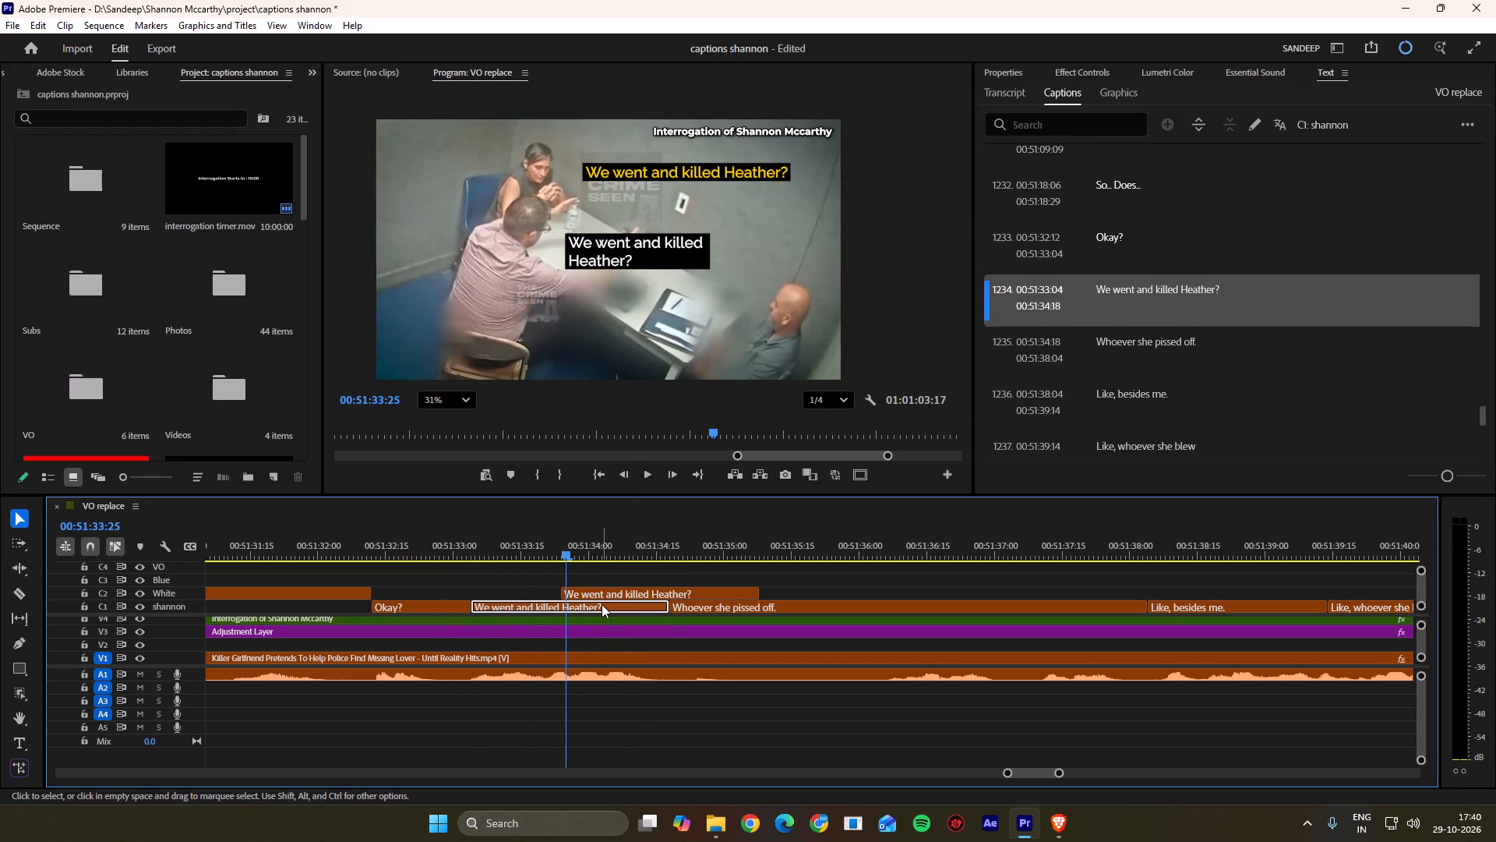
{"action": "left_click", "coordinate": [602, 604]}
{"action": "double_click", "coordinate": [665, 170]}
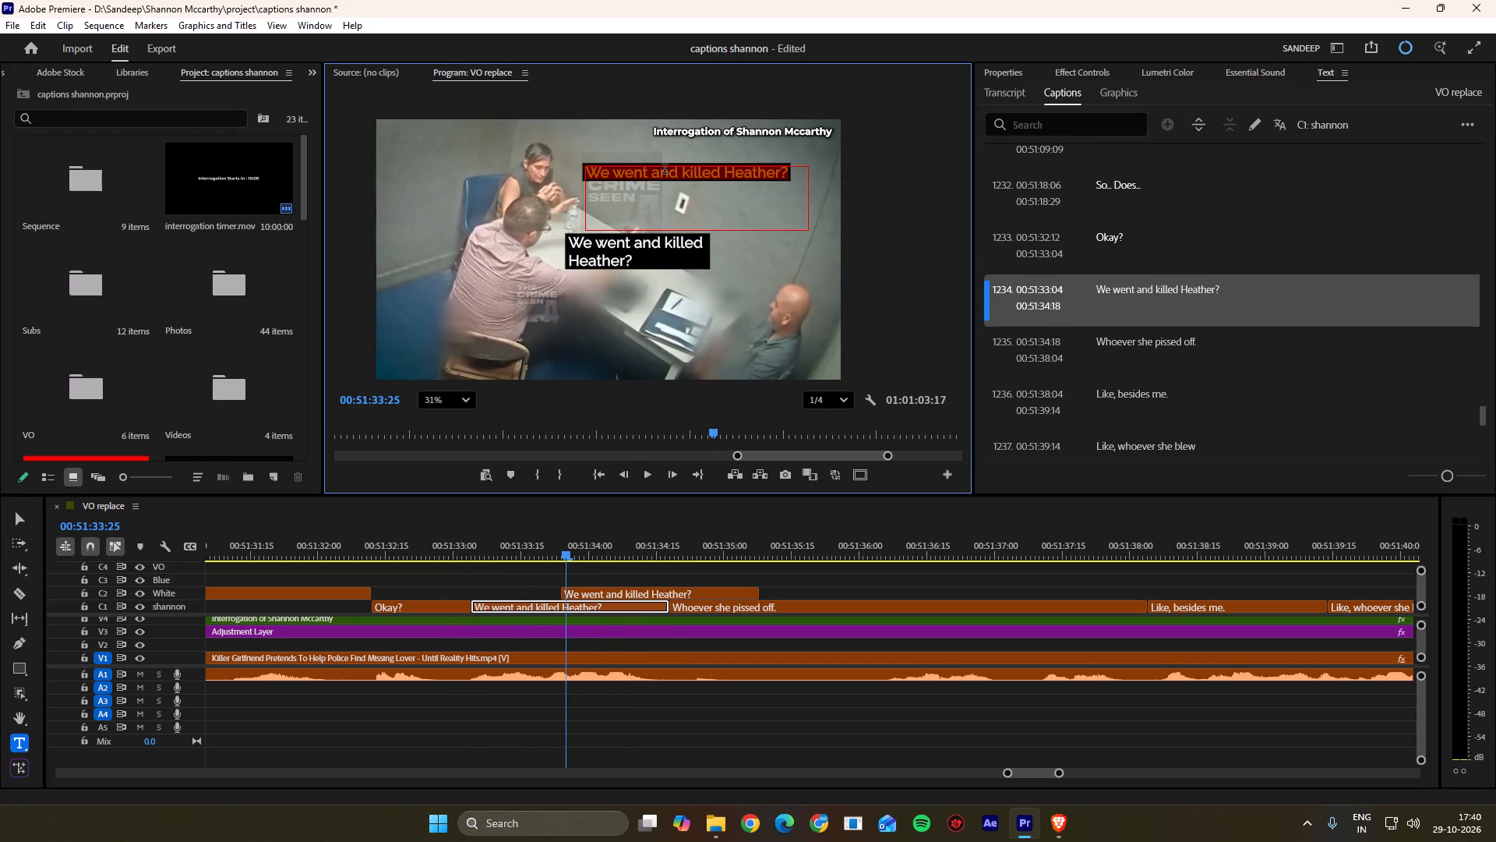
{"action": "left_click_drag", "start_coordinate": [684, 175], "coordinate": [918, 189]}
{"action": "key", "text": "BackSpace"}
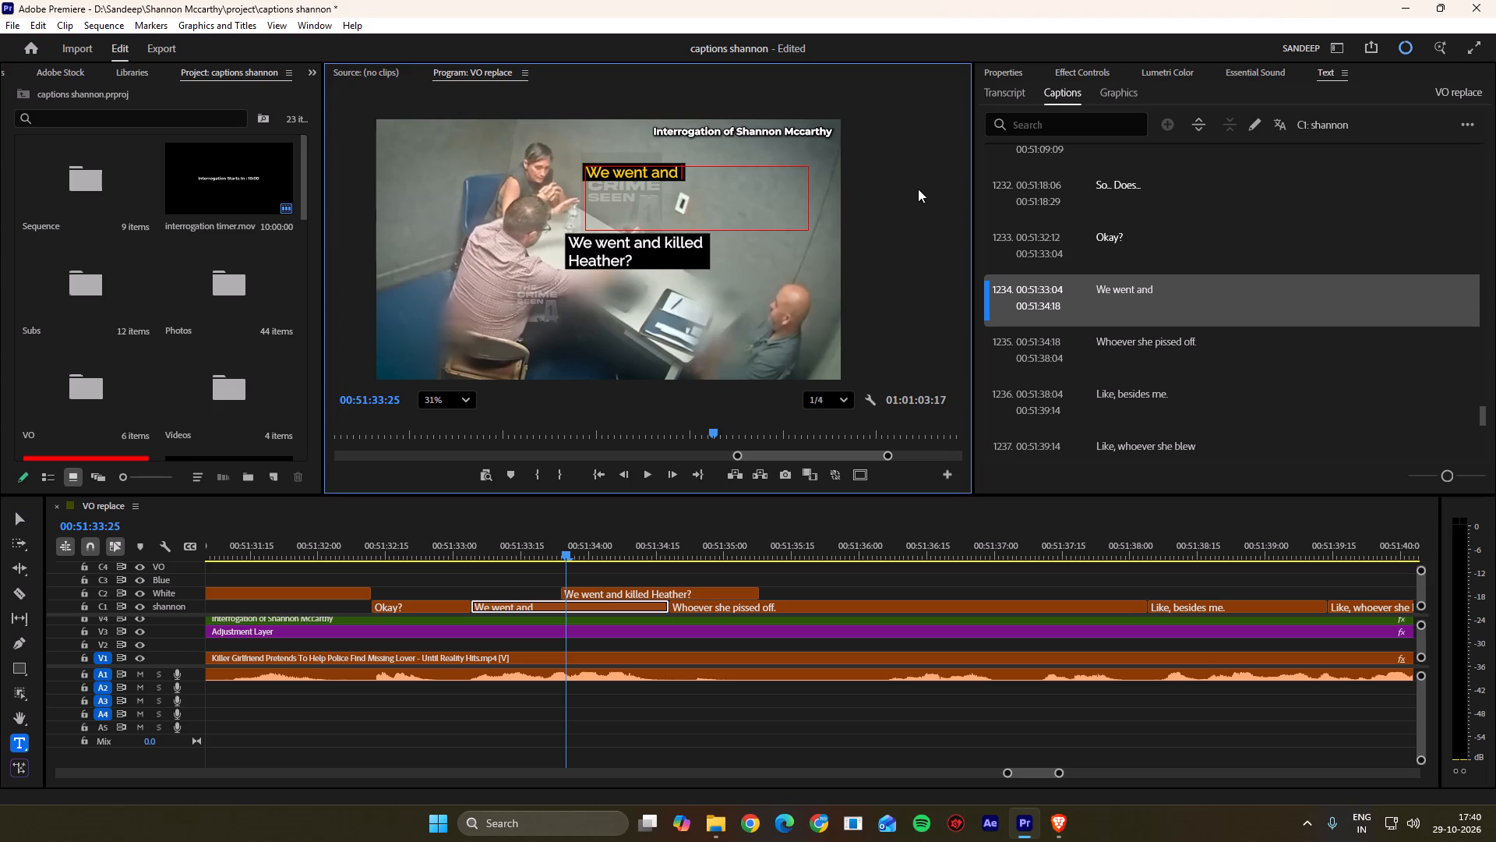
{"action": "type", "text": "[inaudible]"}
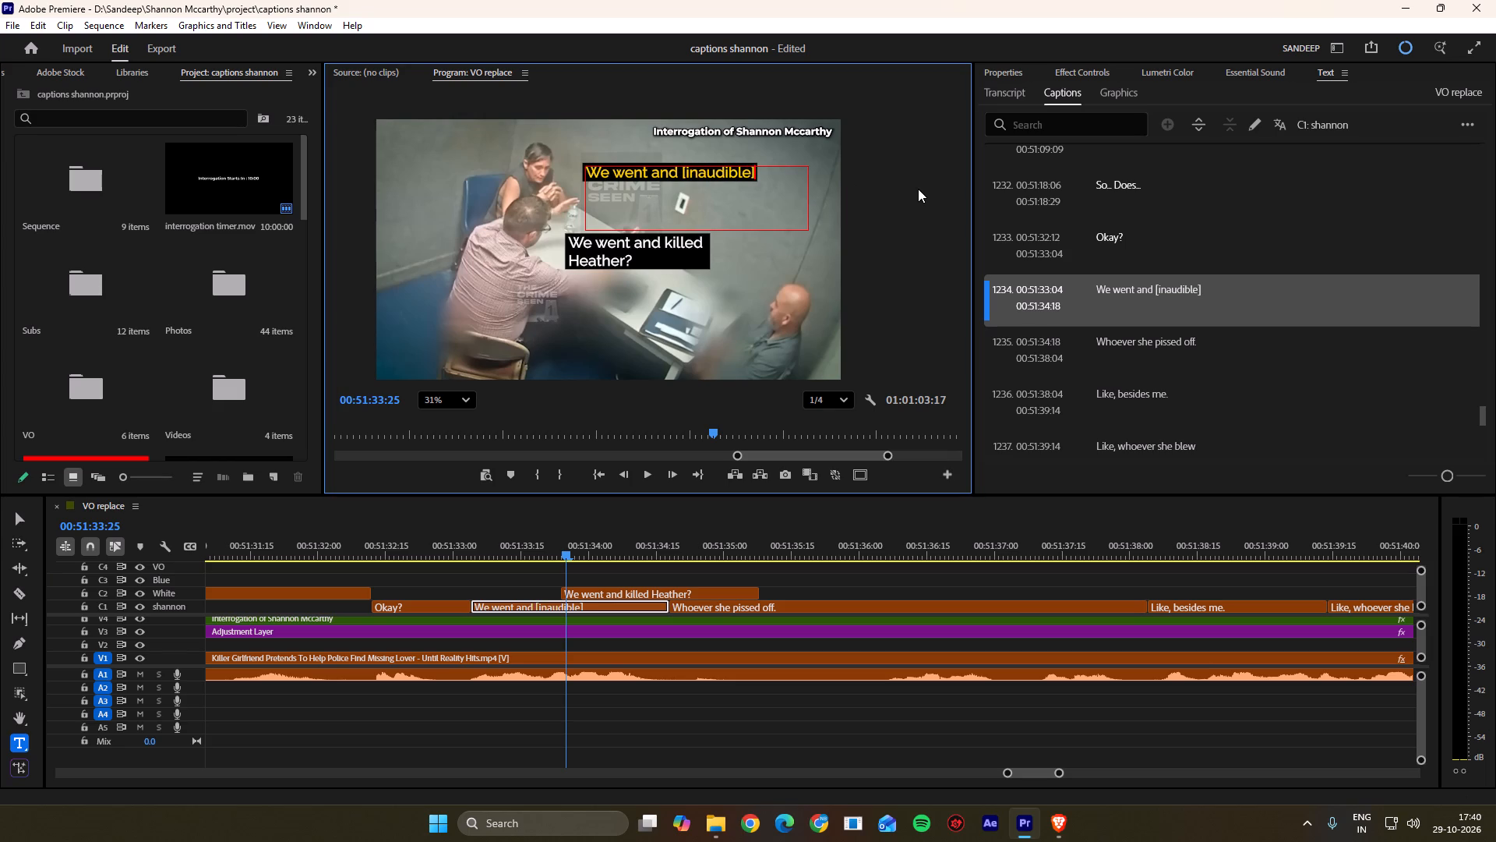
{"action": "key", "text": "period"}
{"action": "left_click", "coordinate": [918, 189]}
Change the White copy of the caption "We went and killed Heather?" to "You killed Heather?".
{"action": "left_click", "coordinate": [644, 596]}
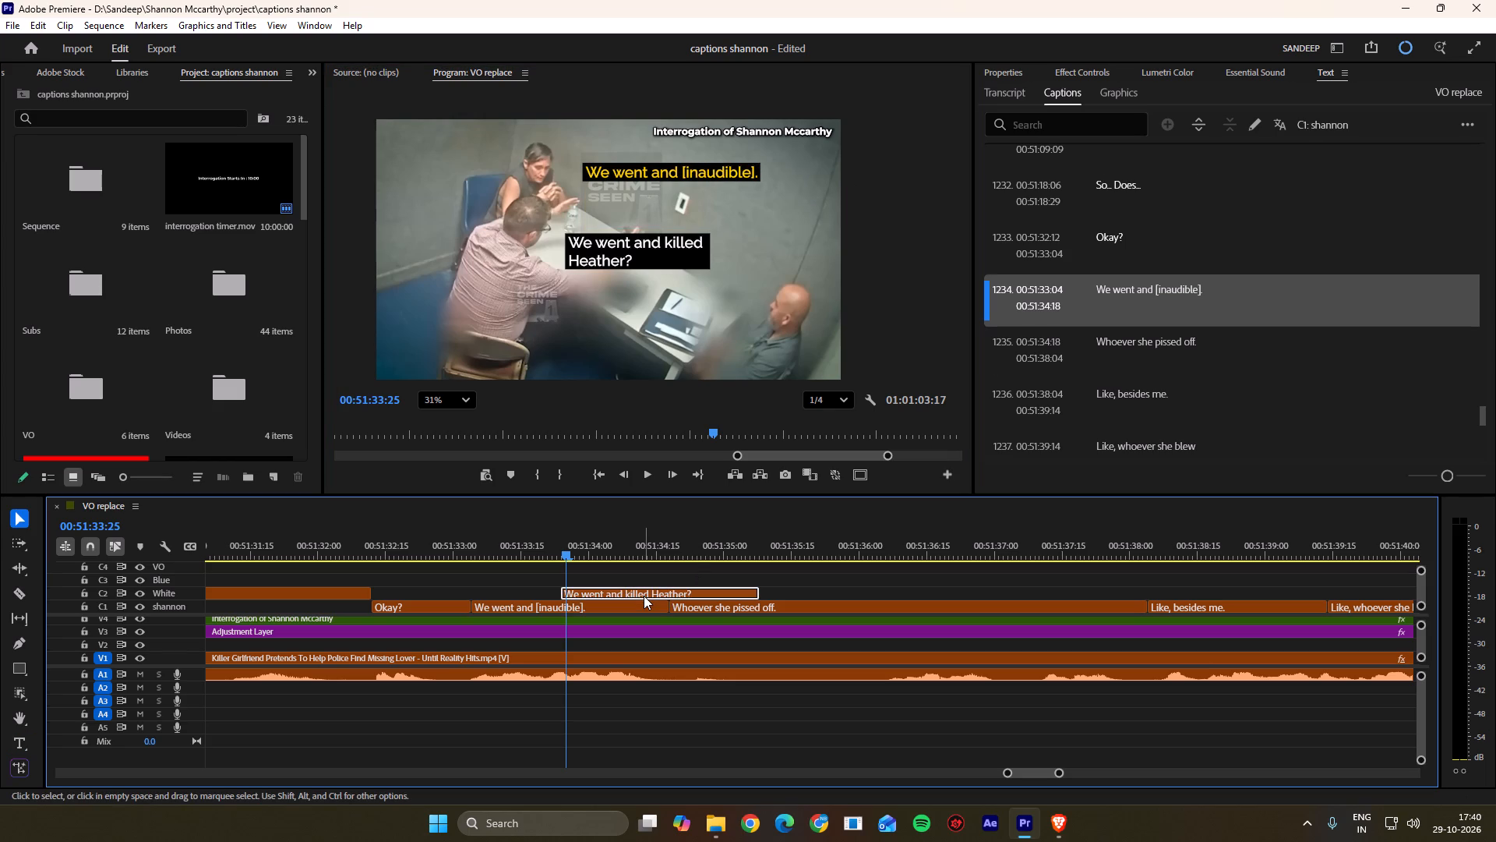
{"action": "key", "text": "space"}
{"action": "key", "text": "space"}
{"action": "double_click", "coordinate": [634, 247]}
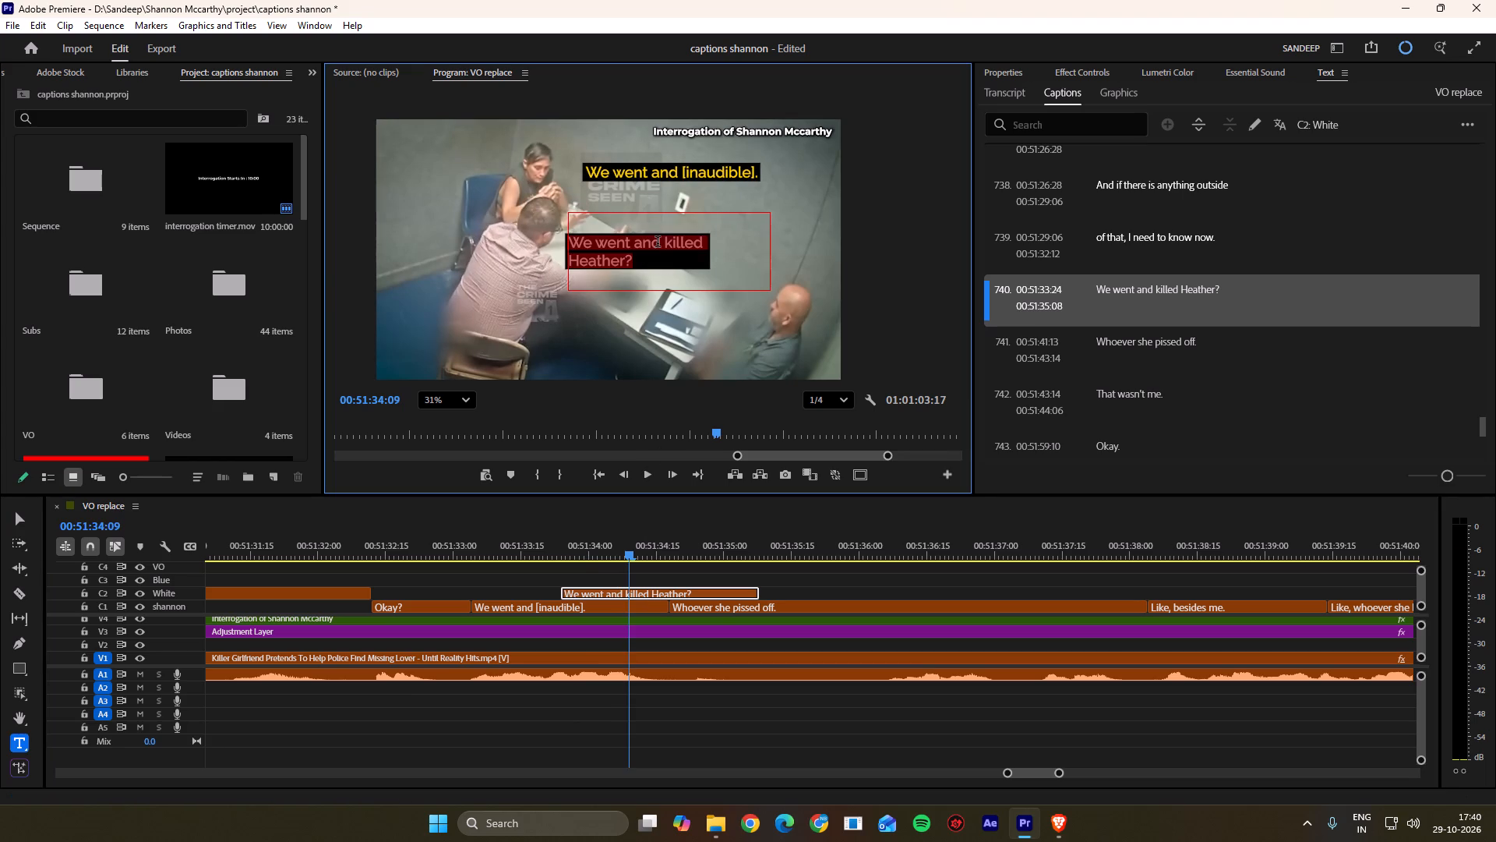
{"action": "left_click", "coordinate": [666, 241]}
{"action": "key", "text": "BackSpace"}
{"action": "key", "text": "BackSpace"}
{"action": "key", "text": "BackSpace"}
{"action": "key", "text": "BackSpace"}
{"action": "key", "text": "BackSpace"}
{"action": "key", "text": "BackSpace"}
{"action": "key", "text": "BackSpace"}
{"action": "key", "text": "BackSpace"}
{"action": "key", "text": "BackSpace"}
{"action": "key", "text": "BackSpace"}
{"action": "key", "text": "BackSpace"}
{"action": "key", "text": "BackSpace"}
{"action": "key", "text": "BackSpace"}
{"action": "key", "text": "BackSpace"}
{"action": "key", "text": "BackSpace"}
{"action": "key", "text": "BackSpace"}
{"action": "key", "text": "BackSpace"}
{"action": "key", "text": "BackSpace"}
{"action": "key", "text": "BackSpace"}
{"action": "key", "text": "BackSpace"}
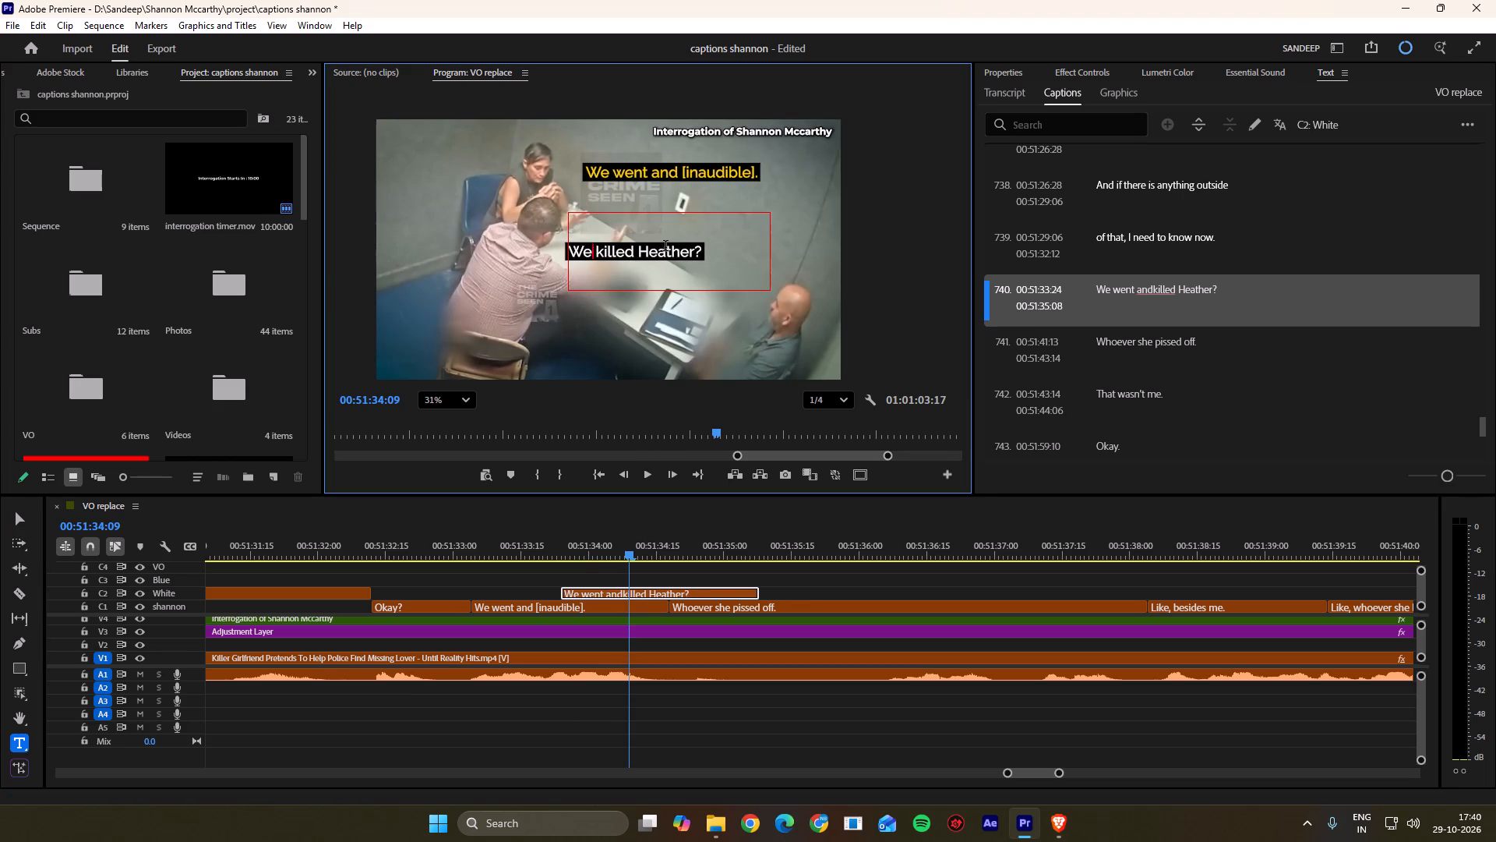
{"action": "type", "text": "You"}
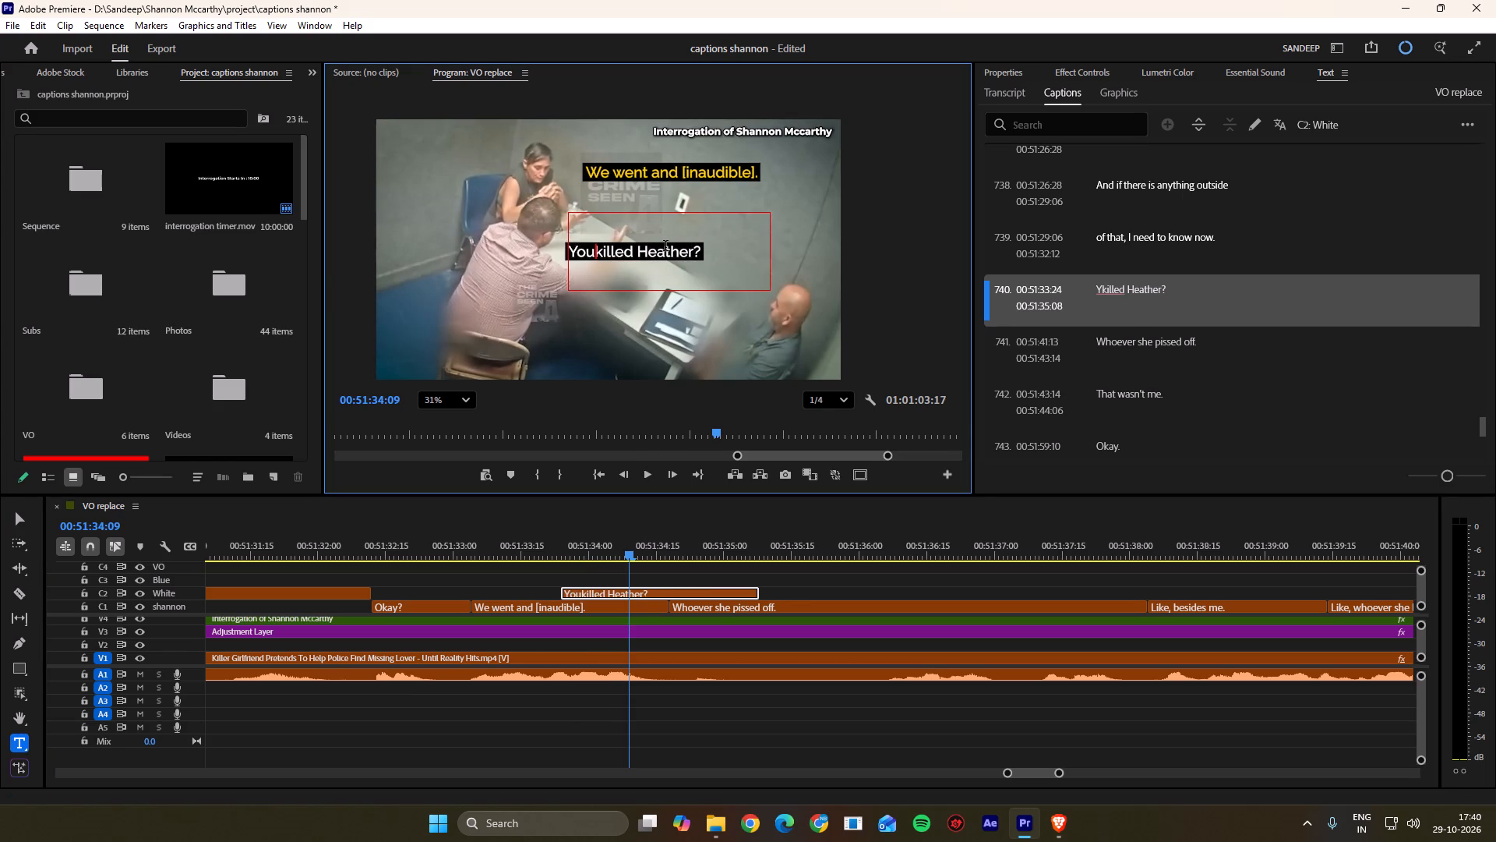
{"action": "key", "text": "space"}
{"action": "left_click", "coordinate": [877, 298]}
Replay the dialogue and move the shannon cut between "We went and [inaudible]." and "Whoever she pissed off." to 00:51:36:05.
{"action": "key", "text": "space"}
{"action": "scroll", "coordinate": [710, 597], "scroll_direction": "down", "scroll_amount": 8}
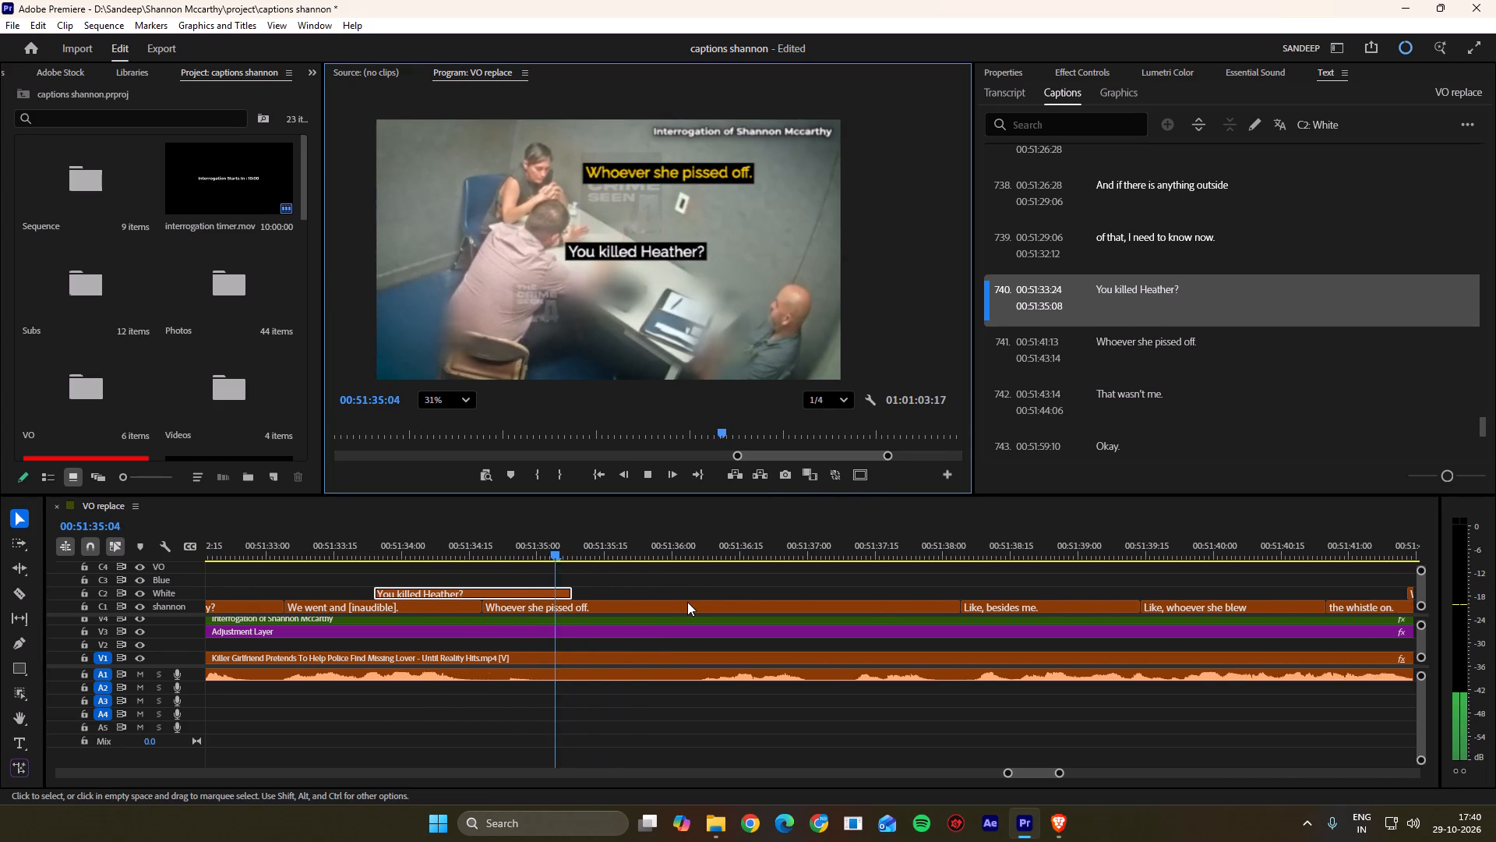
{"action": "scroll", "coordinate": [666, 609], "scroll_direction": "down", "scroll_amount": 3, "text": "alt"}
{"action": "left_click_drag", "start_coordinate": [711, 550], "coordinate": [690, 561]}
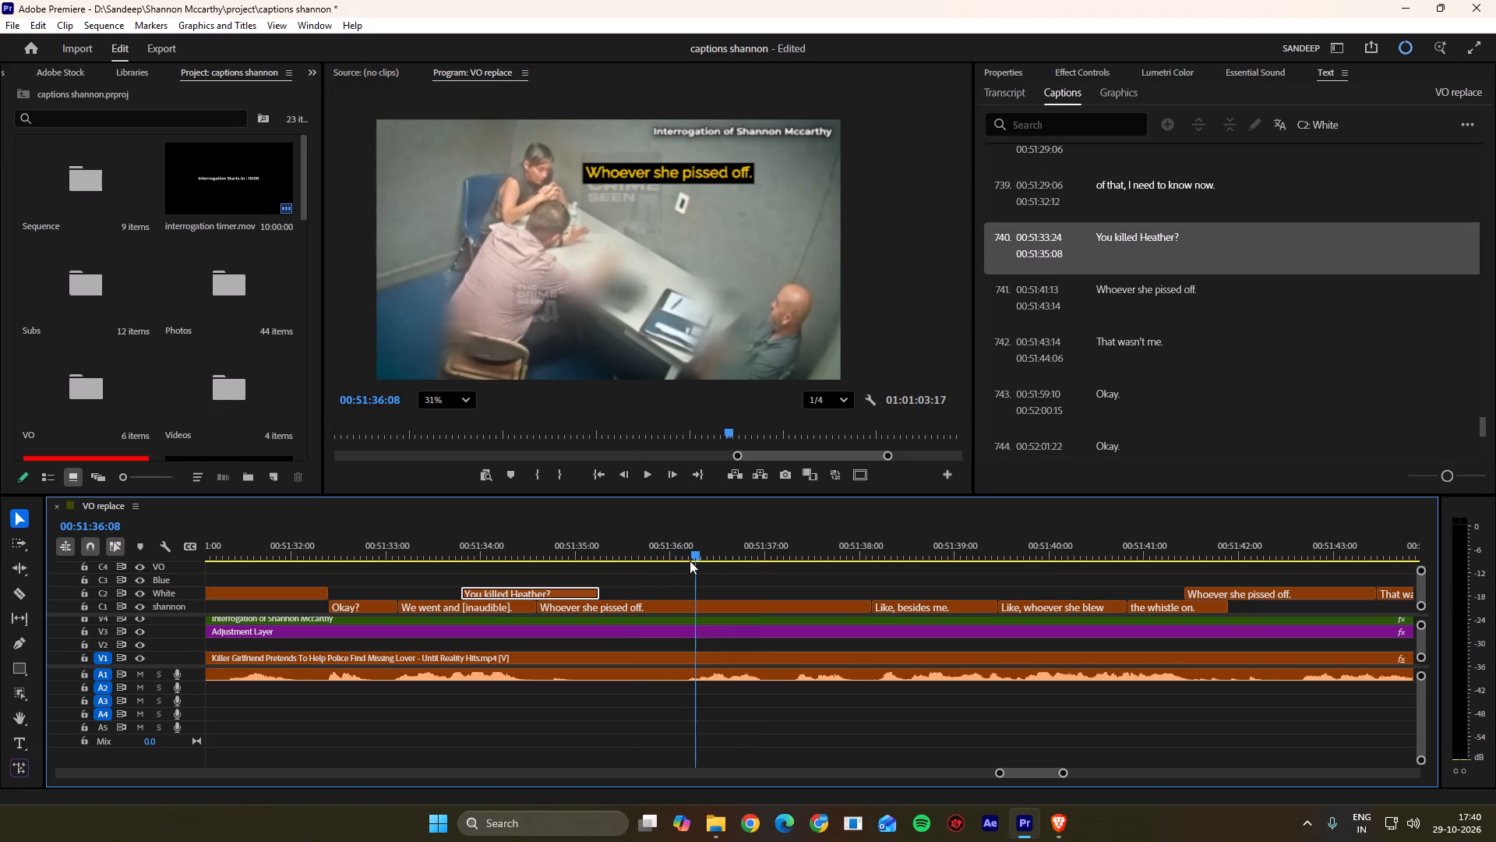
{"action": "left_click_drag", "start_coordinate": [690, 561], "coordinate": [689, 561]}
{"action": "left_click_drag", "start_coordinate": [534, 607], "coordinate": [690, 611], "text": "ctrl"}
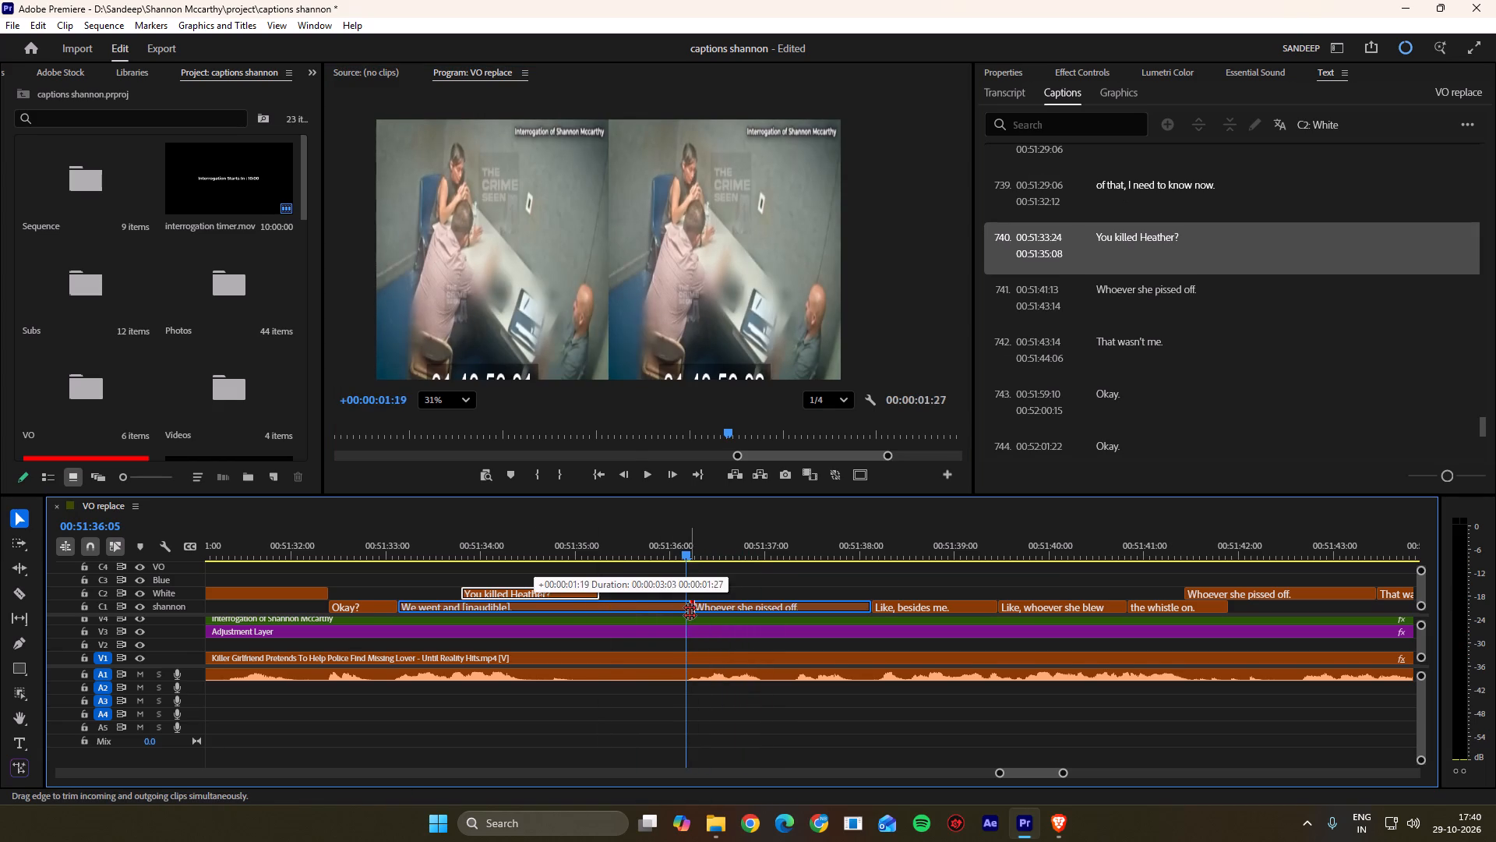
{"action": "left_click_drag", "start_coordinate": [690, 611], "coordinate": [684, 613], "text": "ctrl"}
{"action": "left_click", "coordinate": [694, 597]}
Listen on and move the cut between "Whoever she pissed off." and "Like, besides me." on the shannon track to 00:51:38:07.
{"action": "key", "text": "space"}
{"action": "scroll", "coordinate": [694, 597], "scroll_direction": "down", "scroll_amount": 9}
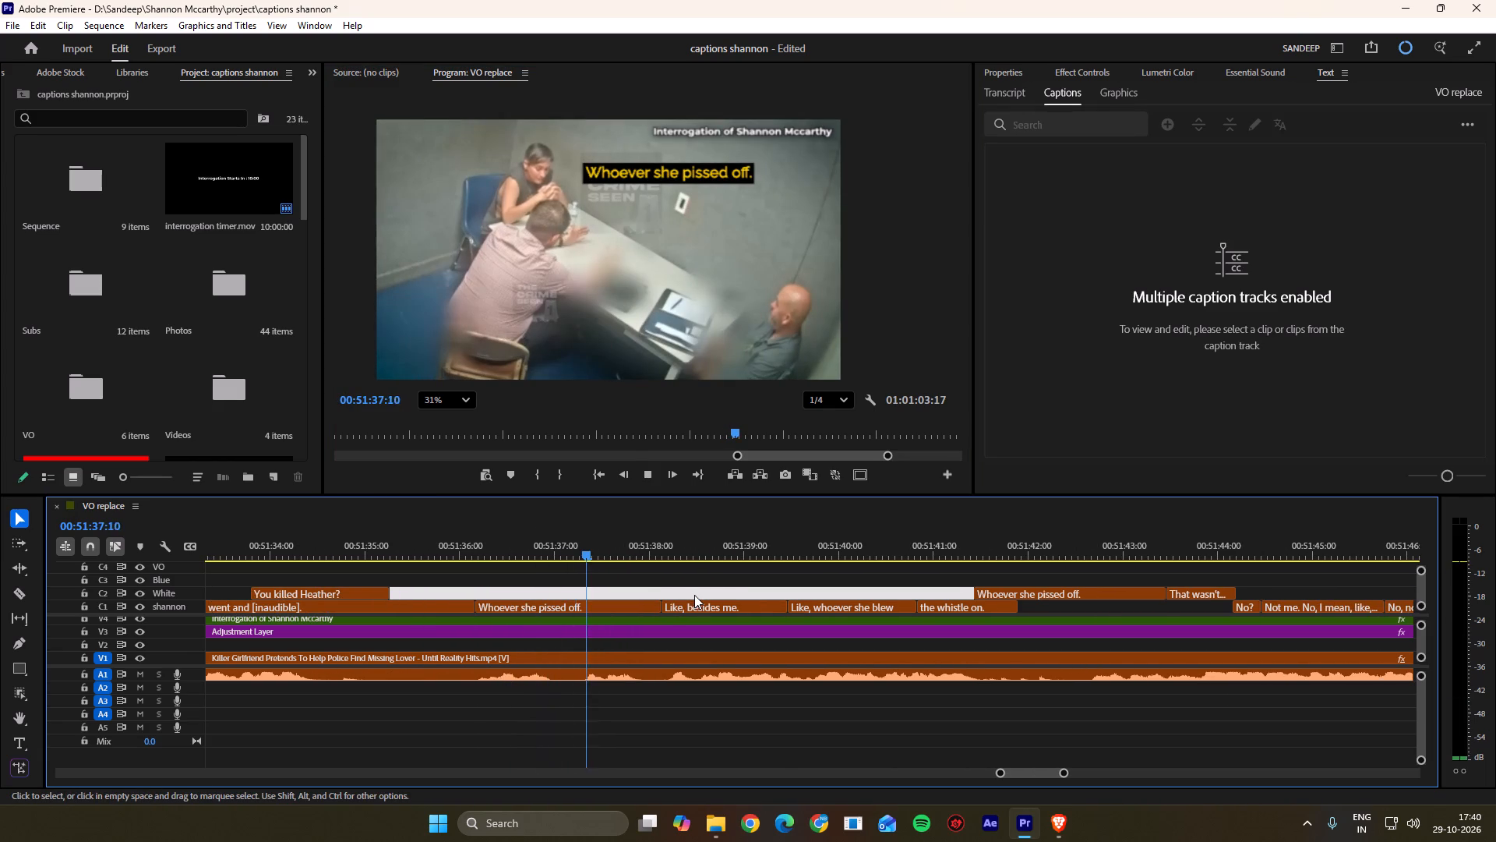
{"action": "scroll", "coordinate": [658, 624], "scroll_direction": "down", "scroll_amount": 3}
{"action": "key", "text": "space"}
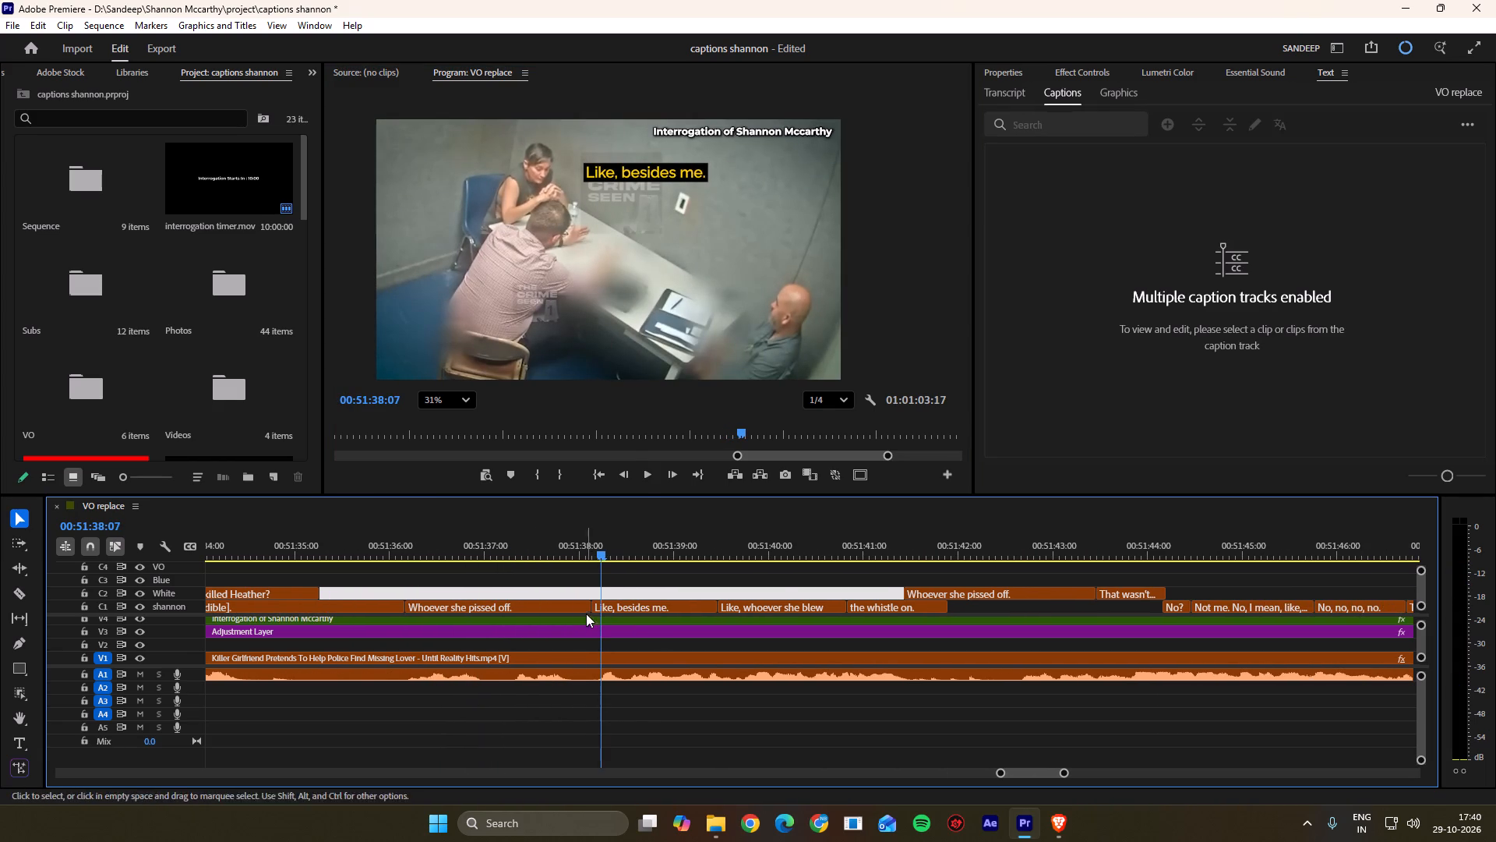
{"action": "left_click_drag", "start_coordinate": [589, 608], "coordinate": [596, 608], "text": "ctrl"}
{"action": "left_click", "coordinate": [616, 593]}
Play the line and move the cut between "Like, besides me." and "Like, whoever she blew" to 00:51:39:12.
{"action": "key", "text": "space"}
{"action": "scroll", "coordinate": [616, 593], "scroll_direction": "down", "scroll_amount": 4}
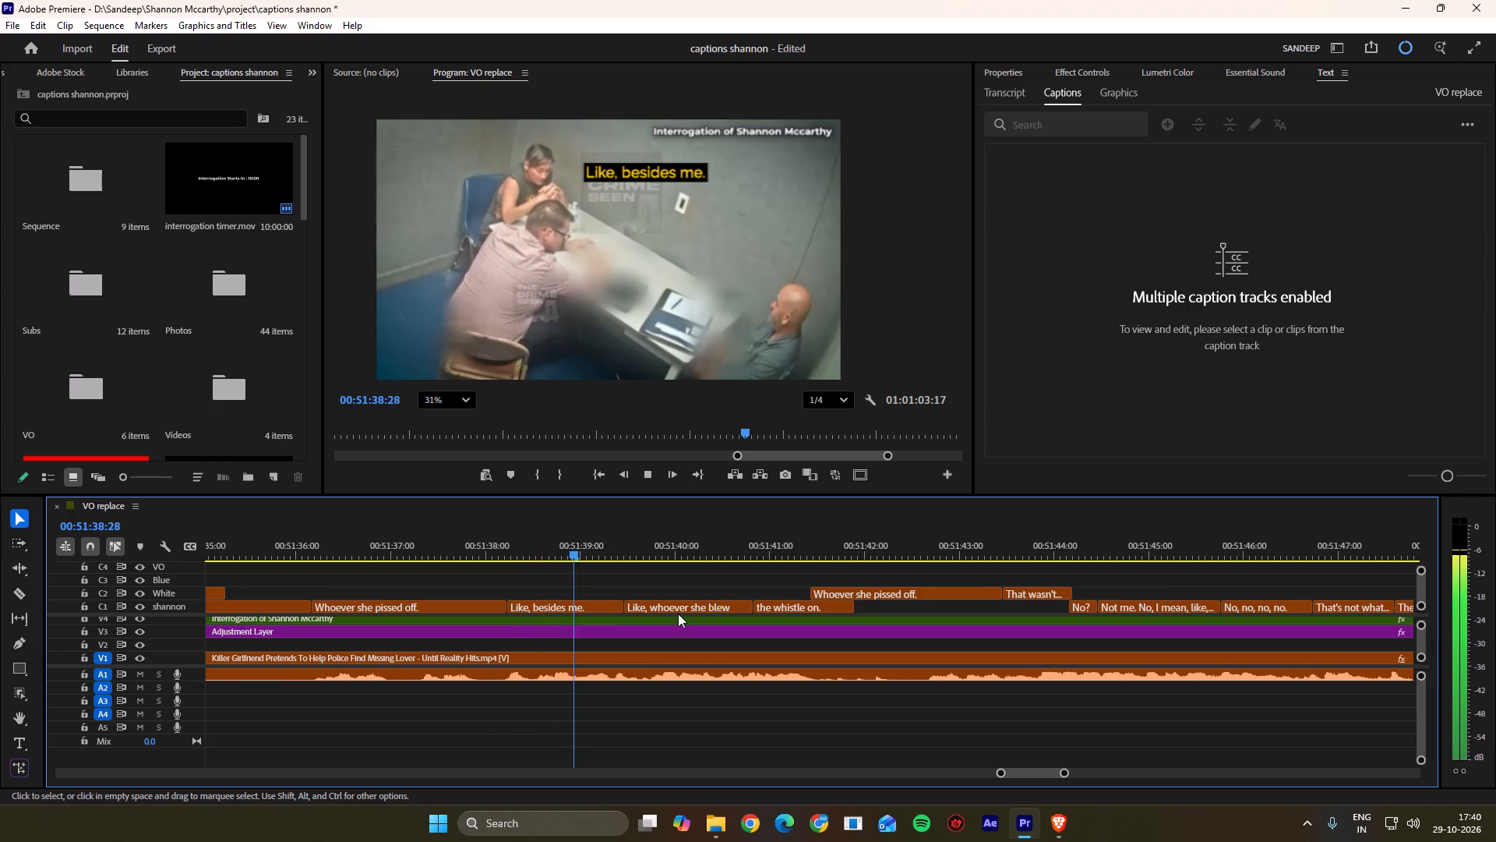
{"action": "key", "text": "space"}
{"action": "left_click", "coordinate": [623, 606], "text": "ctrl"}
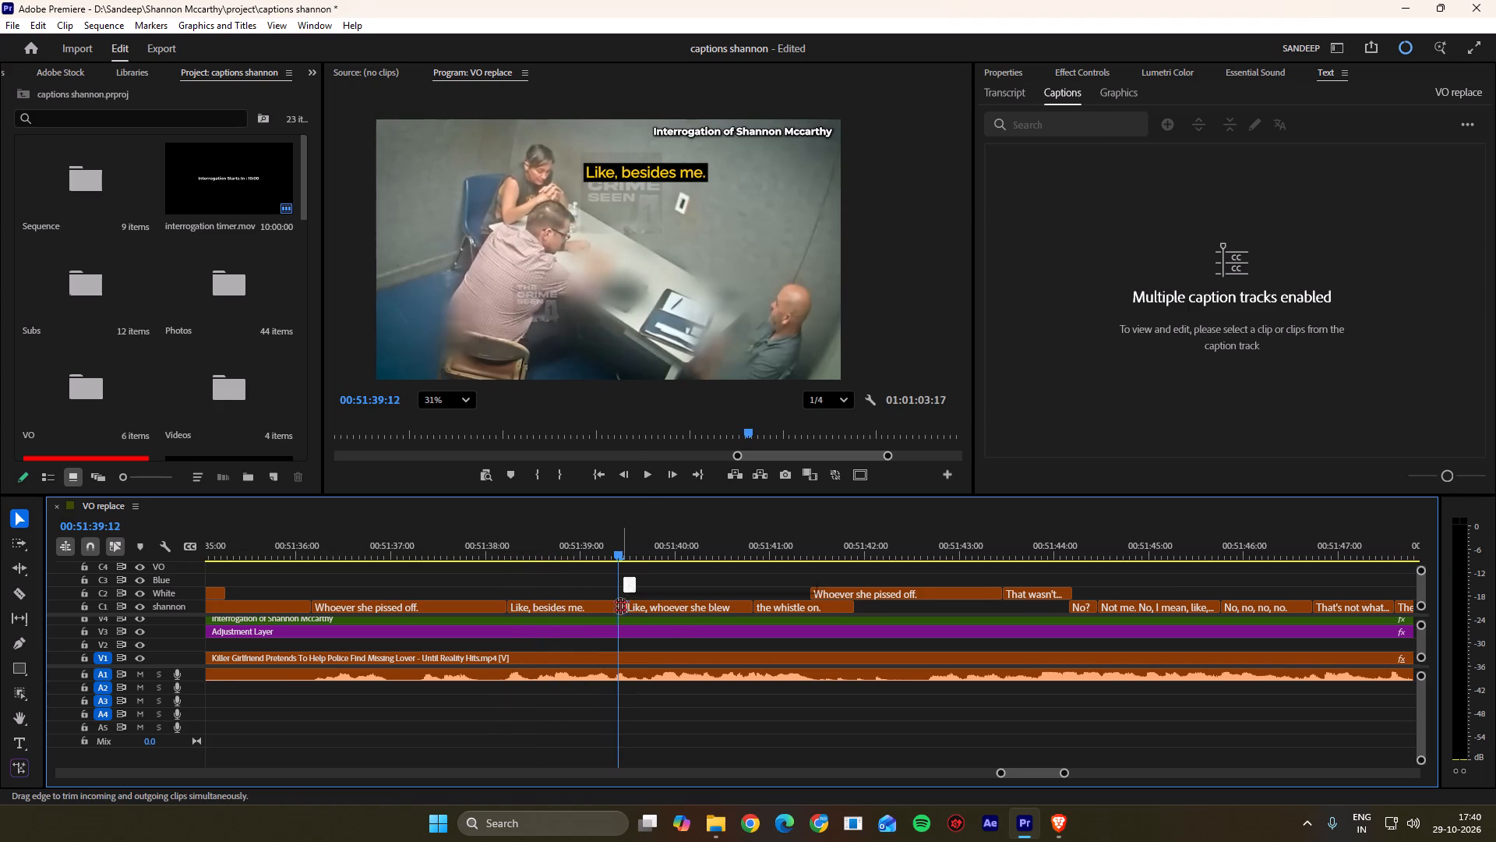
{"action": "left_click", "coordinate": [628, 594]}
Replay the line and move the cut between "Like, whoever she blew" and "the whistle on." to 00:51:40:22.
{"action": "key", "text": "space"}
{"action": "scroll", "coordinate": [628, 594], "scroll_direction": "down", "scroll_amount": 4}
{"action": "key", "text": "space"}
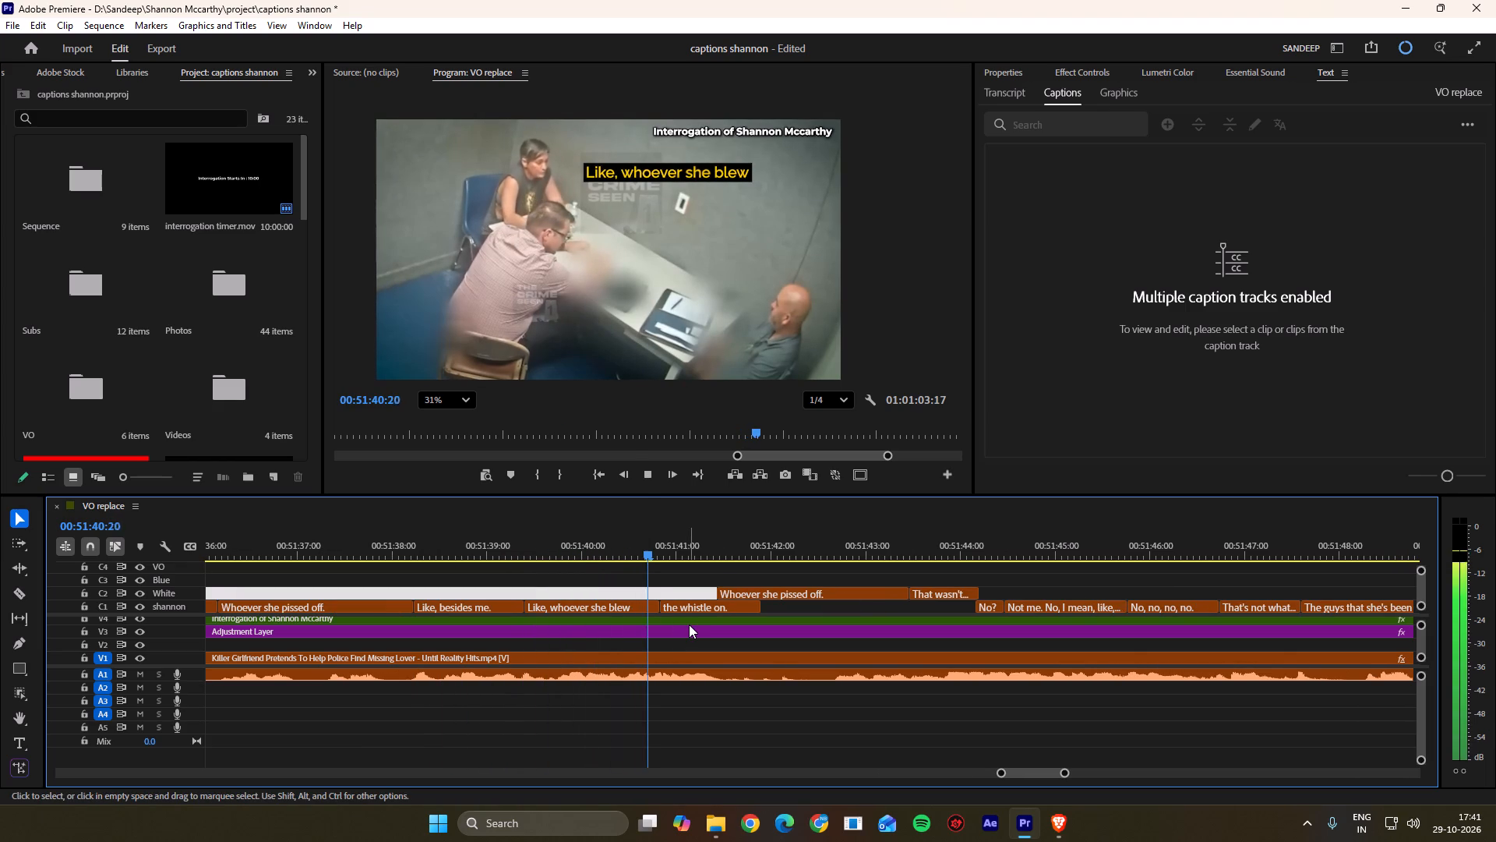
{"action": "left_click_drag", "start_coordinate": [662, 610], "coordinate": [654, 612], "text": "ctrl"}
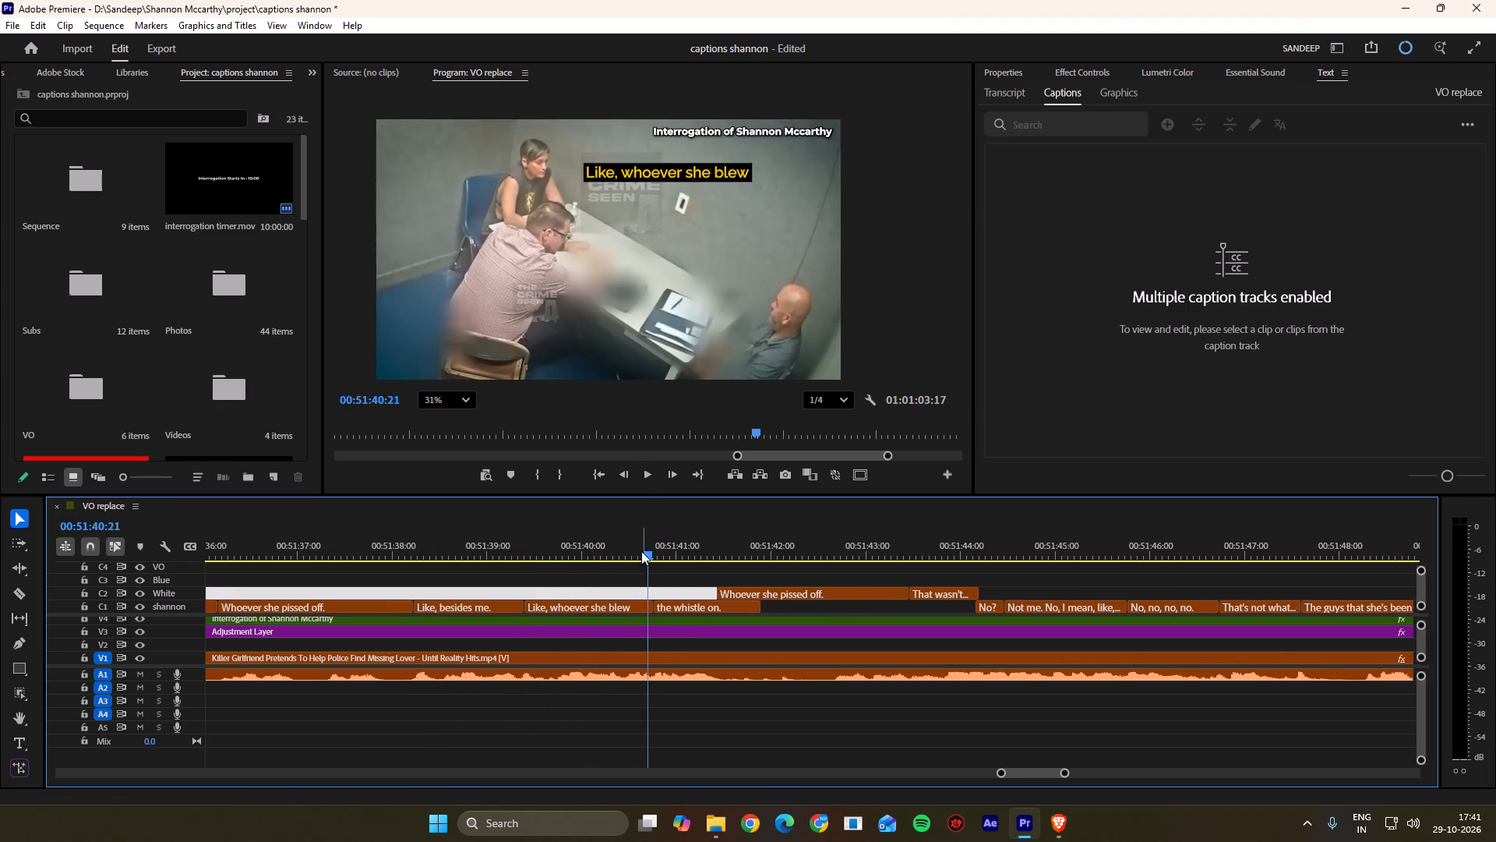
{"action": "left_click_drag", "start_coordinate": [641, 551], "coordinate": [615, 551]}
{"action": "key", "text": "space"}
{"action": "key", "text": "space"}
{"action": "key", "text": "space"}
{"action": "key", "text": "space"}
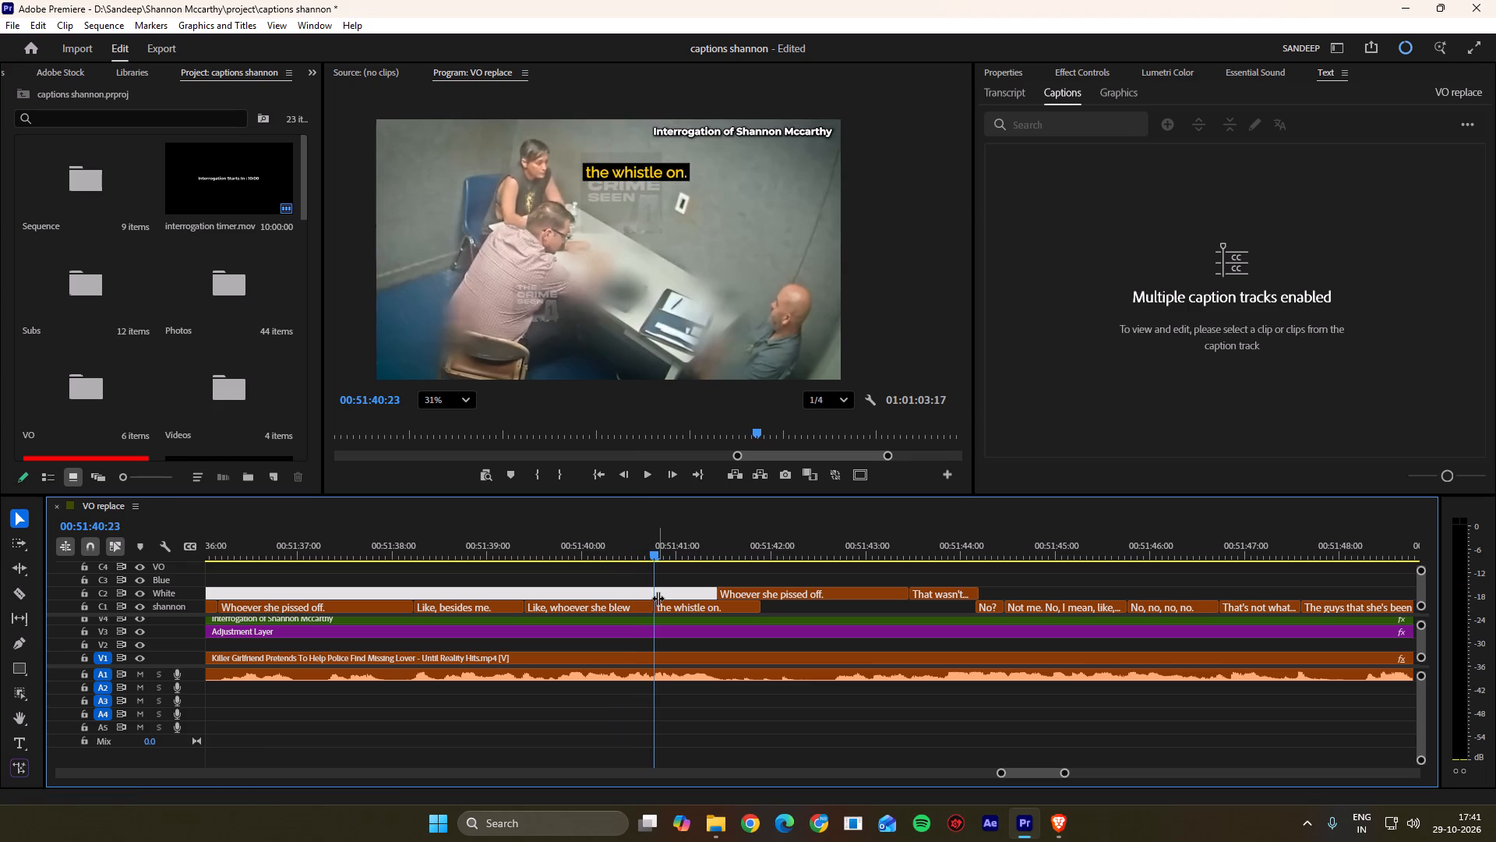
{"action": "left_click", "coordinate": [650, 546]}
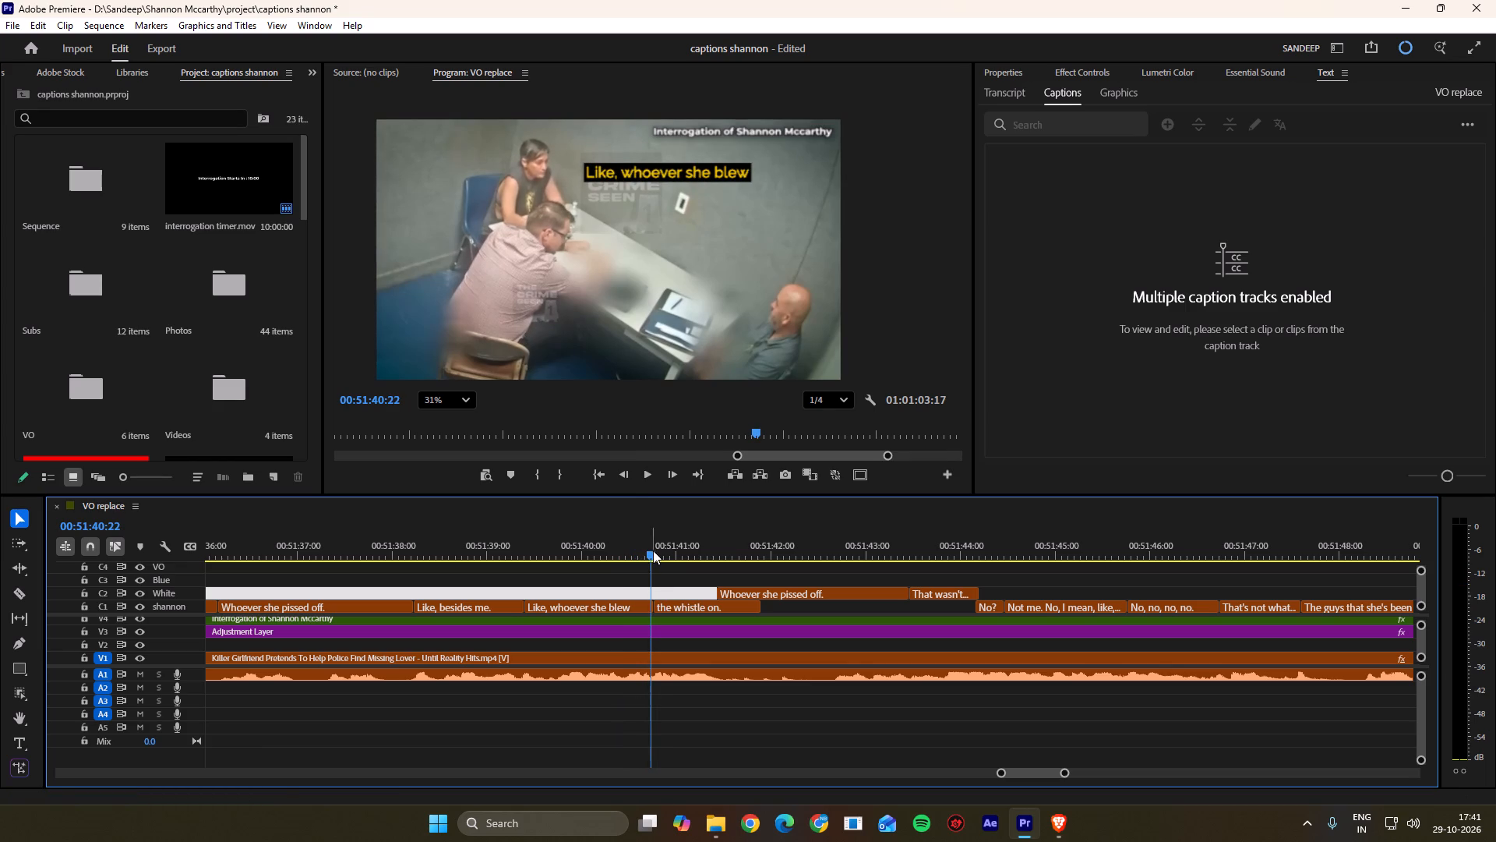
{"action": "left_click", "coordinate": [658, 606], "text": "ctrl"}
{"action": "left_click", "coordinate": [658, 595]}
Listen to the dialogue and trim the White caption "Whoever she pissed off." to start at 00:51:42:21.
{"action": "key", "text": "space"}
{"action": "scroll", "coordinate": [660, 591], "scroll_direction": "down", "scroll_amount": 9}
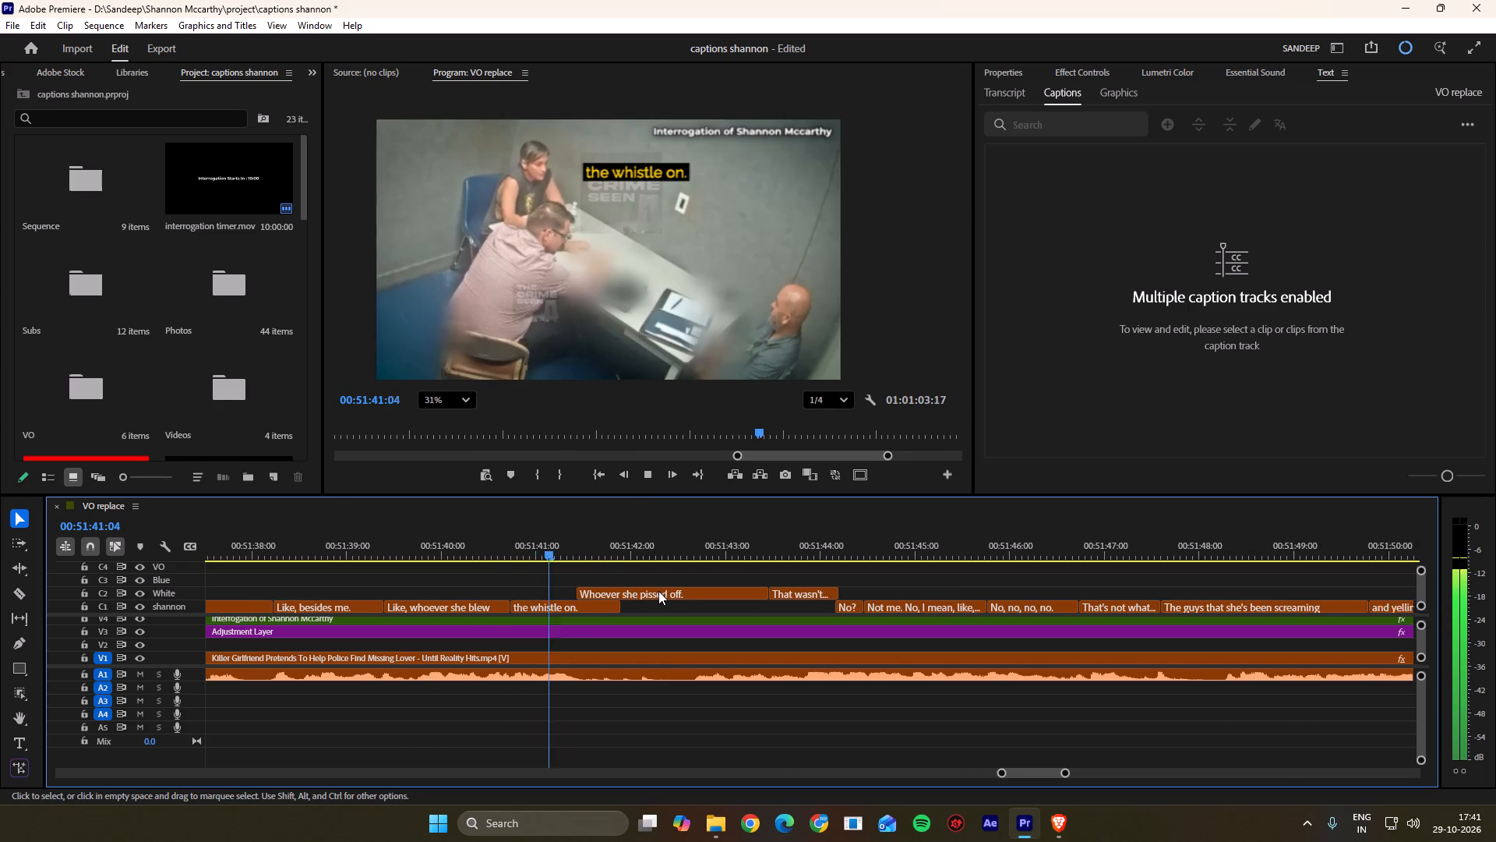
{"action": "key", "text": "space"}
{"action": "key", "text": "space"}
{"action": "scroll", "coordinate": [658, 591], "scroll_direction": "down", "scroll_amount": 3}
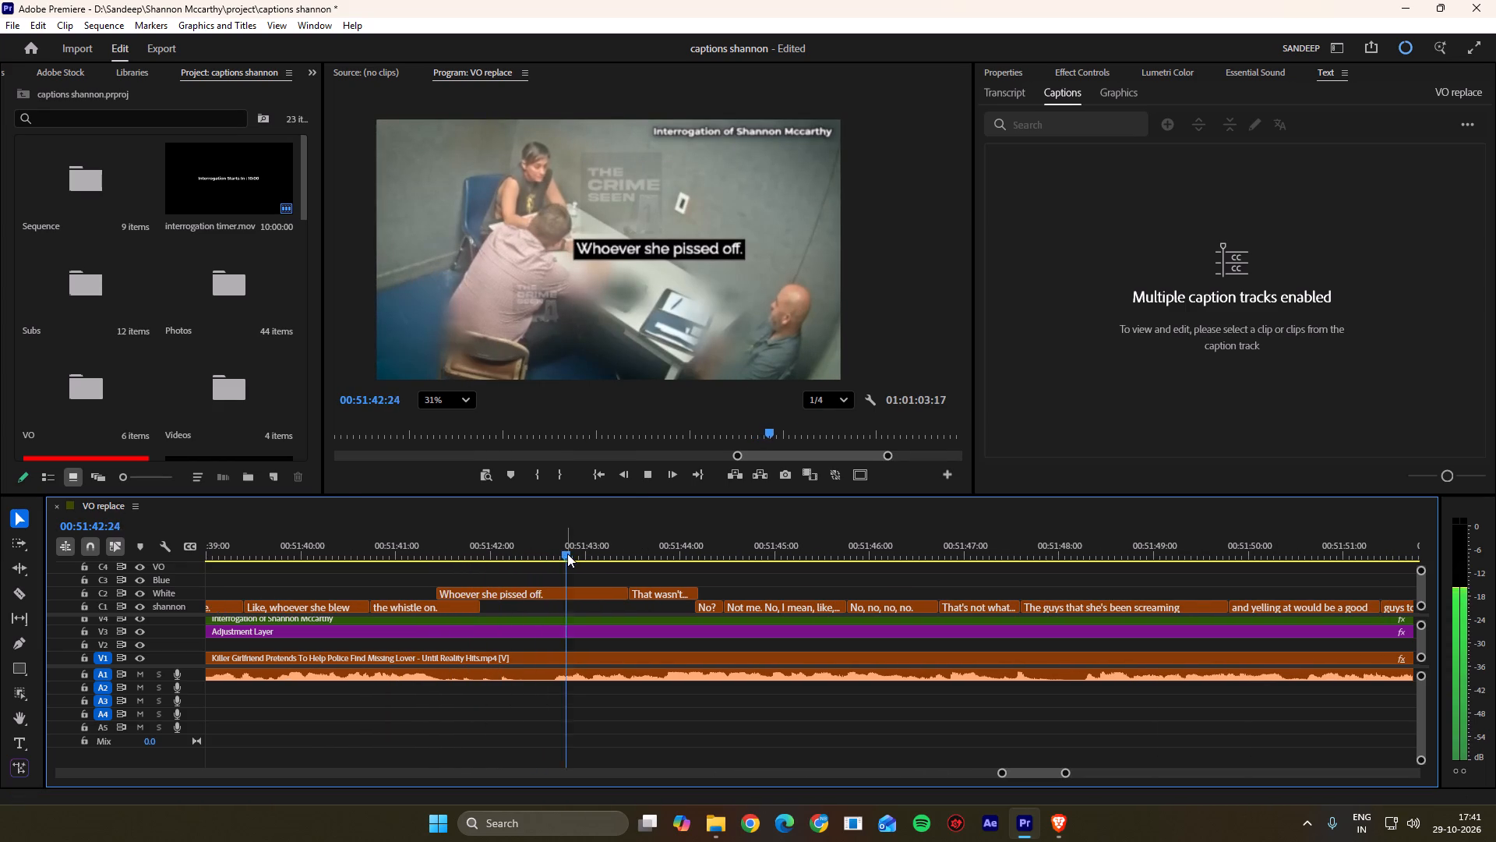
{"action": "left_click_drag", "start_coordinate": [577, 551], "coordinate": [558, 561]}
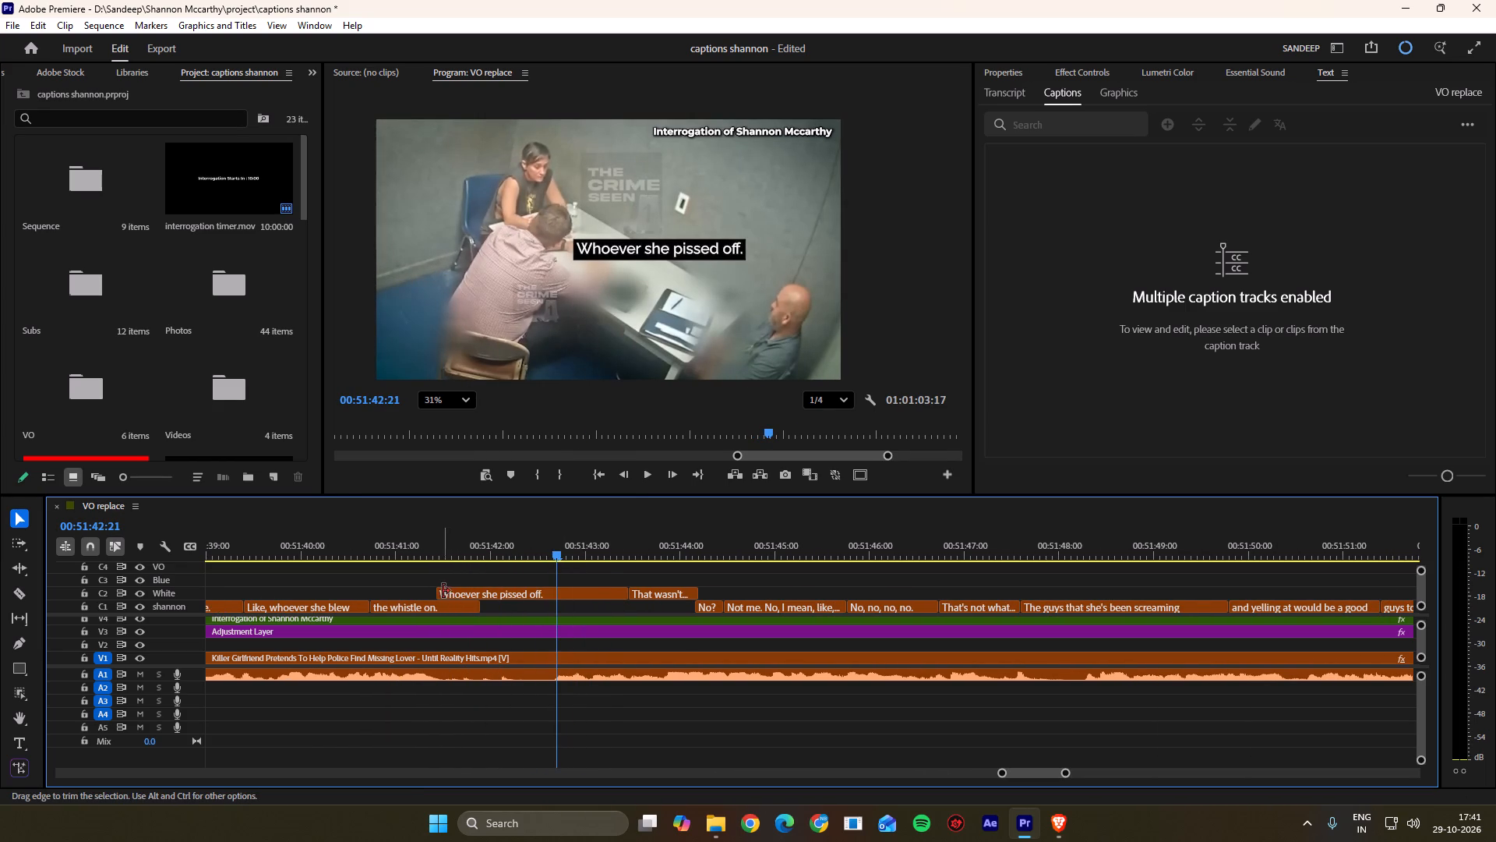
{"action": "left_click_drag", "start_coordinate": [443, 591], "coordinate": [560, 598]}
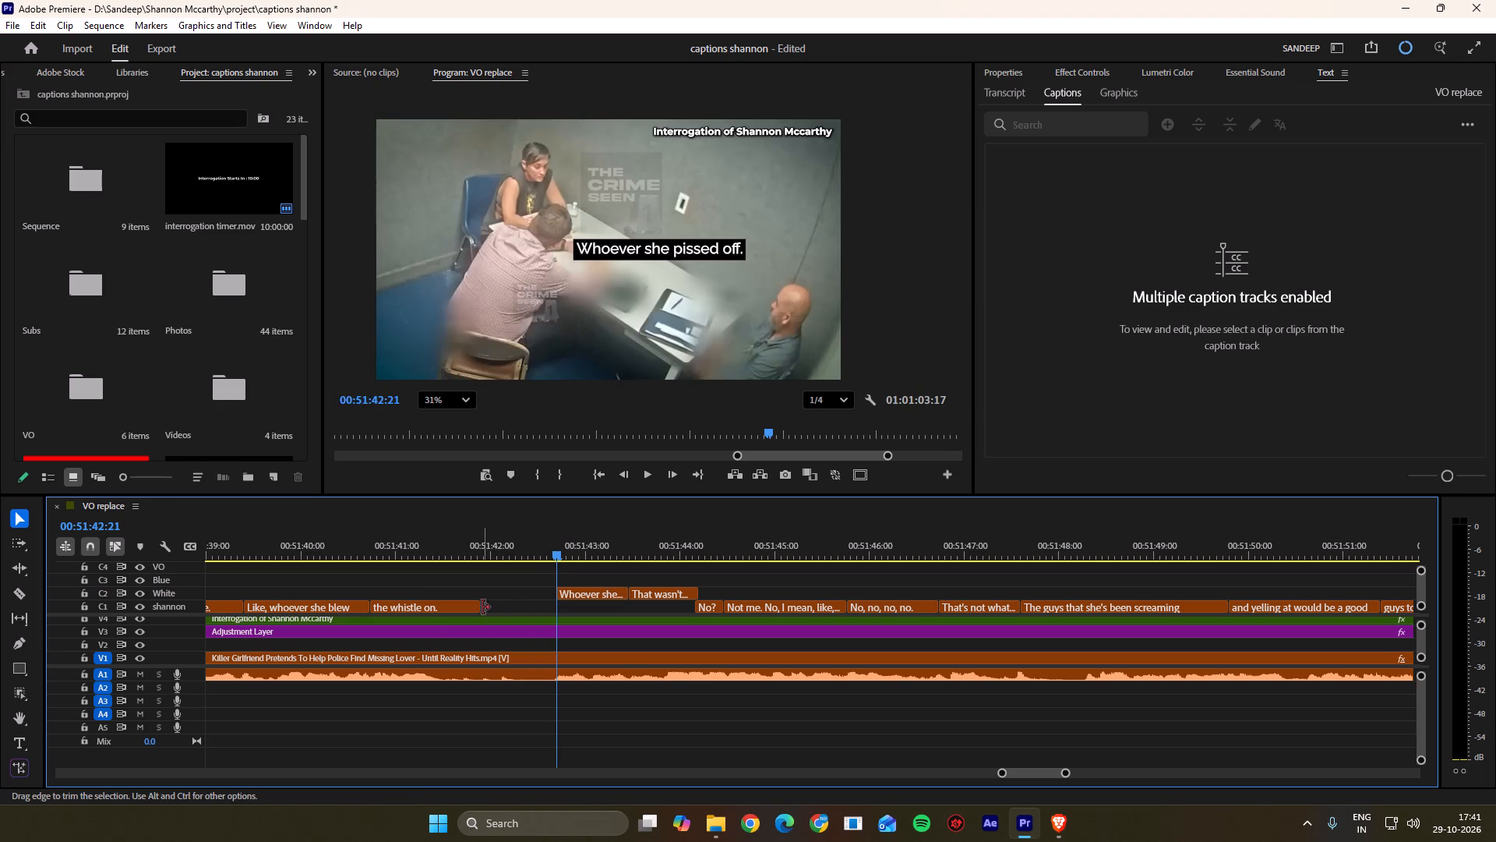
Extend the end of the shannon caption "the whistle on." to 00:51:42:11.
{"action": "left_click_drag", "start_coordinate": [477, 607], "coordinate": [521, 608]}
{"action": "left_click", "coordinate": [531, 591]}
Replay the White captions to check the cut between "Whoever she pissed off." and "That wasn't me." against the speech.
{"action": "scroll", "coordinate": [536, 591], "scroll_direction": "down", "scroll_amount": 3}
{"action": "scroll", "coordinate": [536, 590], "scroll_direction": "up", "scroll_amount": 7, "text": "alt"}
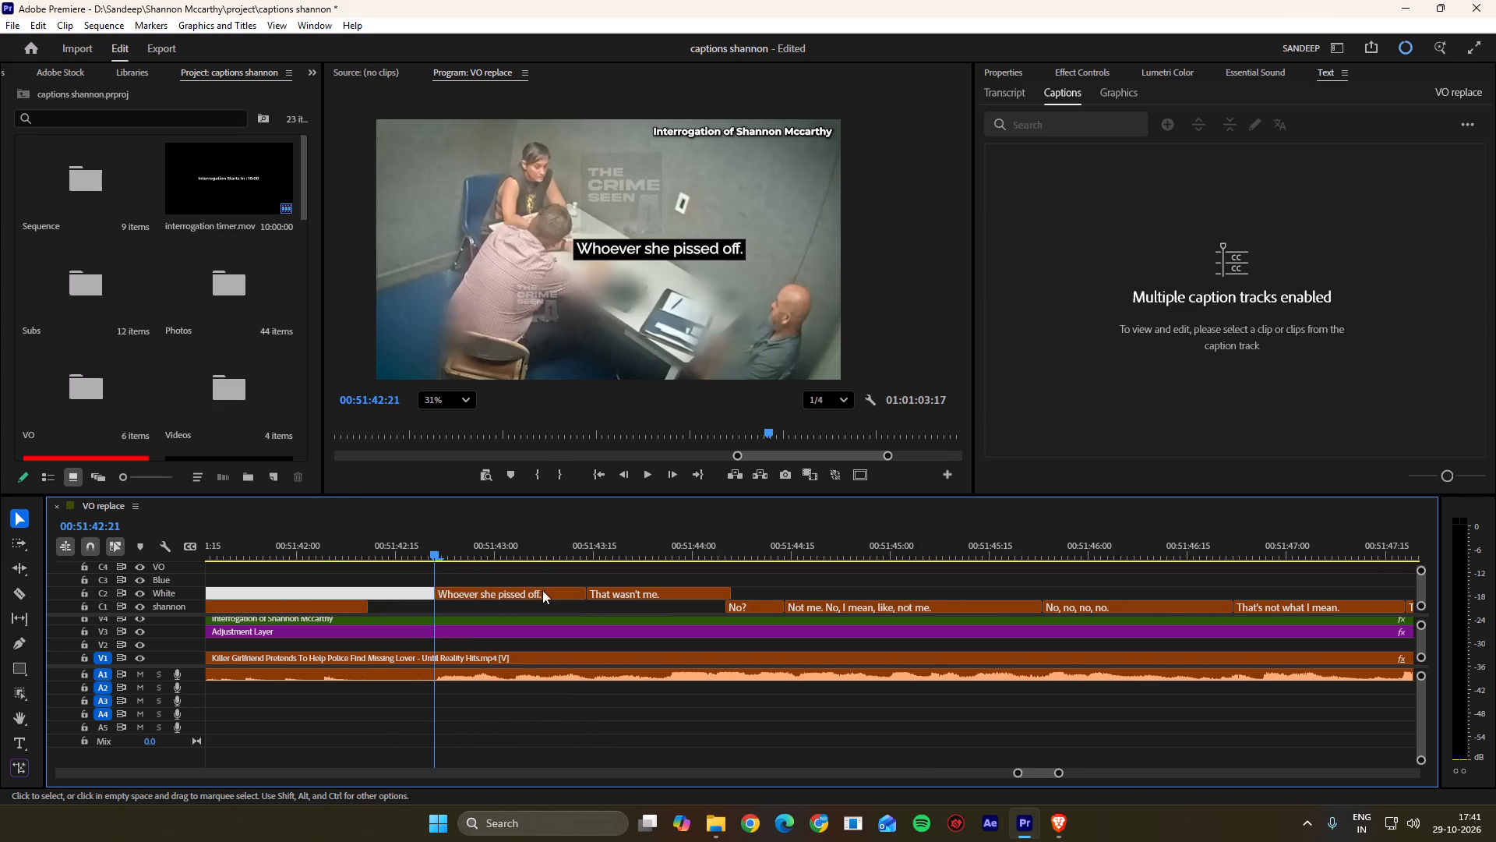
{"action": "key", "text": "space"}
{"action": "key", "text": "space"}
{"action": "key", "text": "space"}
{"action": "key", "text": "space"}
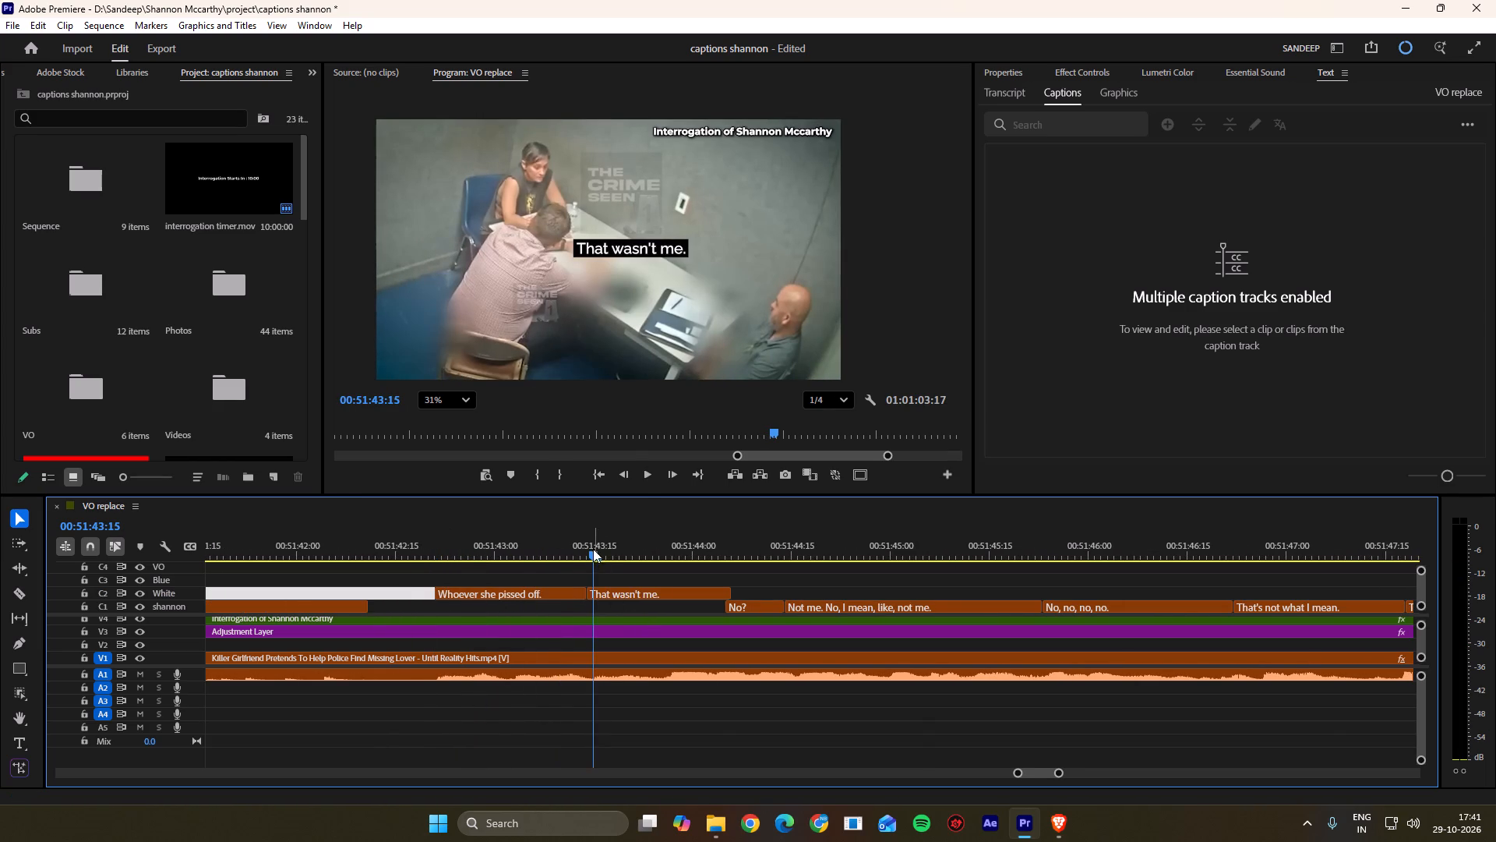
{"action": "left_click", "coordinate": [591, 548]}
Replay the overlapping speech and extend the start of the shannon caption "No?" back to 00:51:43:27.
{"action": "key", "text": "space"}
{"action": "scroll", "coordinate": [595, 578], "scroll_direction": "down", "scroll_amount": 5}
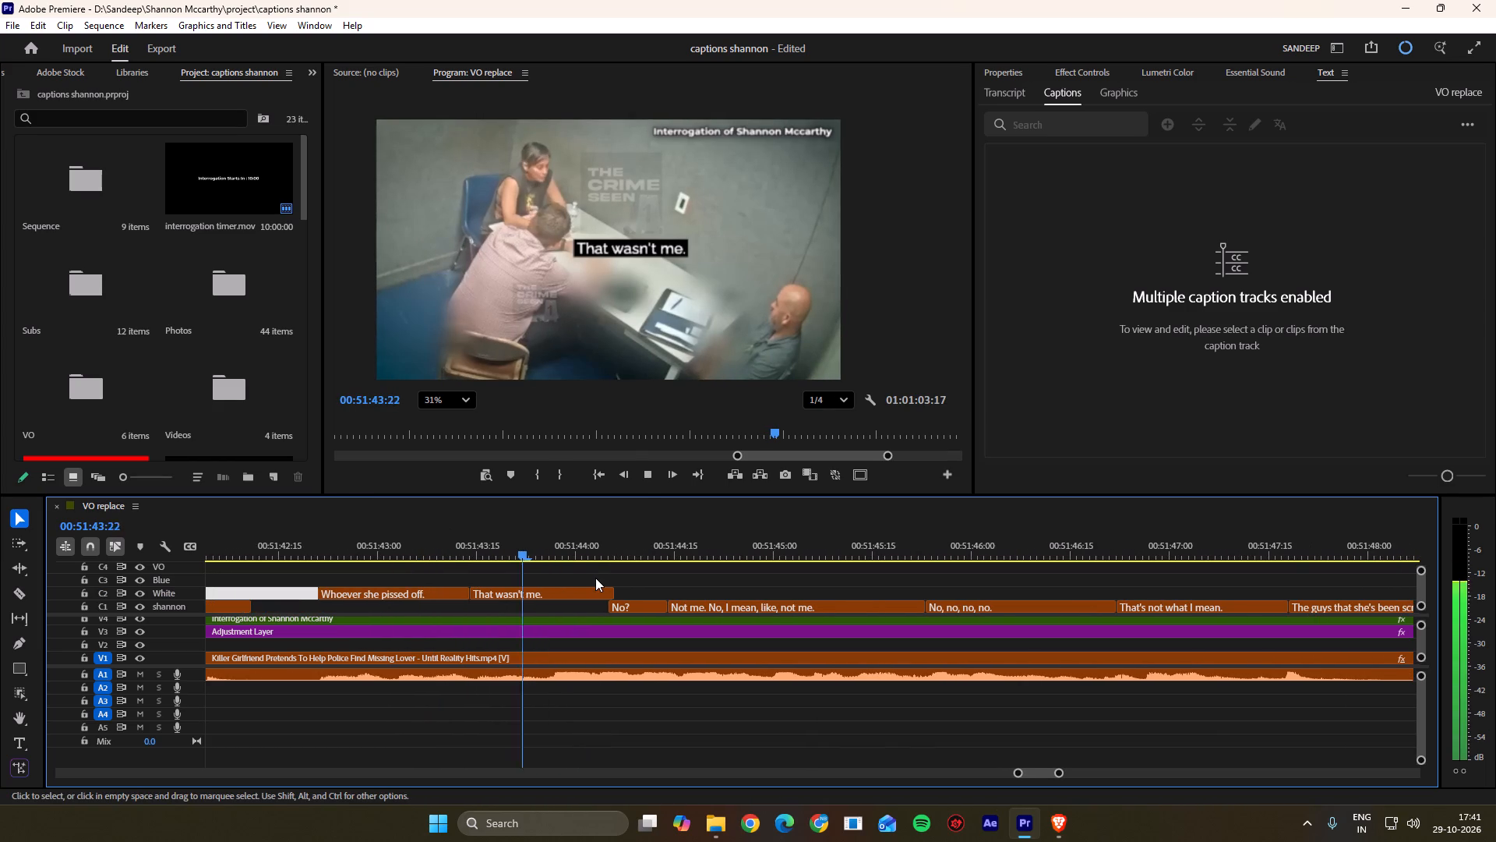
{"action": "scroll", "coordinate": [595, 578], "scroll_direction": "down", "scroll_amount": 3}
{"action": "key", "text": "space"}
{"action": "left_click_drag", "start_coordinate": [572, 550], "coordinate": [466, 554]}
{"action": "left_click", "coordinate": [478, 547]}
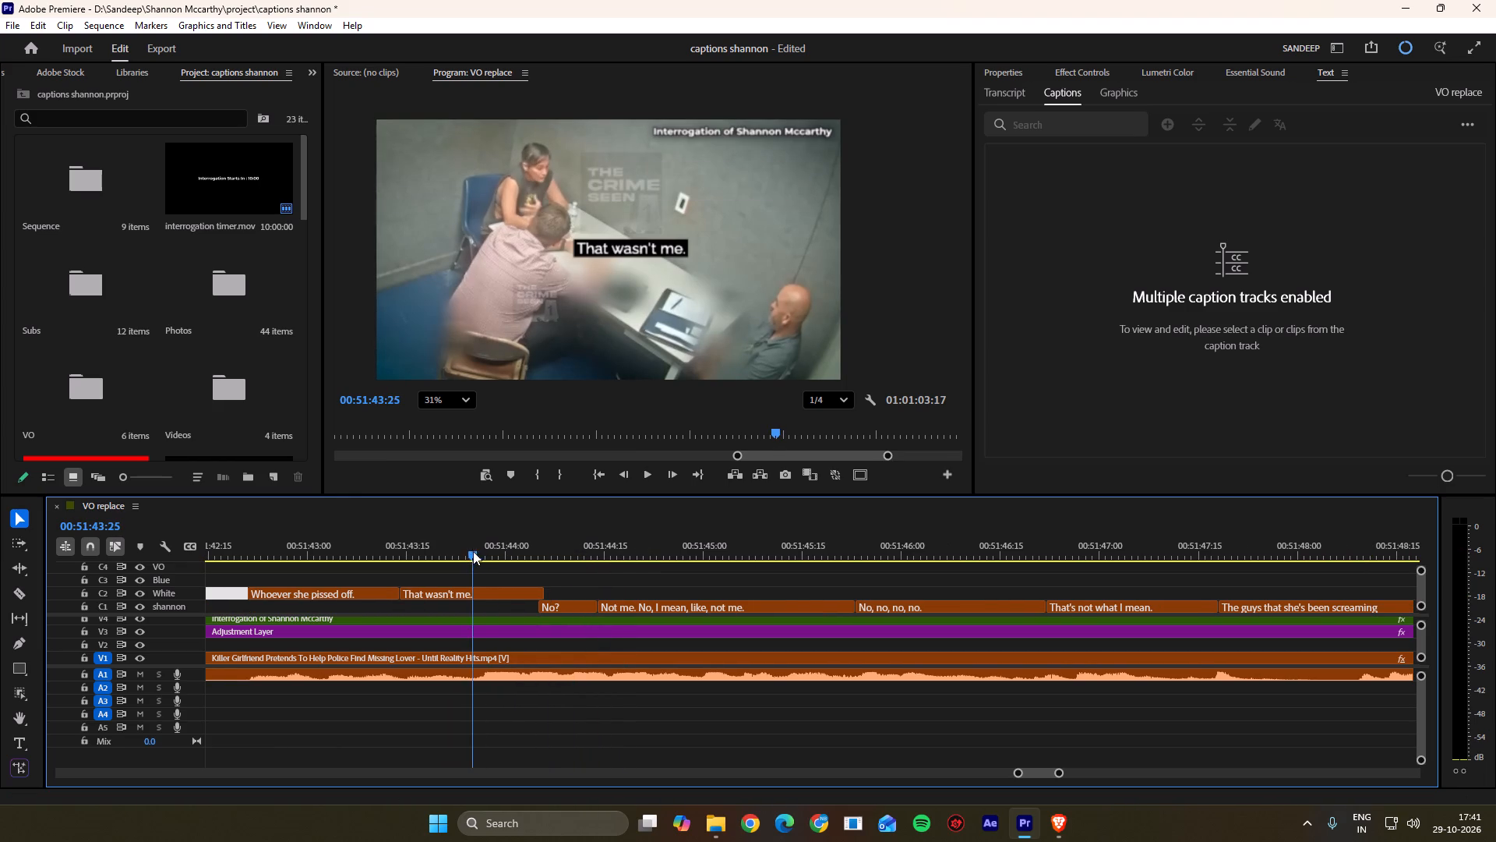
{"action": "left_click_drag", "start_coordinate": [542, 603], "coordinate": [510, 605]}
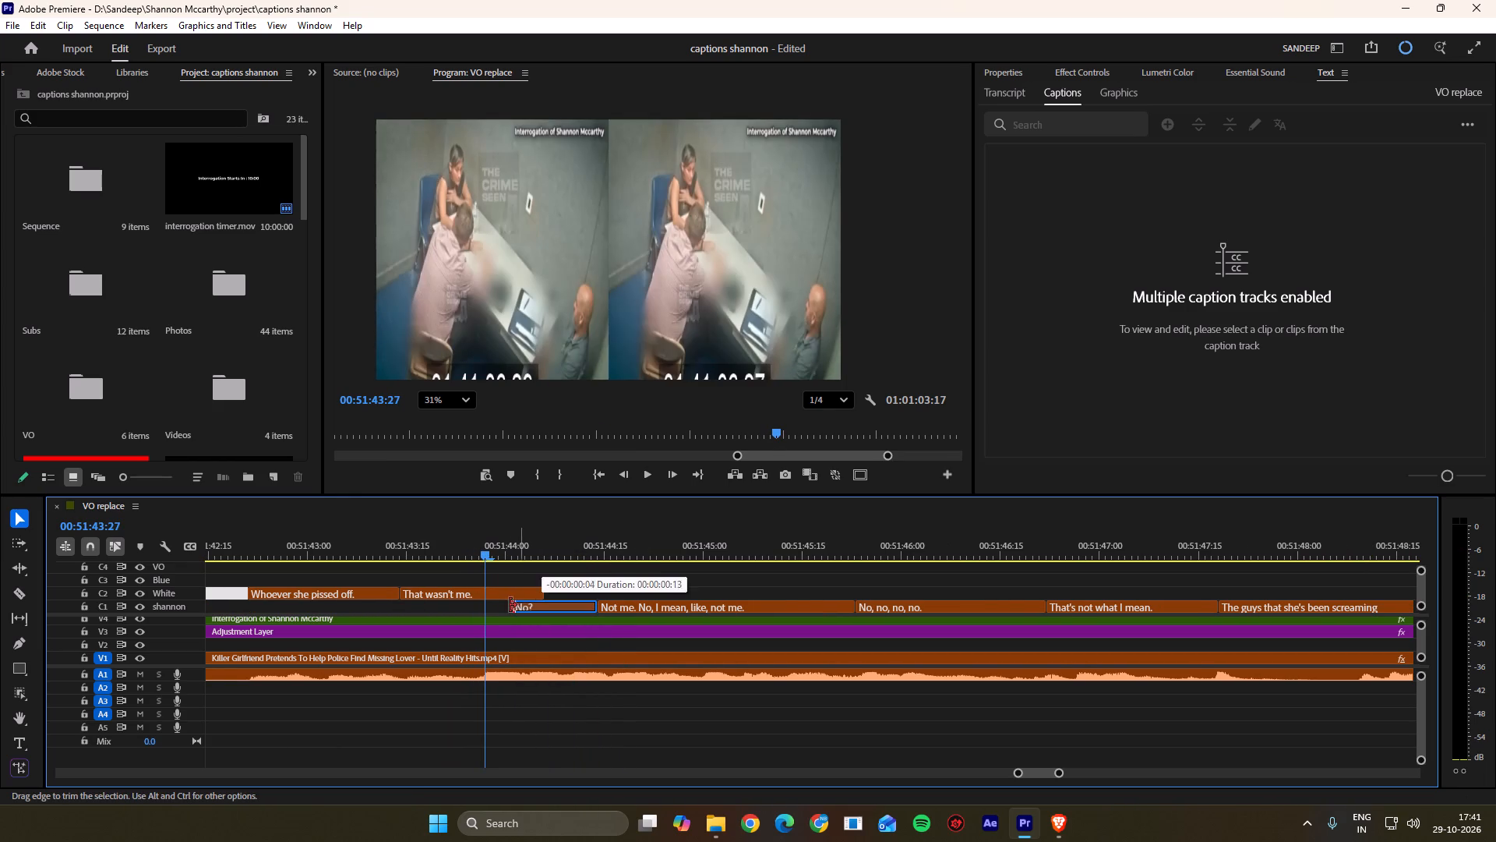
{"action": "left_click_drag", "start_coordinate": [510, 605], "coordinate": [485, 603]}
{"action": "left_click", "coordinate": [563, 577]}
Listen to the reply and move the cut between "No?" and "Not me. No, I mean, like, not me." to 00:51:44:06.
{"action": "key", "text": "space"}
{"action": "key", "text": "space"}
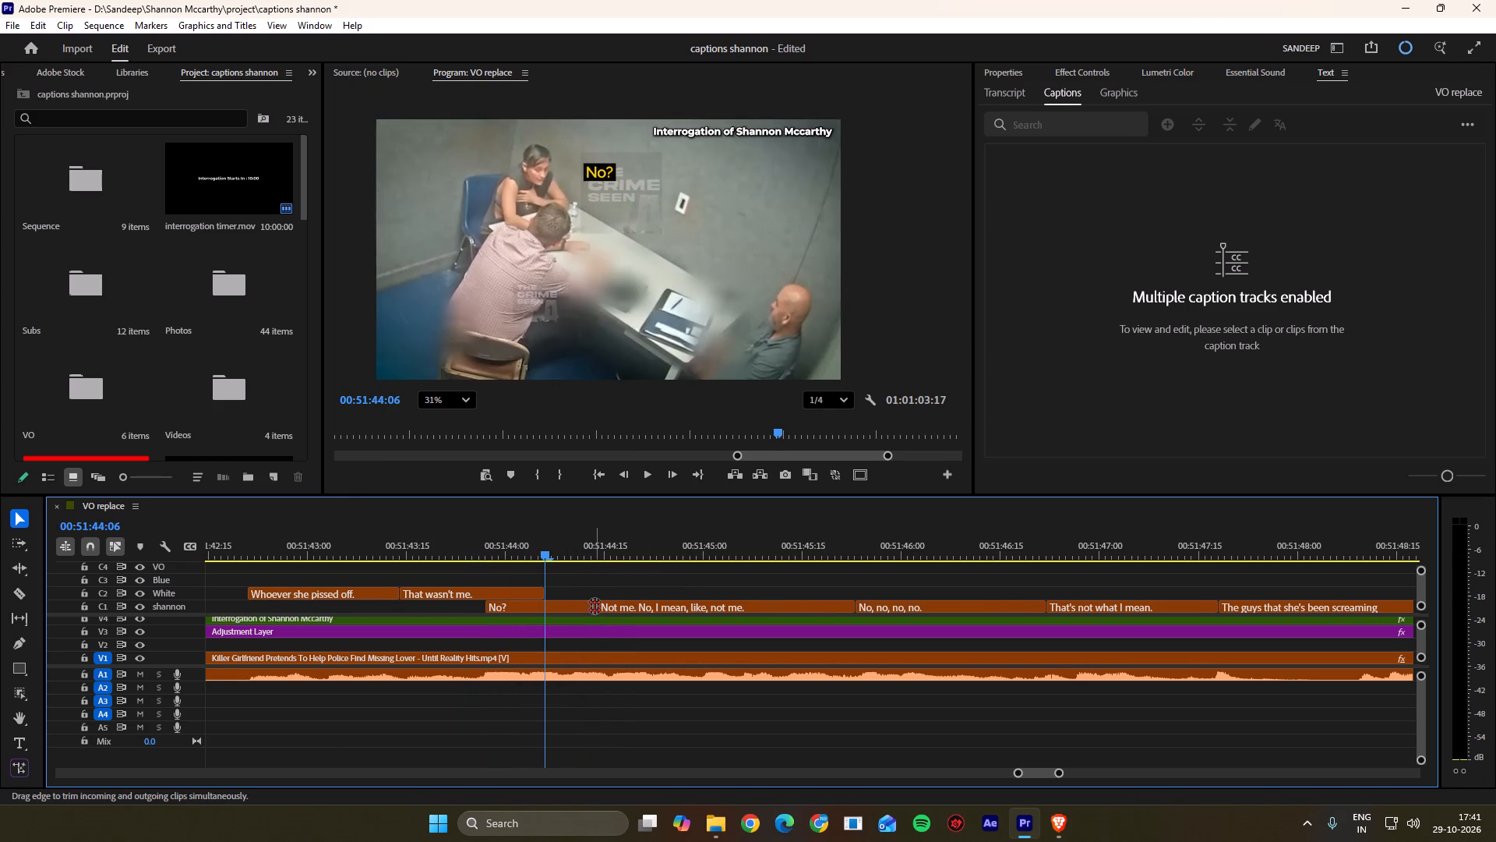
{"action": "left_click_drag", "start_coordinate": [597, 605], "coordinate": [545, 606], "text": "ctrl"}
Replay the overlapping reply and change the shannon caption "No?" to "No.".
{"action": "left_click_drag", "start_coordinate": [539, 532], "coordinate": [477, 532]}
{"action": "key", "text": "space"}
{"action": "key", "text": "space"}
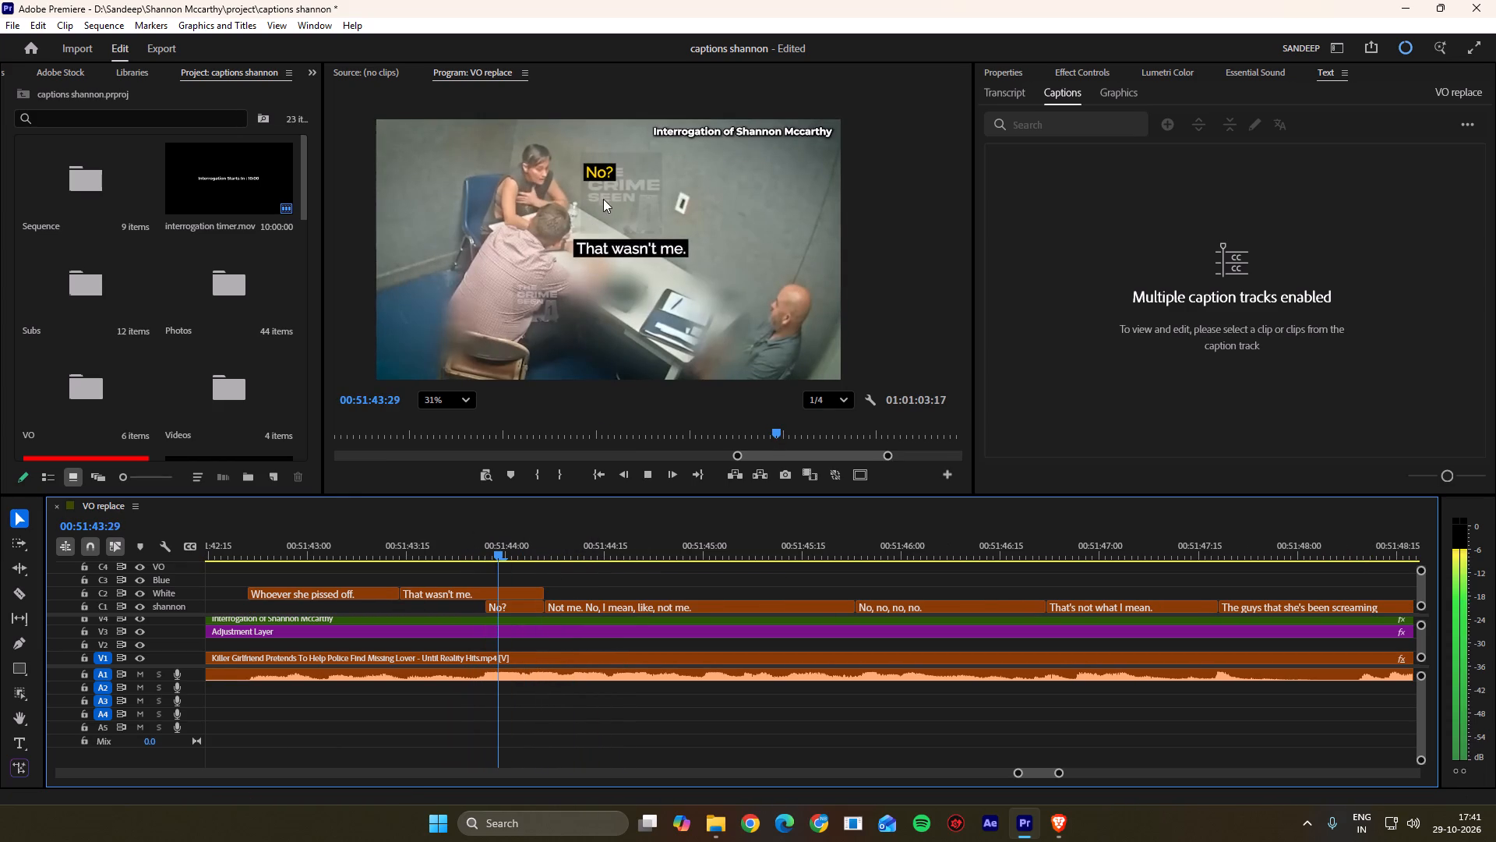
{"action": "double_click", "coordinate": [607, 170]}
{"action": "left_click", "coordinate": [613, 170]}
{"action": "key", "text": "BackSpace"}
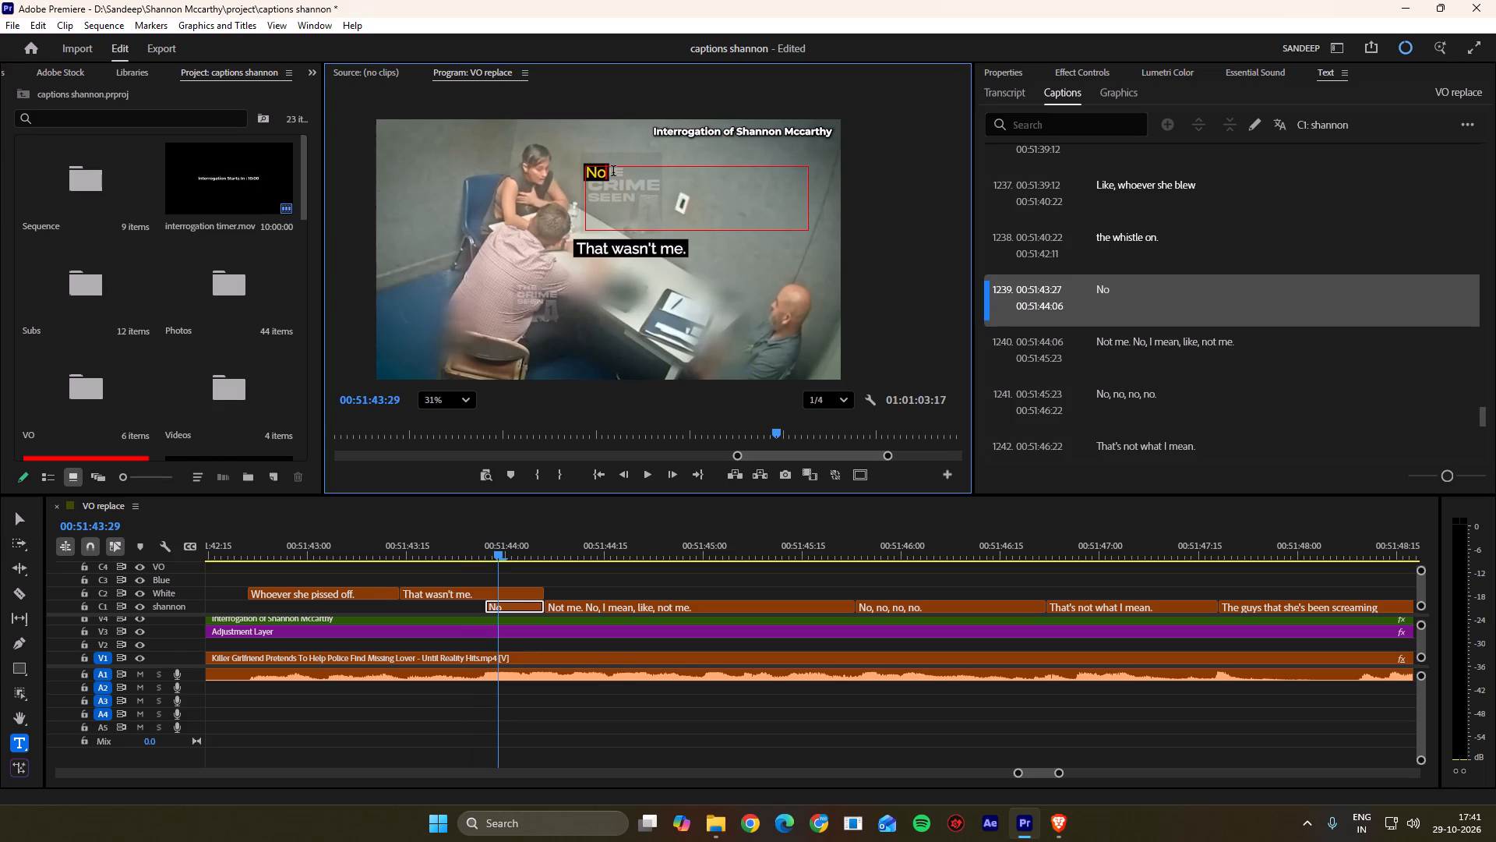
{"action": "key", "text": "period"}
{"action": "left_click", "coordinate": [863, 271]}
Replay the reply and move the cut between "No." and "Not me. No, I mean, like, not me." to 00:51:44:05.
{"action": "key", "text": "space"}
{"action": "key", "text": "space"}
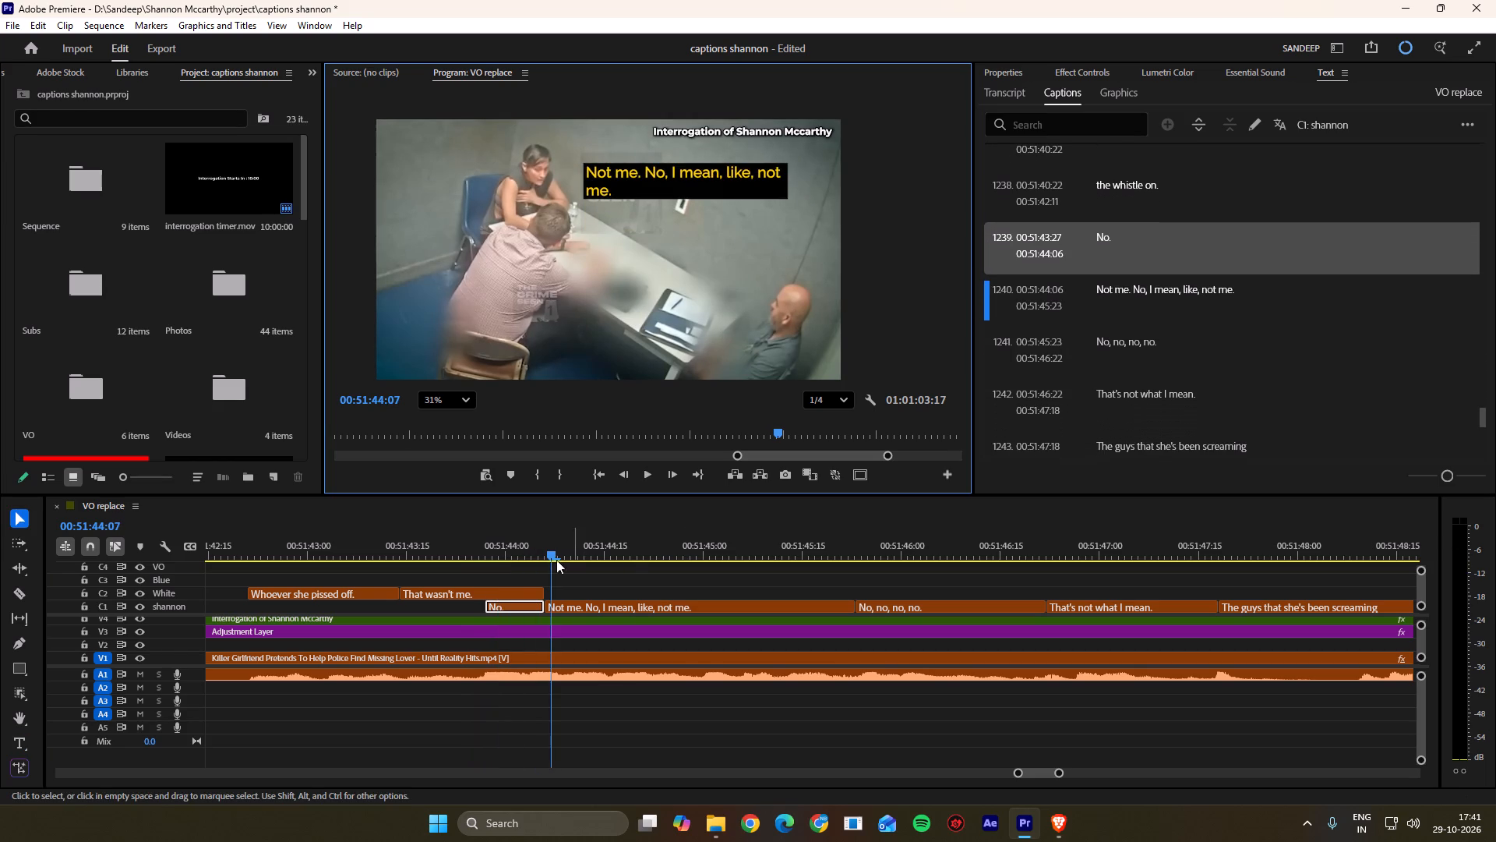
{"action": "left_click_drag", "start_coordinate": [554, 547], "coordinate": [542, 551]}
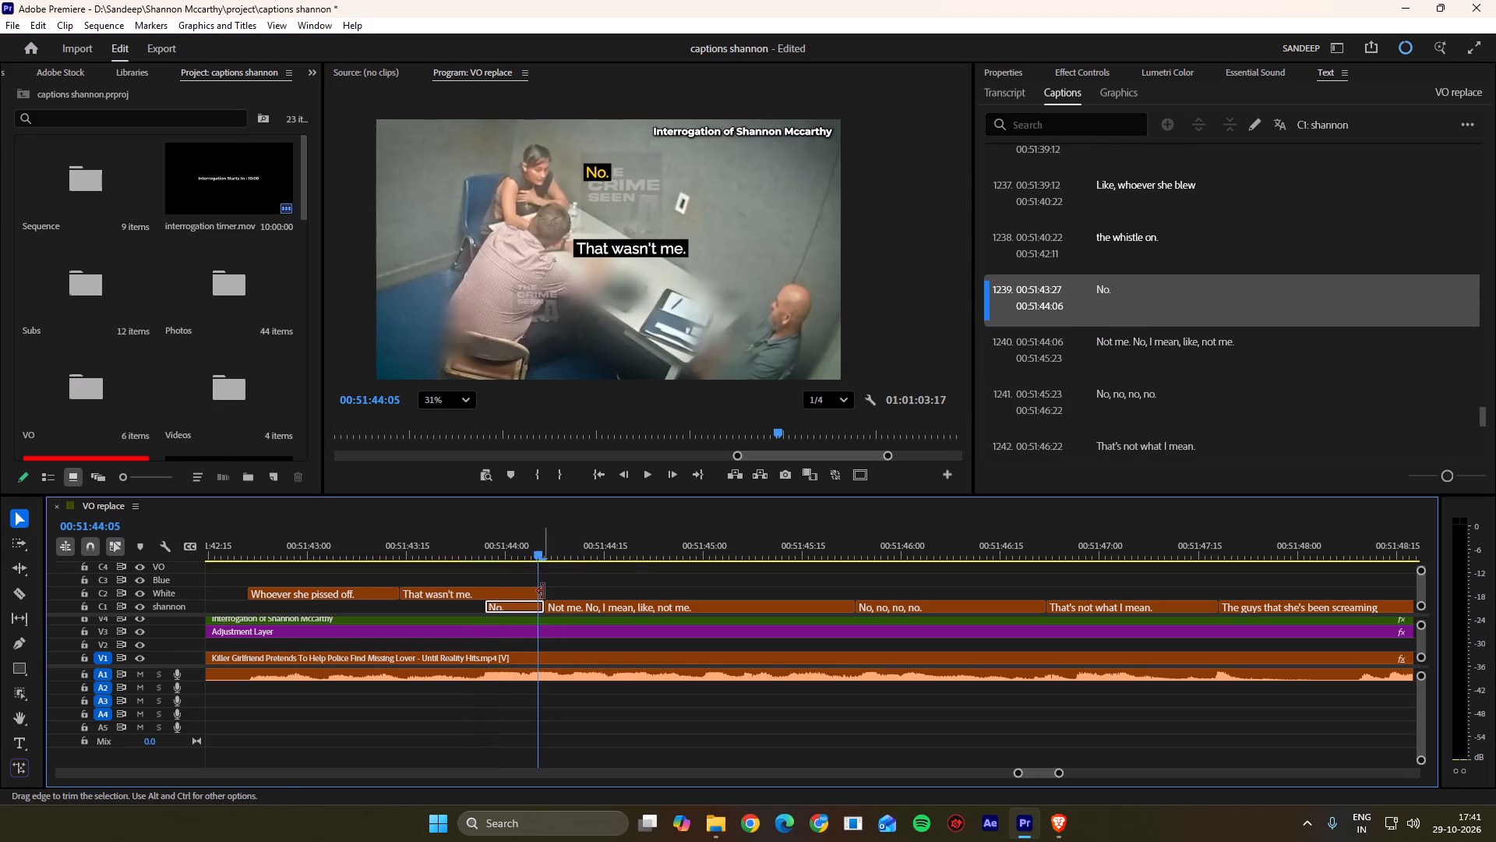
{"action": "left_click", "coordinate": [542, 609], "text": "ctrl"}
{"action": "left_click", "coordinate": [545, 606], "text": "ctrl"}
{"action": "left_click", "coordinate": [552, 589]}
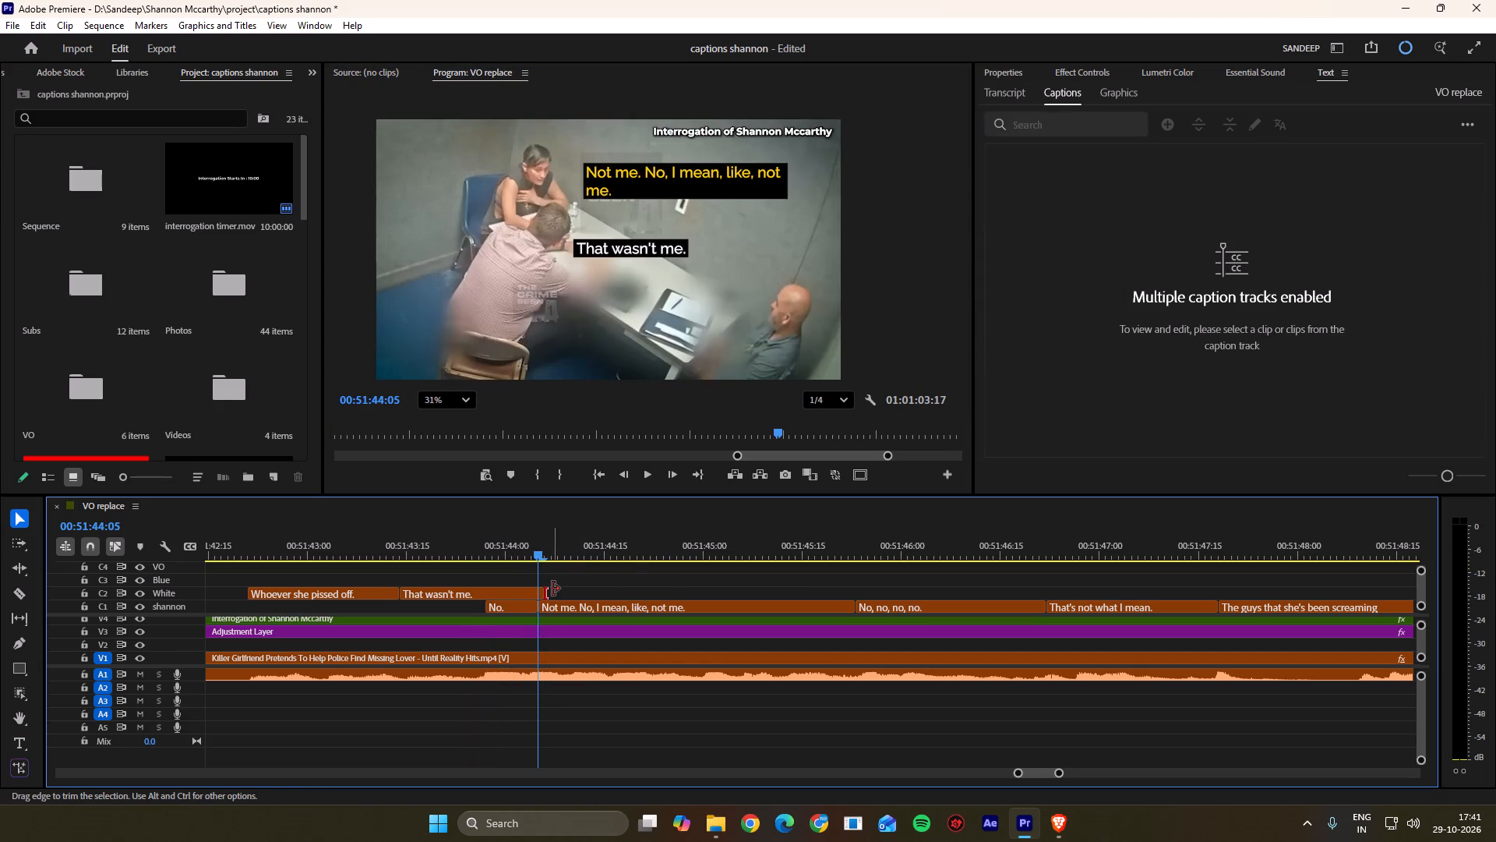
Play the shannon captions from "Not me. No, I mean, like, not me." through "No, no, no, no." to check wording and timing.
{"action": "key", "text": "space"}
{"action": "scroll", "coordinate": [556, 598], "scroll_direction": "down", "scroll_amount": 4}
{"action": "key", "text": "space"}
{"action": "left_click_drag", "start_coordinate": [564, 542], "coordinate": [447, 557]}
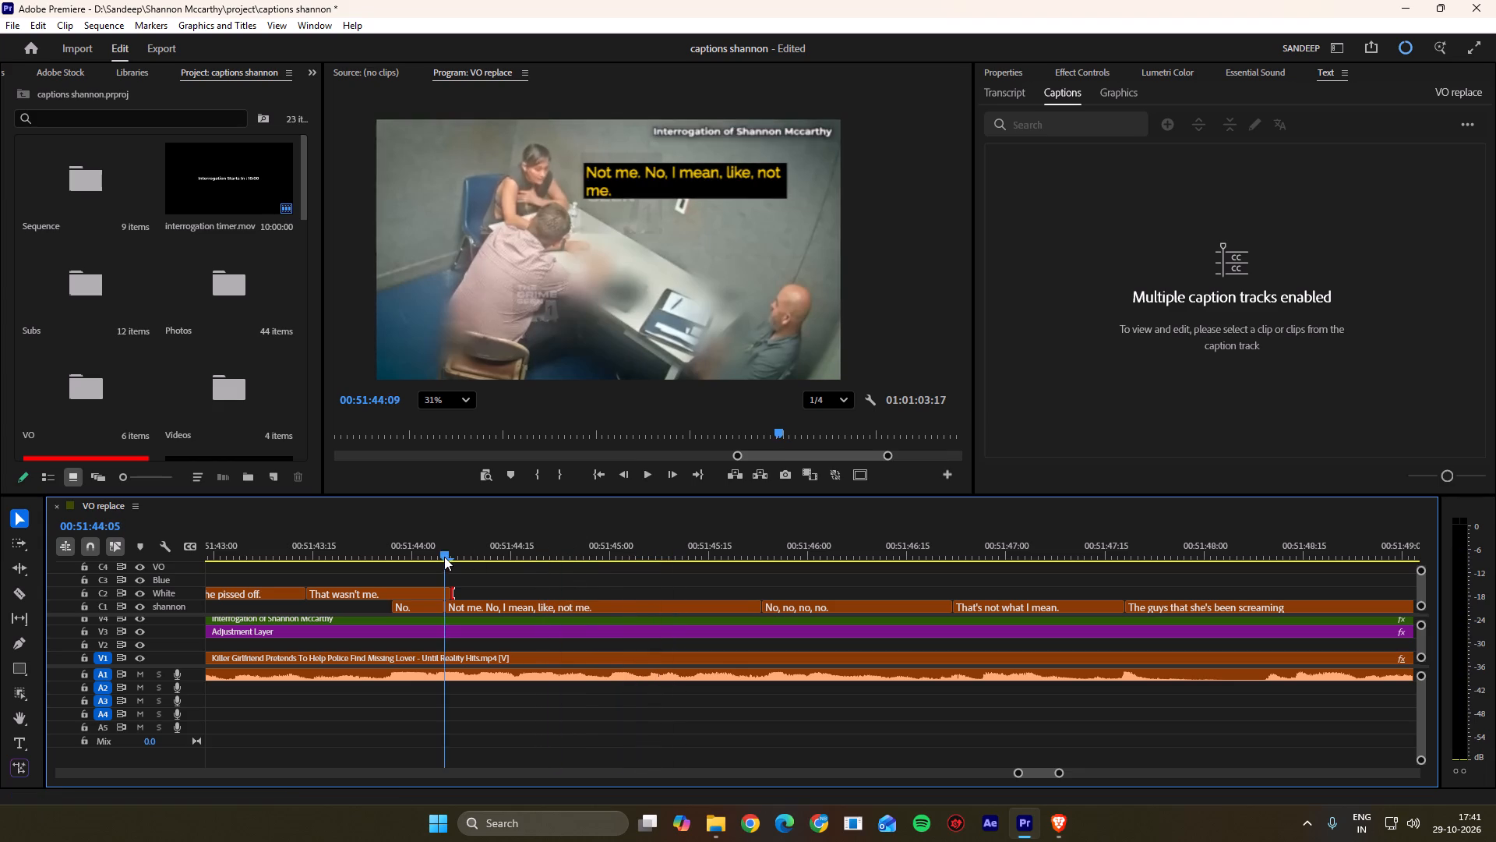
{"action": "key", "text": "space"}
{"action": "key", "text": "space"}
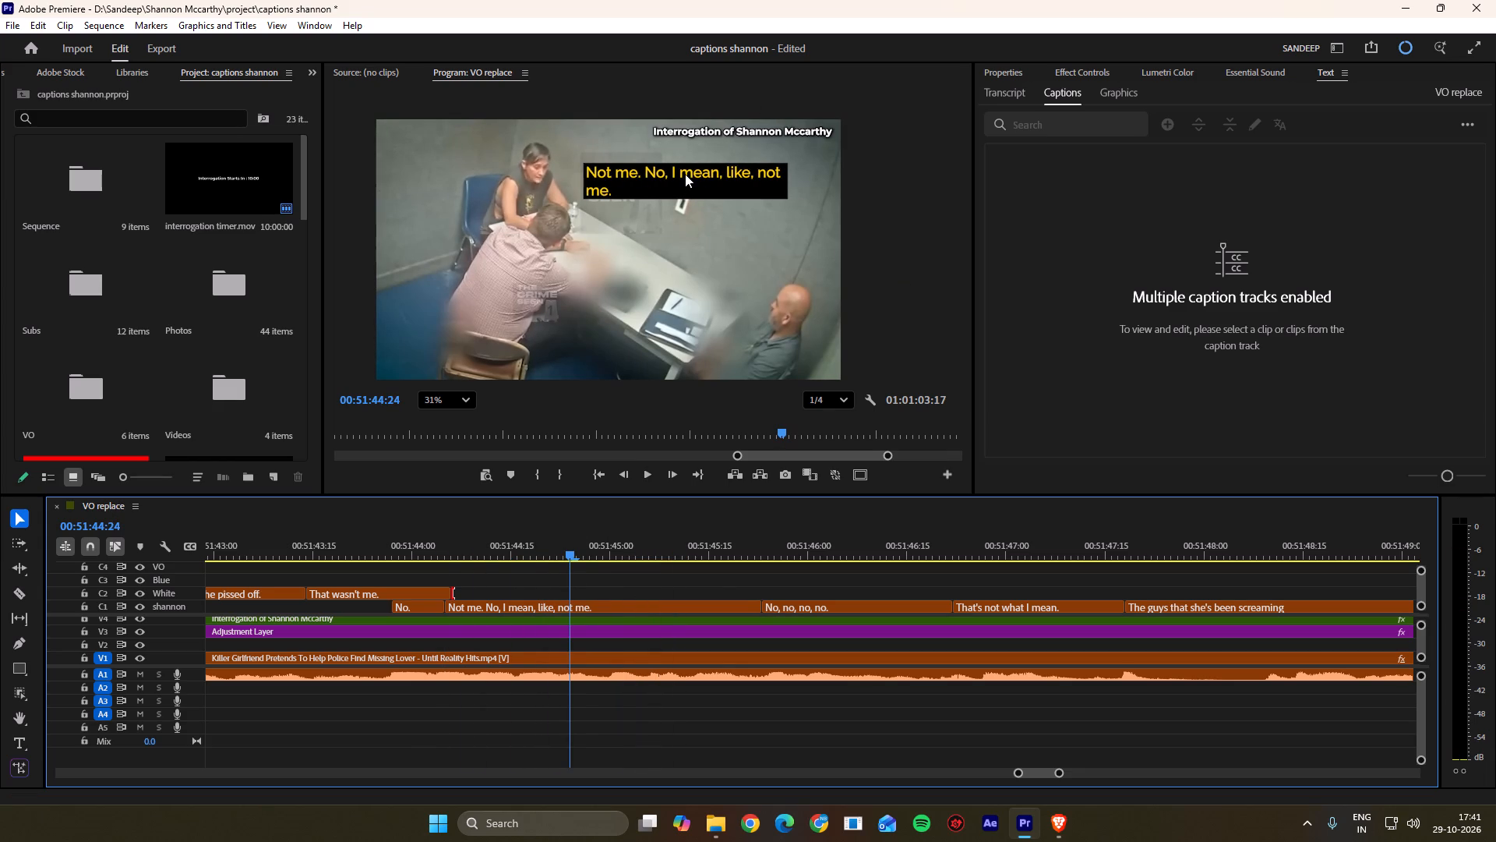
{"action": "left_click", "coordinate": [901, 253]}
{"action": "key", "text": "space"}
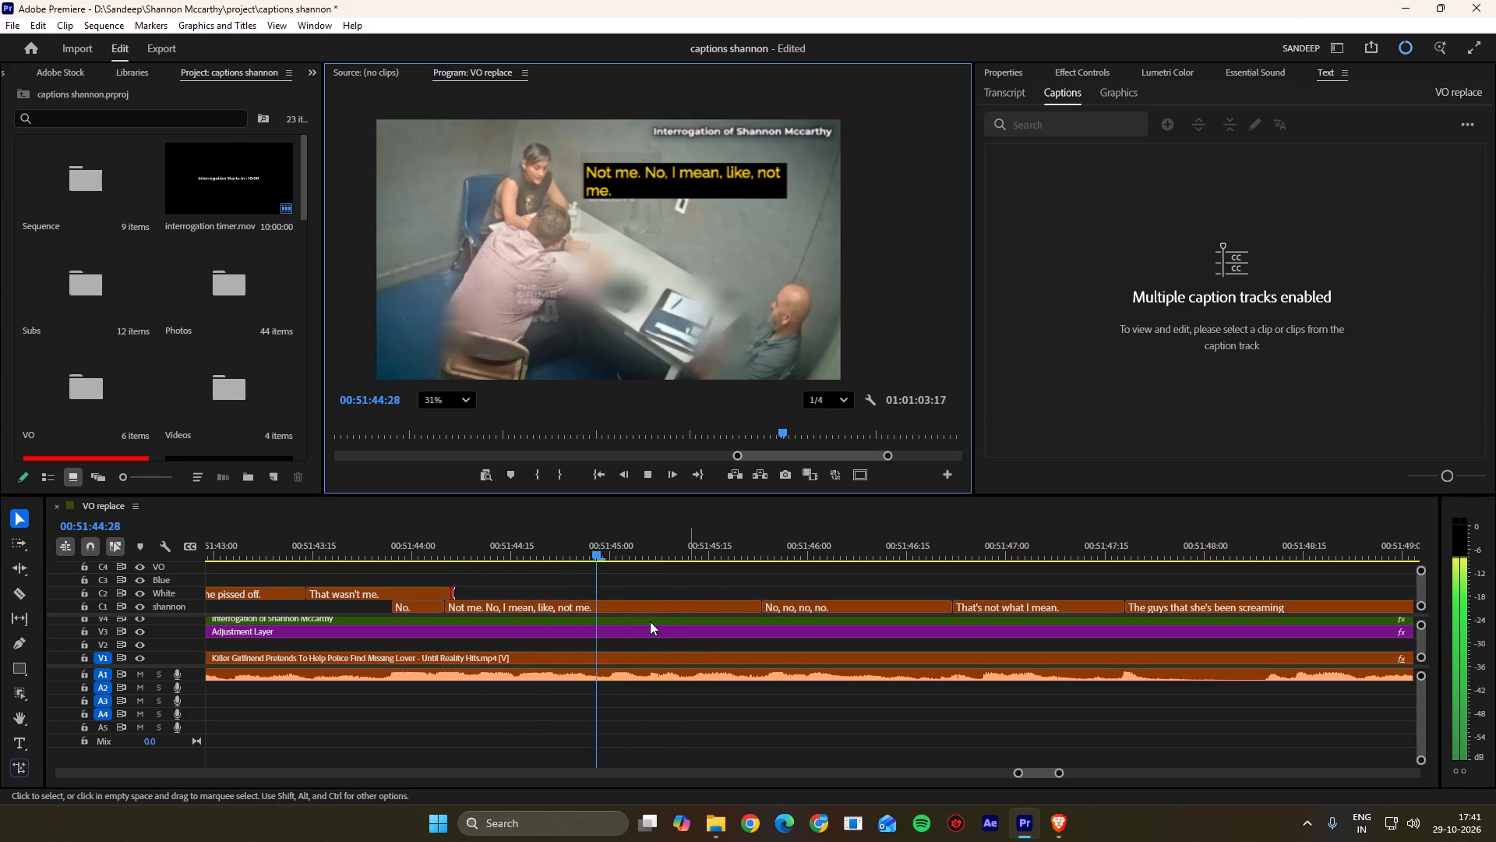
{"action": "scroll", "coordinate": [644, 620], "scroll_direction": "down", "scroll_amount": 4}
{"action": "key", "text": "space"}
{"action": "left_click_drag", "start_coordinate": [677, 554], "coordinate": [664, 553]}
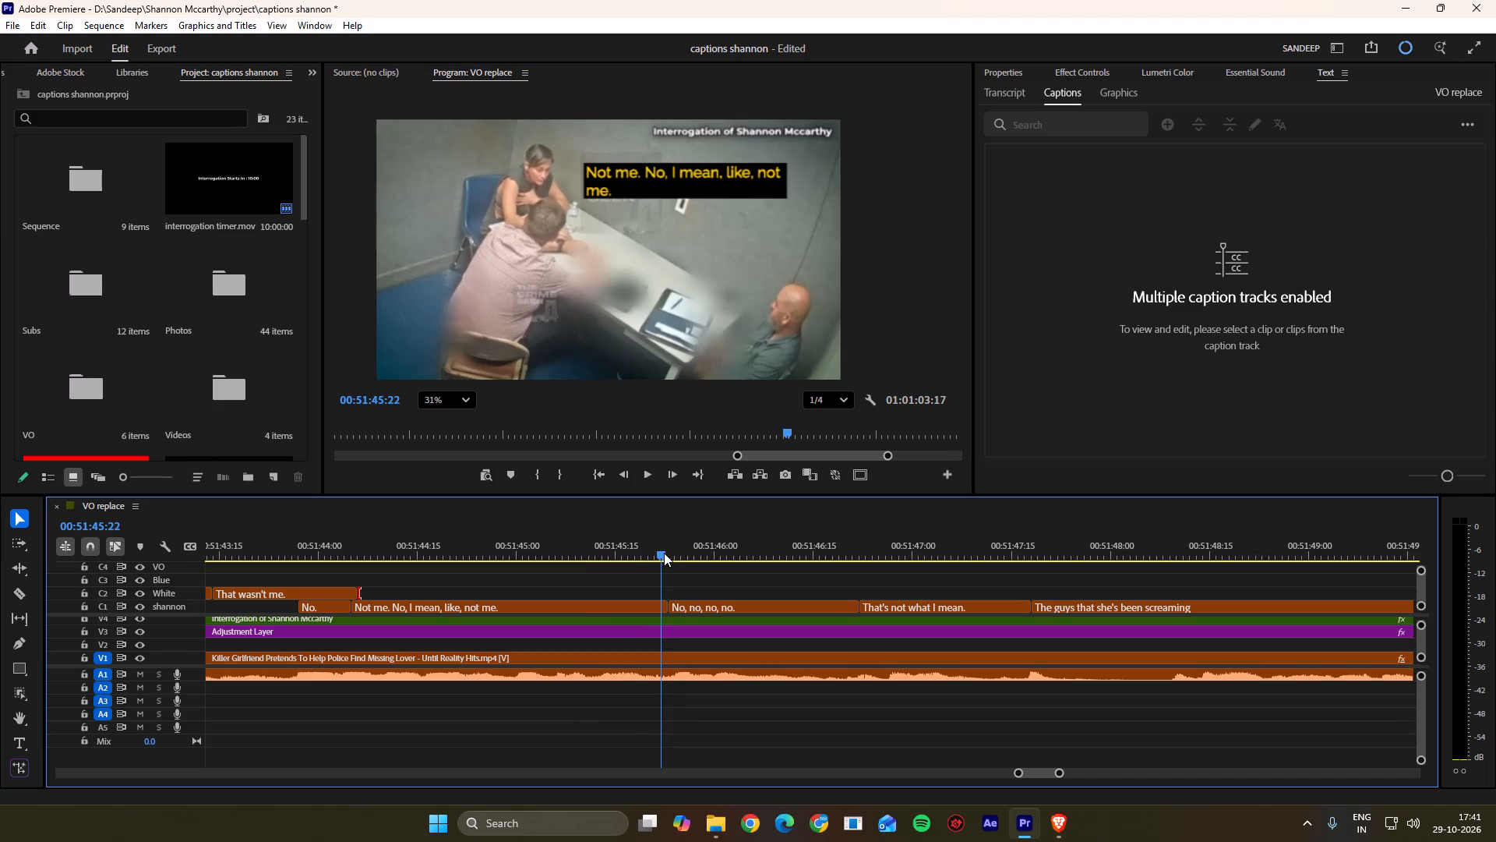
{"action": "left_click_drag", "start_coordinate": [664, 553], "coordinate": [669, 550]}
{"action": "key", "text": "space"}
{"action": "scroll", "coordinate": [598, 633], "scroll_direction": "down", "scroll_amount": 8}
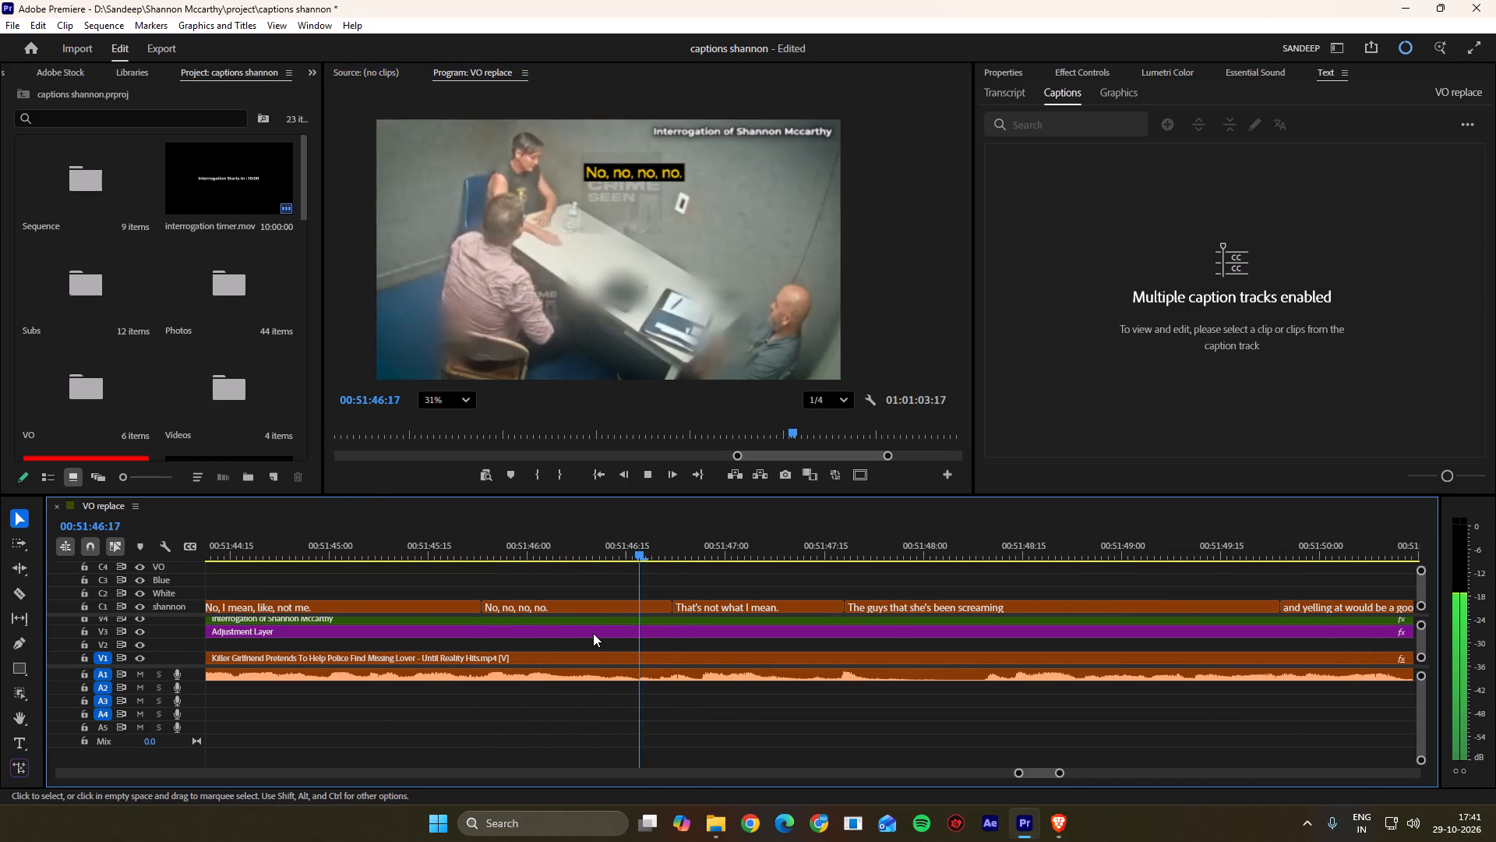
{"action": "key", "text": "space"}
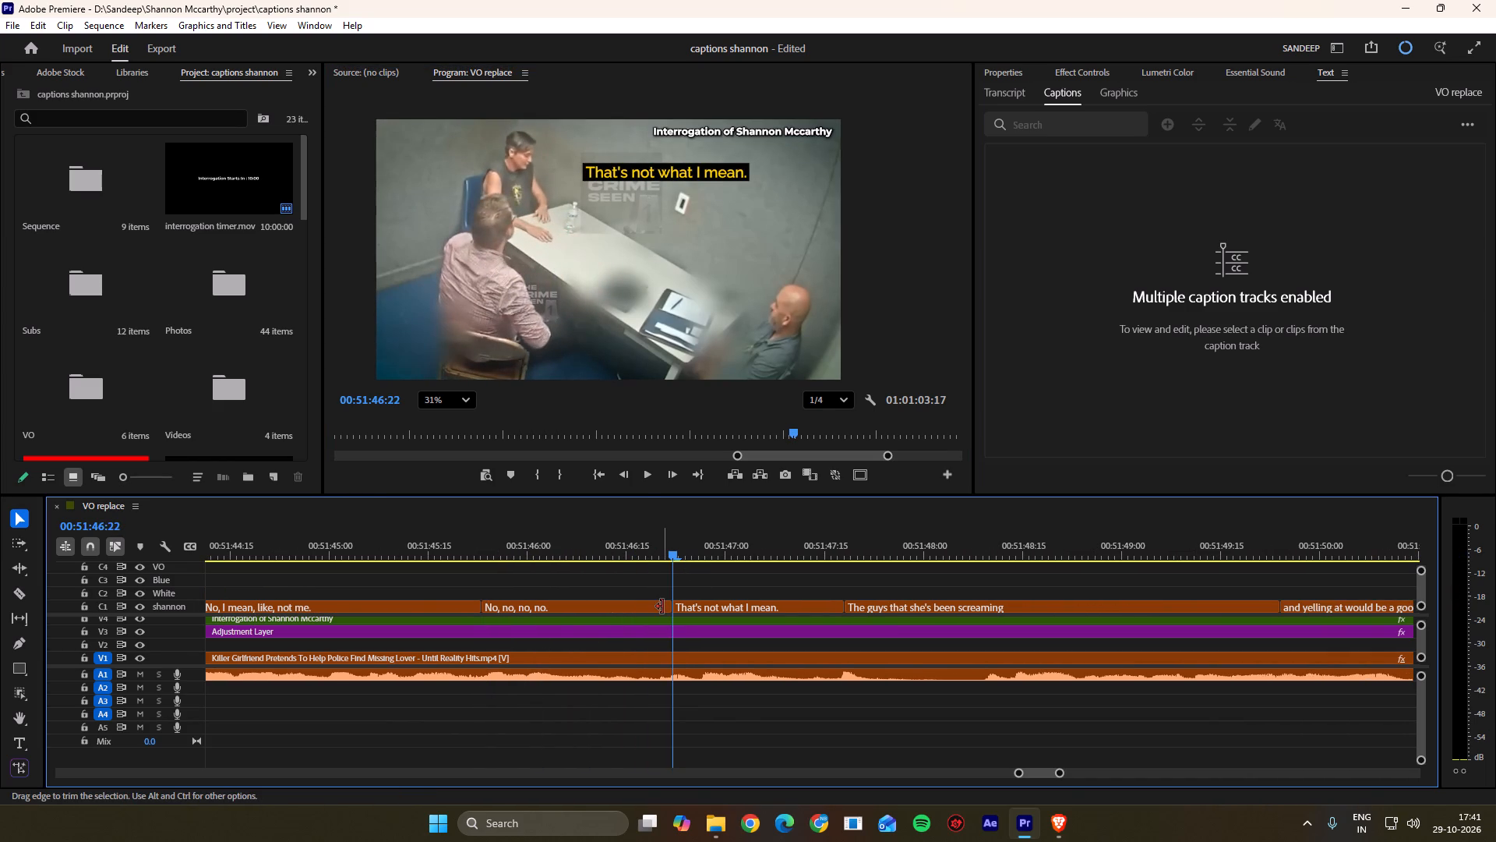
Play on through the dialogue and move the cut between "That's not what I mean." and "The guys that she's been screaming" to 00:51:48:09.
{"action": "scroll", "coordinate": [662, 607], "scroll_direction": "down", "scroll_amount": 4}
{"action": "key", "text": "space"}
{"action": "scroll", "coordinate": [662, 607], "scroll_direction": "down", "scroll_amount": 4}
{"action": "key", "text": "space"}
{"action": "scroll", "coordinate": [662, 607], "scroll_direction": "down", "scroll_amount": 4}
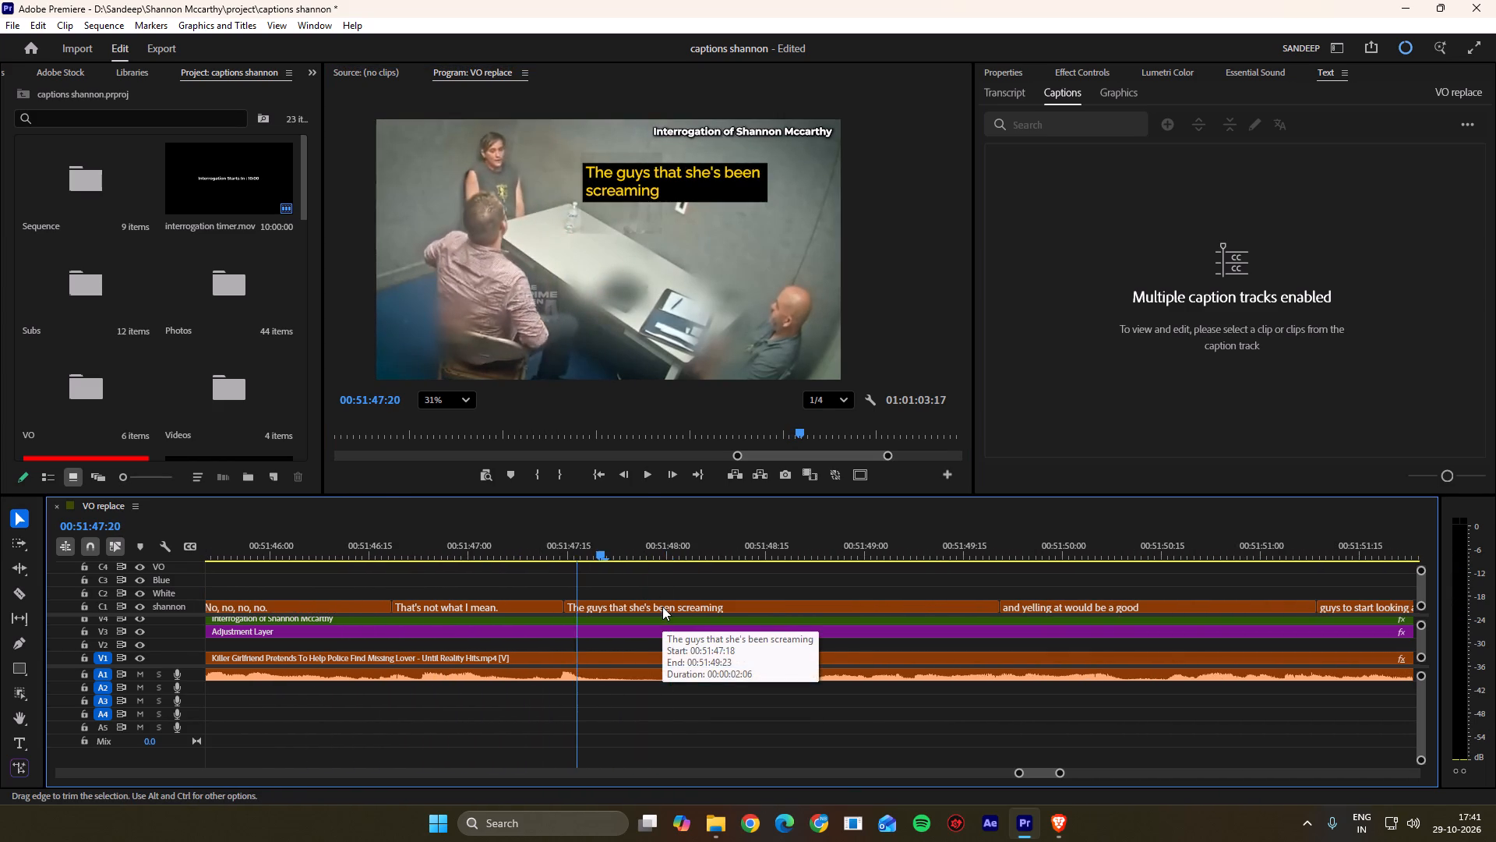
{"action": "key", "text": "space"}
{"action": "key", "text": "space"}
{"action": "left_click", "coordinate": [714, 547]}
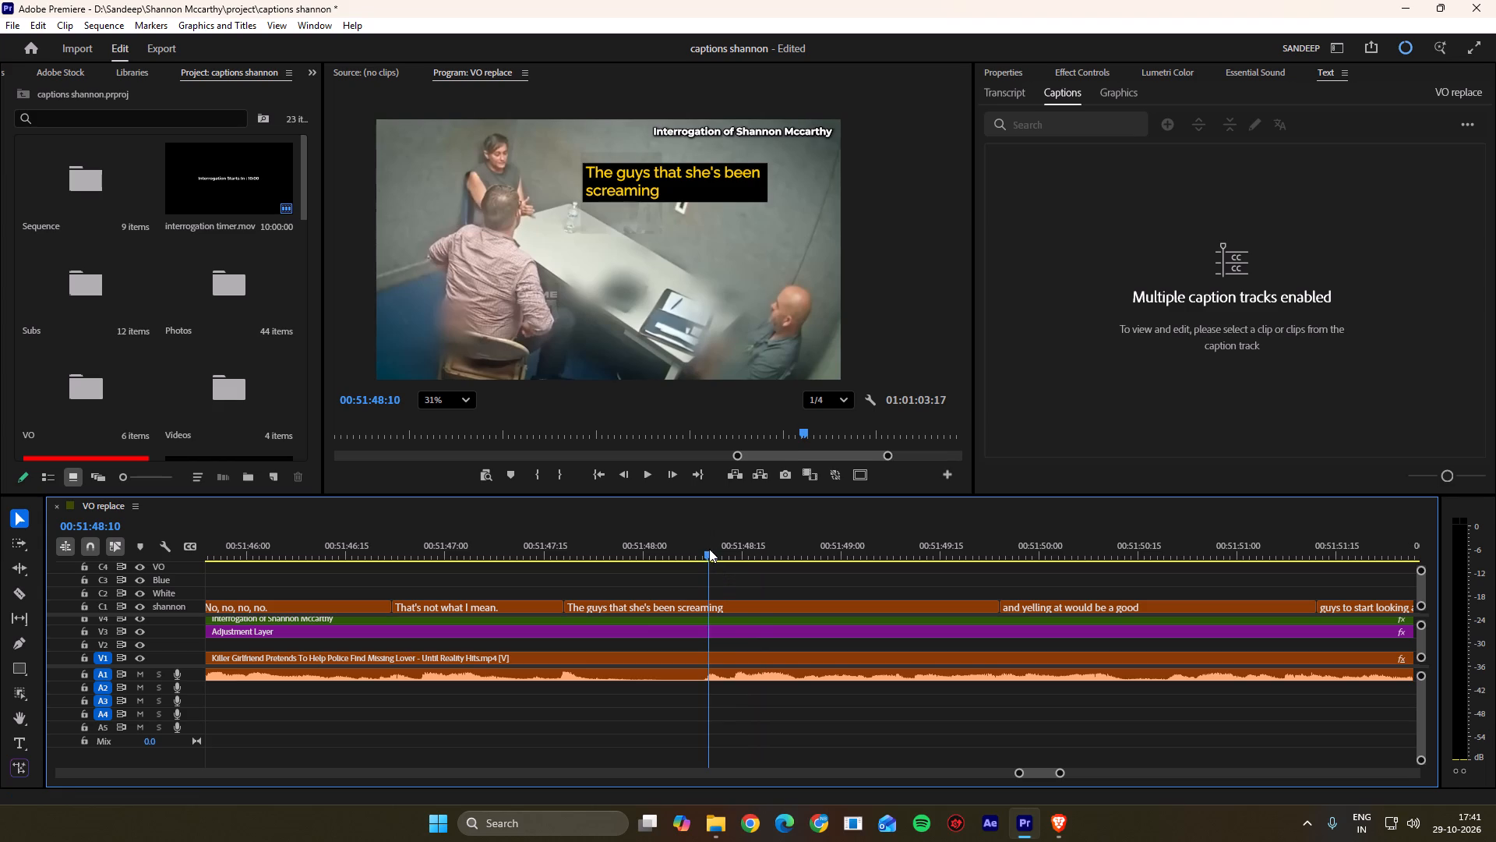
{"action": "left_click_drag", "start_coordinate": [567, 609], "coordinate": [691, 613], "text": "ctrl"}
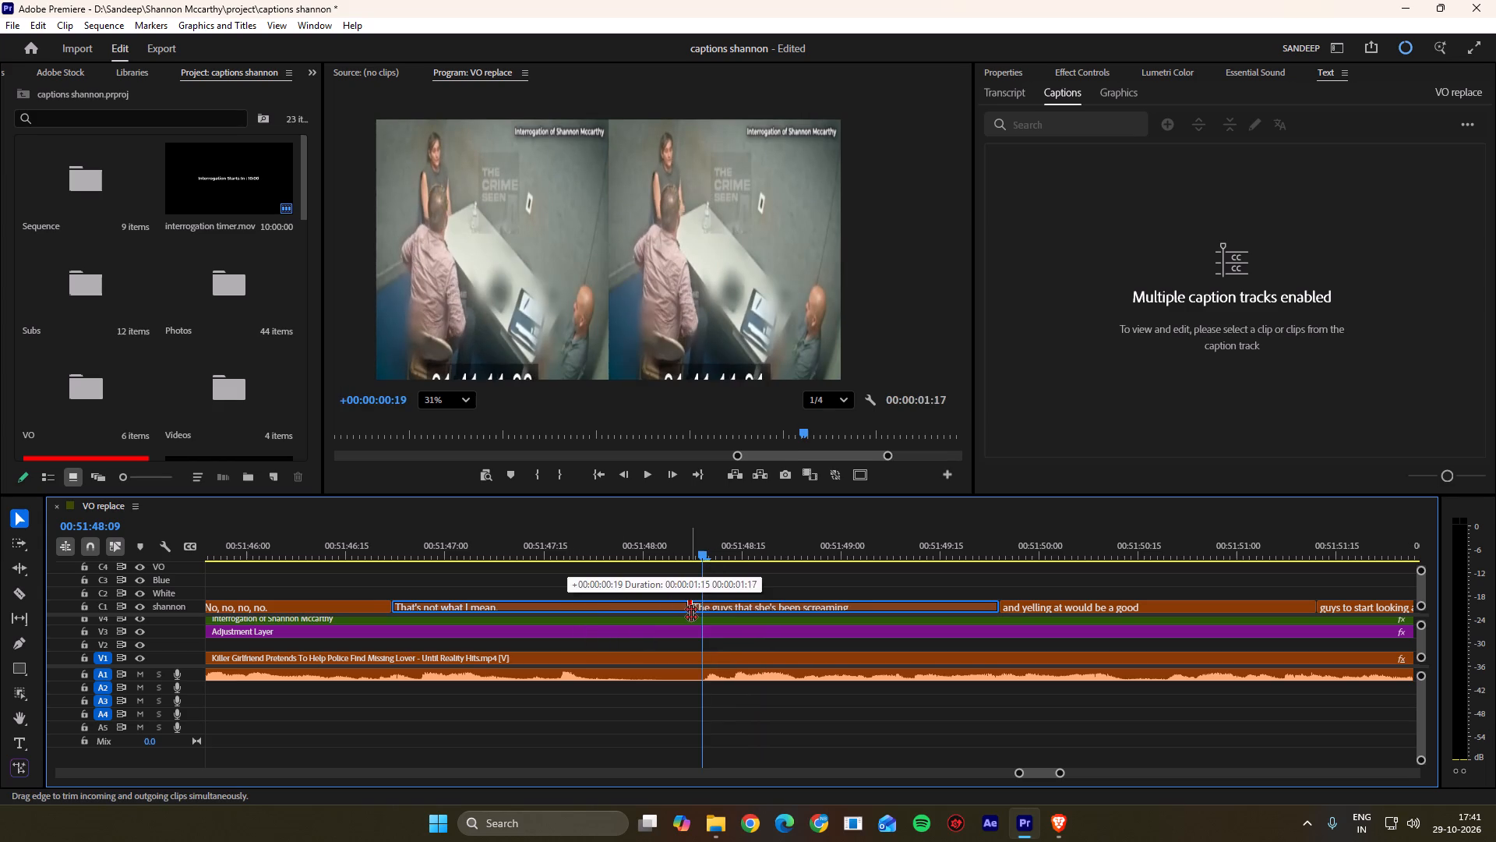
{"action": "left_click_drag", "start_coordinate": [691, 613], "coordinate": [704, 613], "text": "ctrl"}
{"action": "left_click", "coordinate": [727, 599]}
Listen to the line and move the cut between "The guys that she's been screaming" and "and yelling at would be a good" to 00:51:49:21.
{"action": "key", "text": "space"}
{"action": "scroll", "coordinate": [727, 599], "scroll_direction": "down", "scroll_amount": 15}
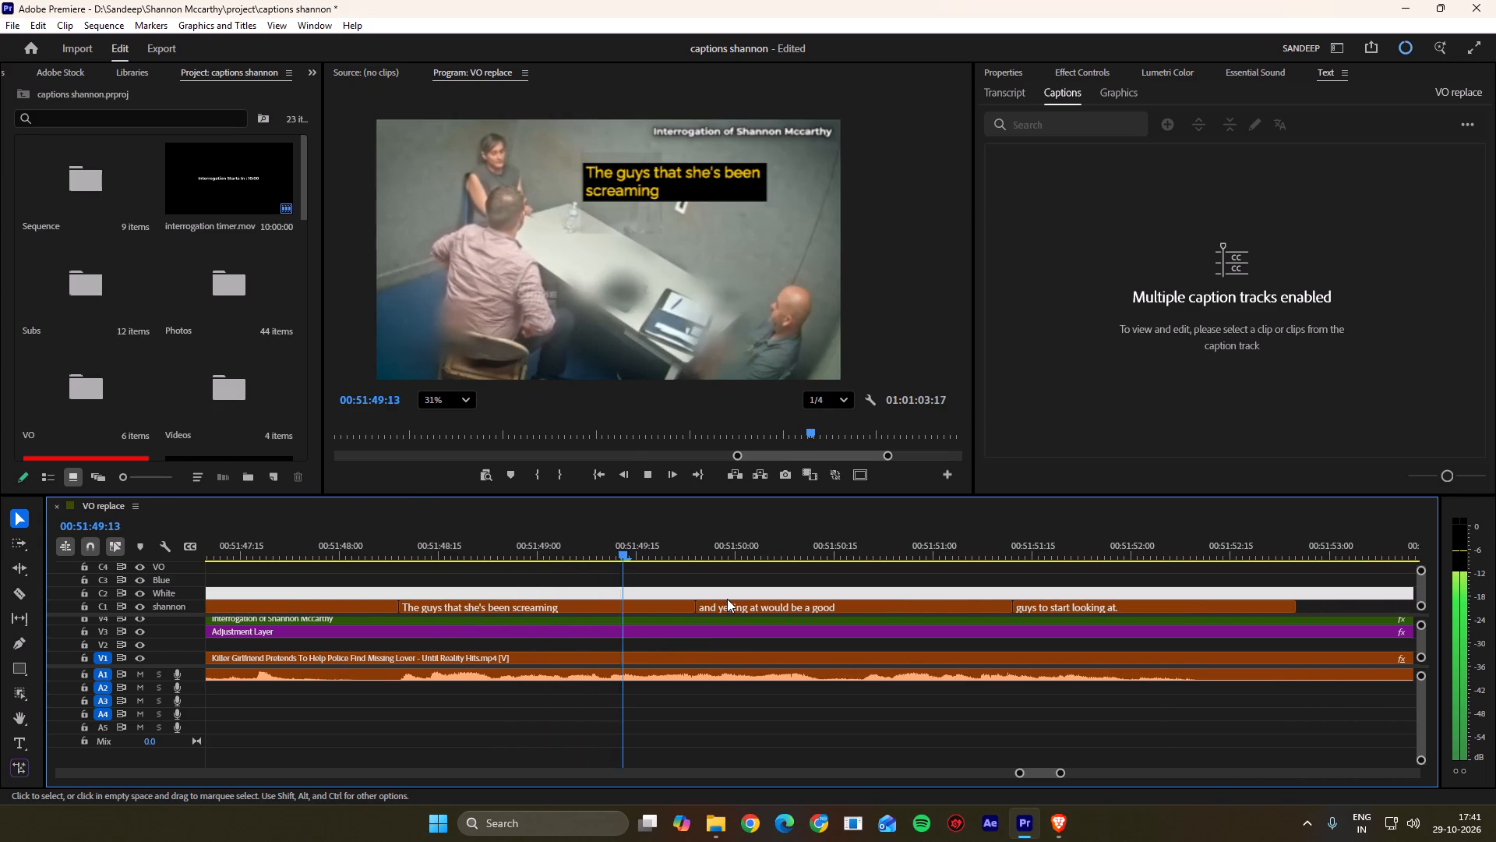
{"action": "scroll", "coordinate": [727, 599], "scroll_direction": "down", "scroll_amount": 2}
{"action": "key", "text": "space"}
{"action": "left_click_drag", "start_coordinate": [603, 603], "coordinate": [593, 602], "text": "ctrl"}
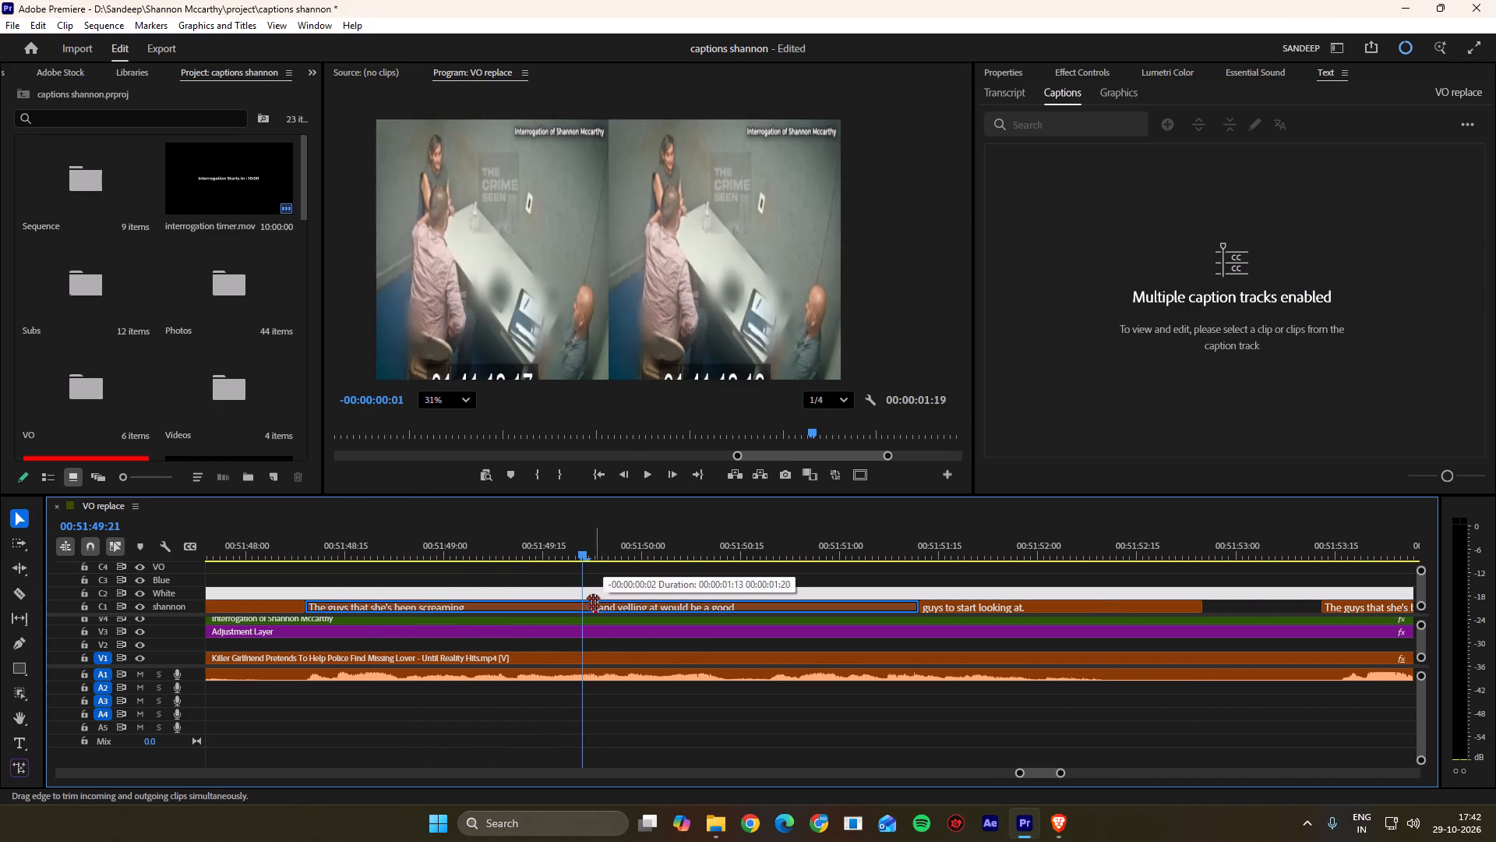
{"action": "left_click_drag", "start_coordinate": [593, 602], "coordinate": [589, 600], "text": "ctrl"}
{"action": "left_click", "coordinate": [602, 593]}
{"action": "left_click", "coordinate": [585, 607], "text": "ctrl"}
{"action": "left_click", "coordinate": [587, 603], "text": "ctrl"}
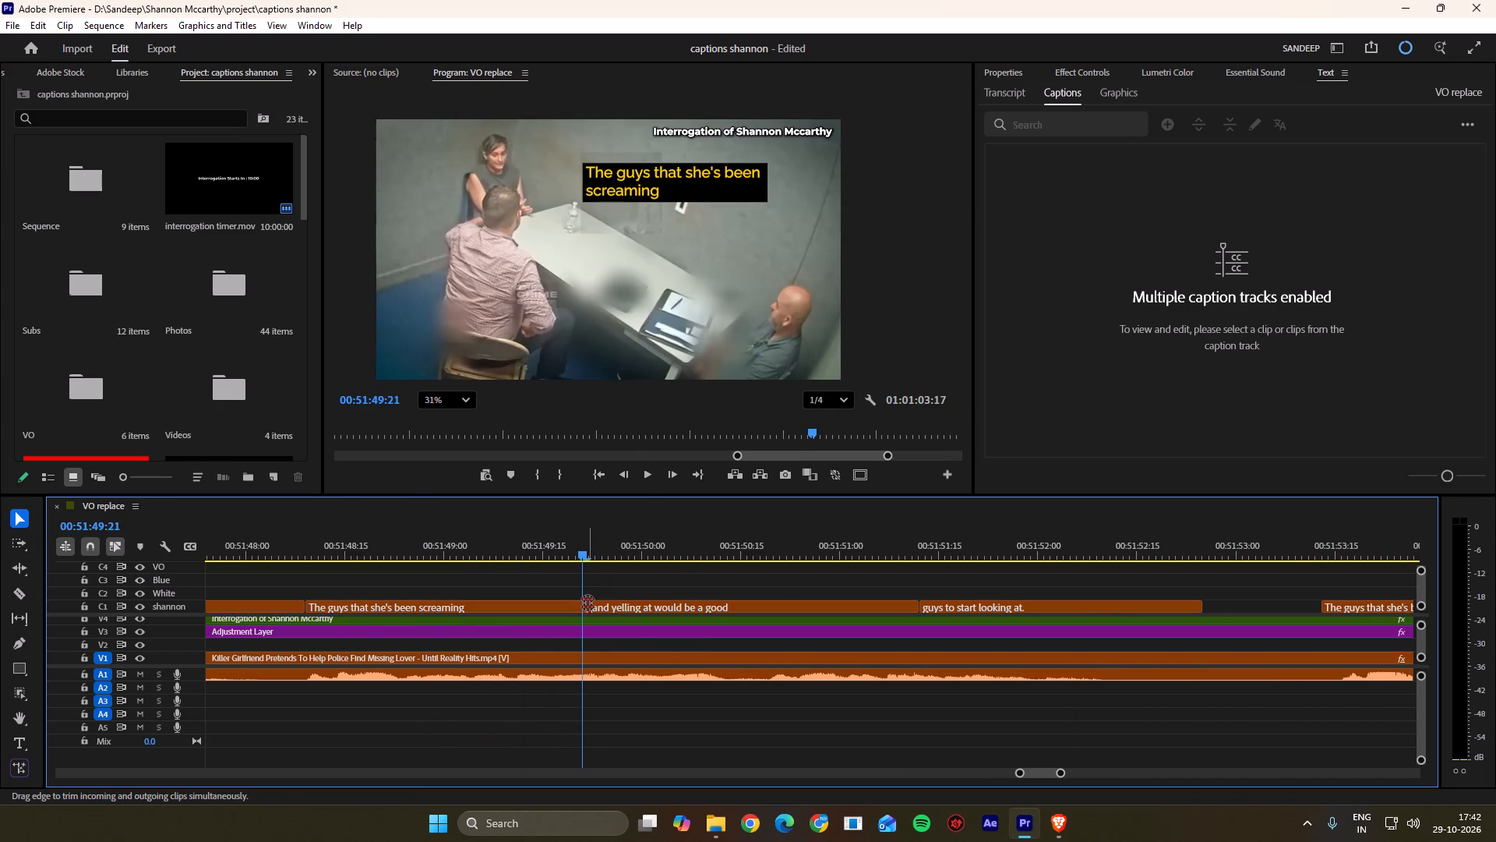
{"action": "left_click", "coordinate": [598, 592]}
{"action": "left_click", "coordinate": [590, 603], "text": "ctrl"}
{"action": "left_click", "coordinate": [598, 592]}
Replay the phrase and move the cut between "and yelling at would be a good" and "guys to start looking at." to 00:51:51:08.
{"action": "key", "text": "space"}
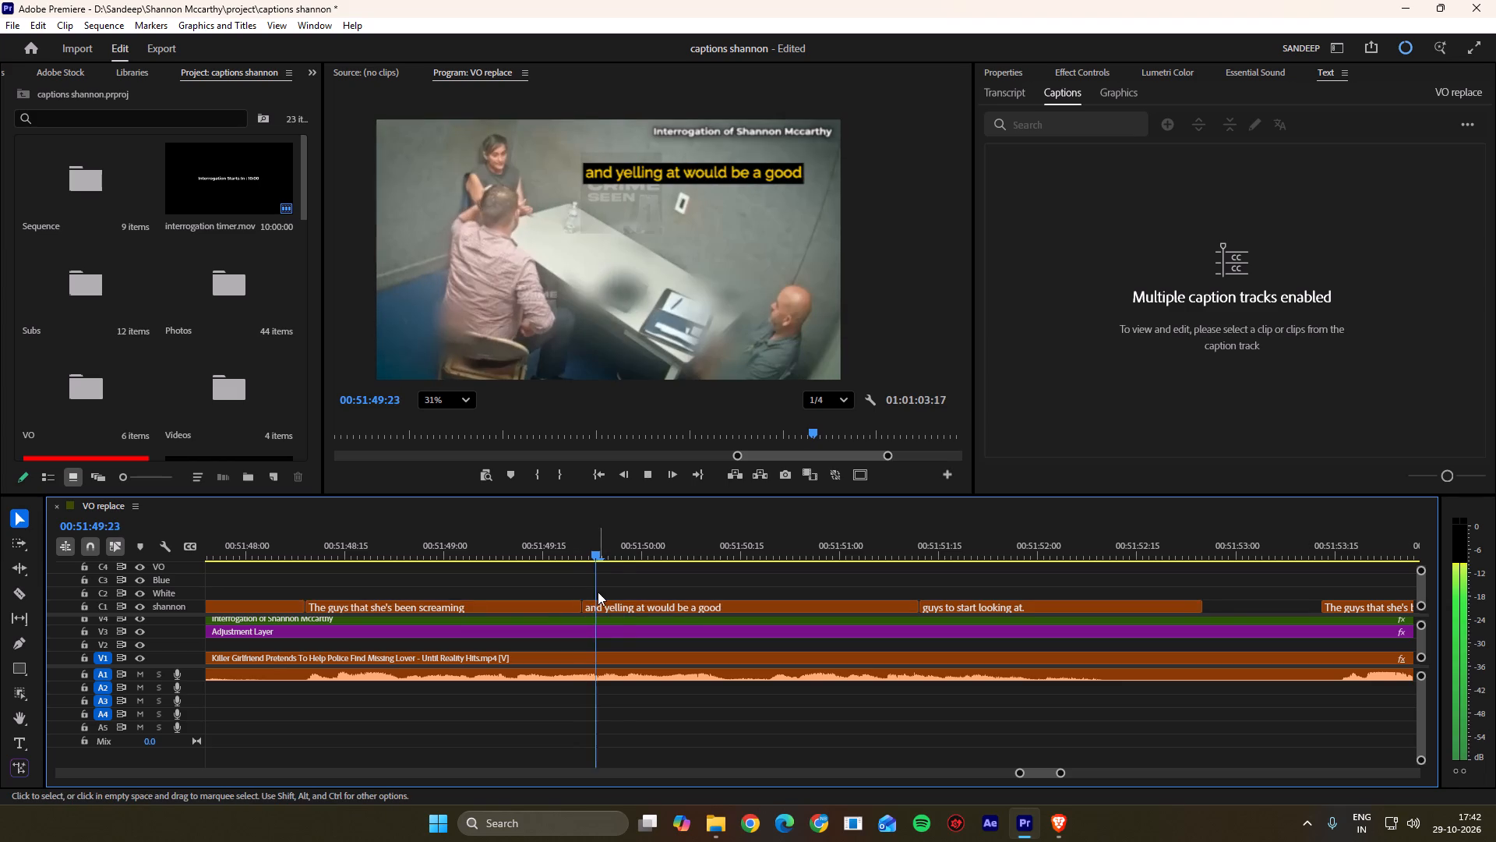
{"action": "scroll", "coordinate": [598, 593], "scroll_direction": "down", "scroll_amount": 11}
{"action": "key", "text": "space"}
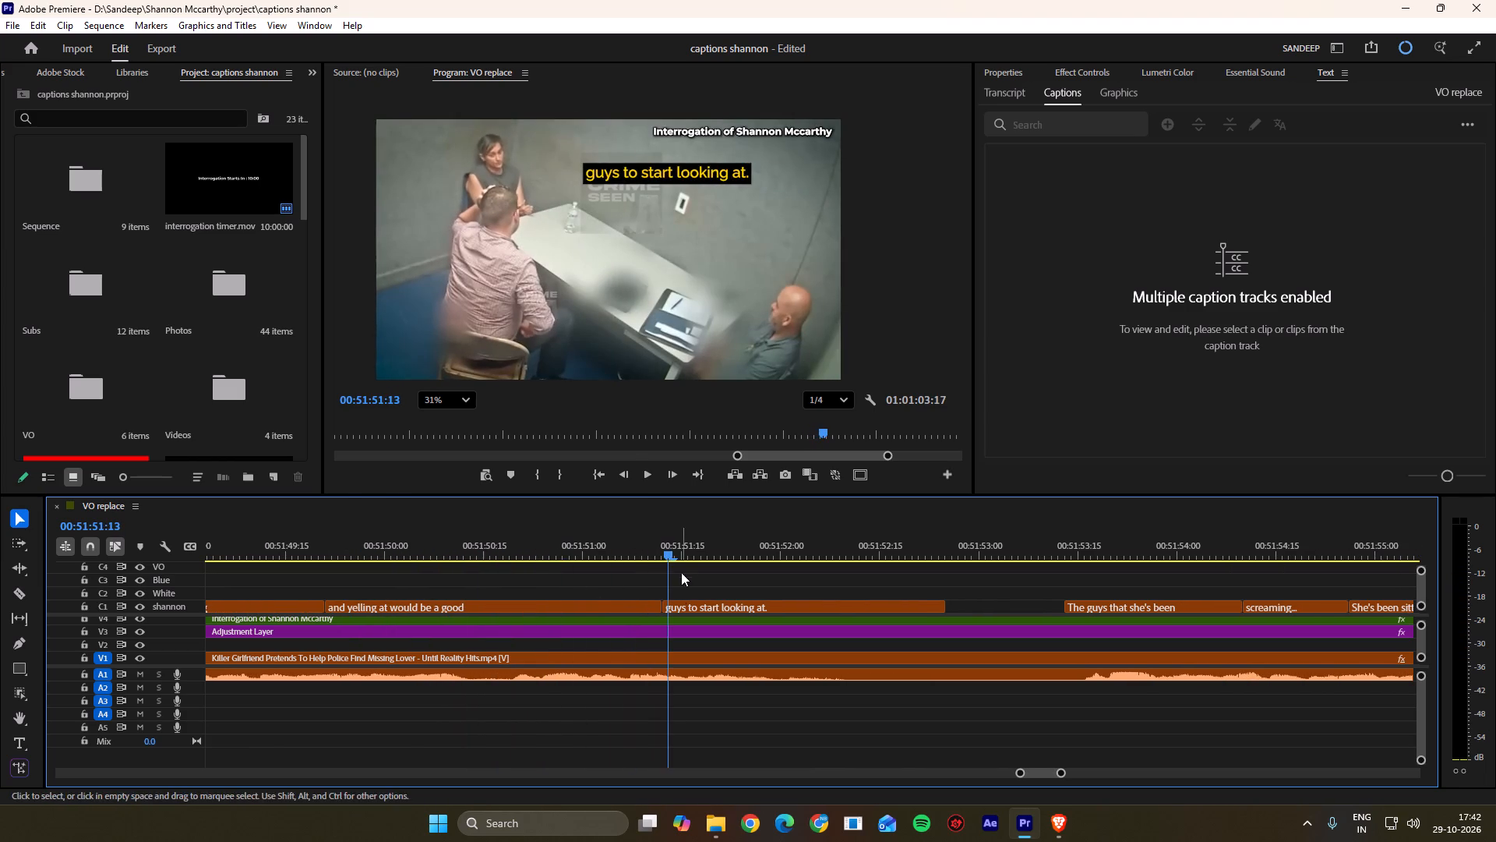
{"action": "left_click_drag", "start_coordinate": [665, 557], "coordinate": [488, 561]}
{"action": "key", "text": "space"}
{"action": "key", "text": "space"}
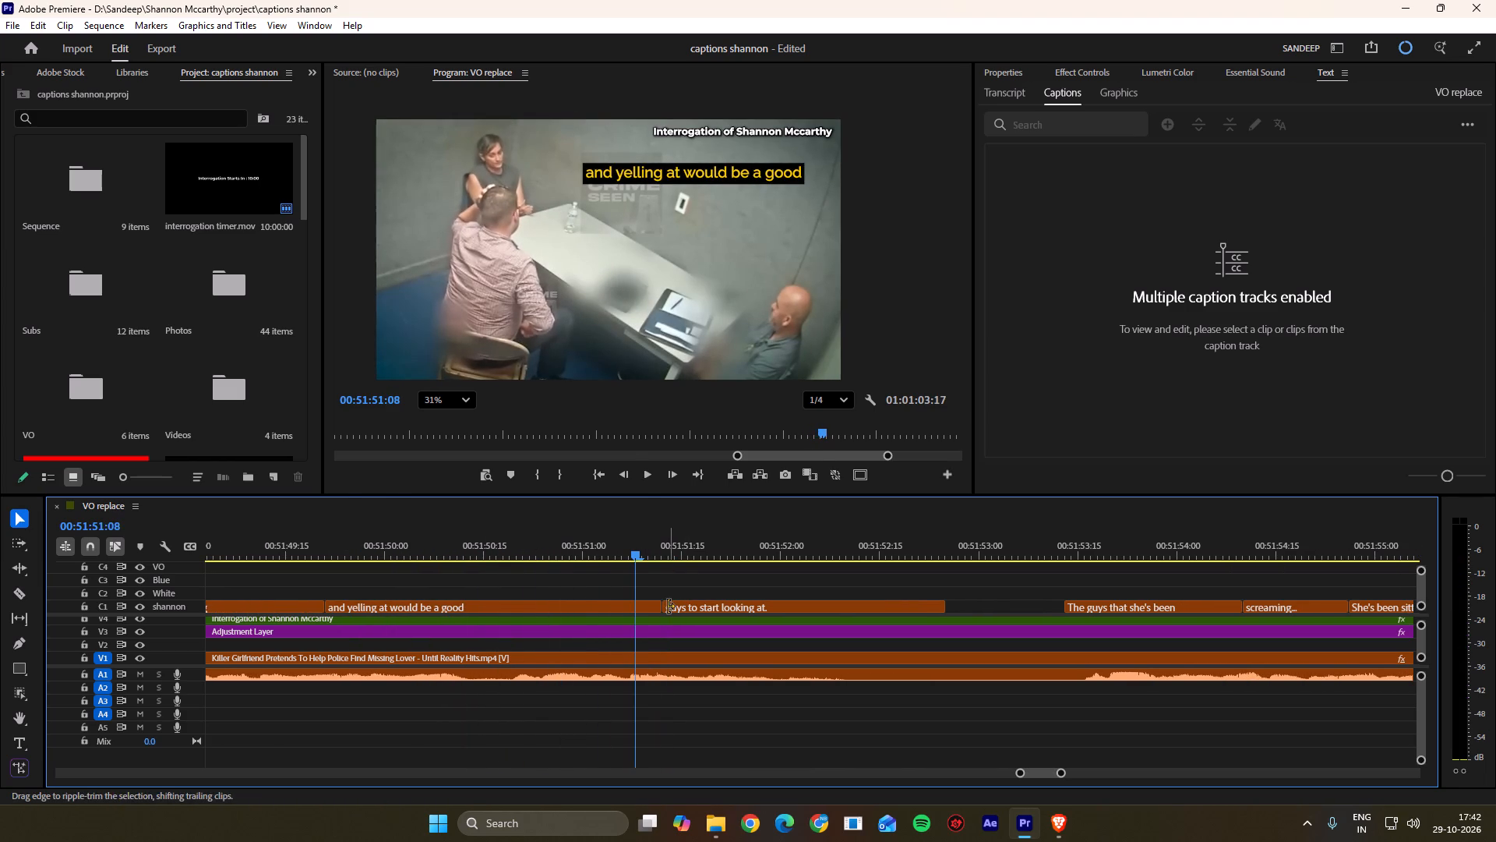
{"action": "left_click_drag", "start_coordinate": [661, 607], "coordinate": [634, 605], "text": "ctrl"}
{"action": "left_click", "coordinate": [649, 588]}
Play to the pause and extend the end of "guys to start looking at." to the start of "The guys that she's been".
{"action": "key", "text": "space"}
{"action": "scroll", "coordinate": [649, 587], "scroll_direction": "down", "scroll_amount": 7}
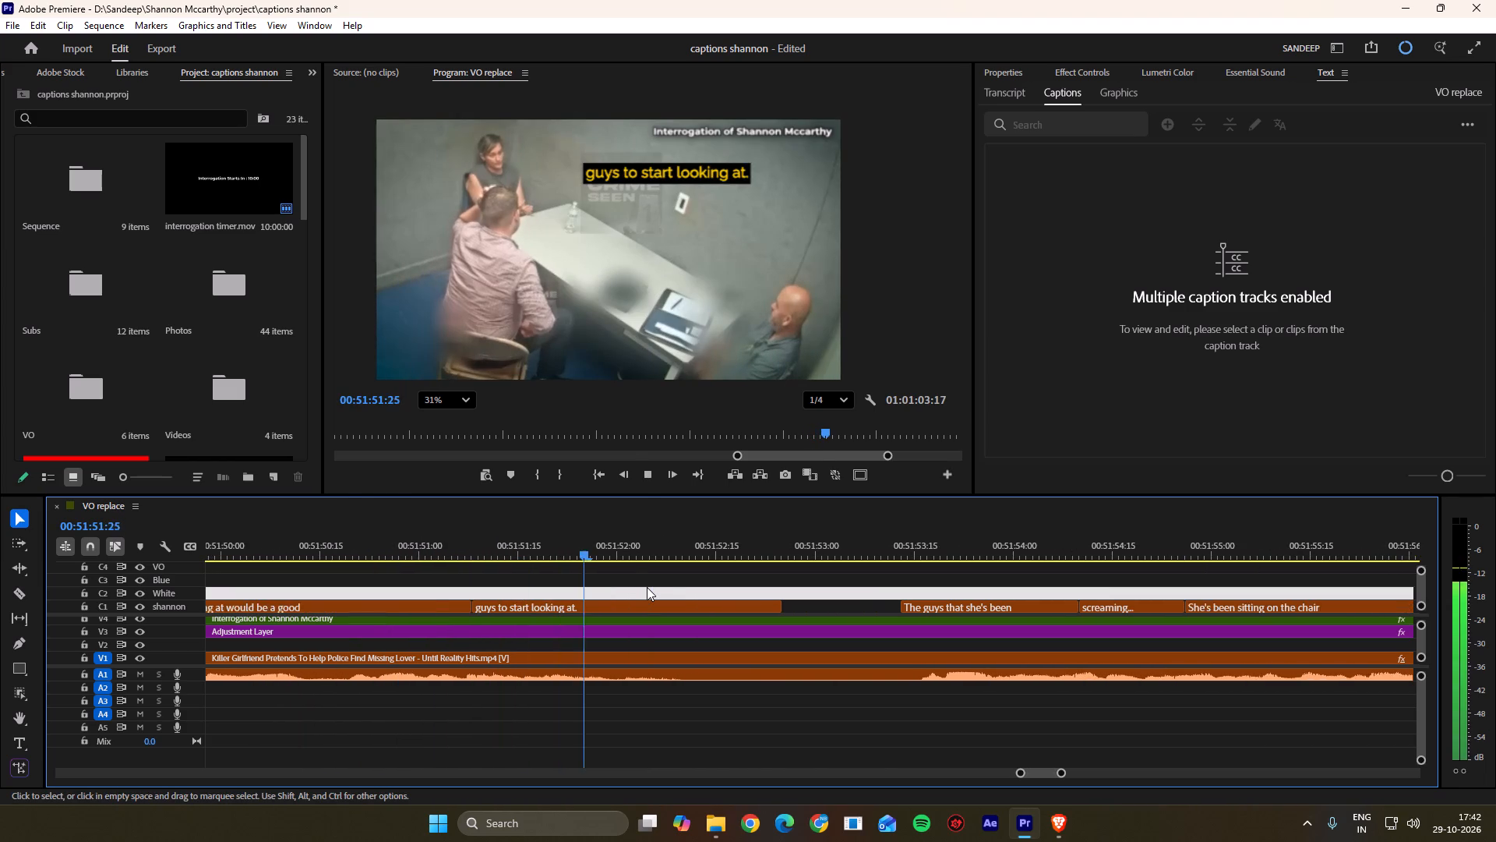
{"action": "scroll", "coordinate": [647, 587], "scroll_direction": "down", "scroll_amount": 13}
{"action": "key", "text": "space"}
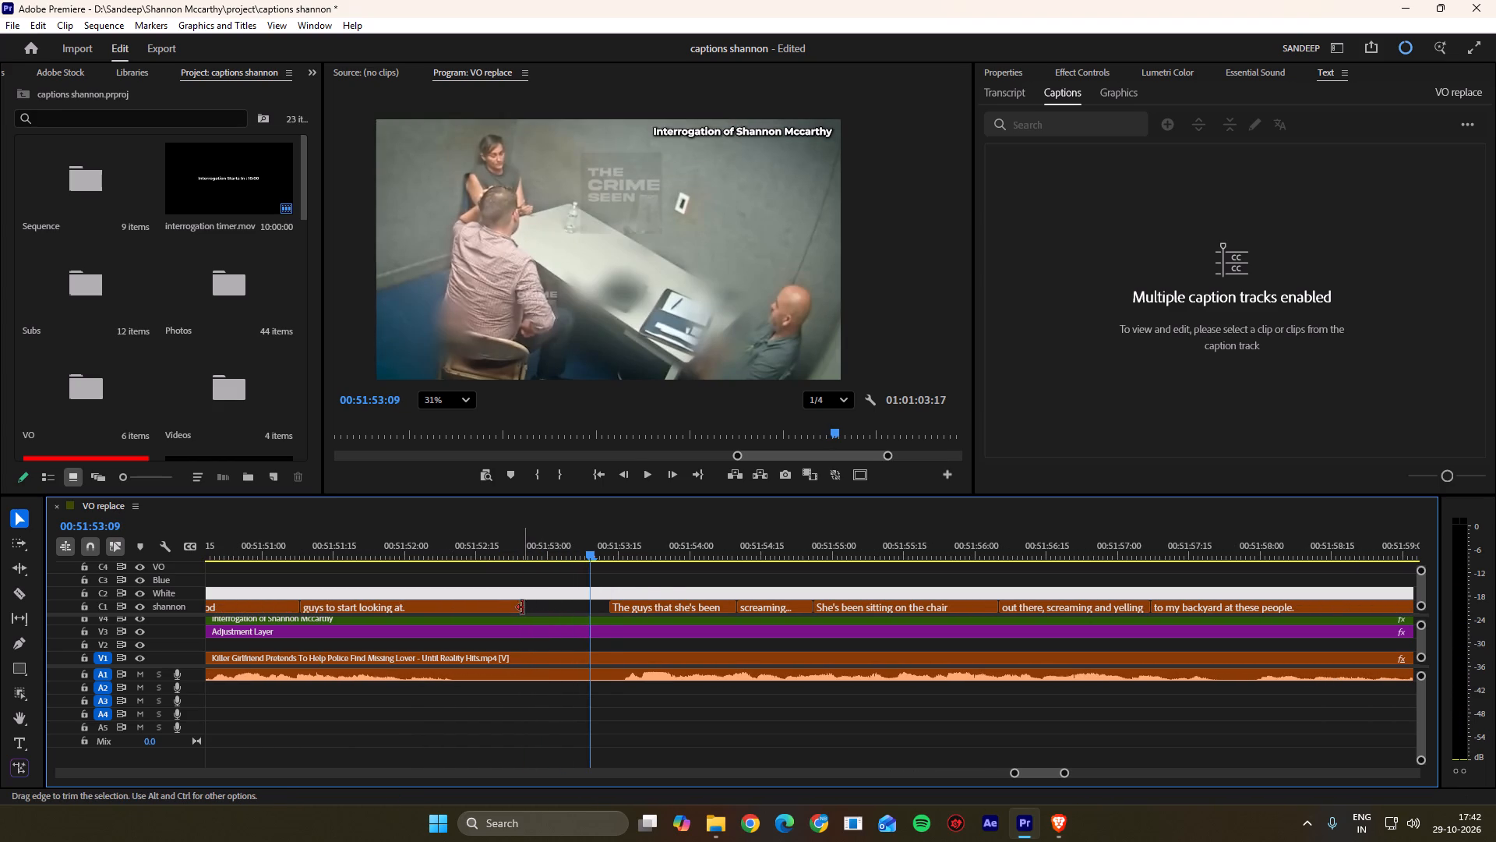
{"action": "left_click_drag", "start_coordinate": [523, 607], "coordinate": [644, 607]}
Find where speech resumes and move the cut between "guys to start looking at." and "The guys that she's been" to 00:51:53:16.
{"action": "key", "text": "space"}
{"action": "key", "text": "space"}
{"action": "left_click_drag", "start_coordinate": [648, 537], "coordinate": [630, 545]}
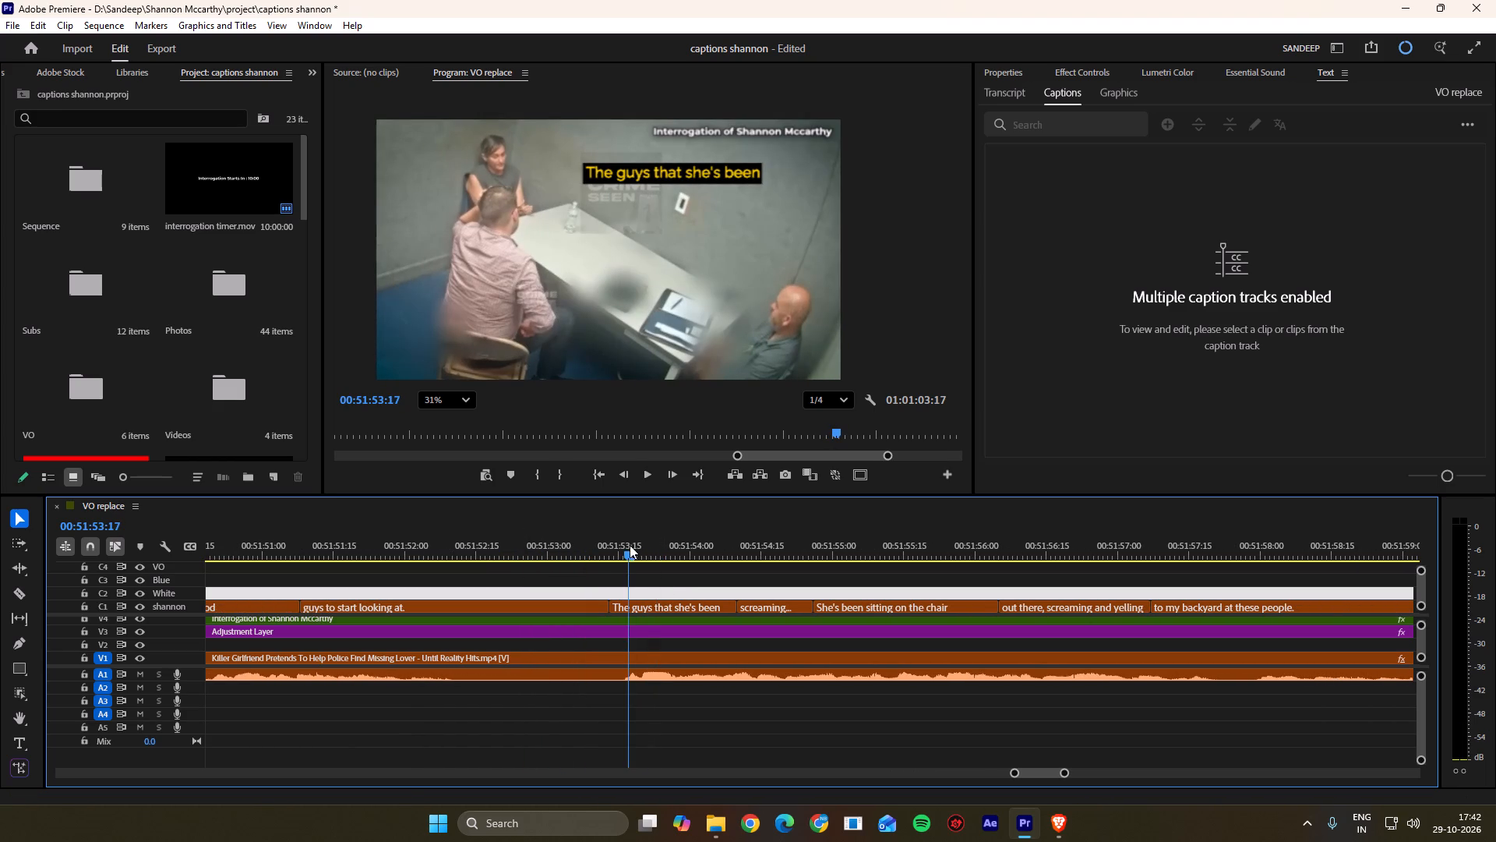
{"action": "left_click_drag", "start_coordinate": [630, 545], "coordinate": [626, 547]}
{"action": "left_click_drag", "start_coordinate": [611, 604], "coordinate": [626, 606], "text": "ctrl"}
{"action": "left_click", "coordinate": [638, 588]}
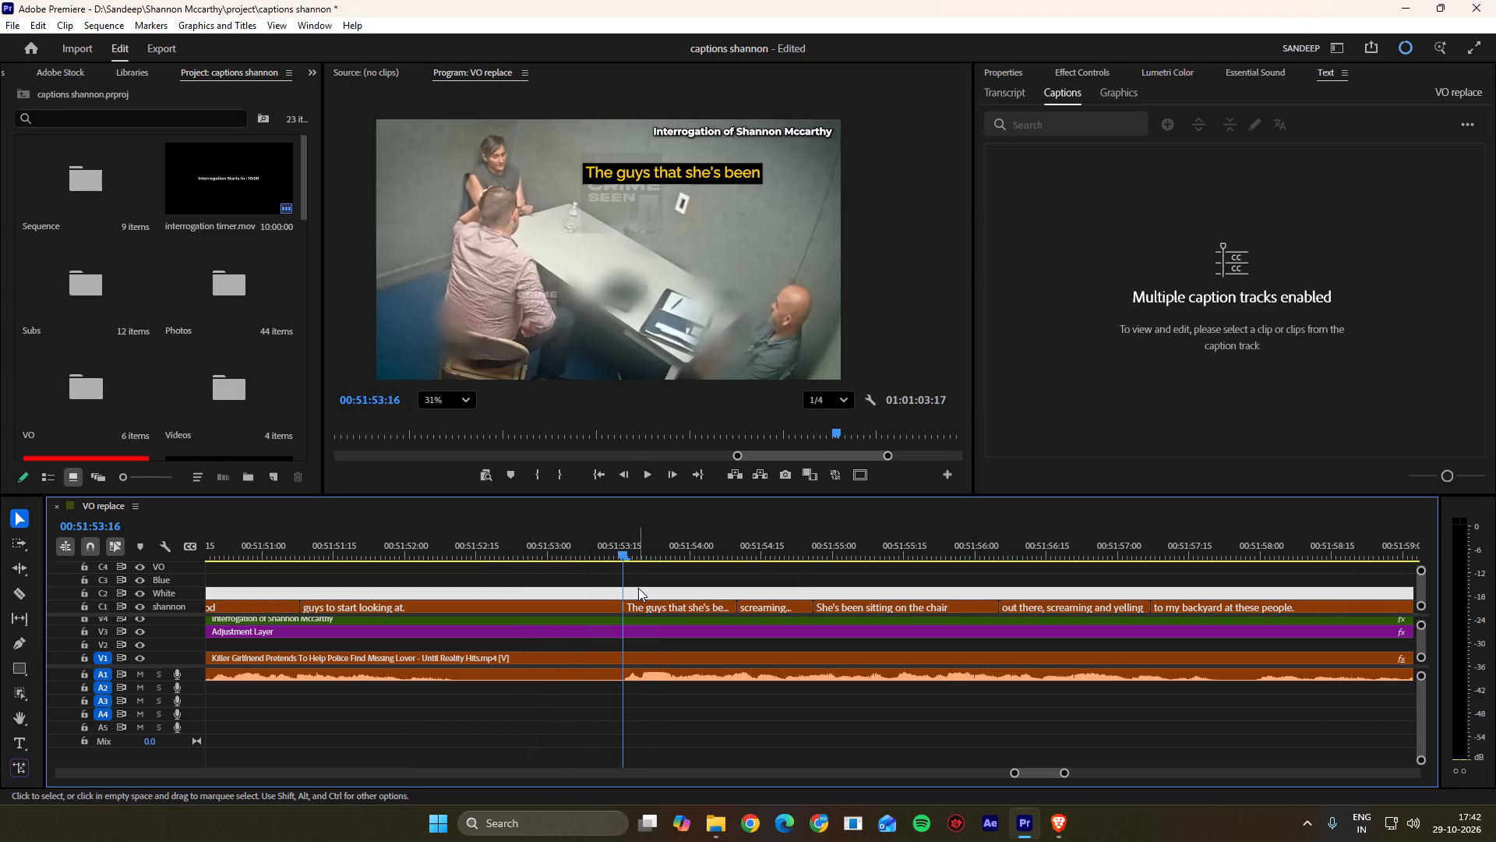
Replay the line and move the cut between "screaming..." and "She's been sitting on the chair" to about 00:51:54:25.
{"action": "key", "text": "space"}
{"action": "scroll", "coordinate": [698, 596], "scroll_direction": "up", "scroll_amount": 4, "text": "alt"}
{"action": "key", "text": "space"}
{"action": "scroll", "coordinate": [698, 596], "scroll_direction": "down", "scroll_amount": 3}
{"action": "key", "text": "space"}
{"action": "key", "text": "space"}
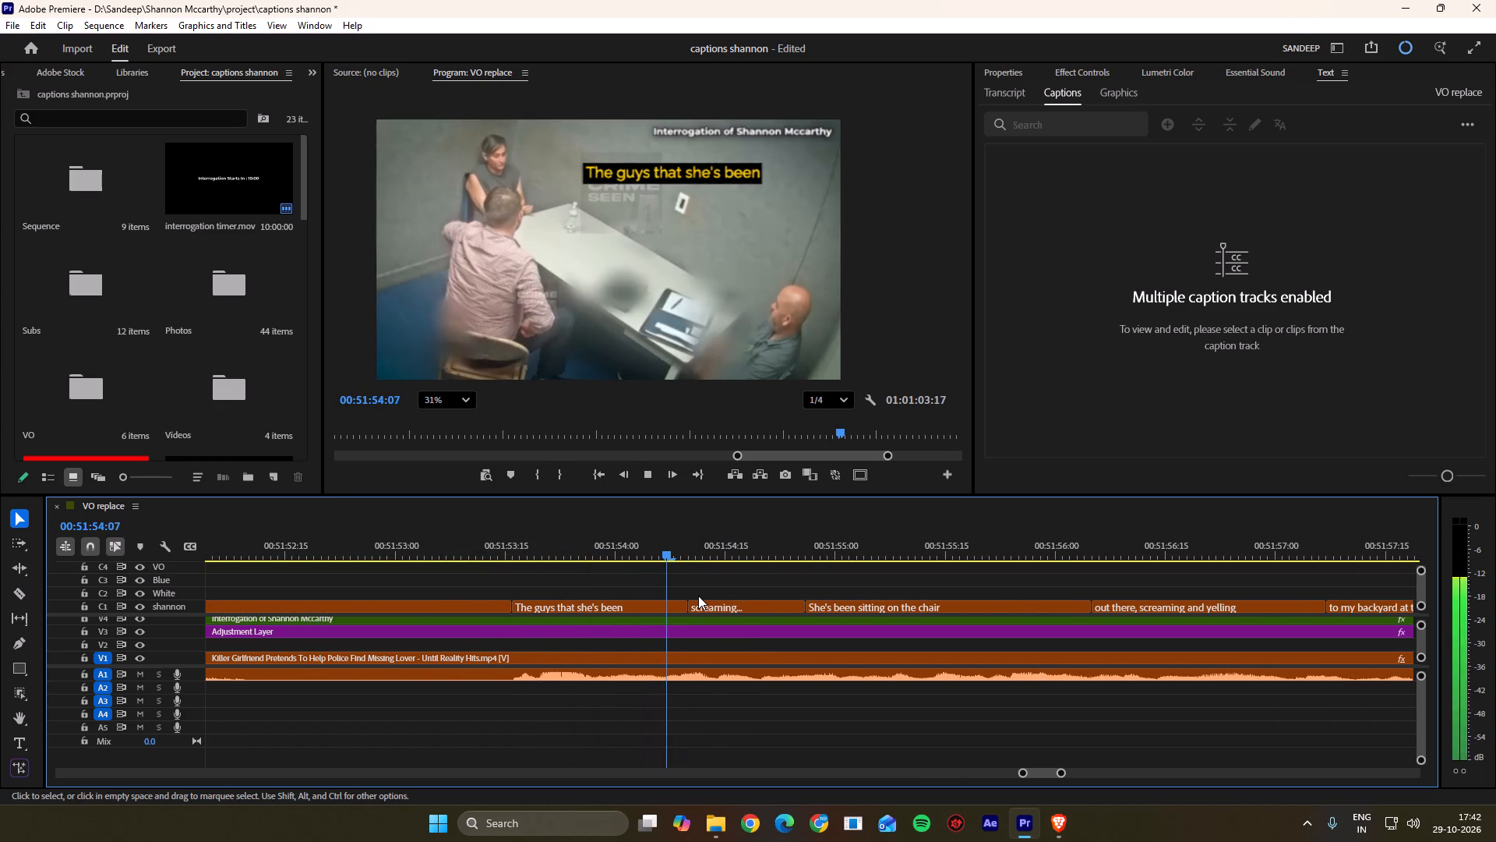
{"action": "scroll", "coordinate": [698, 596], "scroll_direction": "down", "scroll_amount": 5}
{"action": "key", "text": "space"}
{"action": "scroll", "coordinate": [655, 611], "scroll_direction": "down", "scroll_amount": 4}
{"action": "key", "text": "space"}
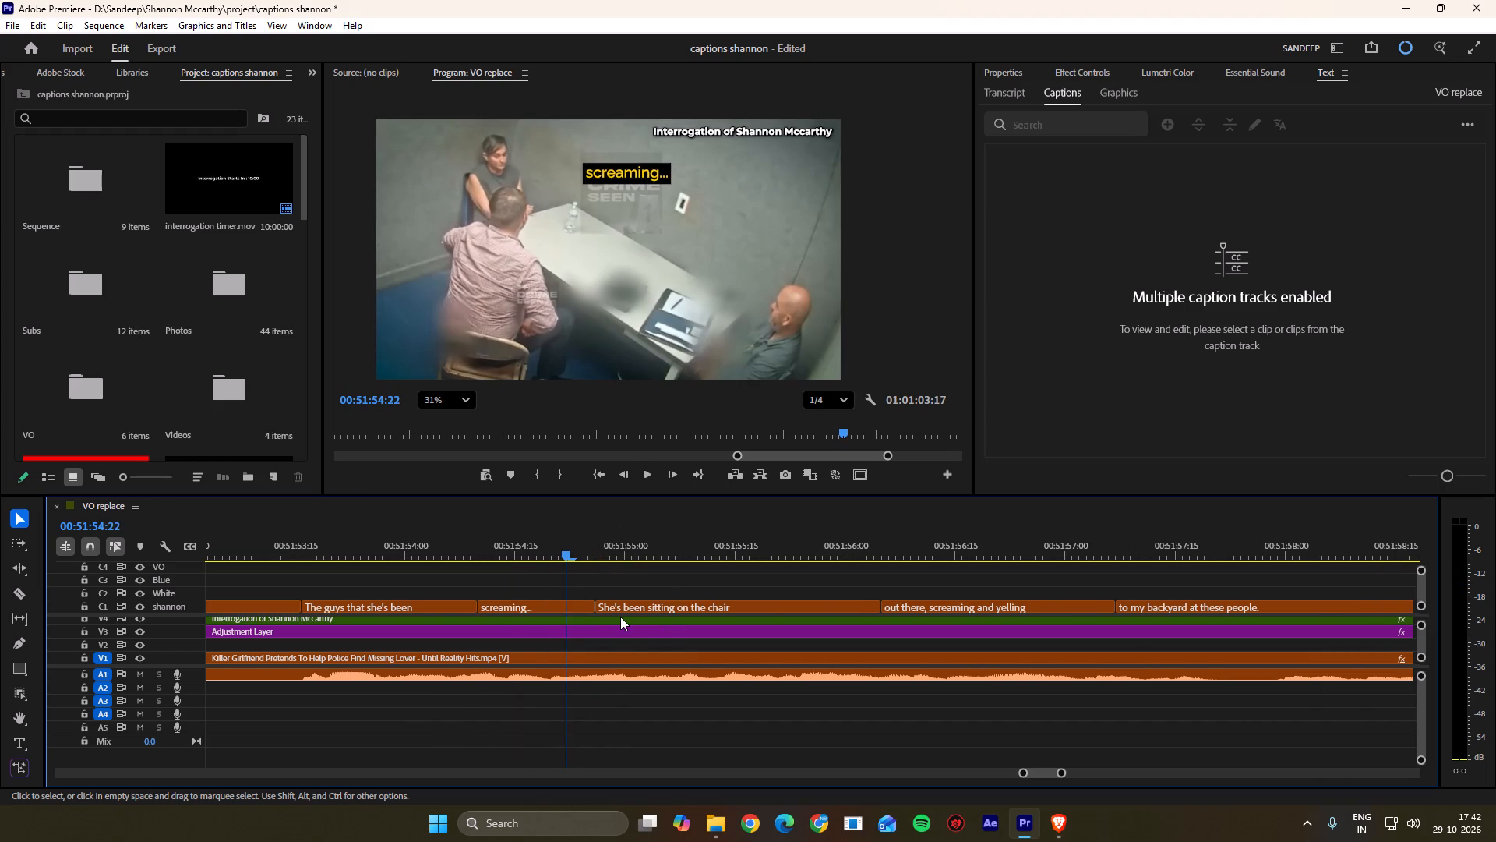
{"action": "key", "text": "space"}
{"action": "key", "text": "space"}
{"action": "left_click_drag", "start_coordinate": [583, 541], "coordinate": [477, 540]}
{"action": "key", "text": "space"}
{"action": "key", "text": "space"}
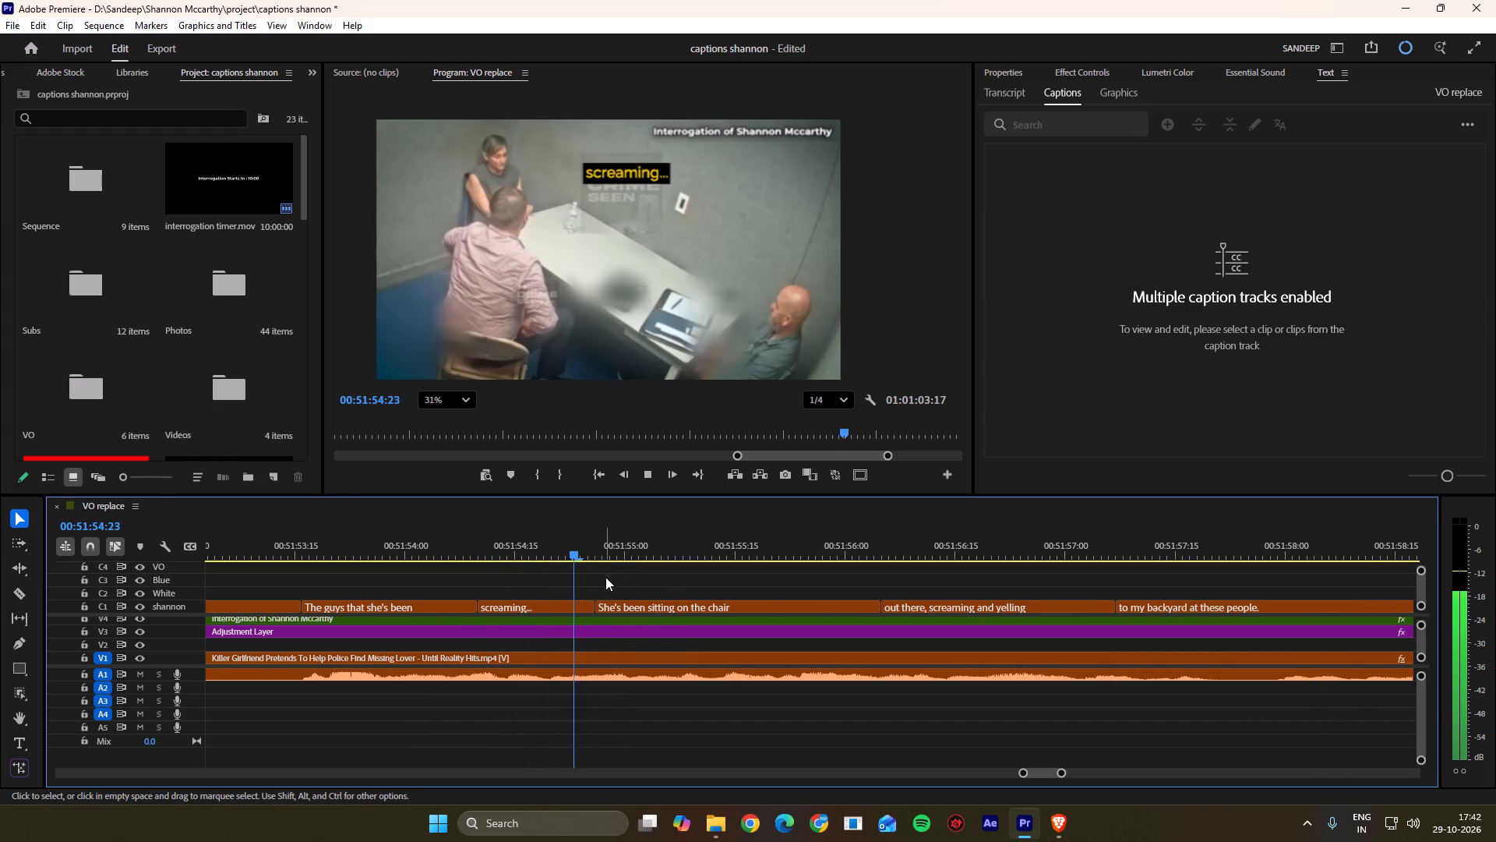
{"action": "left_click_drag", "start_coordinate": [595, 603], "coordinate": [587, 605], "text": "ctrl"}
{"action": "left_click", "coordinate": [597, 589]}
Listen on and move the cut between "She's been sitting on the chair" and "out there, screaming and yelling" to 00:51:56:02.
{"action": "key", "text": "space"}
{"action": "scroll", "coordinate": [597, 589], "scroll_direction": "down", "scroll_amount": 5}
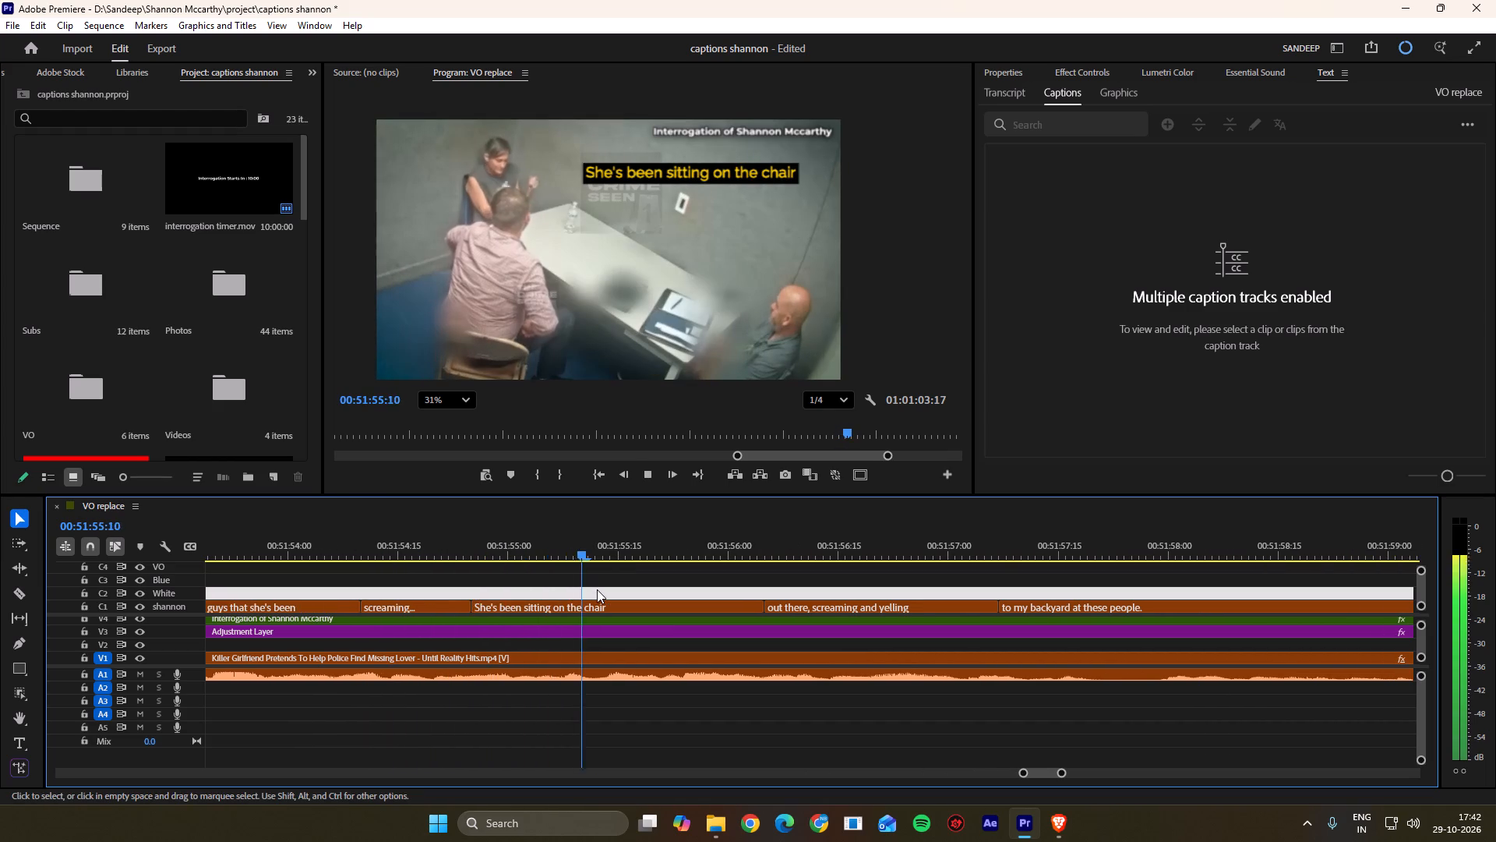
{"action": "scroll", "coordinate": [597, 589], "scroll_direction": "down", "scroll_amount": 2}
{"action": "key", "text": "space"}
{"action": "left_click_drag", "start_coordinate": [721, 606], "coordinate": [695, 607], "text": "ctrl"}
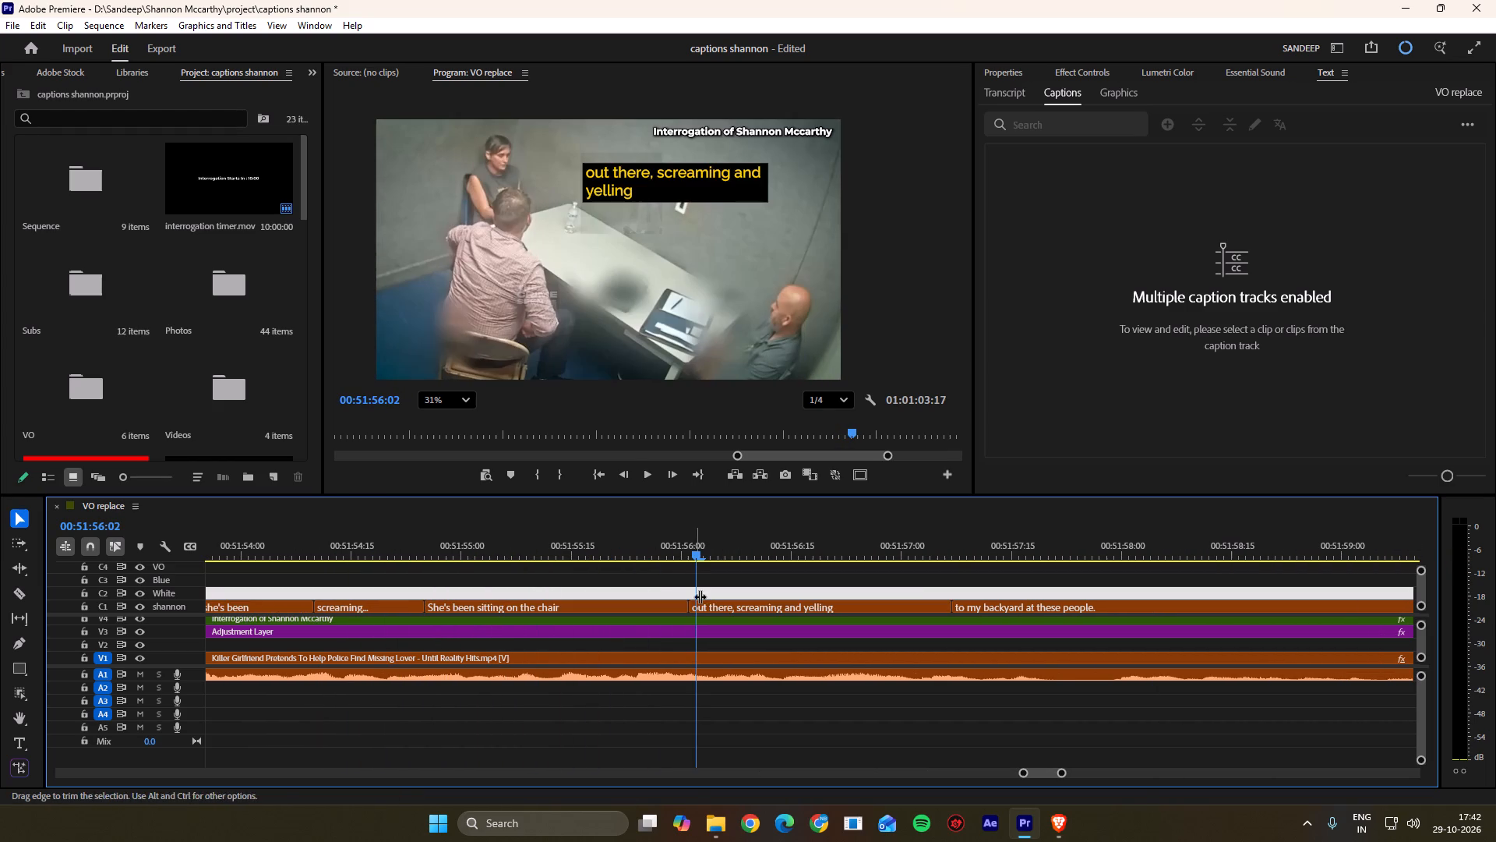
{"action": "left_click", "coordinate": [706, 590]}
{"action": "left_click_drag", "start_coordinate": [690, 604], "coordinate": [697, 604], "text": "ctrl"}
{"action": "left_click", "coordinate": [716, 590]}
Replay the phrase and move the cut between "out there, screaming and yelling" and "to my backyard at these people." to 00:51:57:04.
{"action": "key", "text": "space"}
{"action": "scroll", "coordinate": [716, 590], "scroll_direction": "down", "scroll_amount": 5}
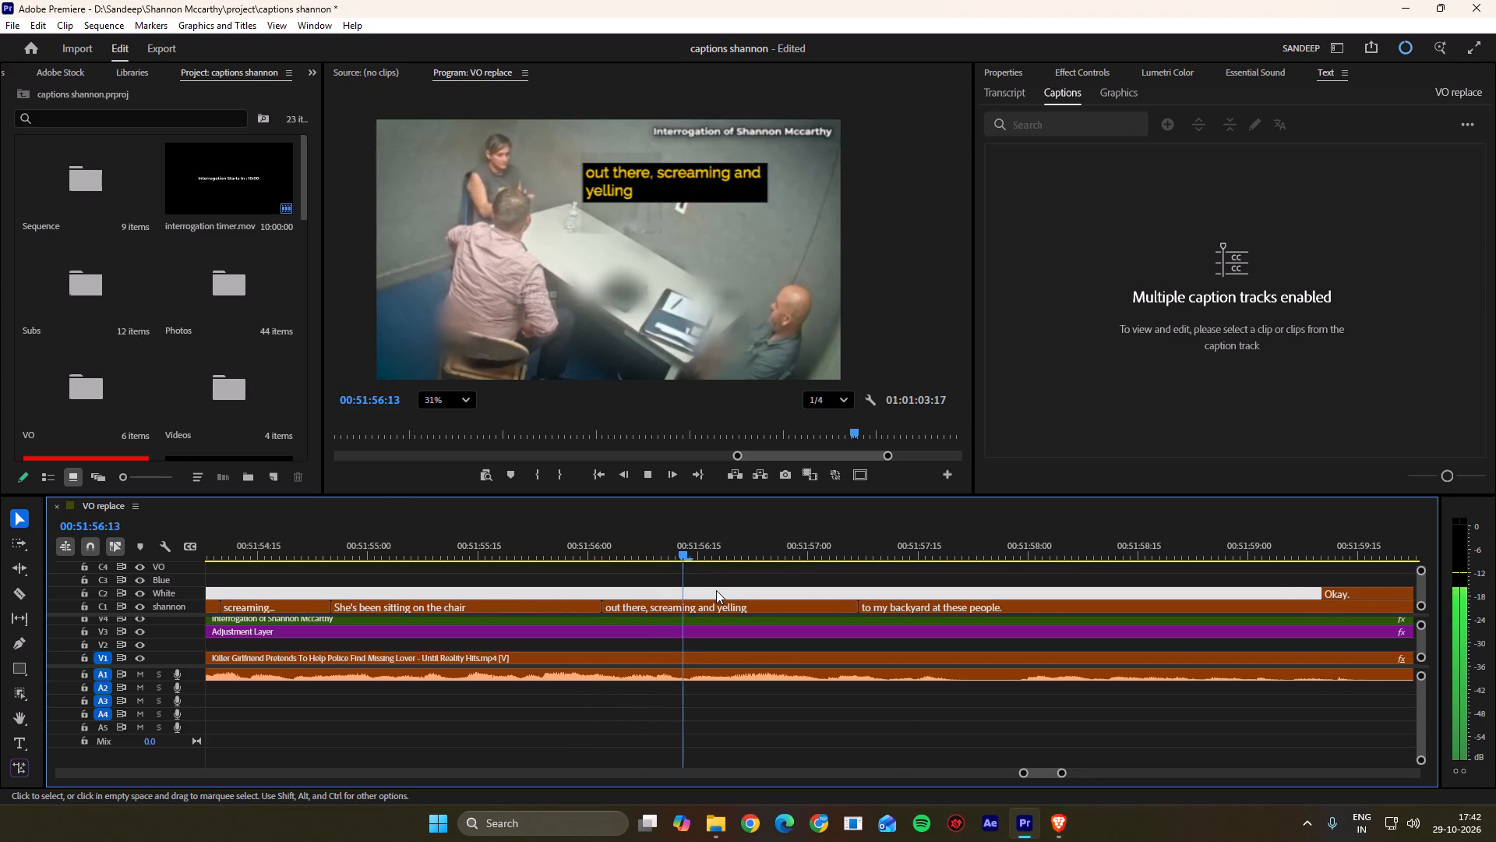
{"action": "scroll", "coordinate": [716, 590], "scroll_direction": "down", "scroll_amount": 6}
{"action": "key", "text": "space"}
{"action": "left_click_drag", "start_coordinate": [688, 543], "coordinate": [616, 550]}
{"action": "key", "text": "space"}
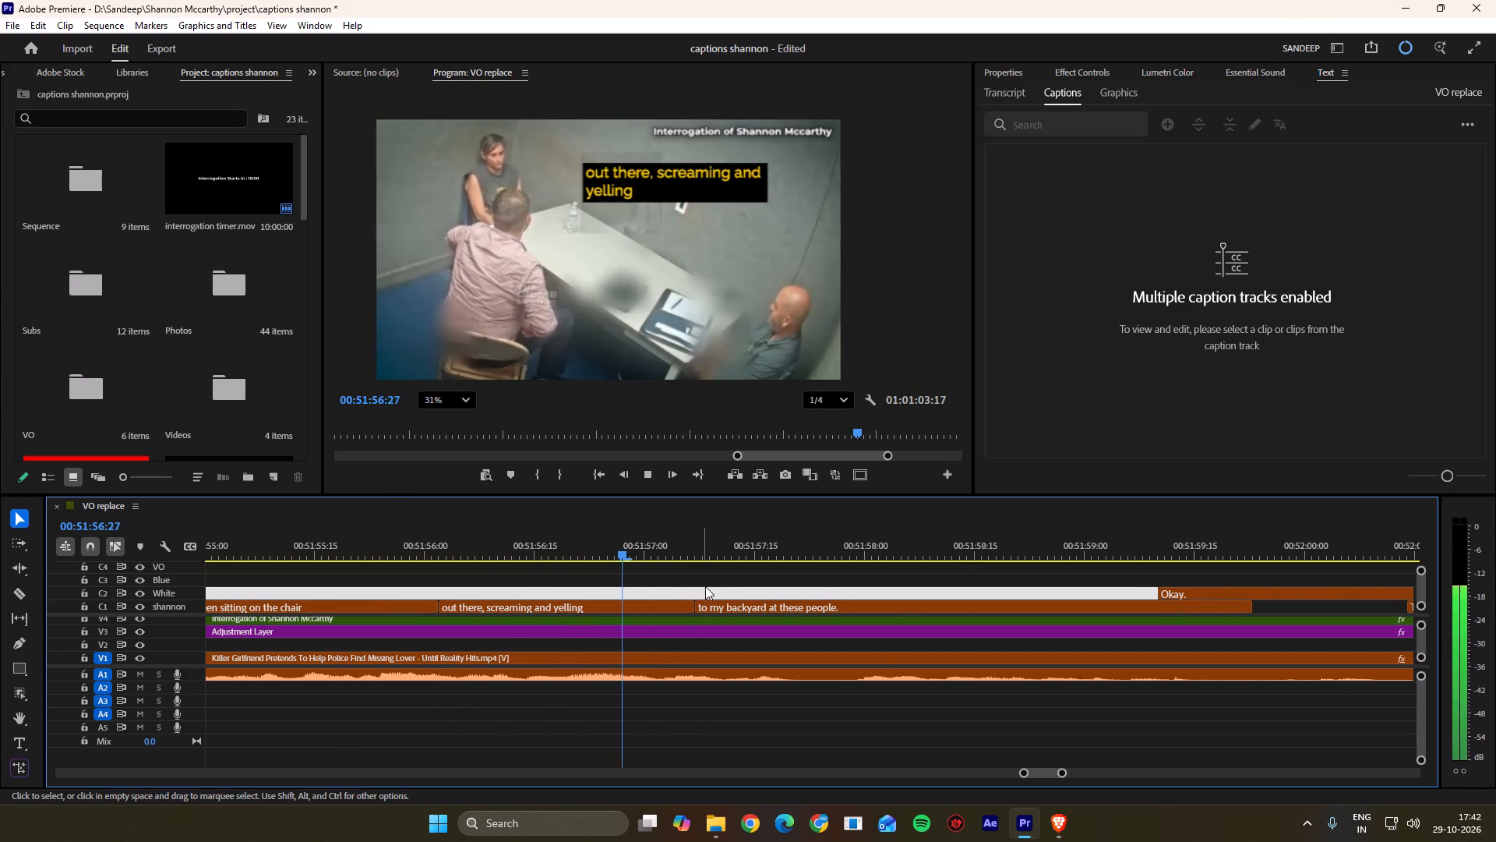
{"action": "key", "text": "space"}
{"action": "left_click_drag", "start_coordinate": [699, 549], "coordinate": [612, 550]}
{"action": "key", "text": "space"}
{"action": "key", "text": "space"}
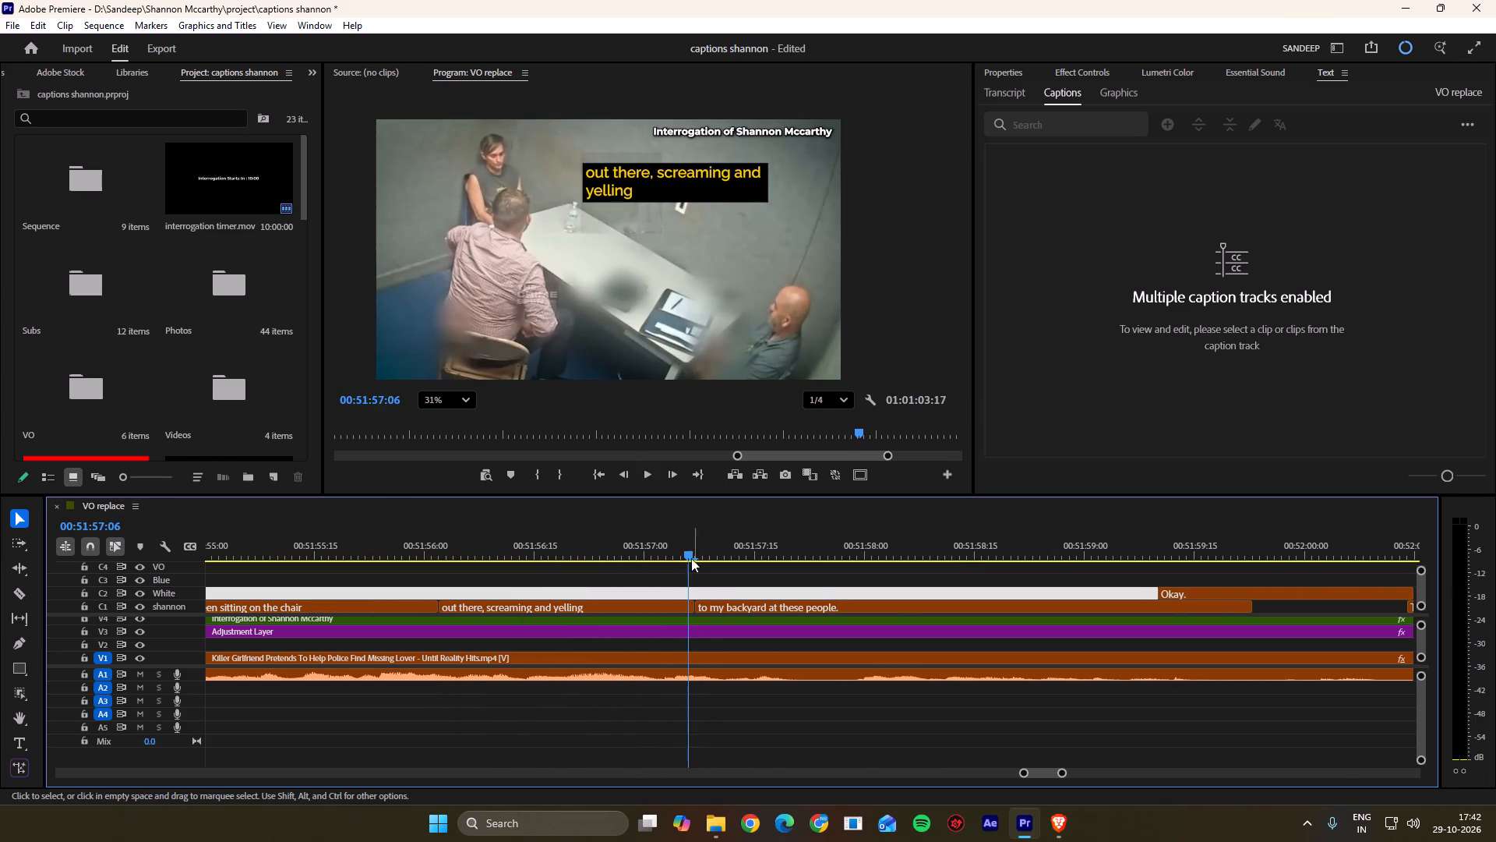
{"action": "left_click_drag", "start_coordinate": [688, 542], "coordinate": [685, 553]}
{"action": "left_click_drag", "start_coordinate": [694, 605], "coordinate": [686, 602], "text": "ctrl"}
{"action": "left_click_drag", "start_coordinate": [674, 542], "coordinate": [666, 565]}
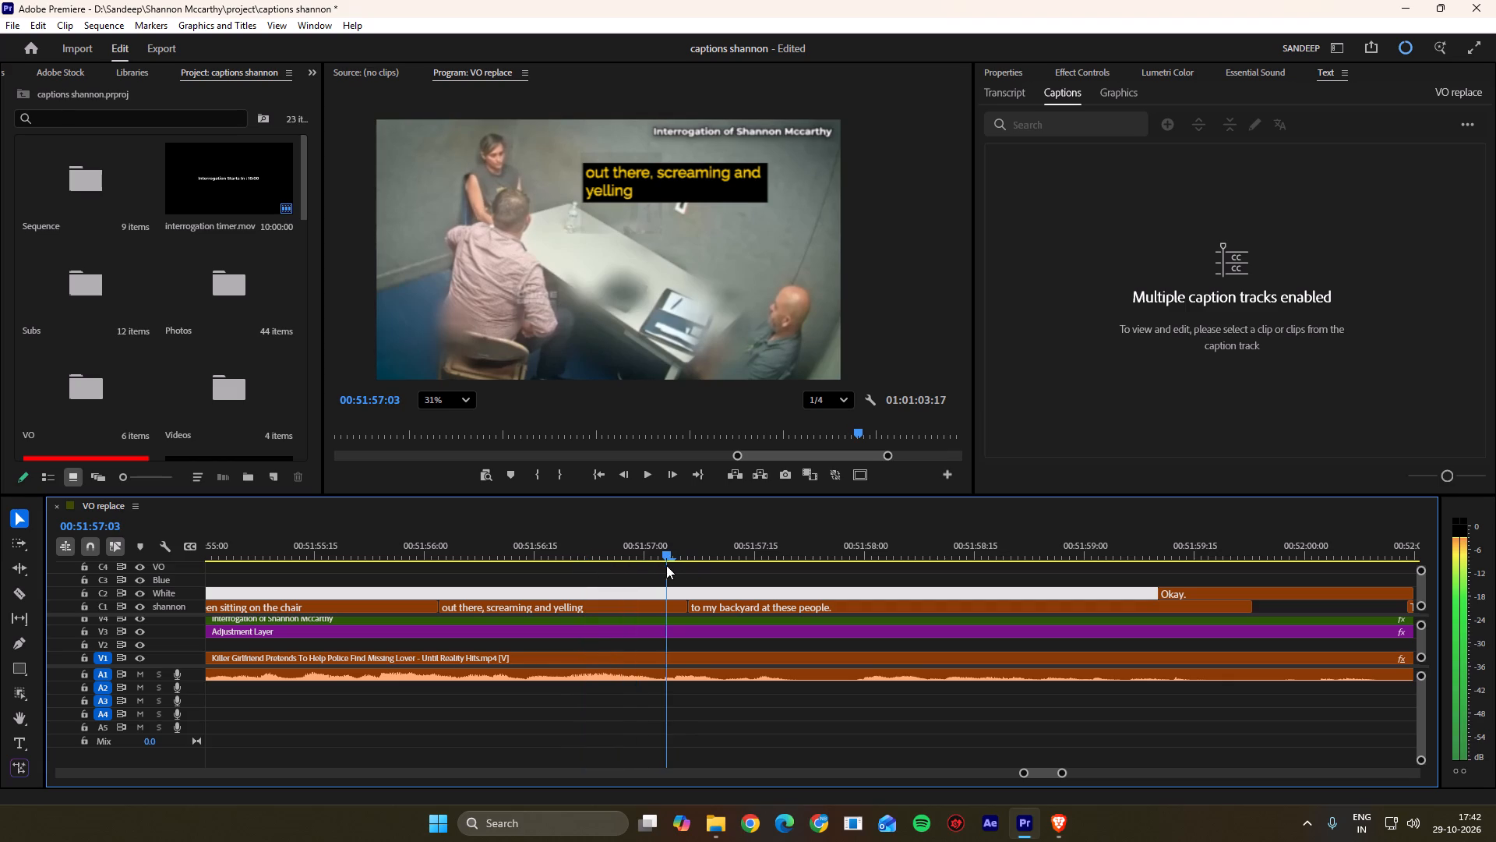
{"action": "left_click_drag", "start_coordinate": [666, 565], "coordinate": [672, 565]}
{"action": "left_click_drag", "start_coordinate": [688, 603], "coordinate": [672, 604], "text": "ctrl"}
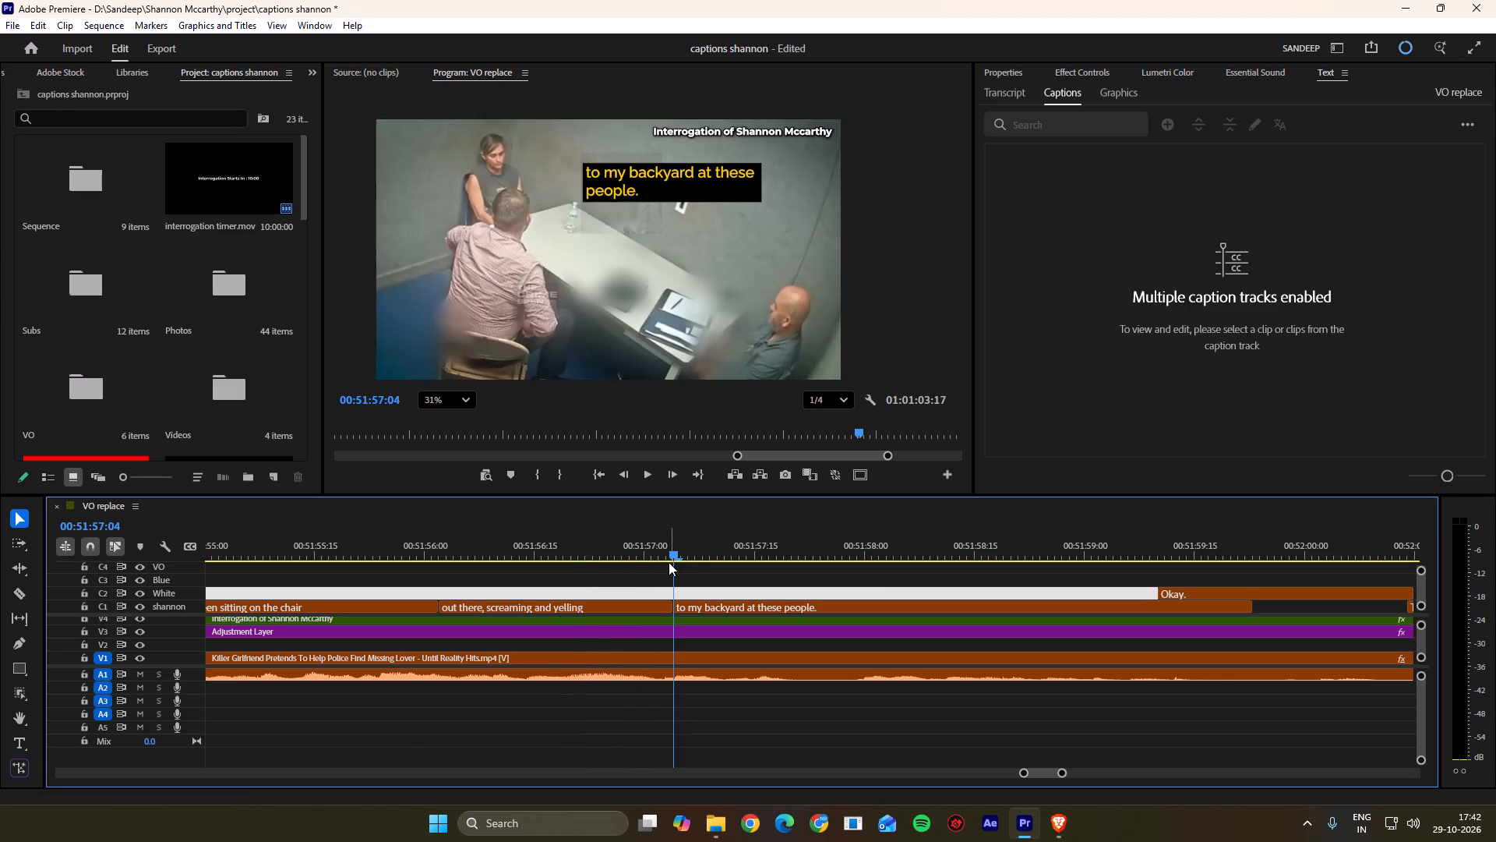
Play through "to my backyard at these people." and move the following White caption "Okay." to start at 00:51:59:29.
{"action": "left_click", "coordinate": [665, 554]}
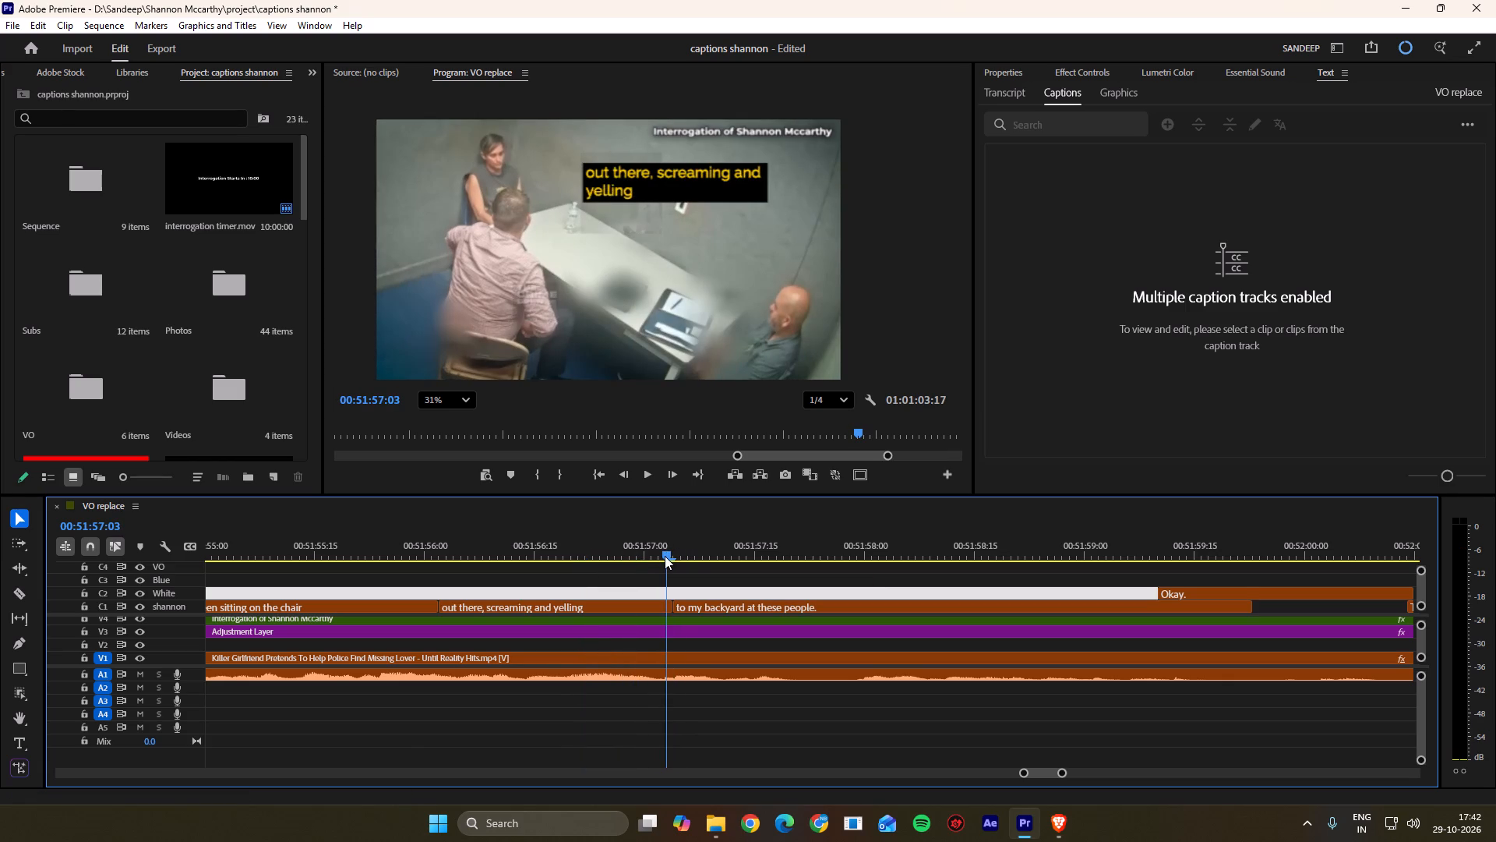
{"action": "key", "text": "space"}
{"action": "scroll", "coordinate": [684, 594], "scroll_direction": "down", "scroll_amount": 4}
{"action": "scroll", "coordinate": [647, 614], "scroll_direction": "down", "scroll_amount": 6, "text": "alt"}
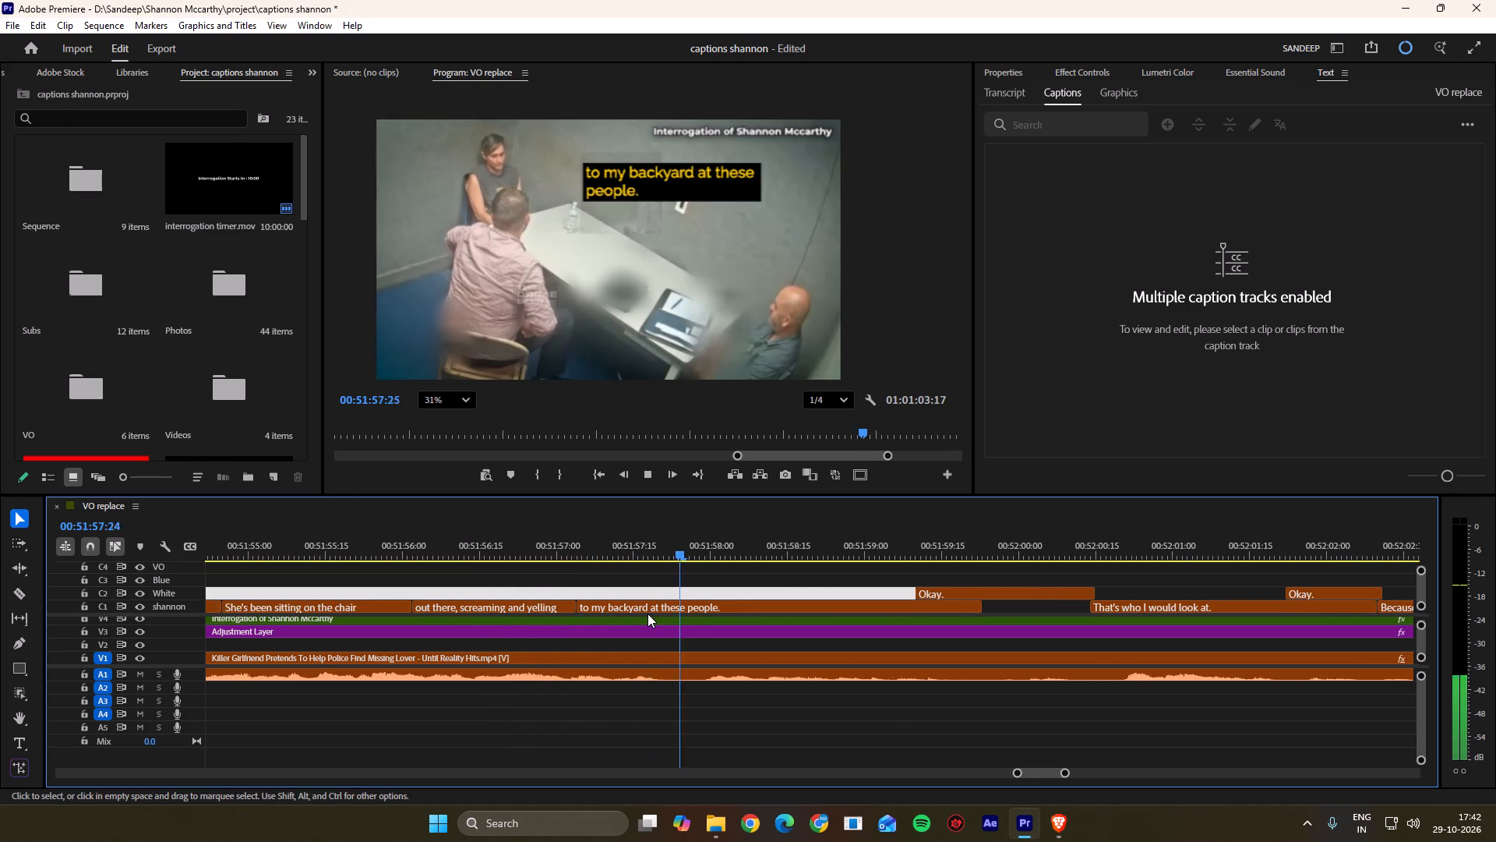
{"action": "scroll", "coordinate": [647, 614], "scroll_direction": "down", "scroll_amount": 2, "text": "alt"}
{"action": "scroll", "coordinate": [647, 614], "scroll_direction": "down", "scroll_amount": 3}
{"action": "key", "text": "space"}
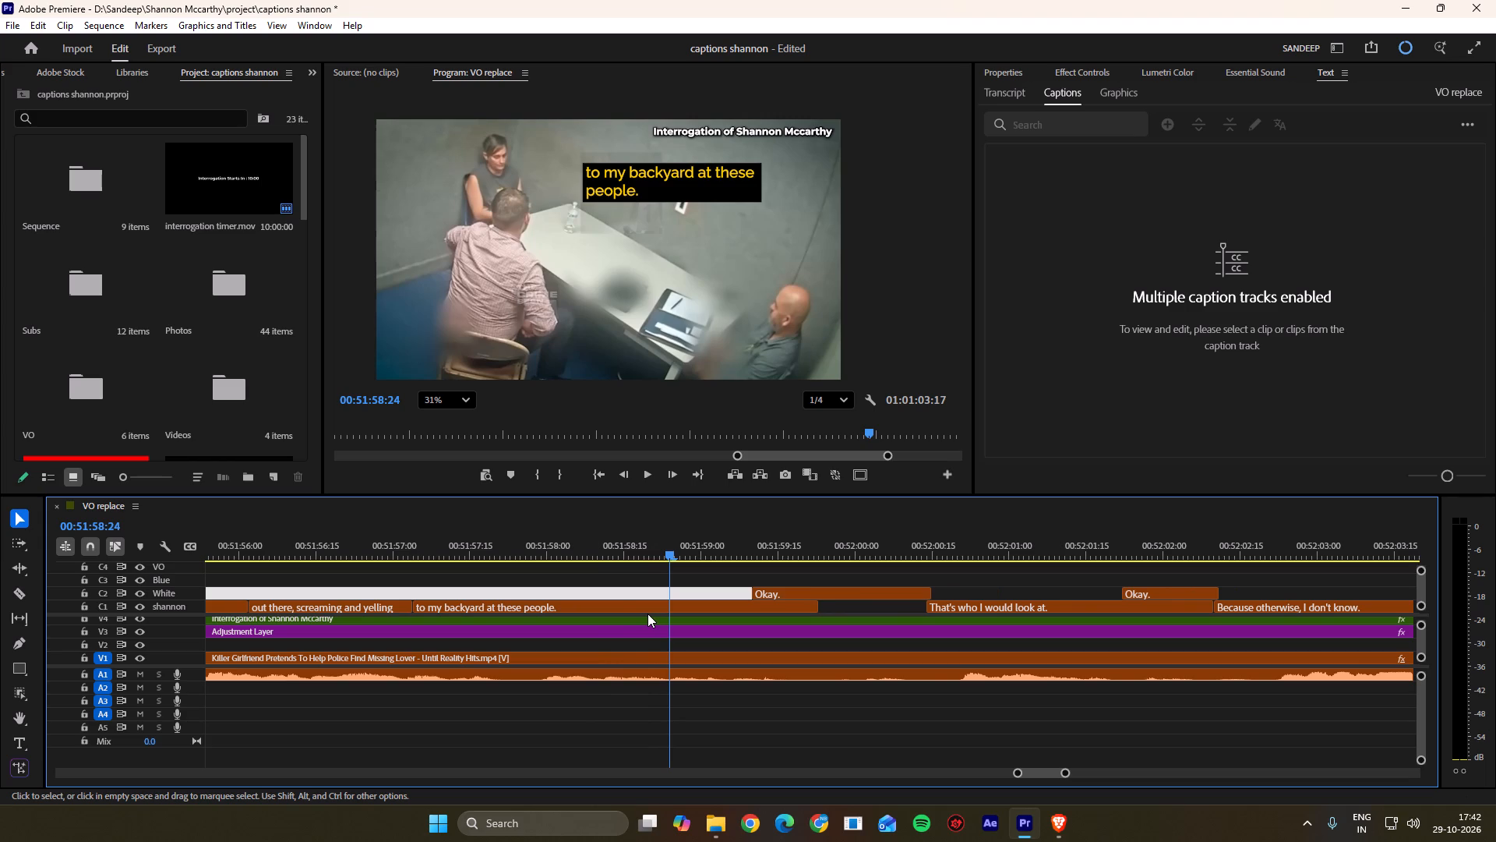
{"action": "key", "text": "space"}
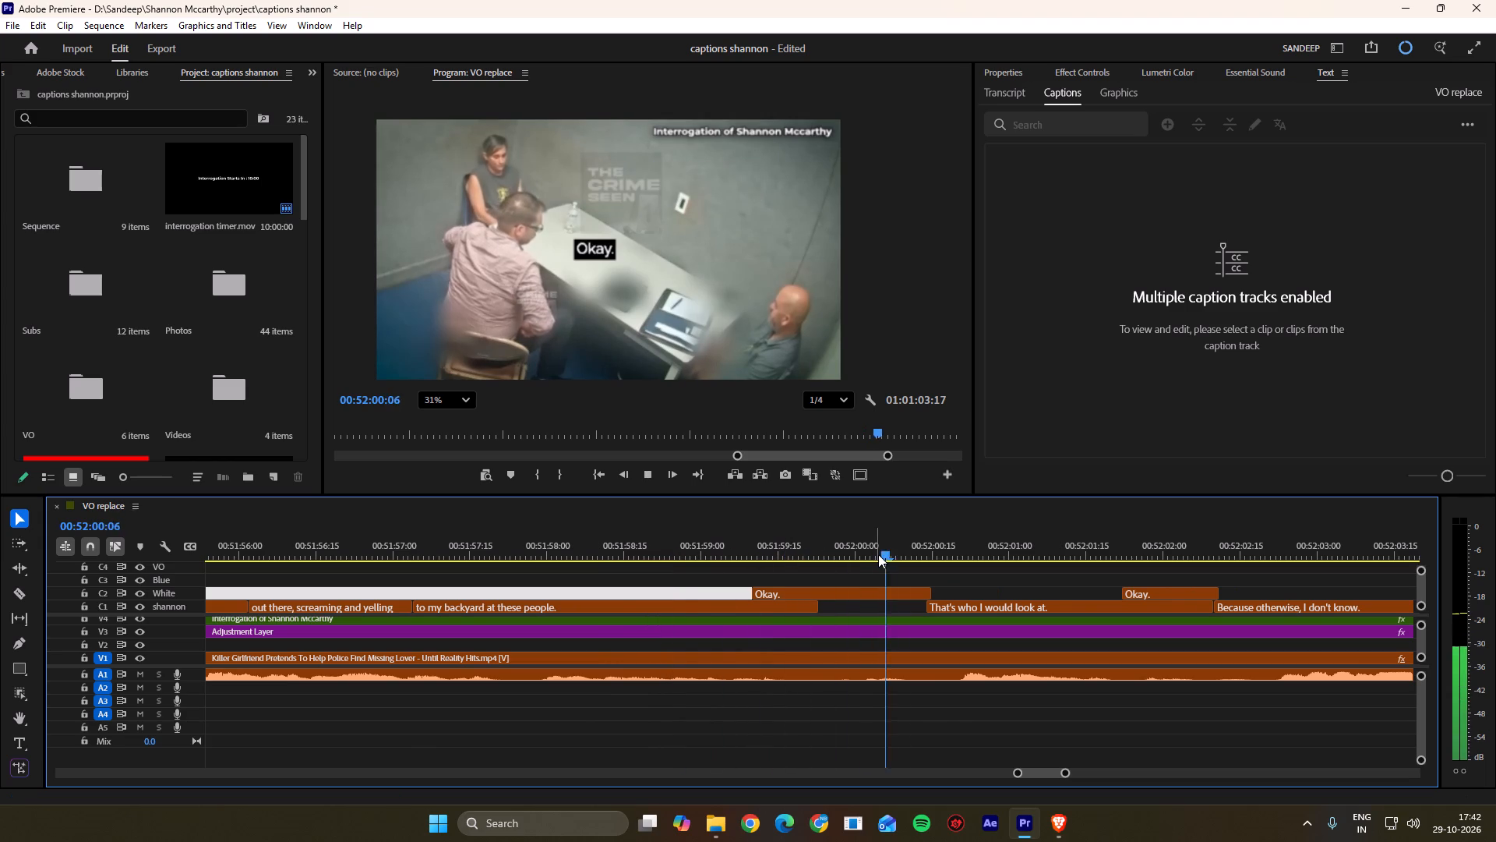
{"action": "left_click_drag", "start_coordinate": [884, 554], "coordinate": [854, 554]}
{"action": "left_click_drag", "start_coordinate": [808, 587], "coordinate": [905, 591]}
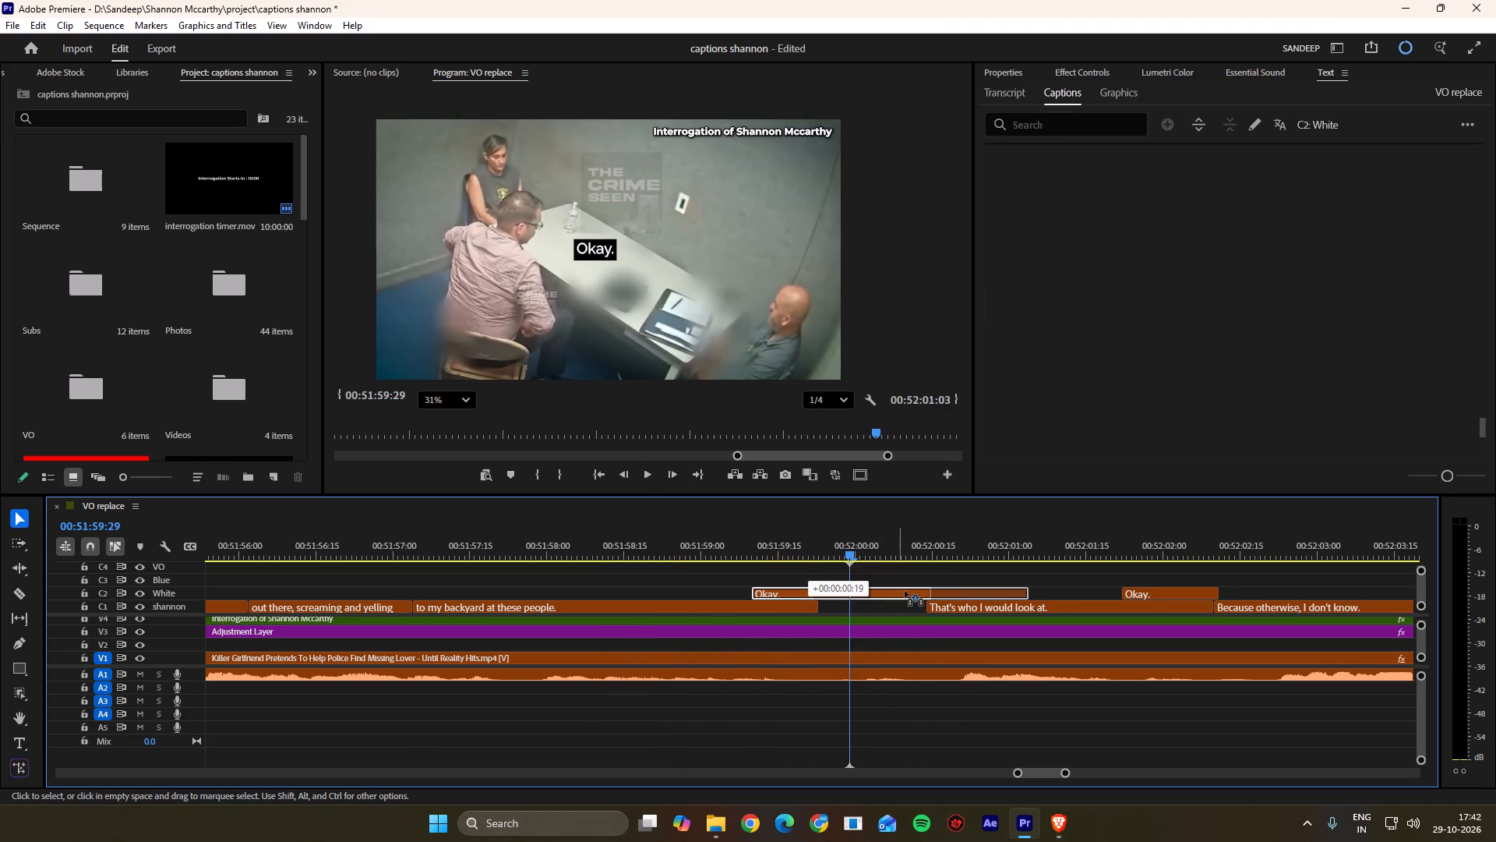
{"action": "left_click_drag", "start_coordinate": [905, 591], "coordinate": [909, 591]}
{"action": "left_click", "coordinate": [911, 583]}
Trim the start of "That's who I would look at." and the end of the preceding White "Okay." to 00:52:00:22.
{"action": "key", "text": "space"}
{"action": "scroll", "coordinate": [884, 574], "scroll_direction": "down", "scroll_amount": 11}
{"action": "key", "text": "space"}
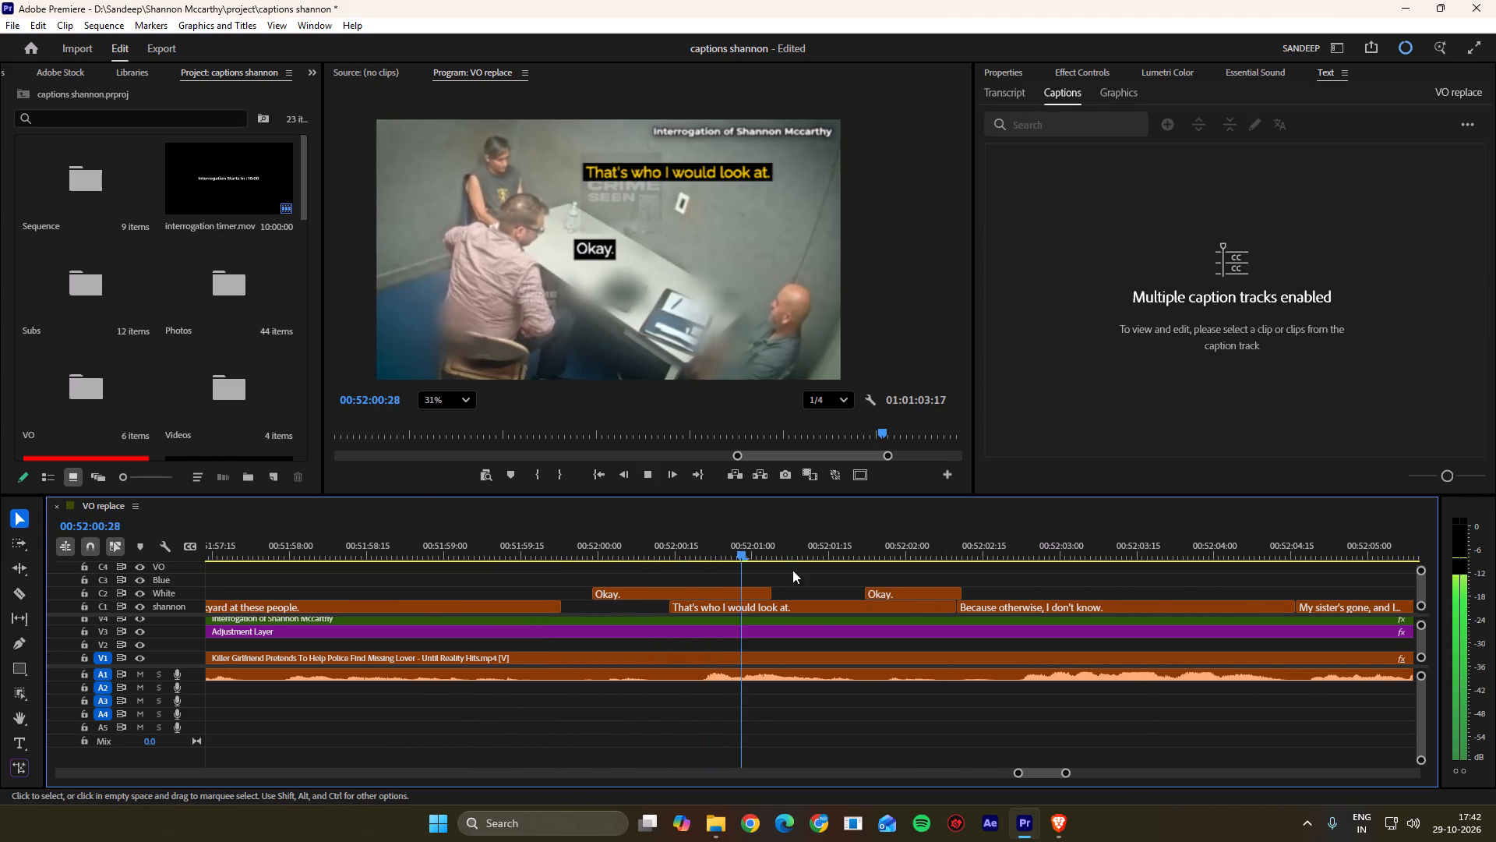
{"action": "left_click_drag", "start_coordinate": [734, 550], "coordinate": [713, 553]}
{"action": "left_click_drag", "start_coordinate": [672, 606], "coordinate": [690, 607]}
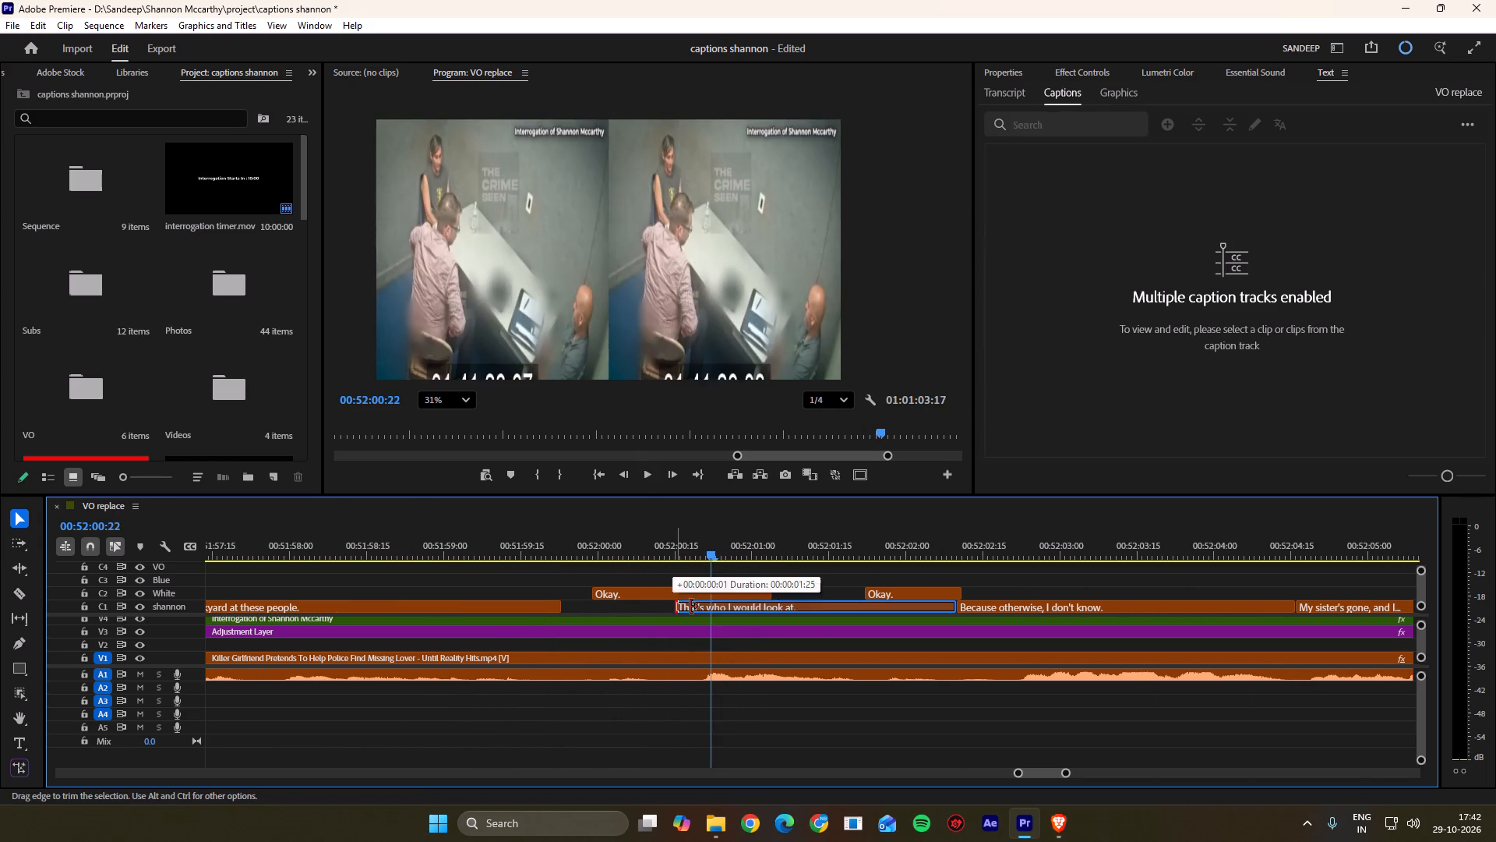
{"action": "left_click_drag", "start_coordinate": [690, 607], "coordinate": [718, 607]}
{"action": "left_click_drag", "start_coordinate": [768, 592], "coordinate": [706, 586]}
{"action": "left_click", "coordinate": [733, 574]}
Listen to the reply and shift the second White "Okay." caption later to start at about 00:52:01:26.
{"action": "key", "text": "space"}
{"action": "scroll", "coordinate": [735, 575], "scroll_direction": "down", "scroll_amount": 3}
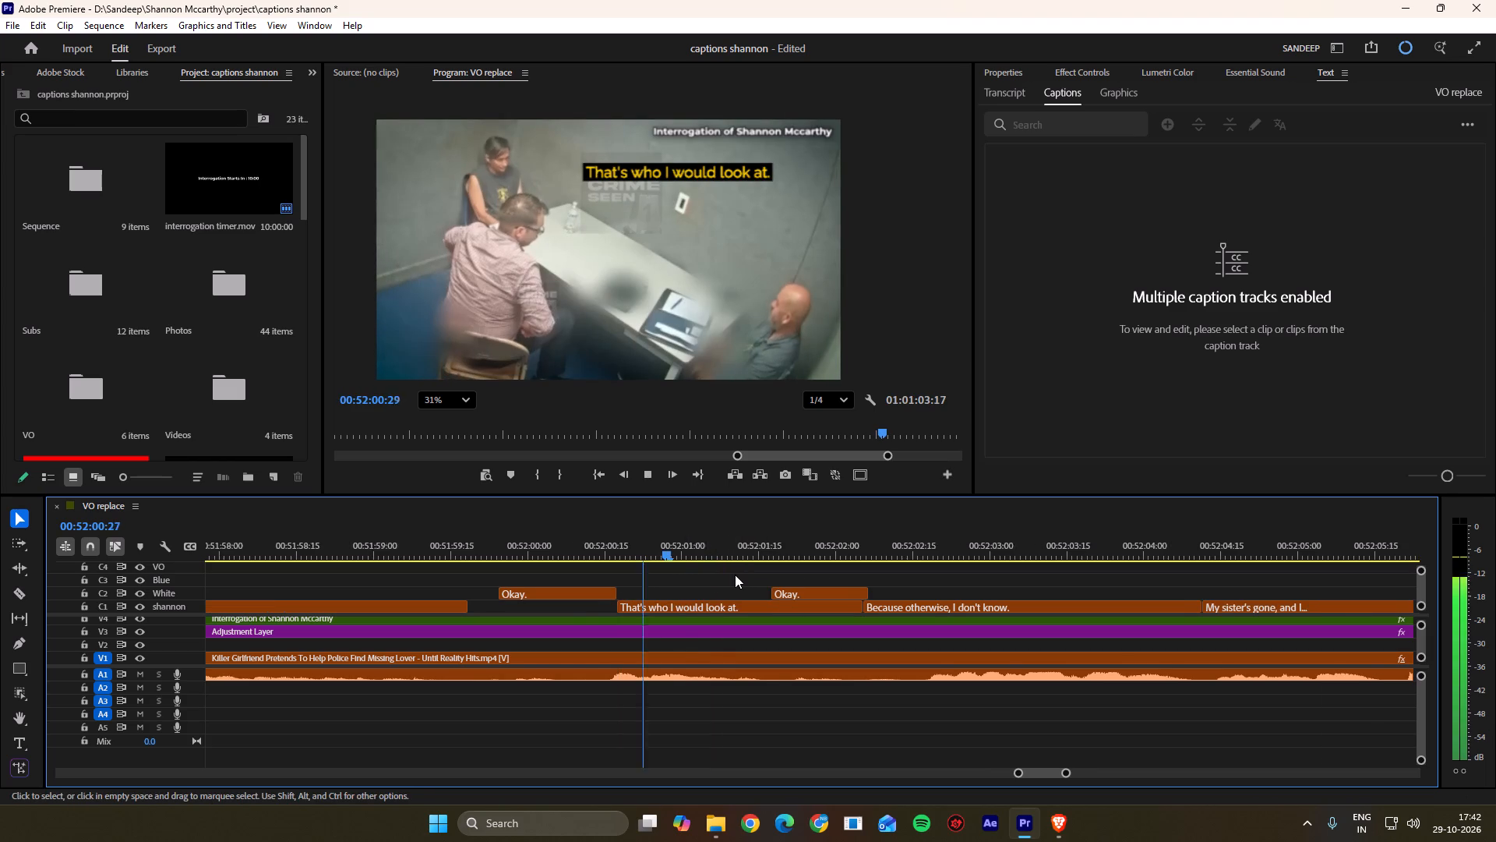
{"action": "scroll", "coordinate": [735, 575], "scroll_direction": "down", "scroll_amount": 7}
{"action": "key", "text": "space"}
{"action": "left_click_drag", "start_coordinate": [690, 549], "coordinate": [654, 552]}
{"action": "left_click_drag", "start_coordinate": [669, 597], "coordinate": [686, 596]}
{"action": "left_click", "coordinate": [691, 578]}
Play on and move the cut between "That's who I would look at." and "Because otherwise, I don't know." to 00:52:02:24.
{"action": "key", "text": "space"}
{"action": "scroll", "coordinate": [691, 578], "scroll_direction": "down", "scroll_amount": 5}
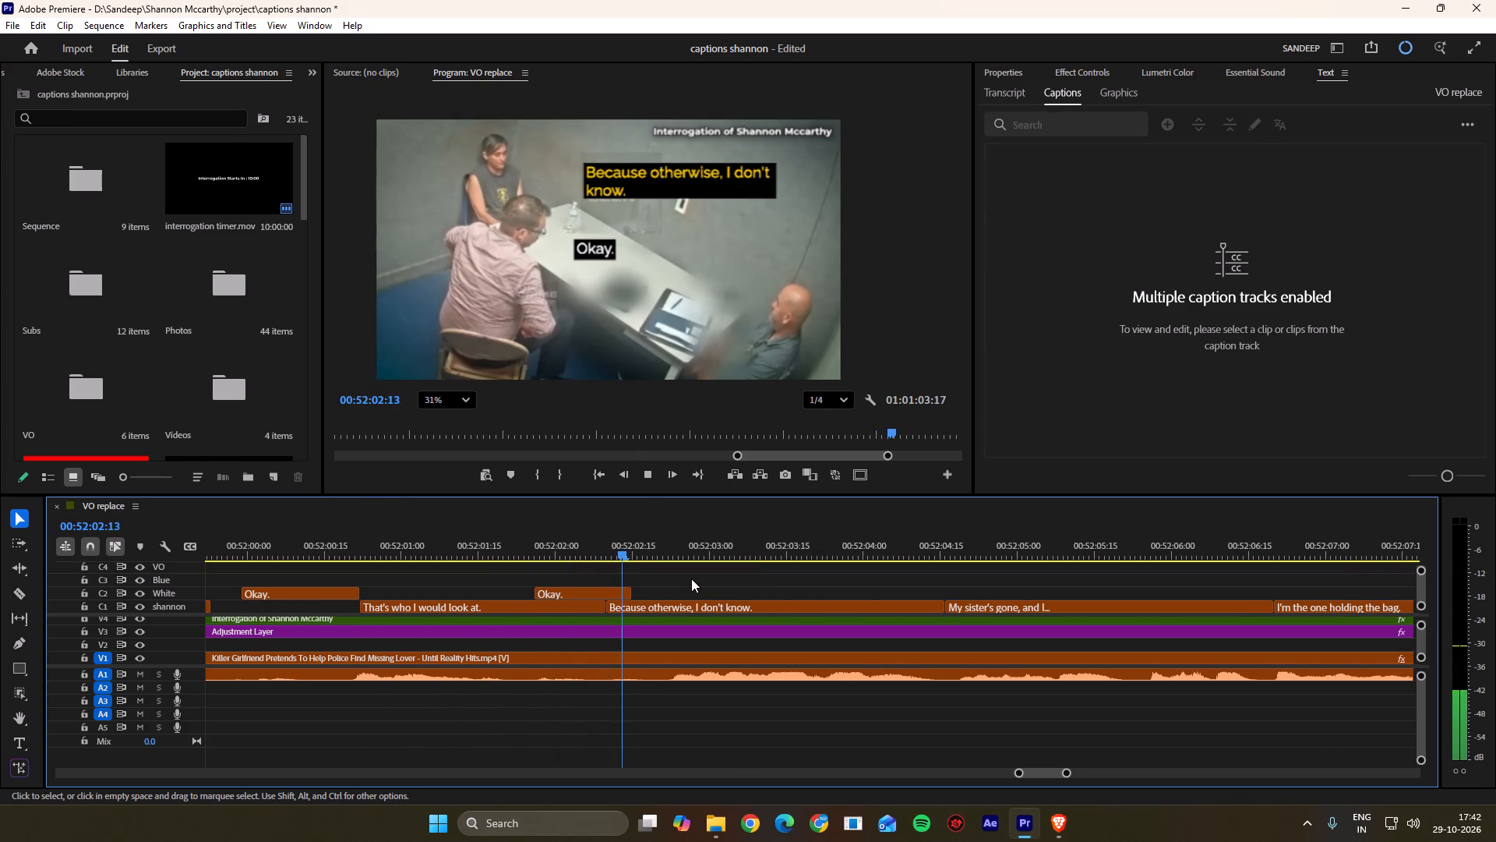
{"action": "key", "text": "space"}
{"action": "left_click_drag", "start_coordinate": [609, 607], "coordinate": [654, 607], "text": "ctrl"}
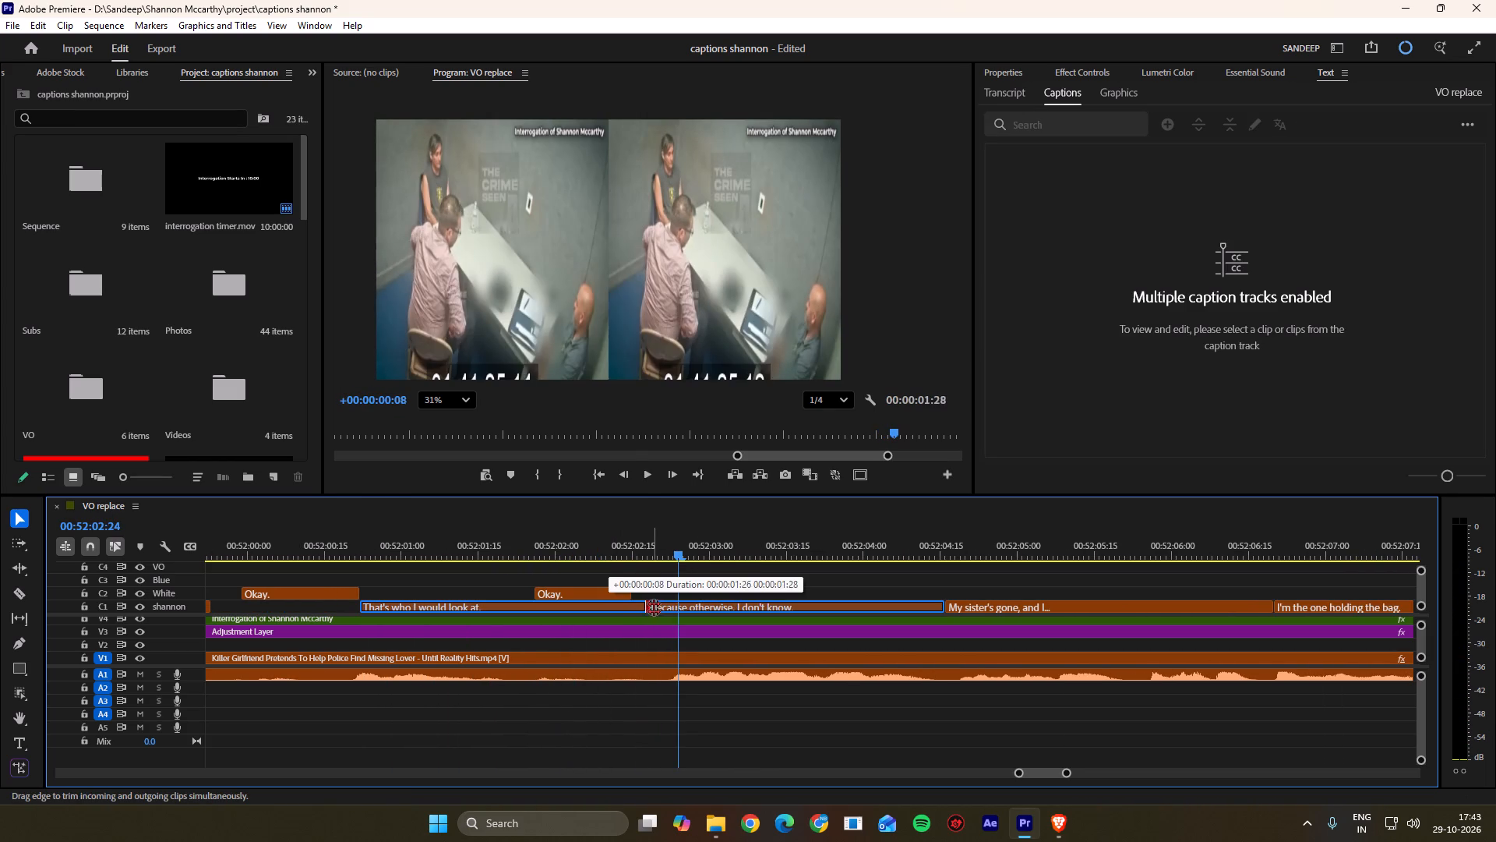
{"action": "left_click_drag", "start_coordinate": [654, 607], "coordinate": [677, 607], "text": "ctrl"}
{"action": "left_click", "coordinate": [702, 593]}
Play on and move the cut between "Because otherwise, I don't know." and "My sister's gone, and I..." to 00:52:04:18.
{"action": "key", "text": "space"}
{"action": "scroll", "coordinate": [702, 593], "scroll_direction": "down", "scroll_amount": 7}
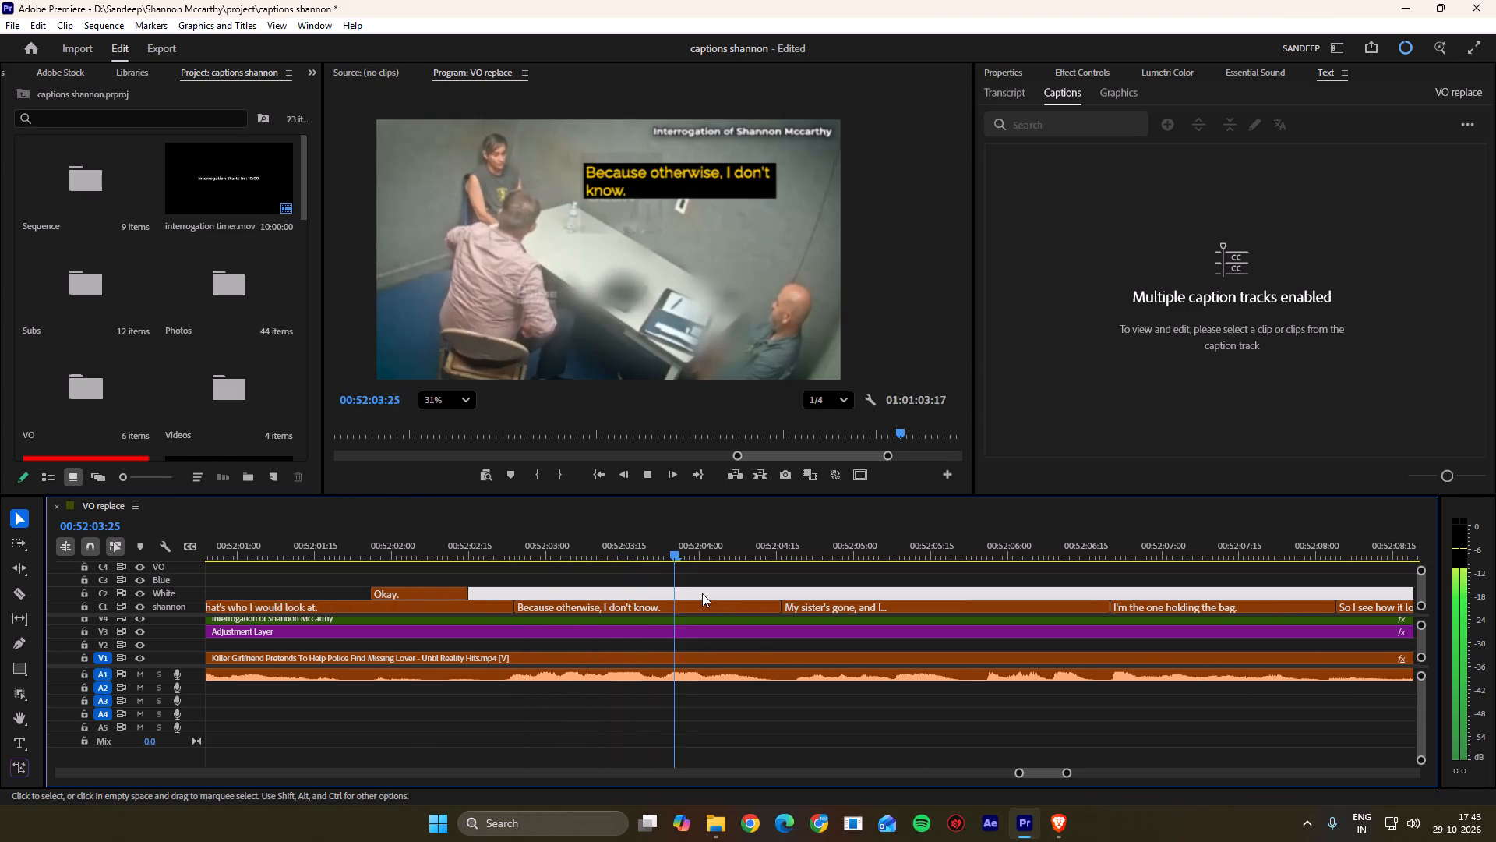
{"action": "scroll", "coordinate": [702, 593], "scroll_direction": "down", "scroll_amount": 6}
{"action": "key", "text": "space"}
{"action": "left_click_drag", "start_coordinate": [690, 550], "coordinate": [657, 559]}
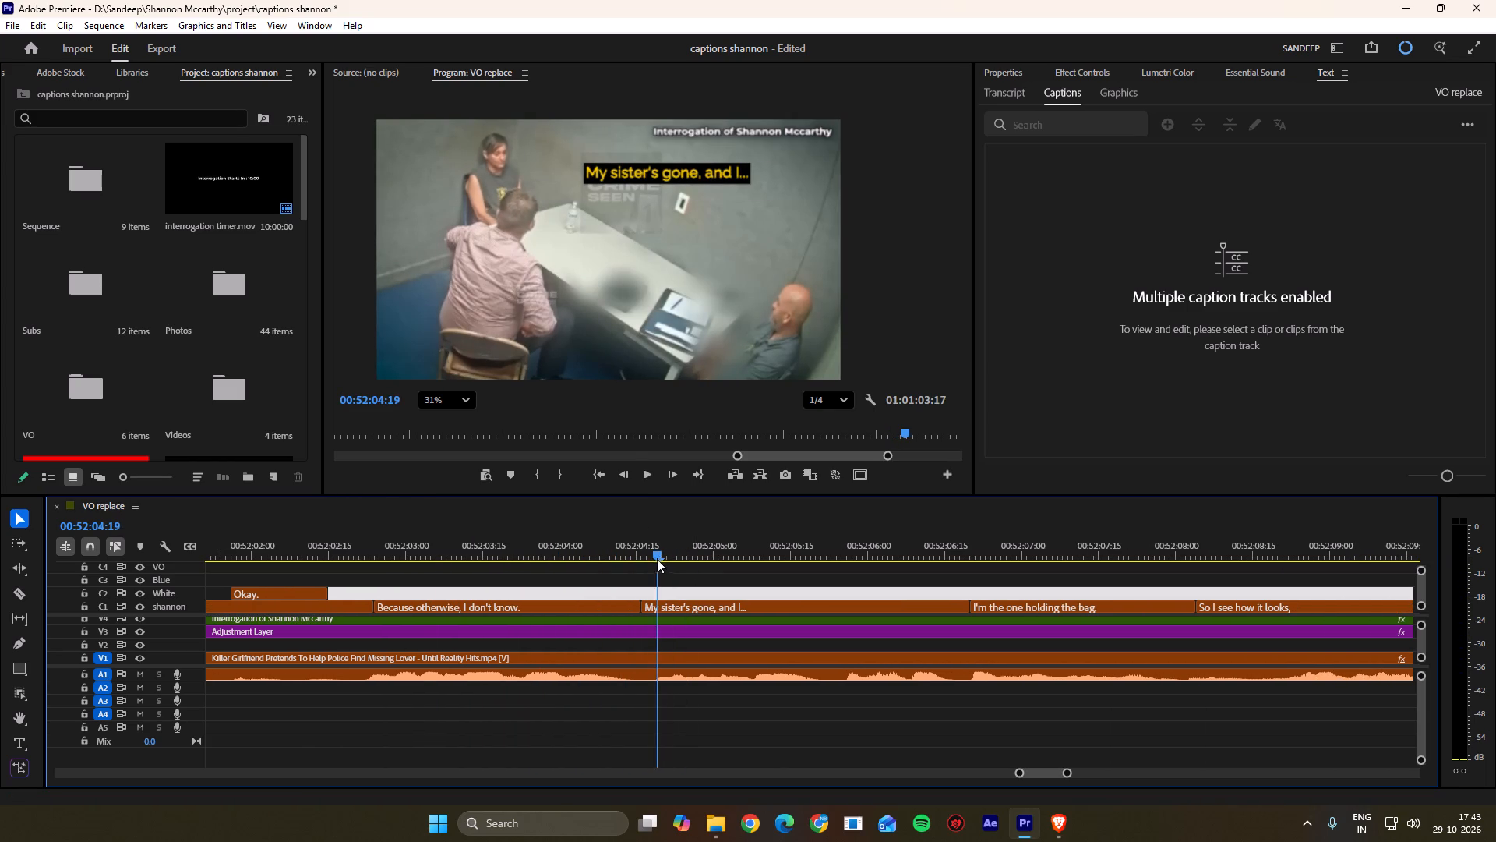
{"action": "left_click_drag", "start_coordinate": [657, 559], "coordinate": [656, 560]}
{"action": "left_click_drag", "start_coordinate": [640, 607], "coordinate": [664, 605], "text": "ctrl"}
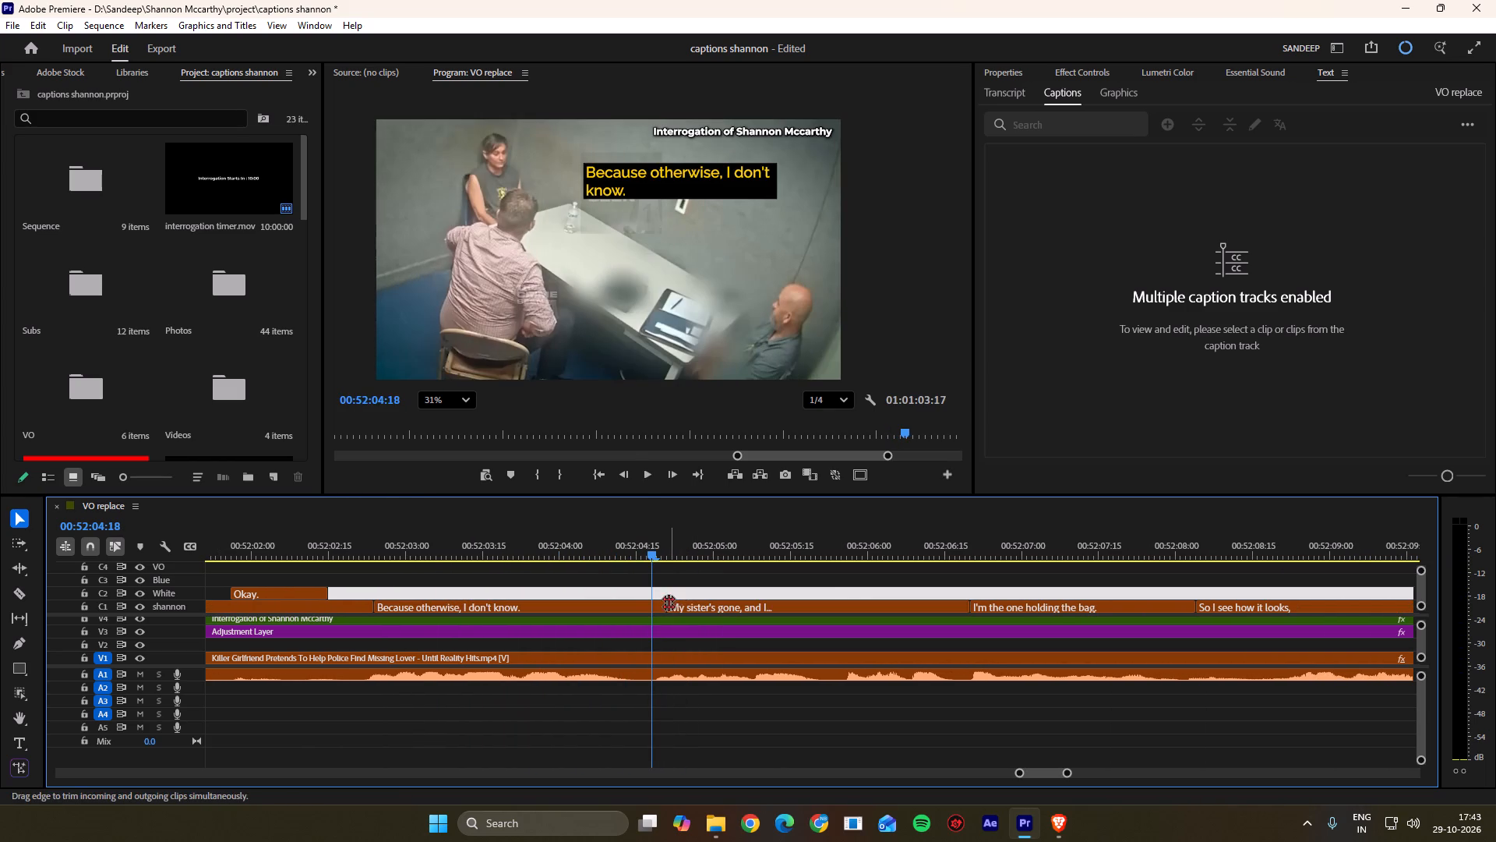
{"action": "left_click_drag", "start_coordinate": [669, 603], "coordinate": [653, 601], "text": "ctrl"}
{"action": "left_click", "coordinate": [665, 589]}
Replay the end of the "My sister's gone, and I..." line and correct its caption to "My sister's gone, and I-I-".
{"action": "key", "text": "space"}
{"action": "scroll", "coordinate": [665, 589], "scroll_direction": "down", "scroll_amount": 10}
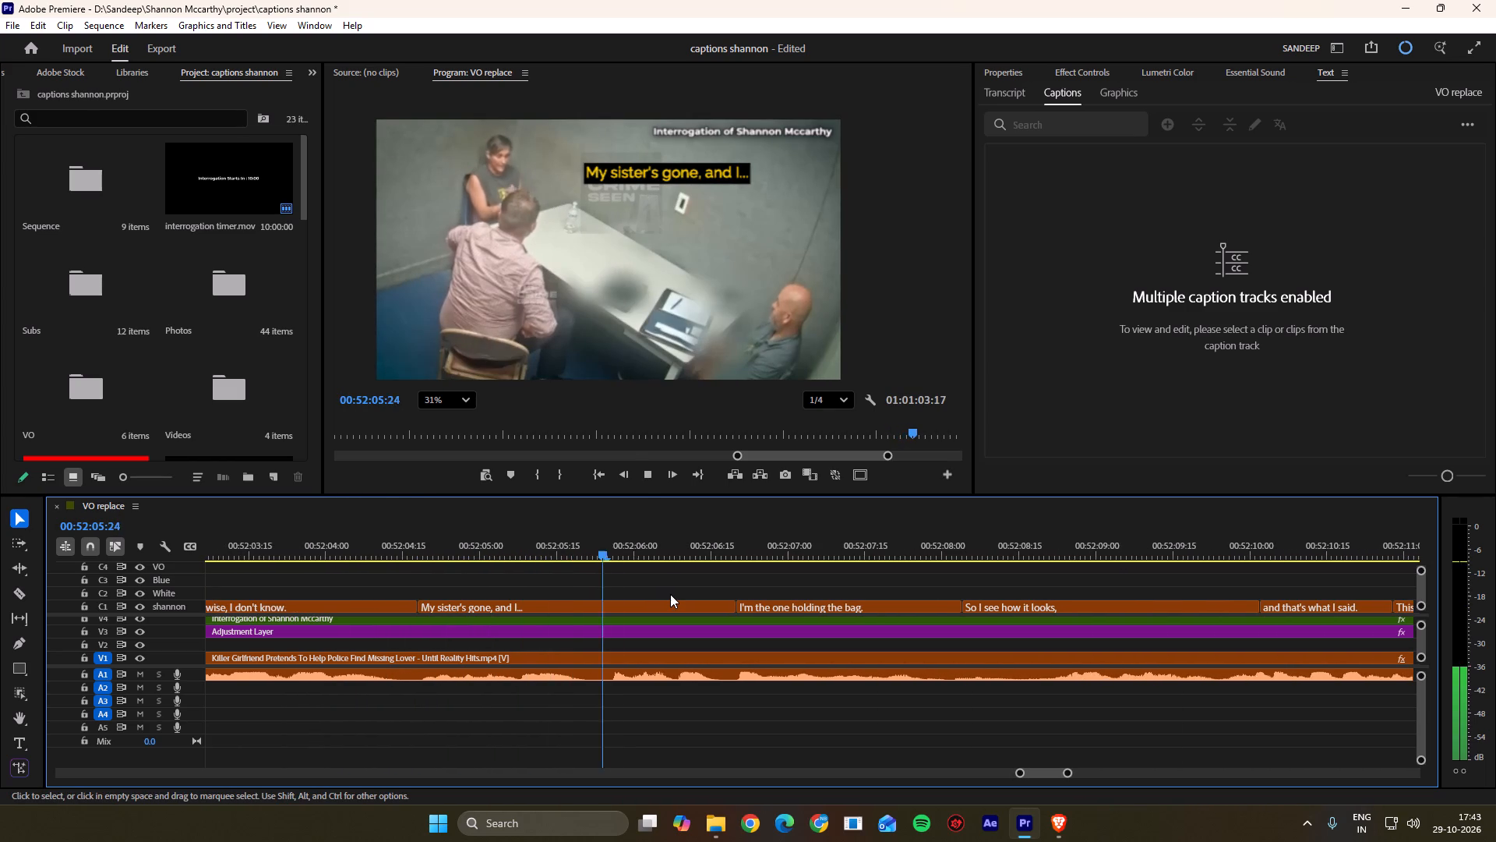
{"action": "scroll", "coordinate": [670, 594], "scroll_direction": "down", "scroll_amount": 4}
{"action": "key", "text": "space"}
{"action": "key", "text": "space"}
{"action": "left_click_drag", "start_coordinate": [655, 550], "coordinate": [571, 561]}
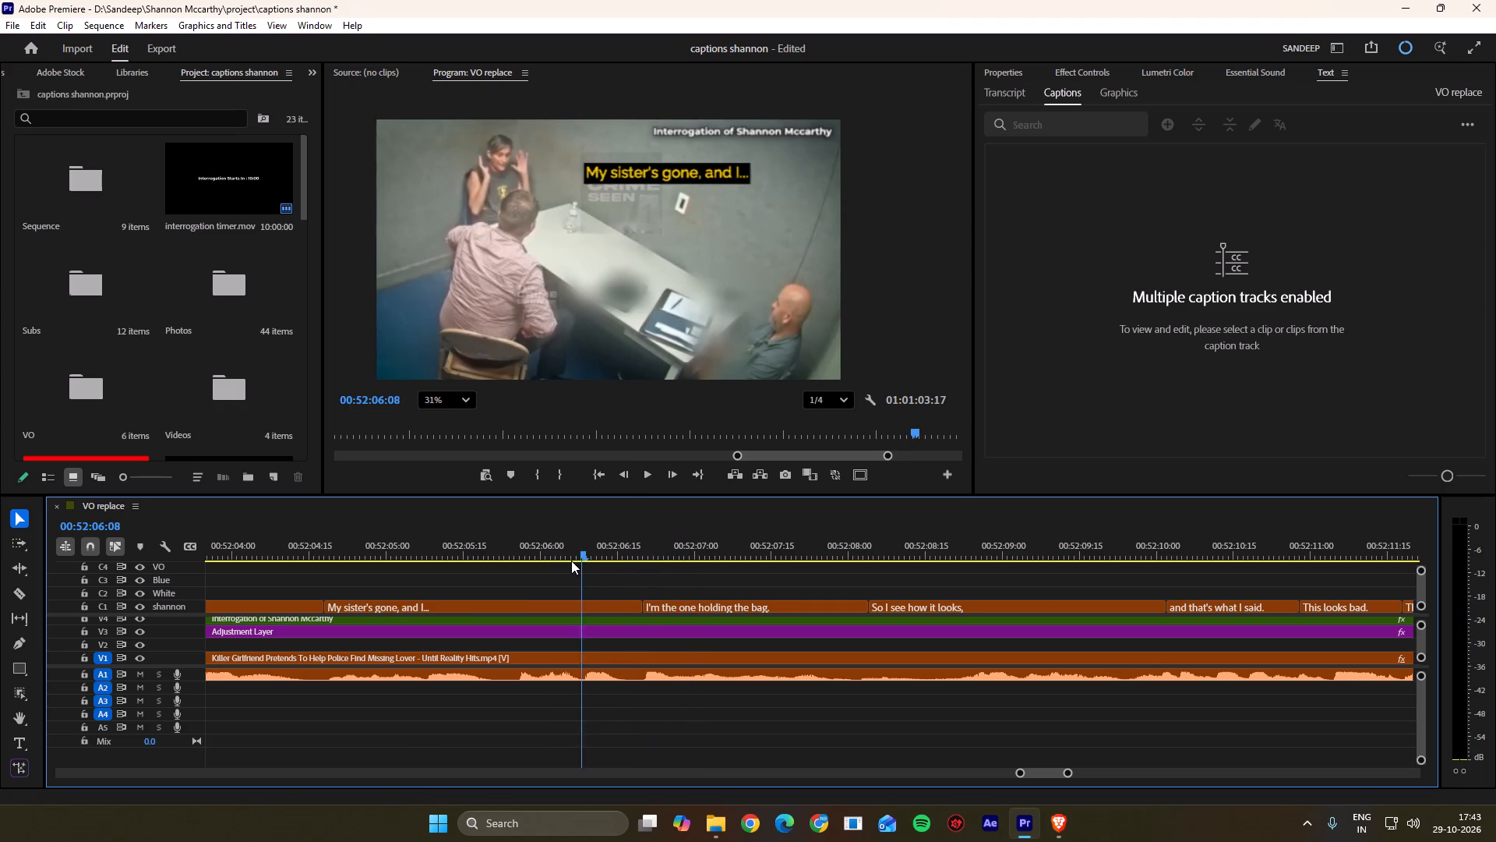
{"action": "left_click_drag", "start_coordinate": [571, 561], "coordinate": [568, 561]}
{"action": "key", "text": "space"}
{"action": "key", "text": "space"}
{"action": "left_click_drag", "start_coordinate": [610, 544], "coordinate": [518, 547]}
{"action": "key", "text": "space"}
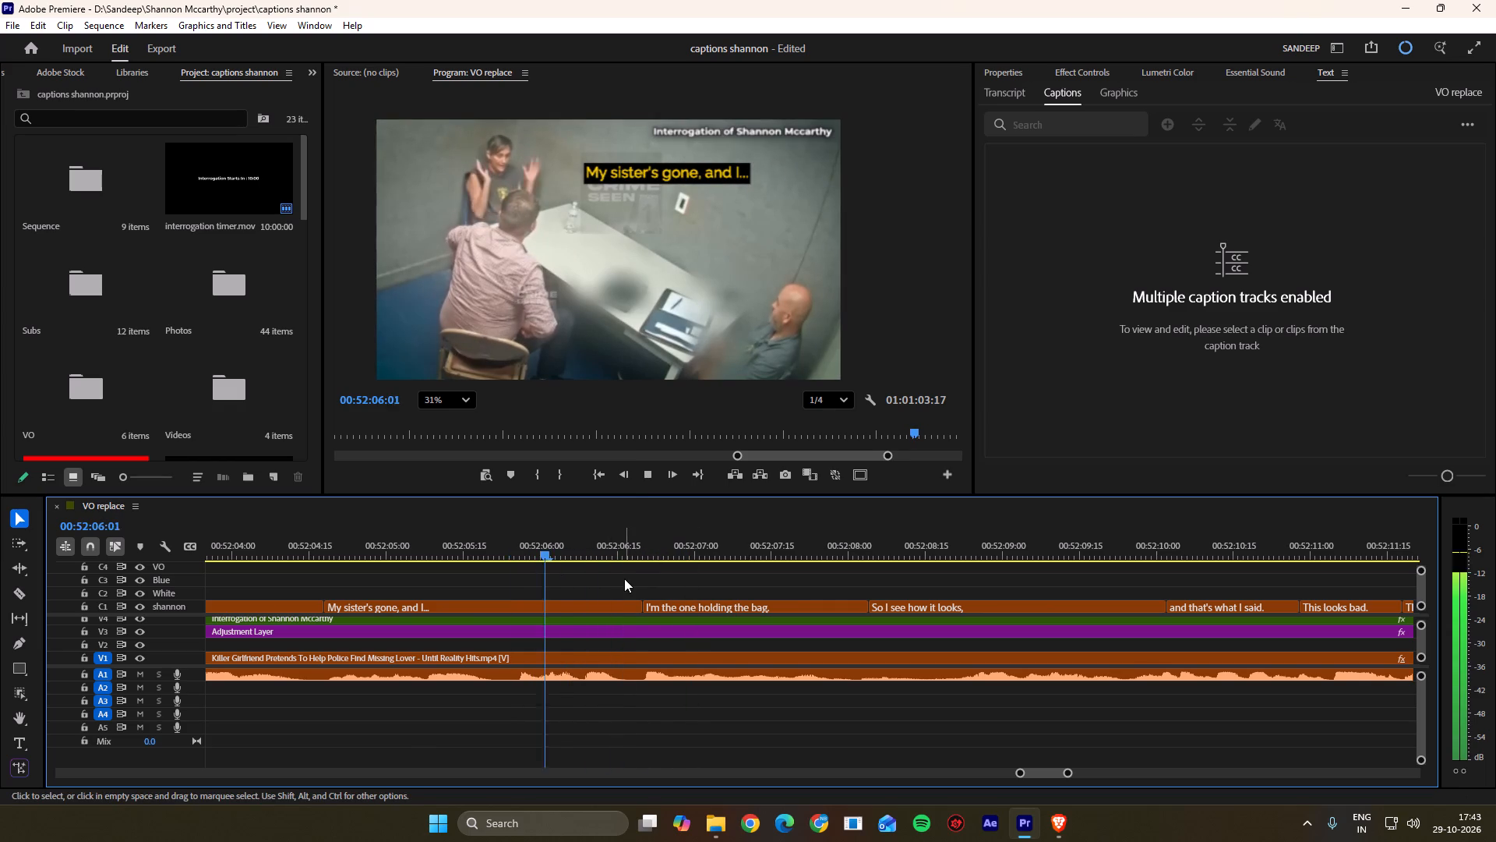
{"action": "key", "text": "space"}
{"action": "left_click_drag", "start_coordinate": [622, 544], "coordinate": [570, 551]}
{"action": "key", "text": "space"}
{"action": "key", "text": "space"}
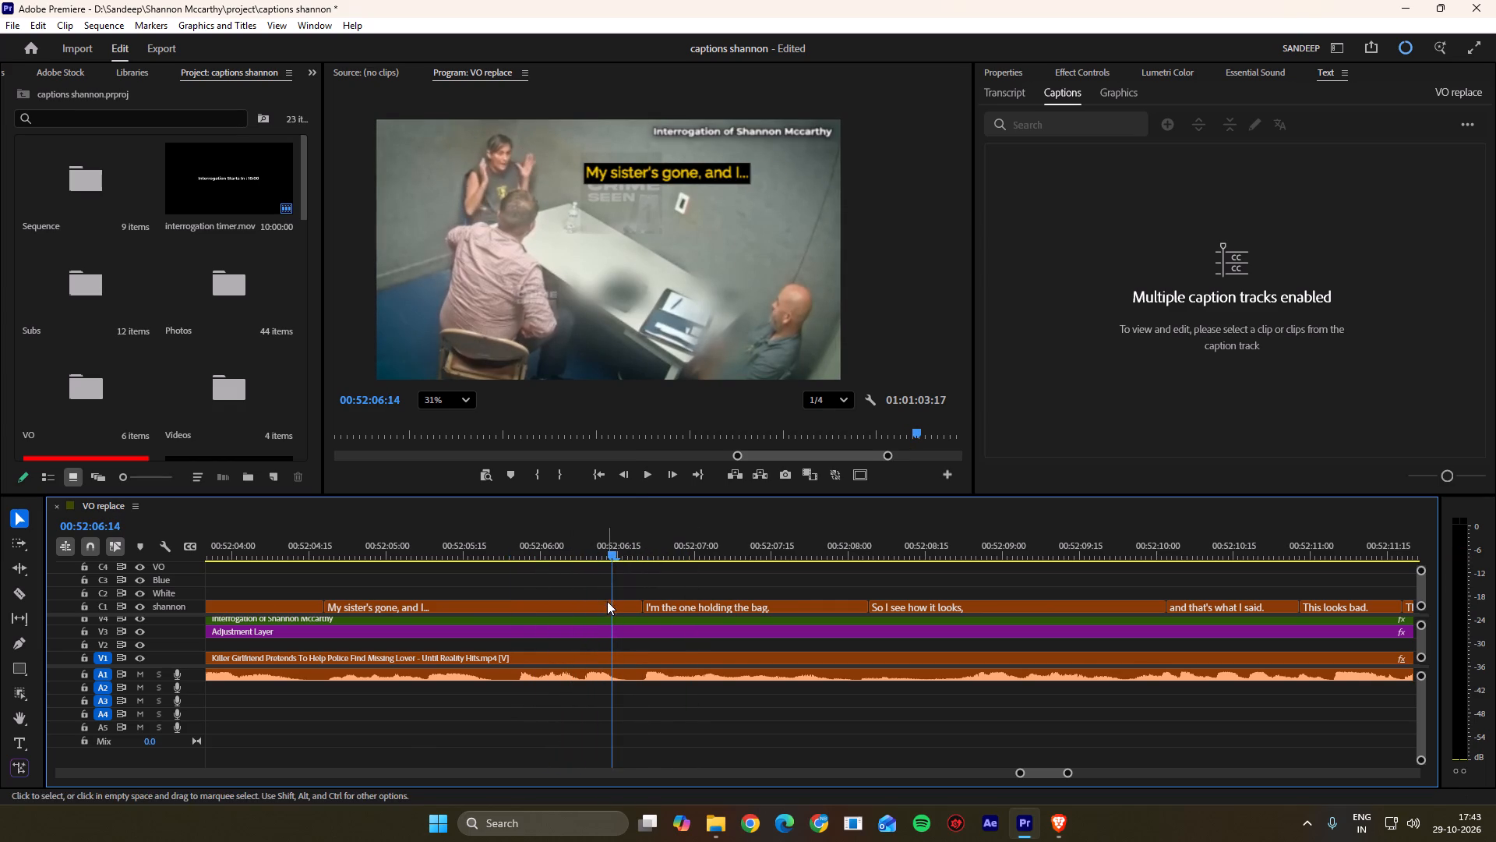
{"action": "left_click", "coordinate": [607, 601]}
{"action": "double_click", "coordinate": [714, 172]}
{"action": "left_click", "coordinate": [741, 172]}
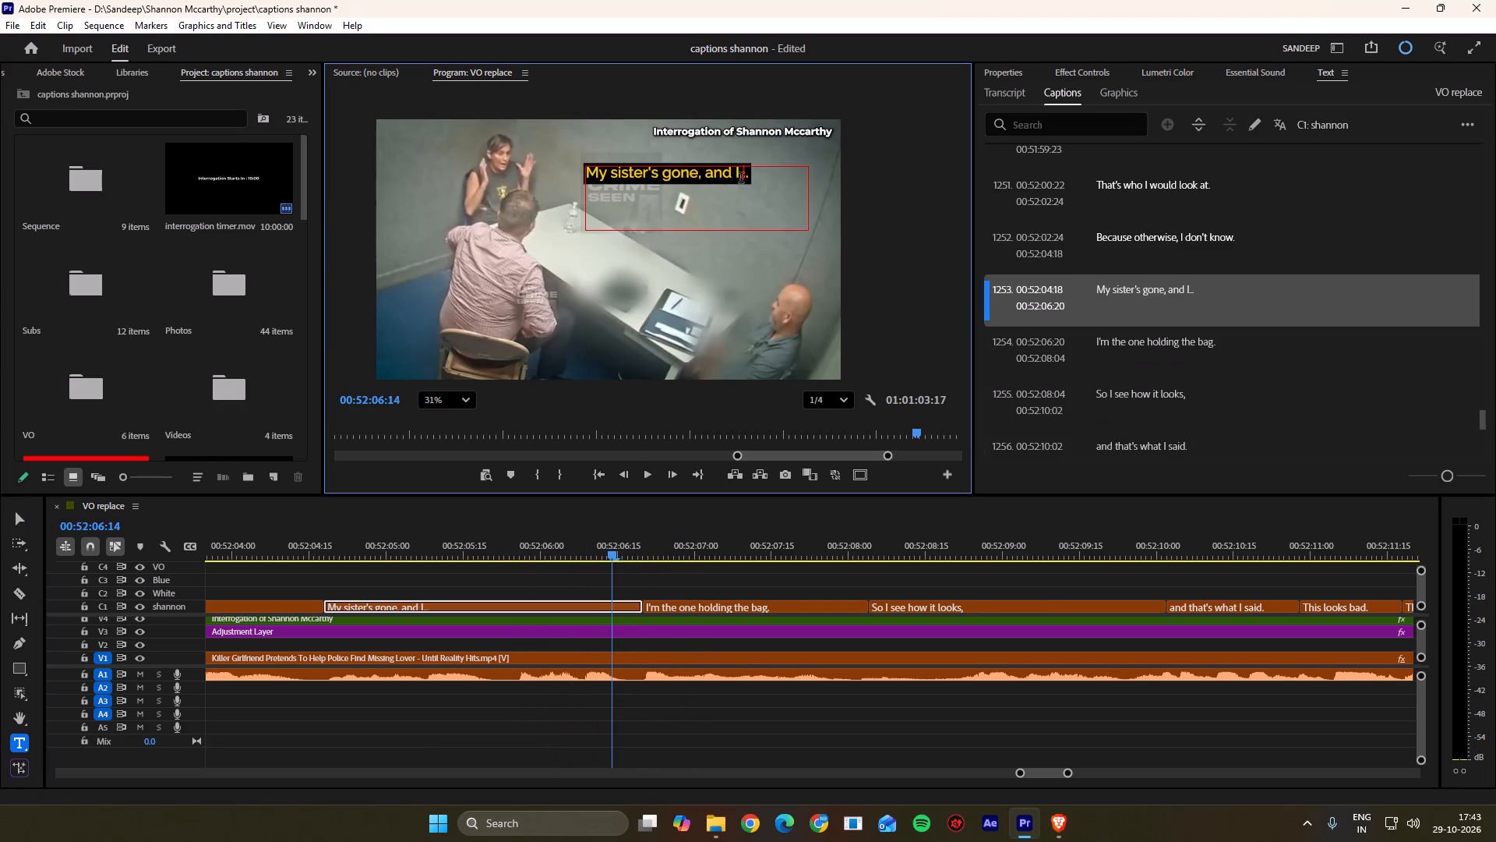
{"action": "key", "text": "Left"}
{"action": "key", "text": "minus"}
{"action": "key", "text": "shift+i"}
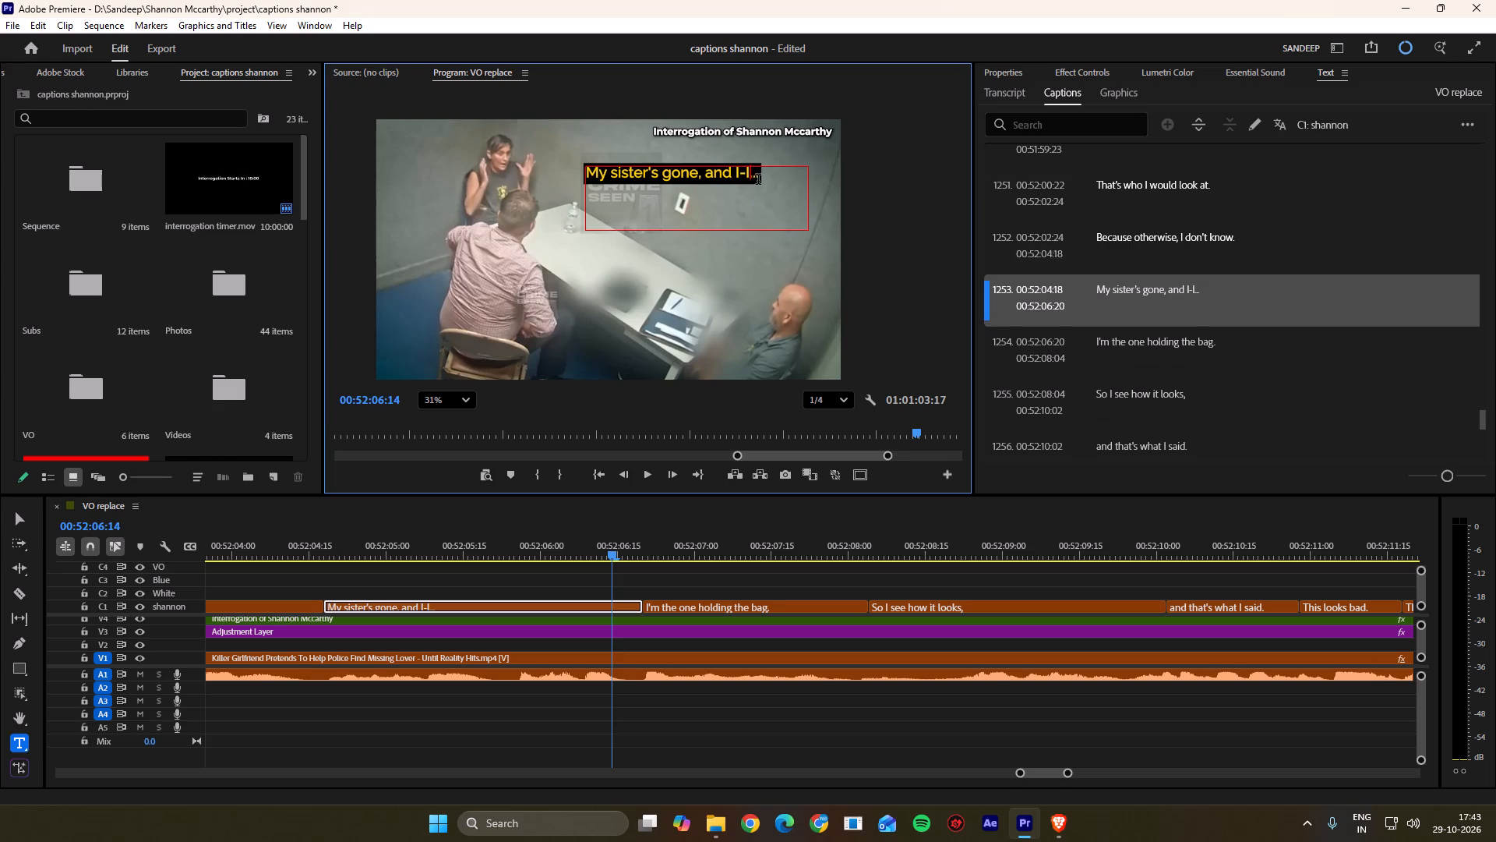
{"action": "left_click", "coordinate": [759, 175]}
{"action": "key", "text": "BackSpace"}
{"action": "key", "text": "BackSpace"}
{"action": "key", "text": "BackSpace"}
{"action": "key", "text": "minus"}
{"action": "left_click", "coordinate": [893, 210]}
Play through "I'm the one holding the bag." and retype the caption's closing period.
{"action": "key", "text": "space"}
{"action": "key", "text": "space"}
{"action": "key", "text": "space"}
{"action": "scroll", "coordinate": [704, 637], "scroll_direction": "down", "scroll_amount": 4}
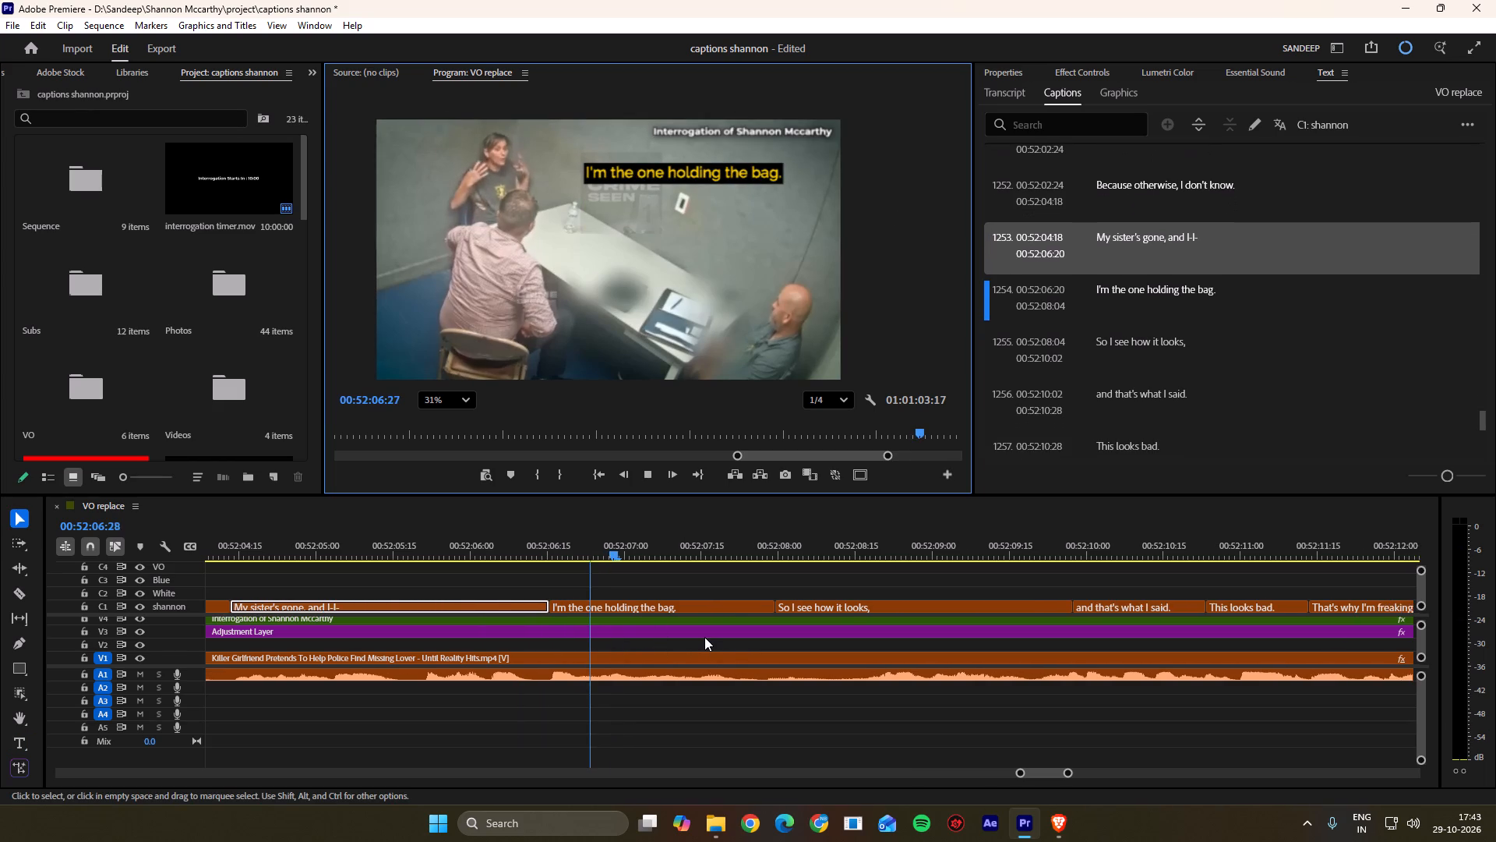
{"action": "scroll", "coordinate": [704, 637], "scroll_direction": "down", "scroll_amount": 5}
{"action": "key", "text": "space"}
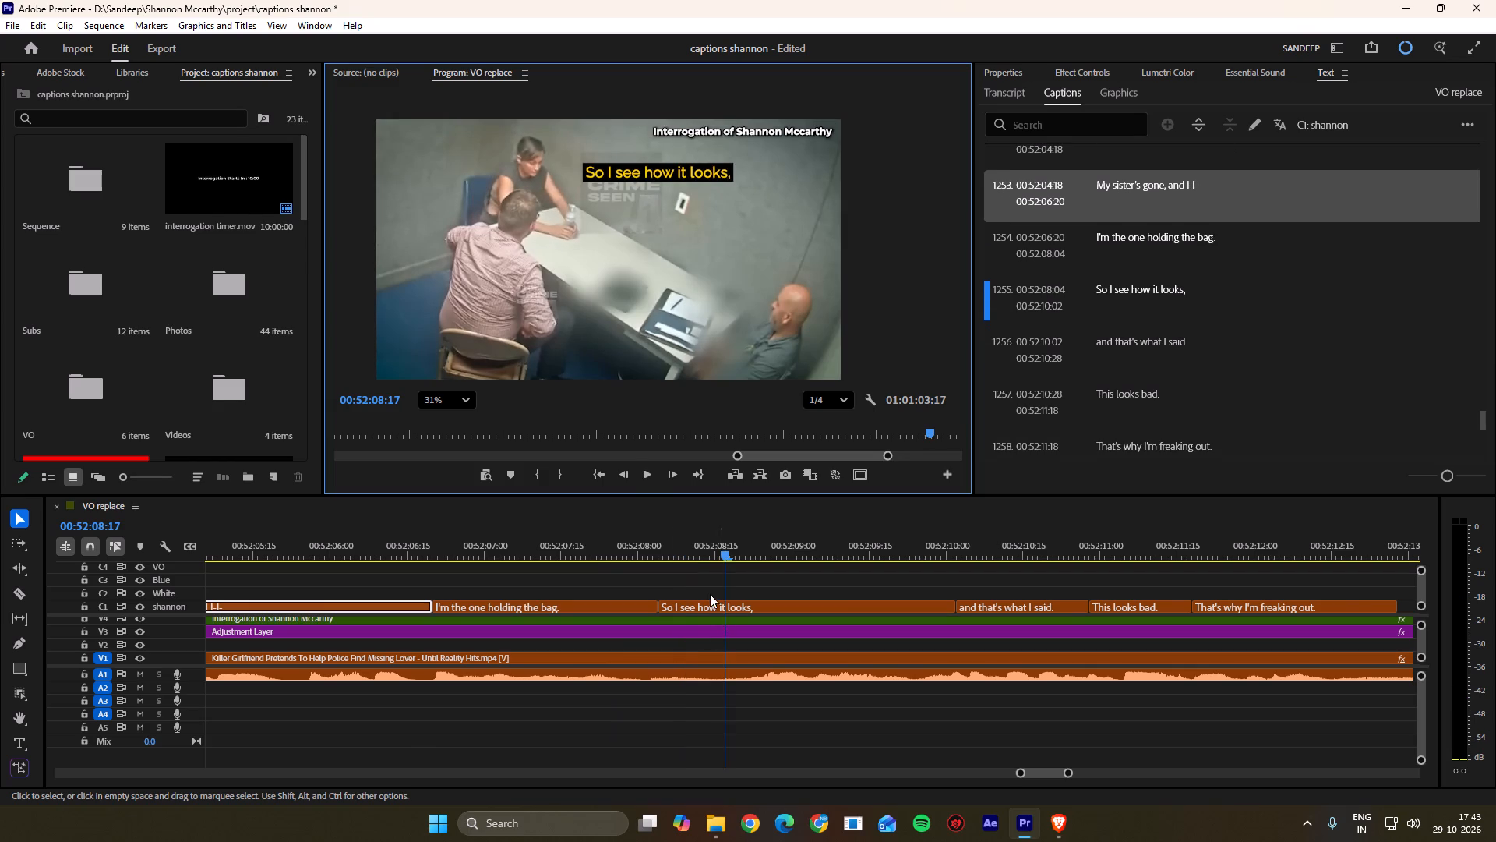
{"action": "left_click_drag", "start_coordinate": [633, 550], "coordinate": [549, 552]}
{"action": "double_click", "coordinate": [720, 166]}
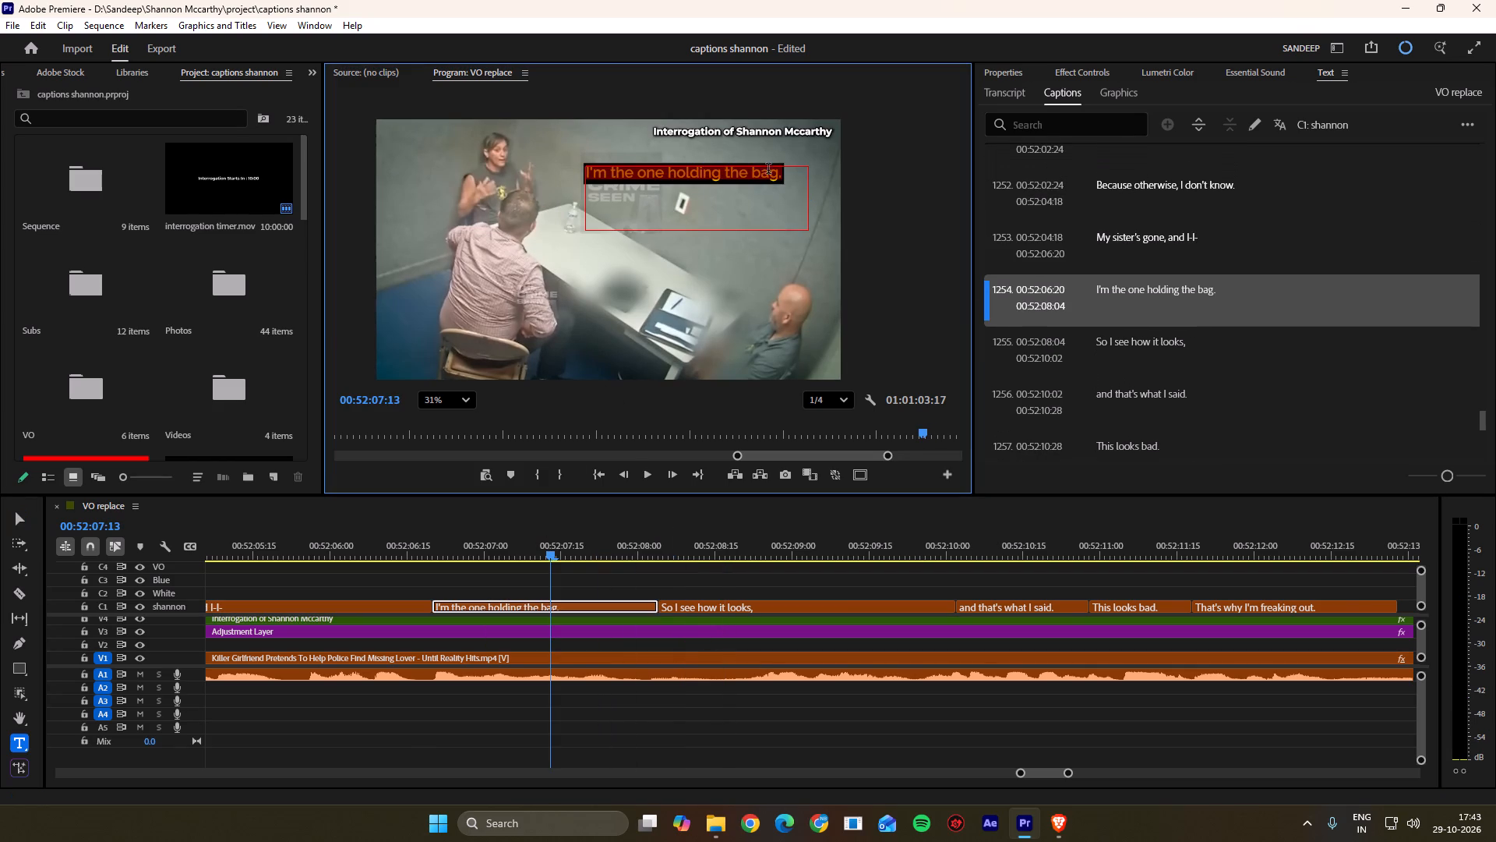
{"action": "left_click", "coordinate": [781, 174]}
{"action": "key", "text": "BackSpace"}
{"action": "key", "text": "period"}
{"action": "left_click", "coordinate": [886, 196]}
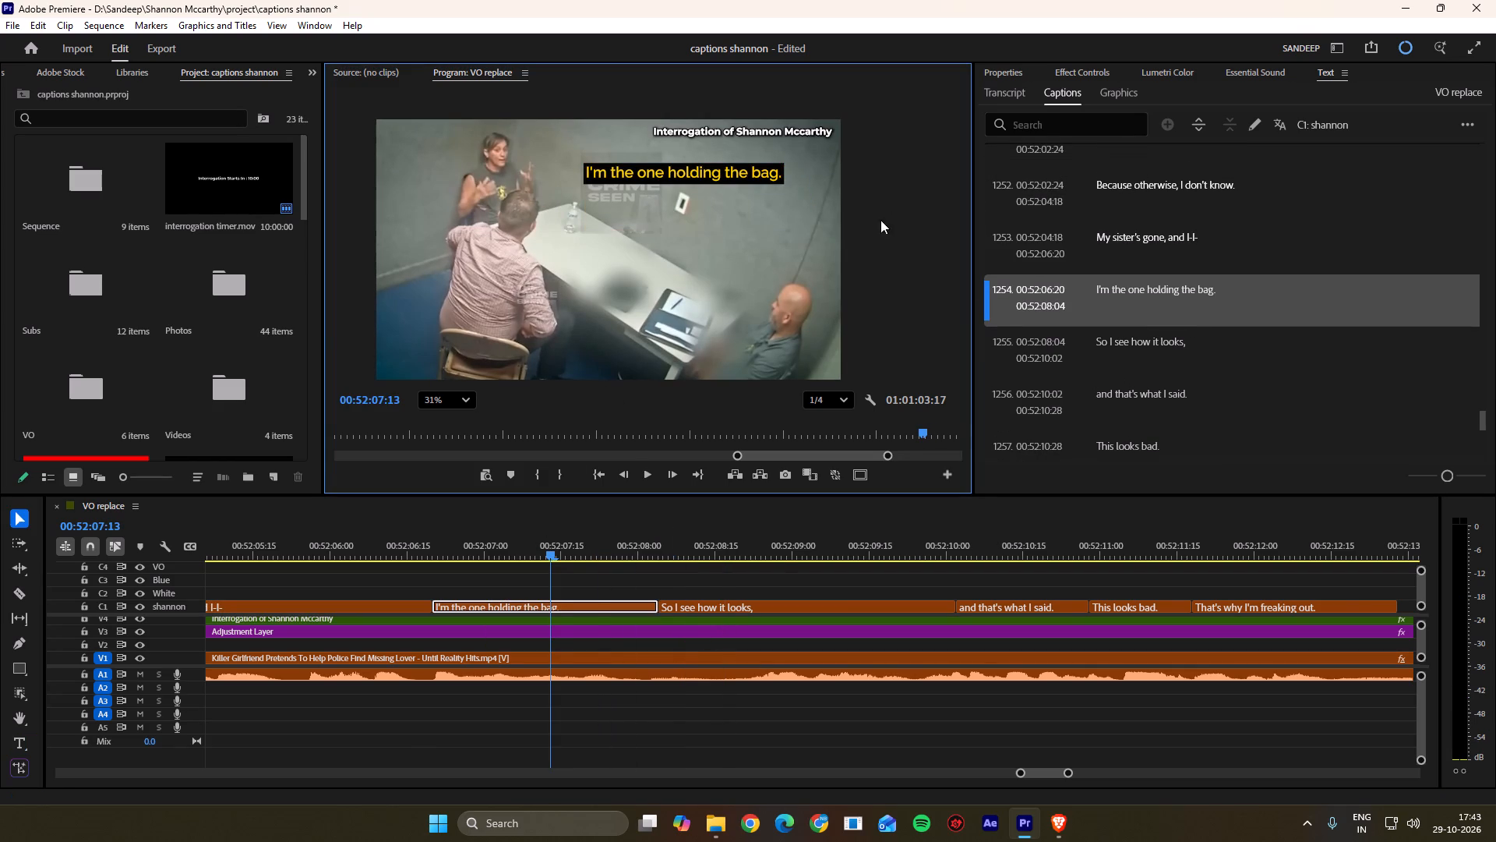
Listen on and move the cut between "I'm the one holding the bag." and "So I see how it looks," to 00:52:08:23.
{"action": "key", "text": "space"}
{"action": "key", "text": "space"}
{"action": "left_click_drag", "start_coordinate": [767, 538], "coordinate": [757, 543]}
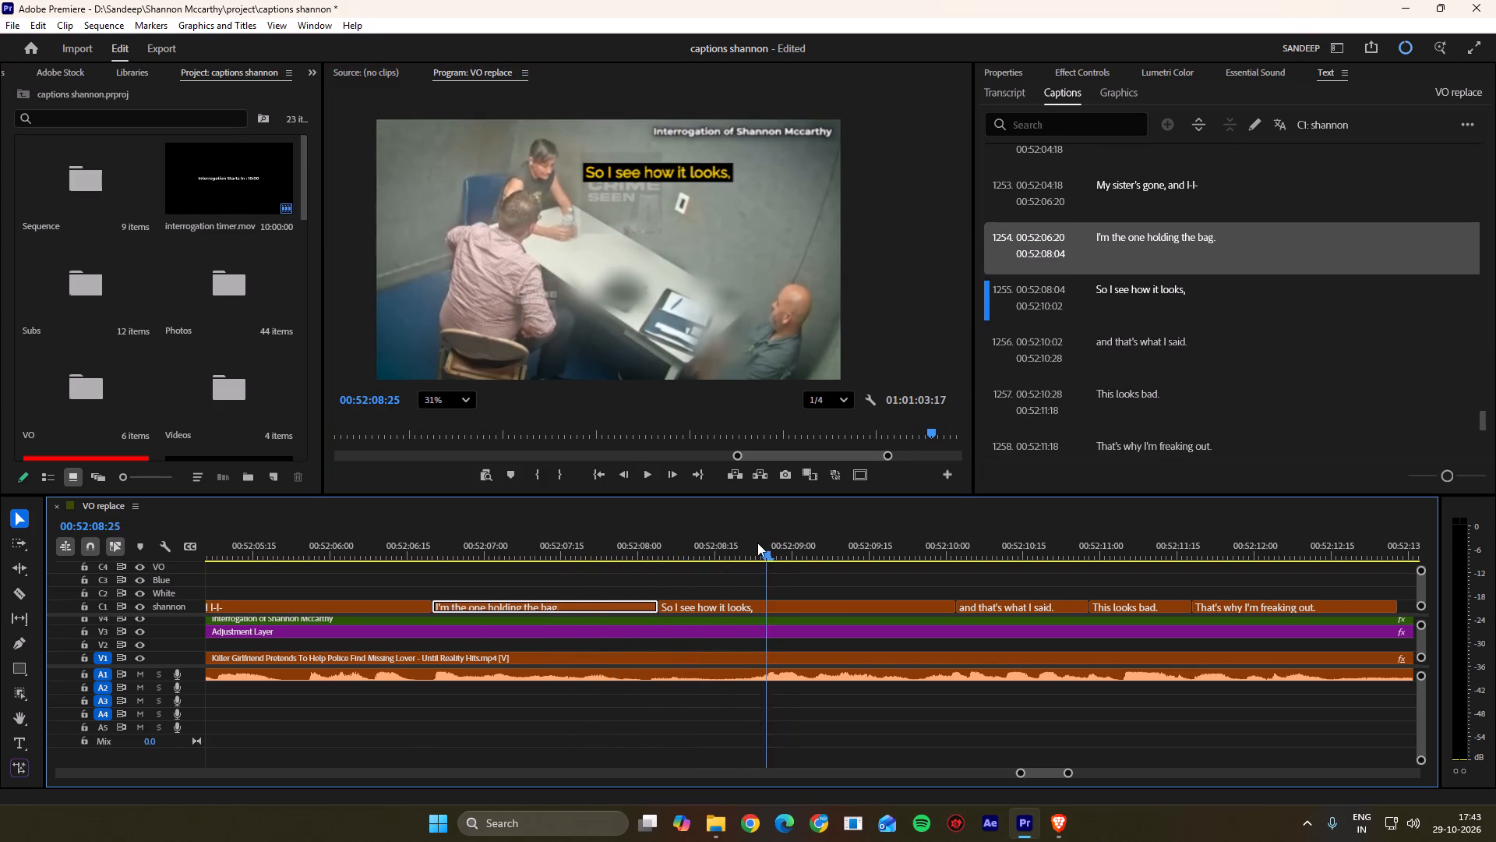
{"action": "left_click_drag", "start_coordinate": [757, 543], "coordinate": [756, 550]}
{"action": "left_click_drag", "start_coordinate": [658, 610], "coordinate": [736, 610], "text": "ctrl"}
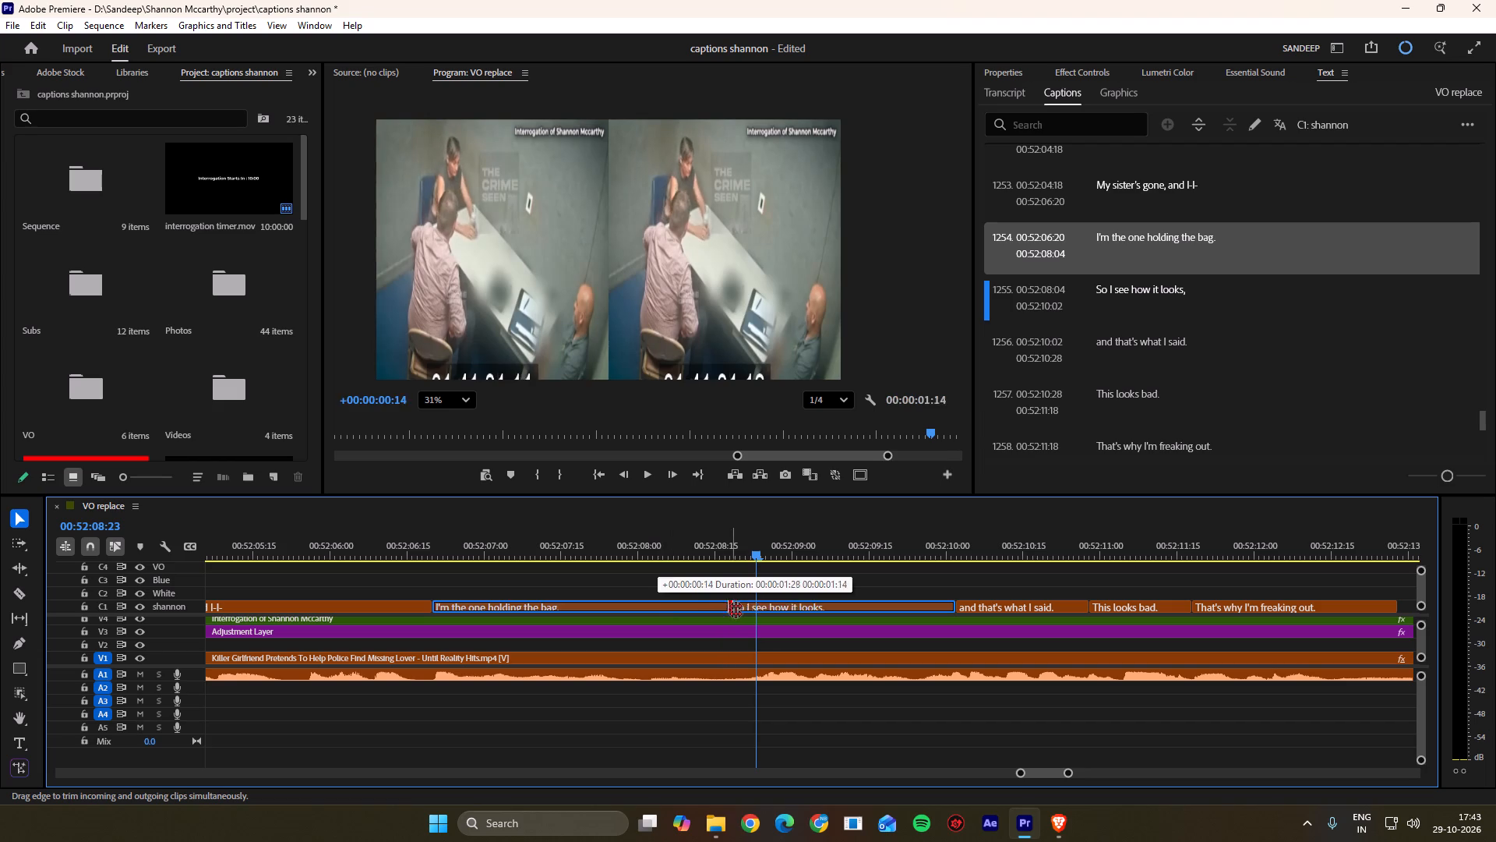
{"action": "left_click_drag", "start_coordinate": [736, 610], "coordinate": [755, 610], "text": "ctrl"}
{"action": "left_click", "coordinate": [769, 593]}
Duplicate the "I'm the one holding the bag." caption onto the White track, spanning 00:52:08:02 to 00:52:08:23.
{"action": "left_click_drag", "start_coordinate": [687, 609], "coordinate": [784, 595], "text": "alt"}
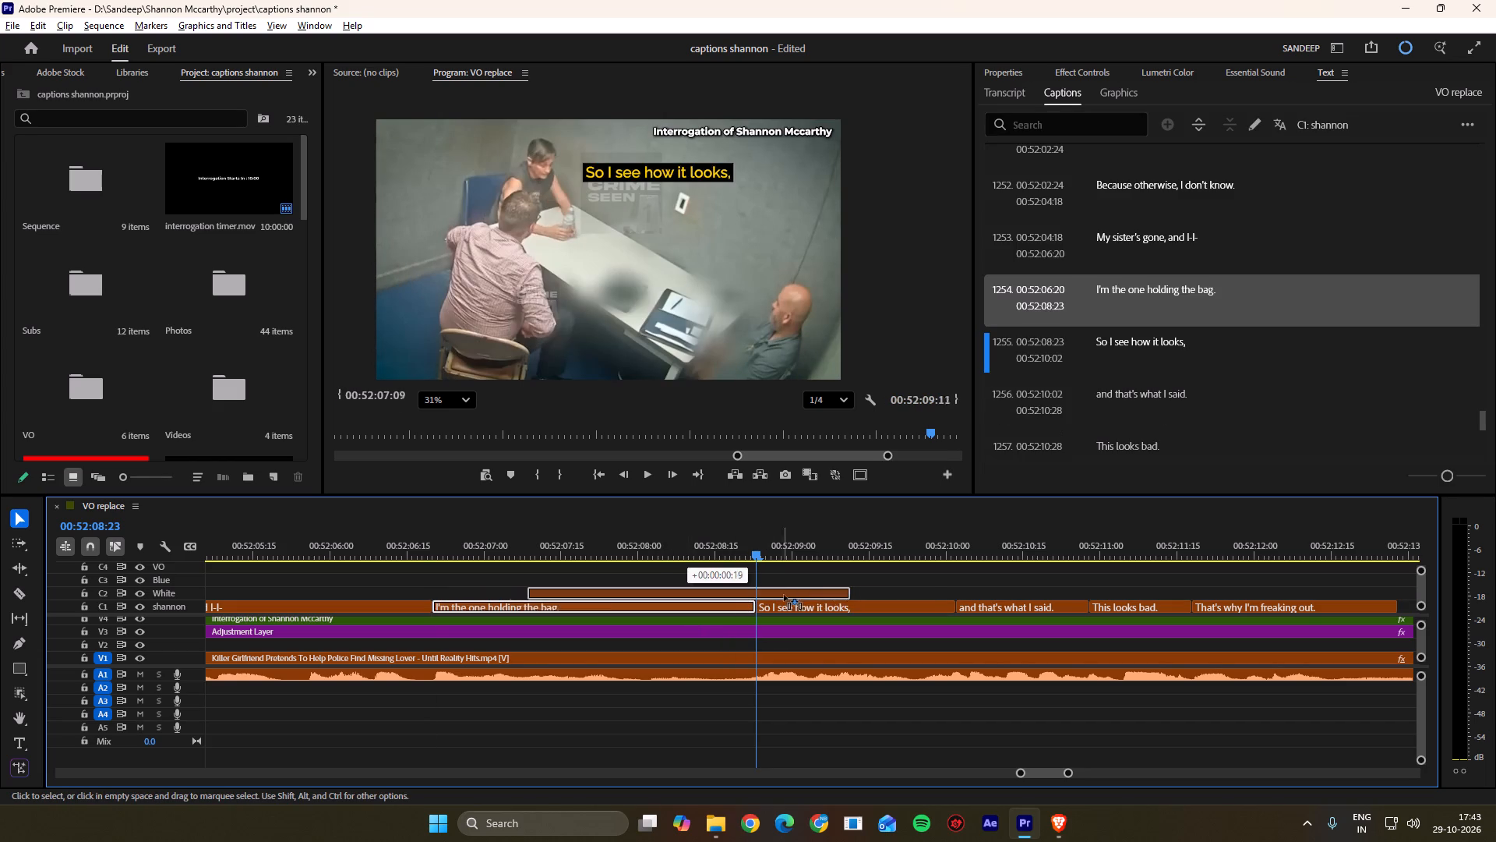
{"action": "left_click_drag", "start_coordinate": [784, 595], "coordinate": [913, 589], "text": "alt"}
{"action": "left_click_drag", "start_coordinate": [743, 545], "coordinate": [647, 563]}
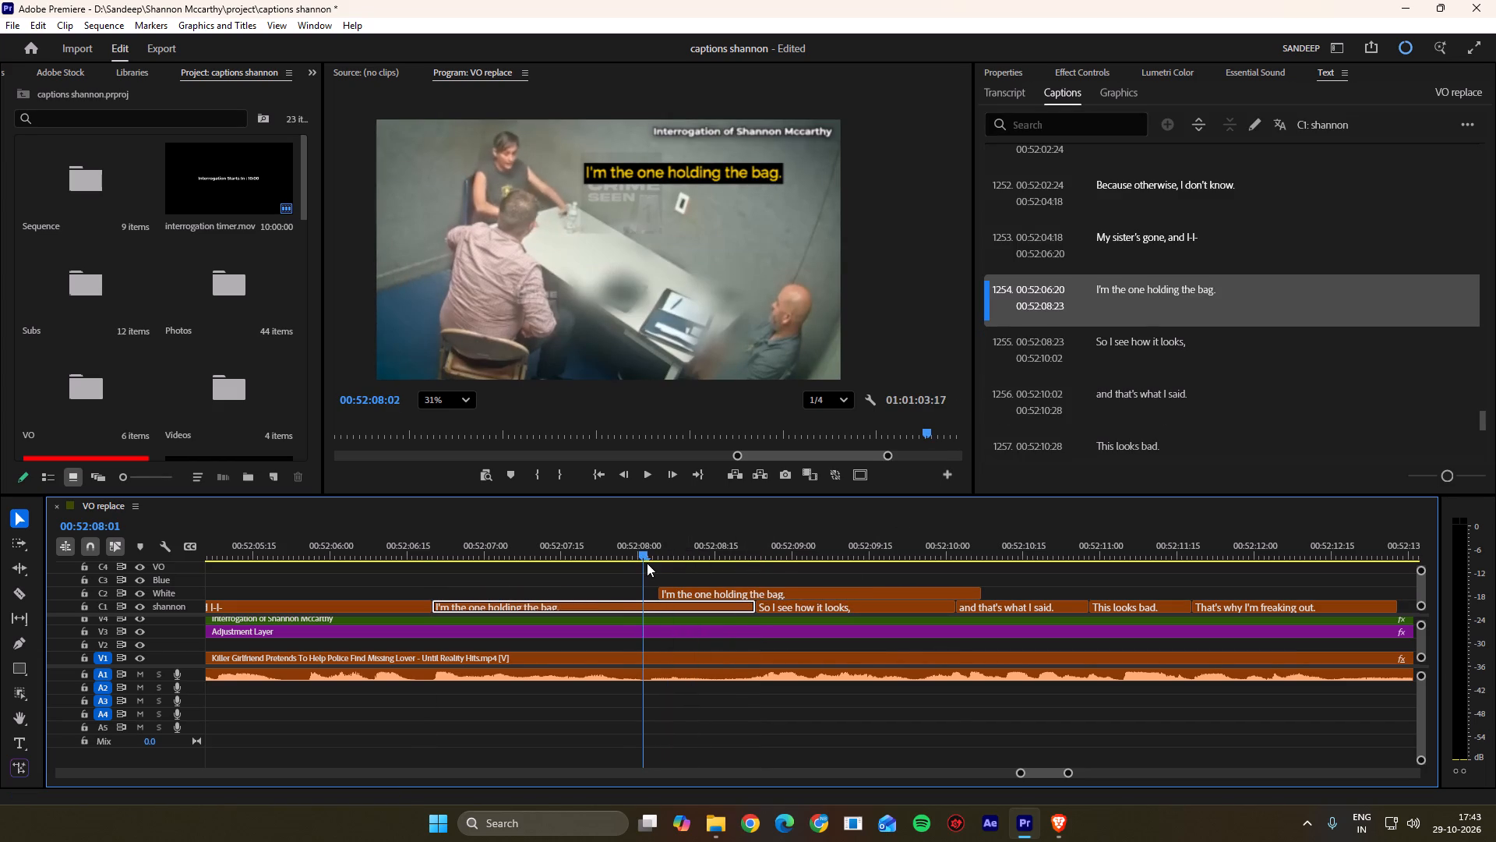
{"action": "left_click_drag", "start_coordinate": [647, 563], "coordinate": [652, 564]}
{"action": "left_click_drag", "start_coordinate": [683, 589], "coordinate": [672, 590]}
{"action": "left_click", "coordinate": [672, 590]}
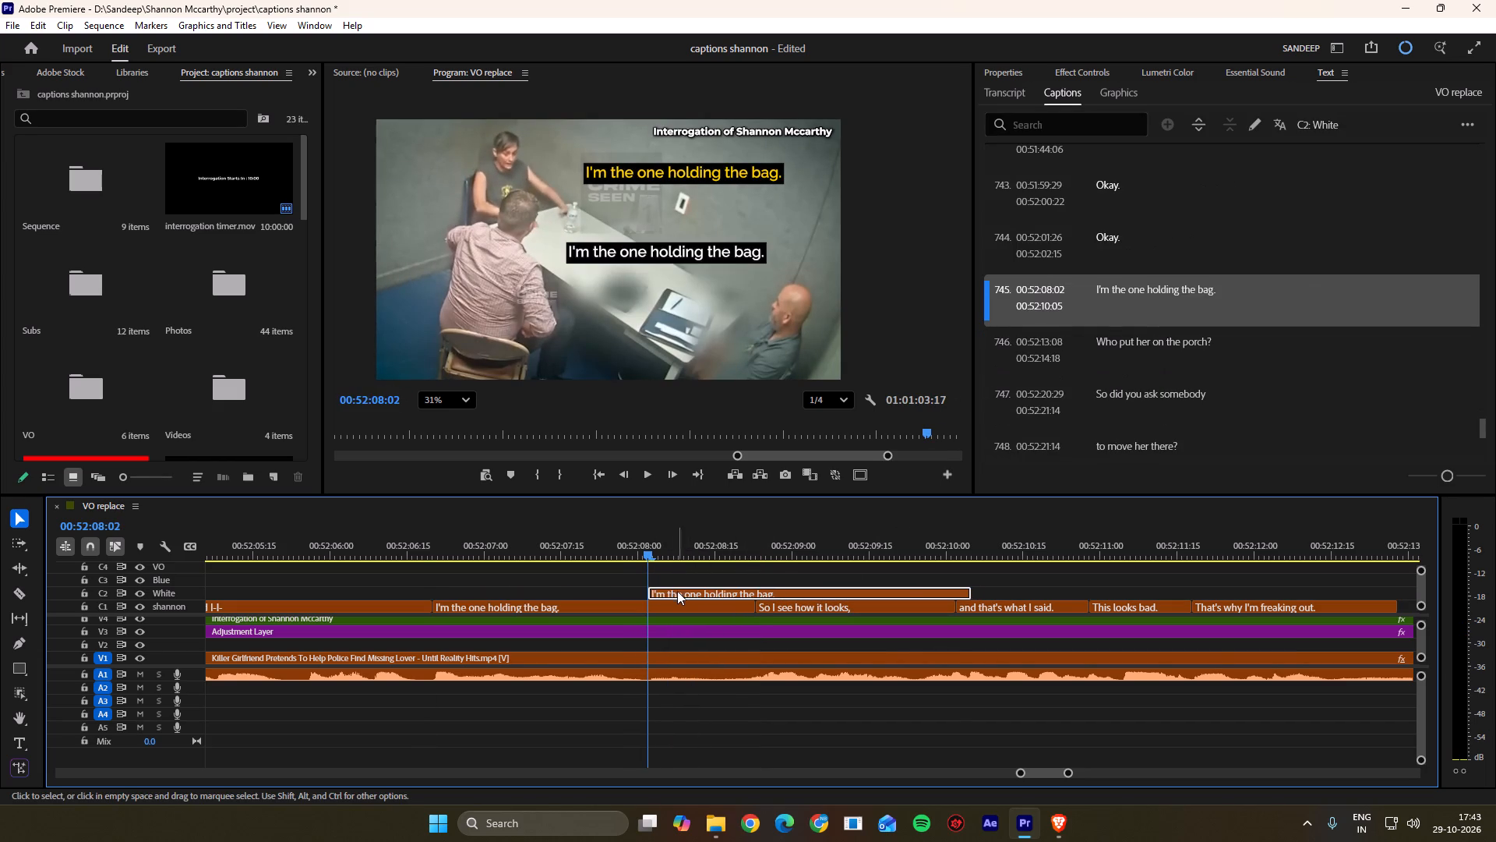
{"action": "key", "text": "space"}
{"action": "key", "text": "space"}
{"action": "left_click_drag", "start_coordinate": [975, 591], "coordinate": [776, 596]}
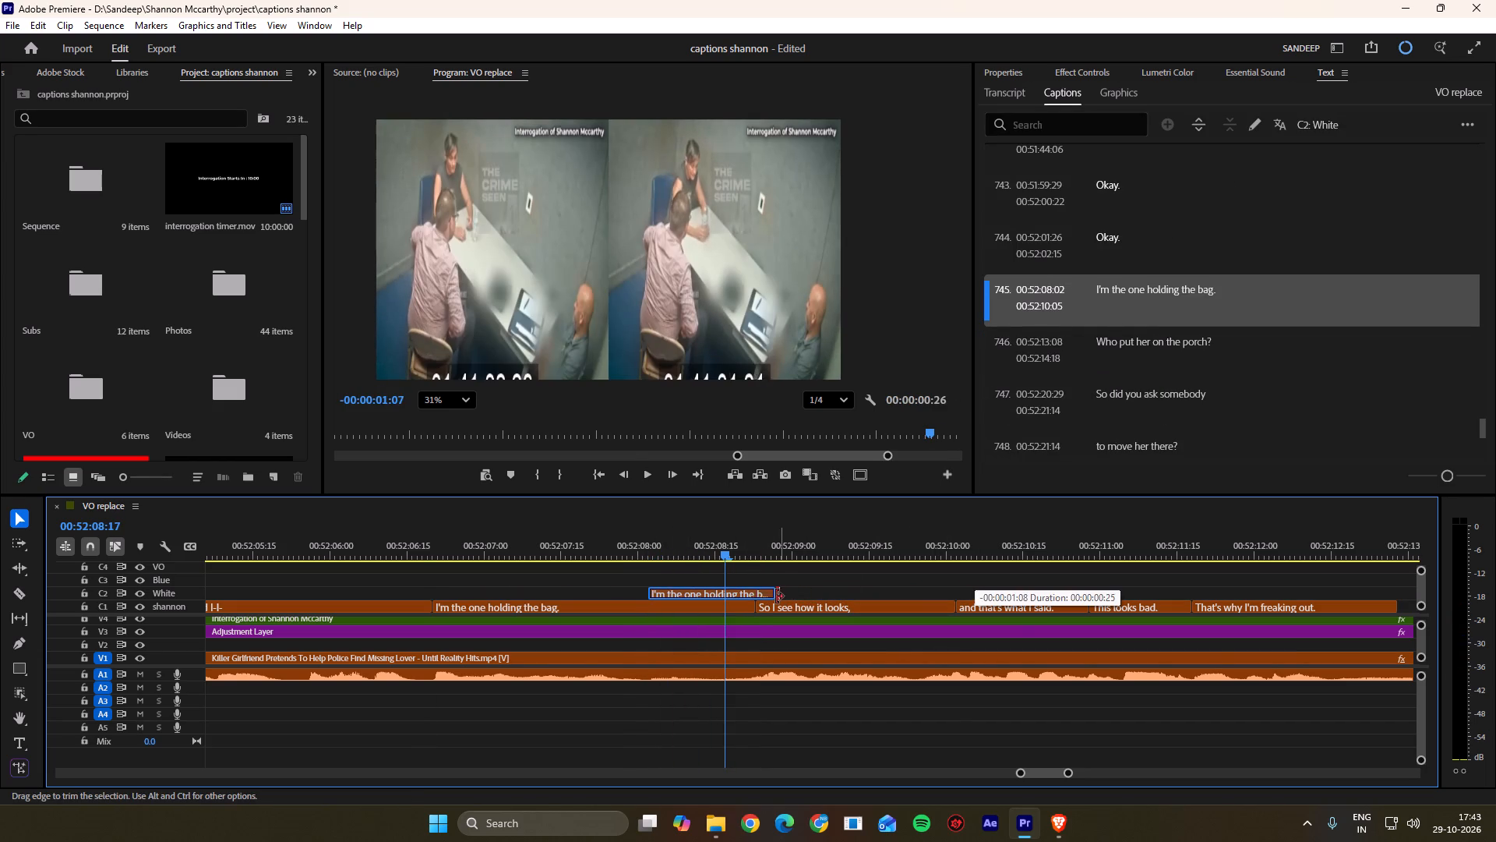
{"action": "left_click_drag", "start_coordinate": [776, 596], "coordinate": [761, 596]}
Replace the text of the duplicated White caption with "Umm-hmm.".
{"action": "left_click", "coordinate": [724, 594]}
{"action": "double_click", "coordinate": [669, 257]}
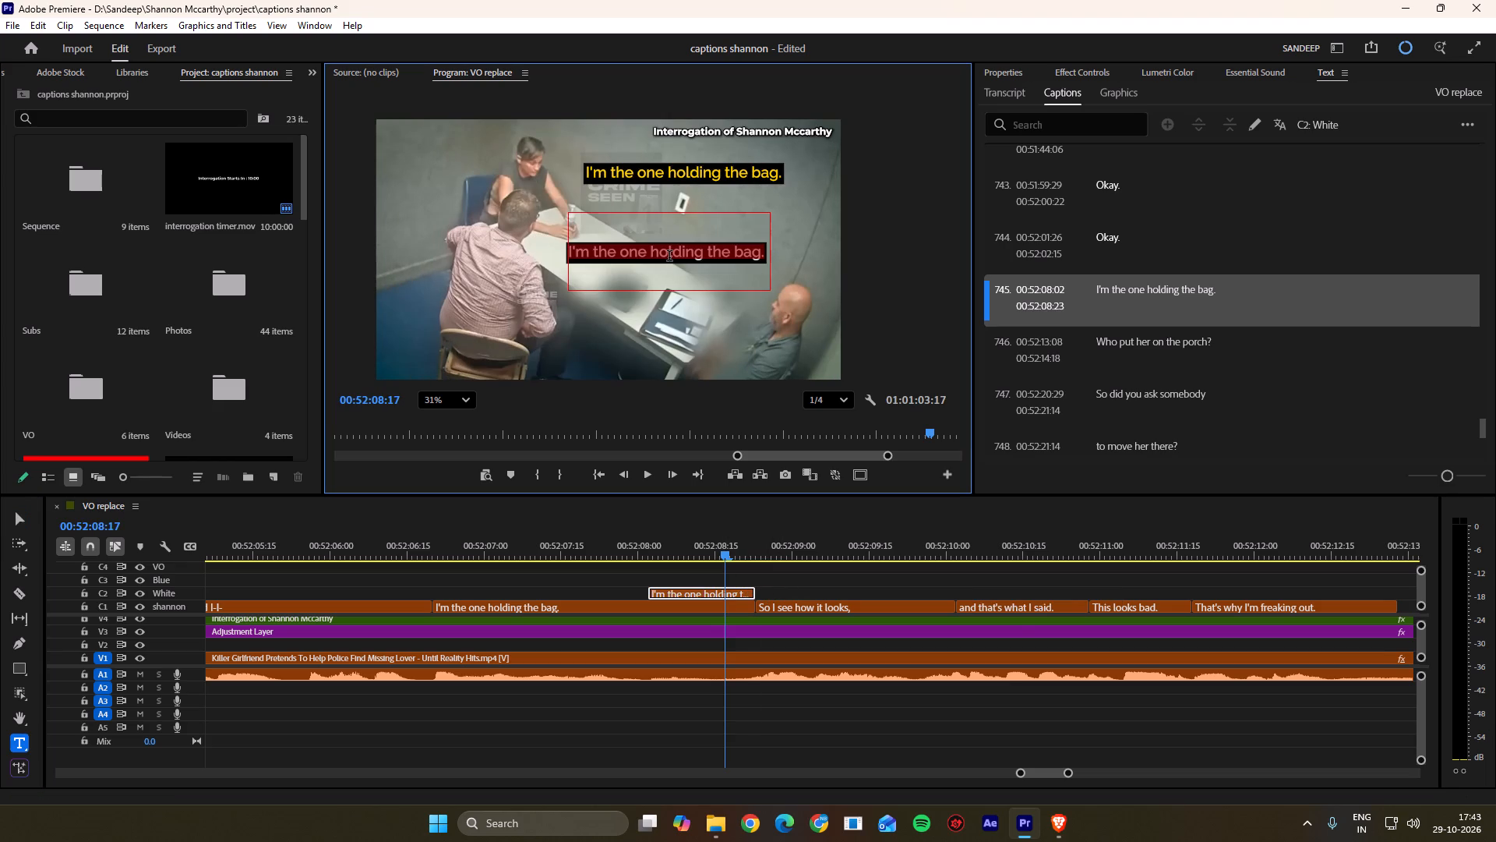
{"action": "key", "text": "BackSpace"}
{"action": "type", "text": "Umm-hmm."}
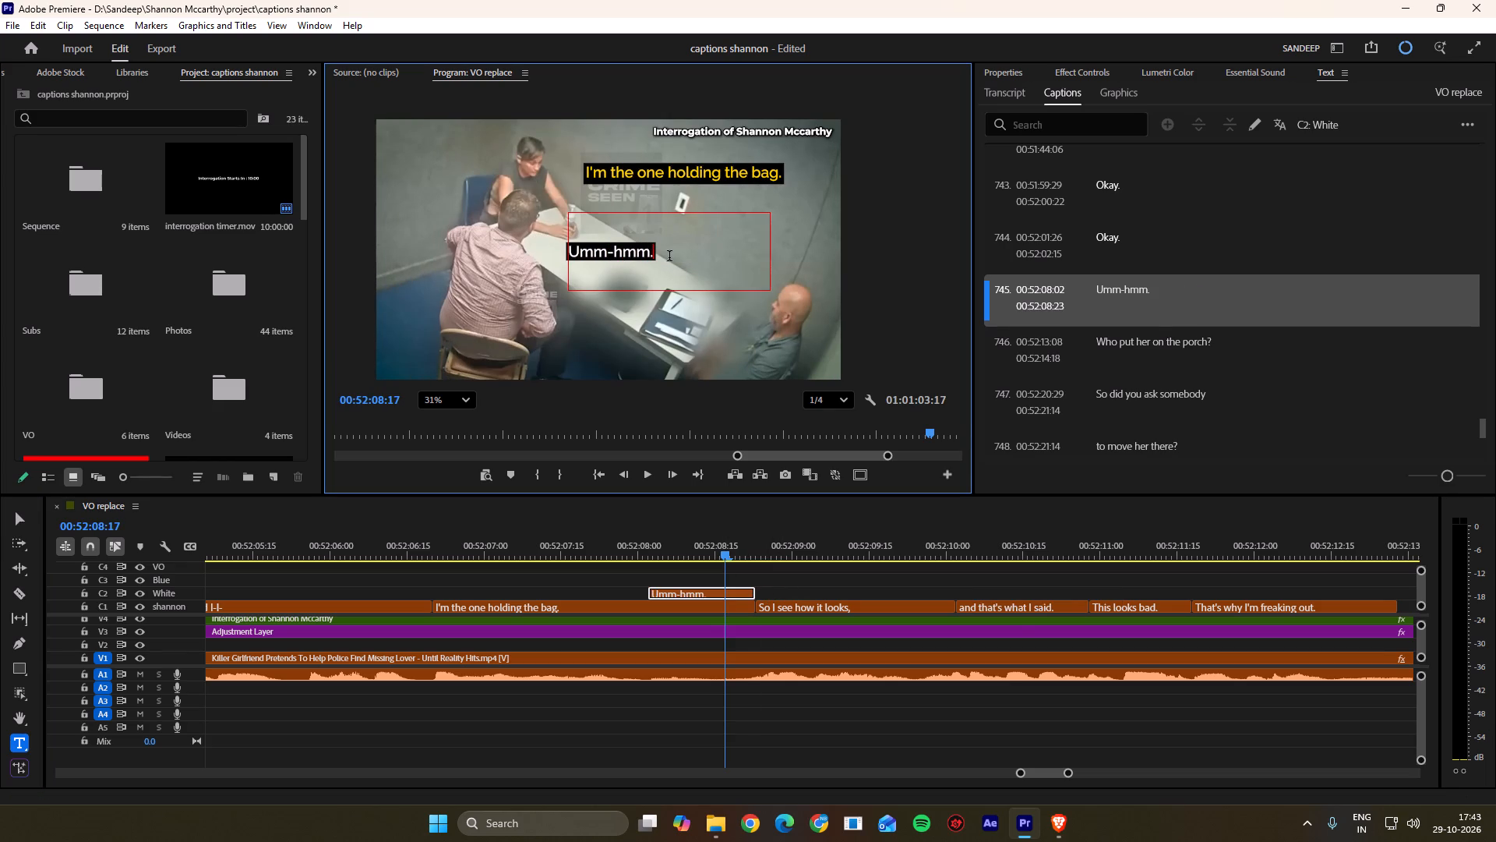
{"action": "left_click", "coordinate": [866, 266]}
Play on and move the cut between "So I see how it looks," and "and that's what I said." to about 00:52:09:26.
{"action": "key", "text": "space"}
{"action": "scroll", "coordinate": [668, 685], "scroll_direction": "down", "scroll_amount": 13}
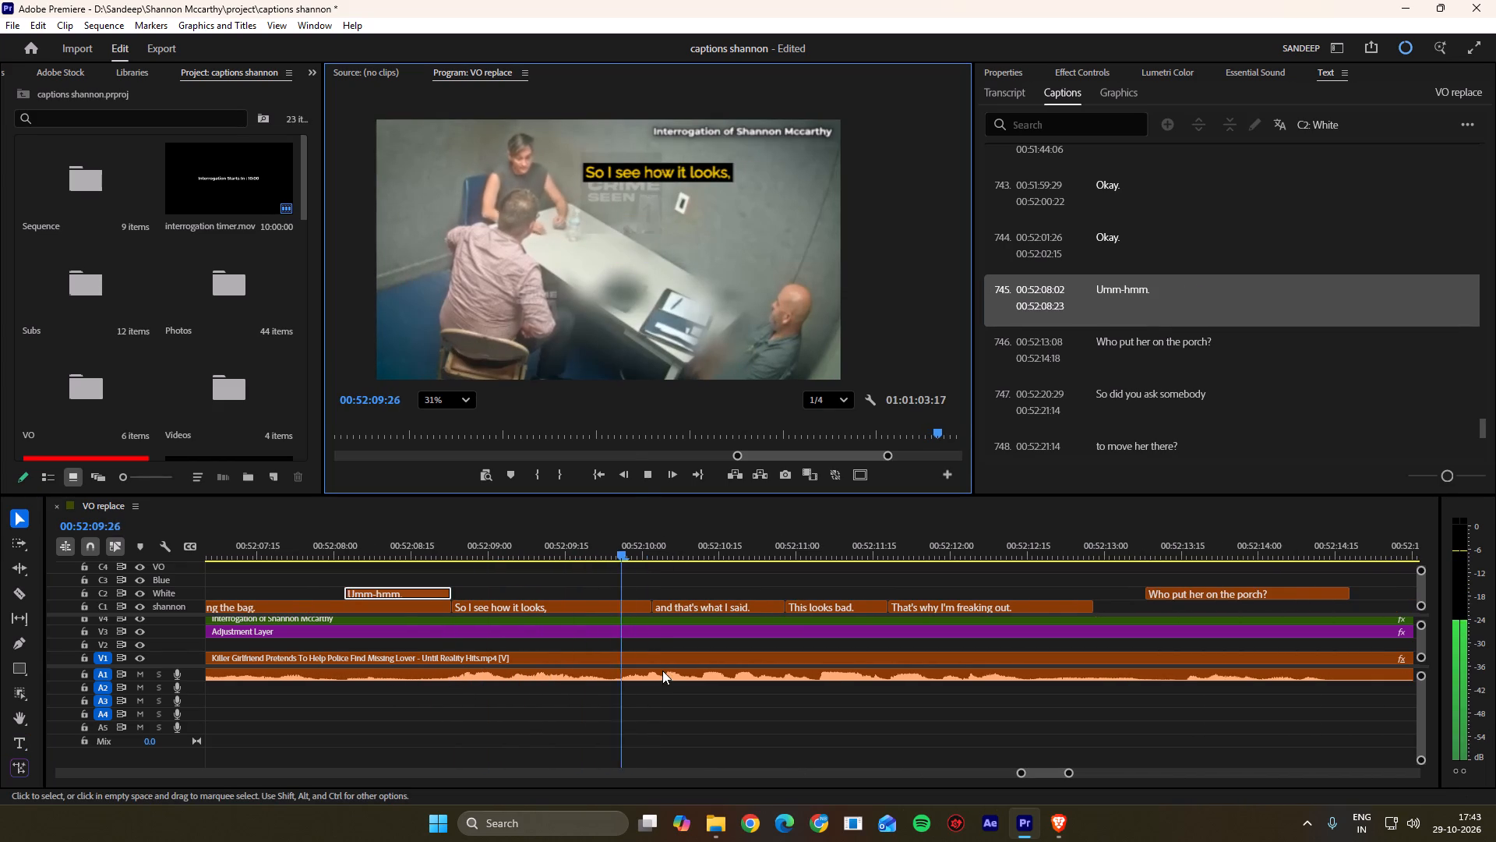
{"action": "key", "text": "space"}
{"action": "scroll", "coordinate": [660, 636], "scroll_direction": "up", "scroll_amount": 3, "text": "alt"}
{"action": "left_click_drag", "start_coordinate": [632, 544], "coordinate": [449, 553]}
{"action": "key", "text": "space"}
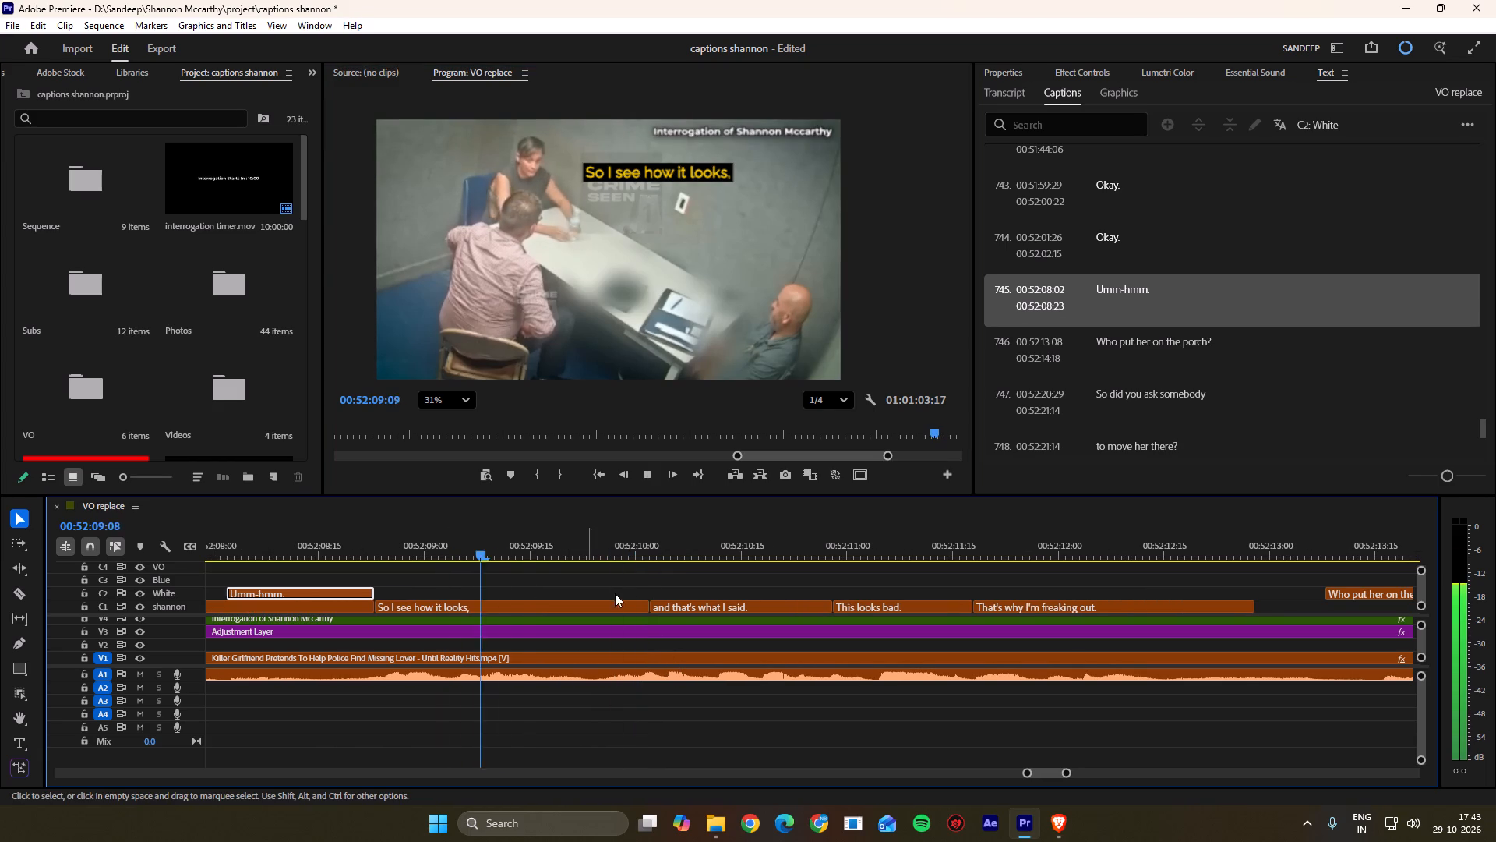
{"action": "key", "text": "space"}
{"action": "key", "text": "space"}
{"action": "key", "text": "space"}
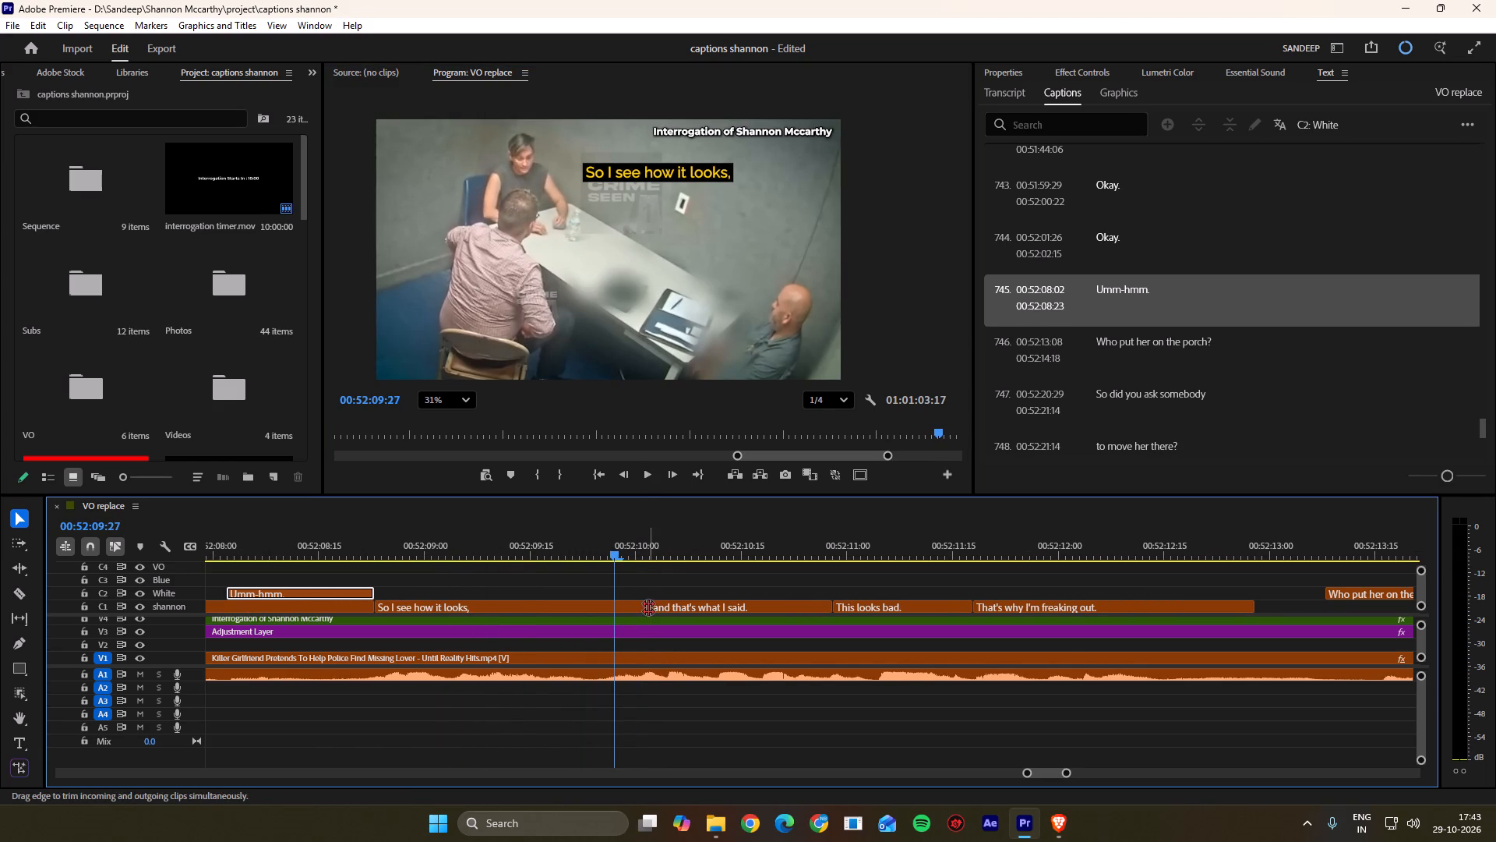
{"action": "left_click_drag", "start_coordinate": [648, 607], "coordinate": [604, 613], "text": "ctrl"}
{"action": "left_click_drag", "start_coordinate": [614, 550], "coordinate": [610, 562]}
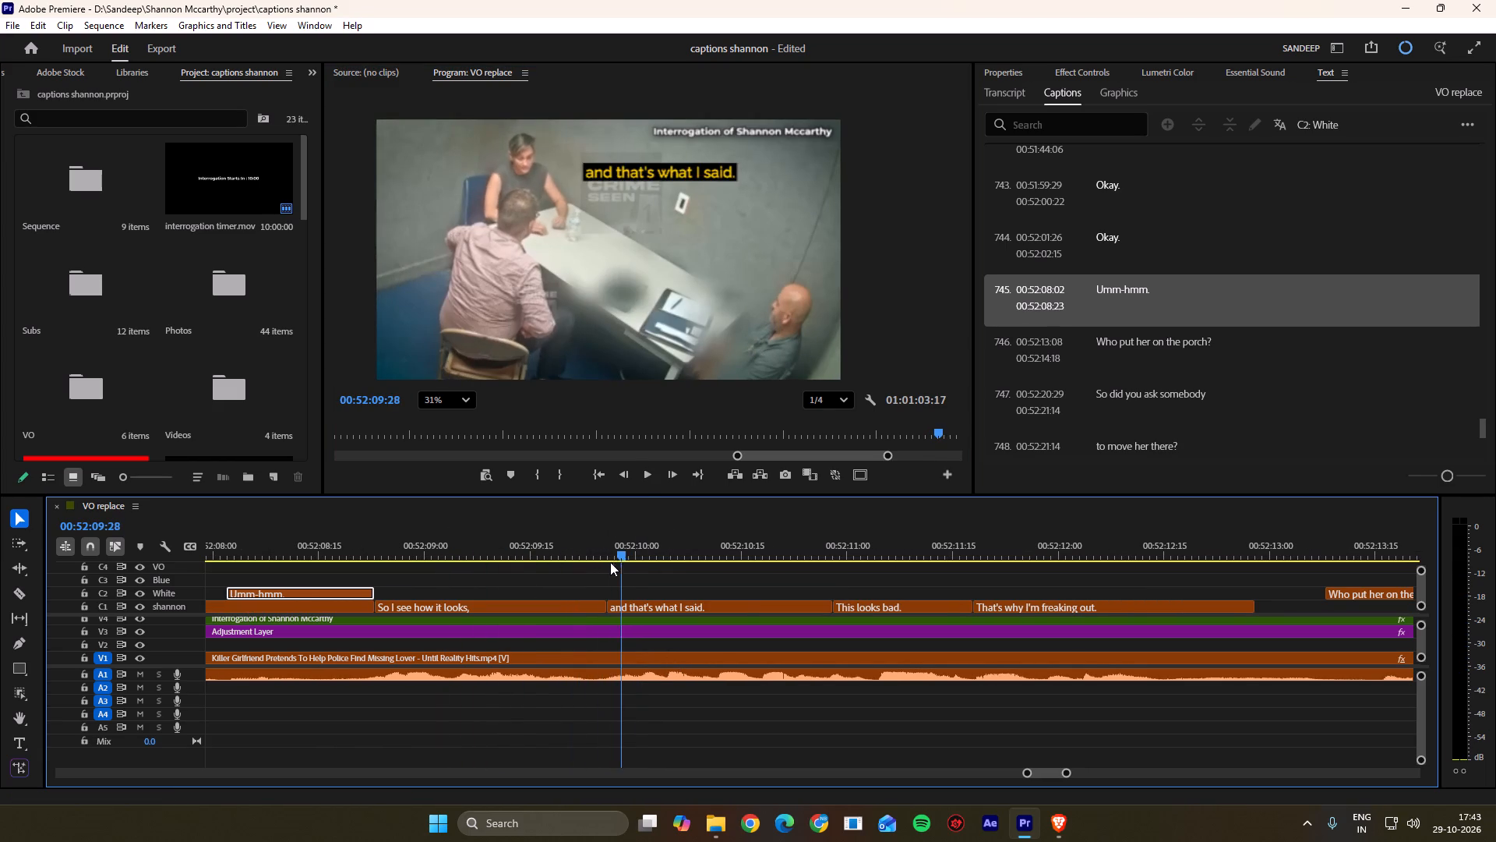
{"action": "left_click_drag", "start_coordinate": [610, 562], "coordinate": [608, 566]}
{"action": "left_click", "coordinate": [649, 589]}
Listen to the line and move the cut between "and that's what I said." and "This looks bad." to 00:52:10:25.
{"action": "key", "text": "space"}
{"action": "scroll", "coordinate": [649, 589], "scroll_direction": "down", "scroll_amount": 4}
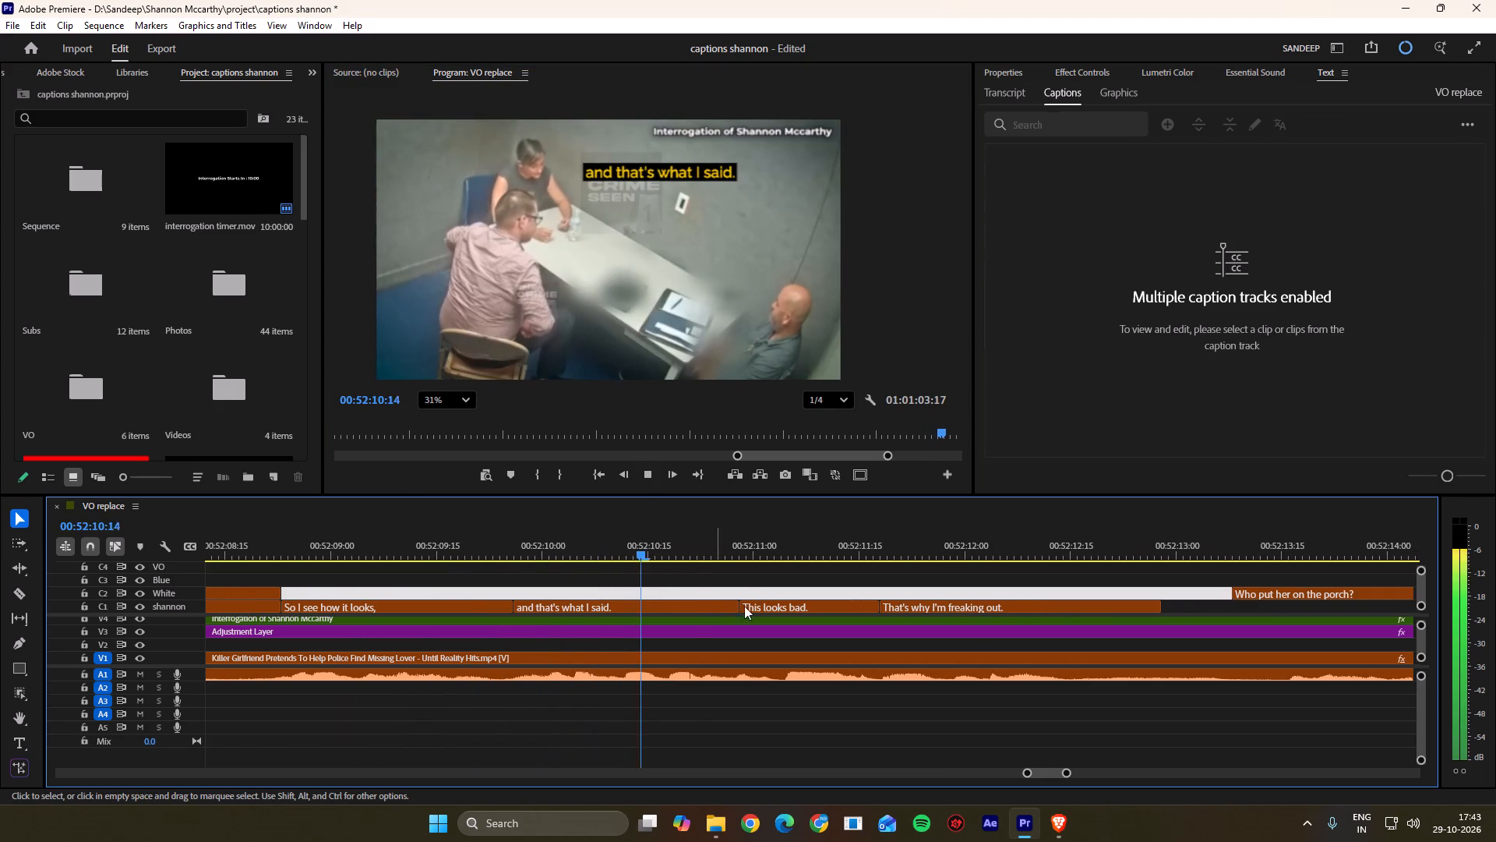
{"action": "key", "text": "space"}
{"action": "scroll", "coordinate": [747, 606], "scroll_direction": "down", "scroll_amount": 3}
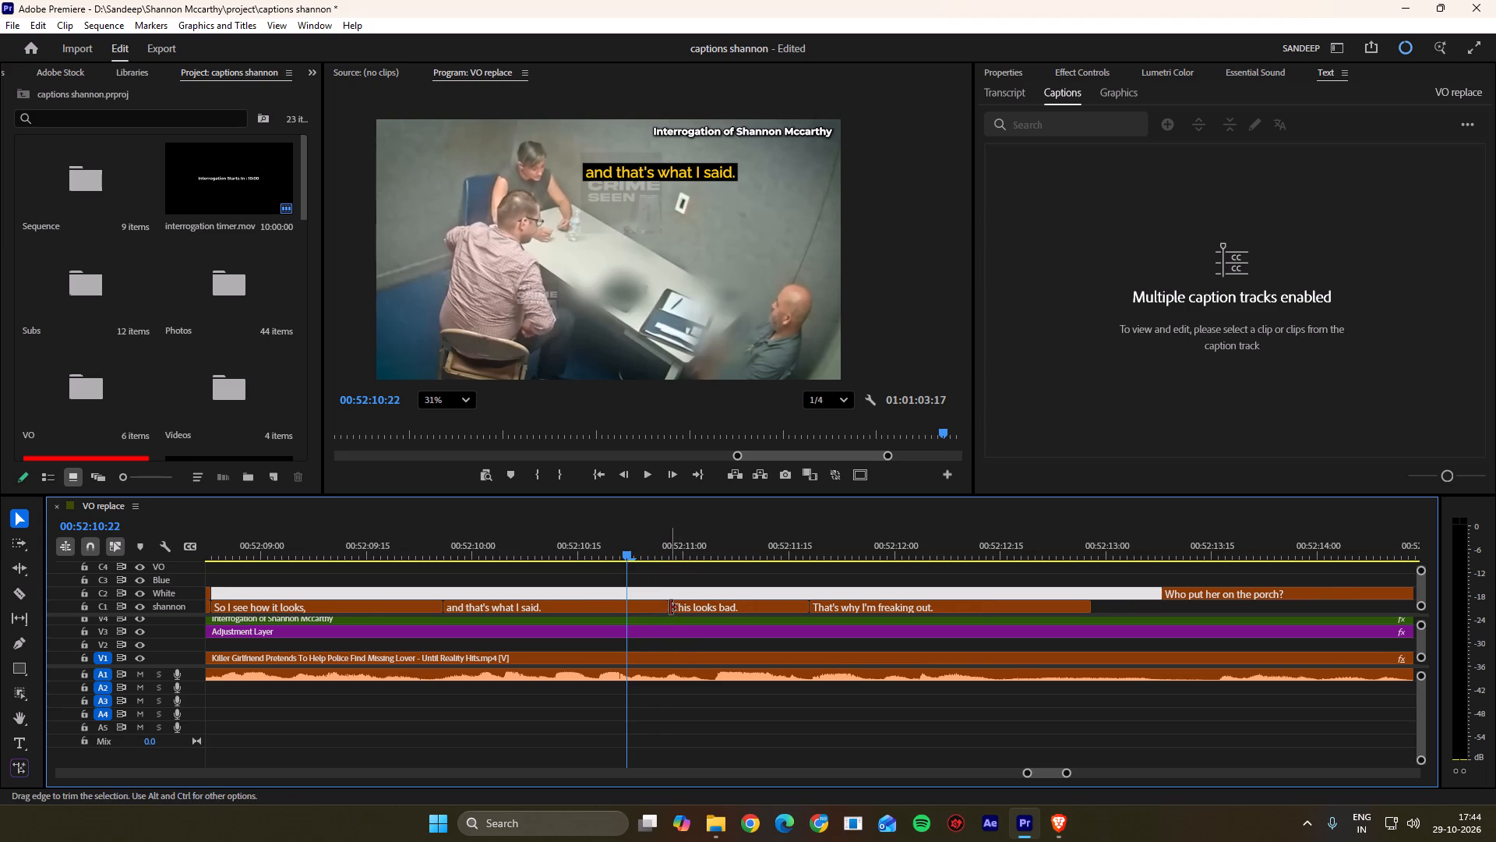
{"action": "key", "text": "space"}
{"action": "key", "text": "space"}
{"action": "left_click_drag", "start_coordinate": [674, 554], "coordinate": [536, 547]}
{"action": "key", "text": "space"}
{"action": "key", "text": "space"}
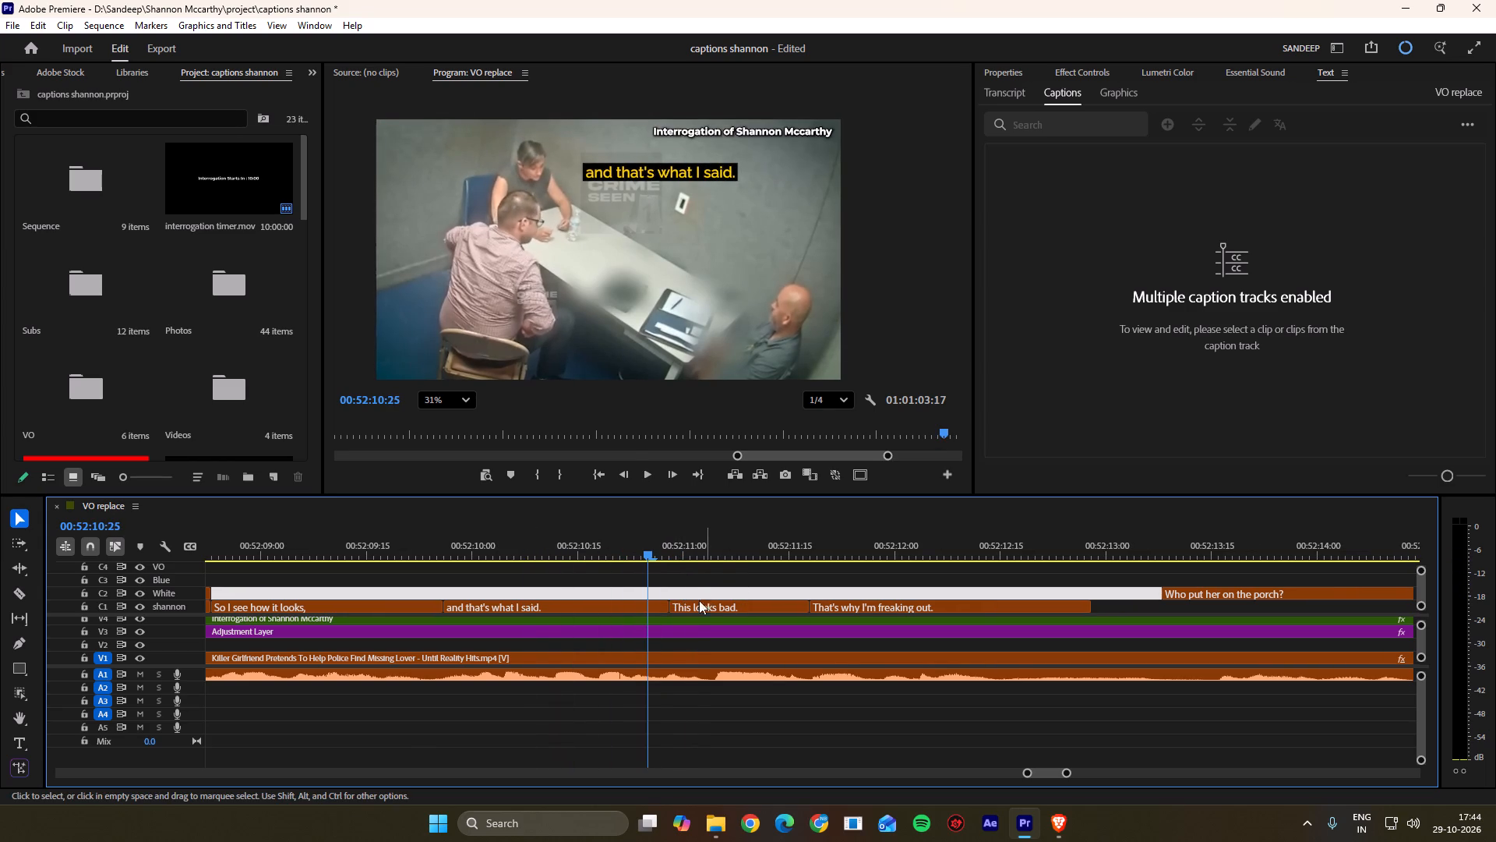
{"action": "left_click_drag", "start_coordinate": [669, 607], "coordinate": [651, 607], "text": "ctrl"}
{"action": "left_click_drag", "start_coordinate": [637, 550], "coordinate": [586, 548]}
{"action": "key", "text": "space"}
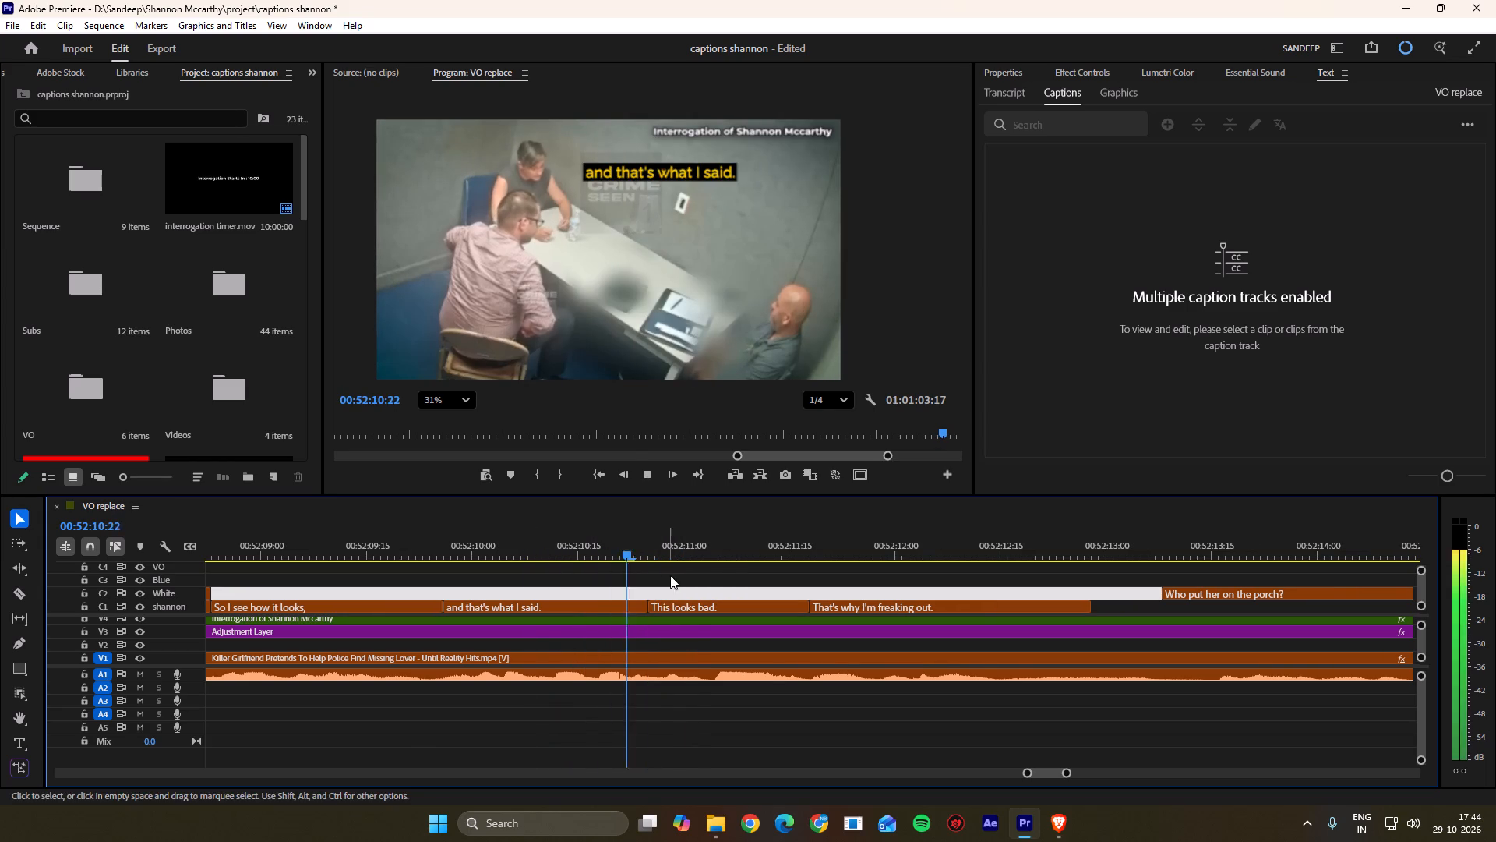
{"action": "key", "text": "space"}
{"action": "left_click_drag", "start_coordinate": [649, 547], "coordinate": [649, 564]}
Play on and move the cut between "This looks bad." and "That's why I'm freaking out." to 00:52:11:13.
{"action": "key", "text": "space"}
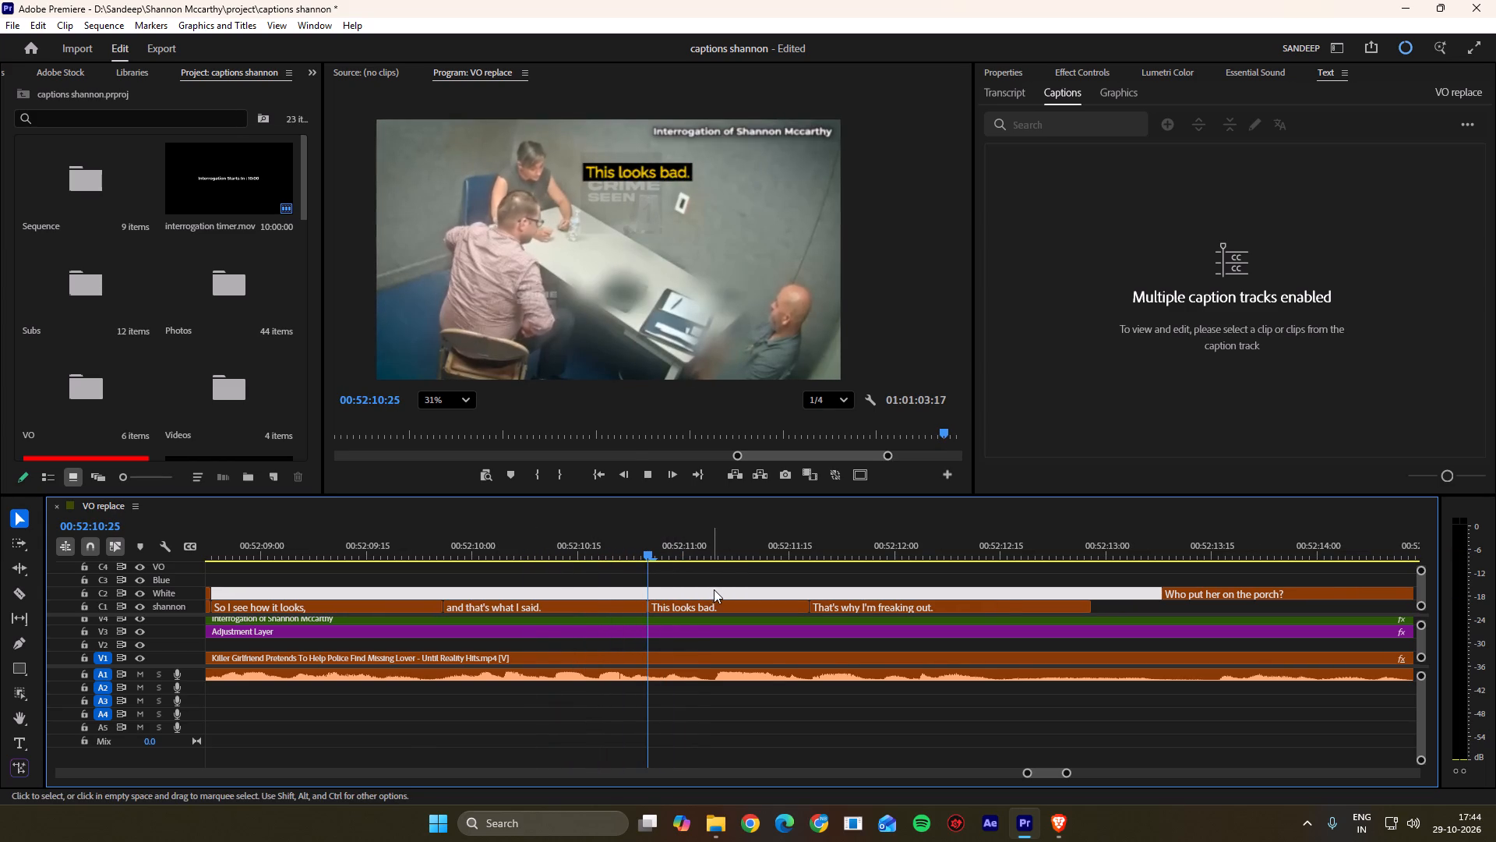
{"action": "scroll", "coordinate": [714, 591], "scroll_direction": "down", "scroll_amount": 7}
{"action": "key", "text": "space"}
{"action": "left_click_drag", "start_coordinate": [654, 541], "coordinate": [508, 543]}
{"action": "key", "text": "space"}
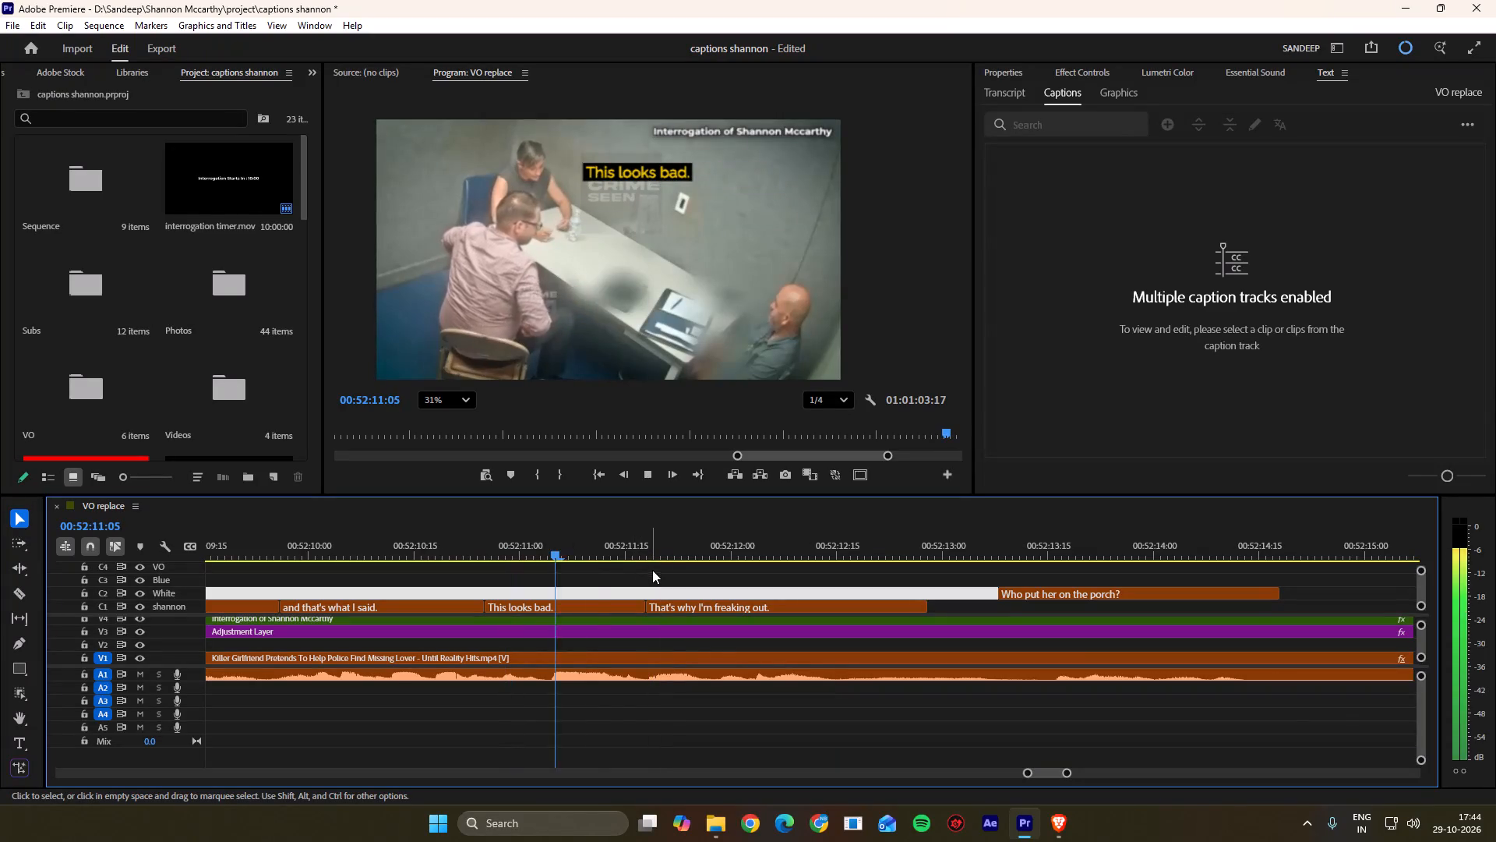
{"action": "key", "text": "space"}
{"action": "left_click_drag", "start_coordinate": [647, 607], "coordinate": [628, 609], "text": "ctrl"}
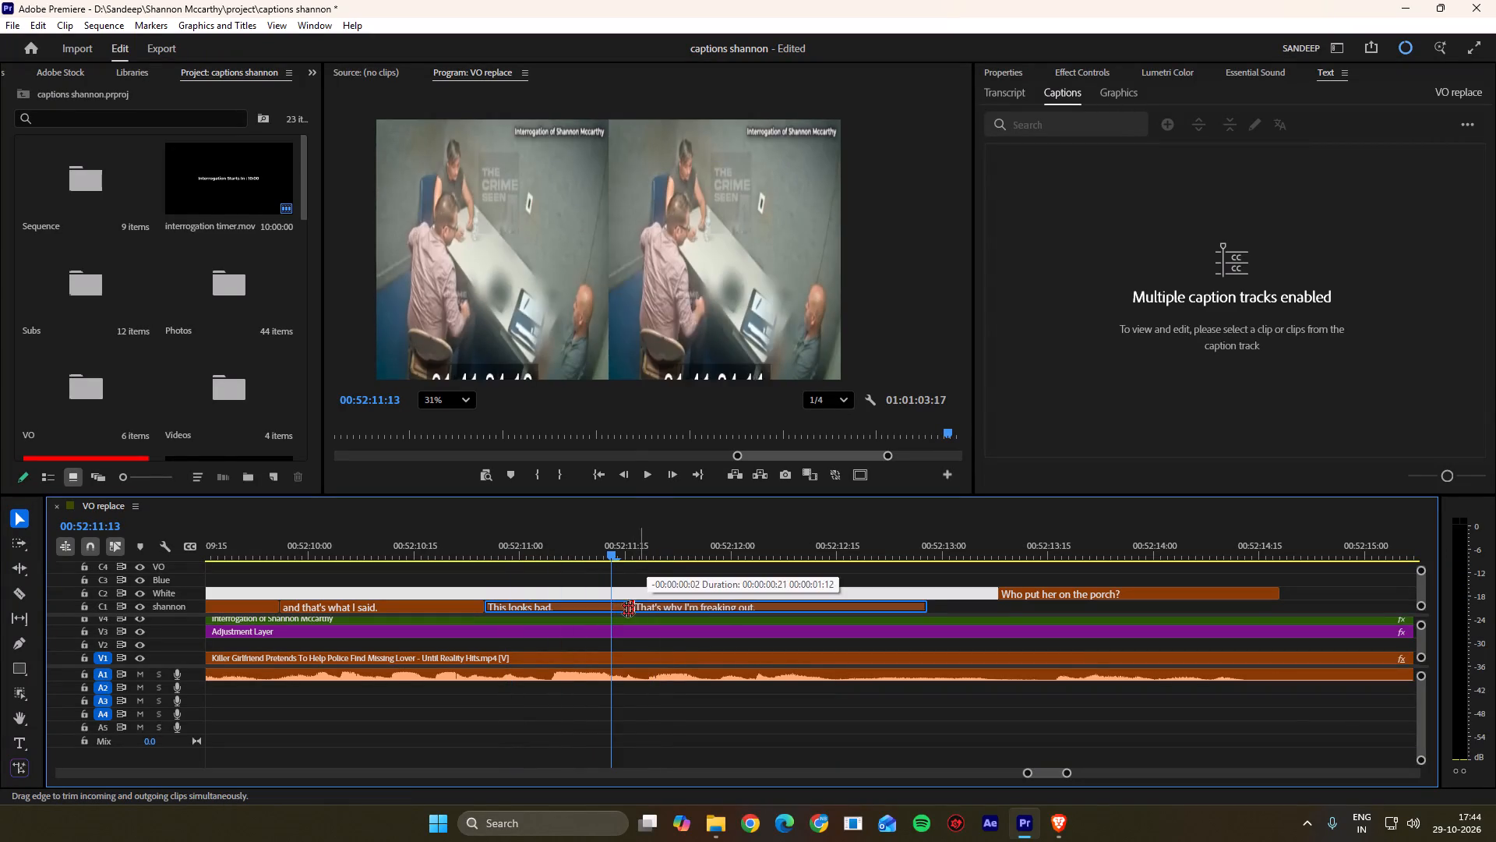
{"action": "left_click_drag", "start_coordinate": [628, 609], "coordinate": [618, 604], "text": "ctrl"}
{"action": "left_click", "coordinate": [619, 611], "text": "ctrl"}
{"action": "left_click", "coordinate": [628, 598], "text": "ctrl"}
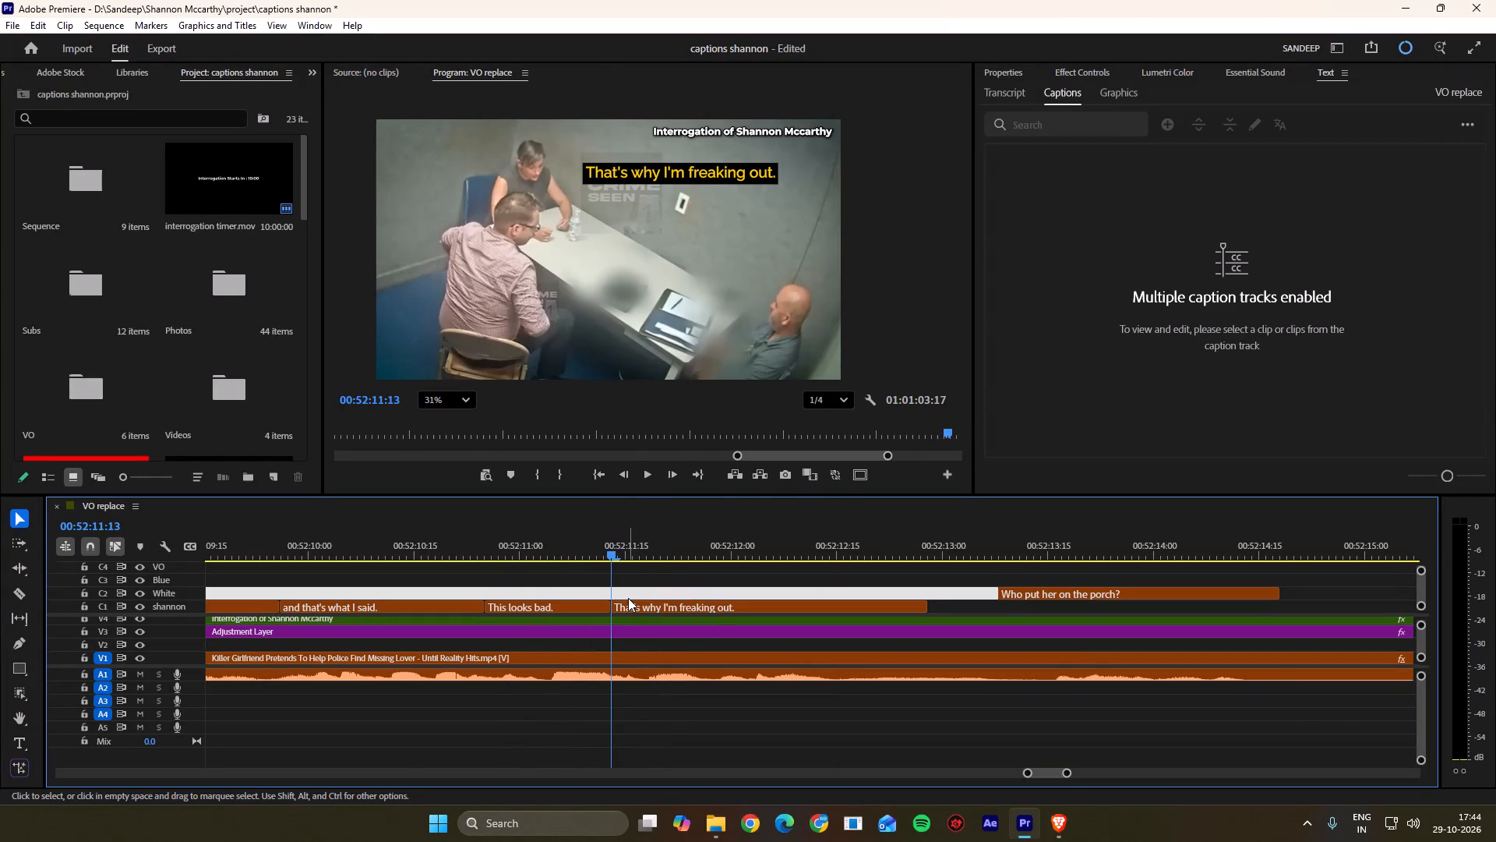
Save the project.
{"action": "key", "text": "ctrl+s"}
Play on and move the White caption "Who put her on the porch?" to start at 00:52:13:16.
{"action": "left_click", "coordinate": [644, 591]}
{"action": "key", "text": "space"}
{"action": "scroll", "coordinate": [643, 589], "scroll_direction": "down", "scroll_amount": 4}
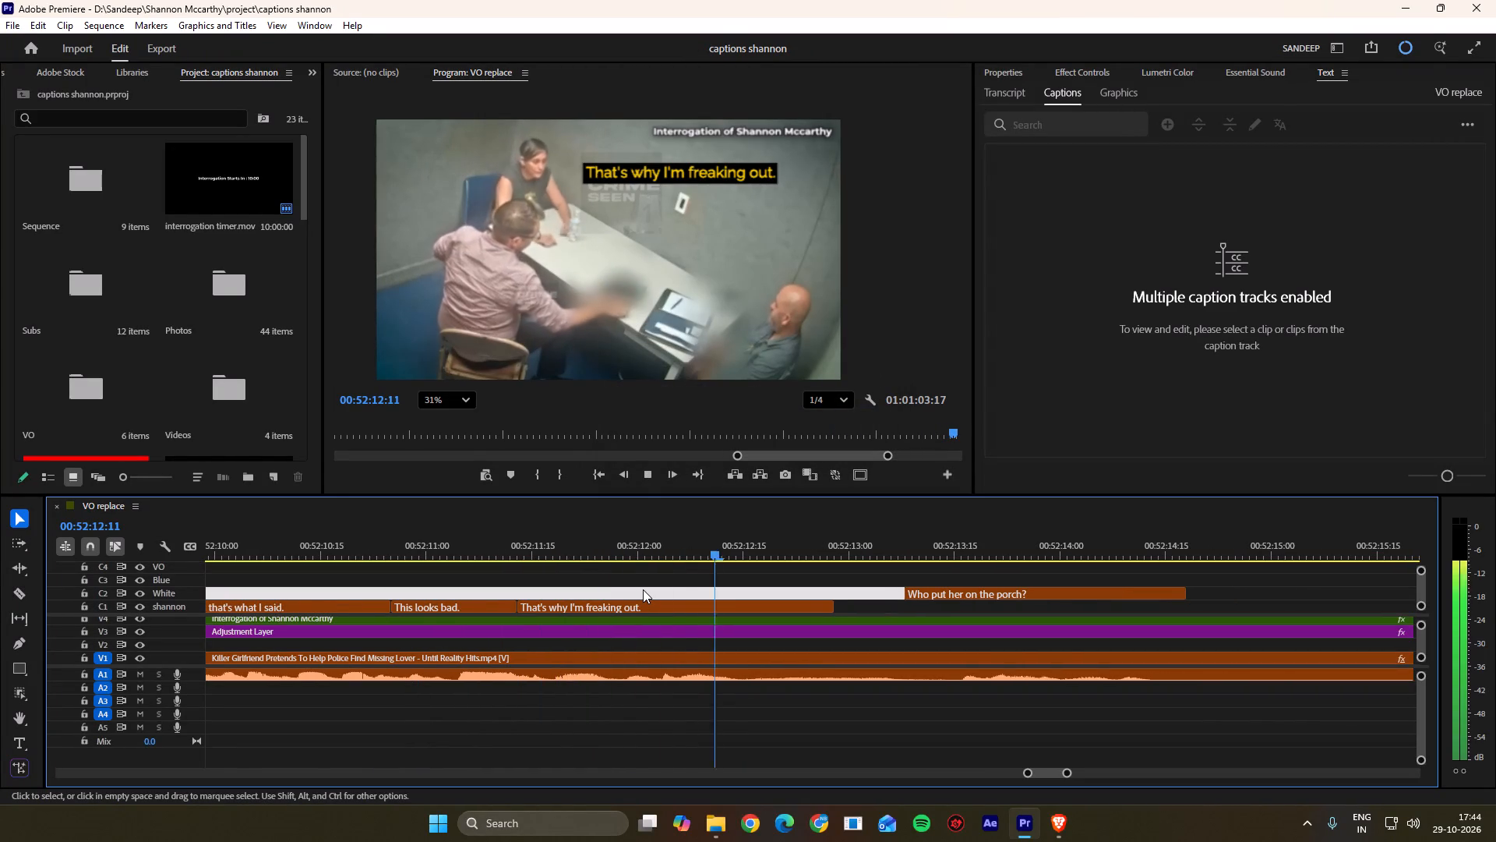
{"action": "key", "text": "space"}
{"action": "scroll", "coordinate": [643, 589], "scroll_direction": "down", "scroll_amount": 4}
{"action": "key", "text": "space"}
{"action": "scroll", "coordinate": [643, 589], "scroll_direction": "down", "scroll_amount": 11}
{"action": "key", "text": "space"}
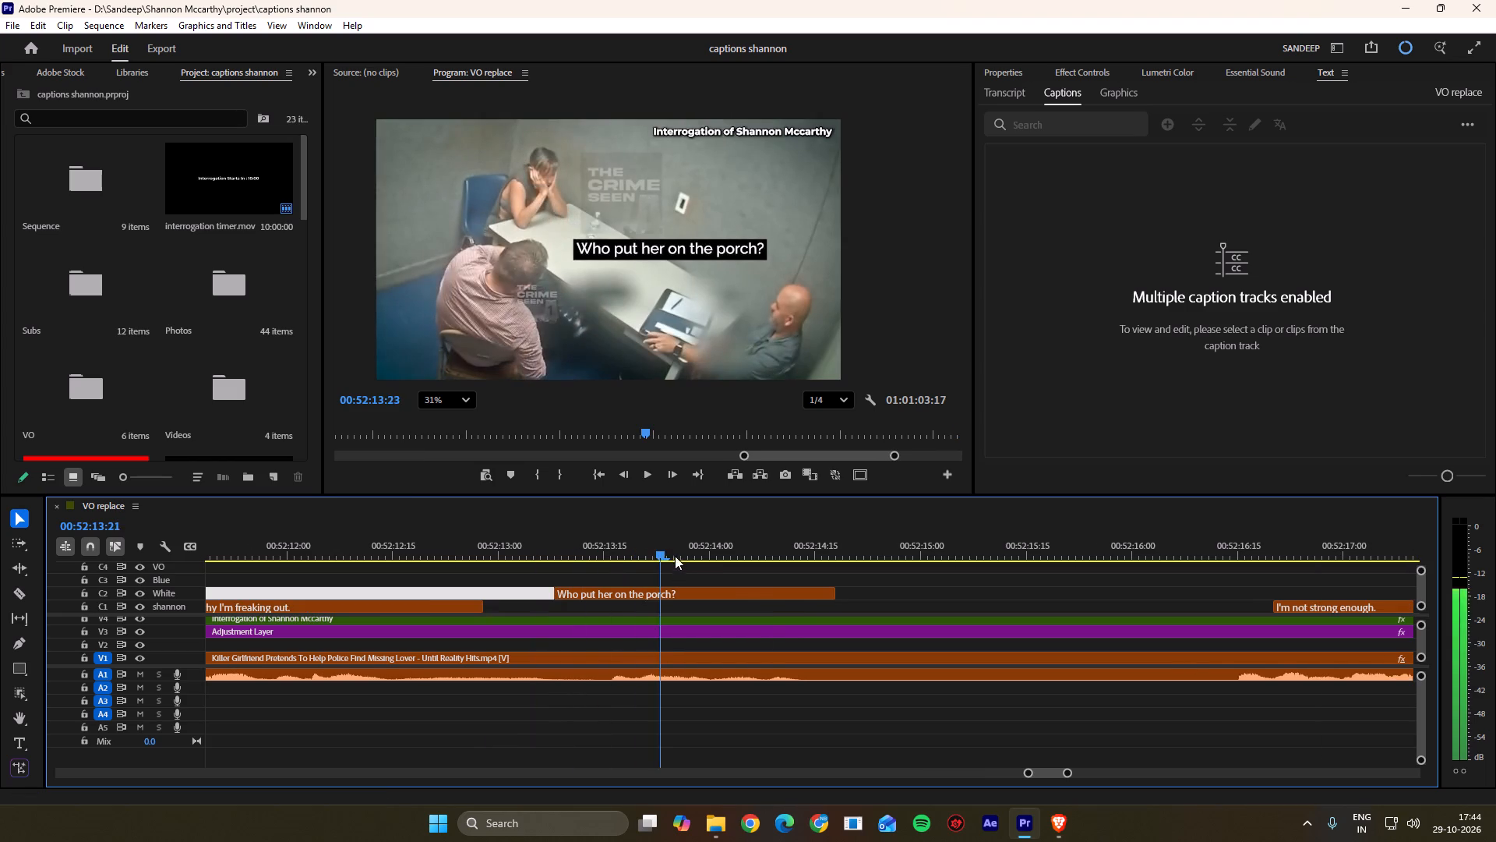
{"action": "left_click_drag", "start_coordinate": [654, 552], "coordinate": [615, 558]}
{"action": "left_click_drag", "start_coordinate": [619, 593], "coordinate": [647, 594]}
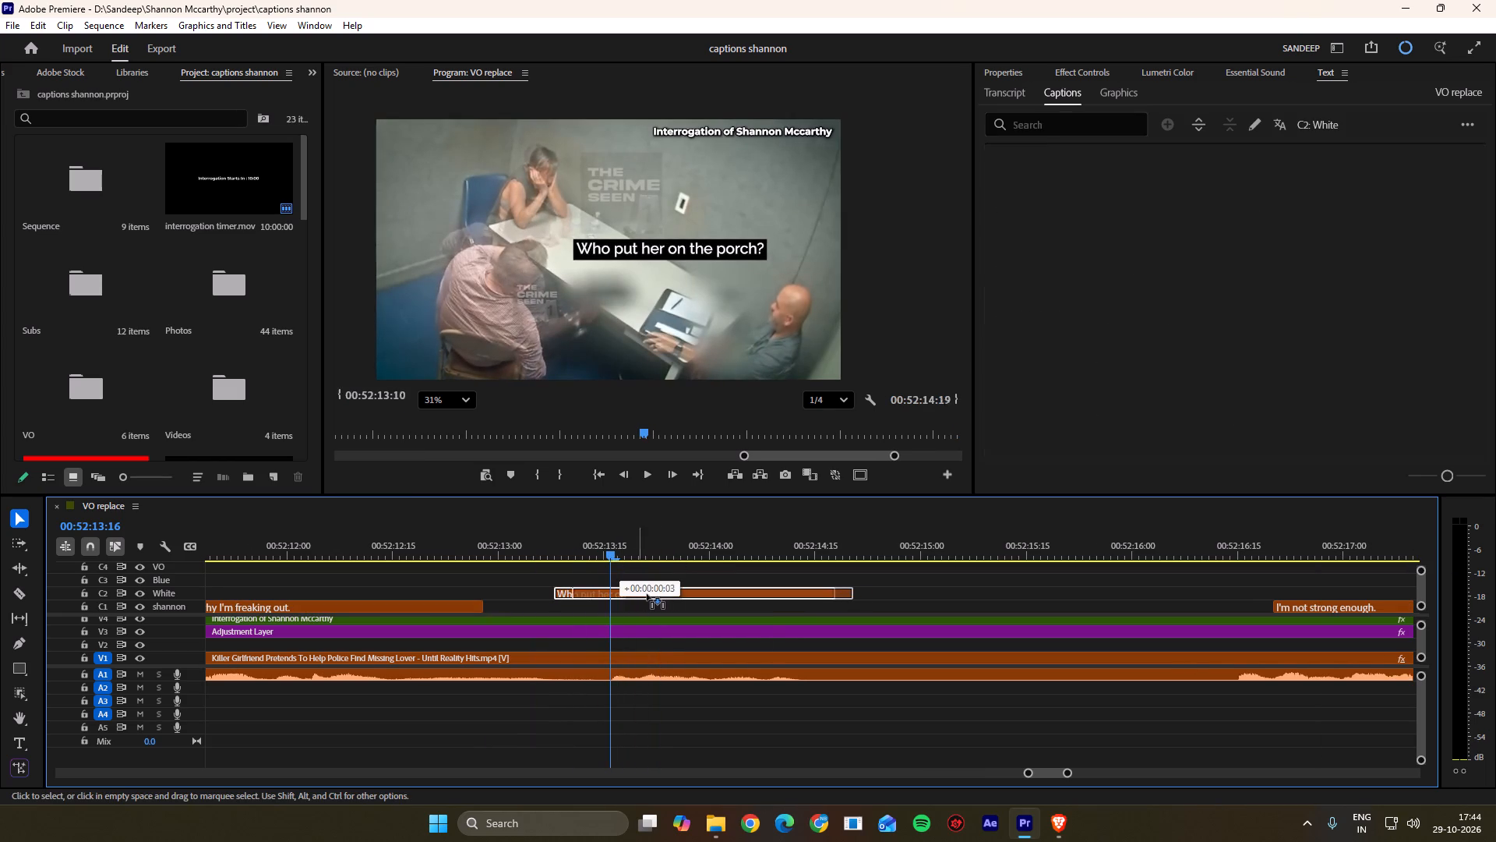
{"action": "left_click_drag", "start_coordinate": [647, 594], "coordinate": [673, 594]}
Play on and extend the start of the shannon caption "I'm not strong enough." back to 00:52:16:15.
{"action": "key", "text": "space"}
{"action": "scroll", "coordinate": [658, 595], "scroll_direction": "down", "scroll_amount": 8}
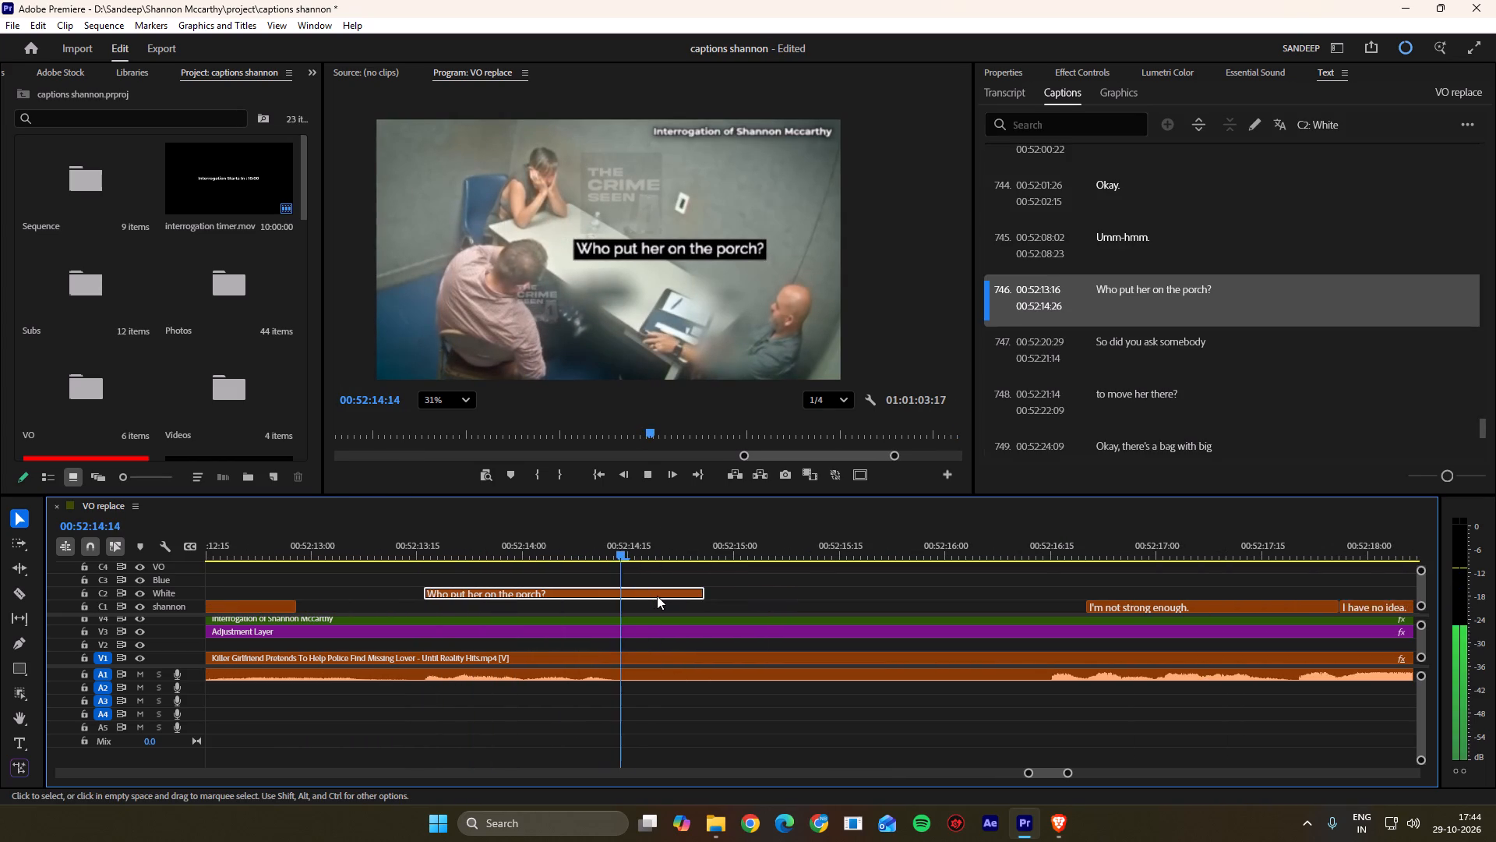
{"action": "scroll", "coordinate": [657, 596], "scroll_direction": "down", "scroll_amount": 20}
{"action": "key", "text": "space"}
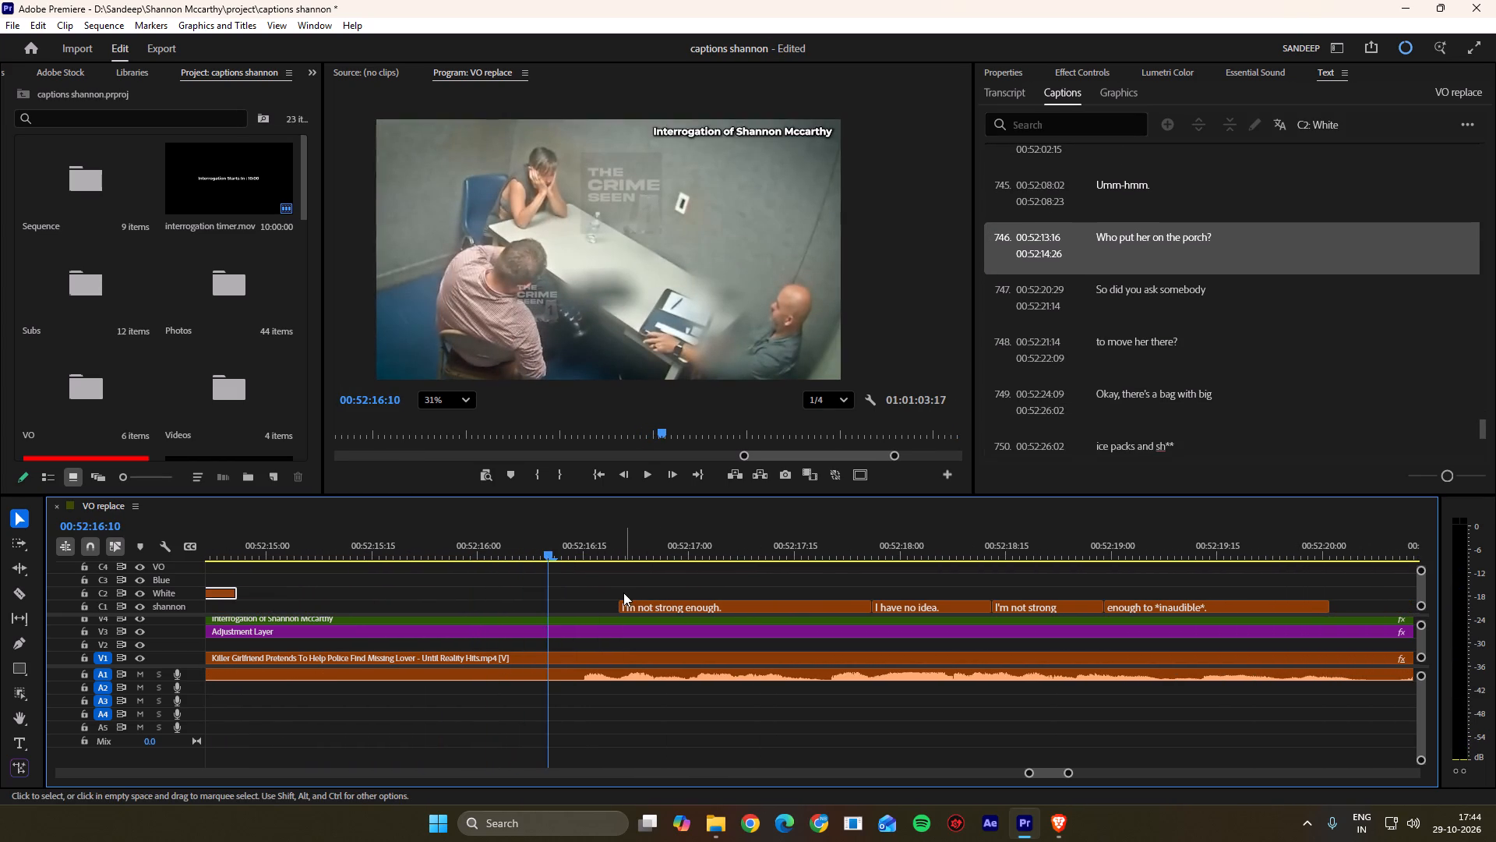
{"action": "key", "text": "space"}
{"action": "key", "text": "space"}
{"action": "left_click_drag", "start_coordinate": [596, 554], "coordinate": [584, 558]}
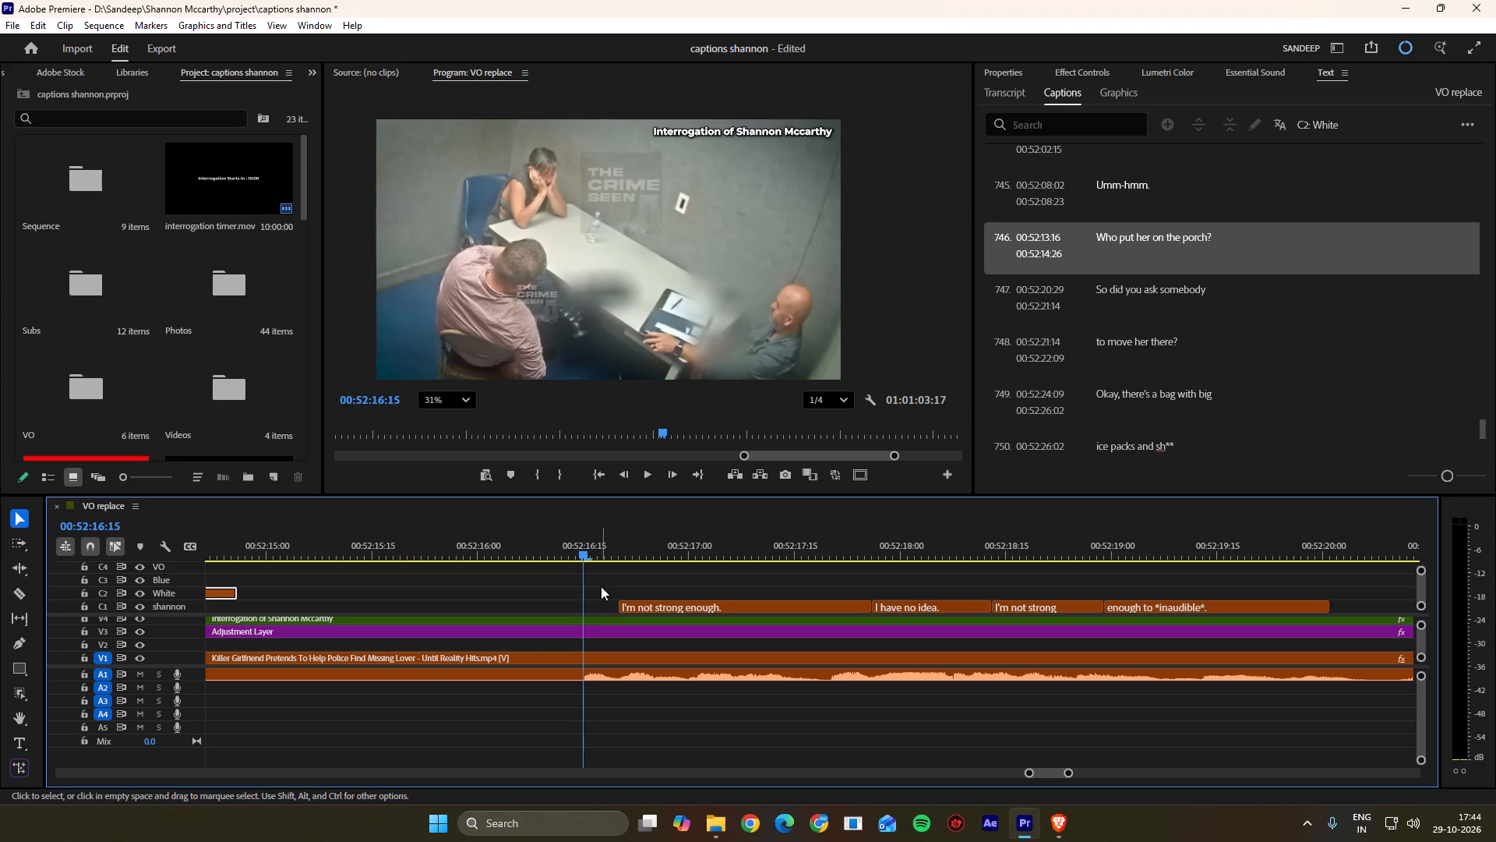
{"action": "left_click_drag", "start_coordinate": [619, 607], "coordinate": [591, 606]}
{"action": "left_click", "coordinate": [599, 606]}
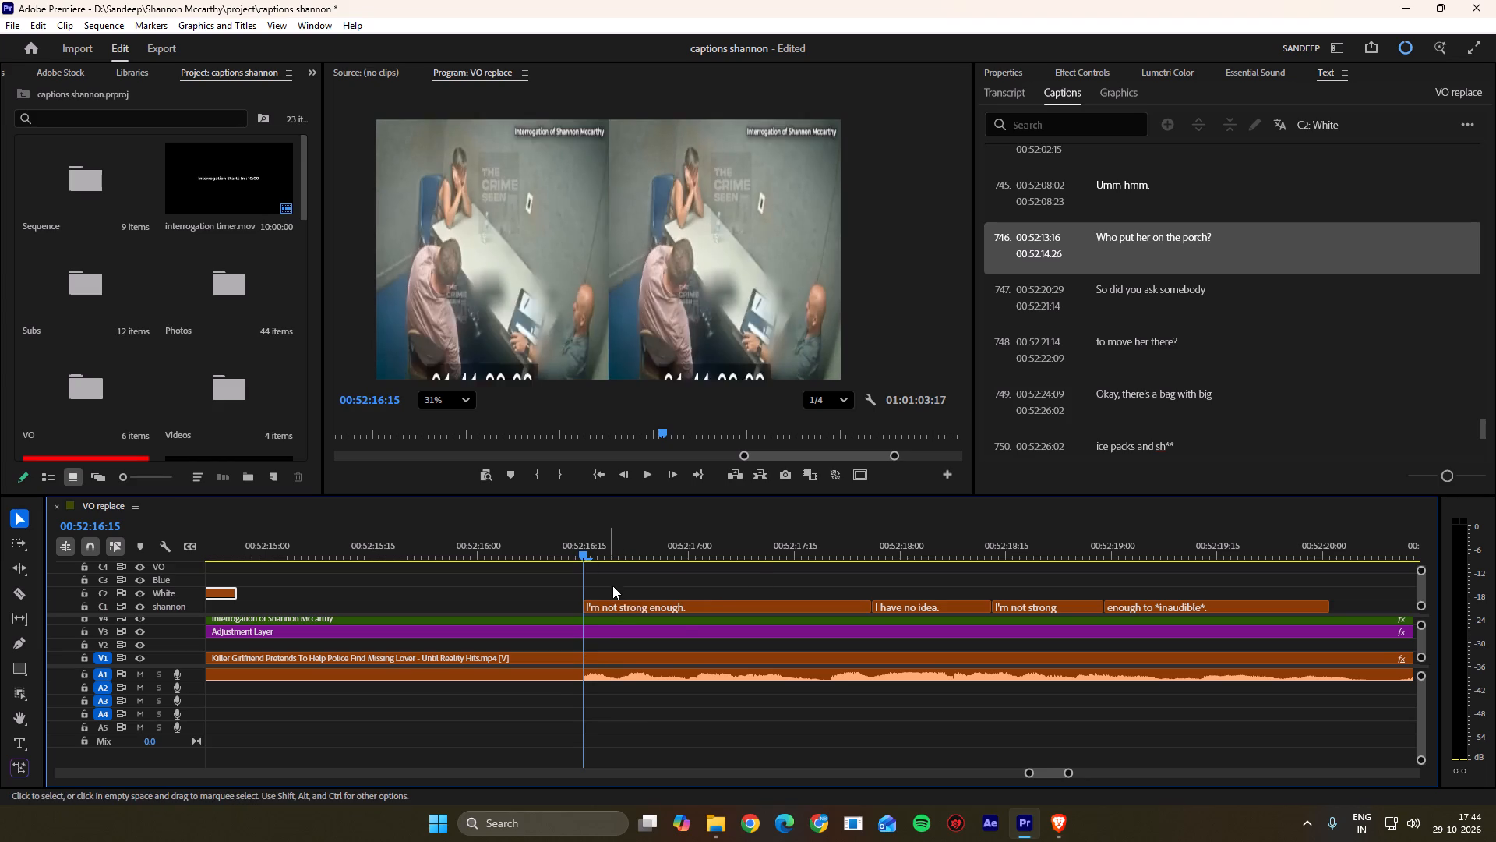
{"action": "left_click", "coordinate": [616, 583]}
Replay the dialogue from about 00:52:05 through "enough to *inaudible*." to check the captions against the speech.
{"action": "scroll", "coordinate": [772, 606], "scroll_direction": "down", "scroll_amount": 14, "text": "alt"}
{"action": "left_click_drag", "start_coordinate": [529, 543], "coordinate": [500, 547]}
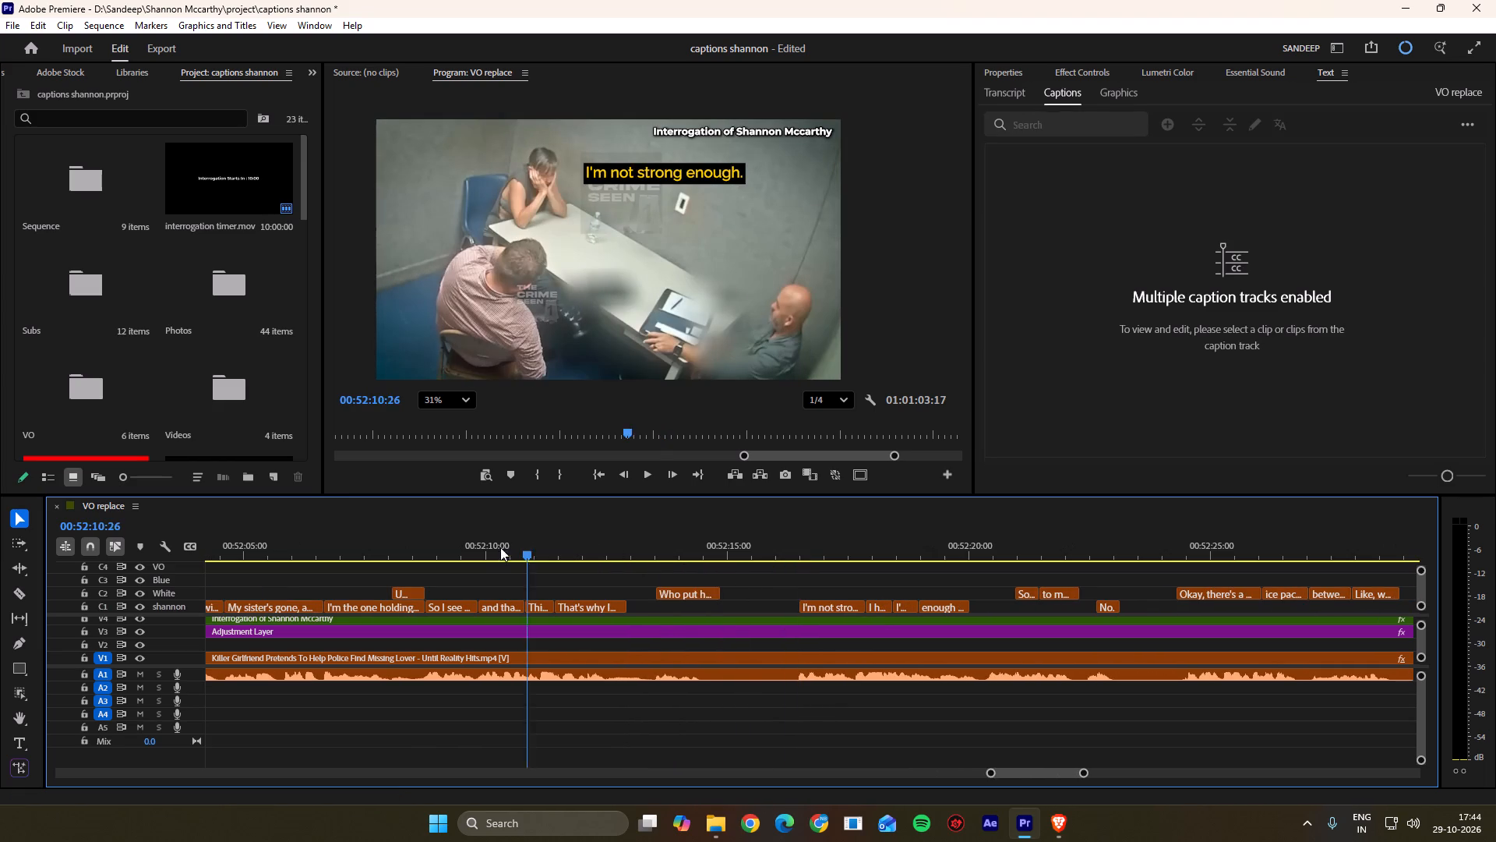
{"action": "left_click_drag", "start_coordinate": [500, 547], "coordinate": [479, 549]}
{"action": "key", "text": "space"}
{"action": "scroll", "coordinate": [535, 610], "scroll_direction": "up", "scroll_amount": 5, "text": "alt"}
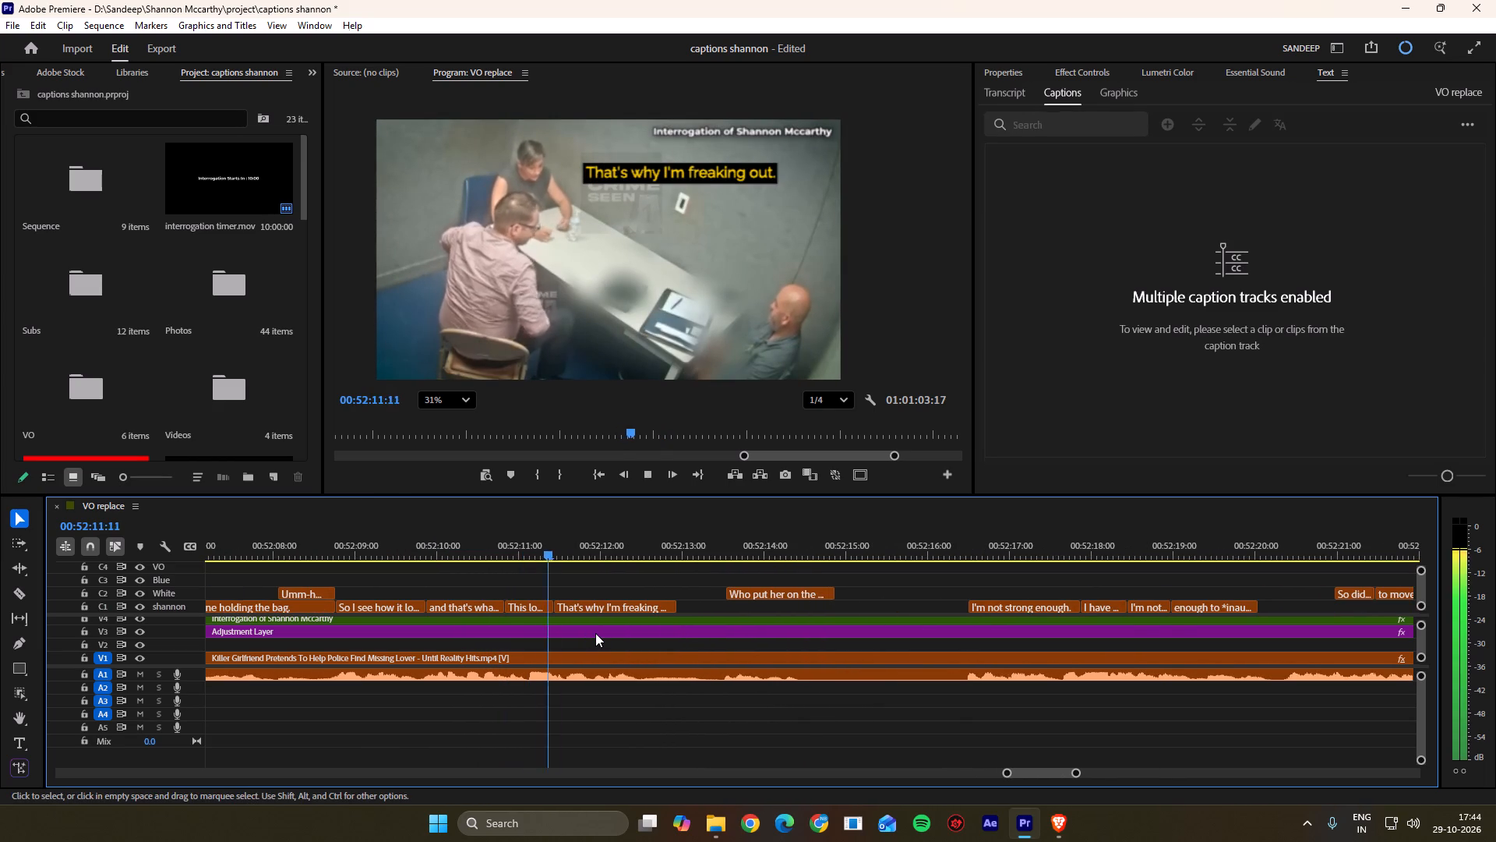
{"action": "scroll", "coordinate": [601, 628], "scroll_direction": "down", "scroll_amount": 3}
{"action": "scroll", "coordinate": [602, 628], "scroll_direction": "down", "scroll_amount": 7, "text": "alt"}
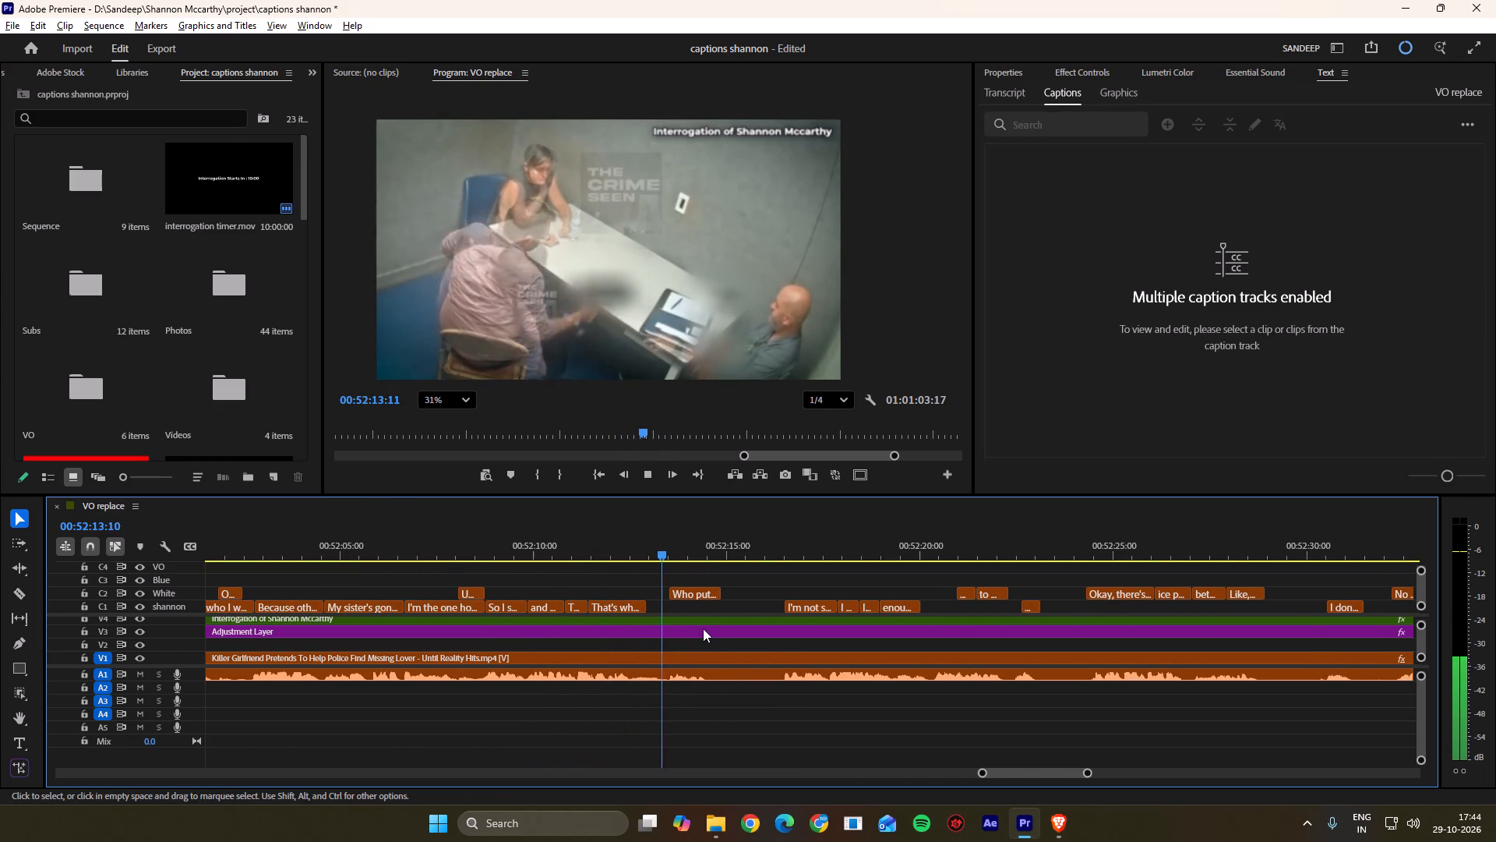
{"action": "key", "text": "space"}
{"action": "left_click", "coordinate": [340, 552]}
{"action": "key", "text": "space"}
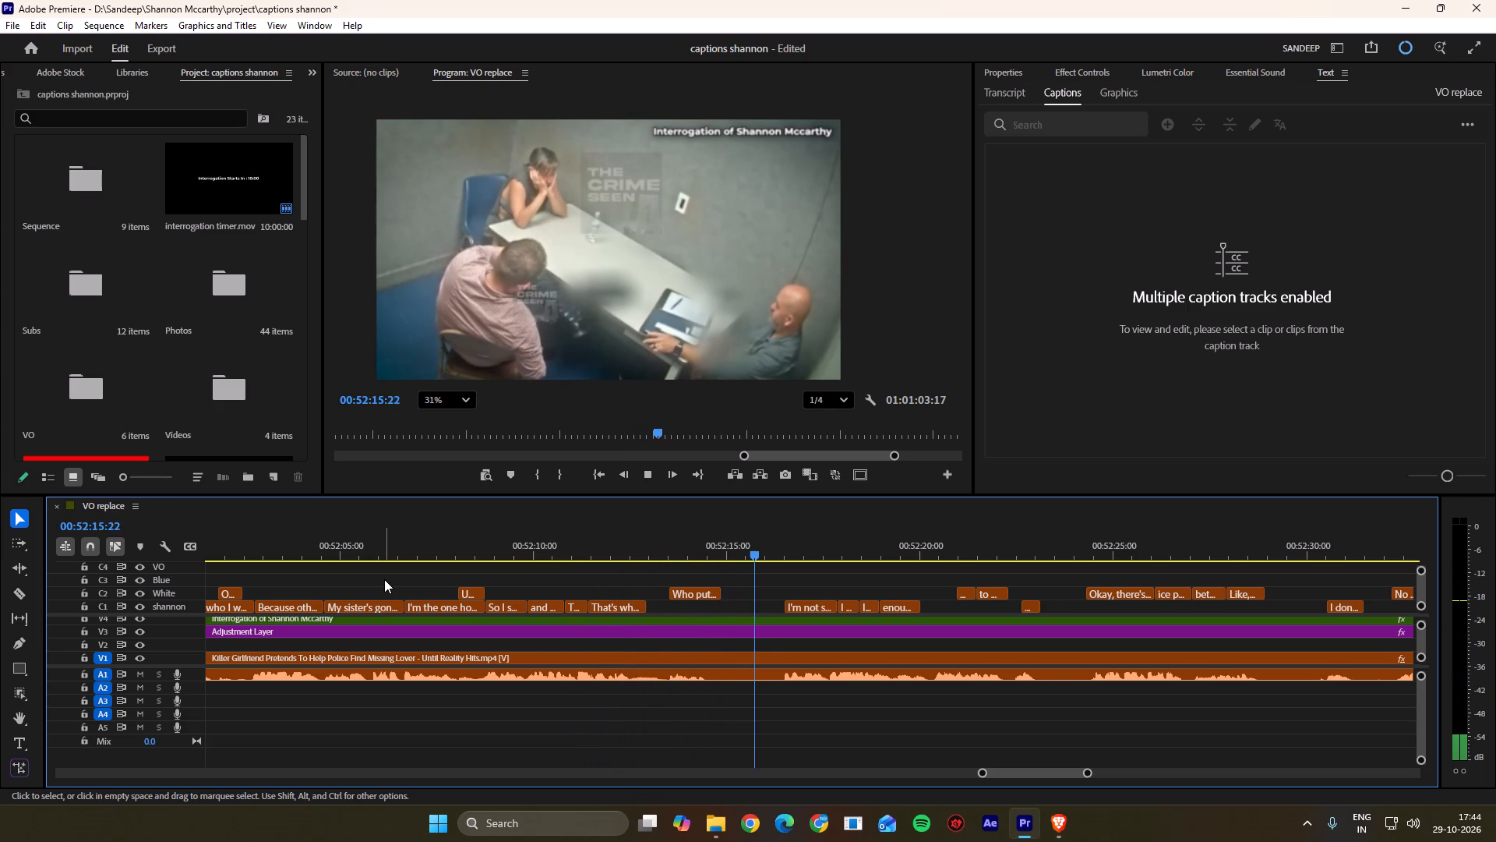
{"action": "scroll", "coordinate": [783, 720], "scroll_direction": "down", "scroll_amount": 6}
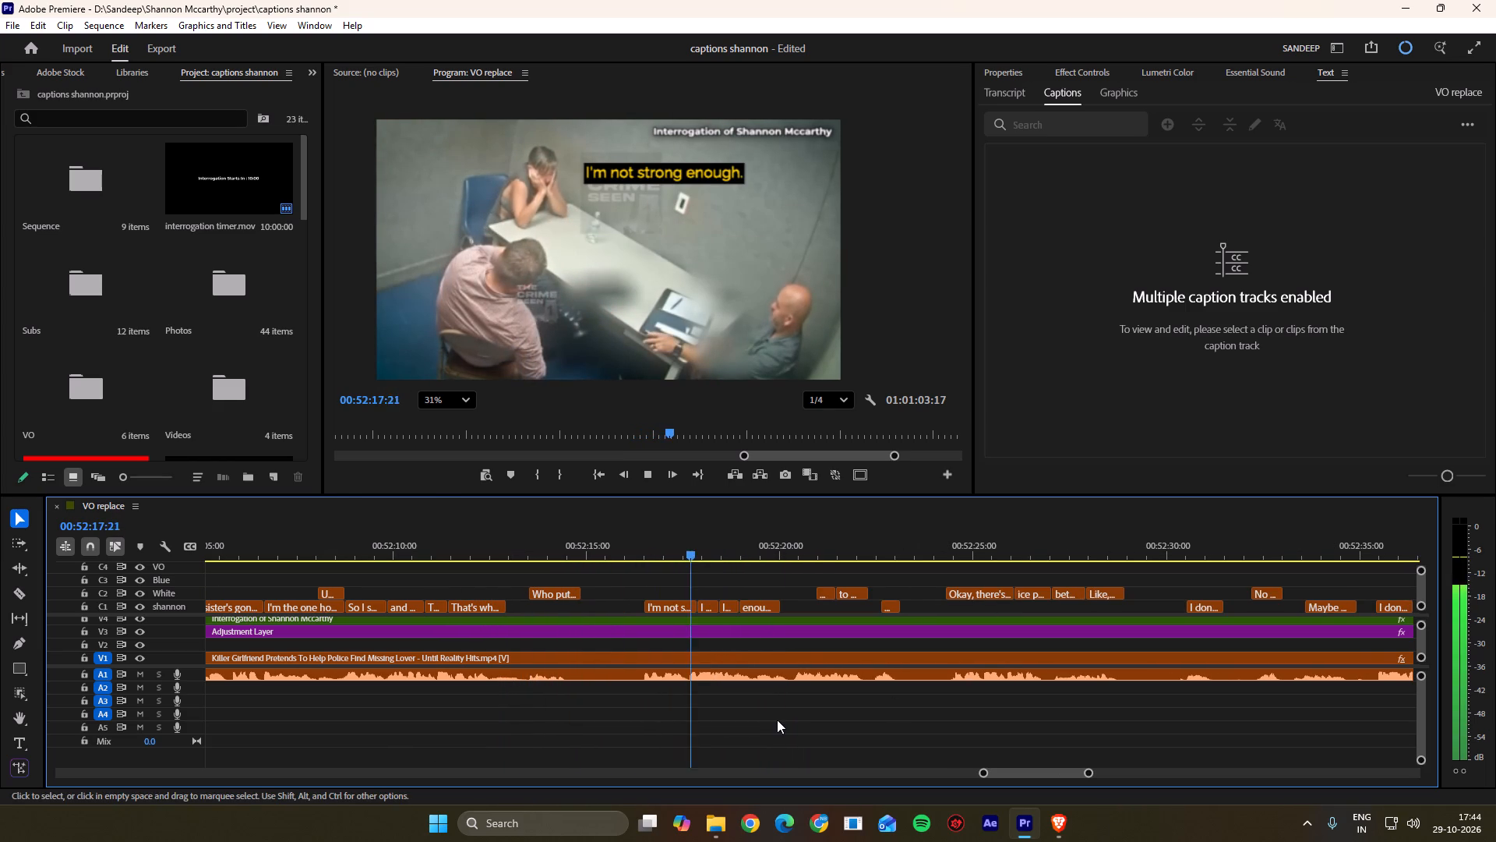
{"action": "scroll", "coordinate": [753, 645], "scroll_direction": "up", "scroll_amount": 11, "text": "alt"}
{"action": "scroll", "coordinate": [686, 575], "scroll_direction": "down", "scroll_amount": 1, "text": "alt"}
{"action": "scroll", "coordinate": [678, 571], "scroll_direction": "up", "scroll_amount": 1, "text": "alt"}
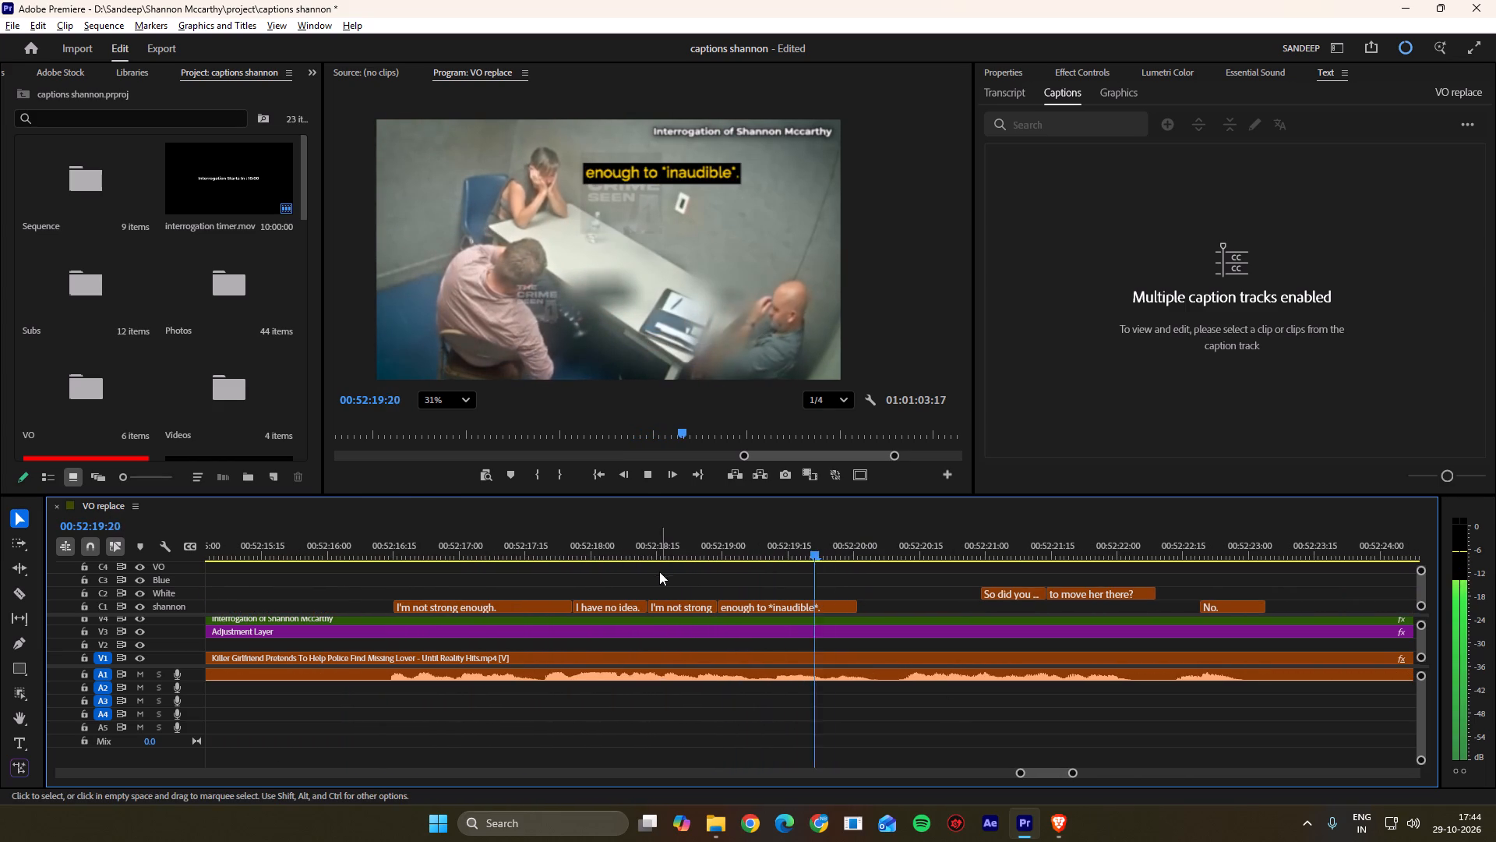
Listen again and move the cut between "I'm not strong enough." and "I have no idea." to 00:52:17:21.
{"action": "key", "text": "space"}
{"action": "left_click_drag", "start_coordinate": [535, 546], "coordinate": [496, 545]}
{"action": "key", "text": "space"}
{"action": "key", "text": "space"}
{"action": "scroll", "coordinate": [559, 593], "scroll_direction": "up", "scroll_amount": 4, "text": "alt"}
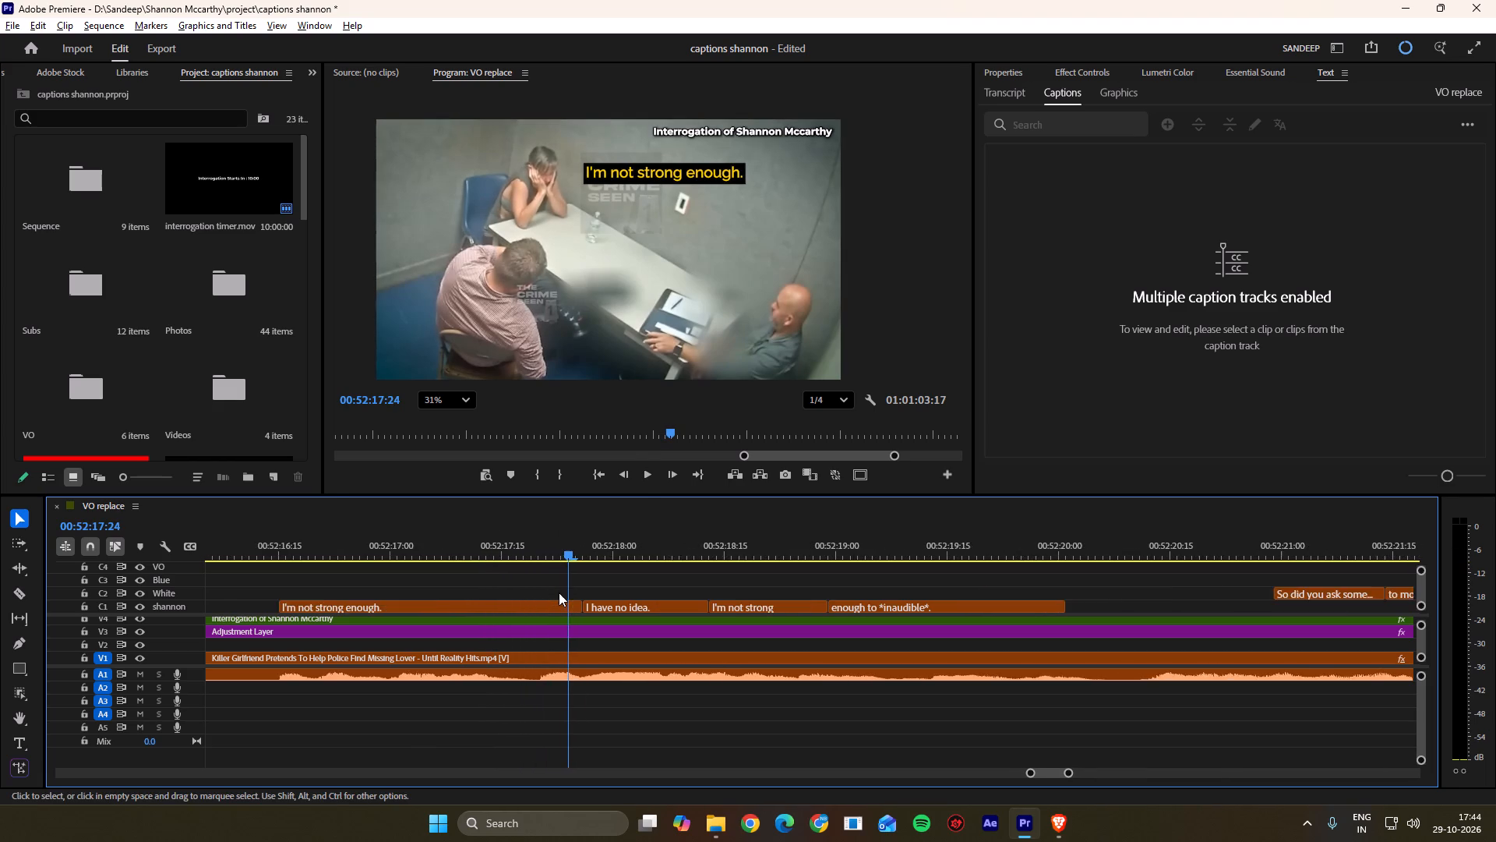
{"action": "scroll", "coordinate": [559, 593], "scroll_direction": "up", "scroll_amount": 3, "text": "alt"}
{"action": "left_click_drag", "start_coordinate": [559, 540], "coordinate": [540, 550]}
{"action": "left_click_drag", "start_coordinate": [589, 610], "coordinate": [574, 610], "text": "ctrl"}
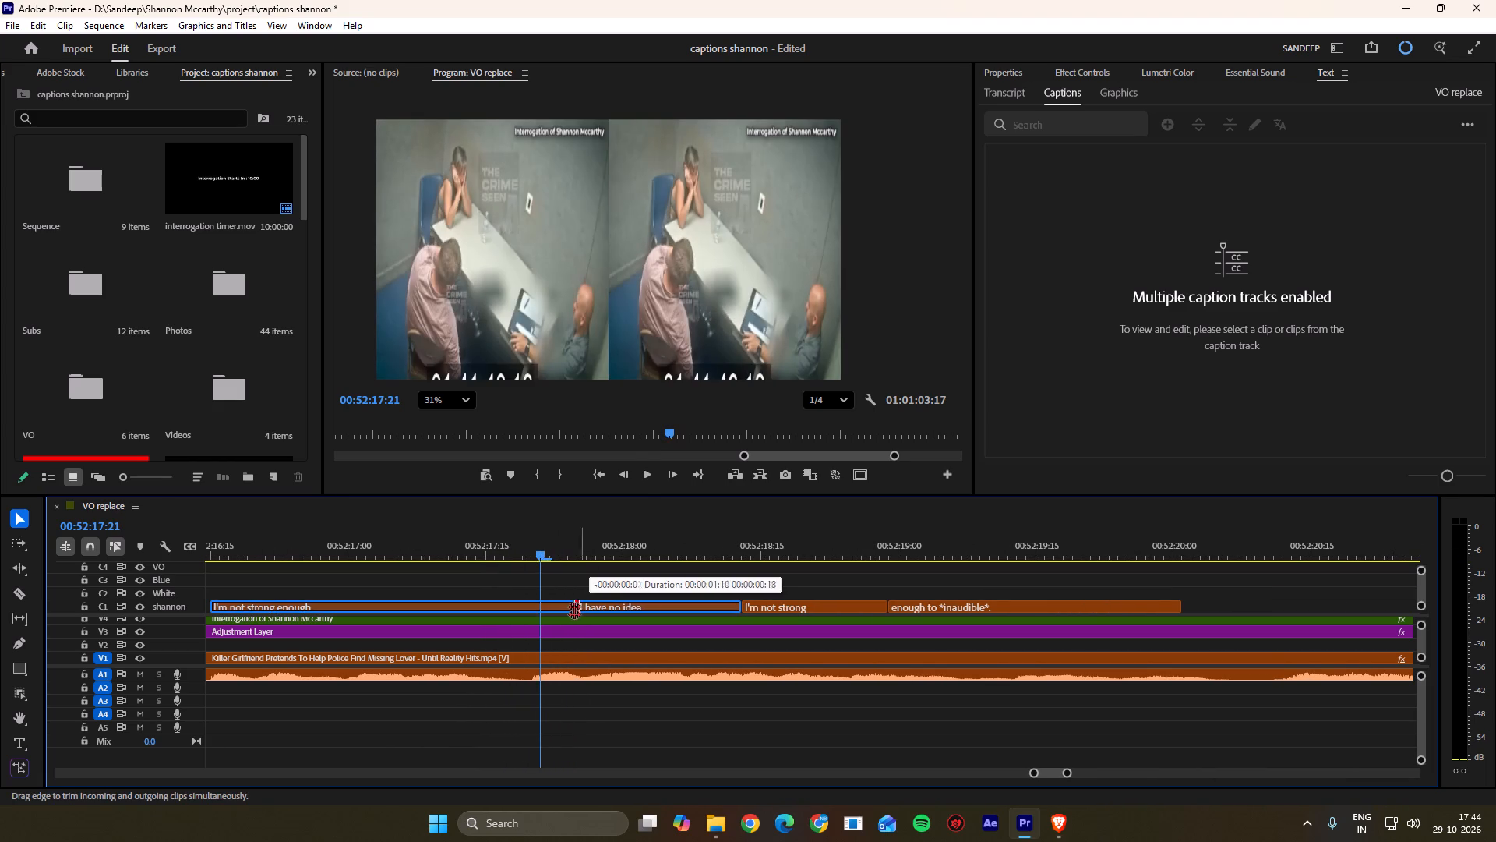
{"action": "left_click_drag", "start_coordinate": [574, 610], "coordinate": [549, 607], "text": "ctrl"}
{"action": "left_click", "coordinate": [570, 586]}
{"action": "left_click", "coordinate": [547, 607], "text": "ctrl"}
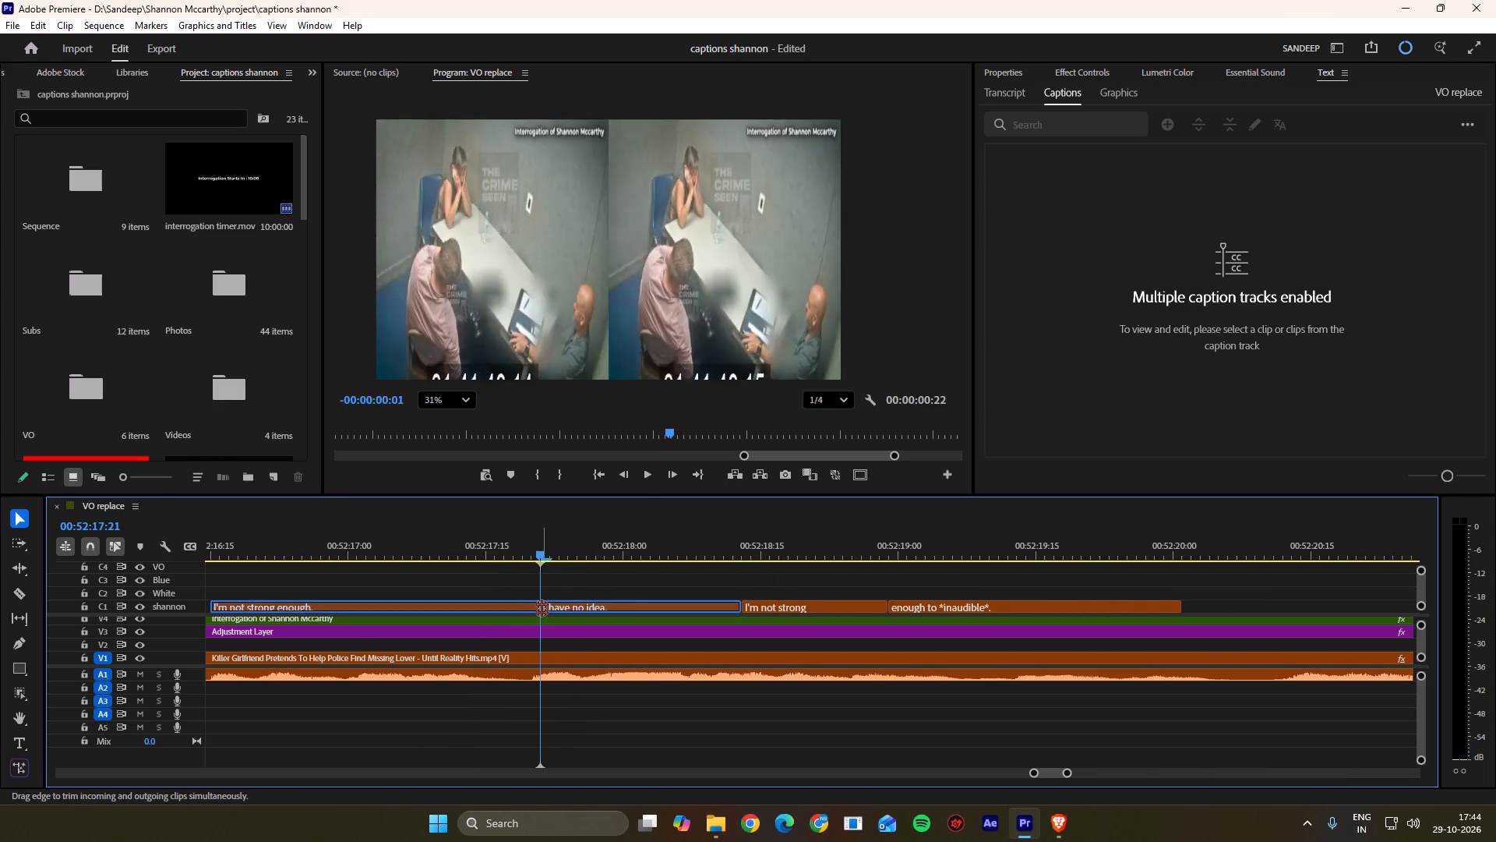
{"action": "left_click", "coordinate": [580, 595]}
Play on and move the cut between "I'm not strong" and "enough to *inaudible*." to 00:52:19:01.
{"action": "key", "text": "space"}
{"action": "scroll", "coordinate": [580, 594], "scroll_direction": "down", "scroll_amount": 4}
{"action": "key", "text": "space"}
{"action": "key", "text": "space"}
{"action": "key", "text": "space"}
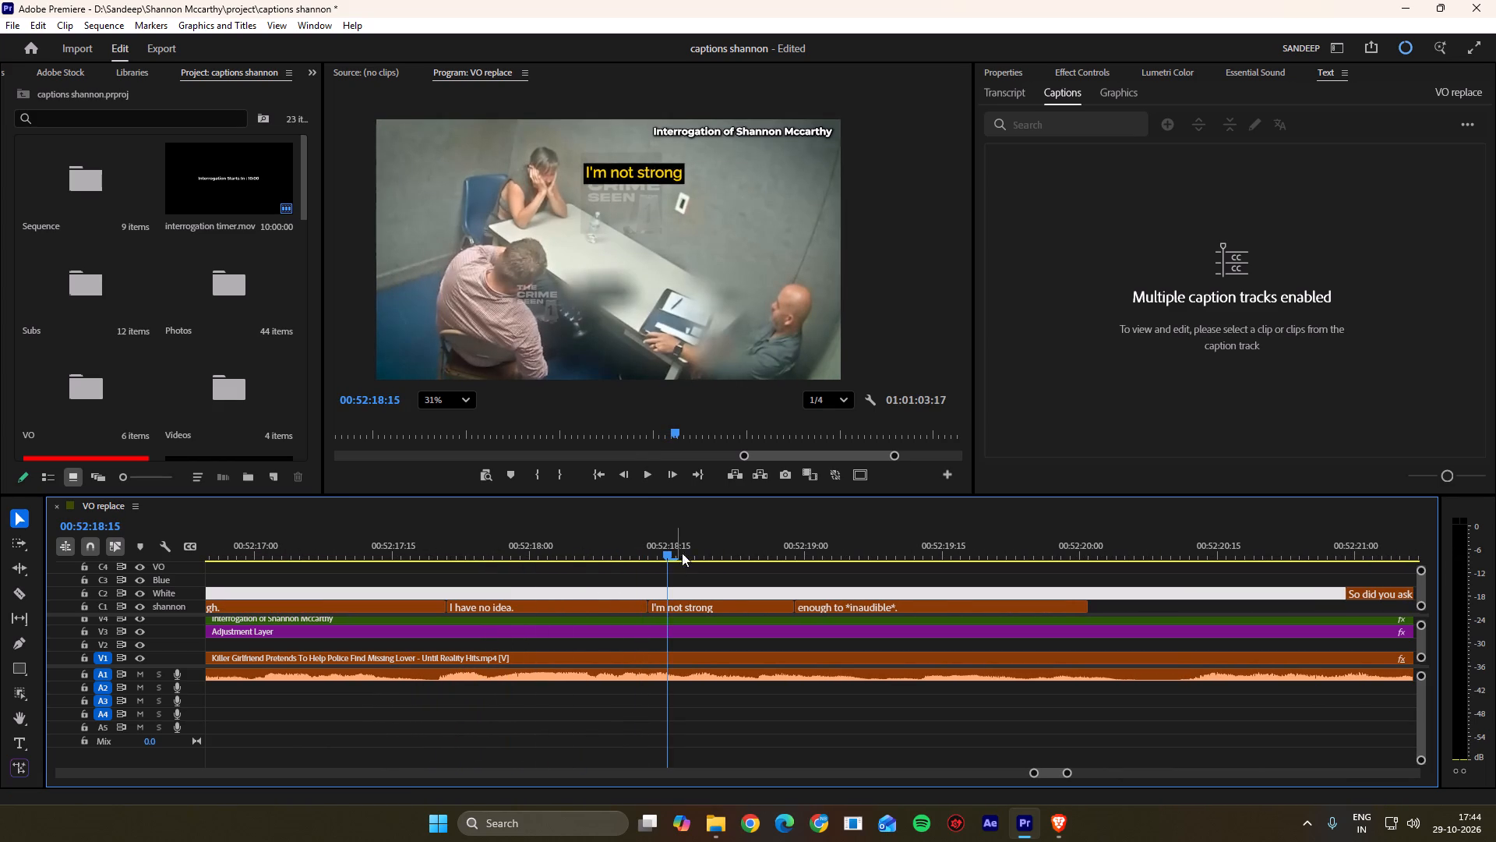
{"action": "left_click", "coordinate": [648, 536]}
{"action": "key", "text": "space"}
{"action": "scroll", "coordinate": [654, 587], "scroll_direction": "down", "scroll_amount": 8}
{"action": "key", "text": "space"}
{"action": "left_click_drag", "start_coordinate": [677, 545], "coordinate": [513, 547]}
{"action": "key", "text": "space"}
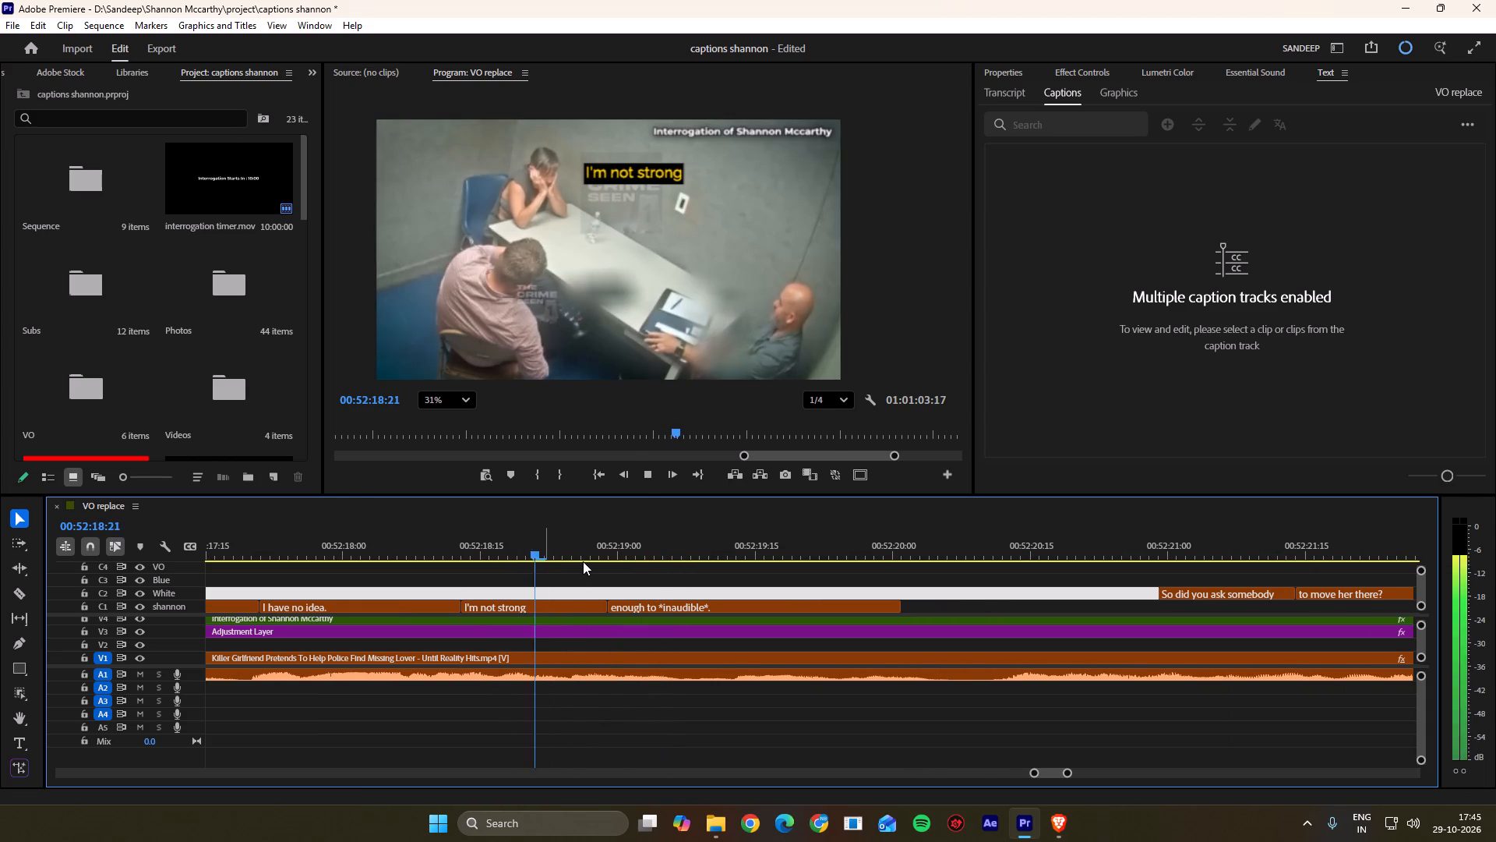
{"action": "key", "text": "space"}
{"action": "key", "text": "space"}
{"action": "key", "text": "space"}
{"action": "left_click_drag", "start_coordinate": [620, 542], "coordinate": [630, 542]}
{"action": "left_click_drag", "start_coordinate": [610, 607], "coordinate": [629, 607], "text": "ctrl"}
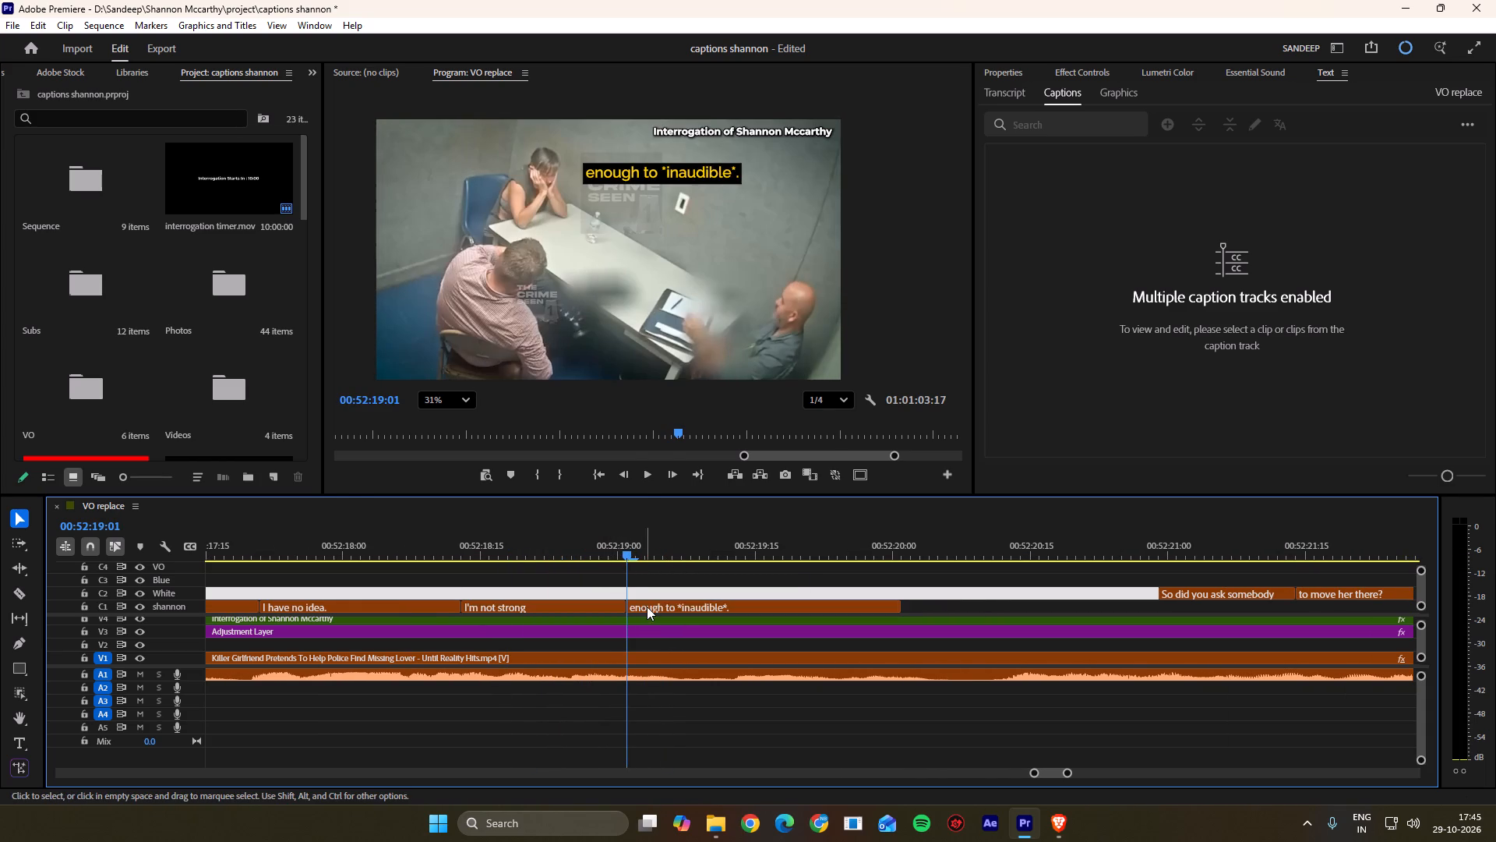
{"action": "left_click", "coordinate": [647, 607]}
Play on and extend the end of the "enough to *inaudible*." caption to 00:52:20:06.
{"action": "key", "text": "space"}
{"action": "scroll", "coordinate": [647, 607], "scroll_direction": "down", "scroll_amount": 8}
{"action": "key", "text": "space"}
{"action": "left_click_drag", "start_coordinate": [709, 607], "coordinate": [754, 606]}
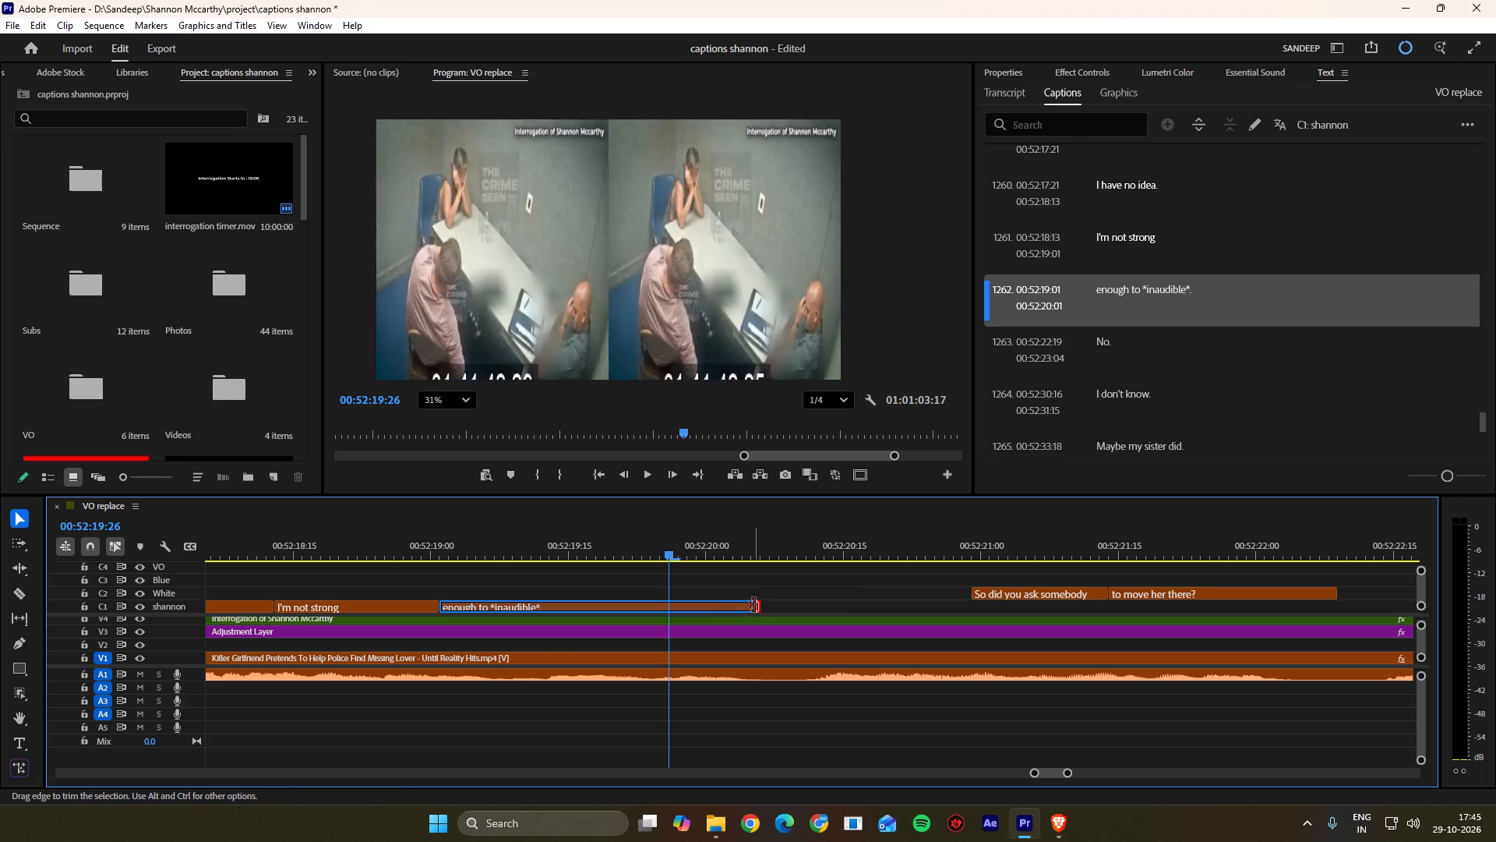
{"action": "left_click", "coordinate": [735, 607]}
Replay the line and replace the asterisks with square brackets so the caption reads "enough to [inaudible].".
{"action": "key", "text": "space"}
{"action": "left_click_drag", "start_coordinate": [743, 547], "coordinate": [505, 549]}
{"action": "key", "text": "space"}
{"action": "key", "text": "space"}
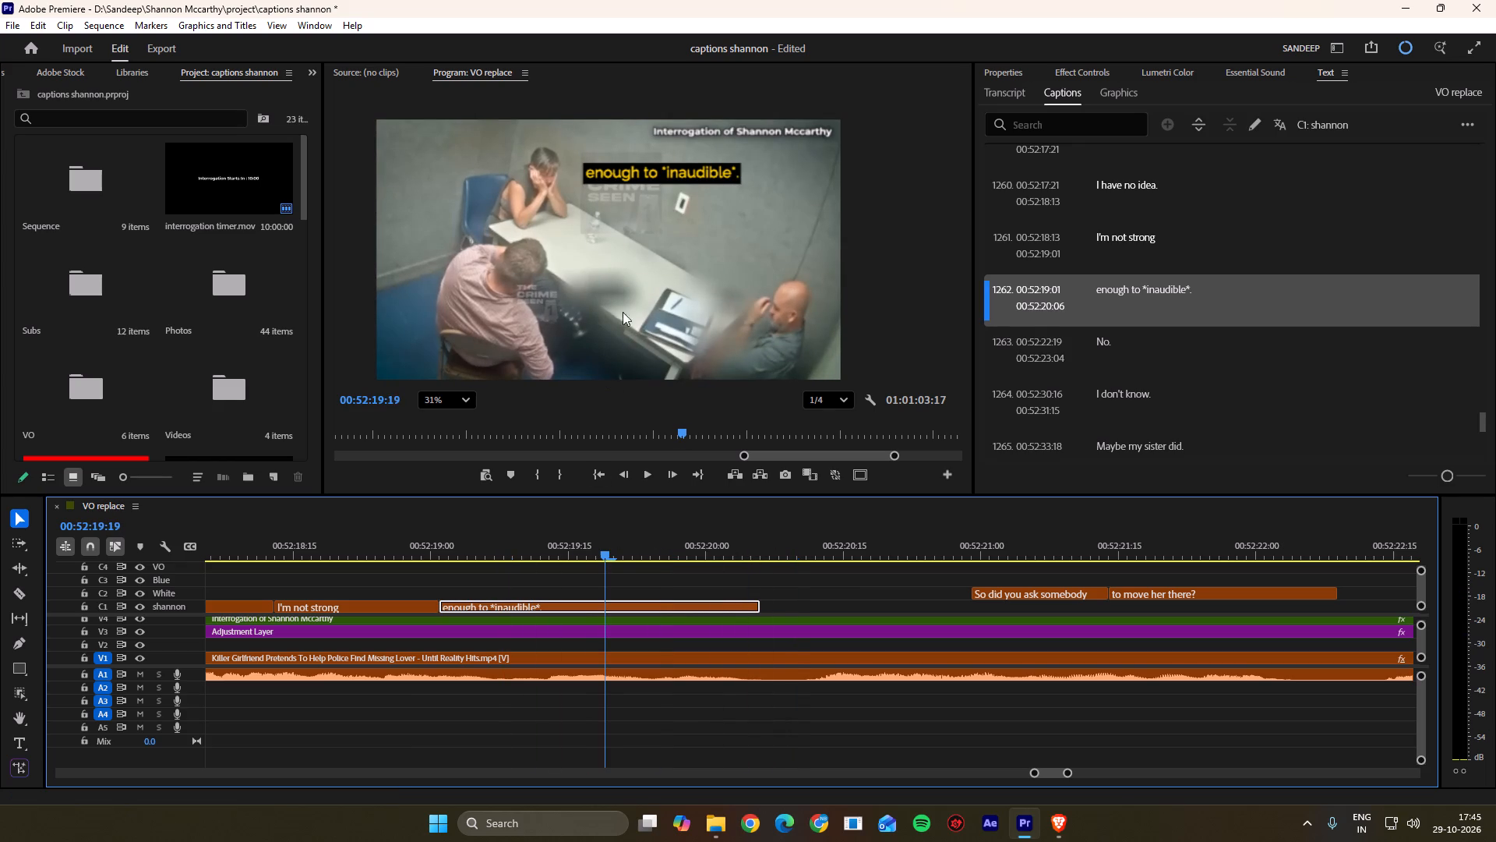
{"action": "left_click", "coordinate": [684, 162]}
{"action": "double_click", "coordinate": [685, 179]}
{"action": "left_click", "coordinate": [669, 168]}
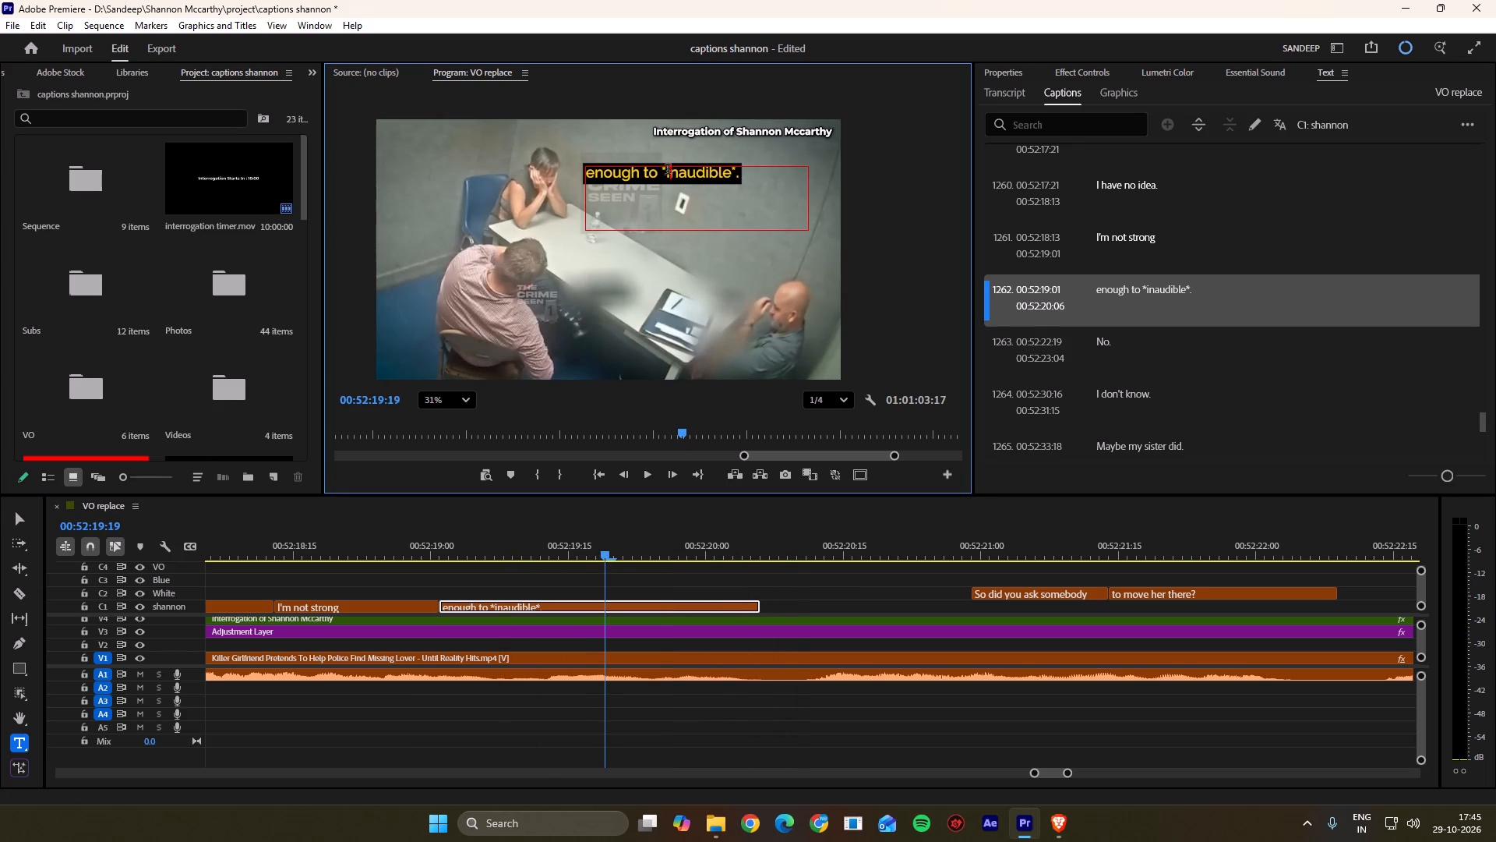
{"action": "left_click", "coordinate": [666, 171]}
{"action": "key", "text": "BackSpace"}
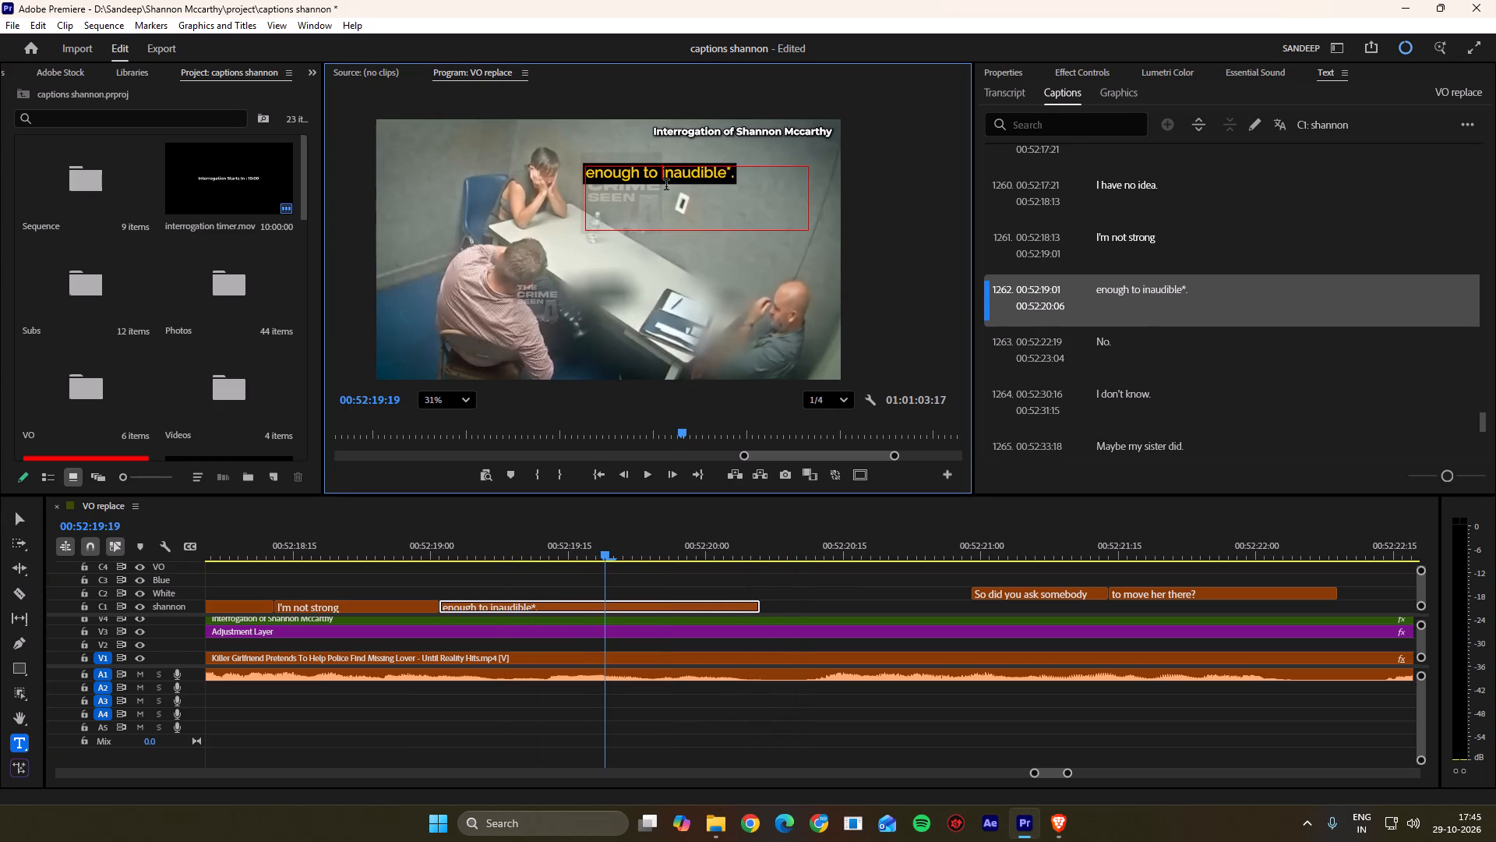
{"action": "key", "text": "bracketleft"}
{"action": "left_click", "coordinate": [739, 170]}
{"action": "key", "text": "BackSpace"}
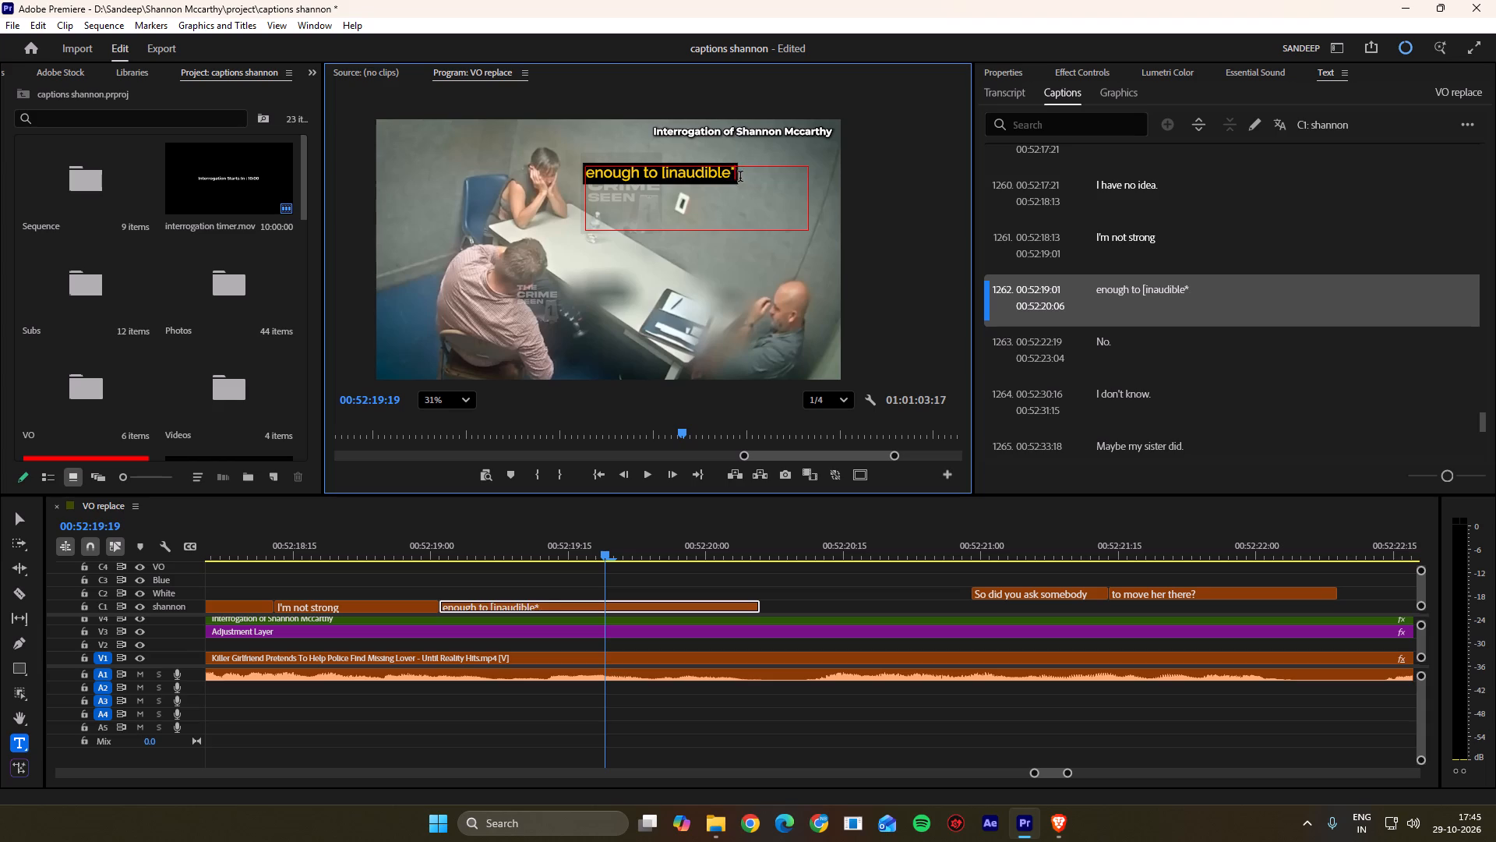
{"action": "key", "text": "BackSpace"}
{"action": "key", "text": "bracketright"}
{"action": "key", "text": "period"}
{"action": "left_click", "coordinate": [855, 235]}
Listen on and duplicate the "enough to [inaudible]." caption on the shannon track, starting at 00:52:20:13.
{"action": "key", "text": "space"}
{"action": "scroll", "coordinate": [676, 649], "scroll_direction": "down", "scroll_amount": 9}
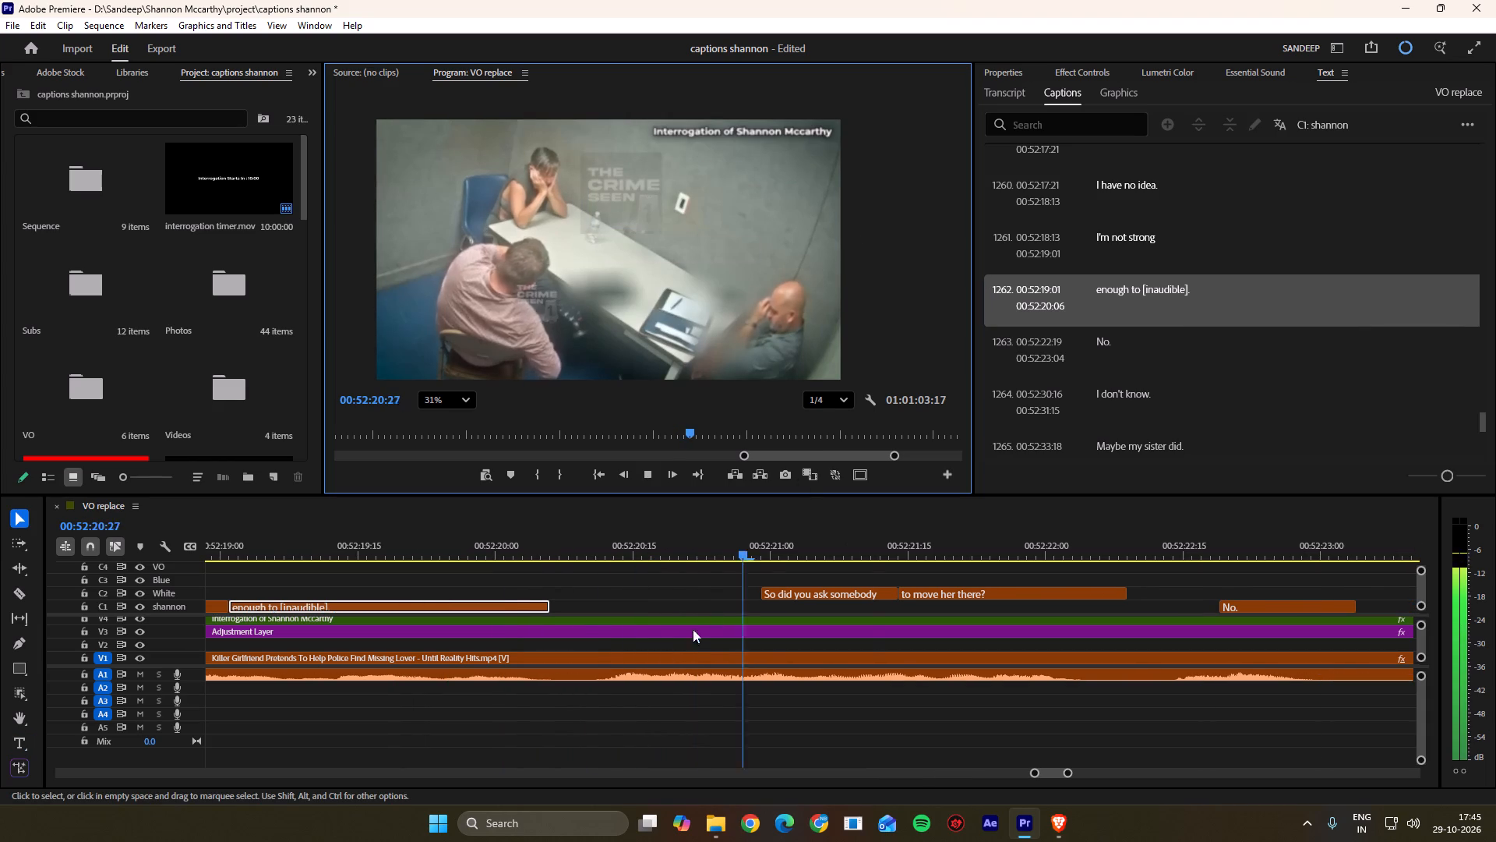
{"action": "left_click_drag", "start_coordinate": [694, 548], "coordinate": [526, 551]}
{"action": "key", "text": "space"}
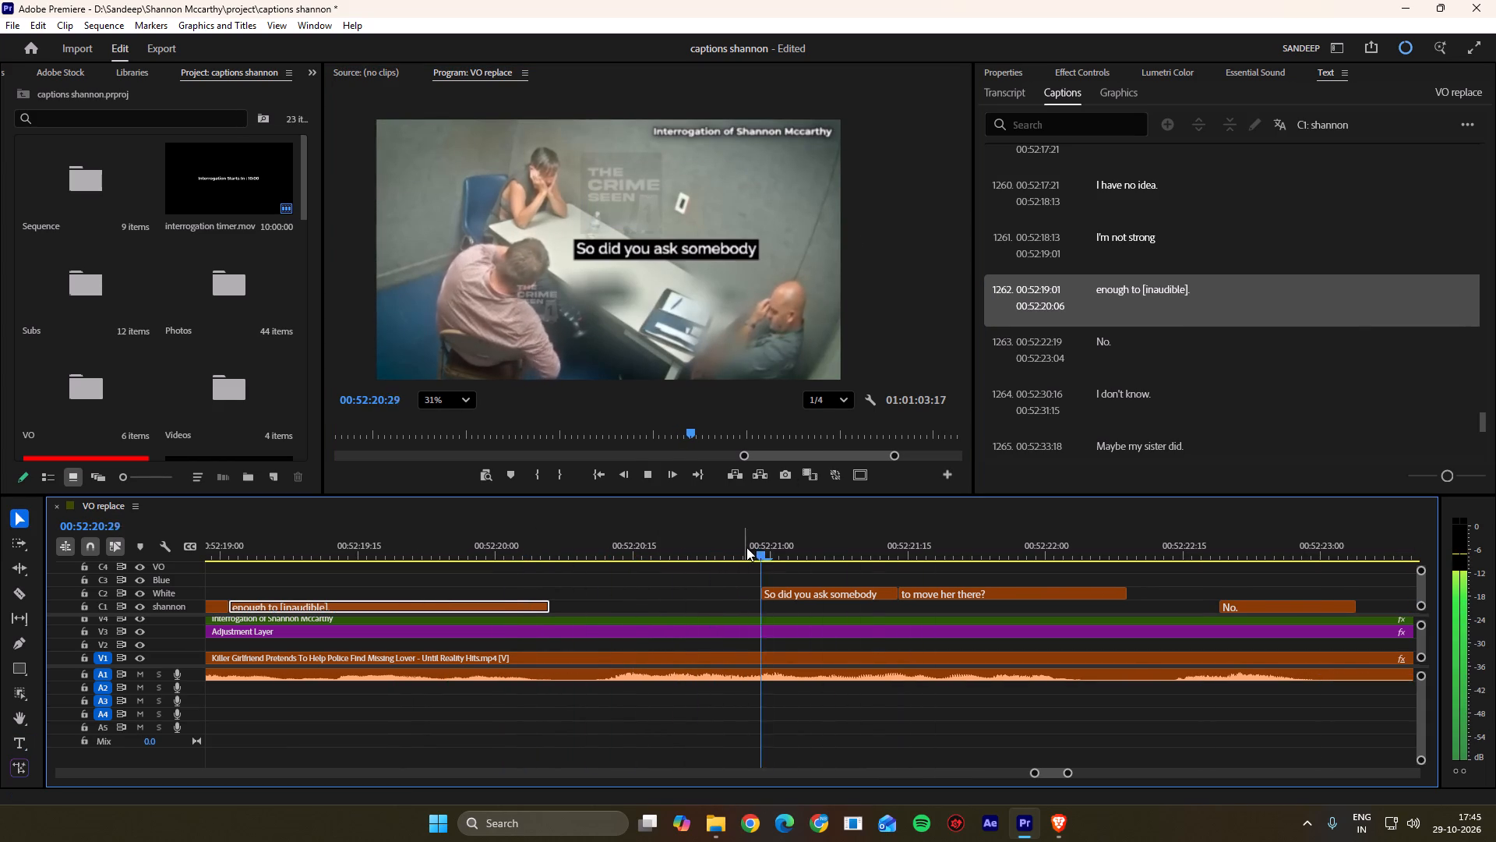
{"action": "left_click_drag", "start_coordinate": [732, 534], "coordinate": [610, 542]}
{"action": "left_click_drag", "start_coordinate": [467, 603], "coordinate": [594, 609], "text": "alt"}
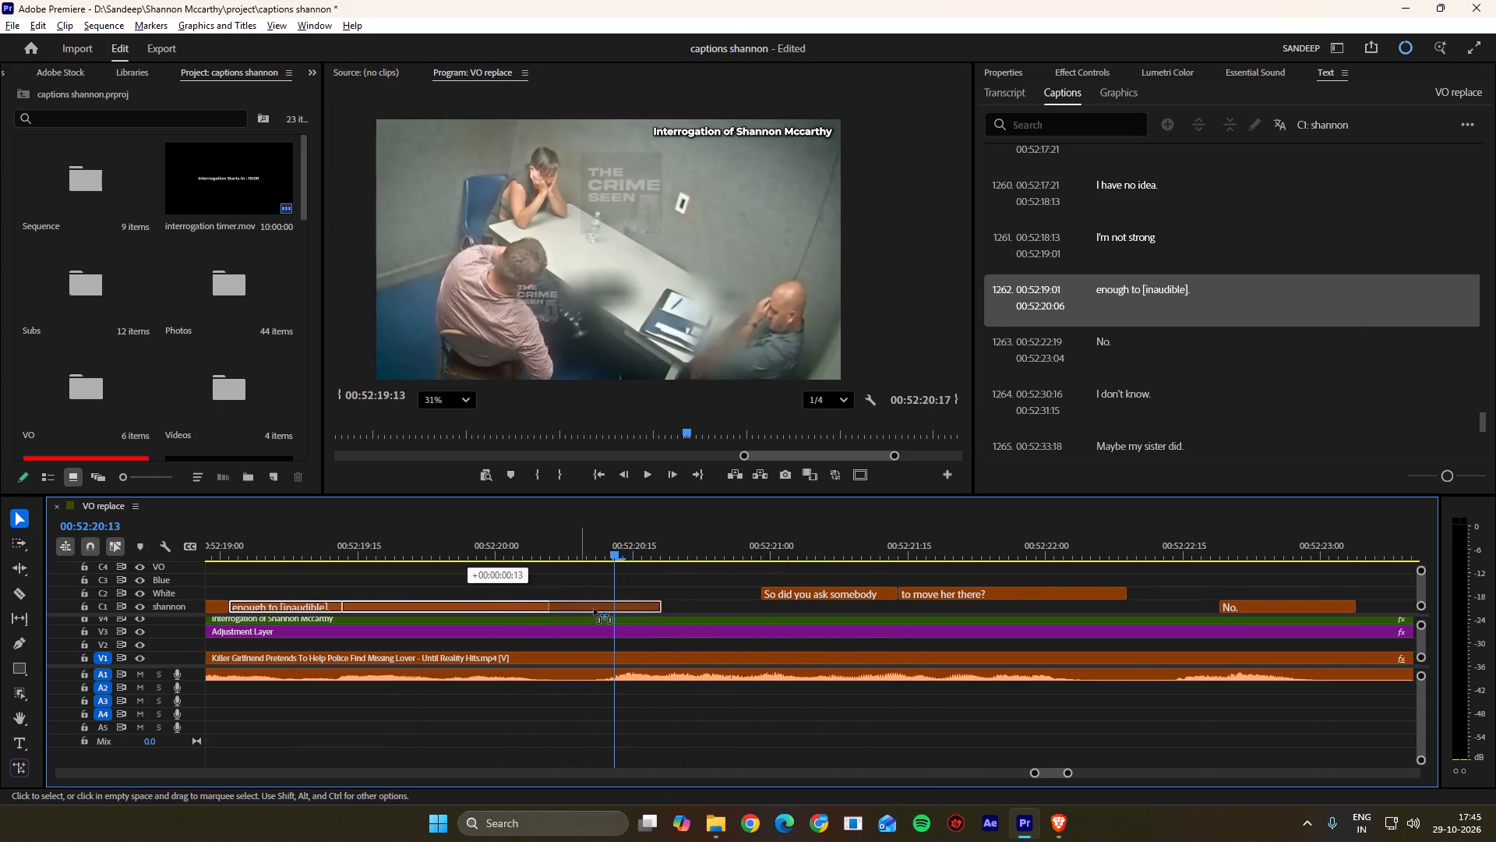
{"action": "left_click_drag", "start_coordinate": [594, 609], "coordinate": [852, 607], "text": "alt"}
{"action": "left_click", "coordinate": [844, 604]}
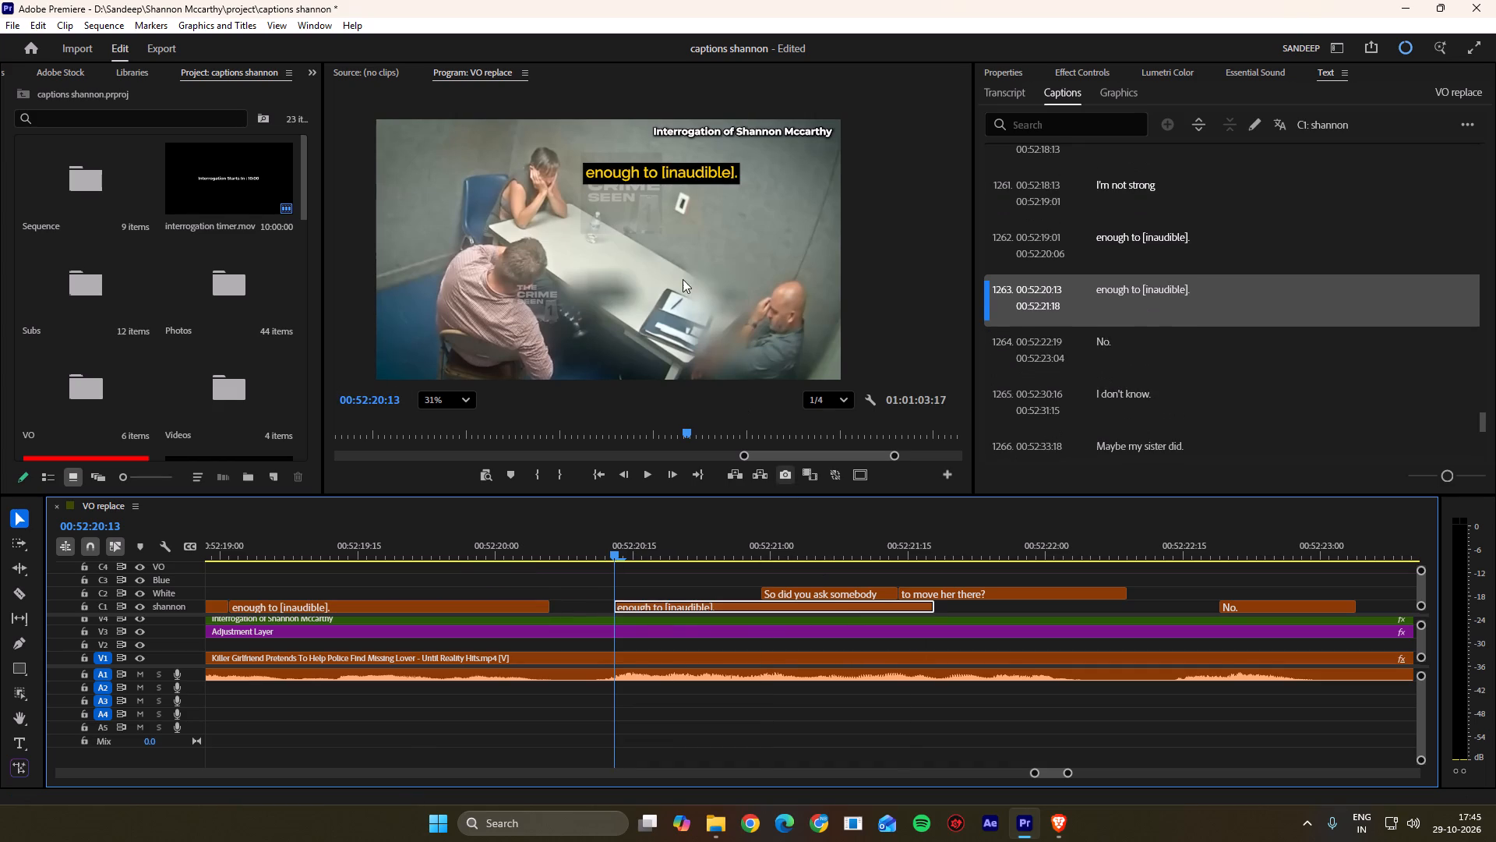
Shorten the duplicated caption's text to "[inaudible]" without a period.
{"action": "double_click", "coordinate": [681, 175]}
{"action": "left_click", "coordinate": [662, 175]}
{"action": "key", "text": "BackSpace"}
{"action": "key", "text": "BackSpace"}
{"action": "key", "text": "BackSpace"}
{"action": "key", "text": "BackSpace"}
{"action": "key", "text": "BackSpace"}
{"action": "key", "text": "BackSpace"}
{"action": "key", "text": "BackSpace"}
{"action": "key", "text": "BackSpace"}
{"action": "key", "text": "BackSpace"}
{"action": "key", "text": "BackSpace"}
{"action": "key", "text": "BackSpace"}
{"action": "key", "text": "BackSpace"}
{"action": "key", "text": "BackSpace"}
{"action": "key", "text": "BackSpace"}
{"action": "key", "text": "BackSpace"}
{"action": "key", "text": "BackSpace"}
{"action": "key", "text": "BackSpace"}
{"action": "key", "text": "BackSpace"}
{"action": "key", "text": "BackSpace"}
{"action": "key", "text": "BackSpace"}
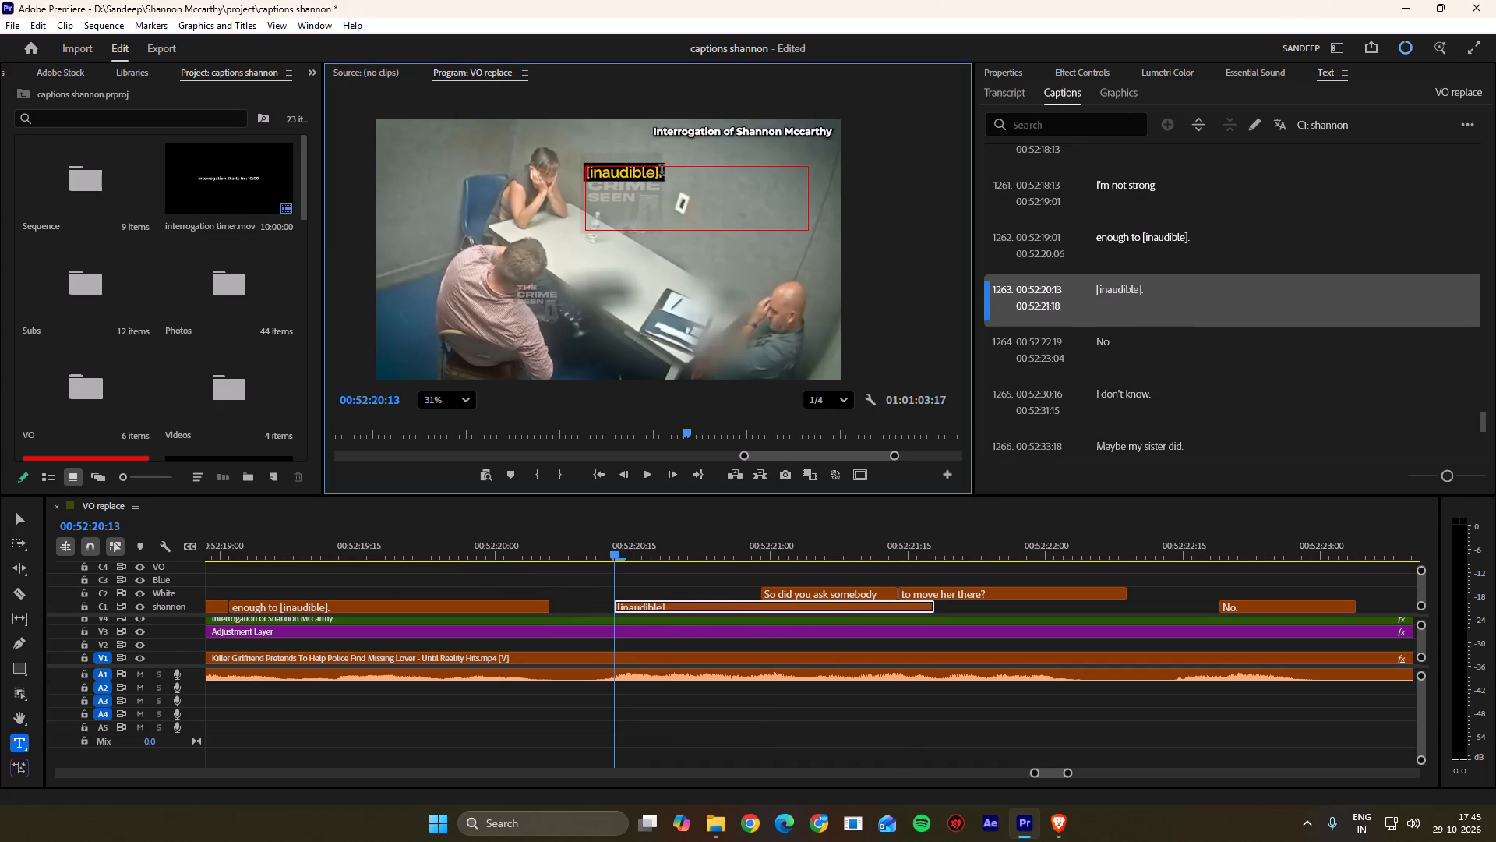
{"action": "left_click", "coordinate": [662, 172]}
{"action": "key", "text": "BackSpace"}
{"action": "left_click", "coordinate": [864, 273]}
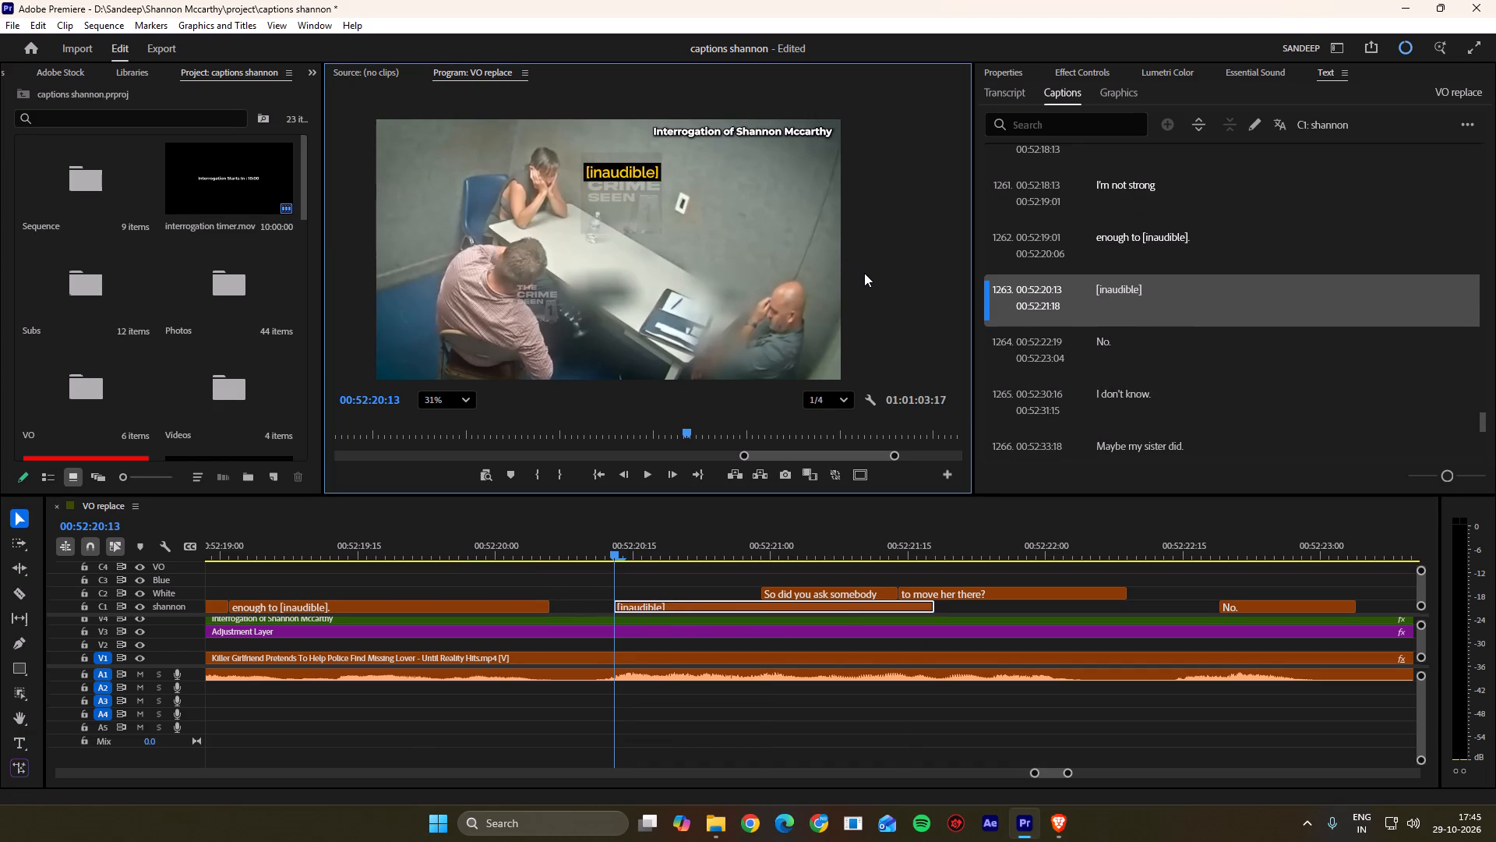
Save the project.
{"action": "key", "text": "ctrl+s"}
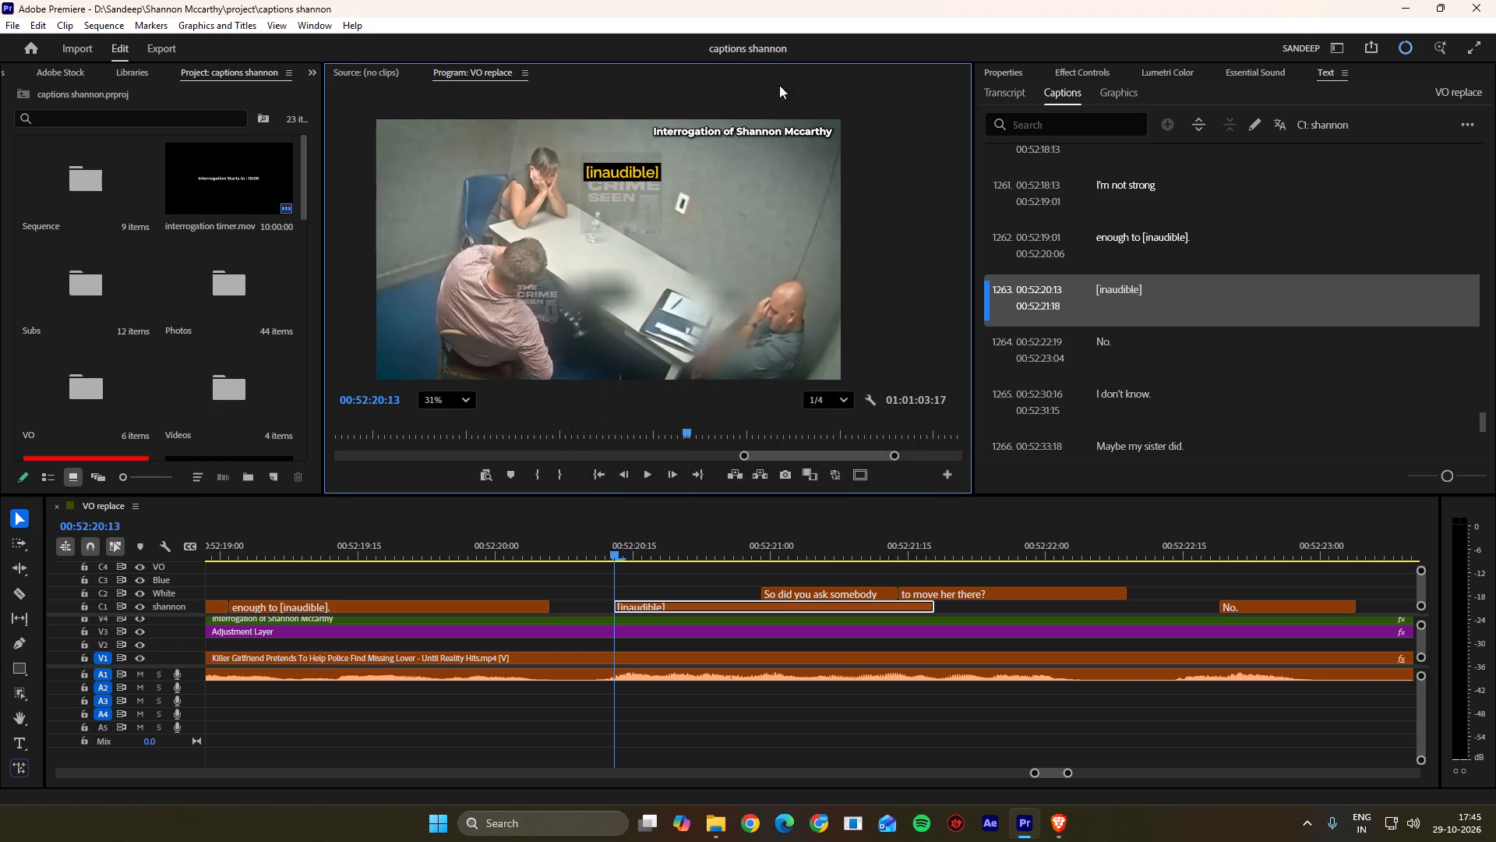
{"action": "key", "text": "ctrl+s"}
{"action": "left_click", "coordinate": [747, 726]}
{"action": "scroll", "coordinate": [722, 701], "scroll_direction": "down", "scroll_amount": 3}
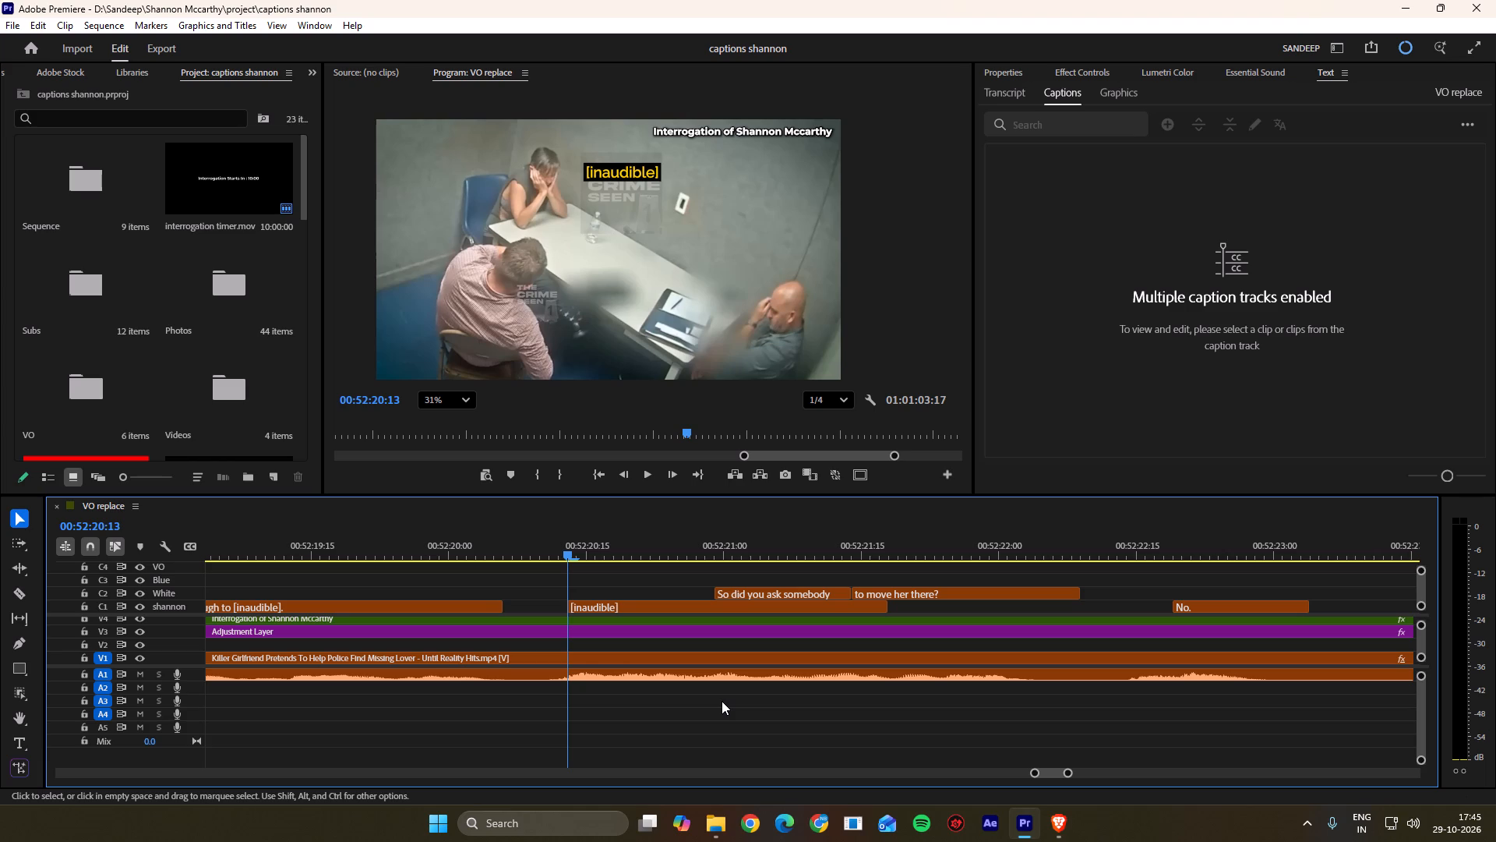
{"action": "key", "text": "ctrl+s"}
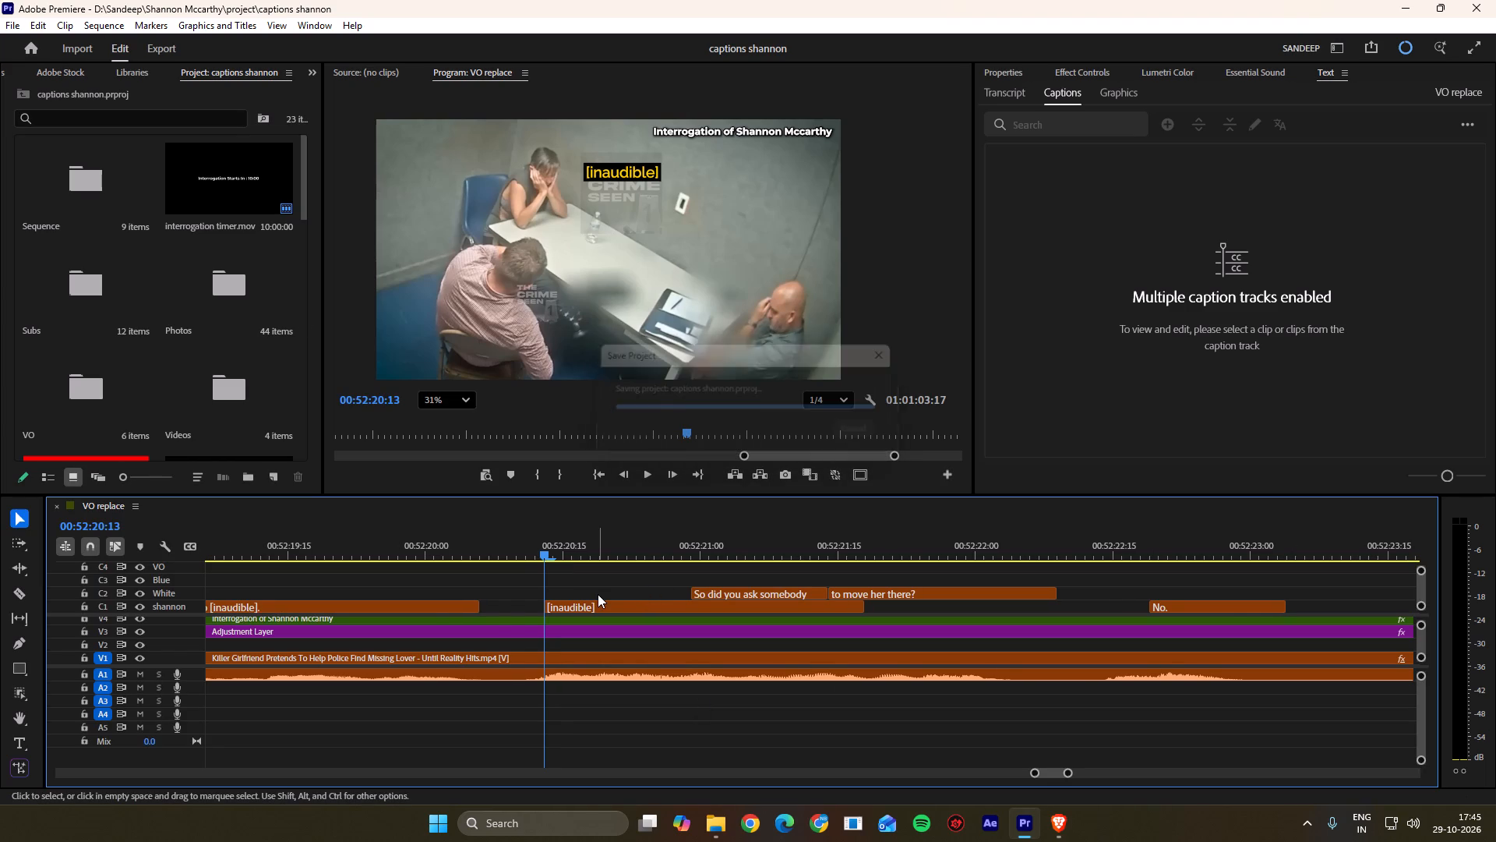
Replay the "[inaudible]" caption and the start of "So did you ask somebody" to check both against the overlapping dialogue.
{"action": "left_click", "coordinate": [598, 594]}
{"action": "scroll", "coordinate": [592, 596], "scroll_direction": "down", "scroll_amount": 5}
{"action": "key", "text": "space"}
{"action": "key", "text": "space"}
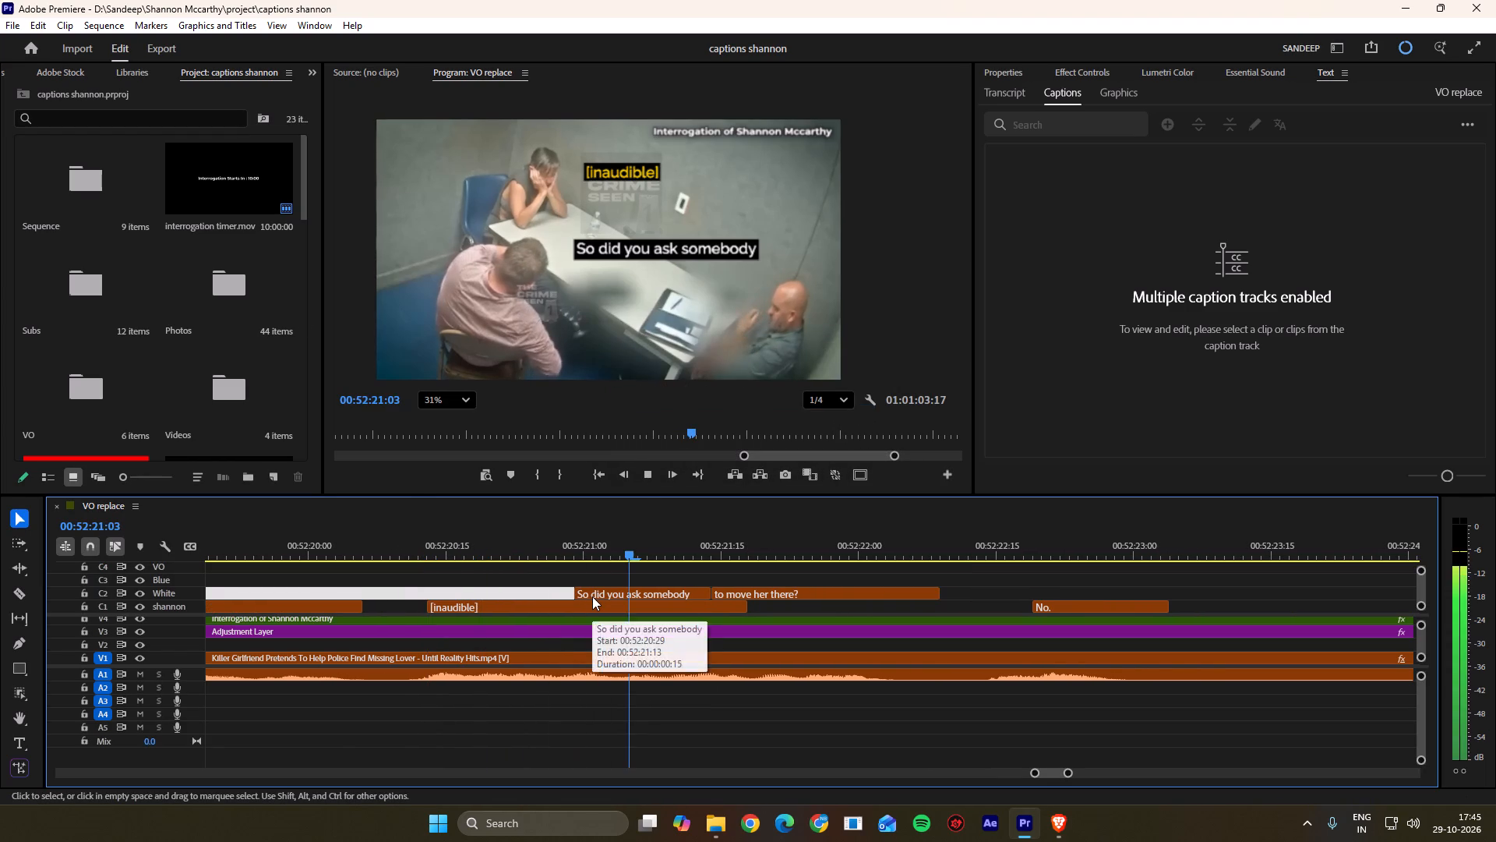
{"action": "left_click_drag", "start_coordinate": [595, 545], "coordinate": [531, 551]}
{"action": "key", "text": "space"}
{"action": "key", "text": "space"}
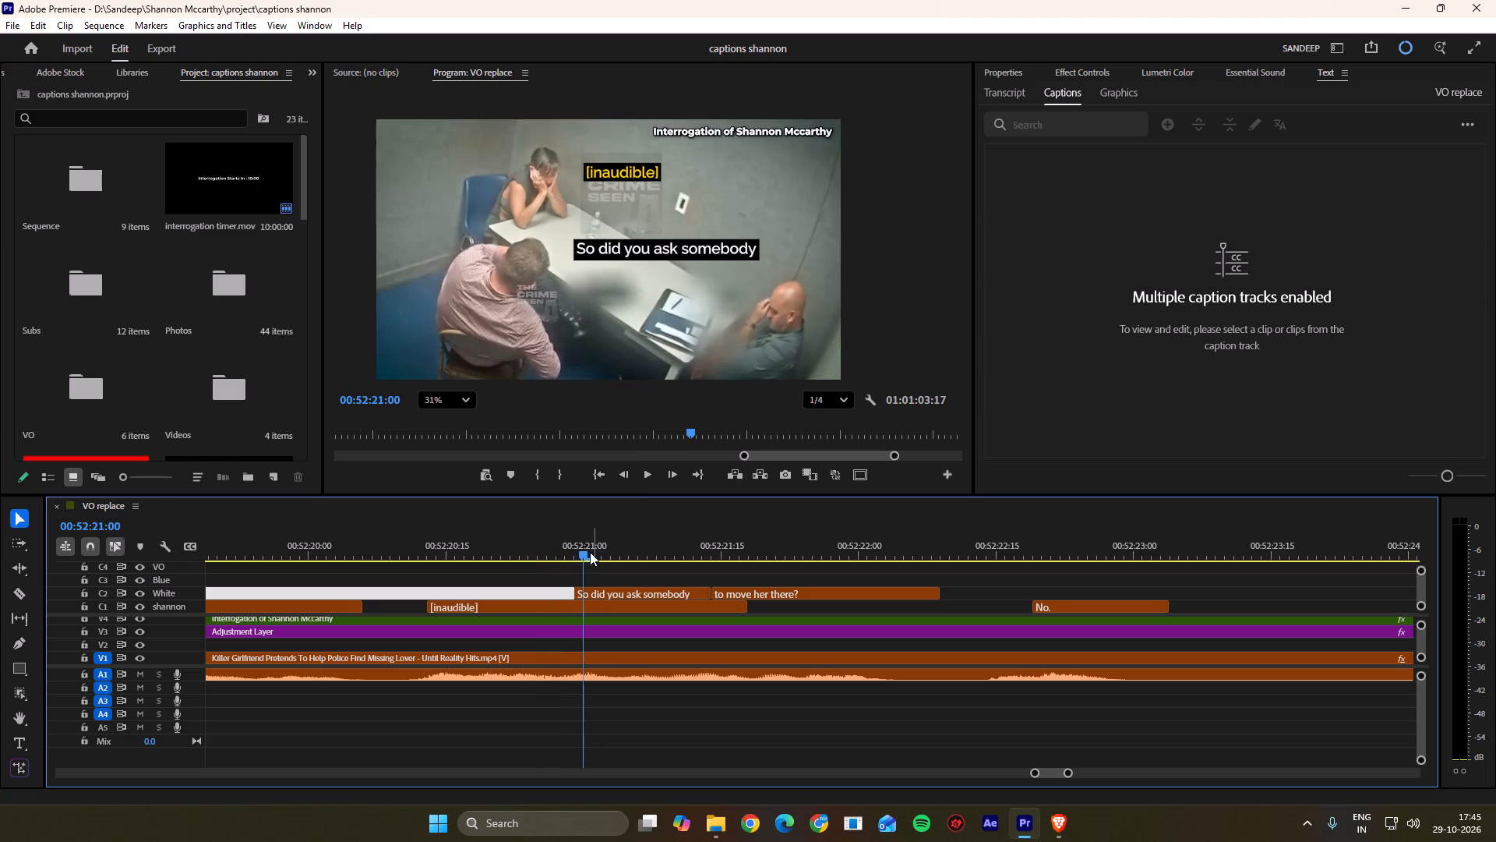
{"action": "left_click_drag", "start_coordinate": [590, 552], "coordinate": [576, 555]}
{"action": "left_click_drag", "start_coordinate": [575, 555], "coordinate": [414, 564]}
{"action": "left_click", "coordinate": [475, 586]}
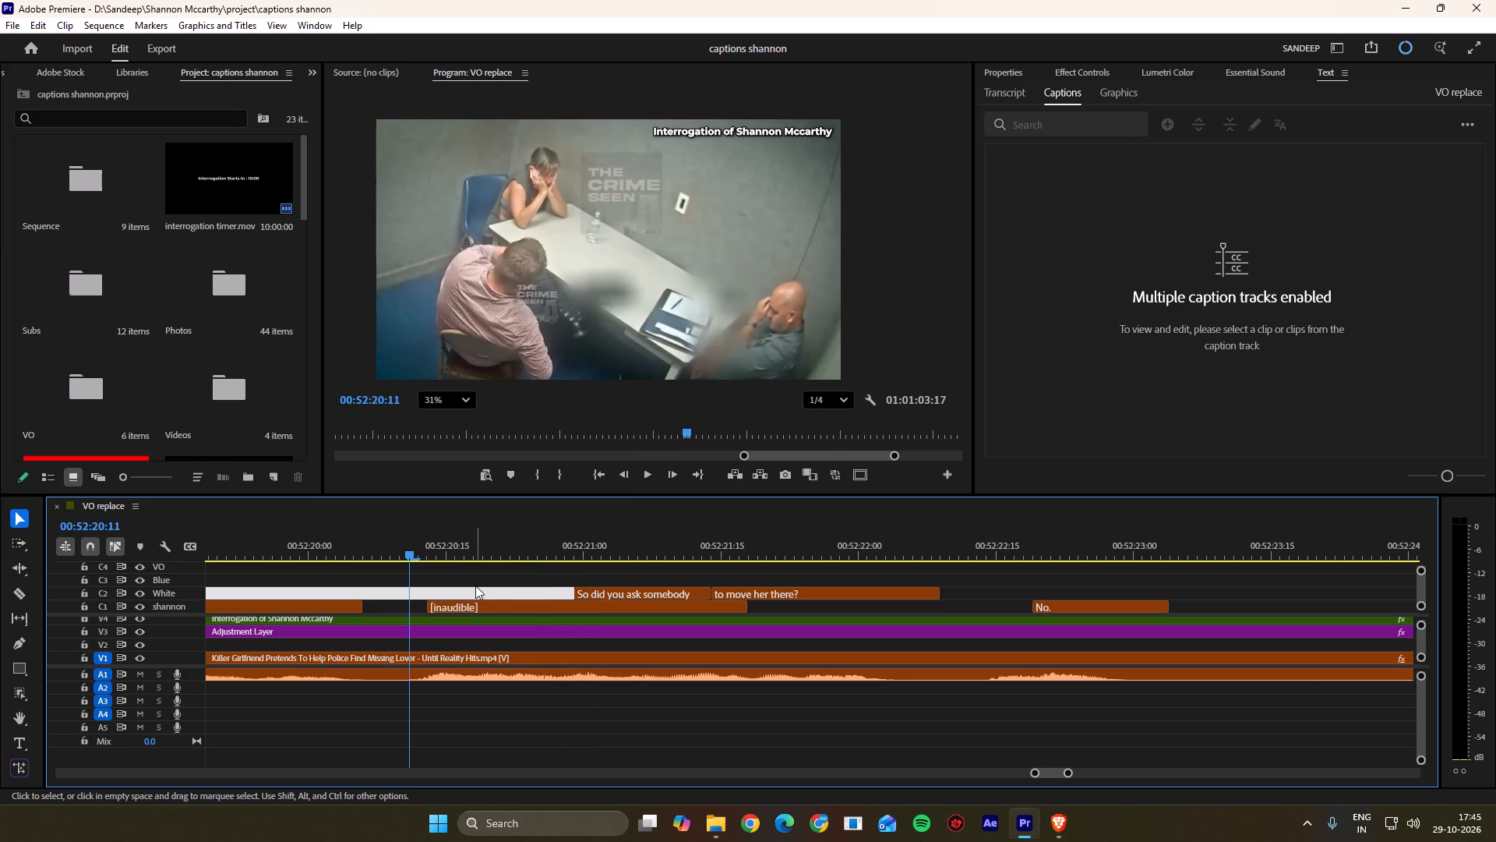
{"action": "key", "text": "space"}
{"action": "key", "text": "space"}
{"action": "key", "text": "space"}
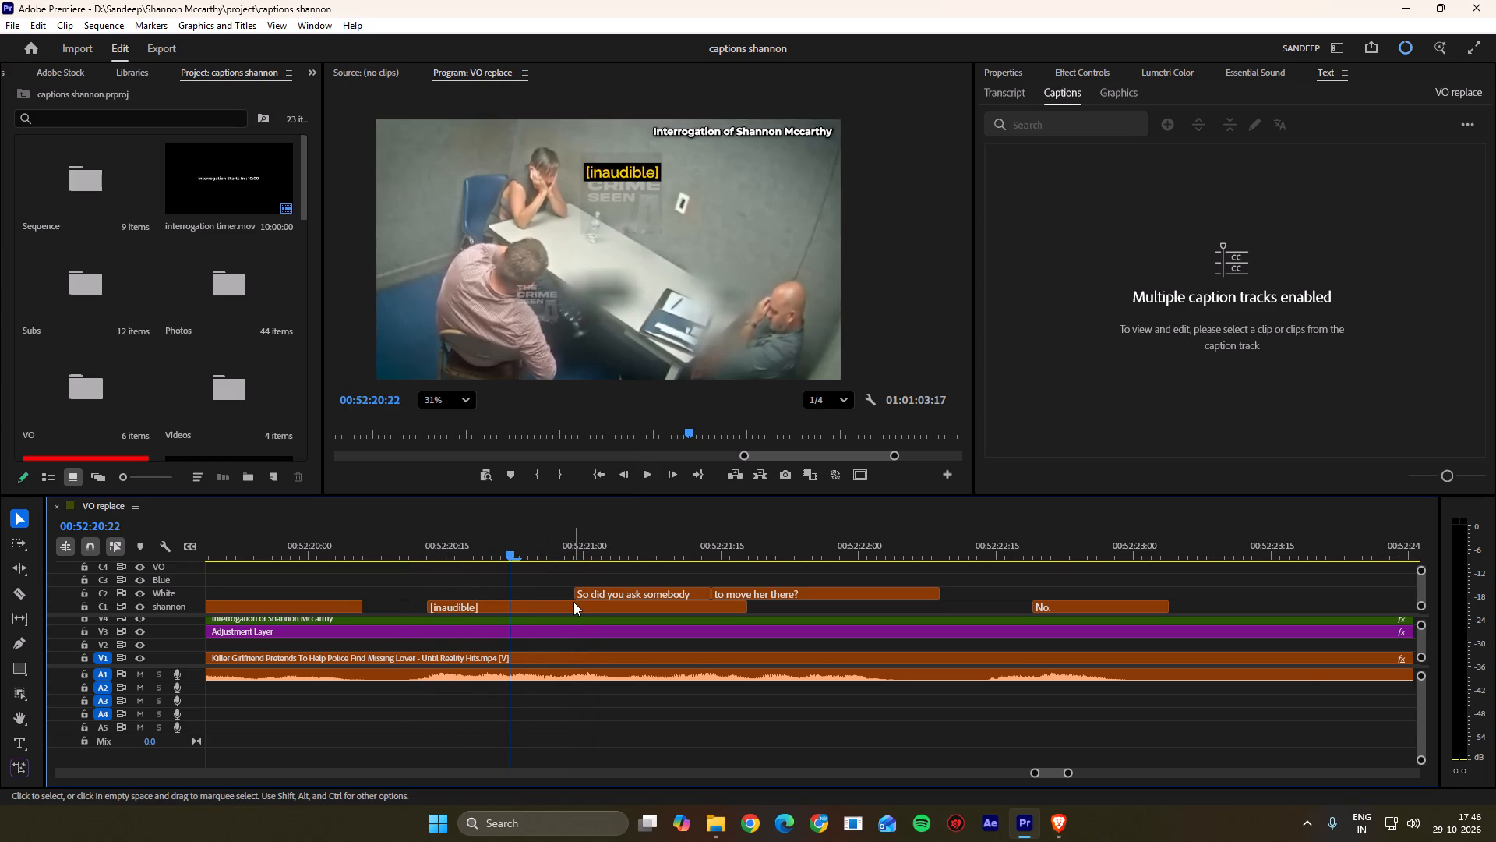
{"action": "key", "text": "space"}
{"action": "left_click", "coordinate": [568, 573], "text": "ctrl"}
Save the project.
{"action": "key", "text": "ctrl+s"}
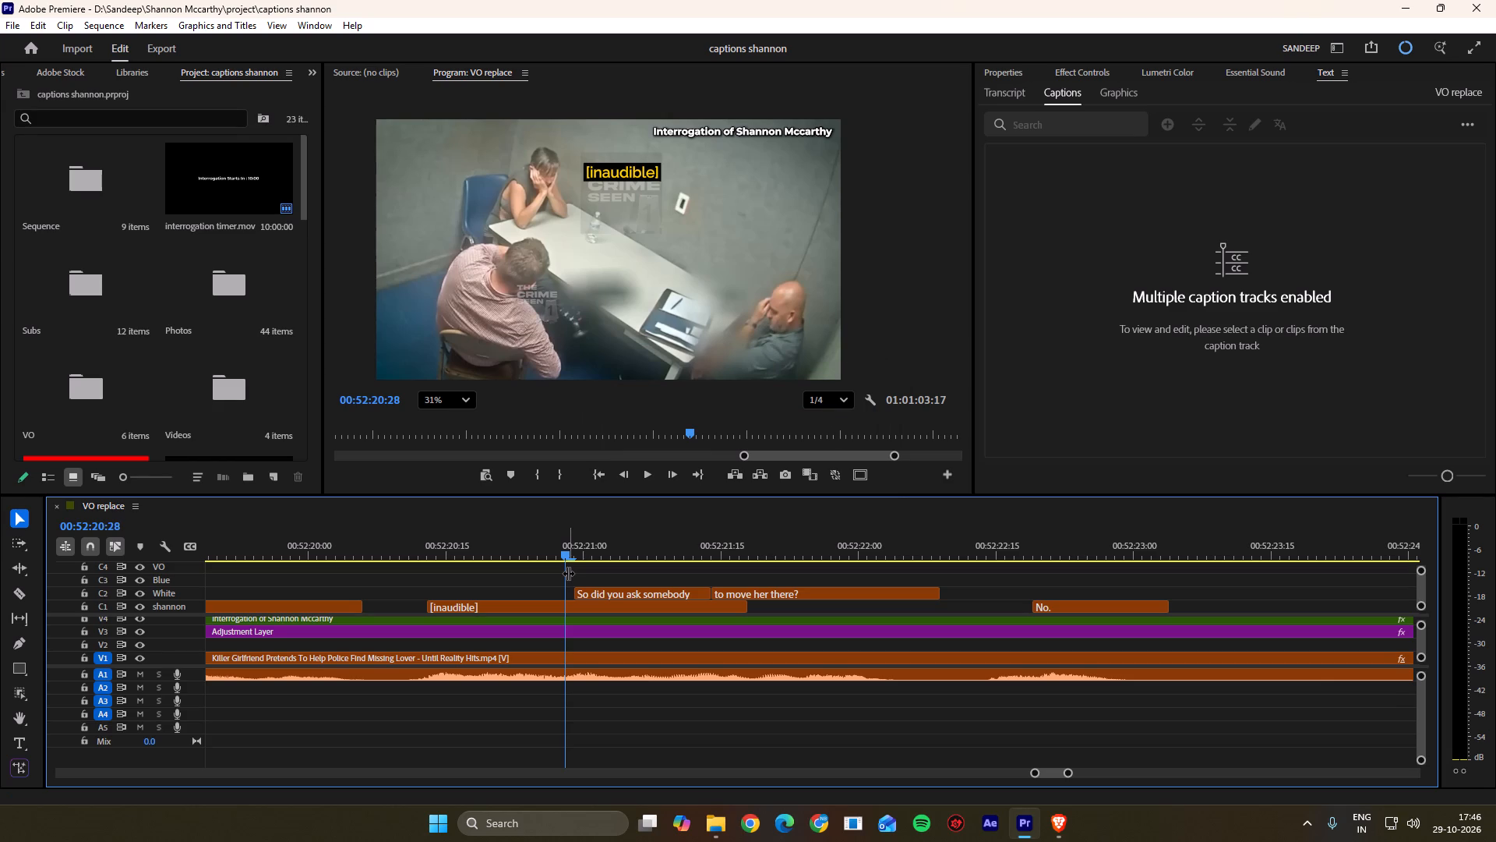
Replay from 00:52:20:13 to check where "[inaudible]" gives way to "So did you ask somebody" in the audio.
{"action": "left_click_drag", "start_coordinate": [448, 539], "coordinate": [440, 541]}
{"action": "left_click", "coordinate": [432, 542]}
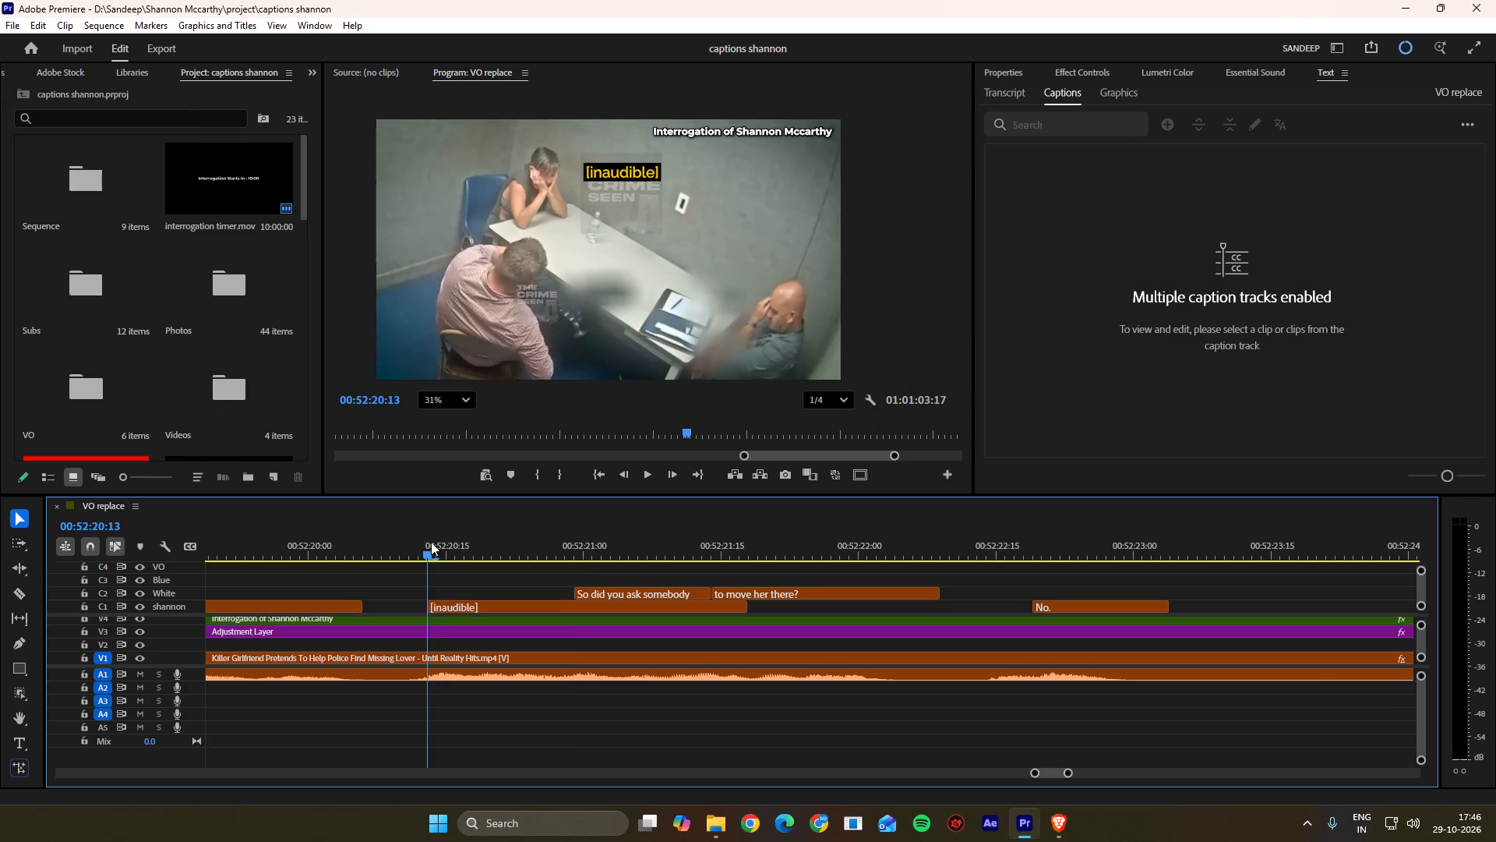
{"action": "key", "text": "space"}
{"action": "key", "text": "space"}
{"action": "left_click", "coordinate": [579, 537]}
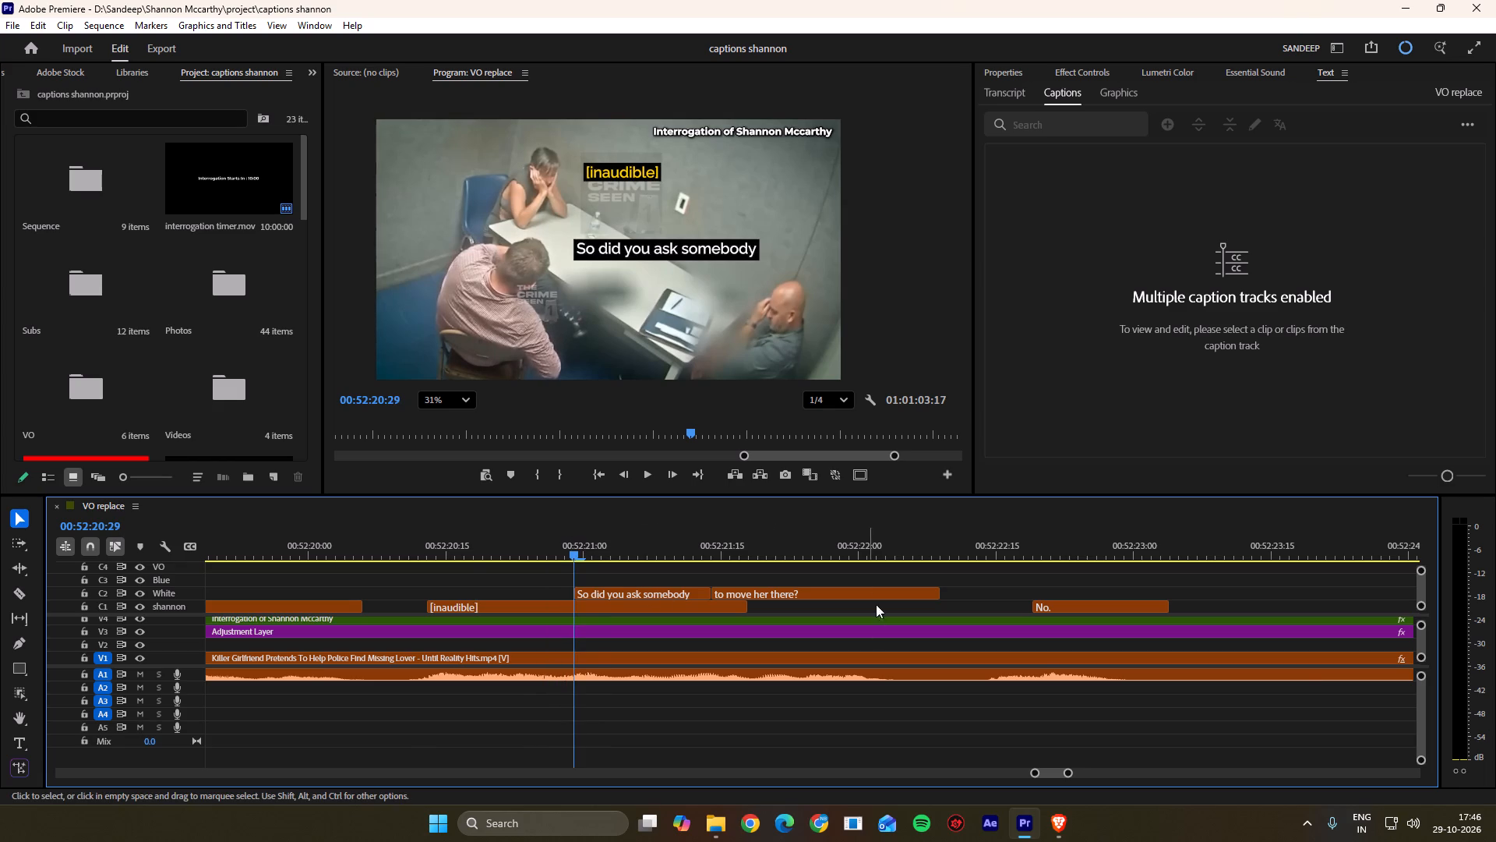
{"action": "left_click_drag", "start_coordinate": [489, 547], "coordinate": [458, 556]}
{"action": "key", "text": "space"}
{"action": "key", "text": "space"}
{"action": "scroll", "coordinate": [587, 594], "scroll_direction": "down", "scroll_amount": 3}
{"action": "scroll", "coordinate": [531, 601], "scroll_direction": "up", "scroll_amount": 3, "text": "alt"}
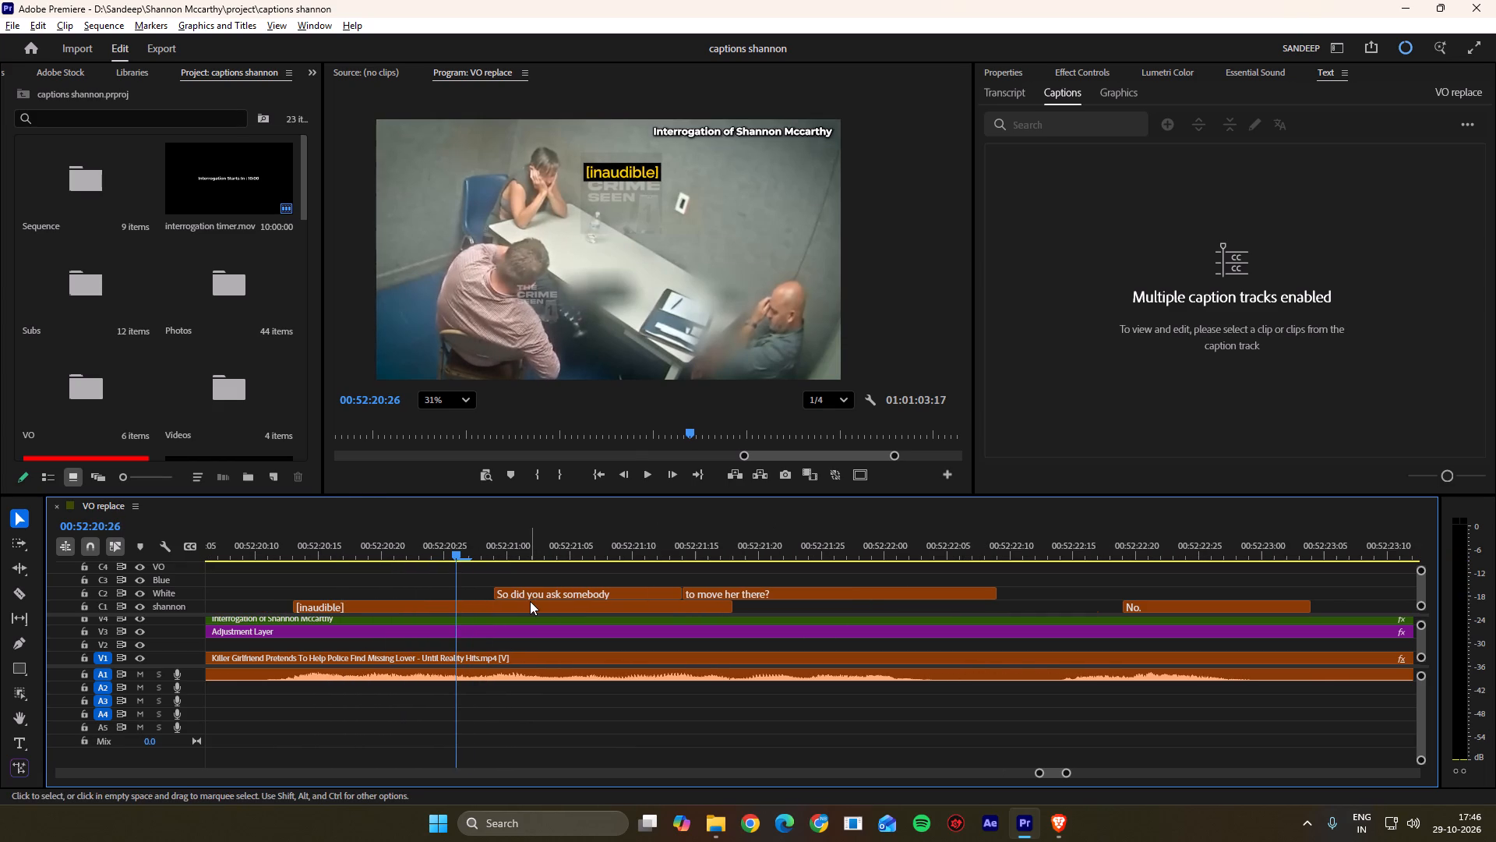
{"action": "key", "text": "space"}
{"action": "key", "text": "space"}
Replay "So did you ask somebody" up to its cut with "to move her there?" to check the caption timing against the speech.
{"action": "left_click", "coordinate": [526, 591]}
{"action": "left_click_drag", "start_coordinate": [504, 546], "coordinate": [488, 547]}
{"action": "key", "text": "space"}
{"action": "scroll", "coordinate": [555, 587], "scroll_direction": "down", "scroll_amount": 3}
{"action": "key", "text": "space"}
{"action": "left_click_drag", "start_coordinate": [612, 554], "coordinate": [463, 545]}
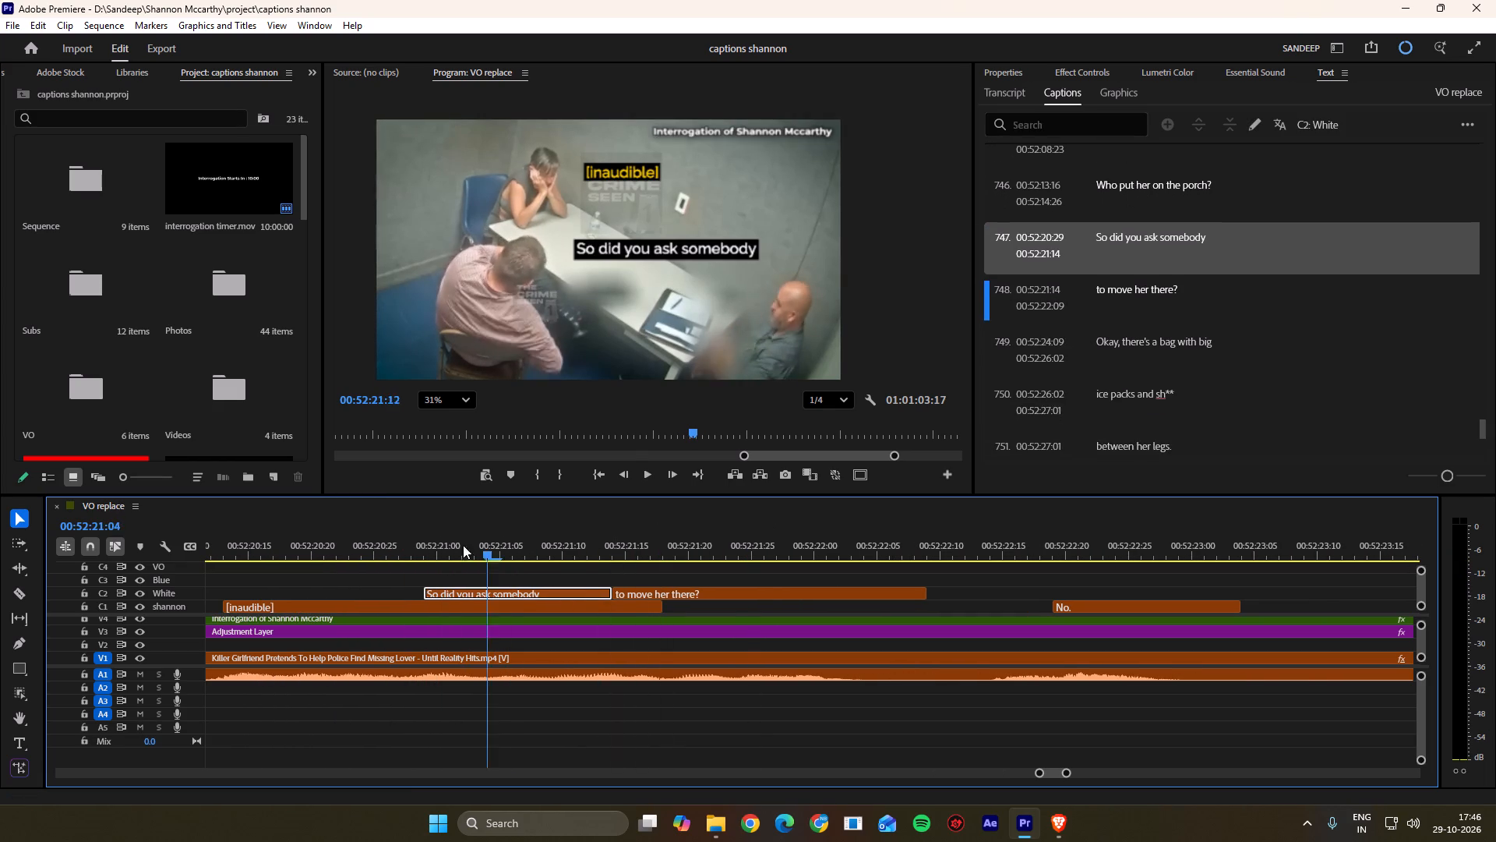
{"action": "left_click_drag", "start_coordinate": [463, 545], "coordinate": [440, 544]}
{"action": "key", "text": "space"}
{"action": "key", "text": "space"}
{"action": "left_click_drag", "start_coordinate": [637, 562], "coordinate": [572, 554]}
{"action": "left_click", "coordinate": [576, 541]}
{"action": "scroll", "coordinate": [605, 568], "scroll_direction": "down", "scroll_amount": 6, "text": "ctrl"}
{"action": "key", "text": "space"}
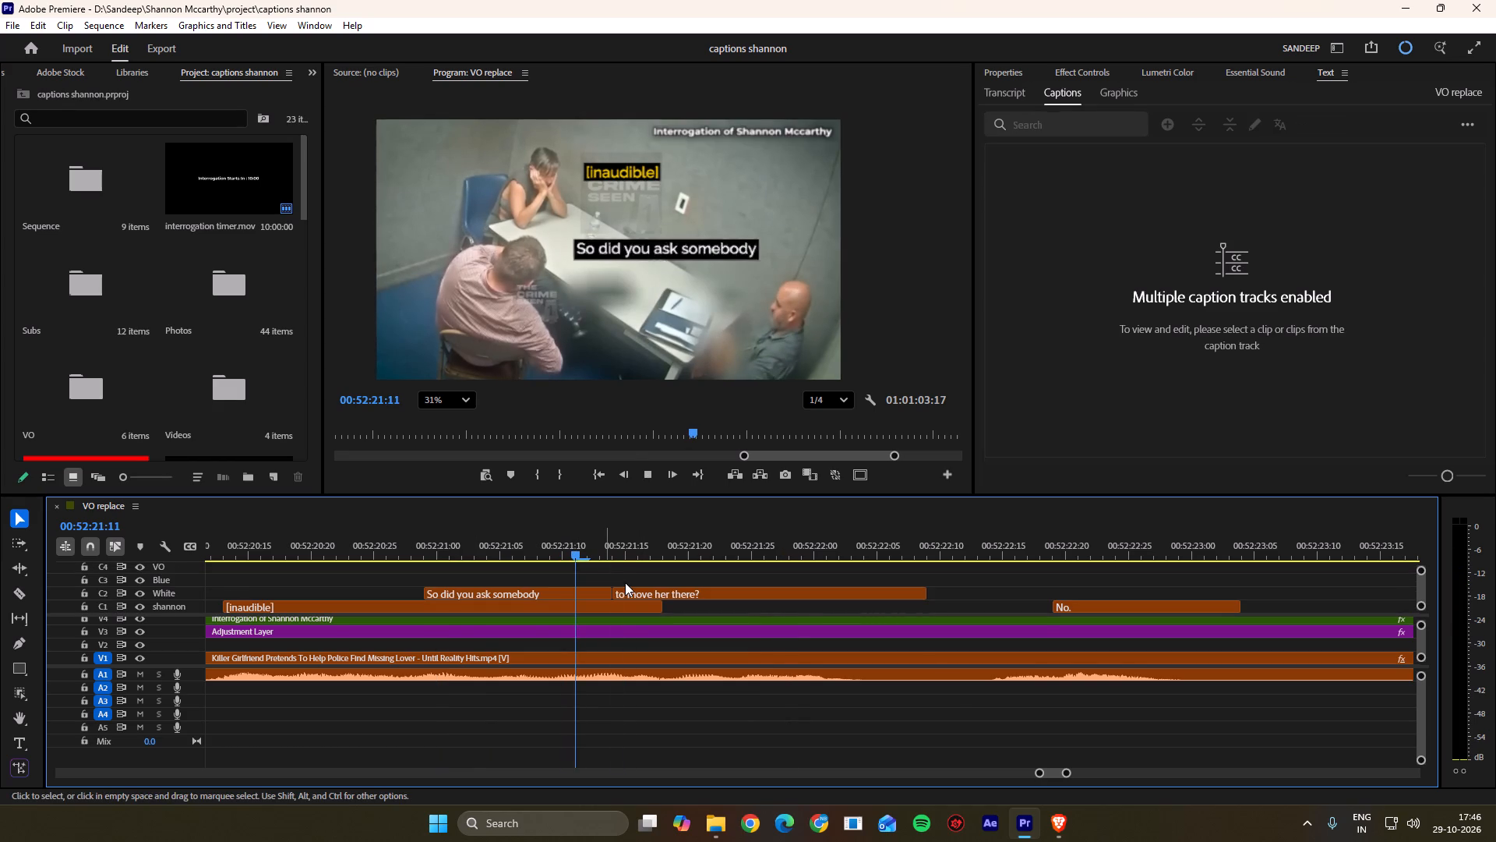
{"action": "key", "text": "space"}
{"action": "left_click_drag", "start_coordinate": [622, 552], "coordinate": [610, 551]}
Listen on and move the "No." caption to start at 00:52:22:14, extending its end slightly past 00:52:23:00.
{"action": "key", "text": "space"}
{"action": "scroll", "coordinate": [642, 597], "scroll_direction": "down", "scroll_amount": 6}
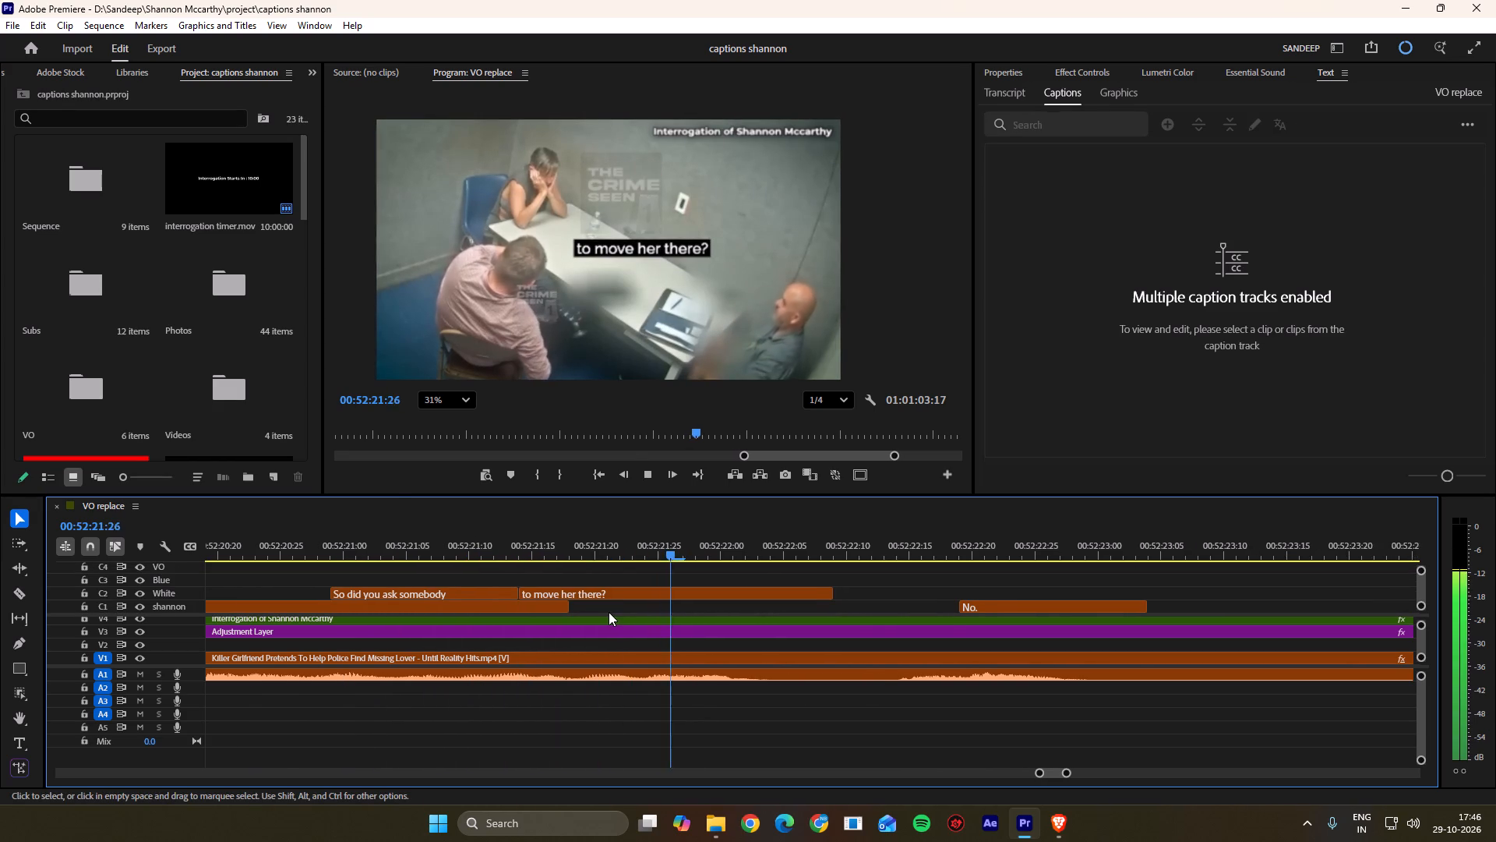
{"action": "scroll", "coordinate": [609, 612], "scroll_direction": "down", "scroll_amount": 10}
{"action": "key", "text": "space"}
{"action": "left_click_drag", "start_coordinate": [721, 537], "coordinate": [636, 549]}
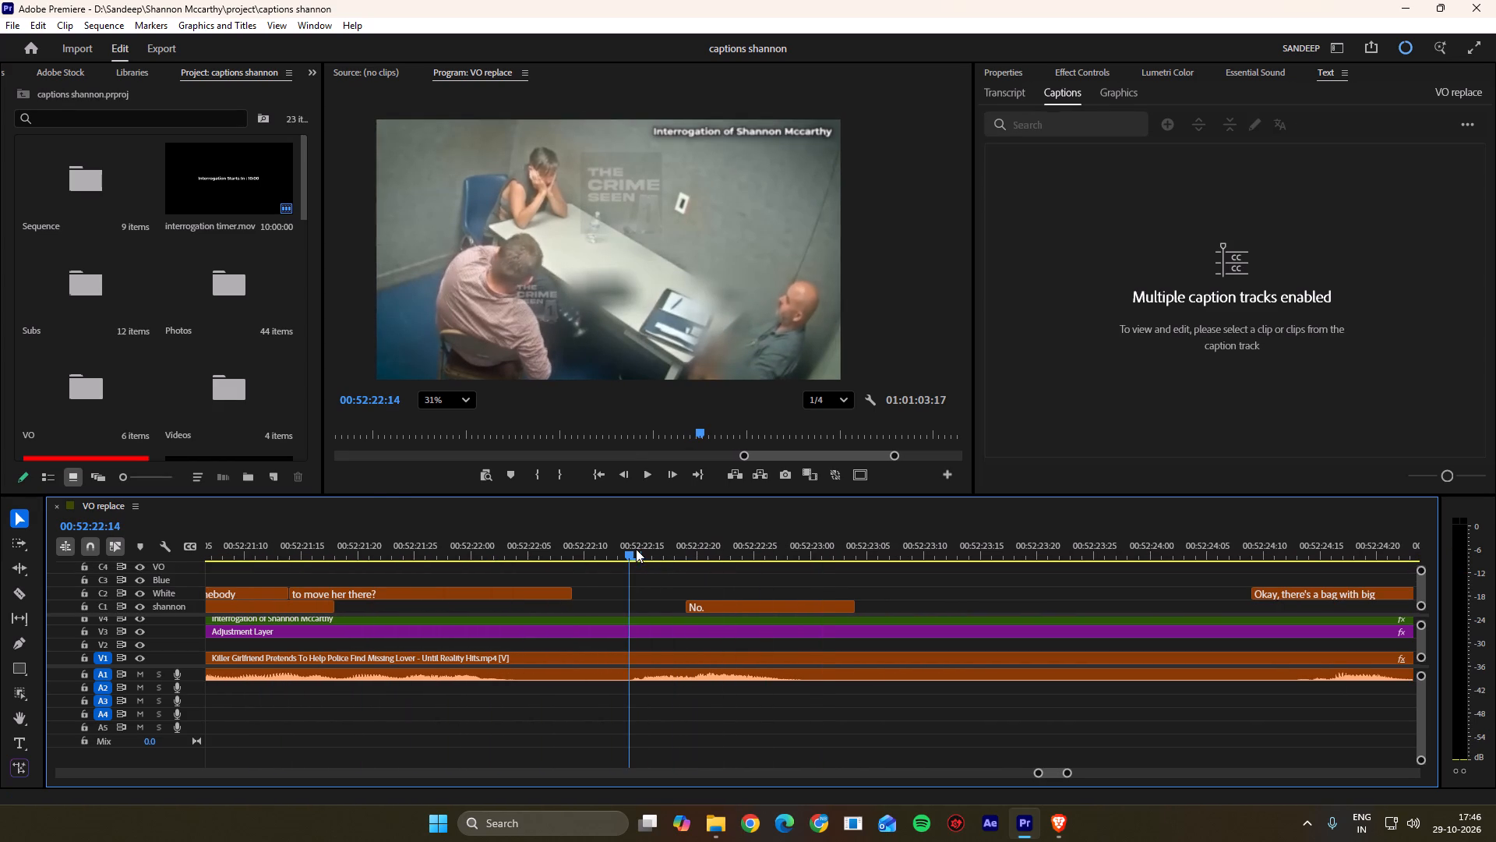
{"action": "left_click_drag", "start_coordinate": [722, 600], "coordinate": [672, 607]}
{"action": "left_click", "coordinate": [672, 585]}
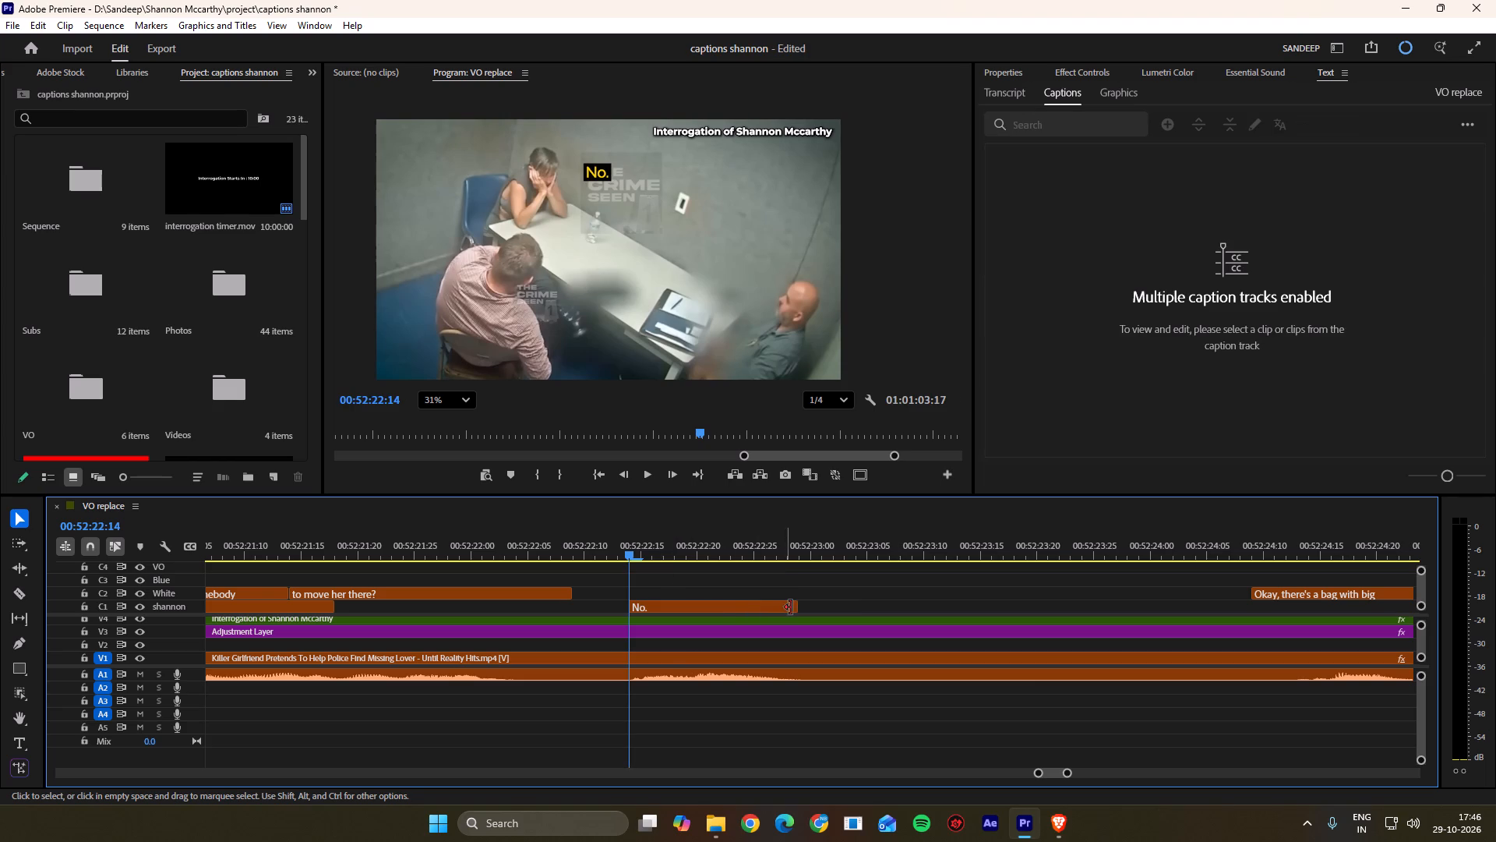
{"action": "left_click_drag", "start_coordinate": [792, 607], "coordinate": [839, 605]}
Listen on and trim the start of the "Okay, there's a bag with big" caption to 00:52:24:16.
{"action": "key", "text": "space"}
{"action": "scroll", "coordinate": [797, 607], "scroll_direction": "down", "scroll_amount": 20}
{"action": "scroll", "coordinate": [797, 607], "scroll_direction": "down", "scroll_amount": 6}
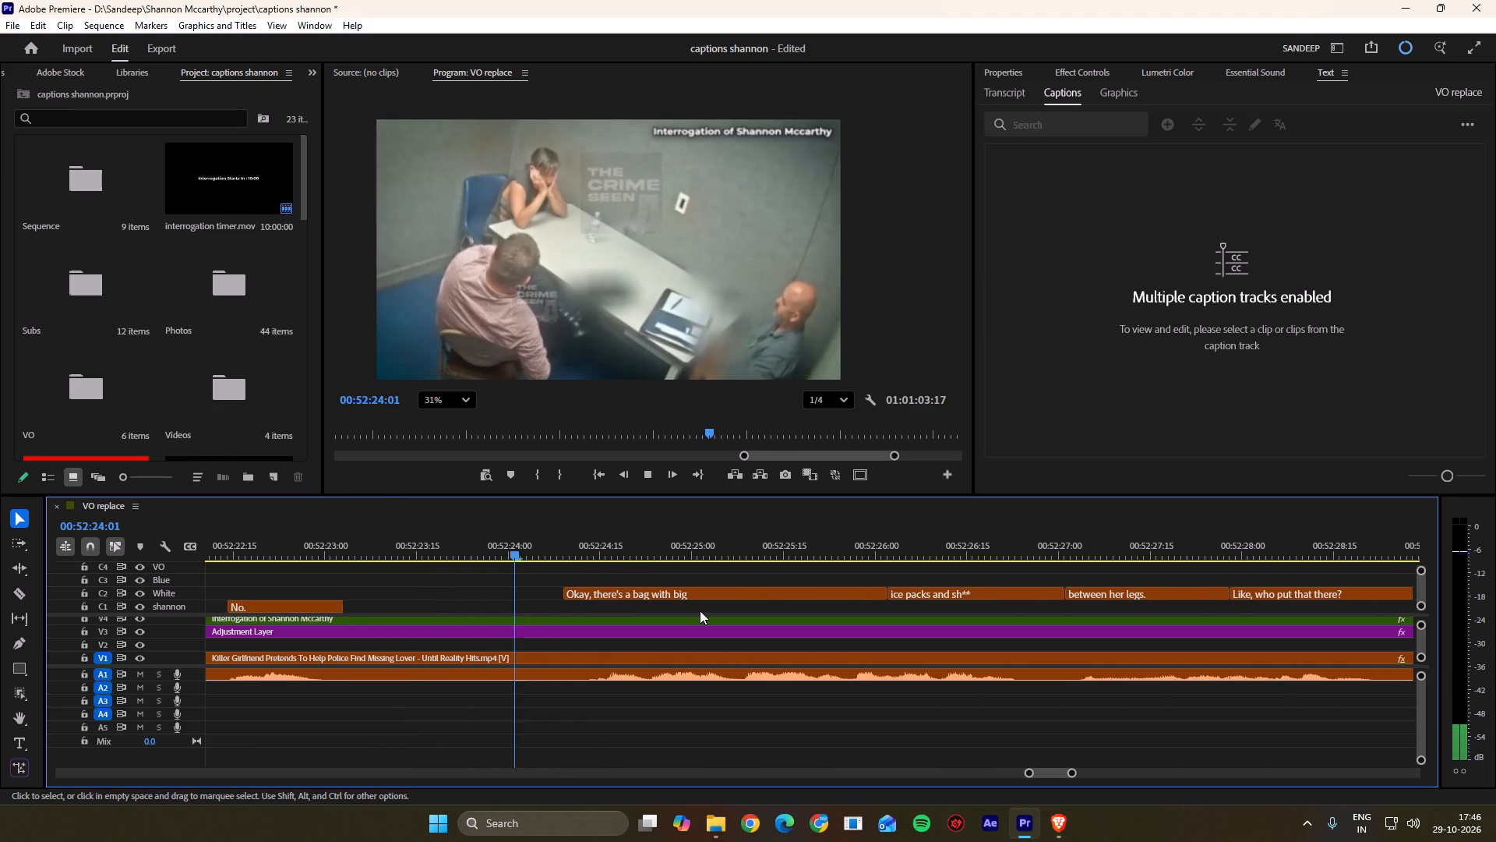
{"action": "scroll", "coordinate": [700, 610], "scroll_direction": "up", "scroll_amount": 1}
{"action": "scroll", "coordinate": [700, 610], "scroll_direction": "down", "scroll_amount": 3}
{"action": "left_click_drag", "start_coordinate": [579, 535], "coordinate": [560, 545]}
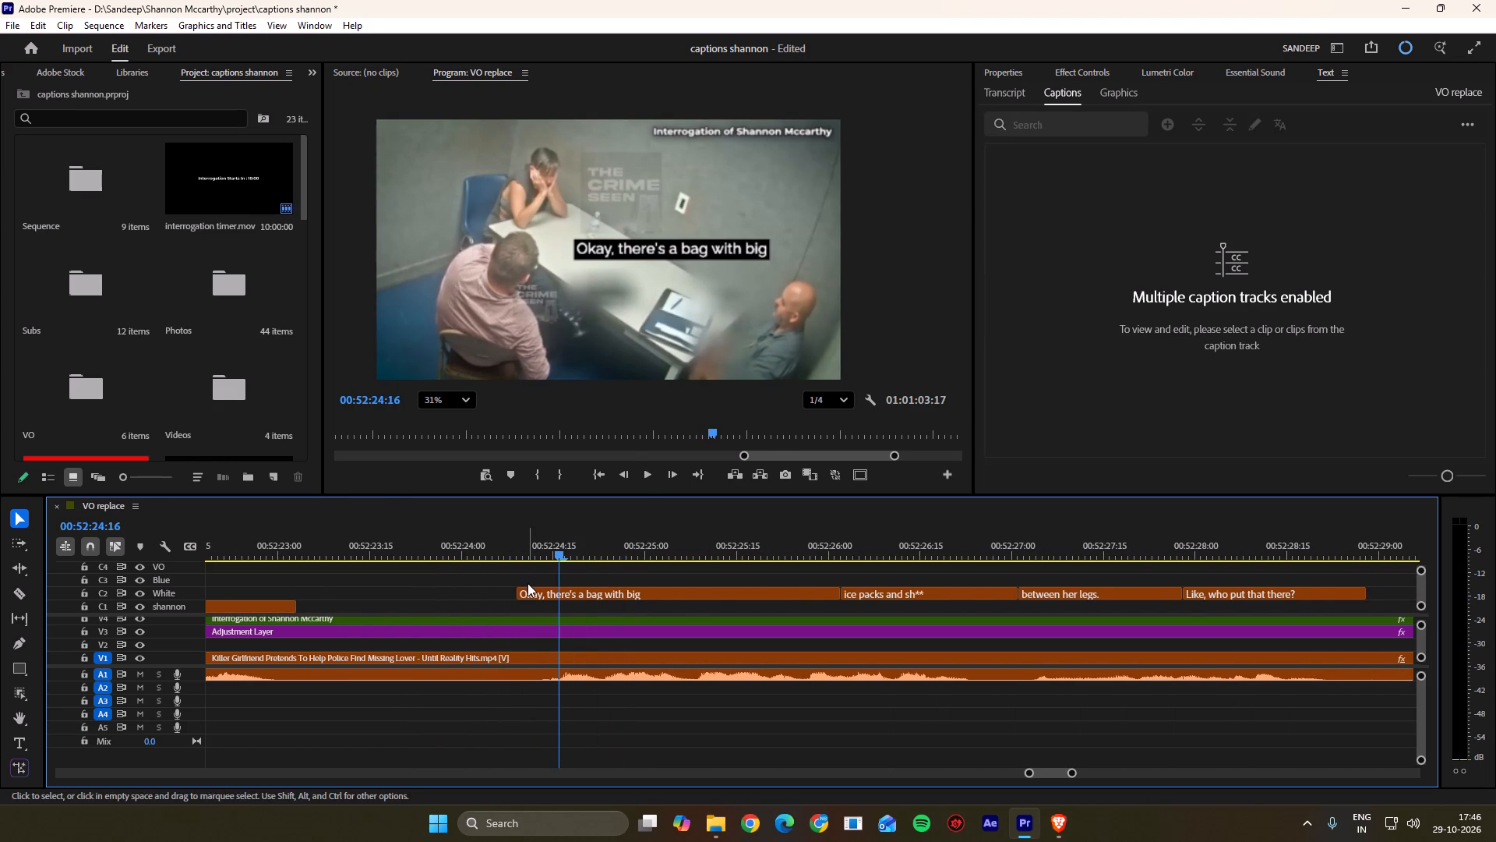
{"action": "left_click_drag", "start_coordinate": [522, 595], "coordinate": [559, 591]}
{"action": "left_click", "coordinate": [588, 583]}
Play through "Okay, there's a bag with big" and "ice packs and sh**" to check the cut between the two captions.
{"action": "key", "text": "space"}
{"action": "scroll", "coordinate": [588, 583], "scroll_direction": "down", "scroll_amount": 4}
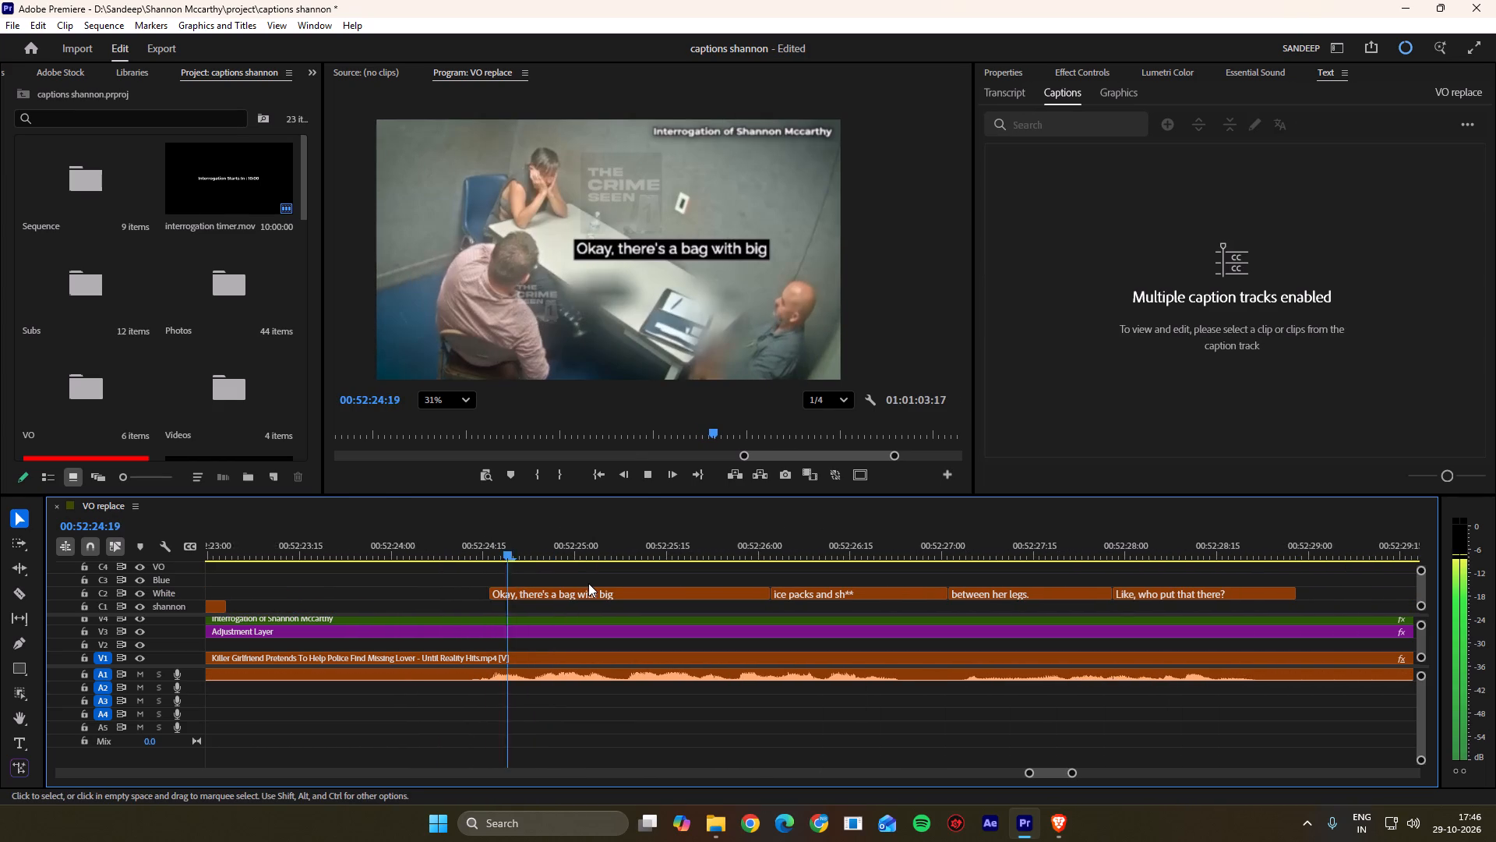
{"action": "scroll", "coordinate": [649, 600], "scroll_direction": "down", "scroll_amount": 4}
{"action": "key", "text": "space"}
{"action": "key", "text": "space"}
{"action": "scroll", "coordinate": [649, 600], "scroll_direction": "down", "scroll_amount": 3}
{"action": "key", "text": "space"}
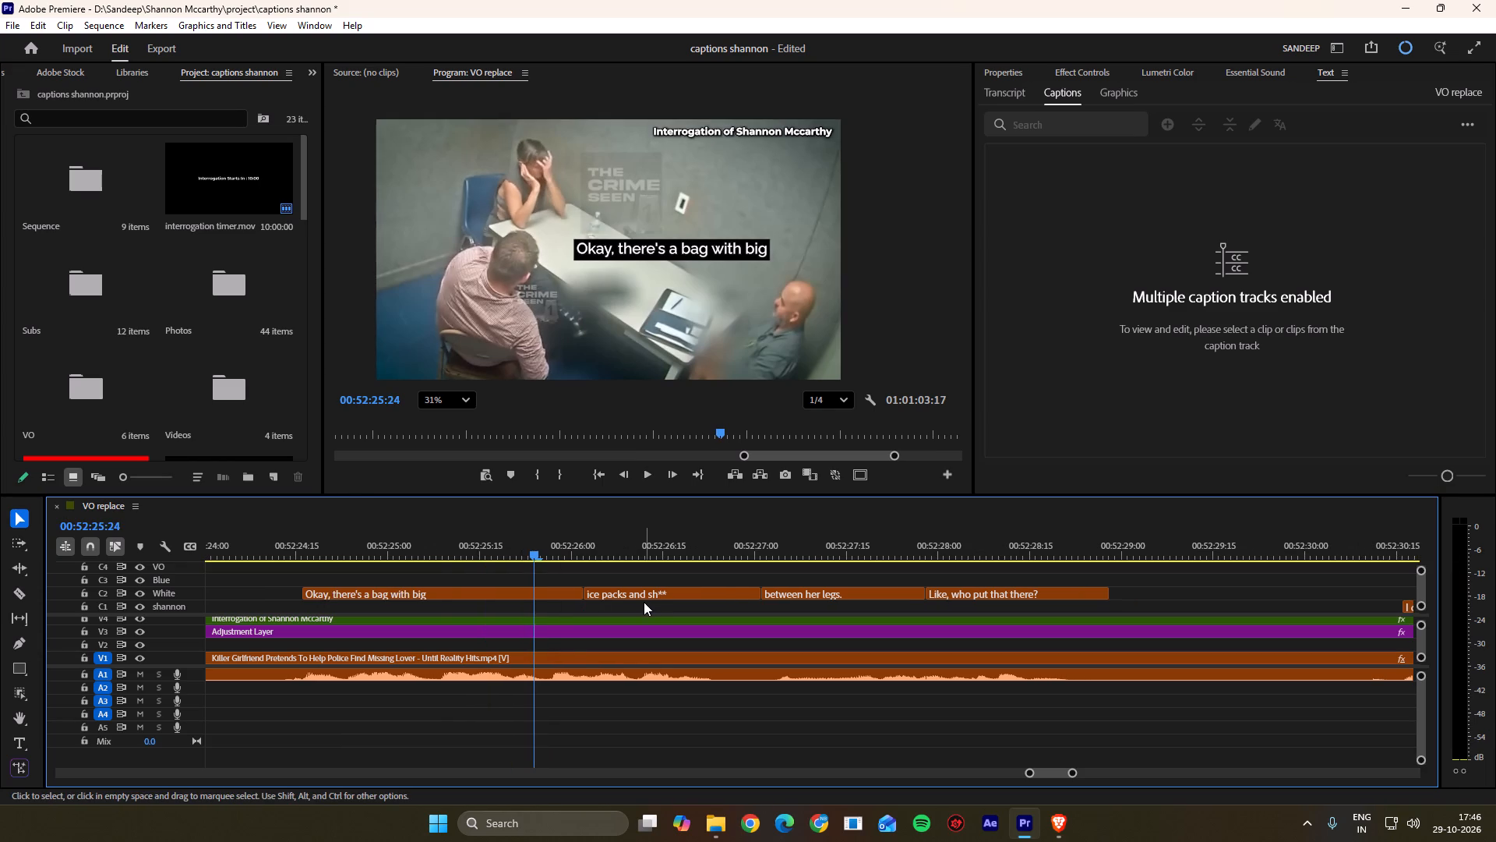
{"action": "key", "text": "space"}
{"action": "key", "text": "space"}
{"action": "key", "text": "space"}
{"action": "key", "text": "space"}
{"action": "left_click_drag", "start_coordinate": [597, 540], "coordinate": [582, 543]}
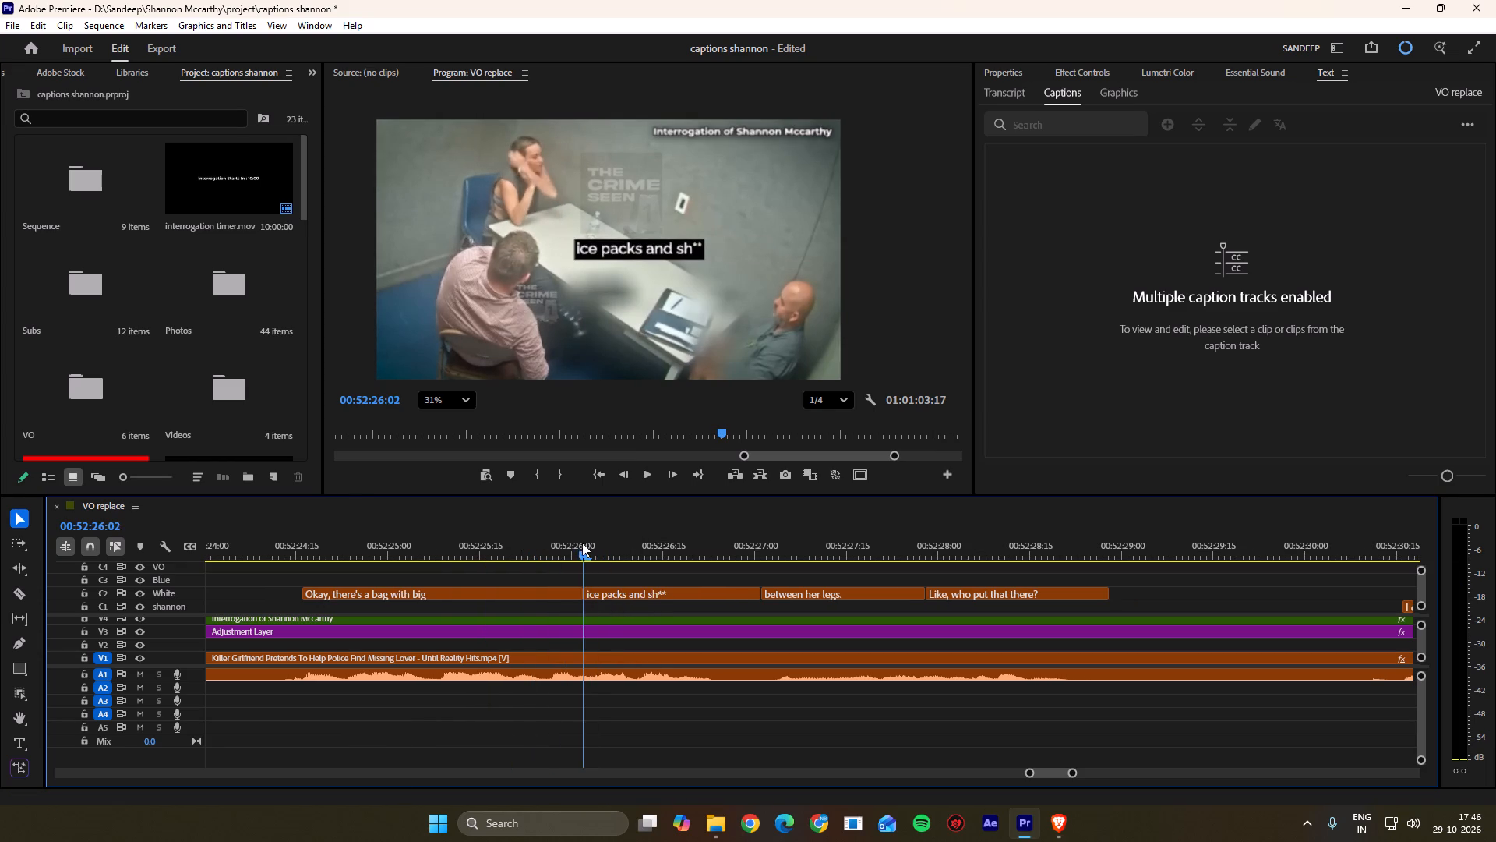
{"action": "left_click_drag", "start_coordinate": [582, 543], "coordinate": [585, 542]}
{"action": "key", "text": "space"}
{"action": "scroll", "coordinate": [628, 598], "scroll_direction": "down", "scroll_amount": 7}
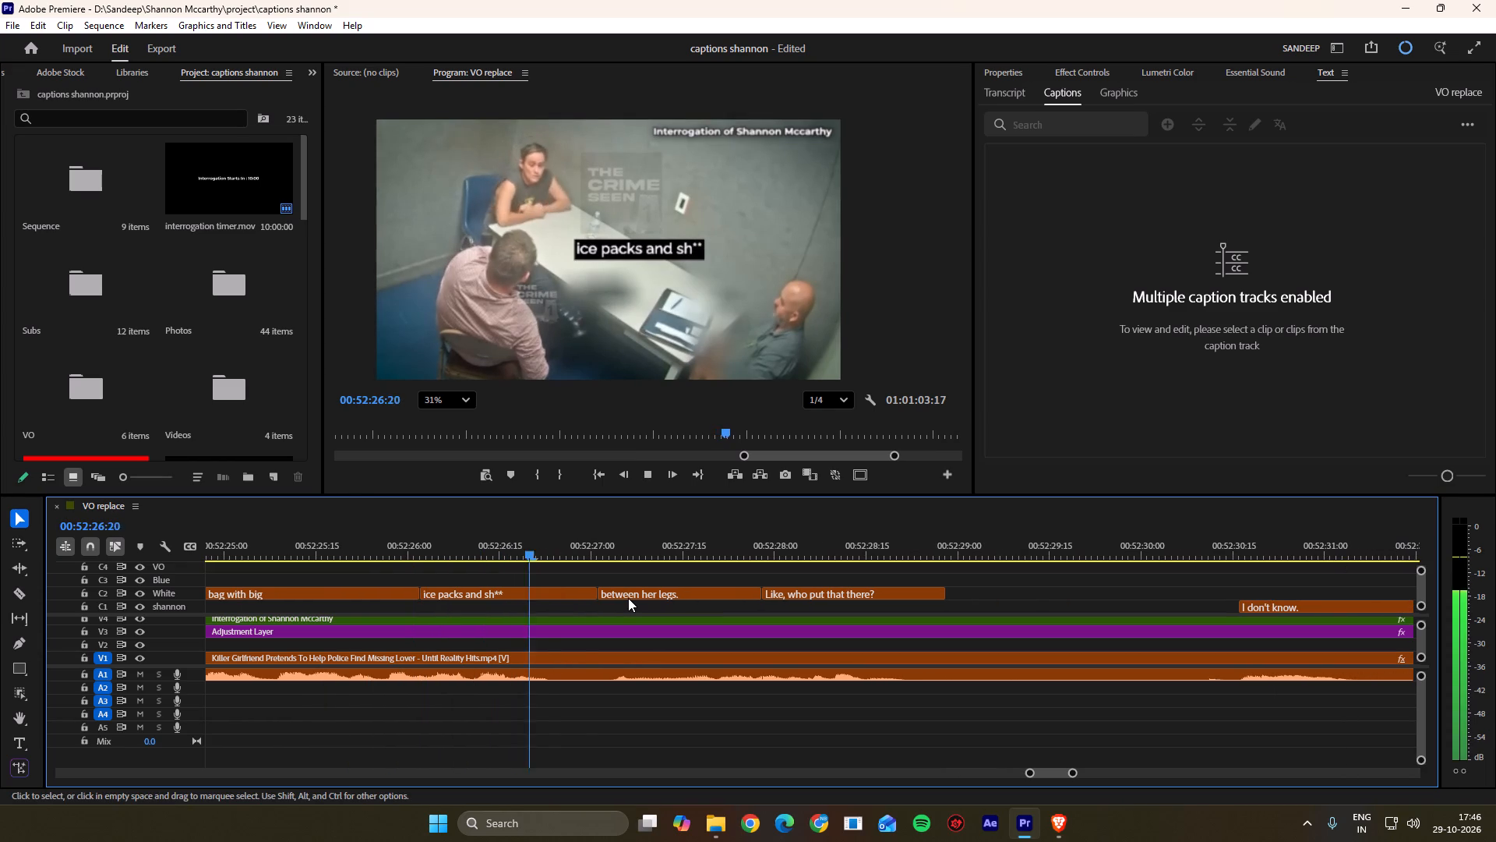
Replay the line and shift the cut between "ice packs and sh**" and "between her legs." to 00:52:27:05.
{"action": "key", "text": "space"}
{"action": "left_click_drag", "start_coordinate": [615, 552], "coordinate": [506, 552]}
{"action": "key", "text": "space"}
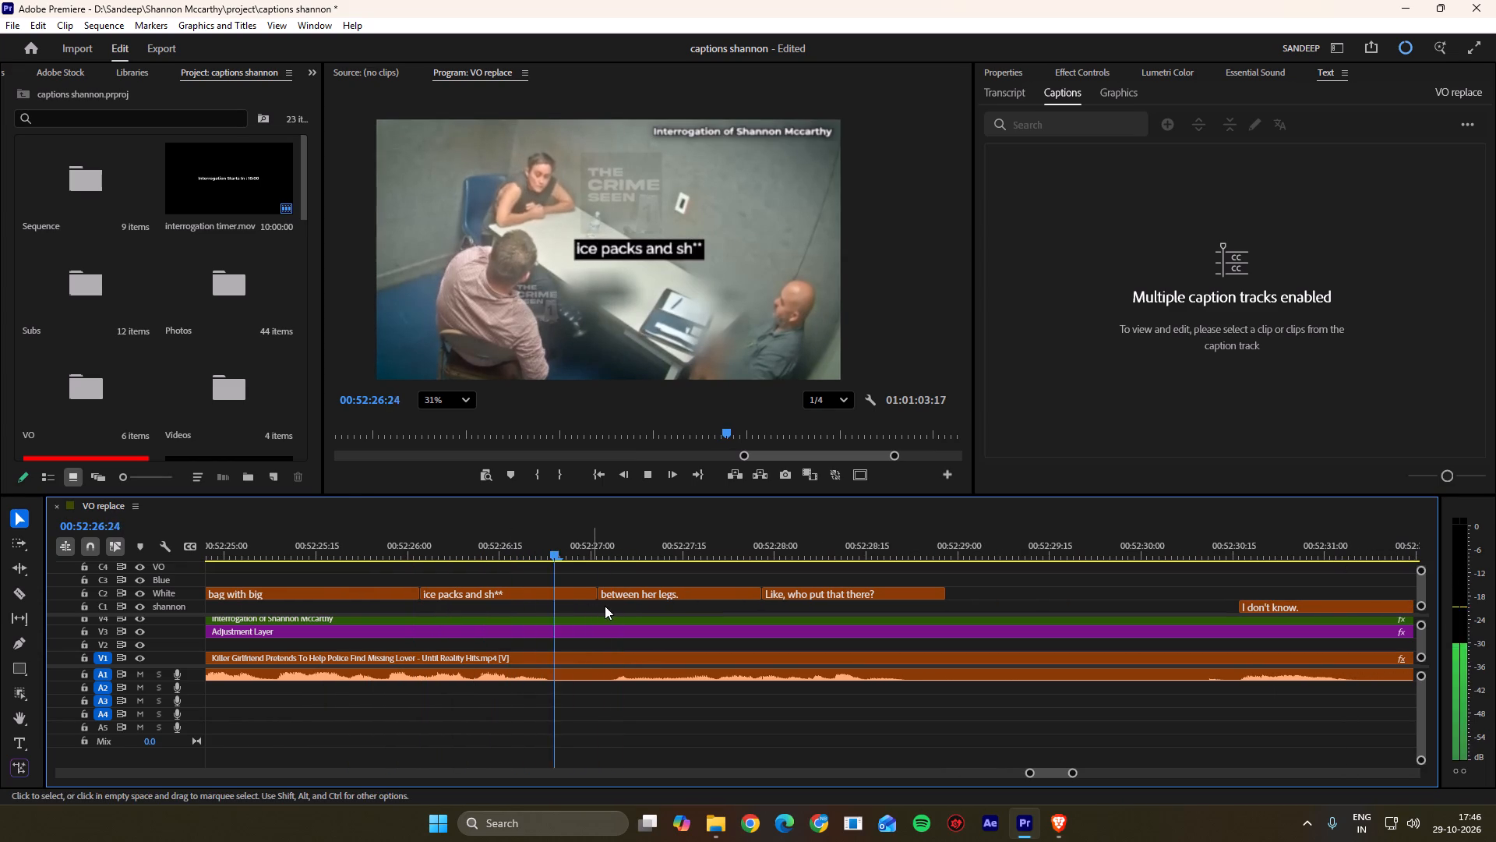
{"action": "key", "text": "space"}
{"action": "left_click_drag", "start_coordinate": [647, 554], "coordinate": [531, 554]}
{"action": "key", "text": "space"}
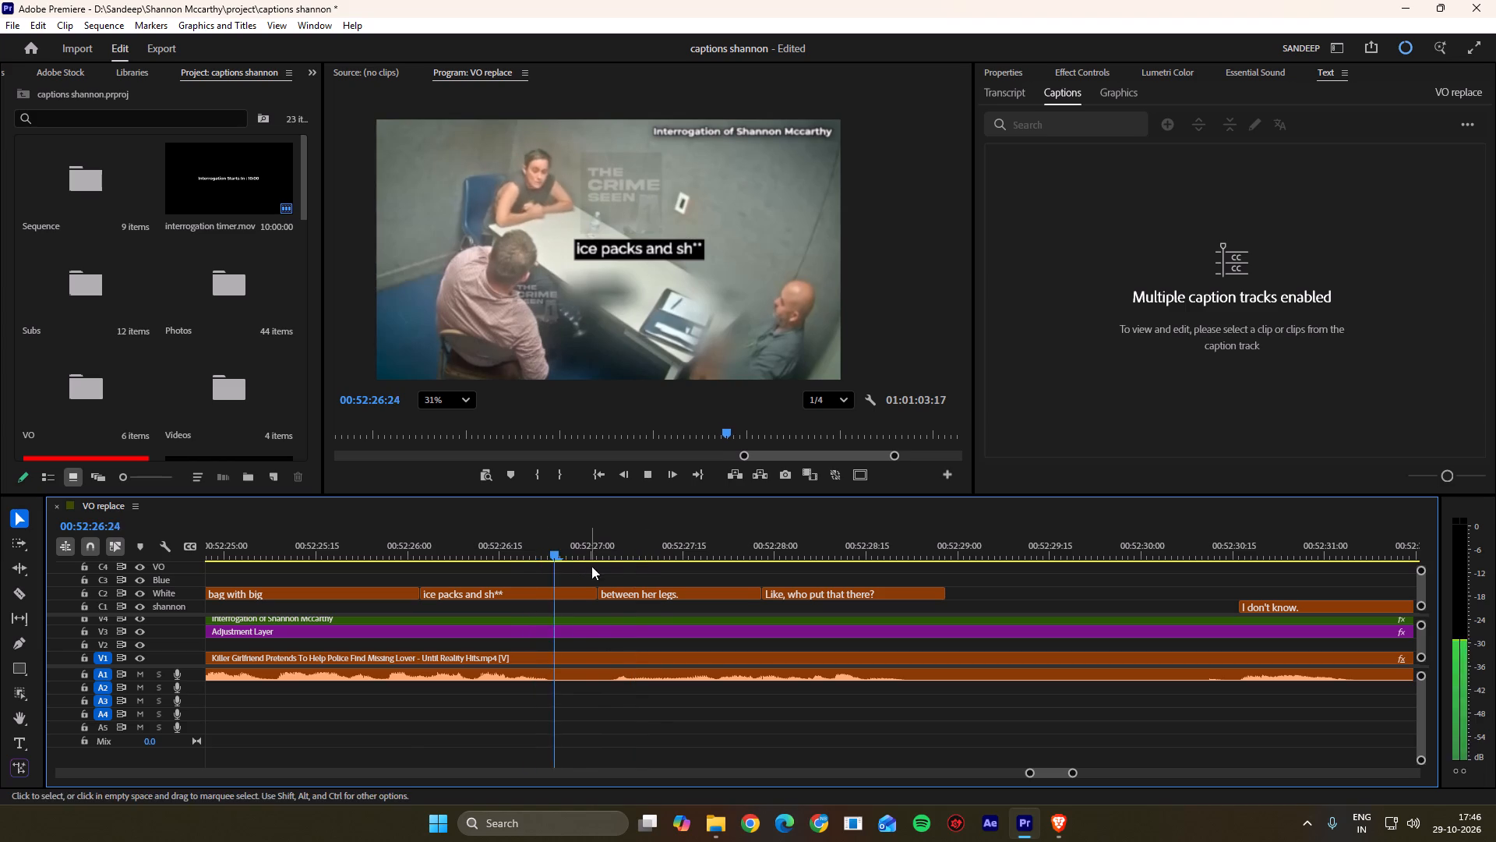
{"action": "key", "text": "space"}
{"action": "key", "text": "space"}
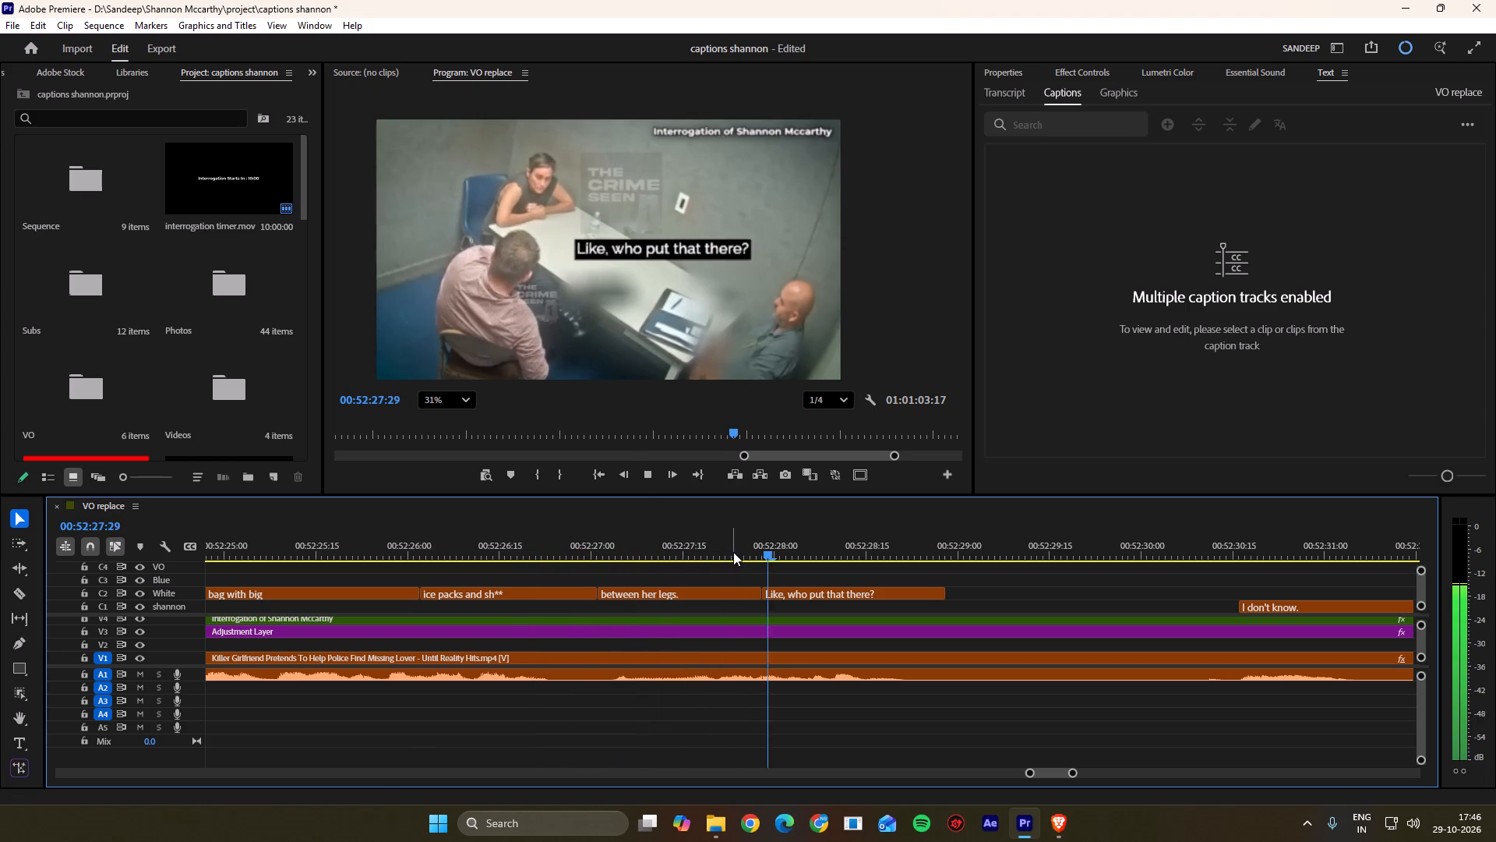
{"action": "left_click_drag", "start_coordinate": [731, 553], "coordinate": [589, 561]}
{"action": "key", "text": "space"}
{"action": "key", "text": "space"}
{"action": "left_click_drag", "start_coordinate": [667, 562], "coordinate": [595, 561]}
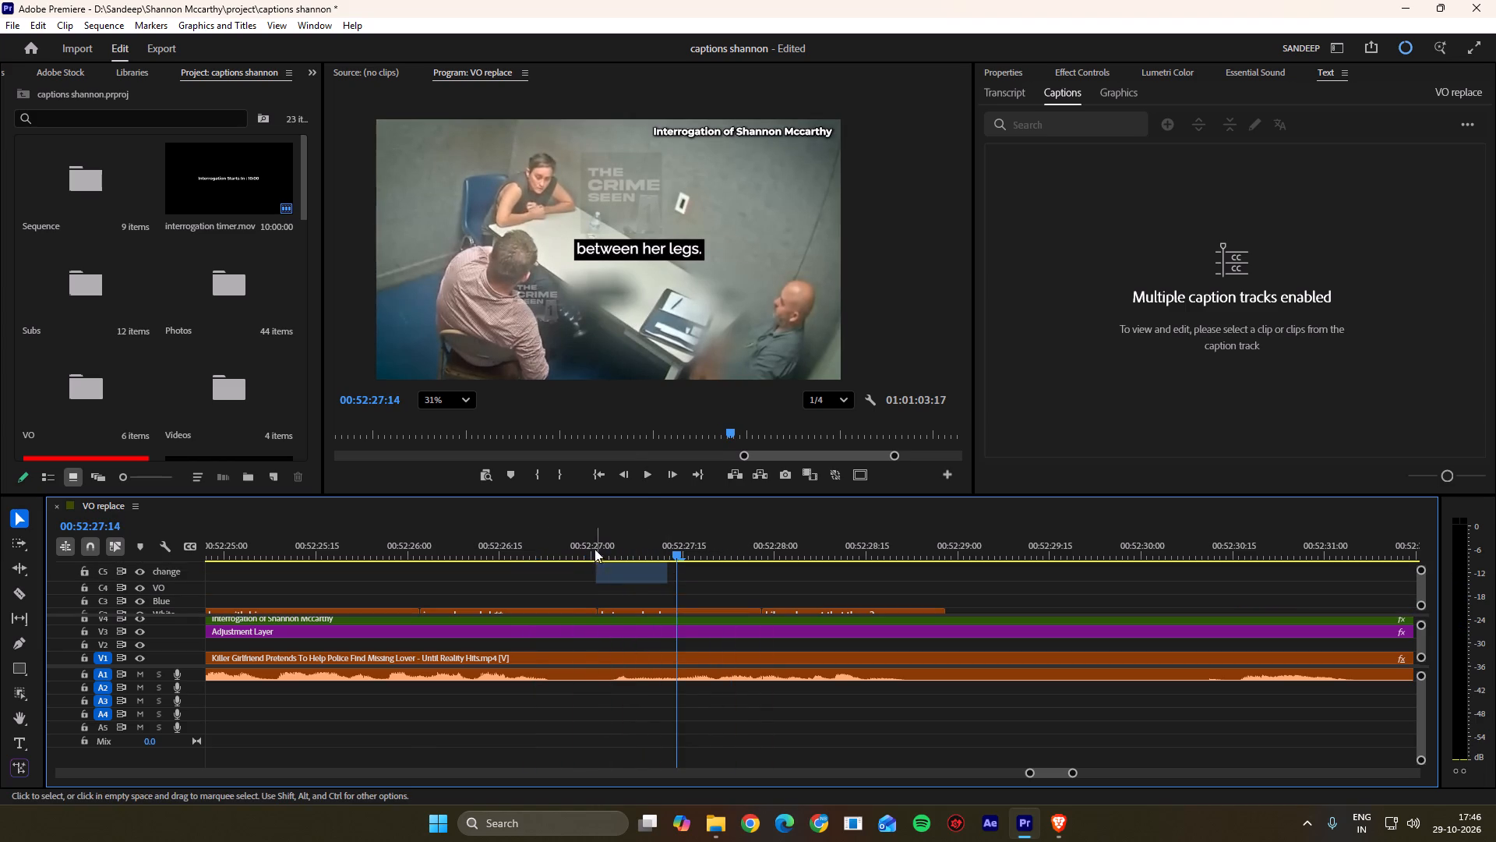
{"action": "left_click_drag", "start_coordinate": [595, 548], "coordinate": [641, 555]}
{"action": "scroll", "coordinate": [637, 587], "scroll_direction": "down", "scroll_amount": 4, "text": "ctrl"}
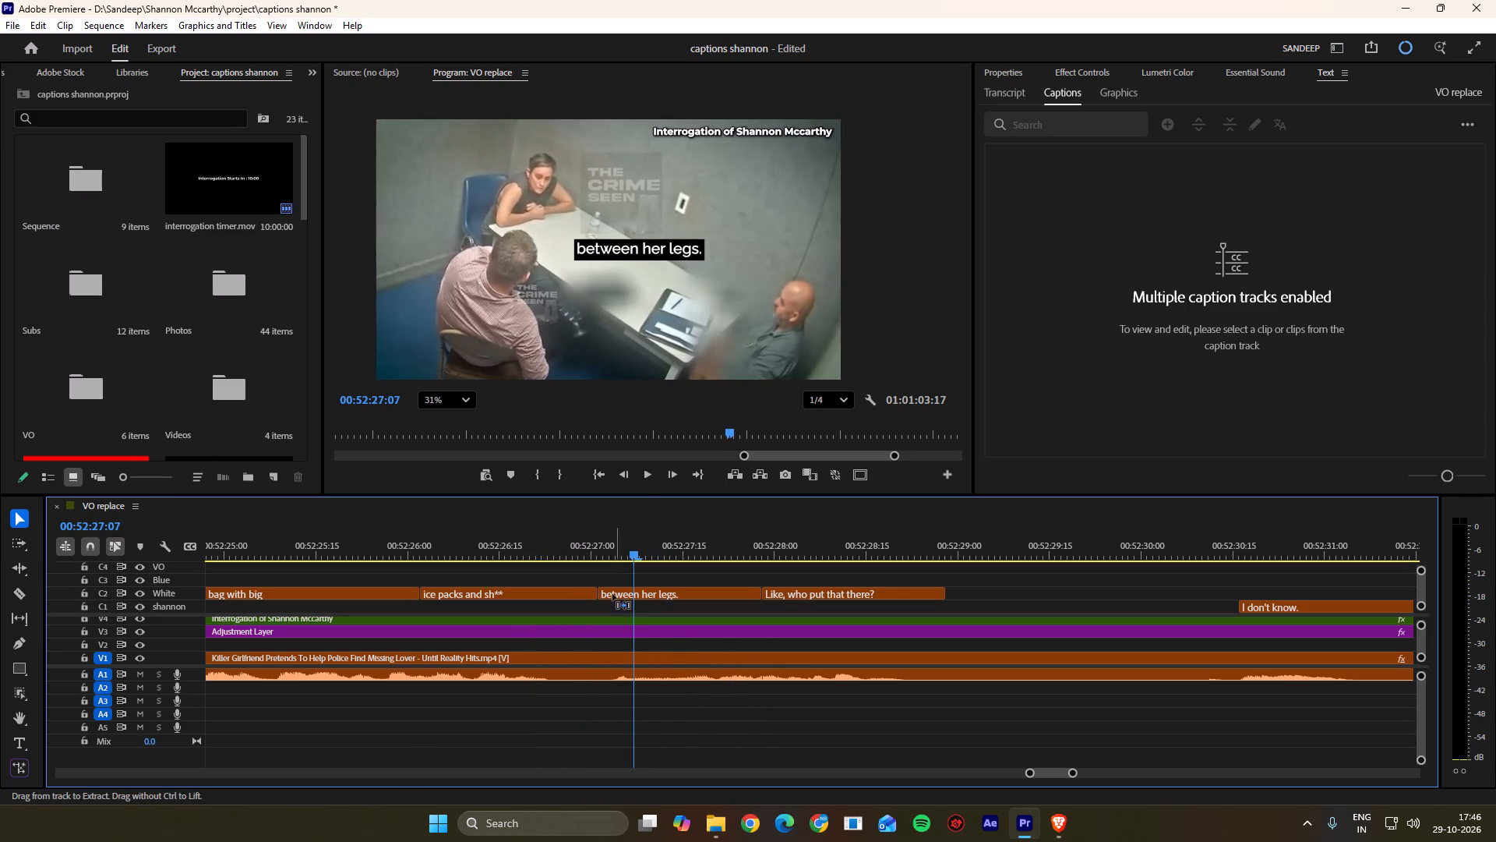
{"action": "left_click", "coordinate": [602, 593], "text": "ctrl"}
{"action": "left_click_drag", "start_coordinate": [598, 595], "coordinate": [619, 593], "text": "ctrl"}
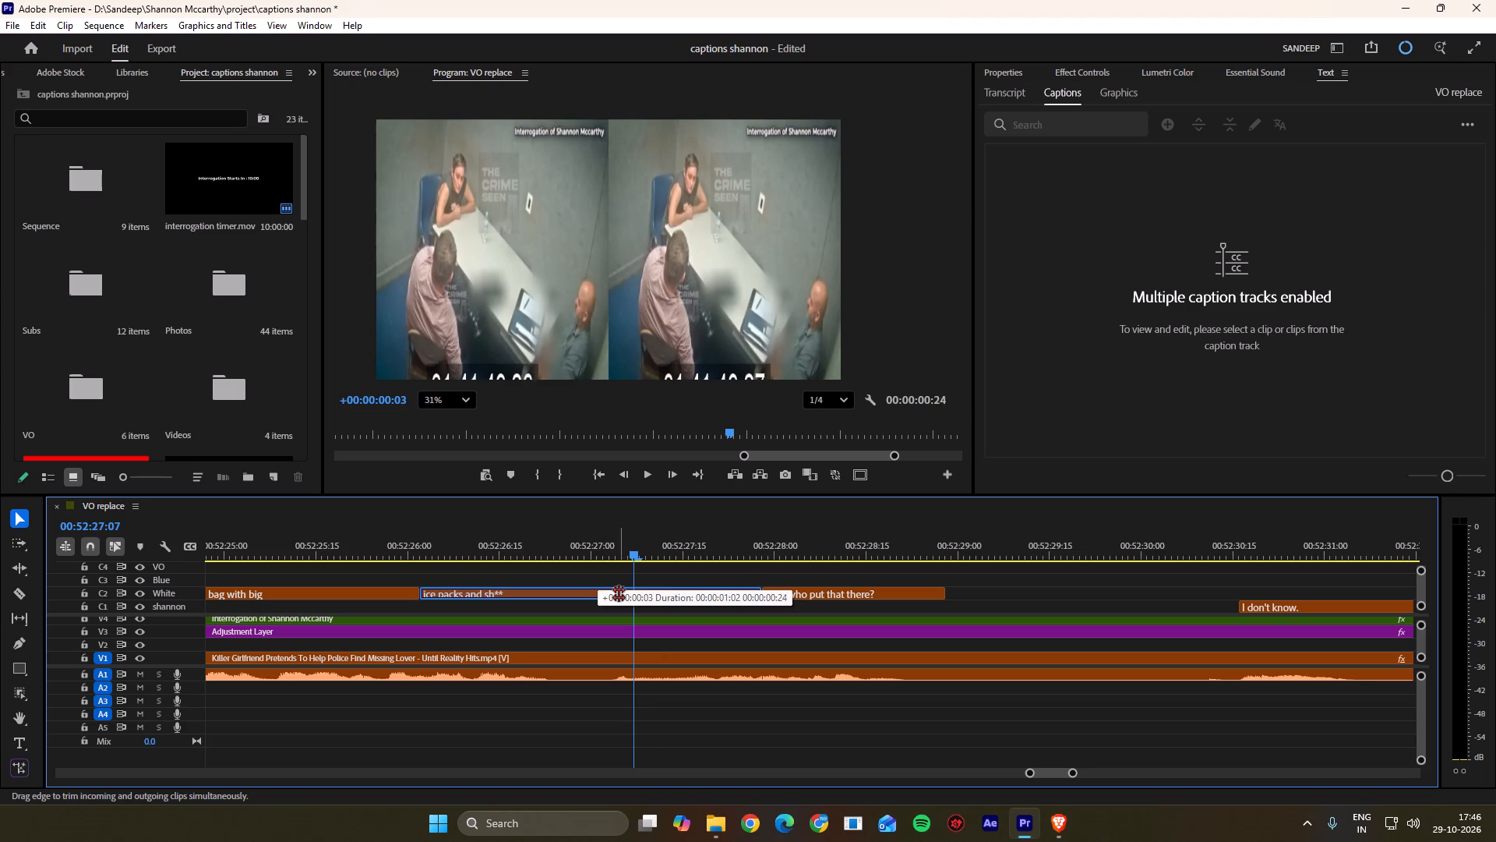
{"action": "left_click_drag", "start_coordinate": [619, 593], "coordinate": [624, 592], "text": "ctrl"}
Move the "Like, who put that there?" caption to start at 00:52:27:29 and extend "between her legs." to meet it.
{"action": "left_click_drag", "start_coordinate": [635, 548], "coordinate": [630, 550]}
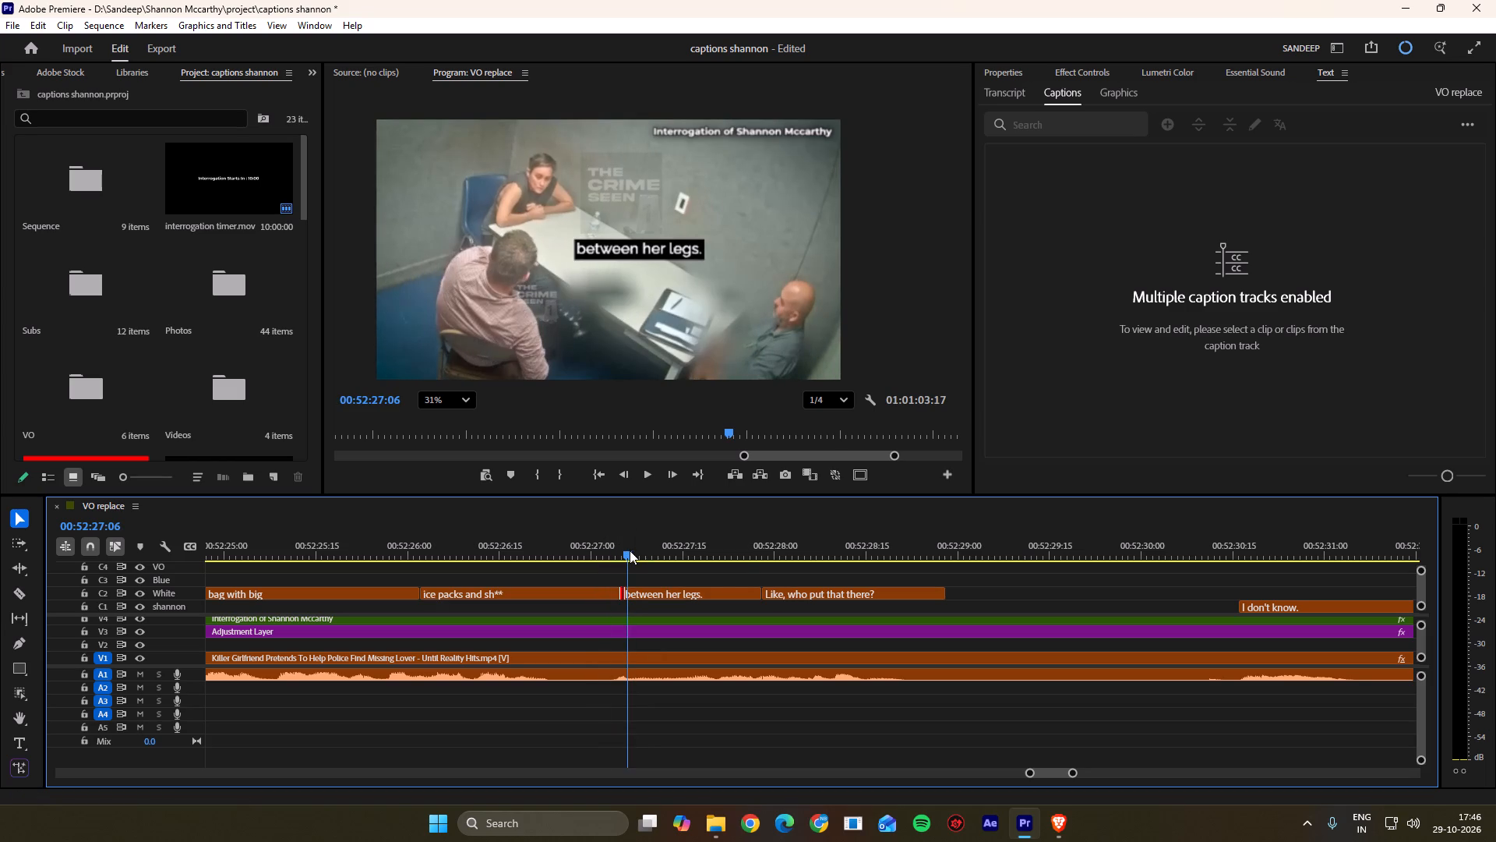
{"action": "left_click_drag", "start_coordinate": [630, 550], "coordinate": [767, 568]}
{"action": "scroll", "coordinate": [753, 597], "scroll_direction": "down", "scroll_amount": 8}
{"action": "key", "text": "space"}
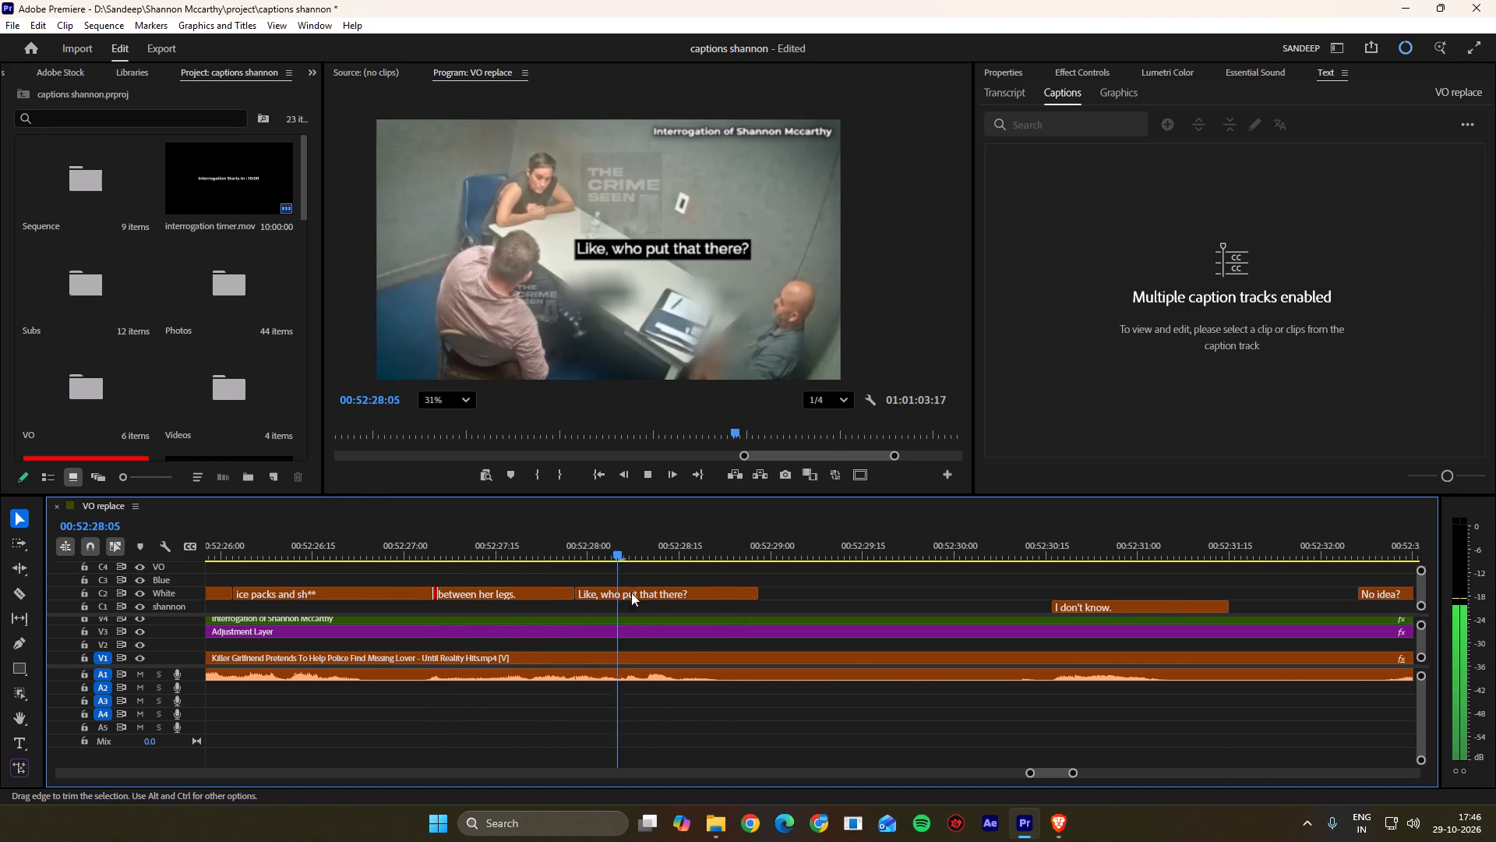
{"action": "left_click_drag", "start_coordinate": [657, 549], "coordinate": [577, 554]}
{"action": "key", "text": "space"}
{"action": "key", "text": "space"}
{"action": "left_click_drag", "start_coordinate": [602, 550], "coordinate": [586, 554]}
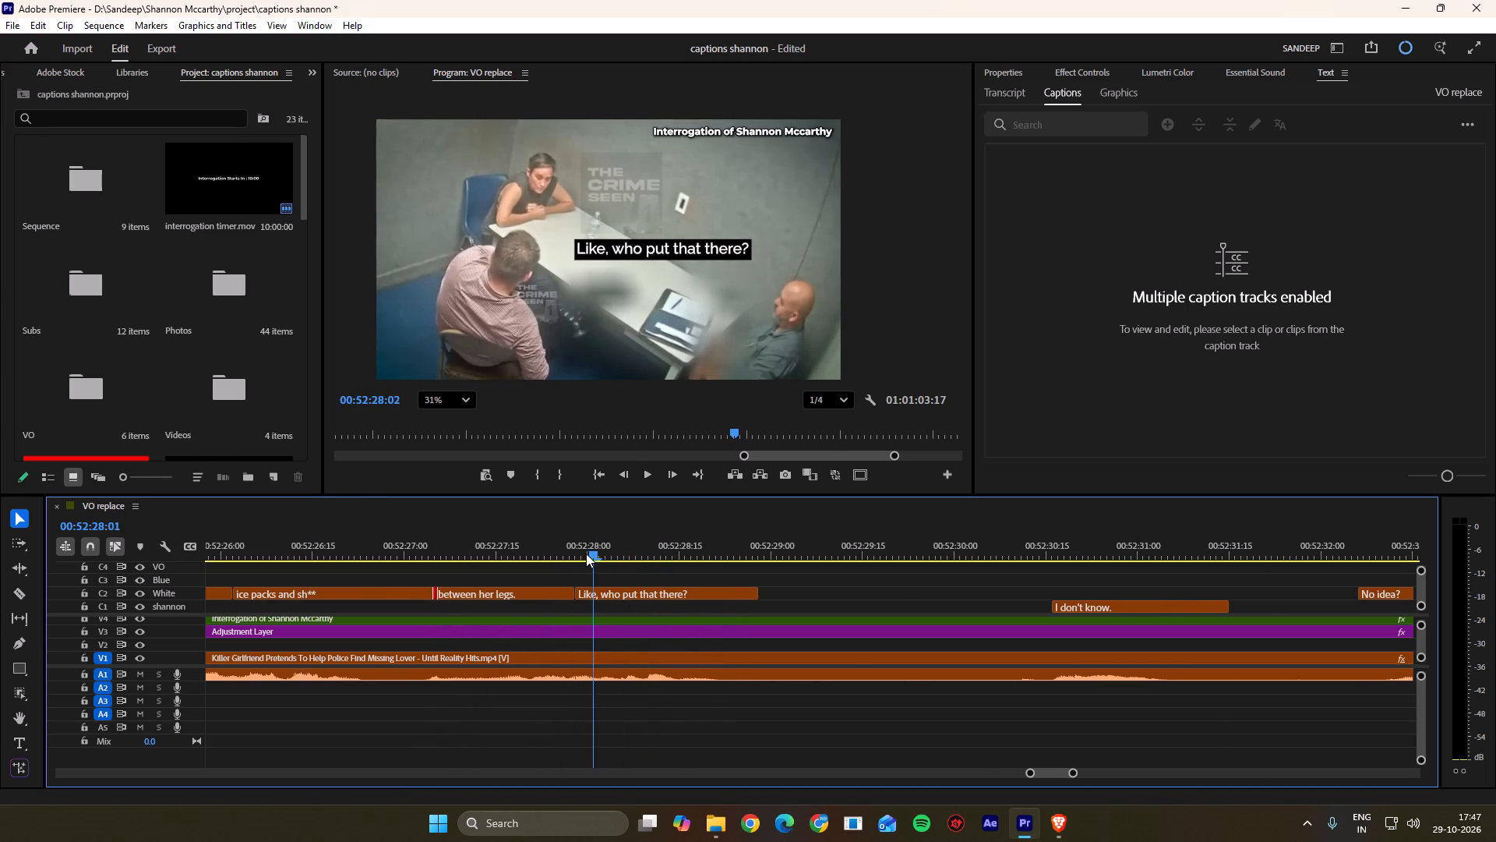
{"action": "left_click_drag", "start_coordinate": [586, 554], "coordinate": [580, 556]}
{"action": "left_click", "coordinate": [598, 593]}
{"action": "left_click", "coordinate": [609, 581]}
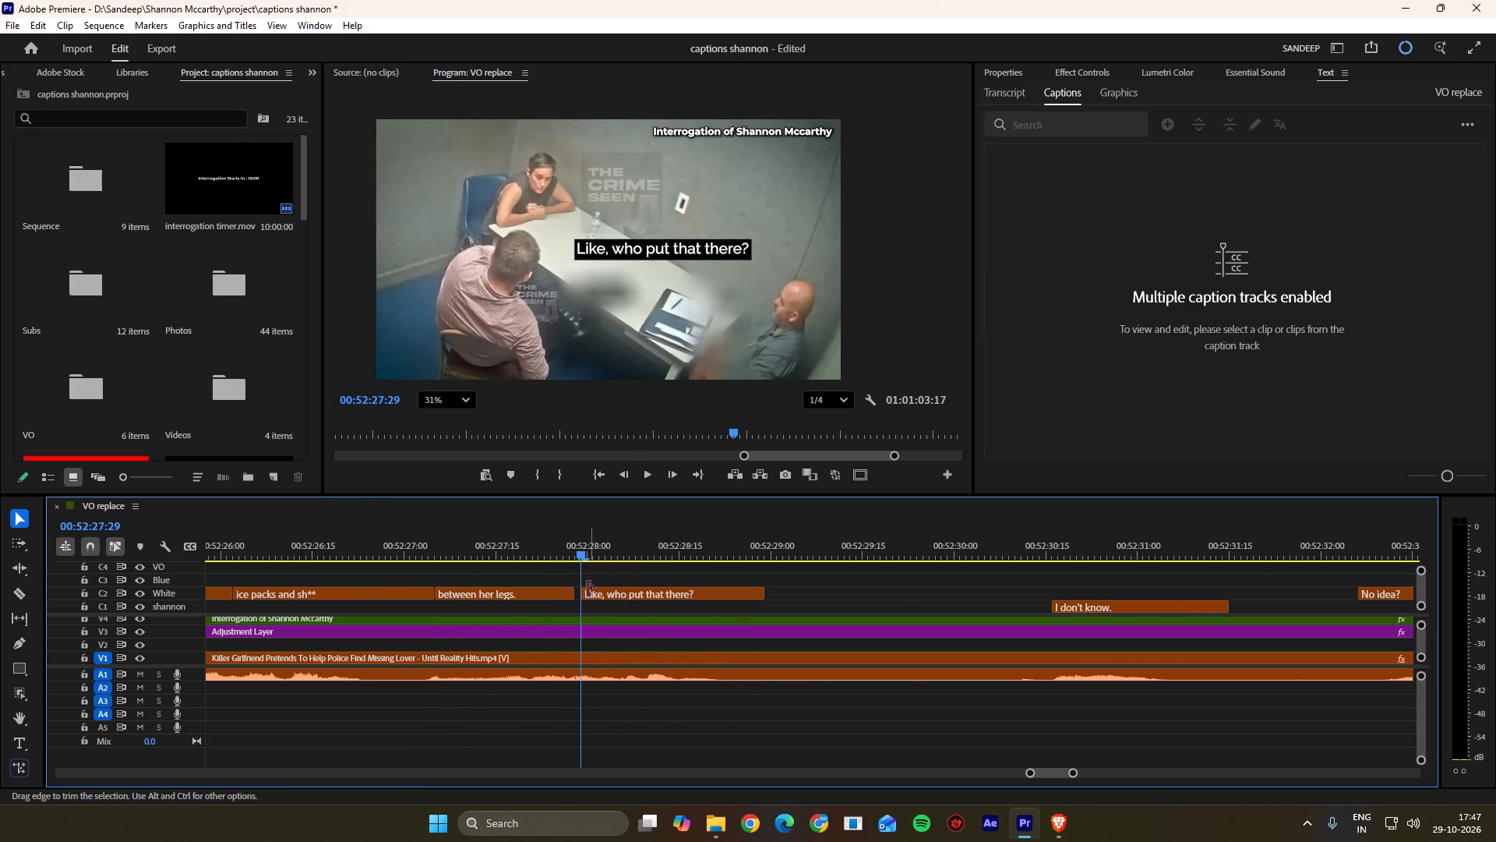
{"action": "left_click_drag", "start_coordinate": [576, 594], "coordinate": [591, 591]}
{"action": "left_click_drag", "start_coordinate": [573, 597], "coordinate": [612, 592]}
Replay the captions from "ice packs and sh**" onward and check the start of "I don't know." against the speech.
{"action": "scroll", "coordinate": [744, 599], "scroll_direction": "down", "scroll_amount": 3, "text": "alt"}
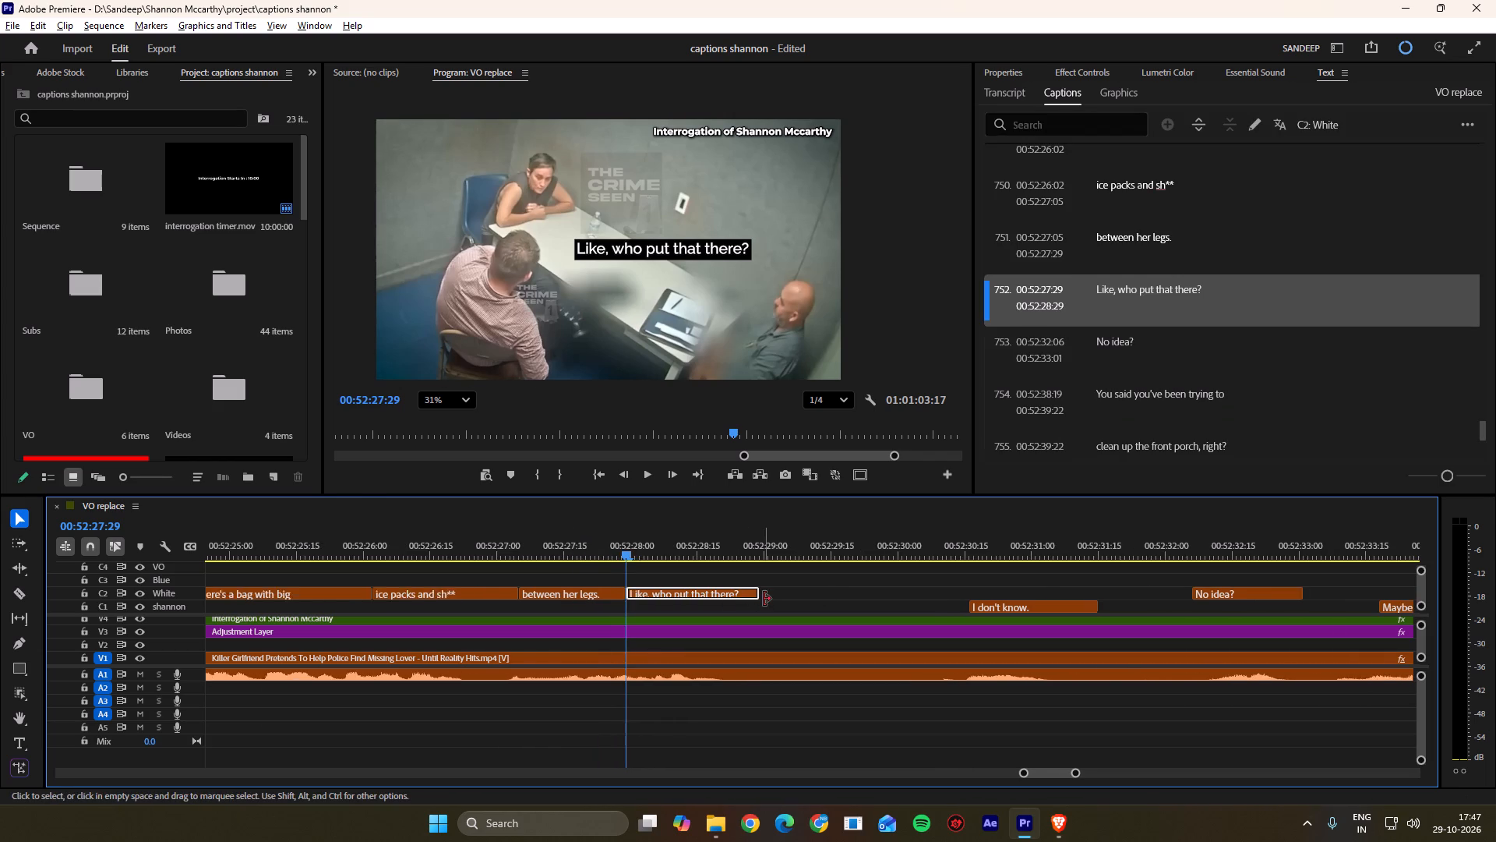
{"action": "scroll", "coordinate": [764, 599], "scroll_direction": "down", "scroll_amount": 2, "text": "alt"}
{"action": "left_click_drag", "start_coordinate": [531, 544], "coordinate": [466, 547]}
{"action": "key", "text": "space"}
{"action": "key", "text": "space"}
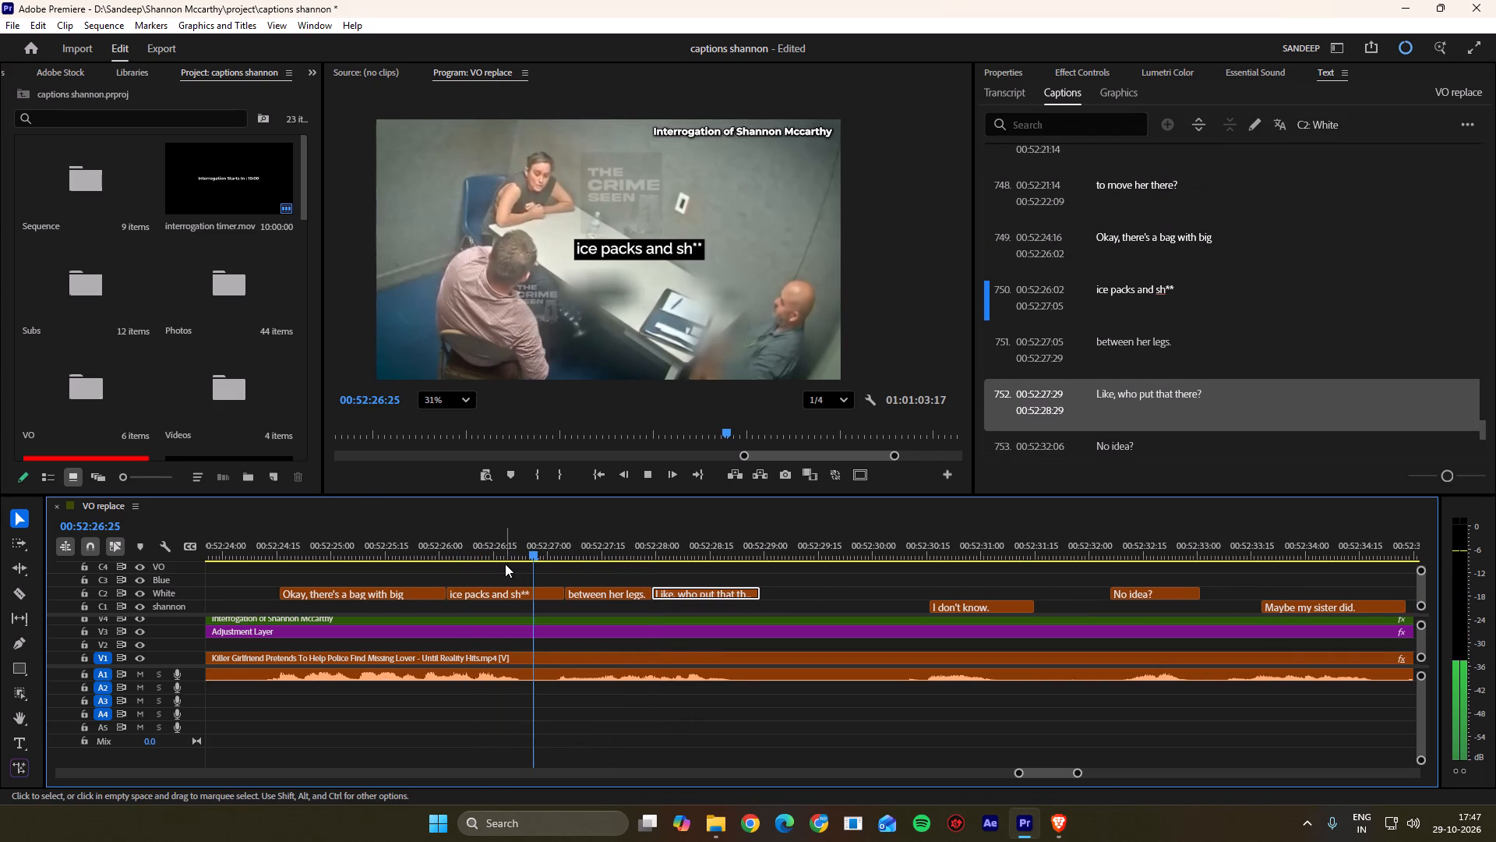
{"action": "left_click", "coordinate": [542, 587]}
{"action": "key", "text": "space"}
{"action": "scroll", "coordinate": [606, 592], "scroll_direction": "down", "scroll_amount": 12}
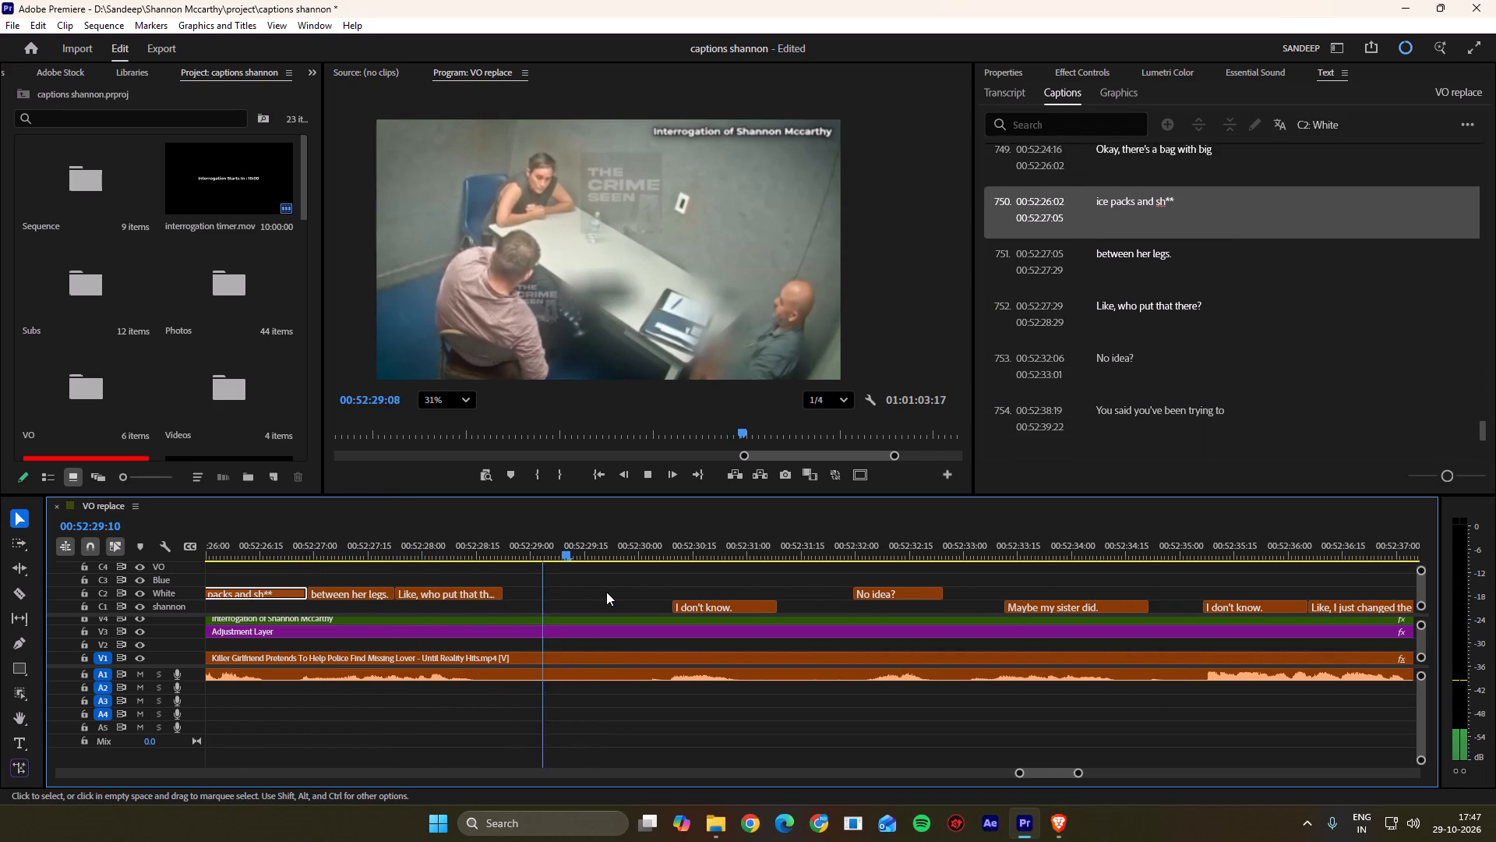
{"action": "scroll", "coordinate": [606, 592], "scroll_direction": "down", "scroll_amount": 4}
{"action": "key", "text": "space"}
{"action": "left_click", "coordinate": [556, 542]}
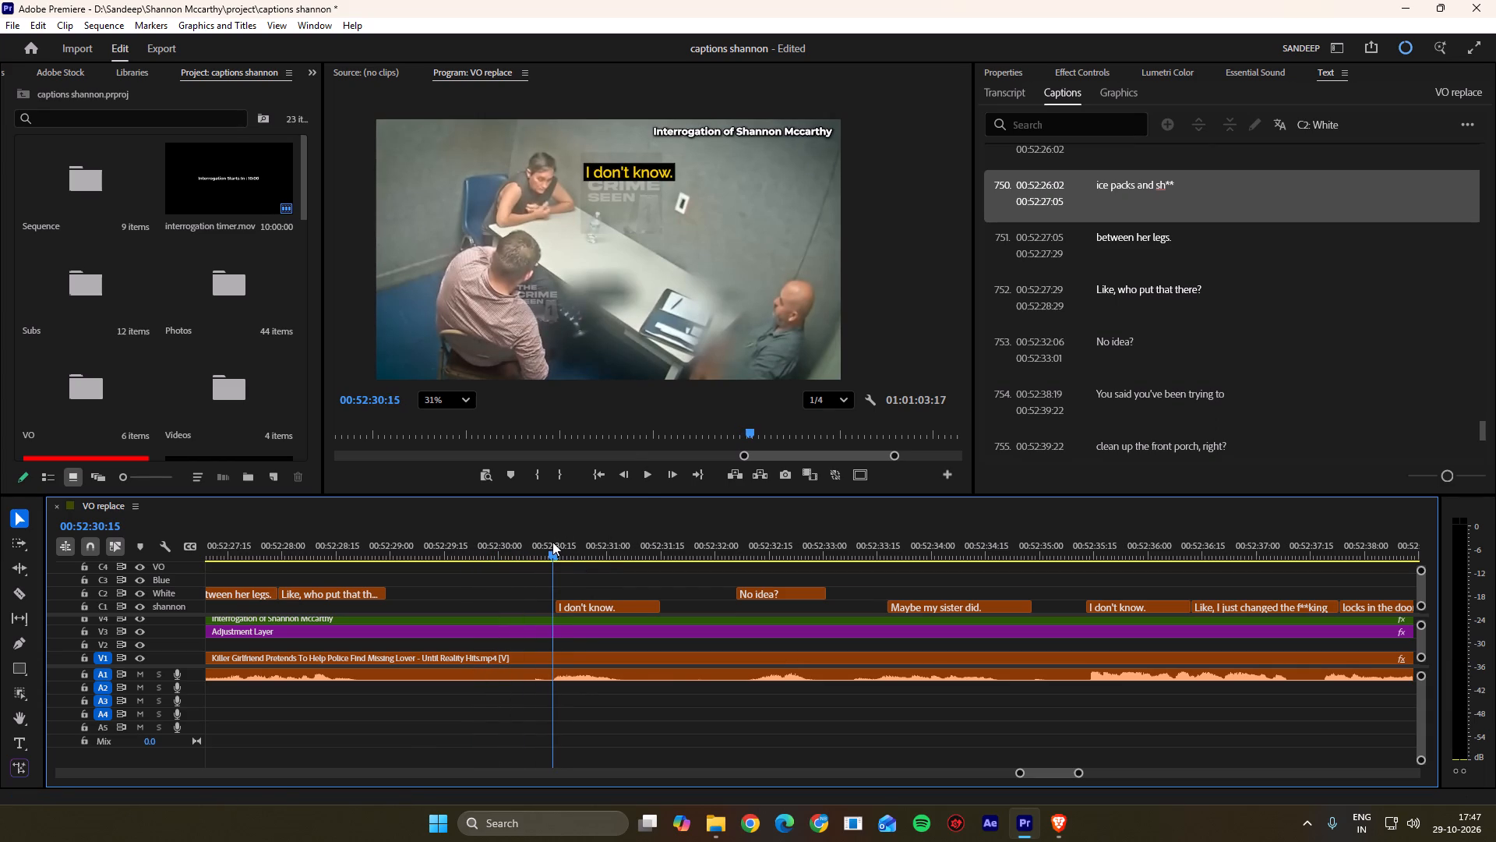
{"action": "left_click", "coordinate": [573, 610]}
{"action": "left_click", "coordinate": [570, 594]}
Play on past "I don't know." and move the "No idea?" caption to start at 00:52:32:09.
{"action": "key", "text": "space"}
{"action": "scroll", "coordinate": [570, 594], "scroll_direction": "down", "scroll_amount": 6}
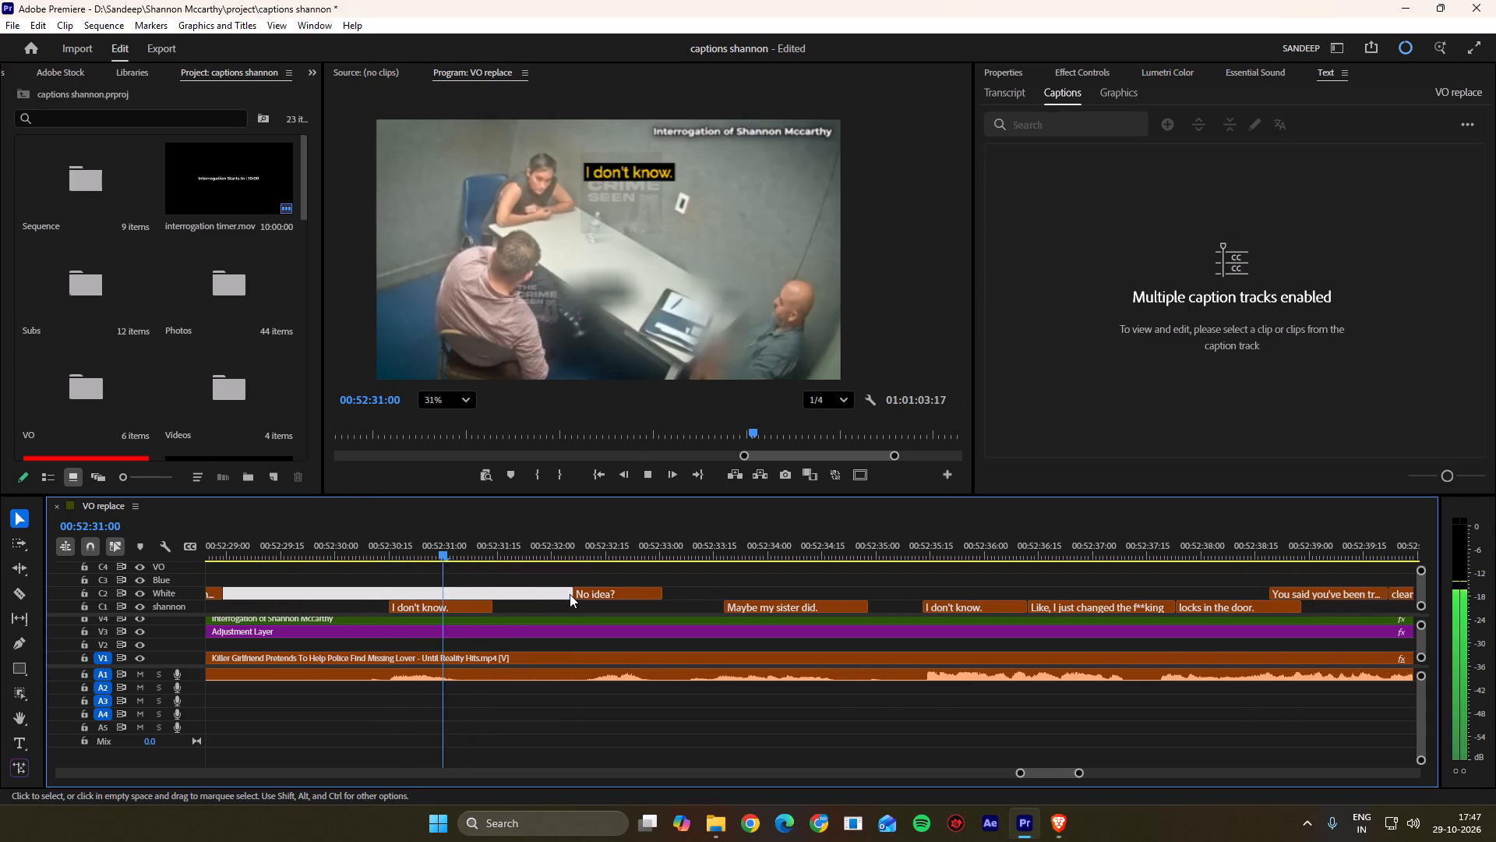
{"action": "scroll", "coordinate": [570, 594], "scroll_direction": "down", "scroll_amount": 3}
{"action": "left_click_drag", "start_coordinate": [556, 552], "coordinate": [545, 555]}
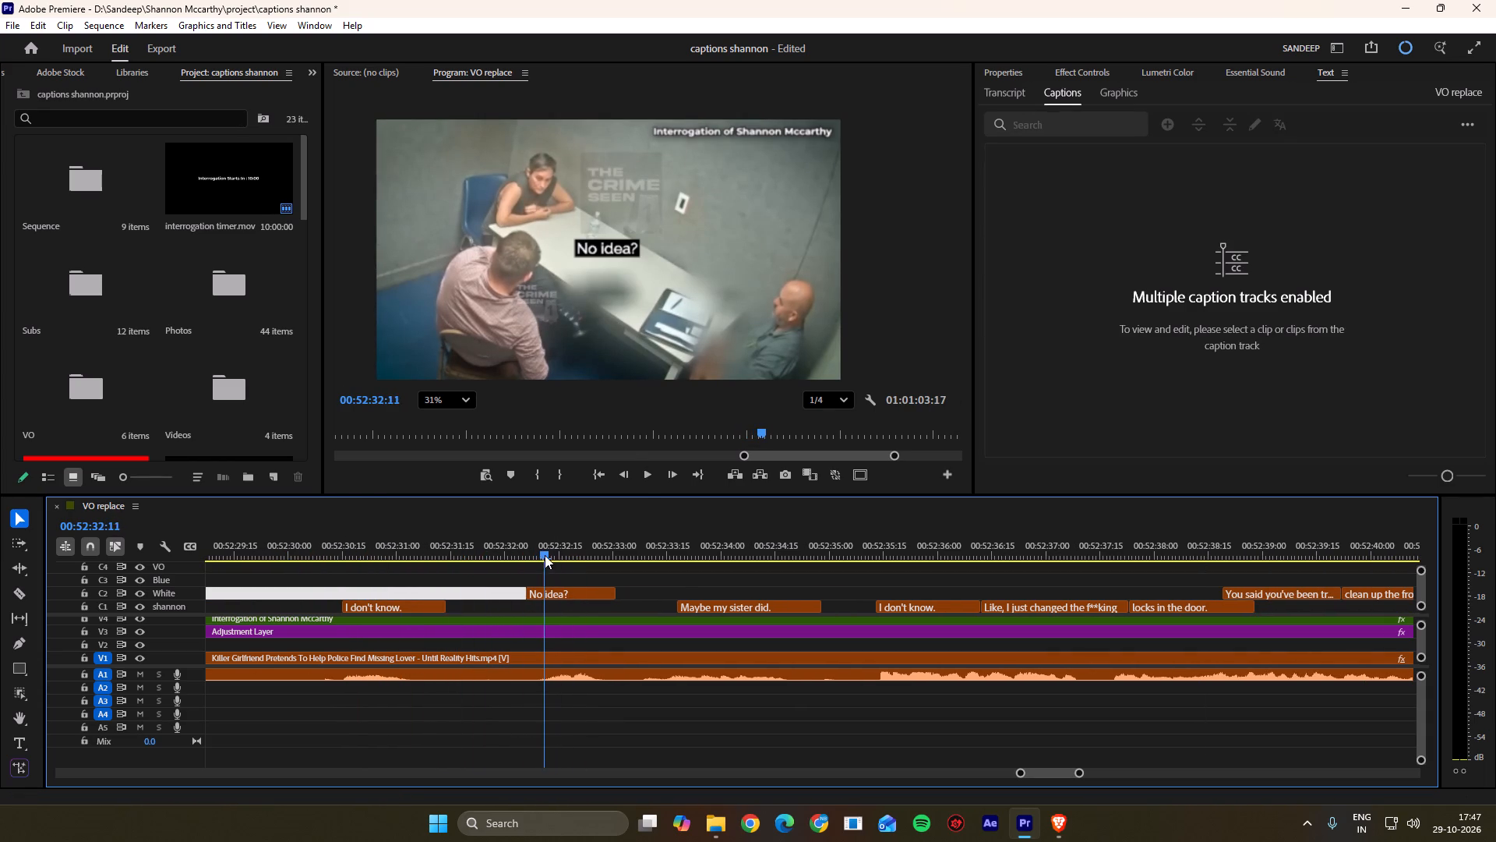
{"action": "left_click_drag", "start_coordinate": [545, 555], "coordinate": [540, 557]}
{"action": "left_click_drag", "start_coordinate": [562, 593], "coordinate": [575, 593]}
{"action": "left_click", "coordinate": [576, 585]}
Extend the start of the "Maybe my sister did." caption back to 00:52:33:16 to match the speech.
{"action": "key", "text": "space"}
{"action": "scroll", "coordinate": [576, 585], "scroll_direction": "down", "scroll_amount": 4}
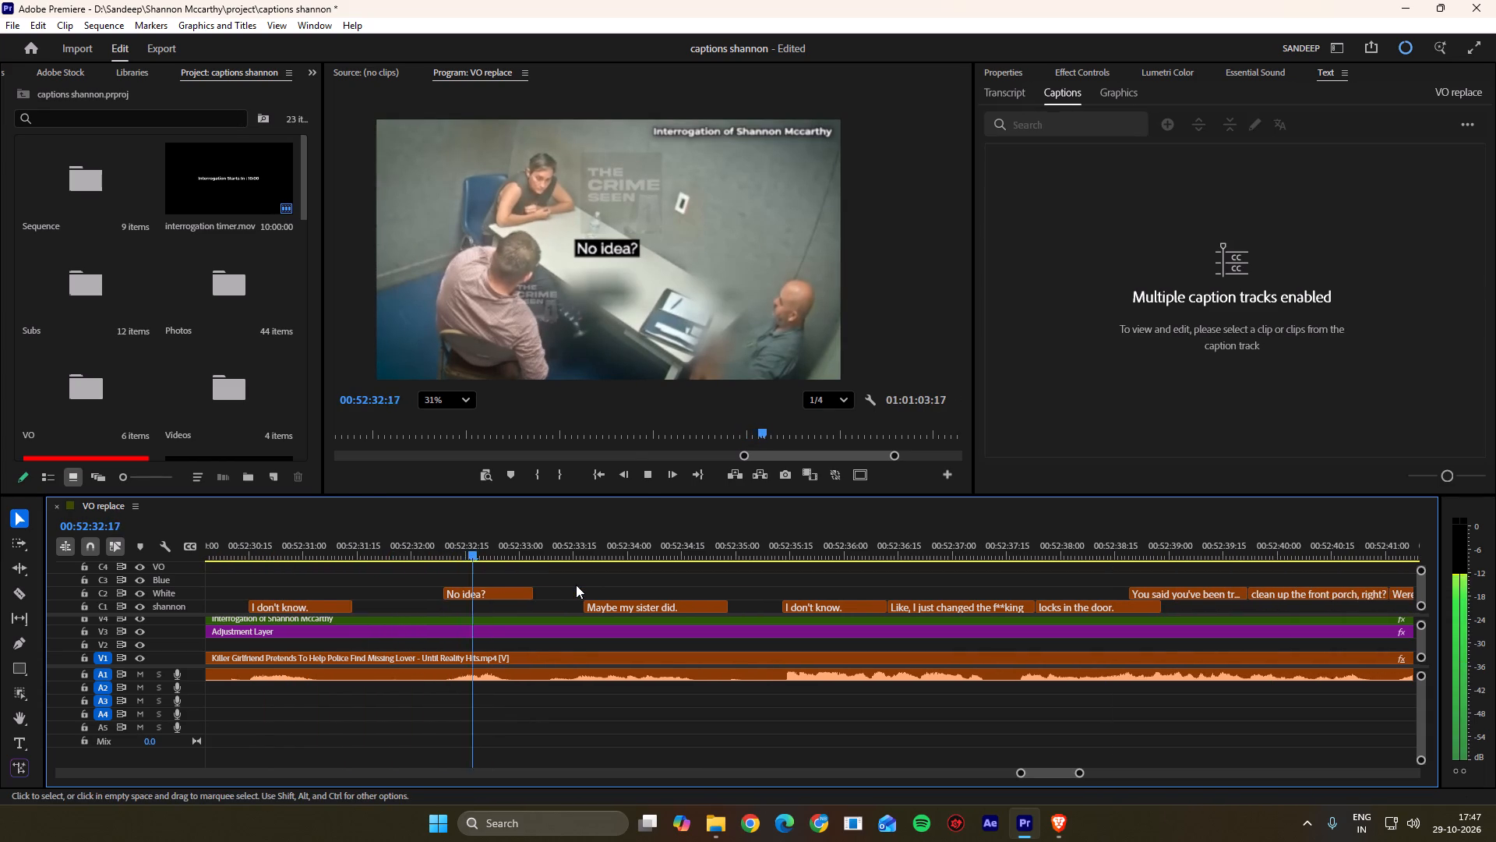
{"action": "scroll", "coordinate": [576, 585], "scroll_direction": "down", "scroll_amount": 3}
{"action": "left_click_drag", "start_coordinate": [569, 550], "coordinate": [534, 552]}
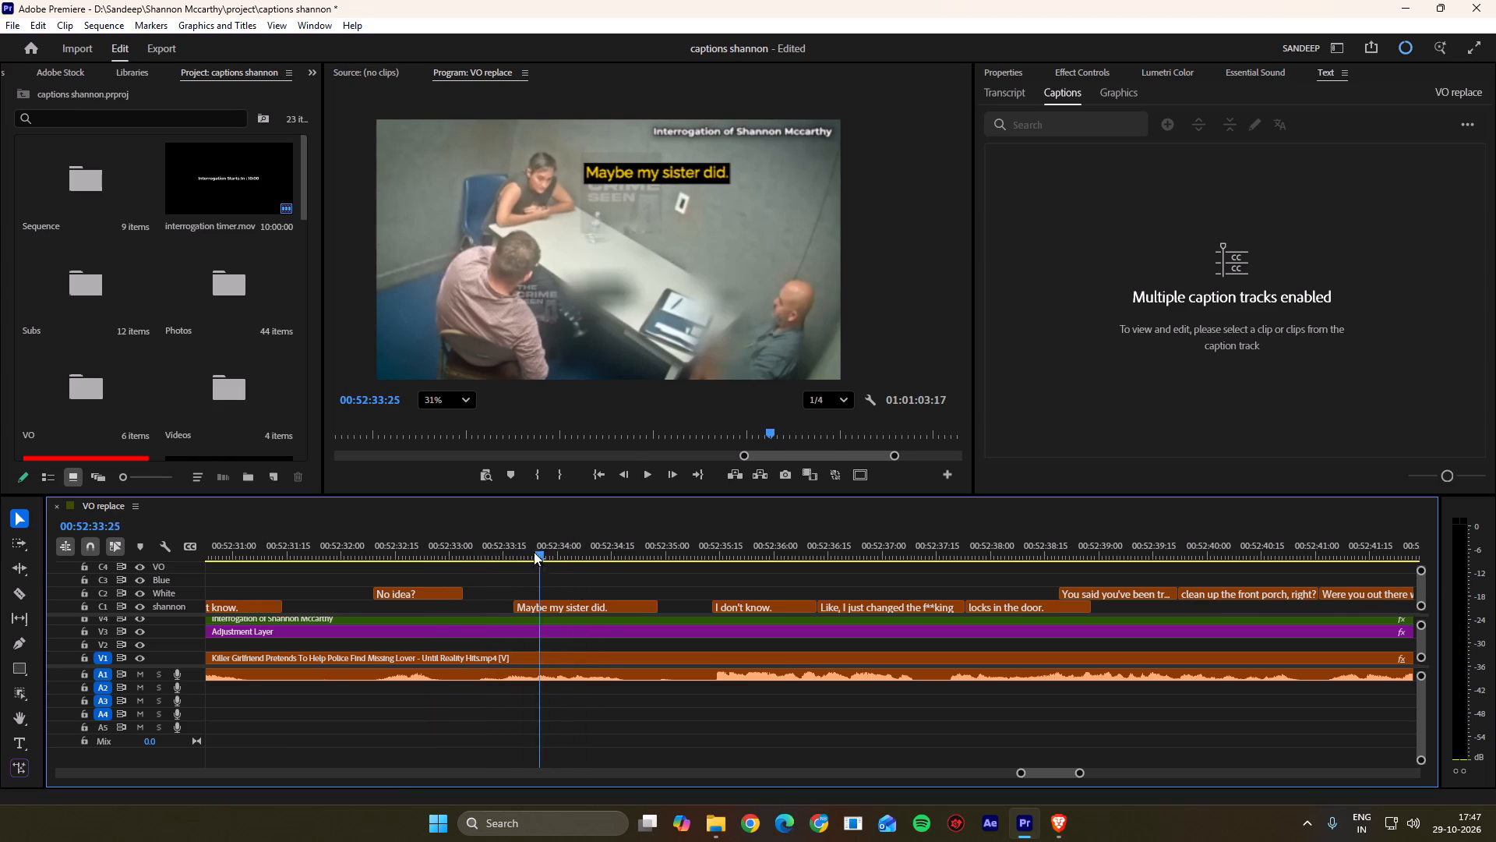
{"action": "left_click_drag", "start_coordinate": [534, 552], "coordinate": [508, 560]}
{"action": "left_click", "coordinate": [521, 607]}
{"action": "left_click", "coordinate": [526, 586]}
Shift the cut between "I don't know." and "Like, I just changed the f**king" to 00:52:36:04 and save the project.
{"action": "key", "text": "space"}
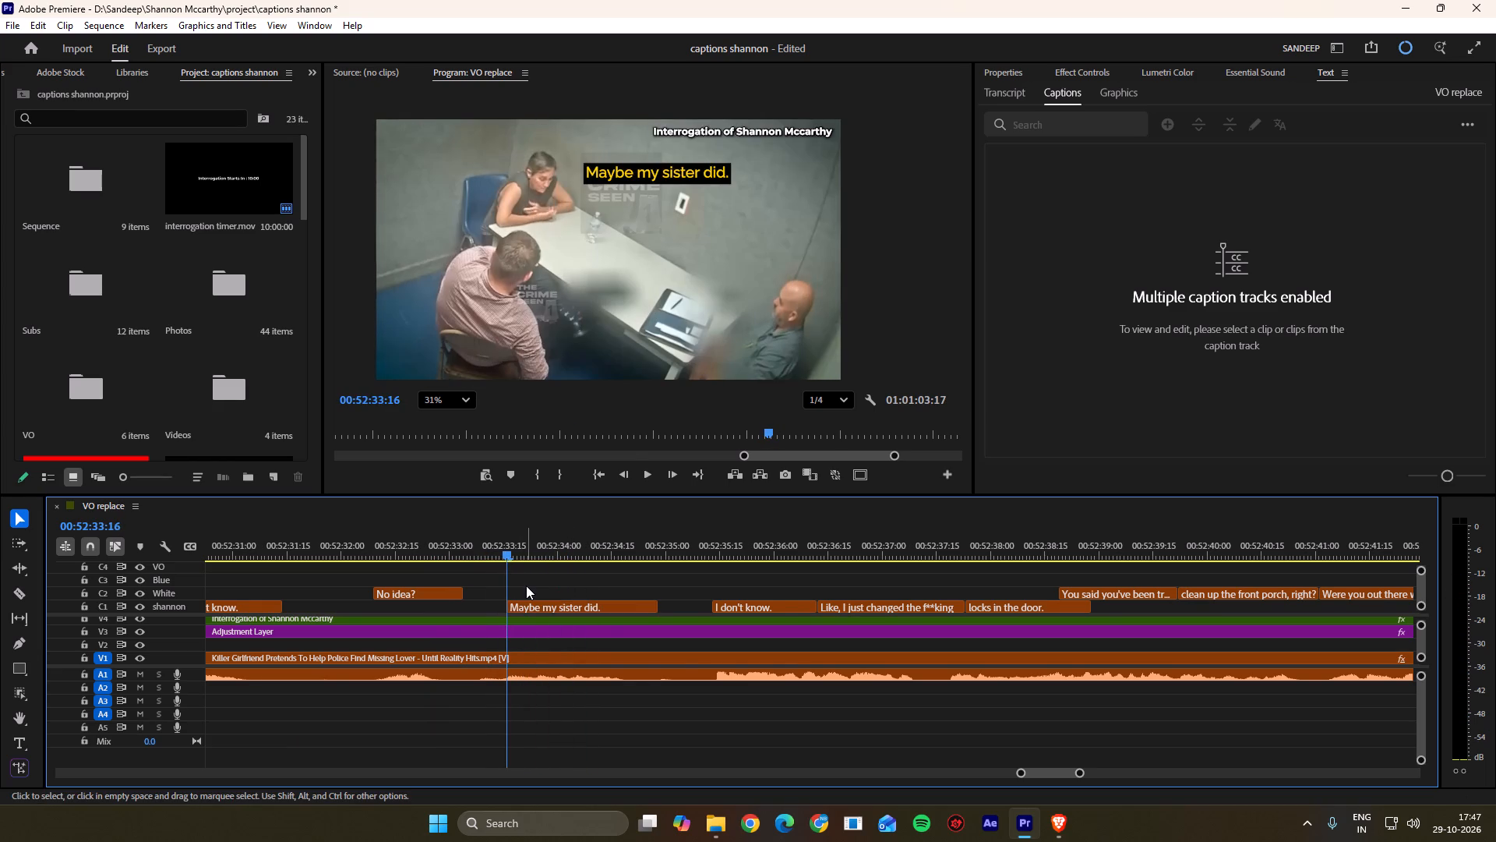
{"action": "scroll", "coordinate": [526, 586], "scroll_direction": "down", "scroll_amount": 6}
{"action": "key", "text": "space"}
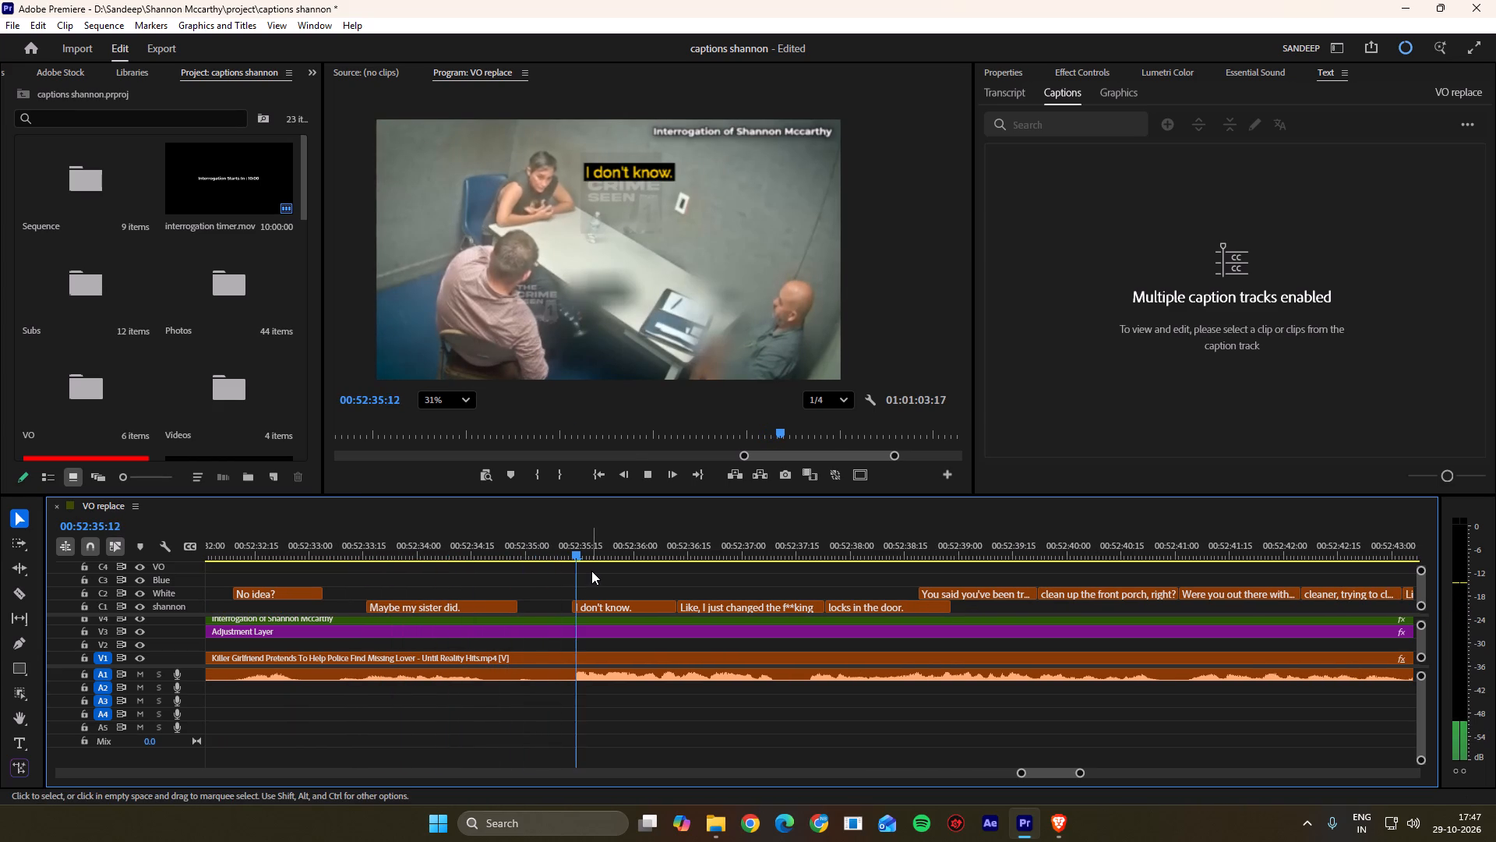
{"action": "key", "text": "space"}
{"action": "scroll", "coordinate": [611, 595], "scroll_direction": "down", "scroll_amount": 2}
{"action": "scroll", "coordinate": [623, 605], "scroll_direction": "up", "scroll_amount": 4, "text": "alt"}
{"action": "key", "text": "space"}
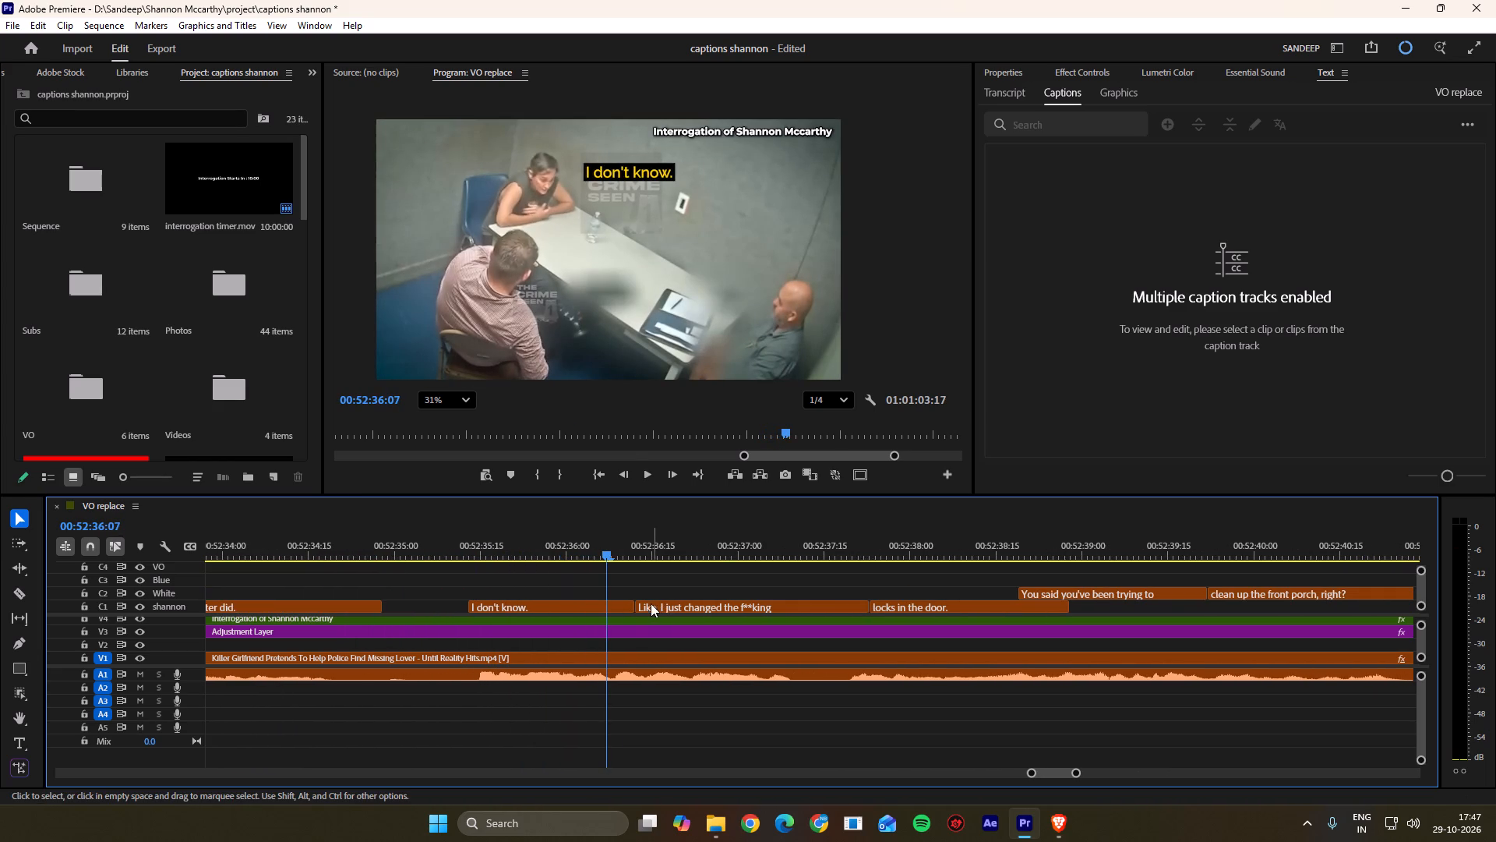
{"action": "left_click_drag", "start_coordinate": [637, 603], "coordinate": [616, 603], "text": "ctrl"}
{"action": "left_click_drag", "start_coordinate": [603, 543], "coordinate": [571, 546]}
{"action": "key", "text": "space"}
{"action": "key", "text": "space"}
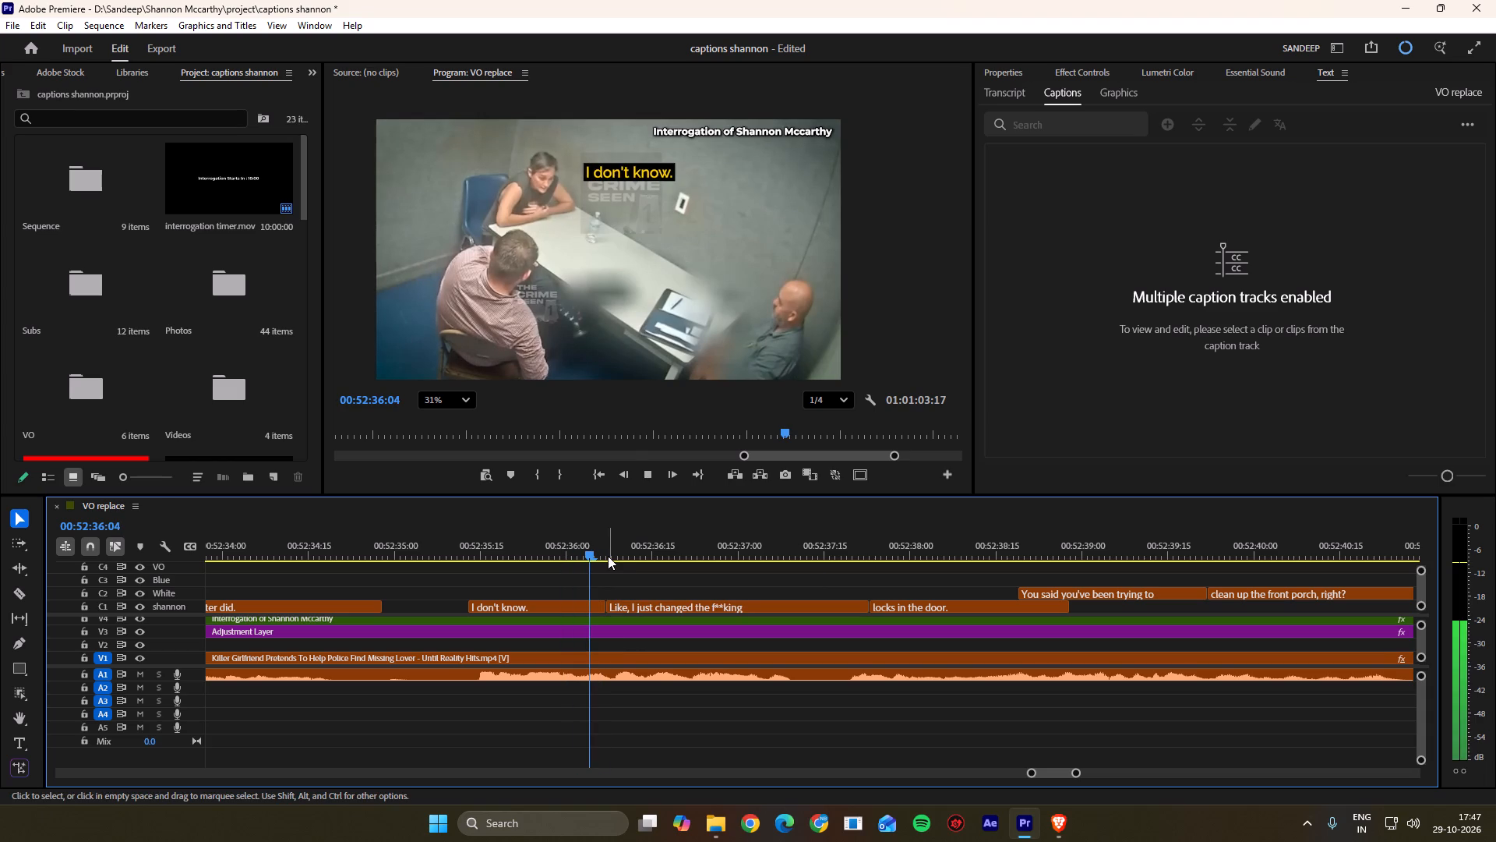
{"action": "left_click_drag", "start_coordinate": [605, 603], "coordinate": [591, 603], "text": "ctrl"}
{"action": "left_click", "coordinate": [603, 585], "text": "ctrl"}
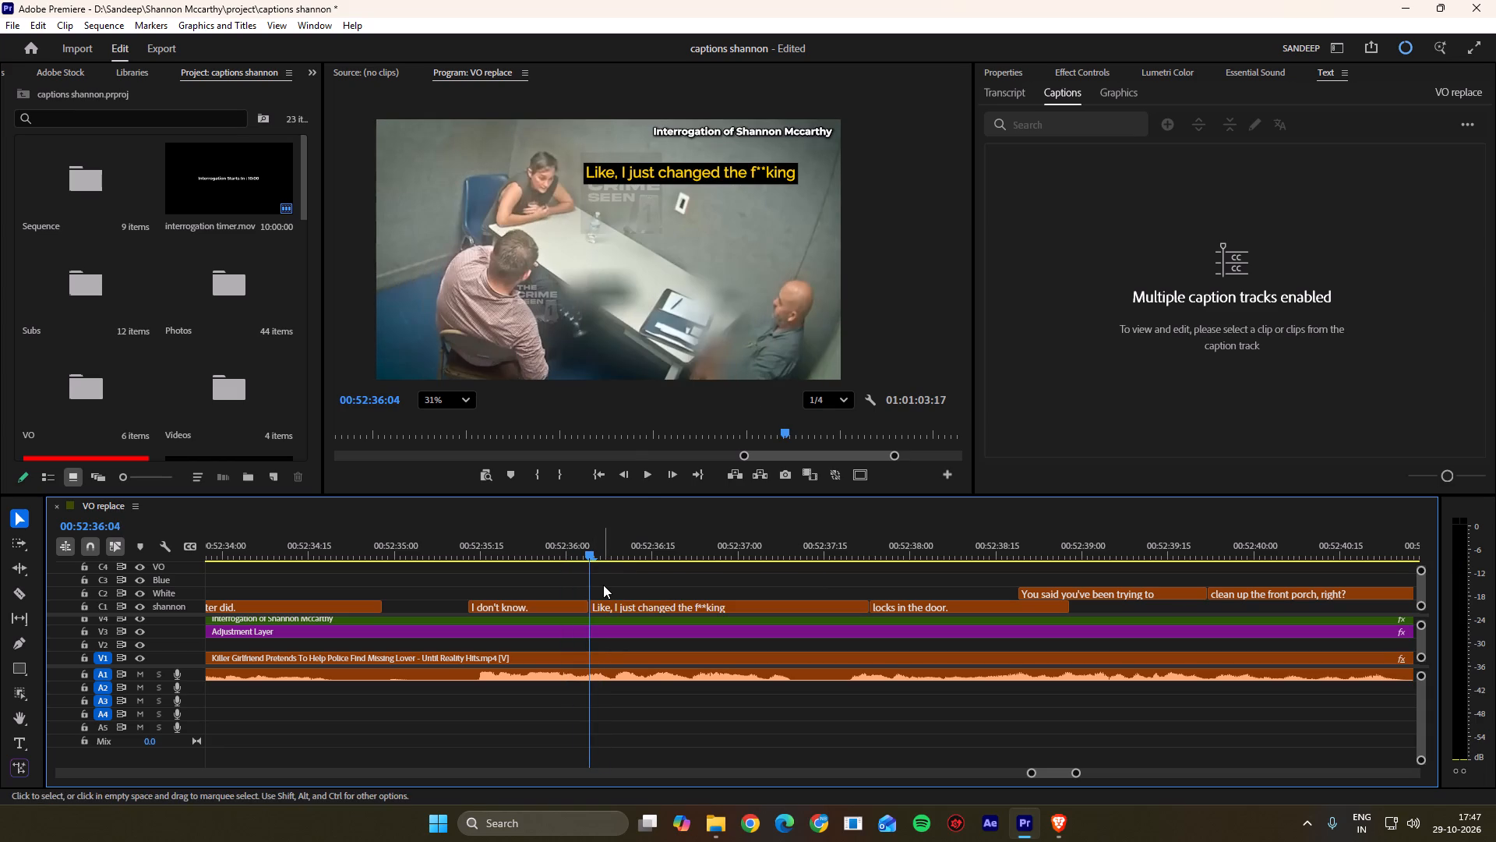
{"action": "key", "text": "ctrl+s"}
{"action": "left_click", "coordinate": [612, 583]}
Replay the line and shift the cut between "Like, I just changed the f**king" and "locks in the door." to 00:52:37:19.
{"action": "key", "text": "space"}
{"action": "scroll", "coordinate": [612, 583], "scroll_direction": "down", "scroll_amount": 7}
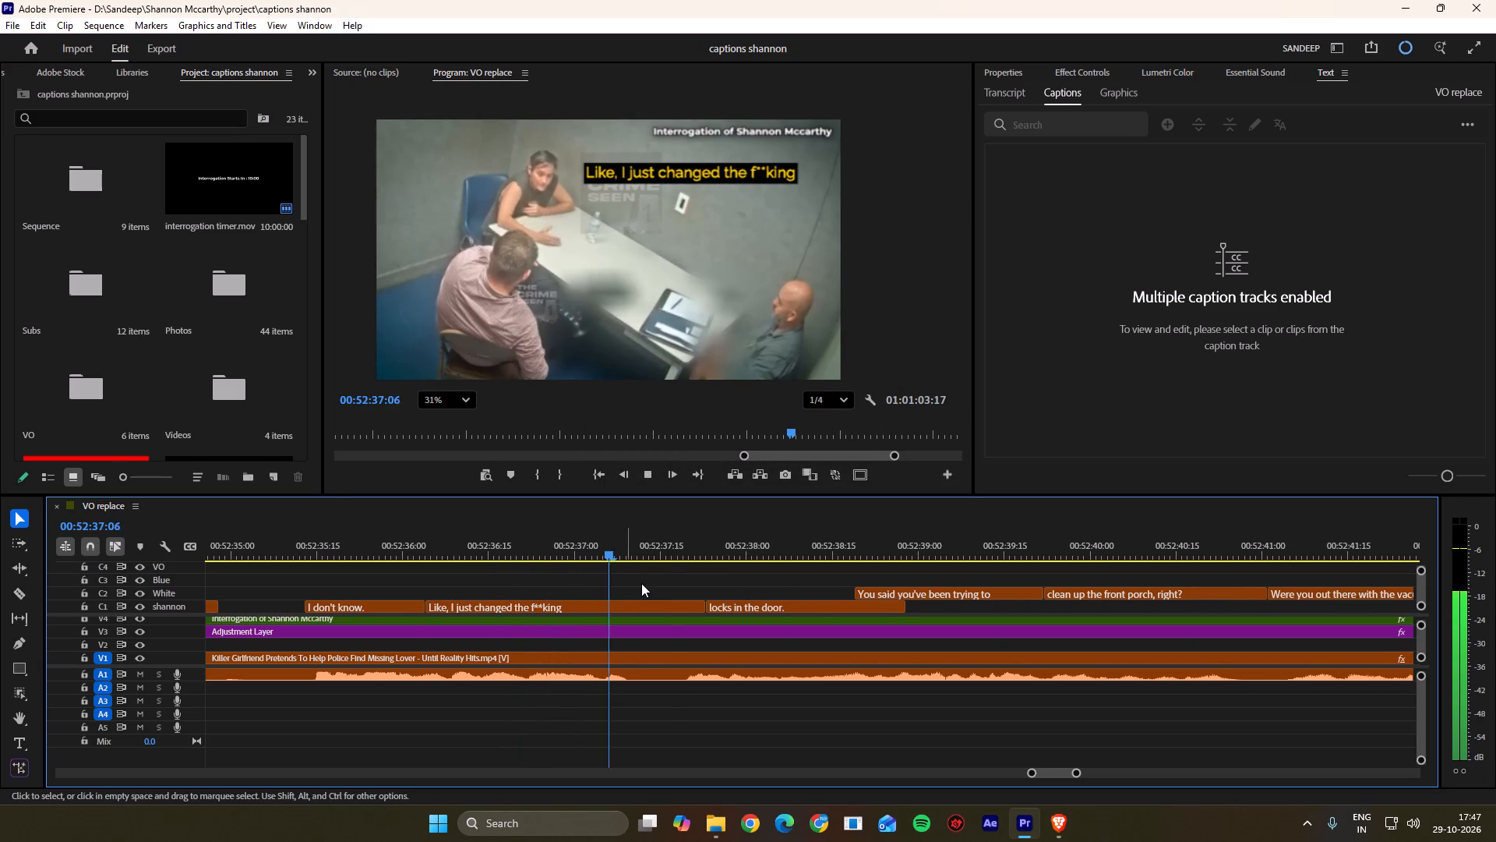
{"action": "scroll", "coordinate": [649, 583], "scroll_direction": "down", "scroll_amount": 4}
{"action": "key", "text": "space"}
{"action": "left_click_drag", "start_coordinate": [666, 542], "coordinate": [556, 544]}
{"action": "key", "text": "space"}
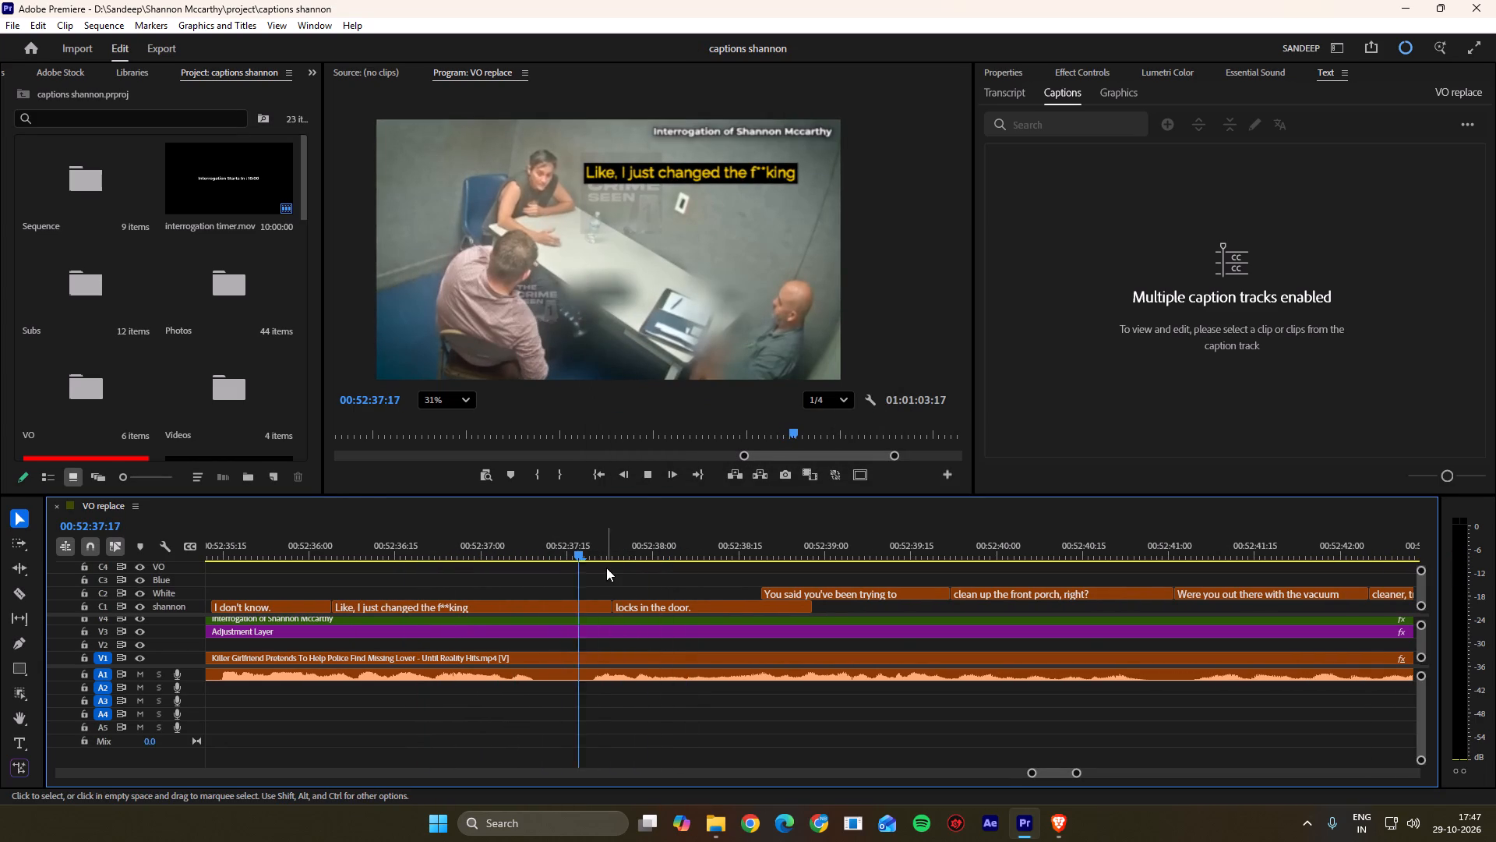
{"action": "key", "text": "space"}
{"action": "left_click_drag", "start_coordinate": [611, 605], "coordinate": [594, 608], "text": "ctrl"}
{"action": "left_click", "coordinate": [592, 608], "text": "ctrl"}
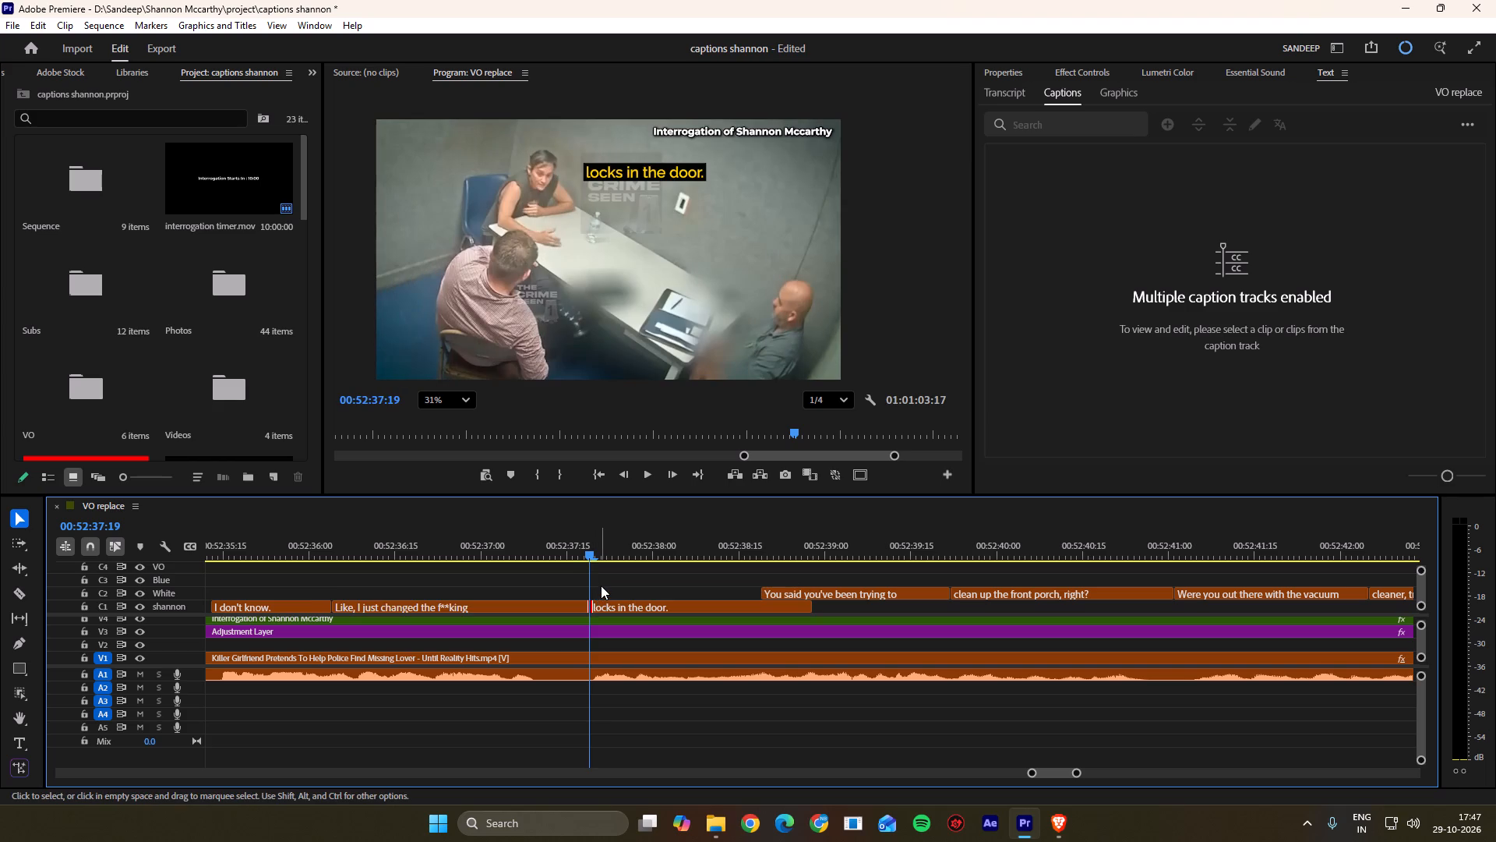
{"action": "left_click", "coordinate": [601, 586]}
Replay the end of "locks in the door." and check the start of "You said you've been trying to" against the speech.
{"action": "key", "text": "space"}
{"action": "key", "text": "space"}
{"action": "scroll", "coordinate": [601, 586], "scroll_direction": "down", "scroll_amount": 4}
{"action": "key", "text": "space"}
{"action": "scroll", "coordinate": [594, 589], "scroll_direction": "down", "scroll_amount": 4}
{"action": "key", "text": "space"}
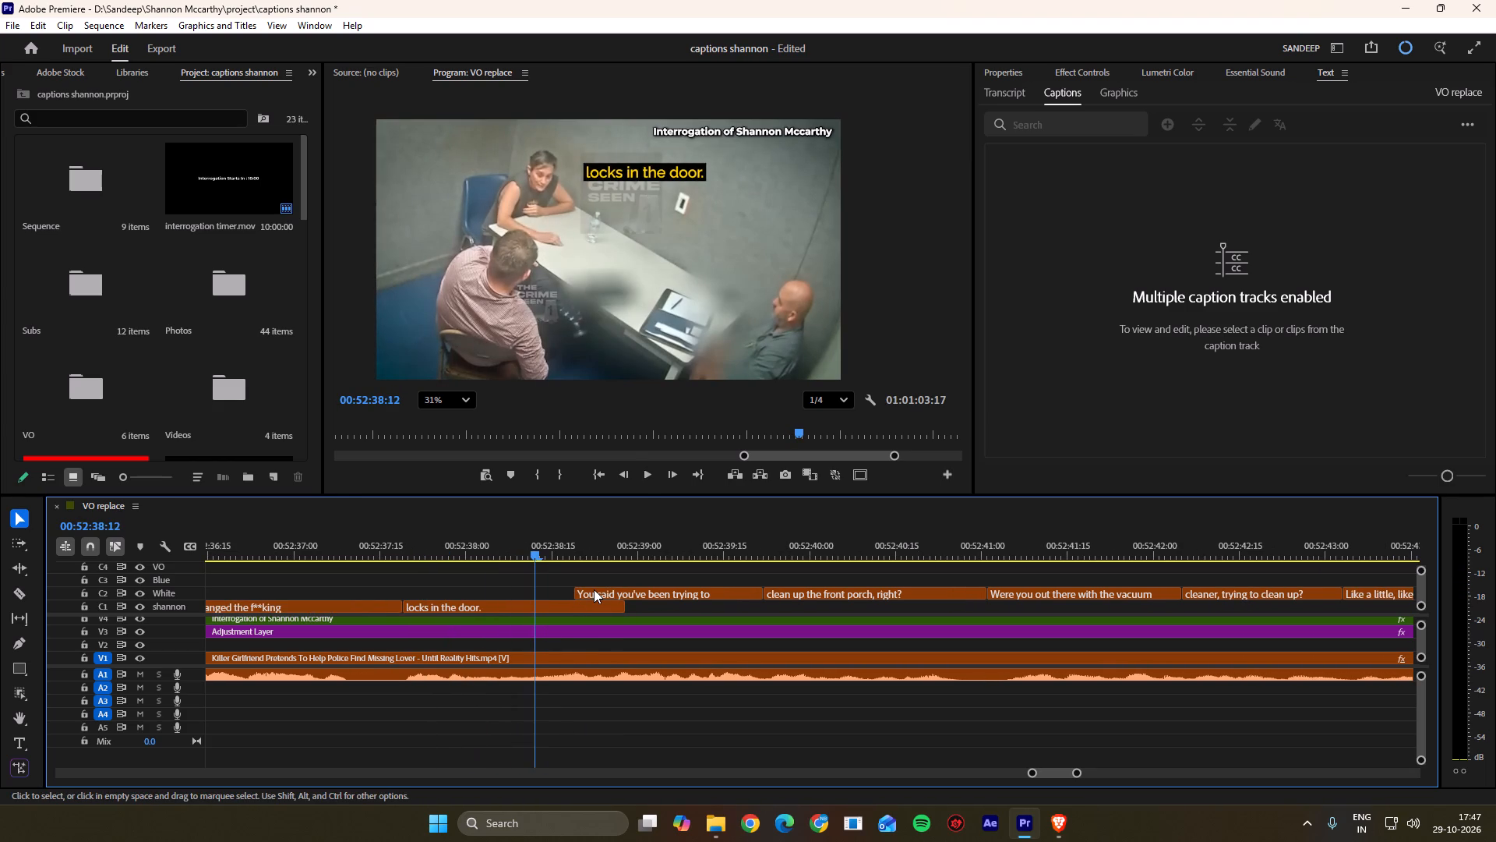
{"action": "key", "text": "space"}
{"action": "key", "text": "space"}
{"action": "left_click_drag", "start_coordinate": [571, 544], "coordinate": [561, 545]}
{"action": "key", "text": "space"}
{"action": "key", "text": "space"}
{"action": "left_click_drag", "start_coordinate": [587, 546], "coordinate": [574, 545]}
{"action": "key", "text": "space"}
Shift the cut between "You said you've been trying to" and "clean up the front porch, right?" to 00:52:39:20.
{"action": "scroll", "coordinate": [626, 617], "scroll_direction": "down", "scroll_amount": 2}
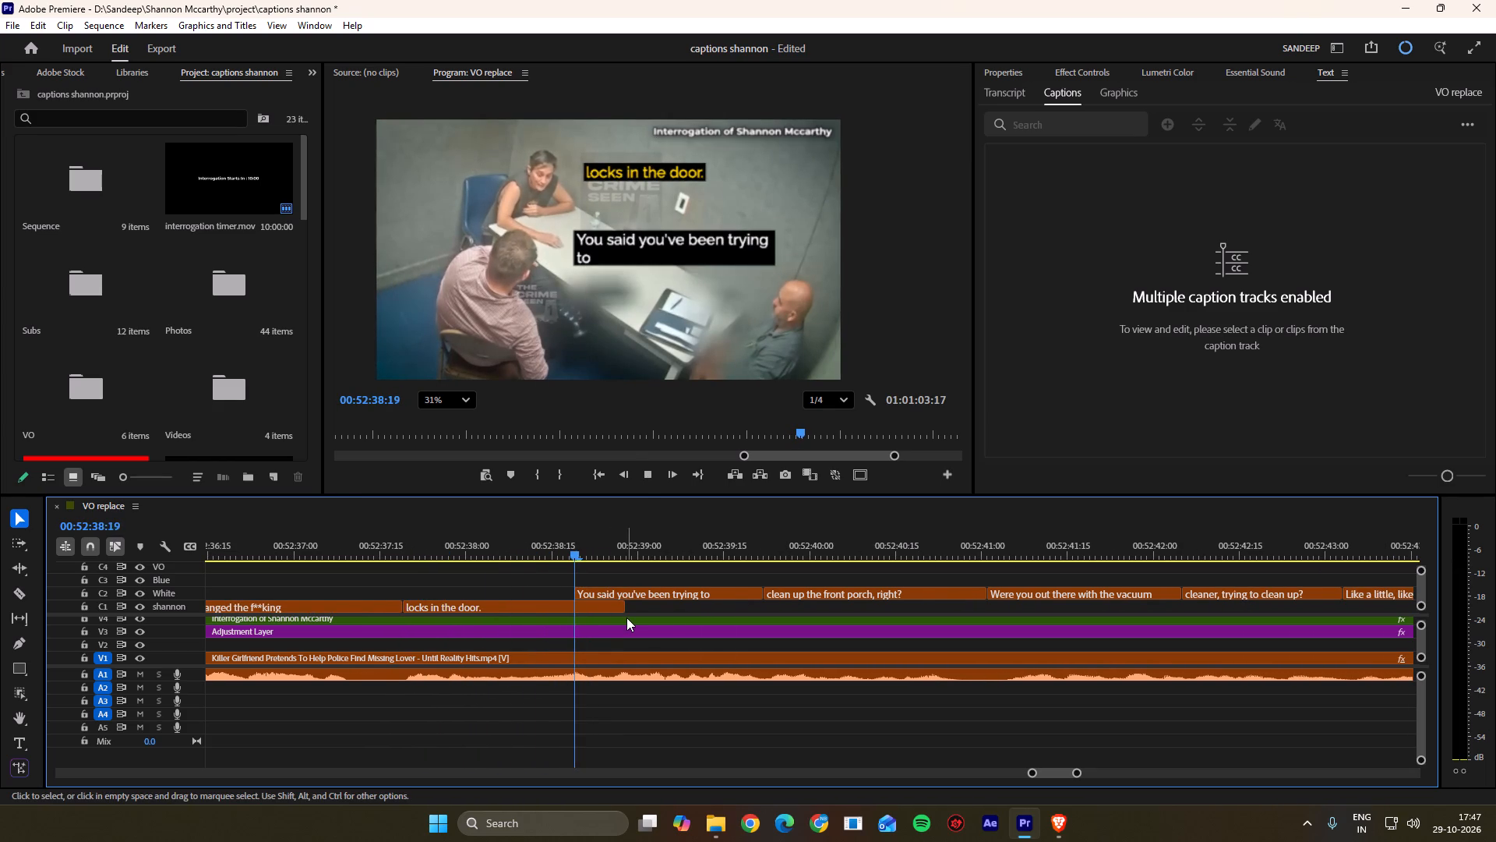
{"action": "scroll", "coordinate": [626, 617], "scroll_direction": "down", "scroll_amount": 4}
{"action": "key", "text": "space"}
{"action": "key", "text": "space"}
{"action": "key", "text": "space"}
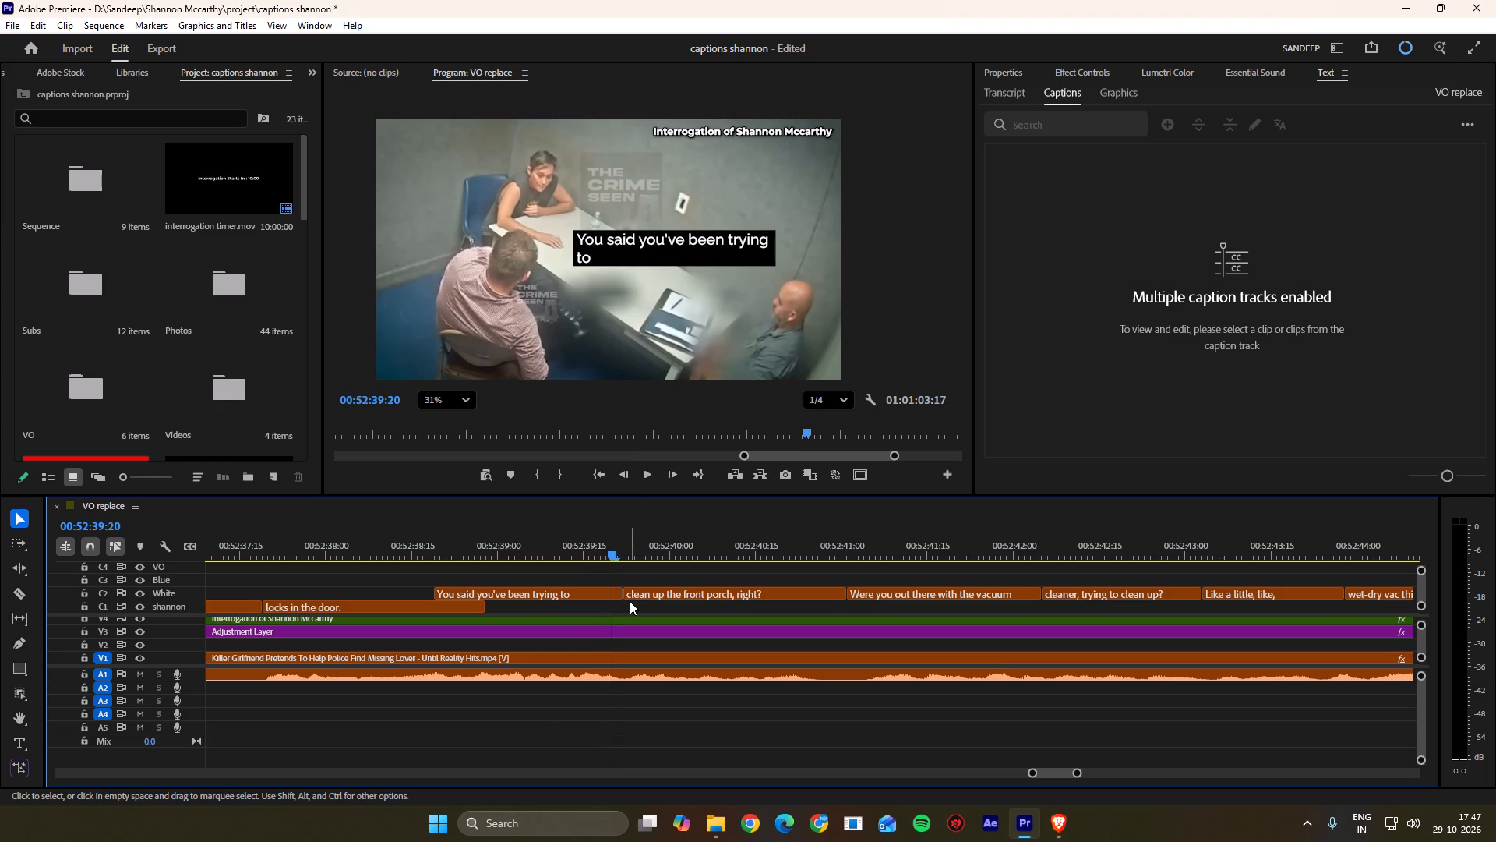
{"action": "left_click_drag", "start_coordinate": [626, 598], "coordinate": [618, 598], "text": "ctrl"}
{"action": "left_click", "coordinate": [624, 596]}
Shift the cut between "clean up the front porch, right?" and "Were you out there with the vacuum" to 00:52:41:04 and save the project.
{"action": "key", "text": "space"}
{"action": "scroll", "coordinate": [624, 596], "scroll_direction": "down", "scroll_amount": 6}
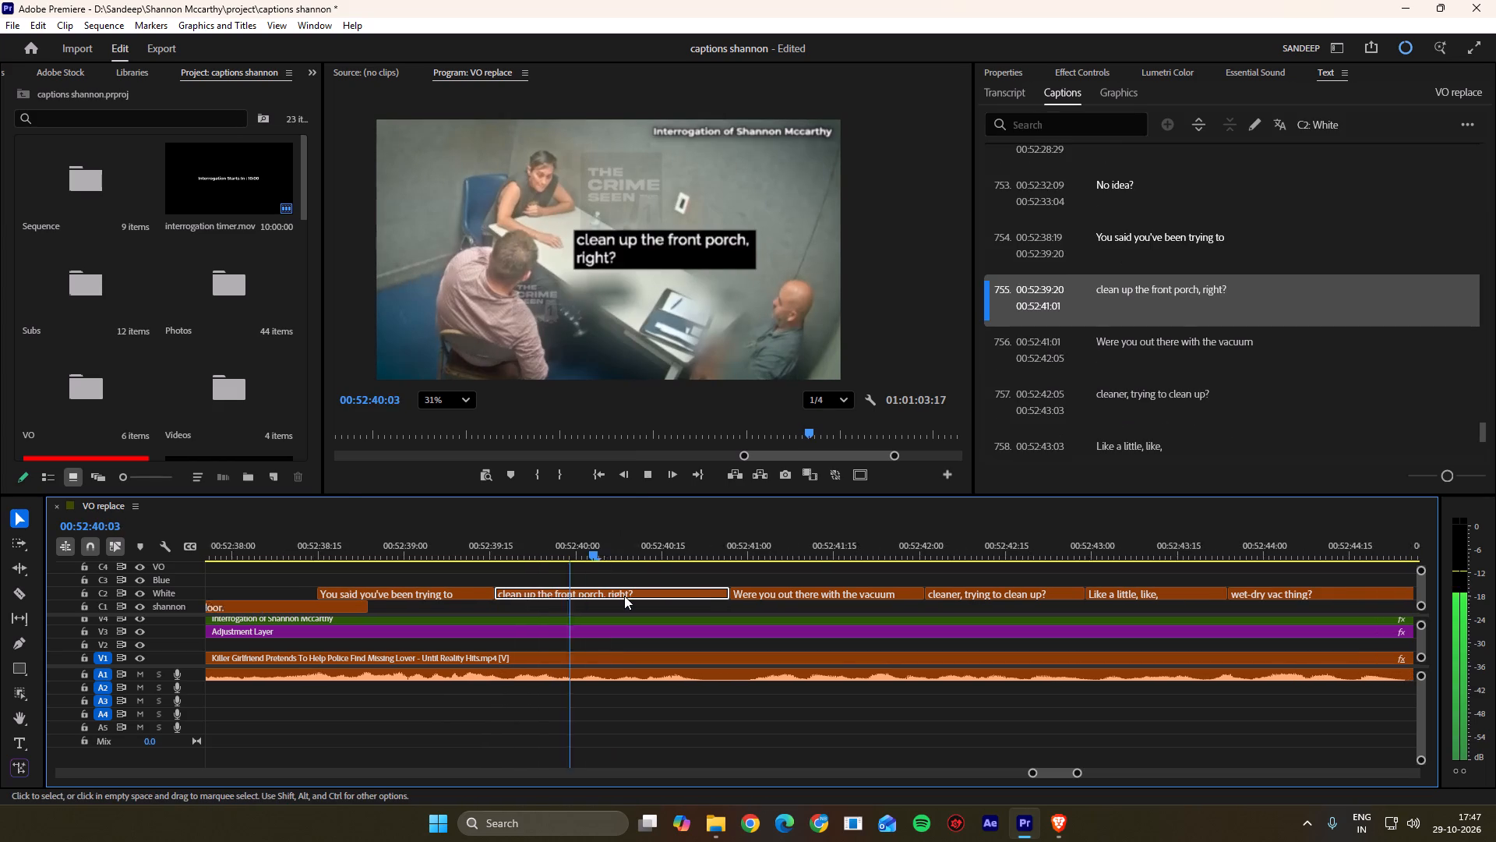
{"action": "scroll", "coordinate": [624, 596], "scroll_direction": "down", "scroll_amount": 3}
{"action": "key", "text": "space"}
{"action": "key", "text": "space"}
{"action": "key", "text": "space"}
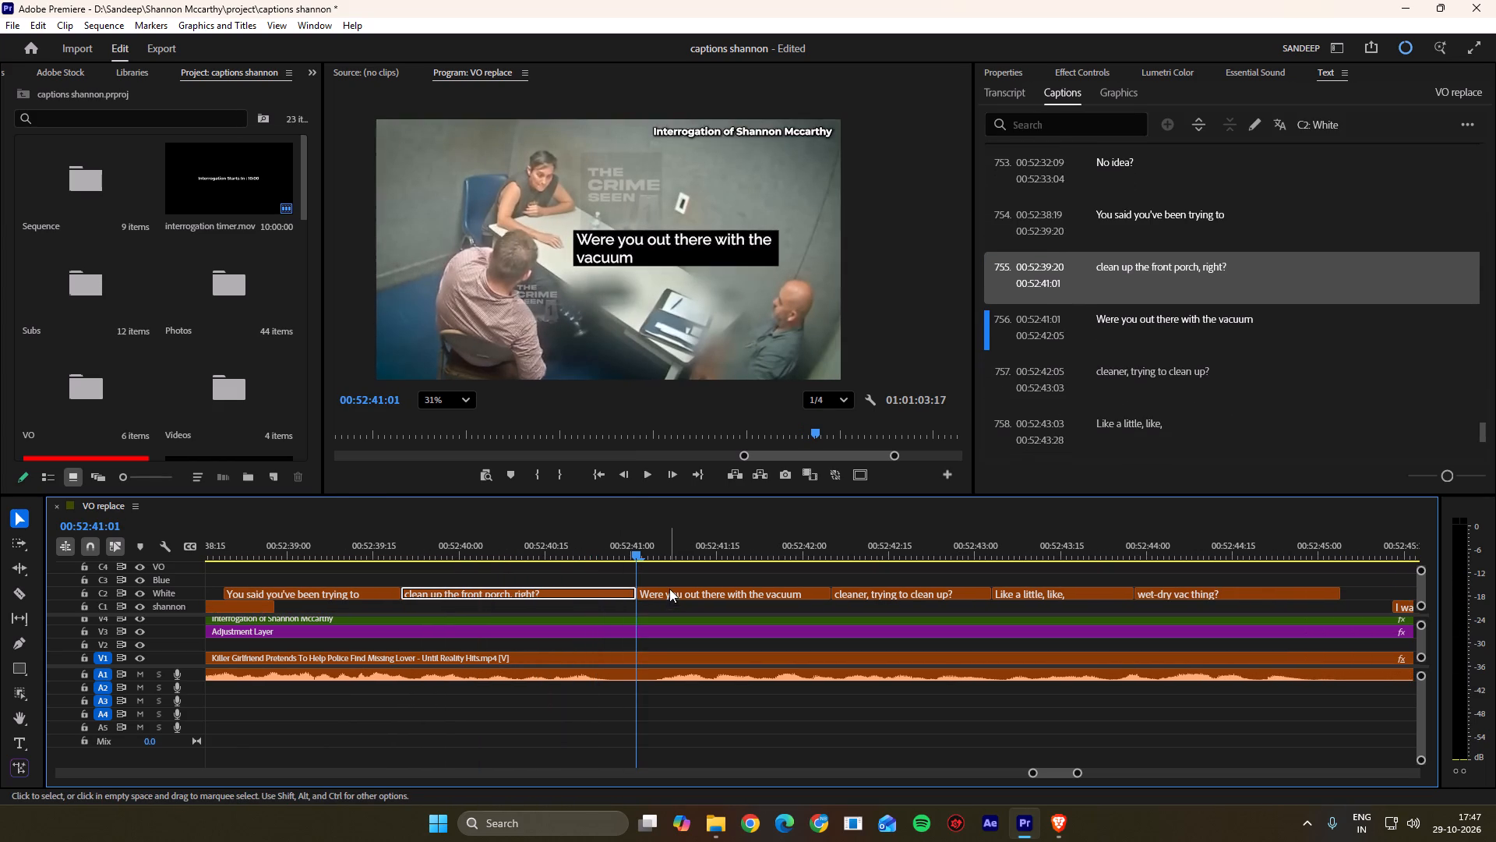
{"action": "key", "text": "space"}
{"action": "key", "text": "space"}
{"action": "left_click", "coordinate": [655, 555]}
{"action": "left_click_drag", "start_coordinate": [636, 589], "coordinate": [652, 587], "text": "ctrl"}
{"action": "left_click", "coordinate": [678, 582], "text": "ctrl"}
{"action": "key", "text": "ctrl+s"}
{"action": "left_click", "coordinate": [683, 581]}
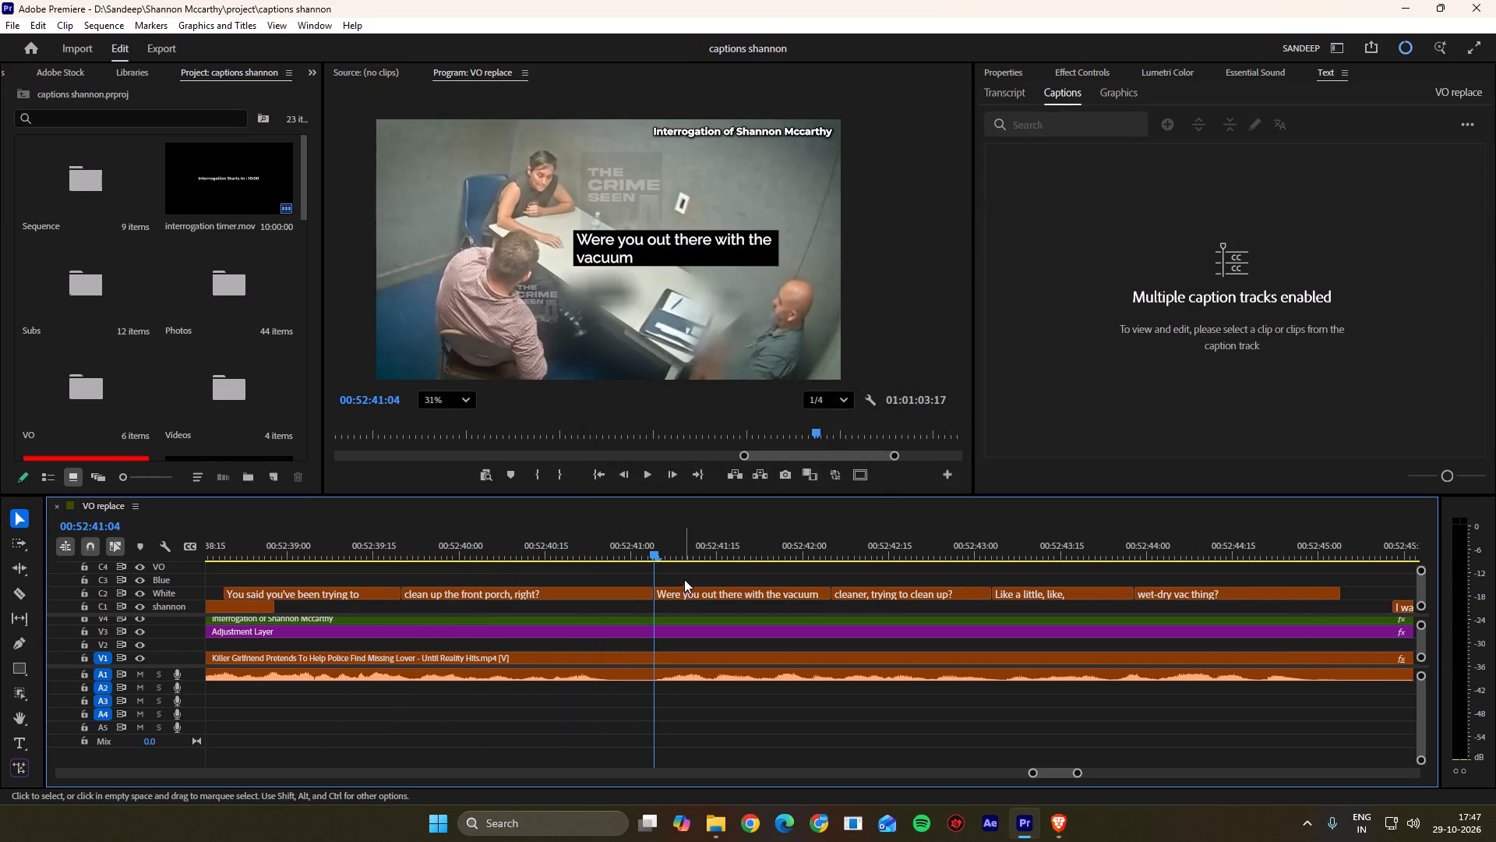
Shift the cut between "Were you out there with the vacuum" and "cleaner, trying to clean up?" to about 00:52:42:06 and save the project.
{"action": "scroll", "coordinate": [656, 580], "scroll_direction": "down", "scroll_amount": 9}
{"action": "key", "text": "space"}
{"action": "key", "text": "space"}
{"action": "scroll", "coordinate": [635, 589], "scroll_direction": "up", "scroll_amount": 4, "text": "alt"}
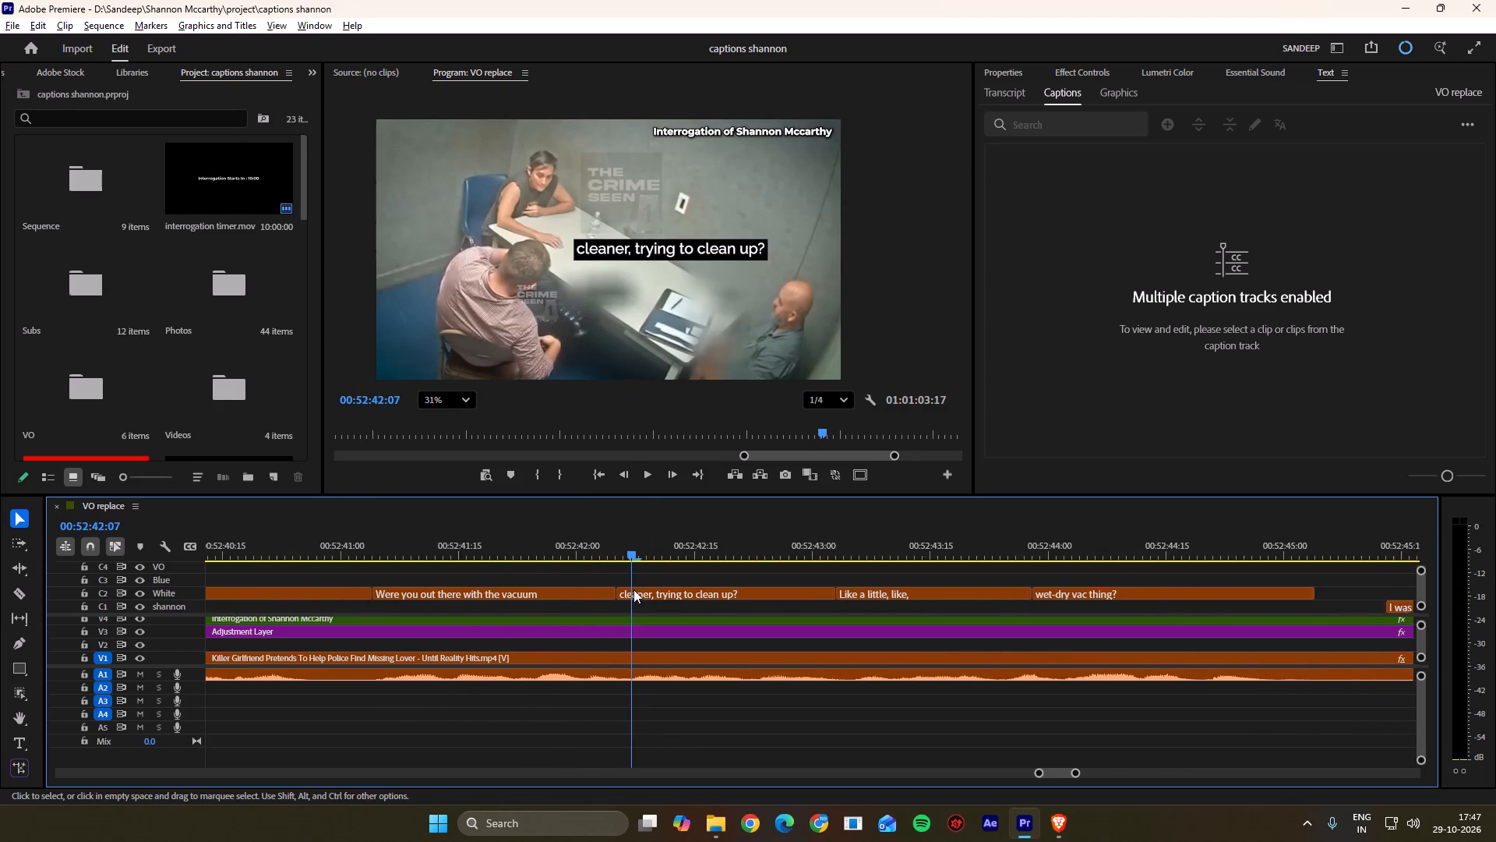
{"action": "left_click_drag", "start_coordinate": [626, 553], "coordinate": [558, 554]}
{"action": "key", "text": "space"}
{"action": "key", "text": "space"}
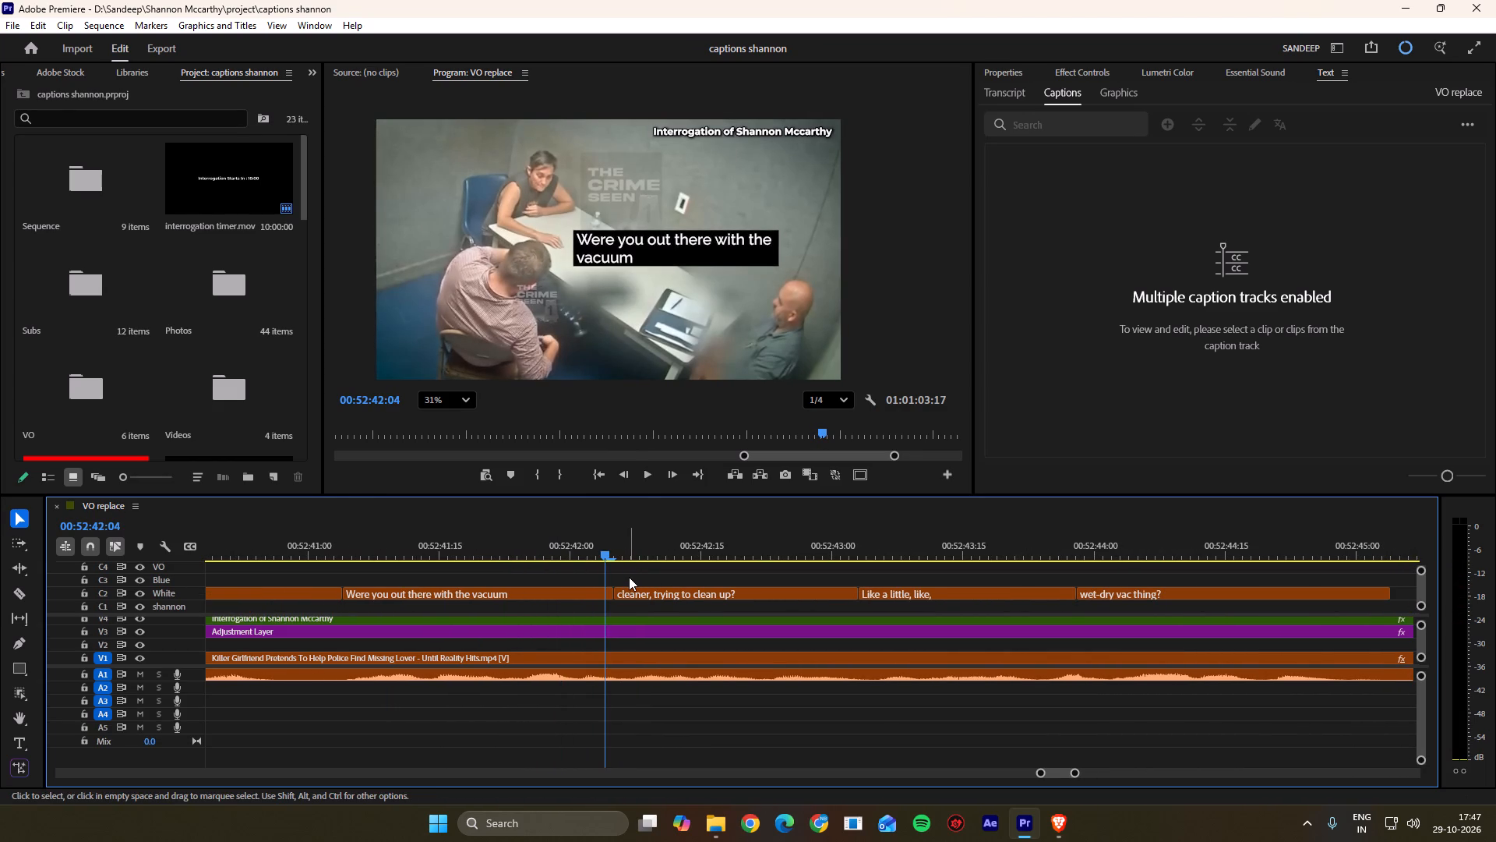
{"action": "scroll", "coordinate": [629, 577], "scroll_direction": "down", "scroll_amount": 2}
{"action": "key", "text": "space"}
{"action": "key", "text": "space"}
{"action": "left_click_drag", "start_coordinate": [599, 554], "coordinate": [586, 557]}
{"action": "left_click_drag", "start_coordinate": [569, 589], "coordinate": [579, 586], "text": "ctrl"}
{"action": "left_click", "coordinate": [608, 578], "text": "ctrl"}
{"action": "key", "text": "ctrl+s"}
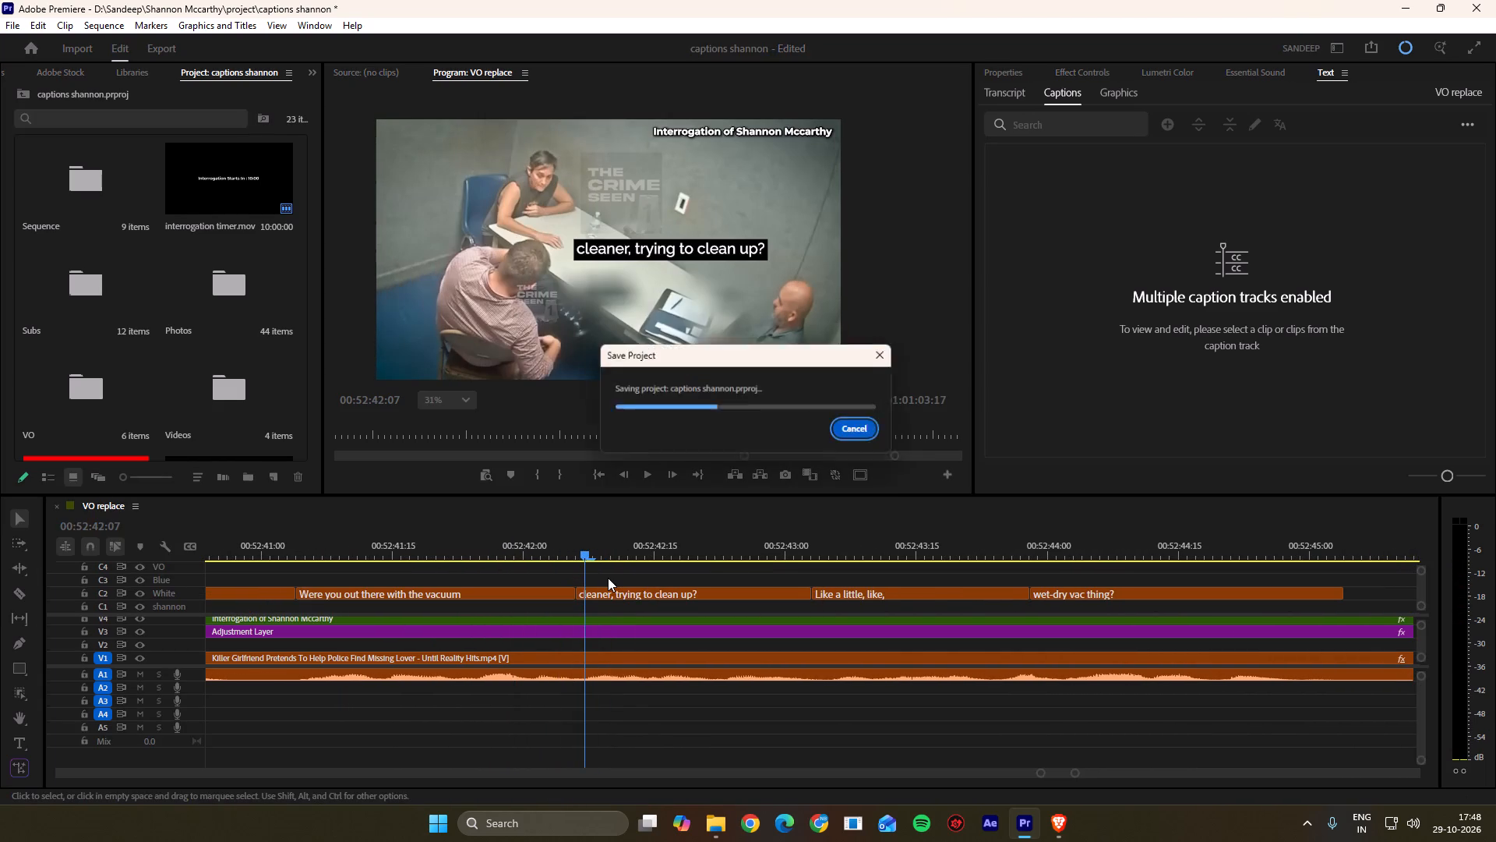
{"action": "left_click", "coordinate": [608, 578]}
Shift the cut between "cleaner, trying to clean up?" and "Like a little, like," to 00:52:43:04 and save the project.
{"action": "key", "text": "space"}
{"action": "scroll", "coordinate": [608, 578], "scroll_direction": "down", "scroll_amount": 8}
{"action": "key", "text": "space"}
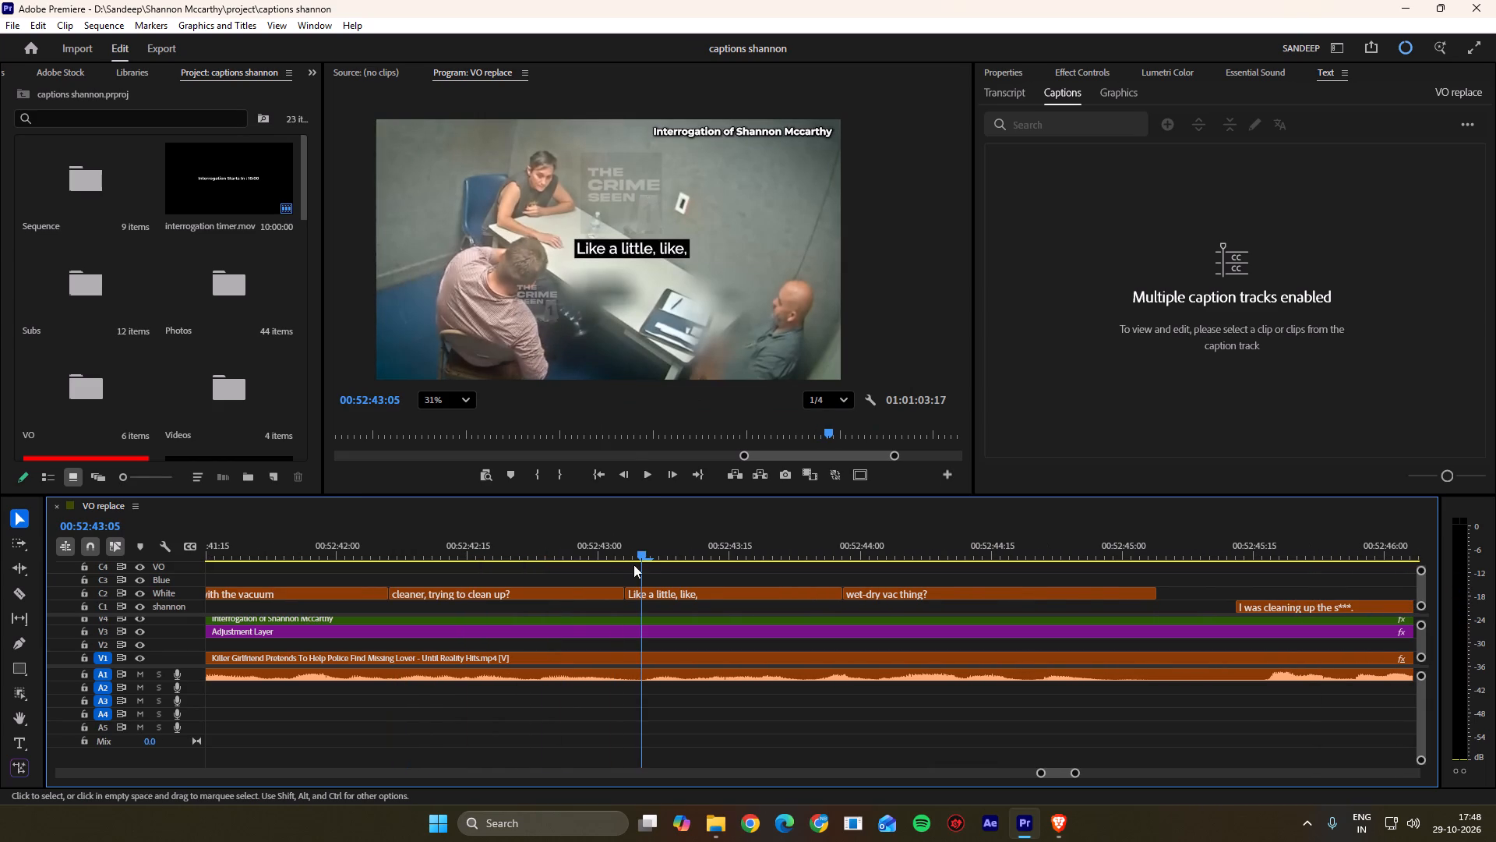
{"action": "key", "text": "space"}
{"action": "key", "text": "space"}
{"action": "left_click", "coordinate": [645, 548]}
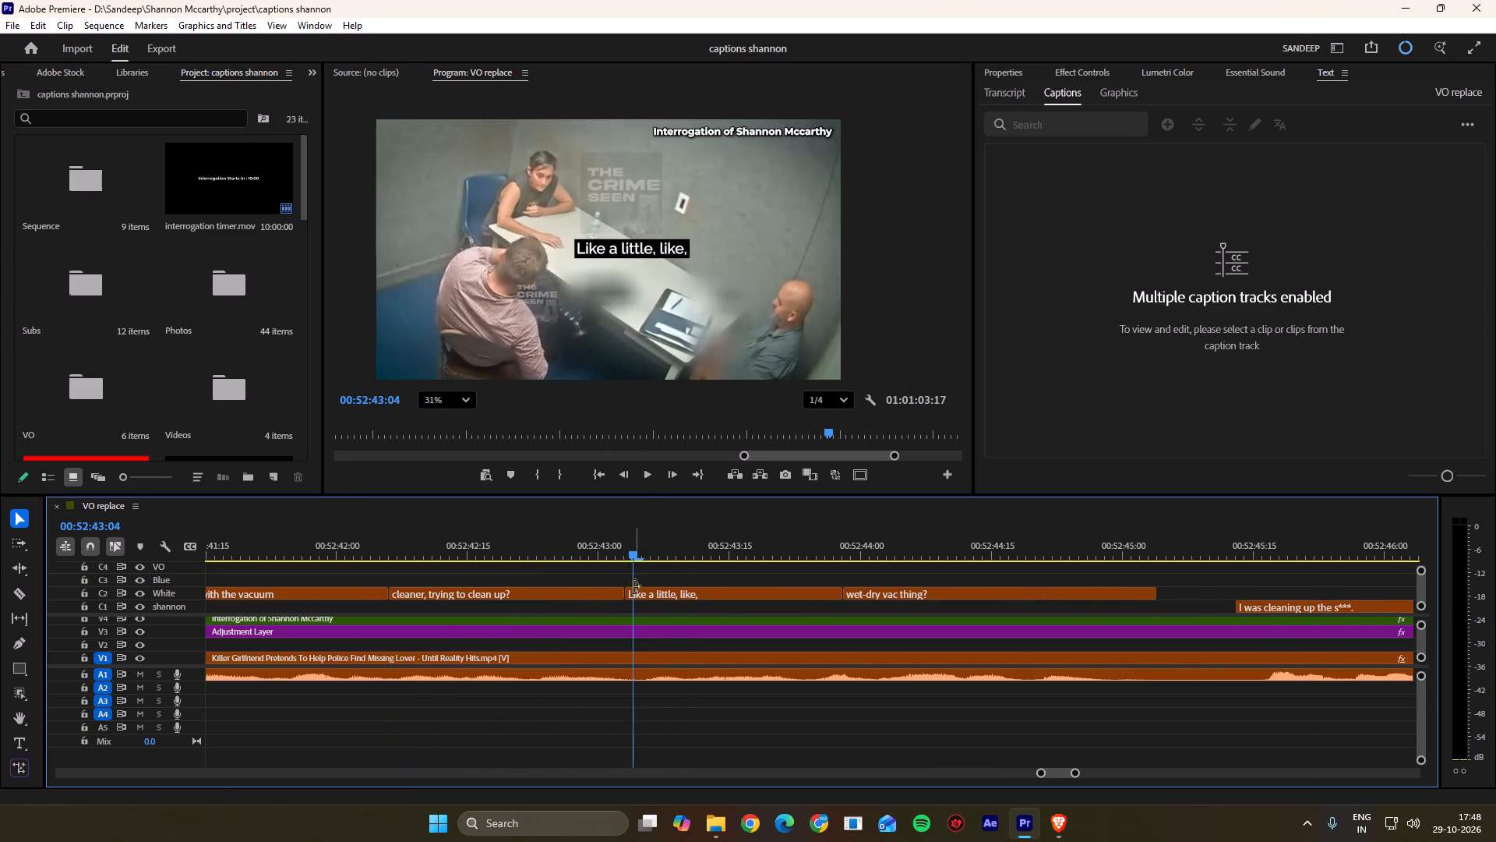
{"action": "left_click", "coordinate": [626, 594], "text": "ctrl"}
{"action": "left_click", "coordinate": [641, 584], "text": "ctrl"}
{"action": "key", "text": "ctrl+s"}
{"action": "left_click", "coordinate": [660, 581]}
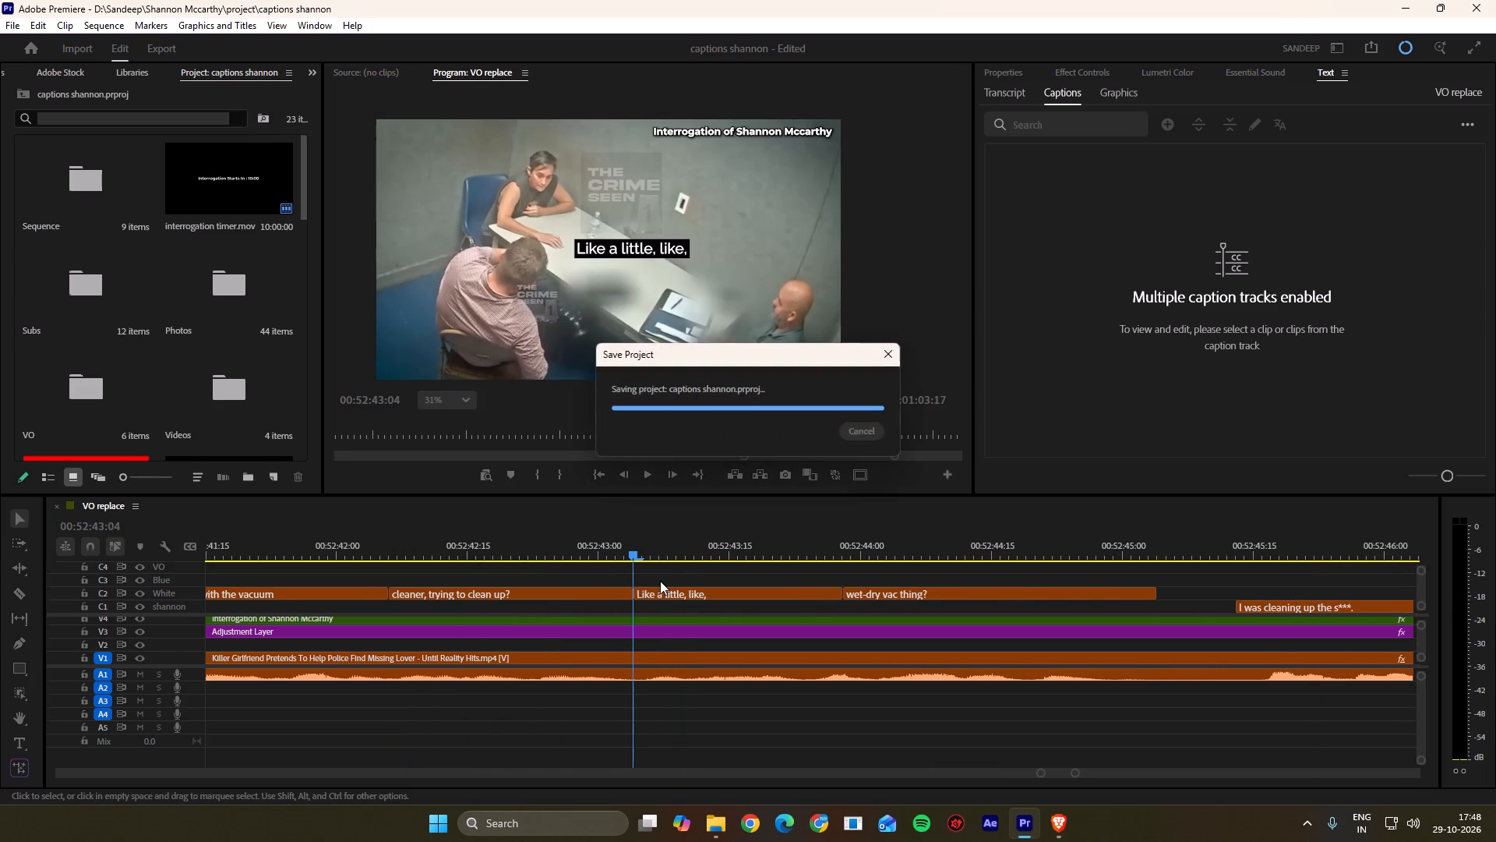
Replay the line and shift the cut between "Like a little, like," and "wet-dry vac thing?" to 00:52:43:26.
{"action": "key", "text": "space"}
{"action": "scroll", "coordinate": [640, 582], "scroll_direction": "down", "scroll_amount": 12}
{"action": "key", "text": "space"}
{"action": "left_click_drag", "start_coordinate": [596, 554], "coordinate": [579, 554]}
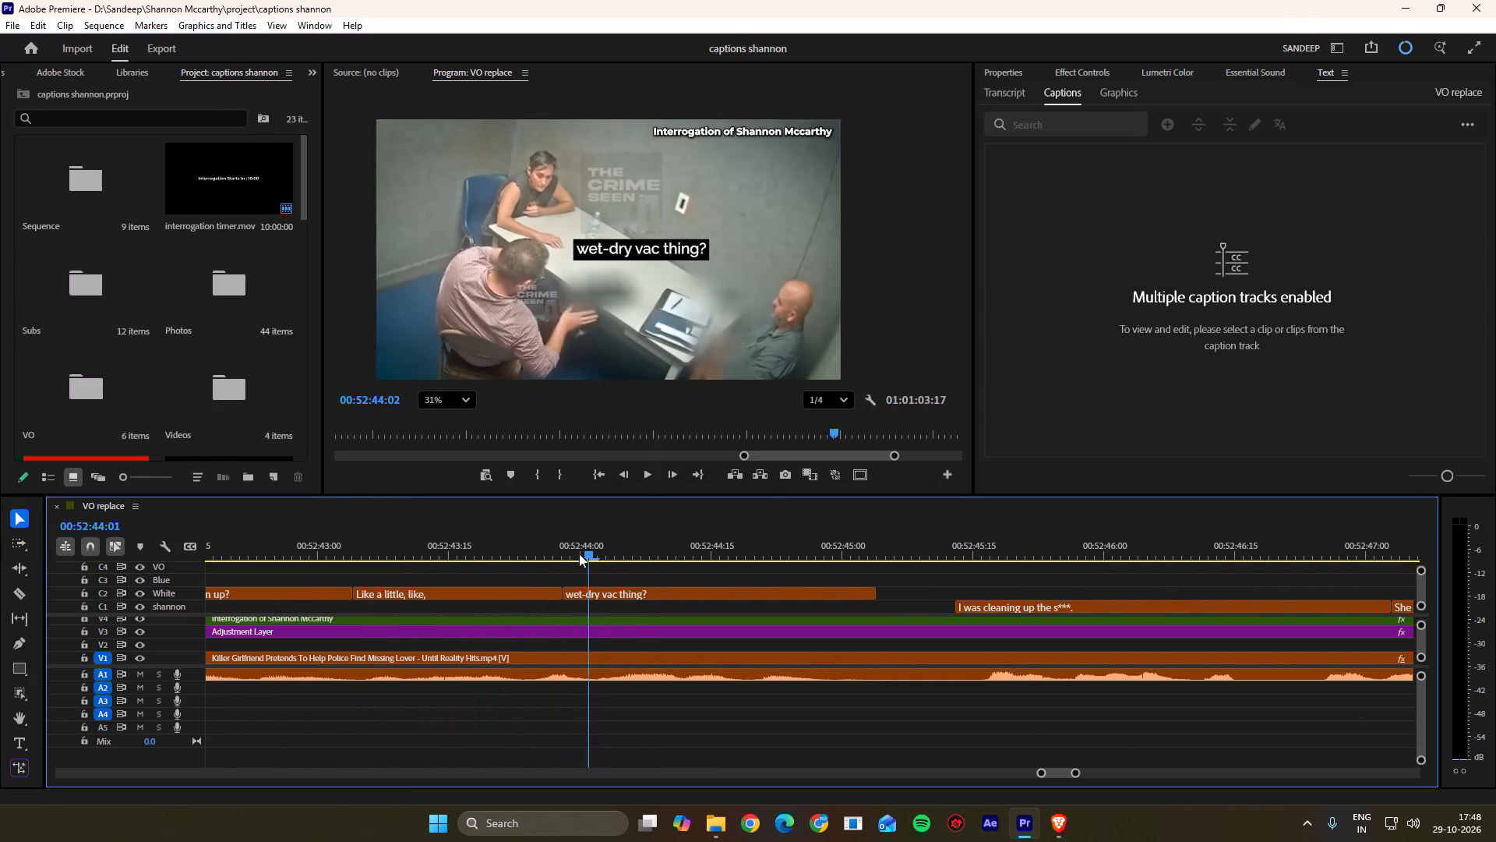
{"action": "left_click_drag", "start_coordinate": [579, 554], "coordinate": [501, 554]}
{"action": "key", "text": "space"}
{"action": "key", "text": "space"}
{"action": "left_click_drag", "start_coordinate": [562, 554], "coordinate": [549, 554]}
{"action": "left_click_drag", "start_coordinate": [561, 589], "coordinate": [547, 589], "text": "ctrl"}
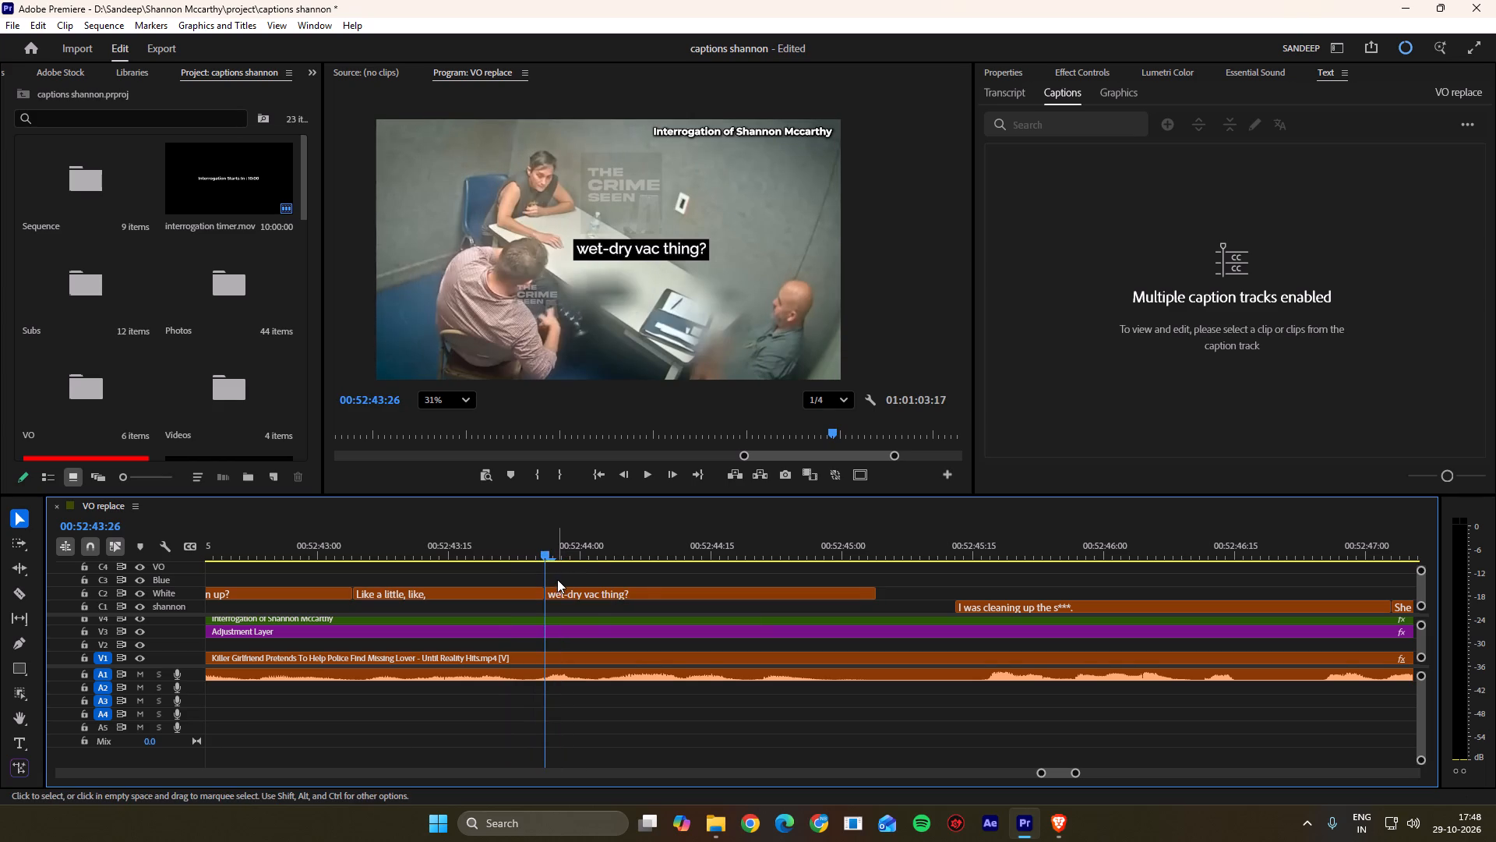
{"action": "left_click", "coordinate": [562, 576]}
Play on past "wet-dry vac thing?" and trim the start of the "I was cleaning up the s***." caption to 00:52:45:16.
{"action": "key", "text": "space"}
{"action": "scroll", "coordinate": [570, 593], "scroll_direction": "down", "scroll_amount": 6}
{"action": "key", "text": "space"}
{"action": "scroll", "coordinate": [573, 597], "scroll_direction": "down", "scroll_amount": 3}
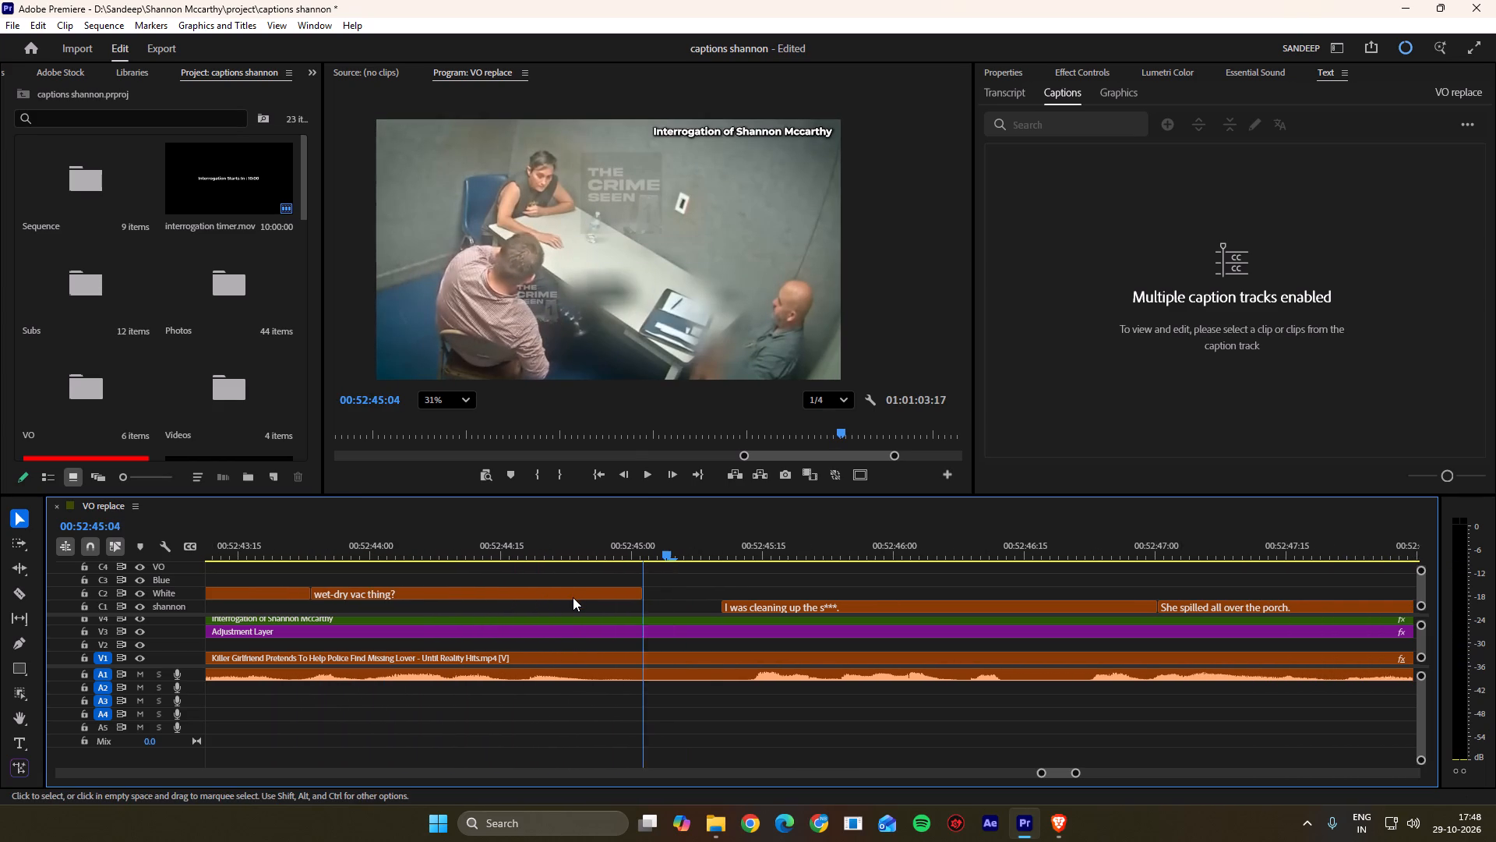
{"action": "scroll", "coordinate": [573, 597], "scroll_direction": "down", "scroll_amount": 5}
{"action": "key", "text": "space"}
{"action": "key", "text": "space"}
{"action": "left_click_drag", "start_coordinate": [674, 549], "coordinate": [659, 554]}
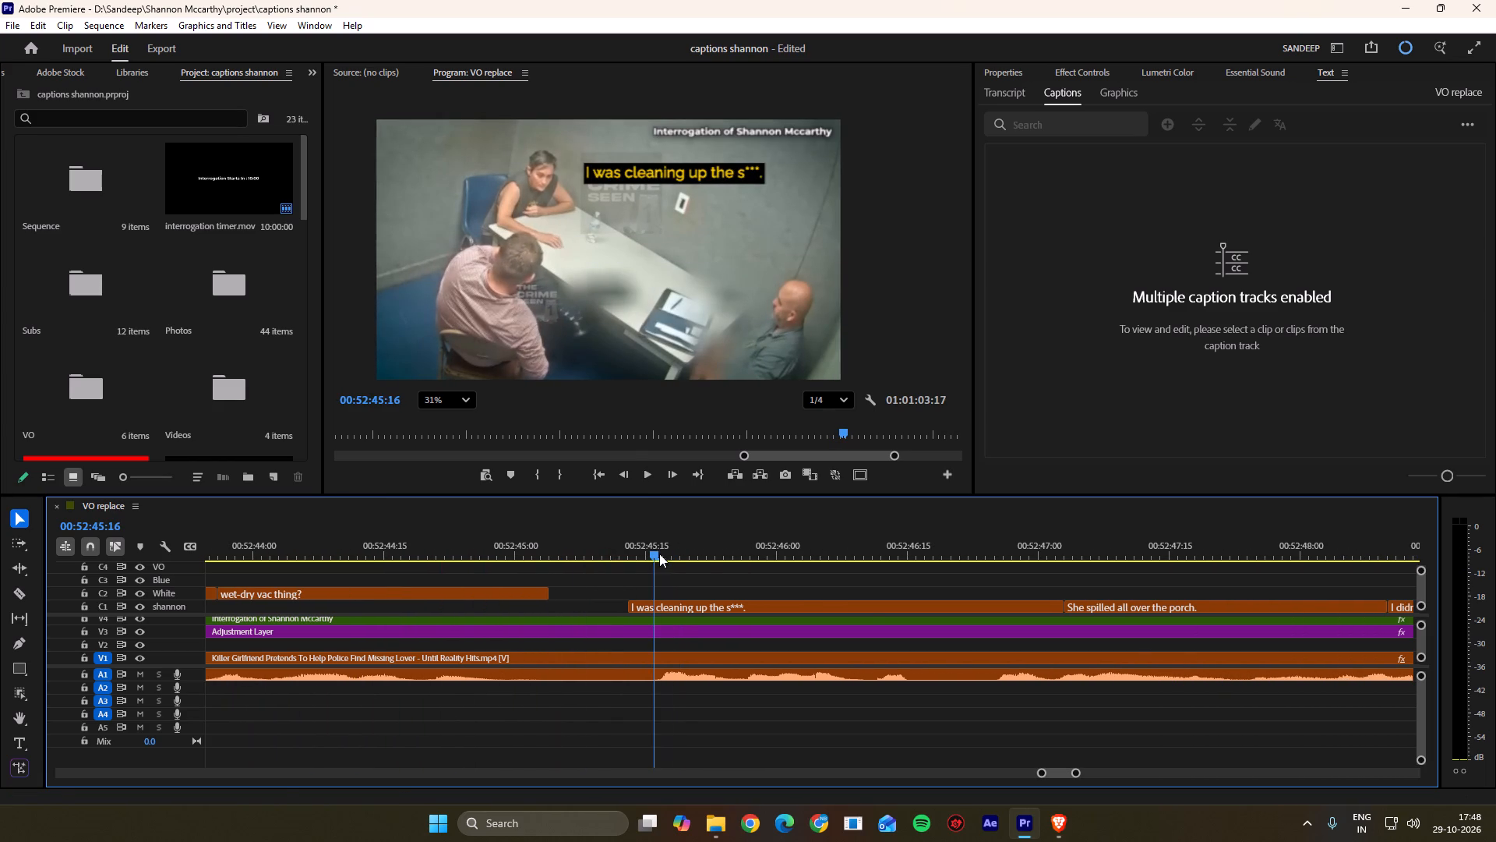
{"action": "left_click_drag", "start_coordinate": [629, 602], "coordinate": [651, 597]}
{"action": "left_click", "coordinate": [679, 589]}
Shift the cut between "I was cleaning up the s***." and "She spilled all over the porch." to 00:52:47:02.
{"action": "key", "text": "space"}
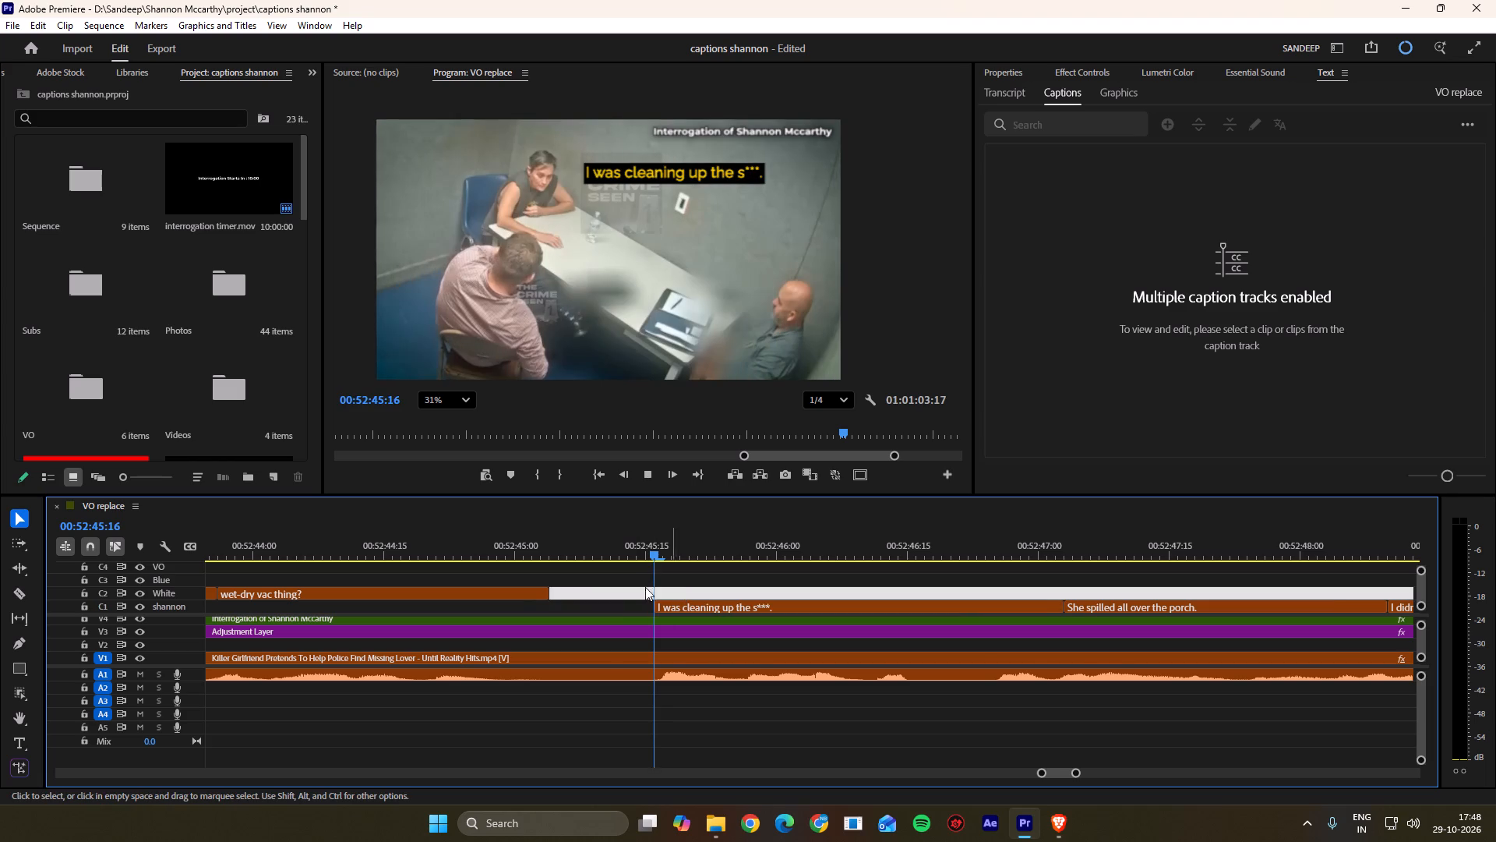
{"action": "scroll", "coordinate": [637, 587], "scroll_direction": "down", "scroll_amount": 8}
{"action": "key", "text": "space"}
{"action": "scroll", "coordinate": [629, 586], "scroll_direction": "down", "scroll_amount": 5}
{"action": "key", "text": "space"}
{"action": "scroll", "coordinate": [629, 586], "scroll_direction": "down", "scroll_amount": 3}
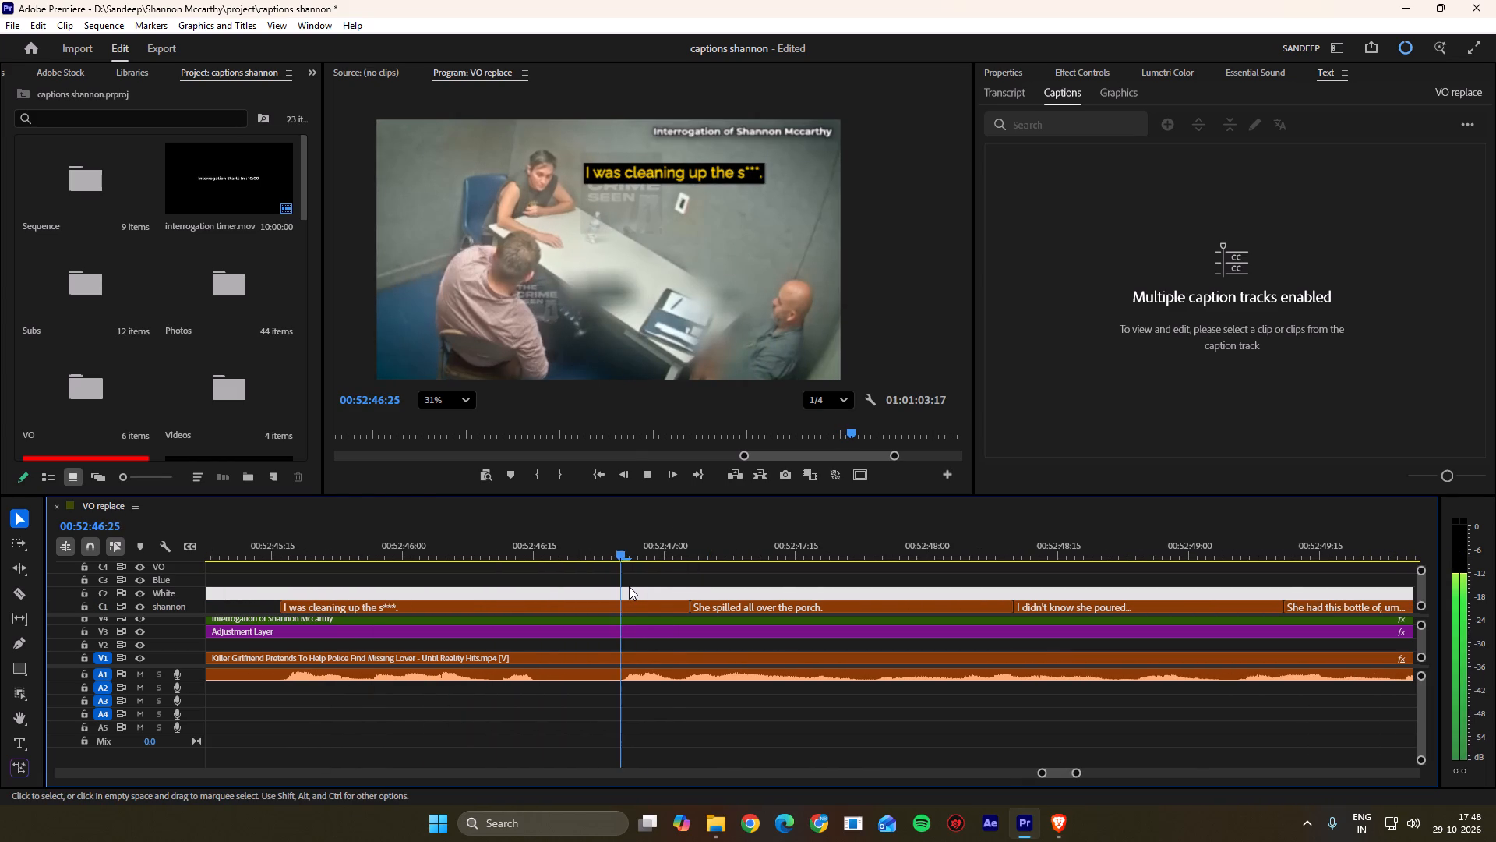
{"action": "key", "text": "space"}
{"action": "left_click_drag", "start_coordinate": [725, 540], "coordinate": [687, 554]}
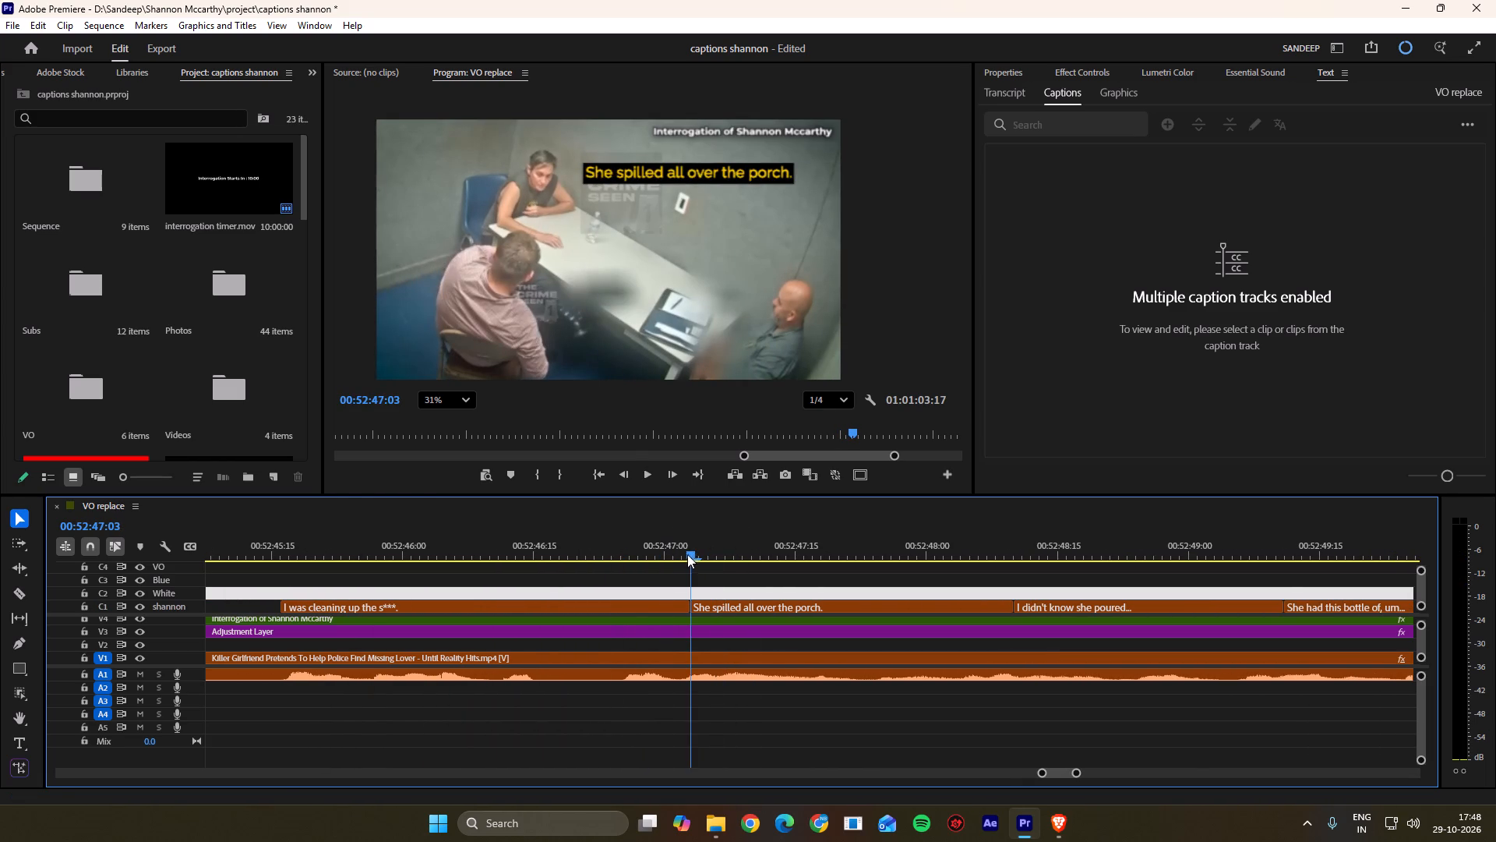
{"action": "left_click_drag", "start_coordinate": [687, 554], "coordinate": [684, 557]}
{"action": "left_click", "coordinate": [688, 603], "text": "ctrl"}
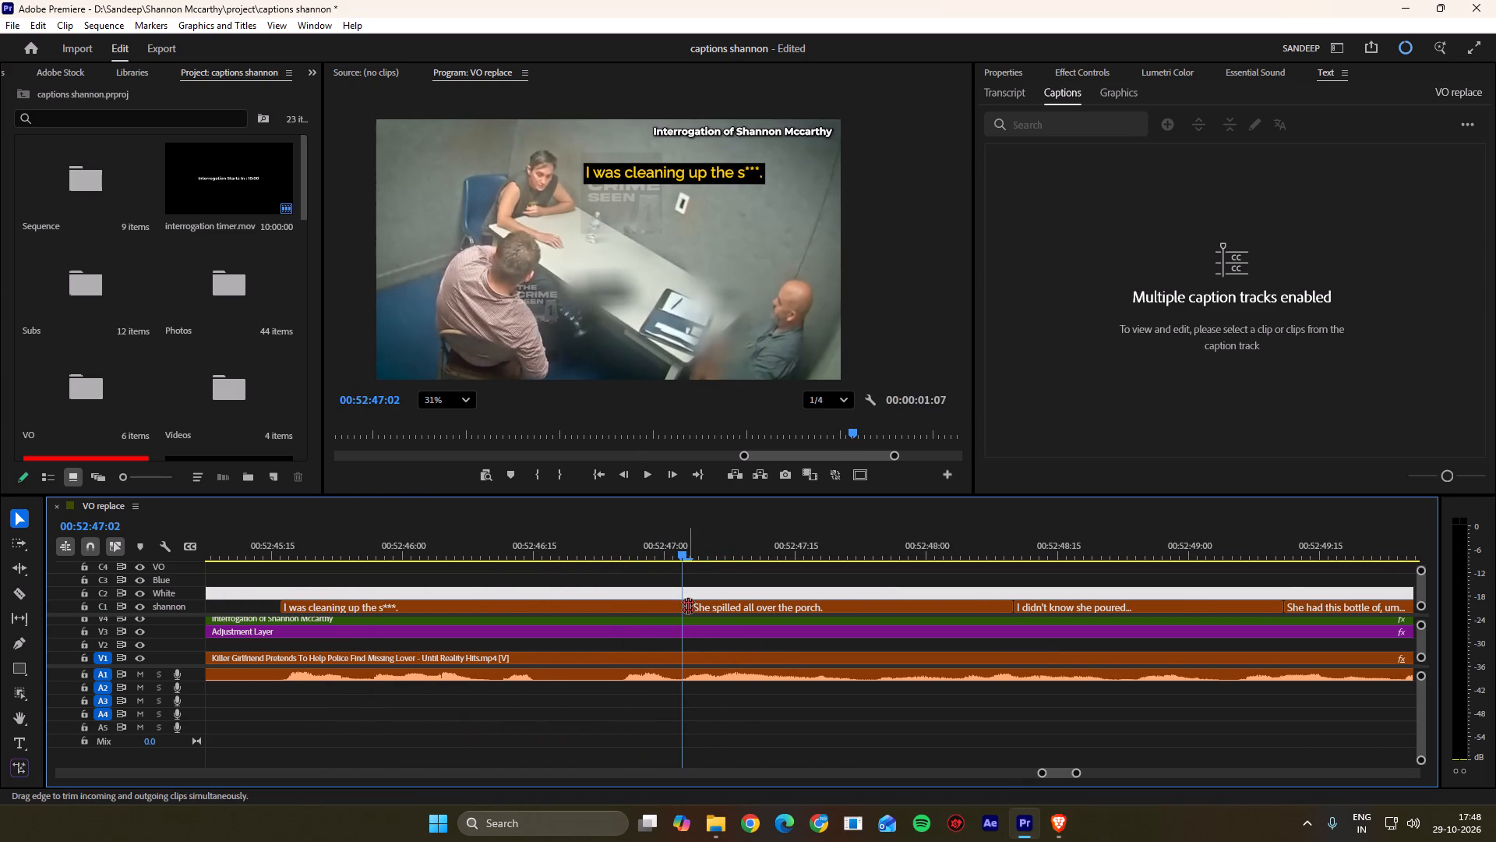
{"action": "left_click", "coordinate": [688, 606], "text": "ctrl"}
{"action": "left_click", "coordinate": [708, 586], "text": "ctrl"}
{"action": "left_click_drag", "start_coordinate": [690, 606], "coordinate": [683, 605], "text": "ctrl"}
{"action": "left_click", "coordinate": [700, 593]}
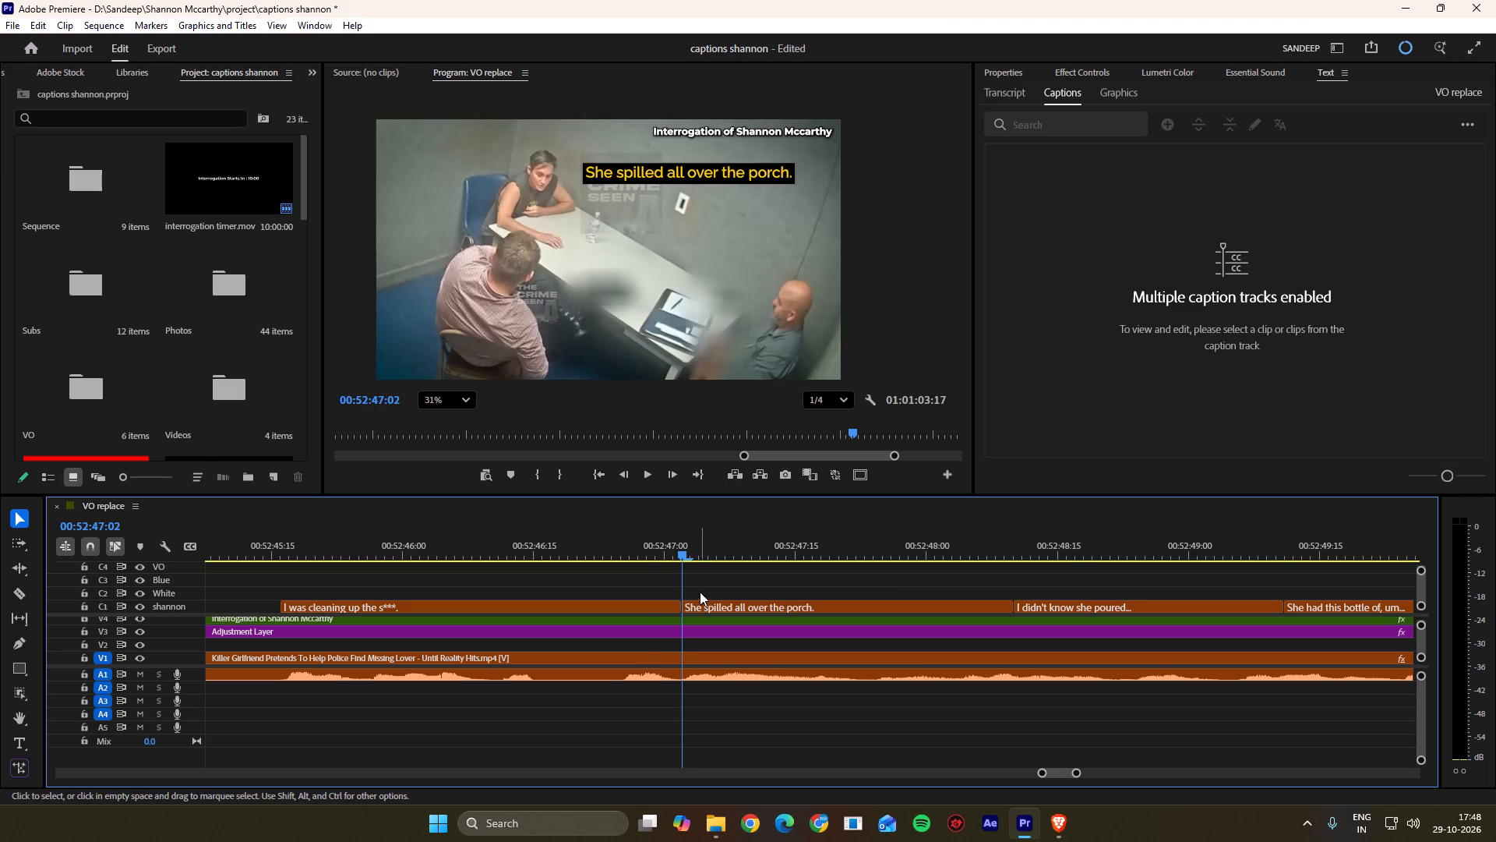
Replace the censored word ending the "I was cleaning up the" caption with "[inaudible].".
{"action": "left_click_drag", "start_coordinate": [678, 545], "coordinate": [601, 546]}
{"action": "left_click", "coordinate": [600, 607]}
{"action": "double_click", "coordinate": [727, 179]}
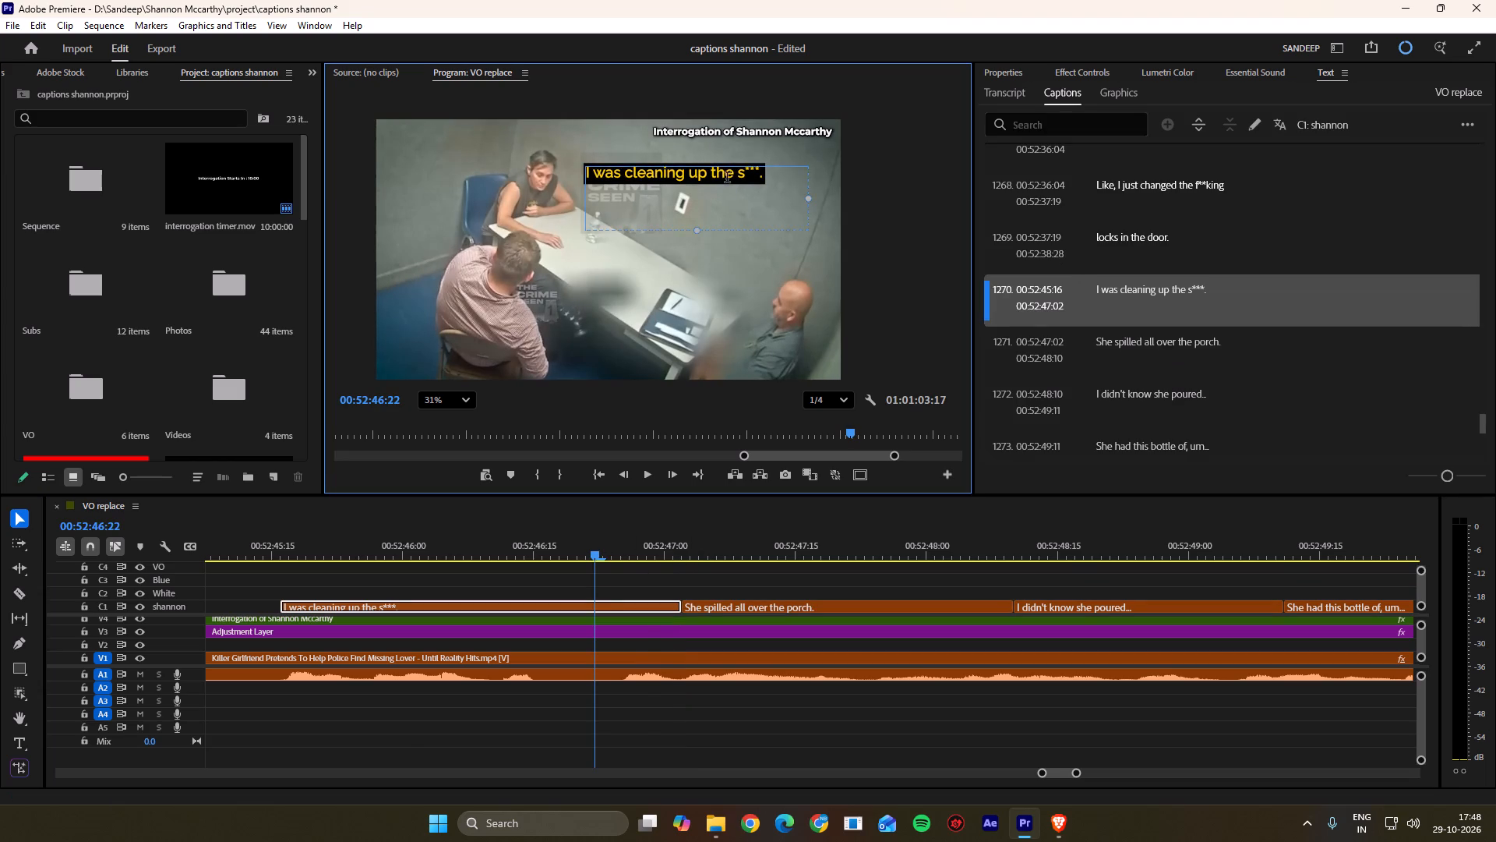
{"action": "left_click_drag", "start_coordinate": [739, 175], "coordinate": [834, 179]}
{"action": "key", "text": "BackSpace"}
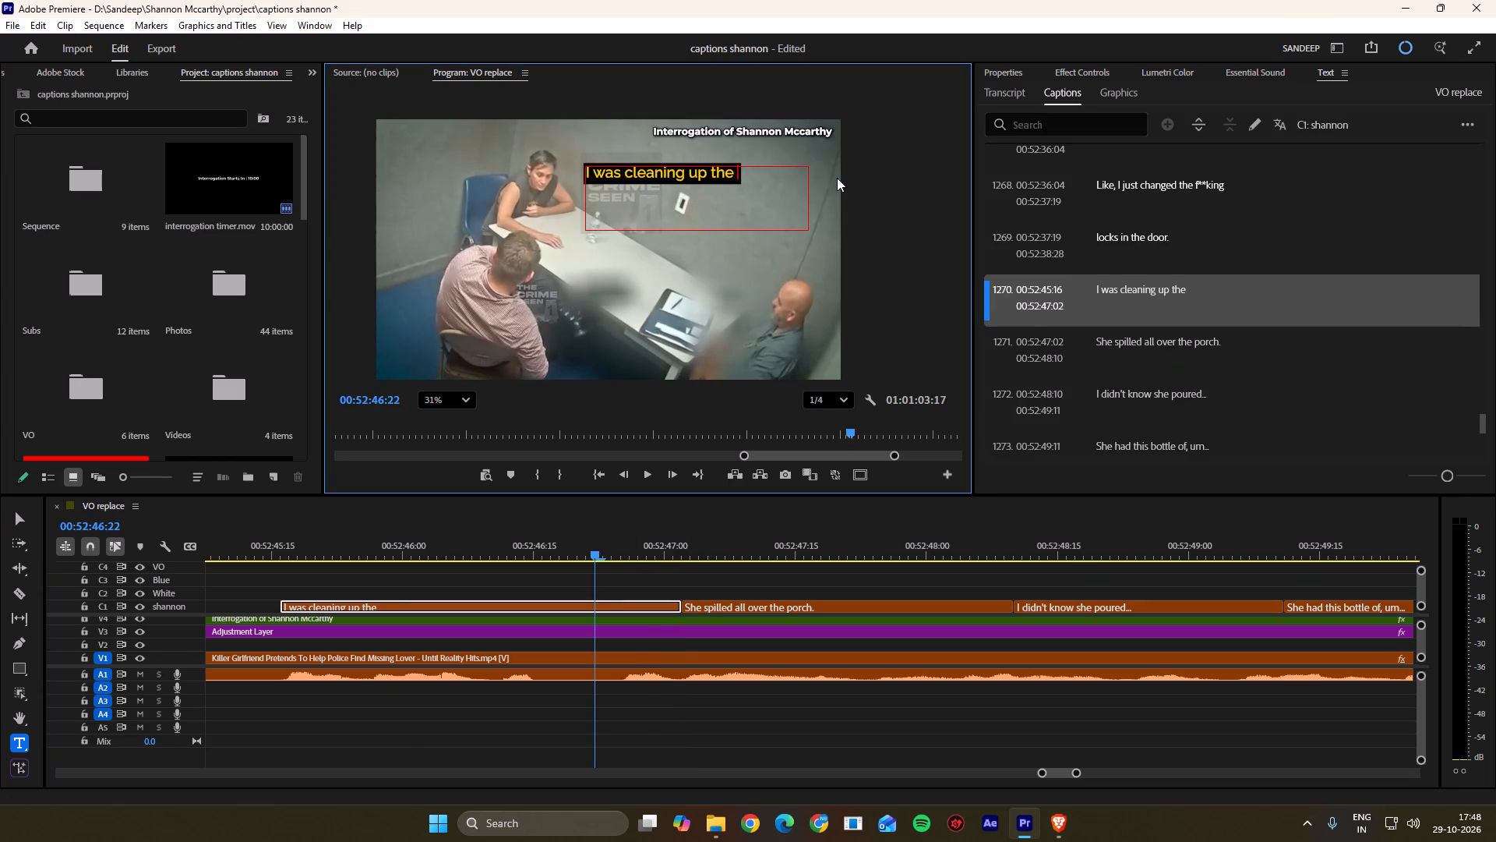
{"action": "type", "text": "[inaudible]["}
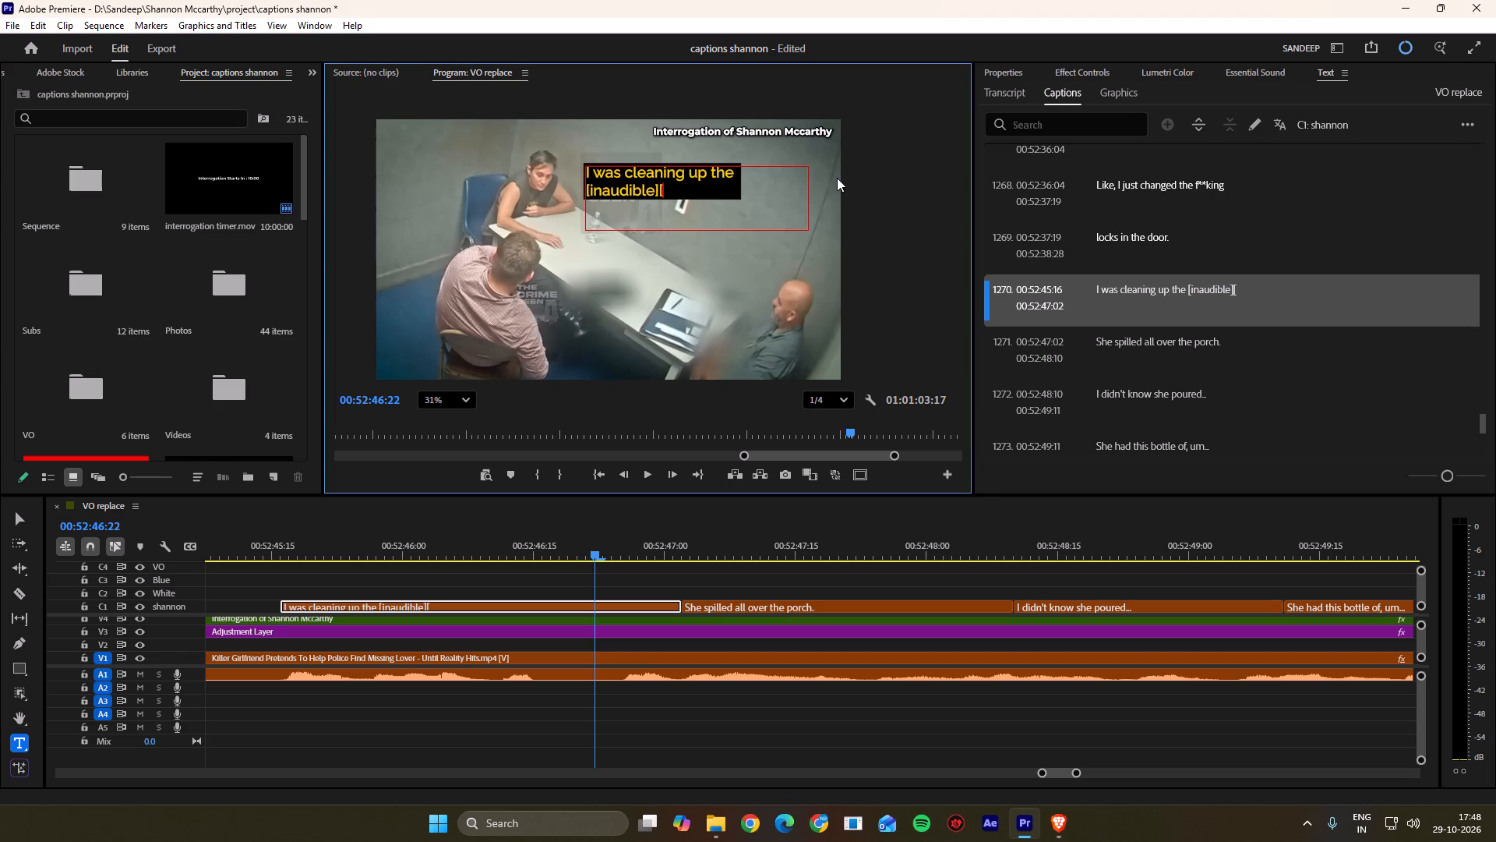
{"action": "key", "text": "BackSpace"}
{"action": "key", "text": "period"}
{"action": "left_click", "coordinate": [891, 224]}
Replay the line and shift the cut between "I was cleaning up the [inaudible]." and "She spilled all over the porch." to 00:52:46:27.
{"action": "key", "text": "space"}
{"action": "scroll", "coordinate": [624, 674], "scroll_direction": "down", "scroll_amount": 3}
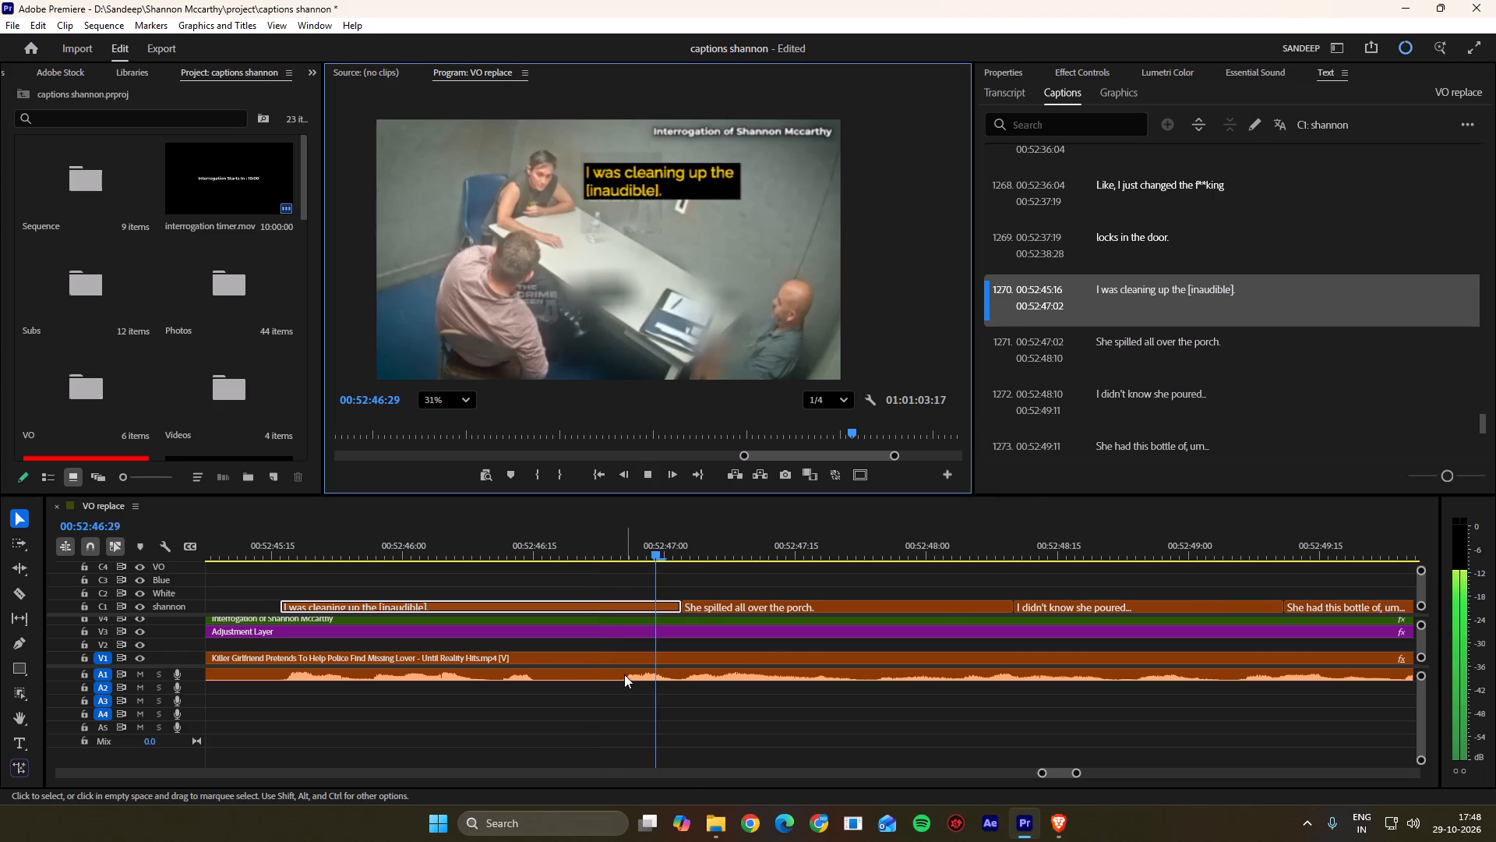
{"action": "scroll", "coordinate": [624, 674], "scroll_direction": "down", "scroll_amount": 2}
{"action": "key", "text": "space"}
{"action": "left_click_drag", "start_coordinate": [550, 547], "coordinate": [517, 557]}
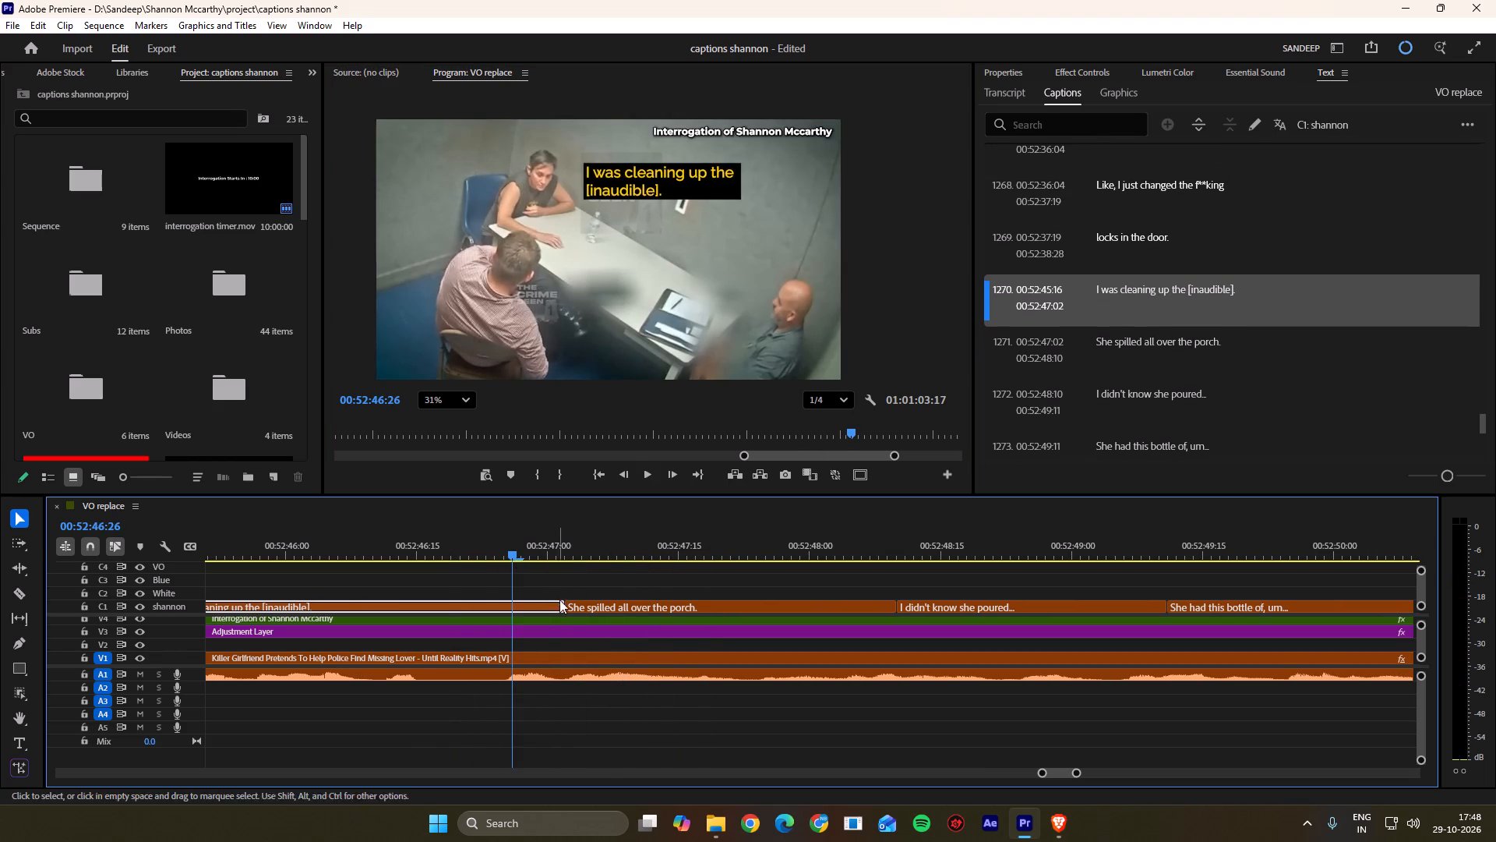
{"action": "left_click_drag", "start_coordinate": [566, 610], "coordinate": [518, 608], "text": "ctrl"}
{"action": "left_click", "coordinate": [537, 591]}
Play on and shift the cut between "She spilled all over the porch." and "I didn't know she poured..." to 00:52:48:04.
{"action": "key", "text": "space"}
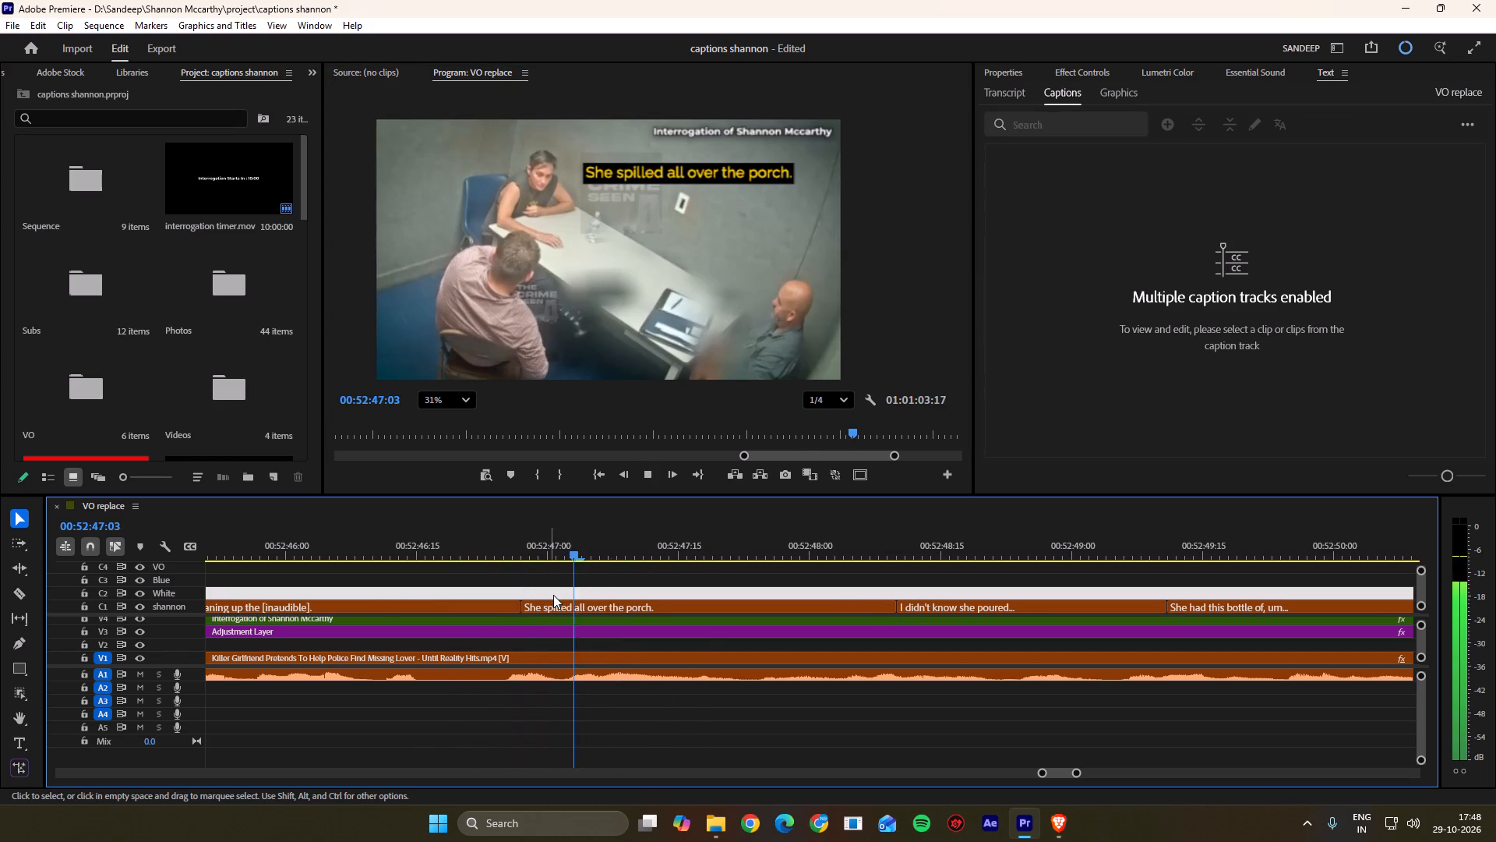
{"action": "scroll", "coordinate": [553, 595], "scroll_direction": "down", "scroll_amount": 9}
{"action": "key", "text": "space"}
{"action": "left_click_drag", "start_coordinate": [657, 549], "coordinate": [585, 557]}
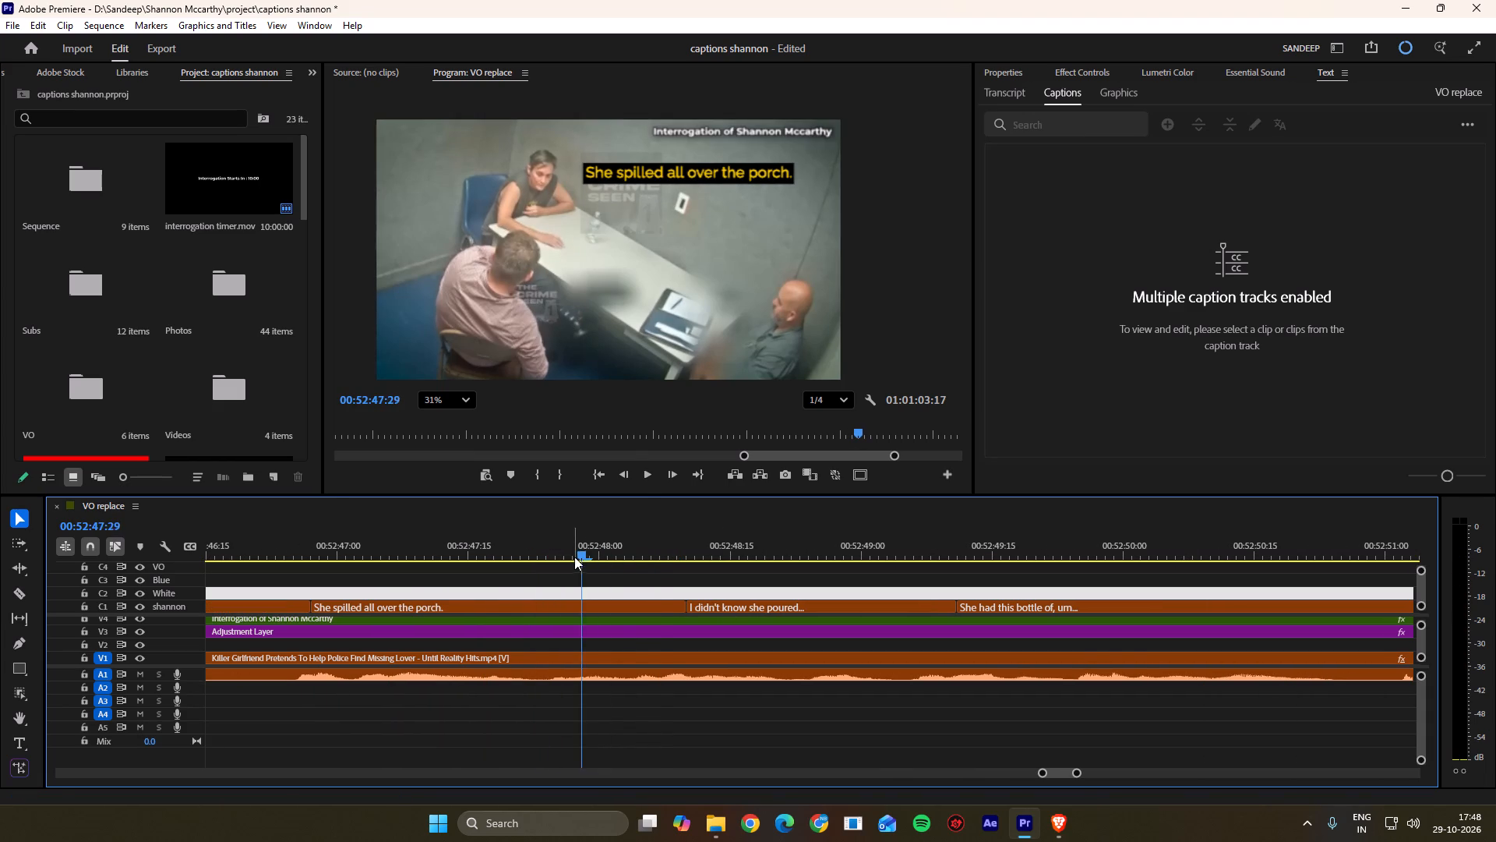
{"action": "key", "text": "space"}
{"action": "key", "text": "space"}
{"action": "left_click_drag", "start_coordinate": [685, 608], "coordinate": [640, 608], "text": "ctrl"}
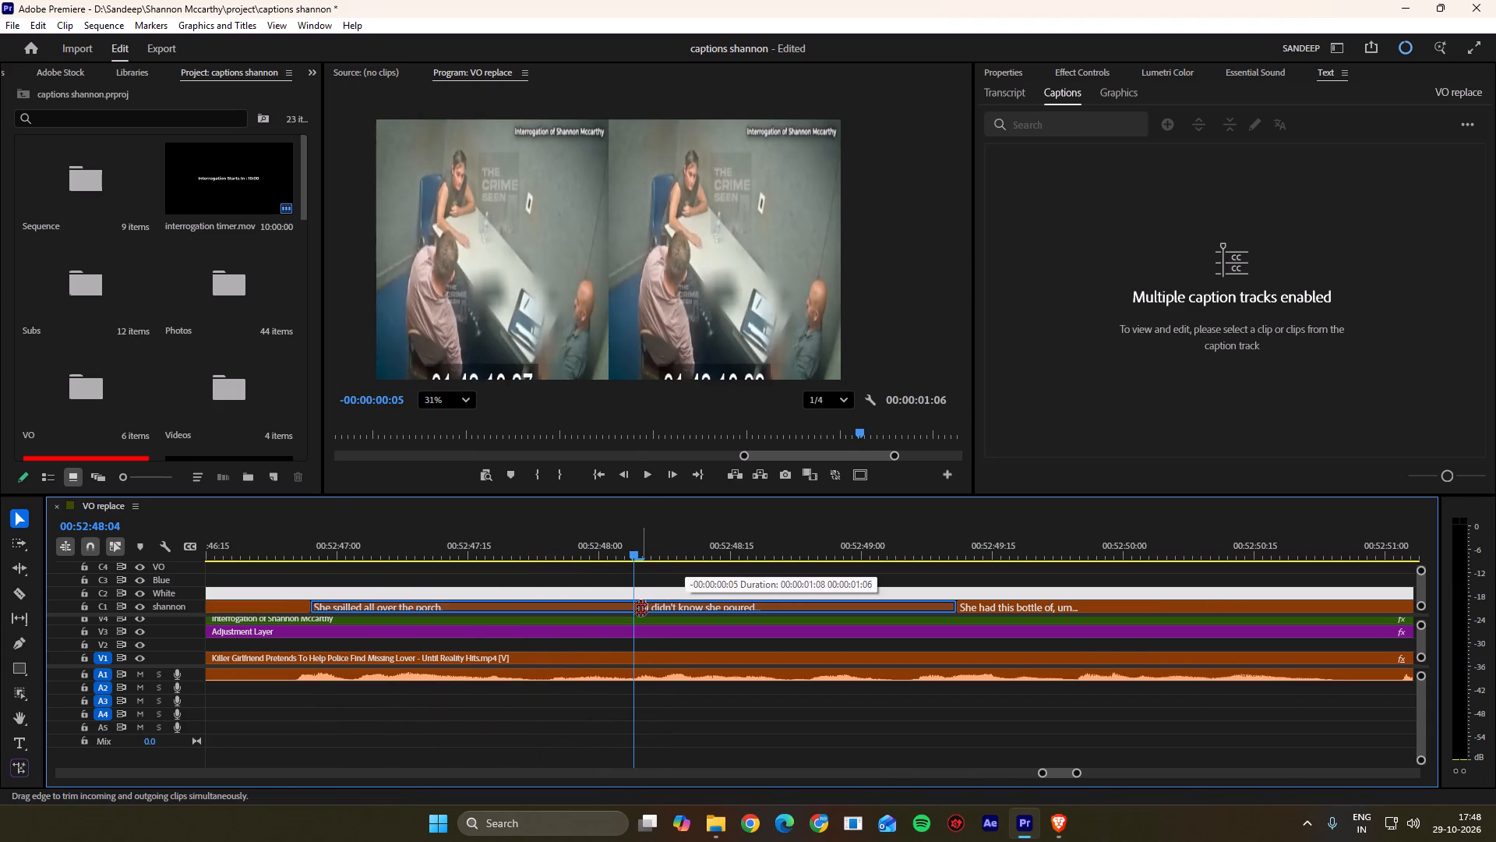
{"action": "left_click_drag", "start_coordinate": [640, 608], "coordinate": [637, 608], "text": "ctrl"}
{"action": "left_click", "coordinate": [648, 590]}
Shift the cut between "I didn't know she poured..." and "She had this bottle of, um..." to 00:52:49:07.
{"action": "key", "text": "space"}
{"action": "scroll", "coordinate": [648, 589], "scroll_direction": "down", "scroll_amount": 8}
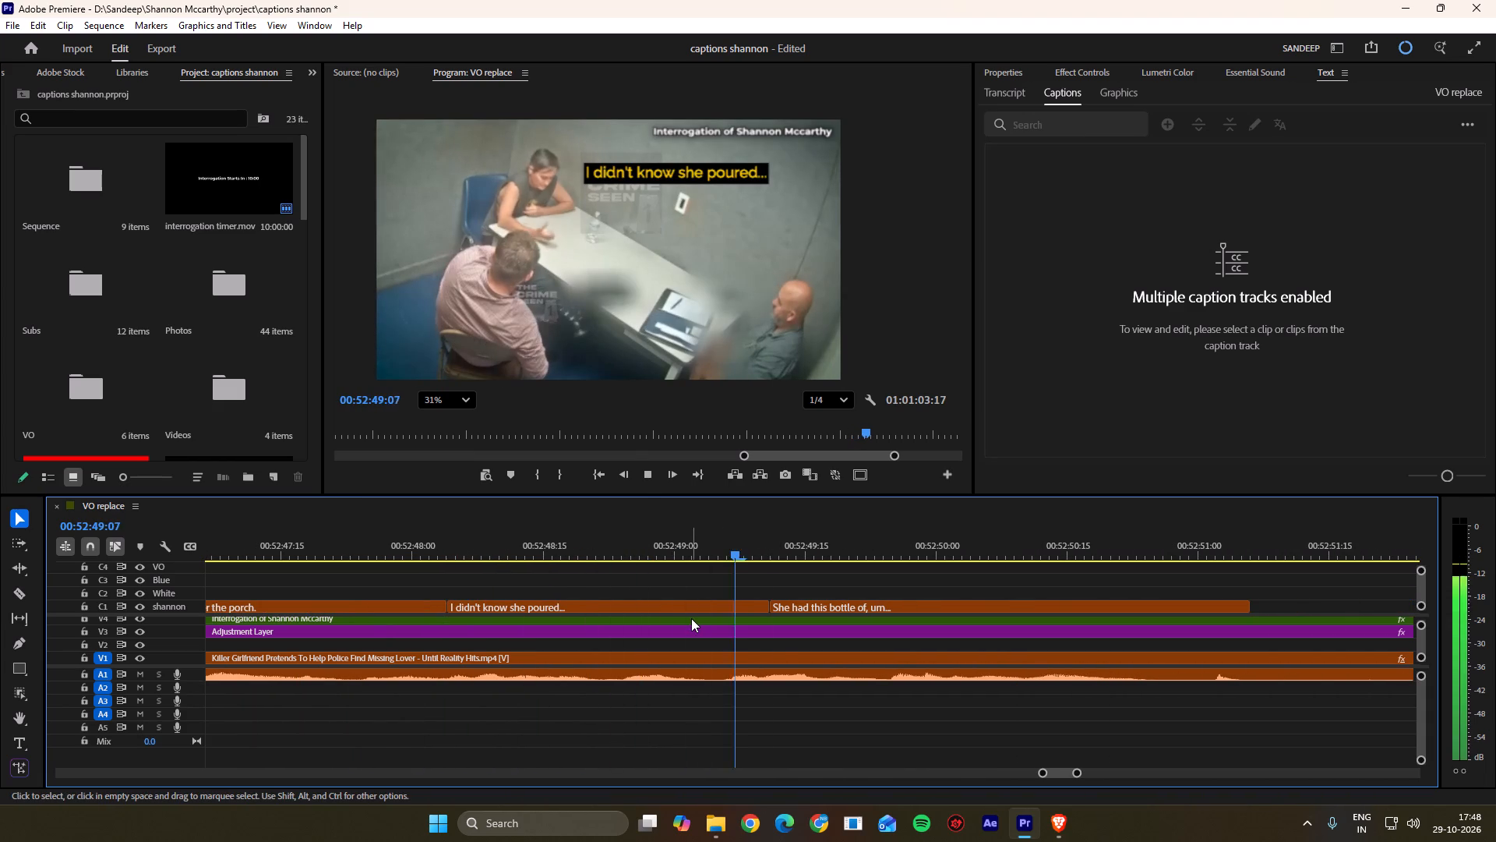
{"action": "key", "text": "space"}
{"action": "scroll", "coordinate": [691, 618], "scroll_direction": "down", "scroll_amount": 4}
{"action": "left_click_drag", "start_coordinate": [669, 550], "coordinate": [643, 554]}
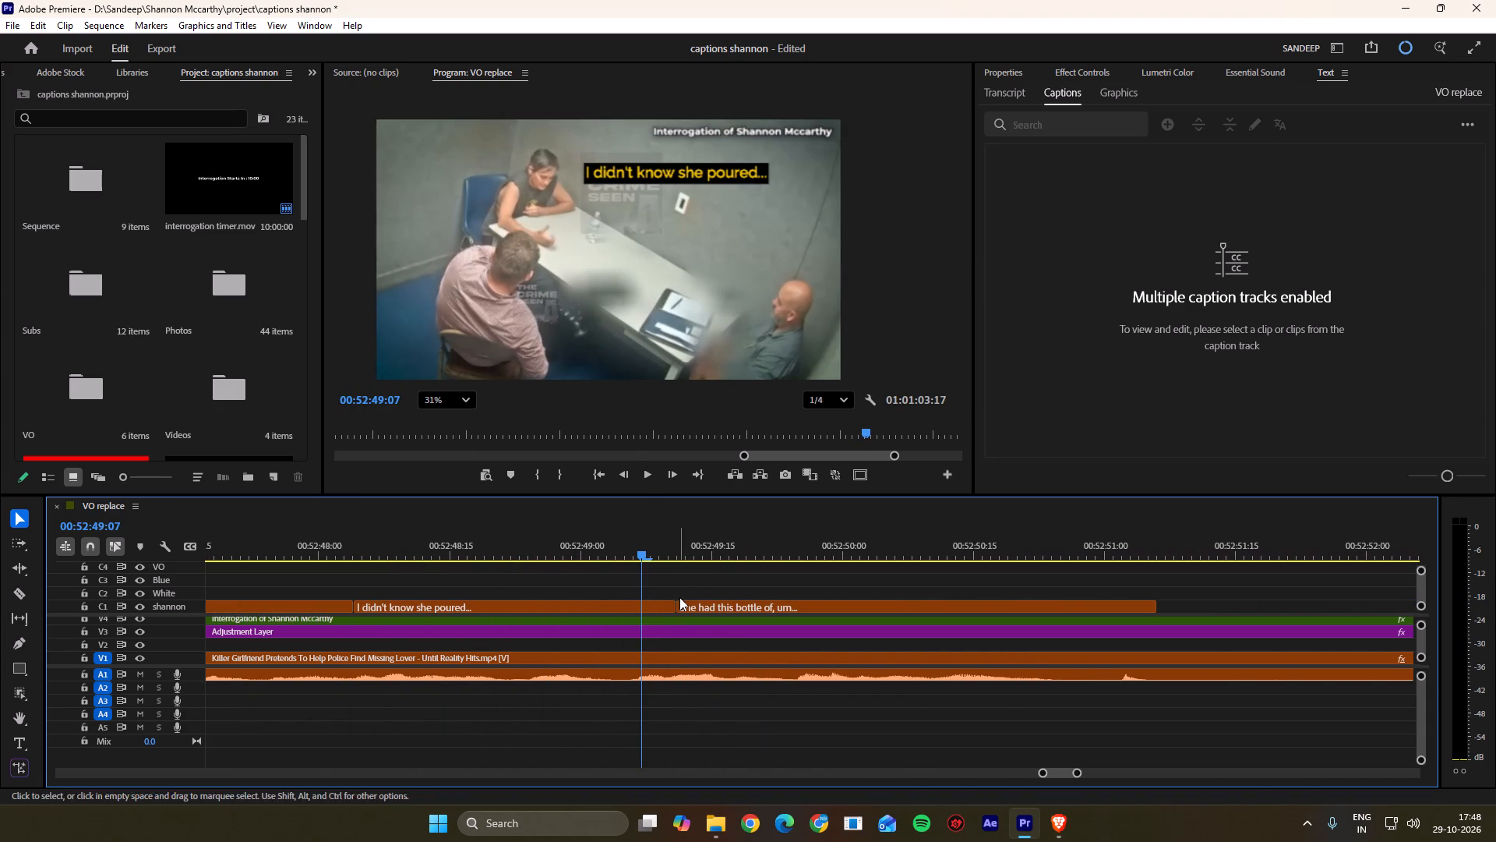
{"action": "left_click_drag", "start_coordinate": [679, 607], "coordinate": [642, 603], "text": "ctrl"}
{"action": "left_click", "coordinate": [670, 590]}
Play on past "She had this bottle of, um..." and extend the start of the "What do you call it?" caption to about 00:52:52:13.
{"action": "key", "text": "space"}
{"action": "scroll", "coordinate": [662, 594], "scroll_direction": "down", "scroll_amount": 4}
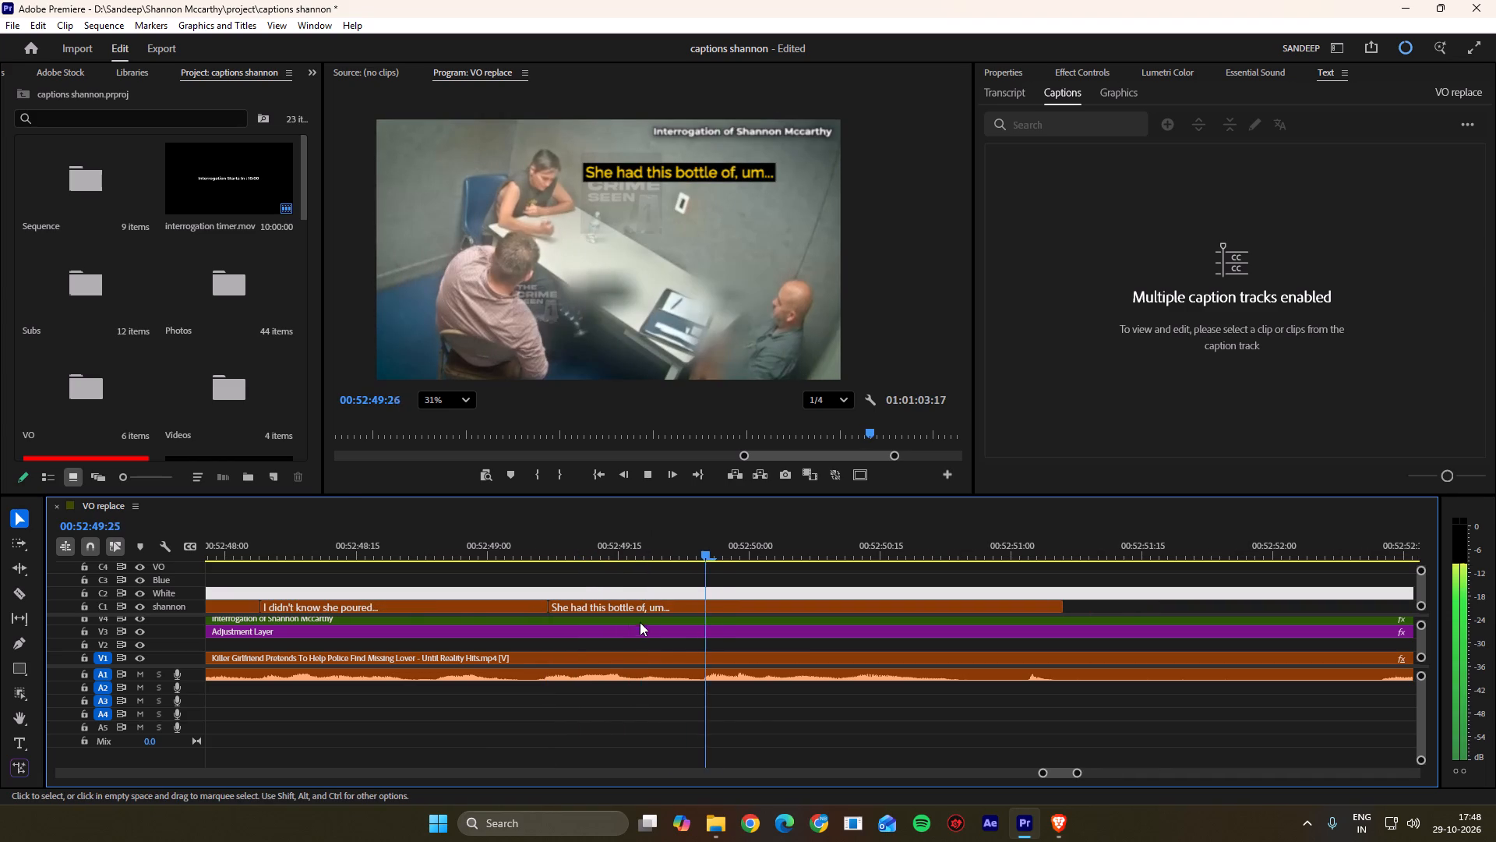
{"action": "scroll", "coordinate": [640, 624], "scroll_direction": "down", "scroll_amount": 20}
{"action": "scroll", "coordinate": [640, 624], "scroll_direction": "down", "scroll_amount": 8}
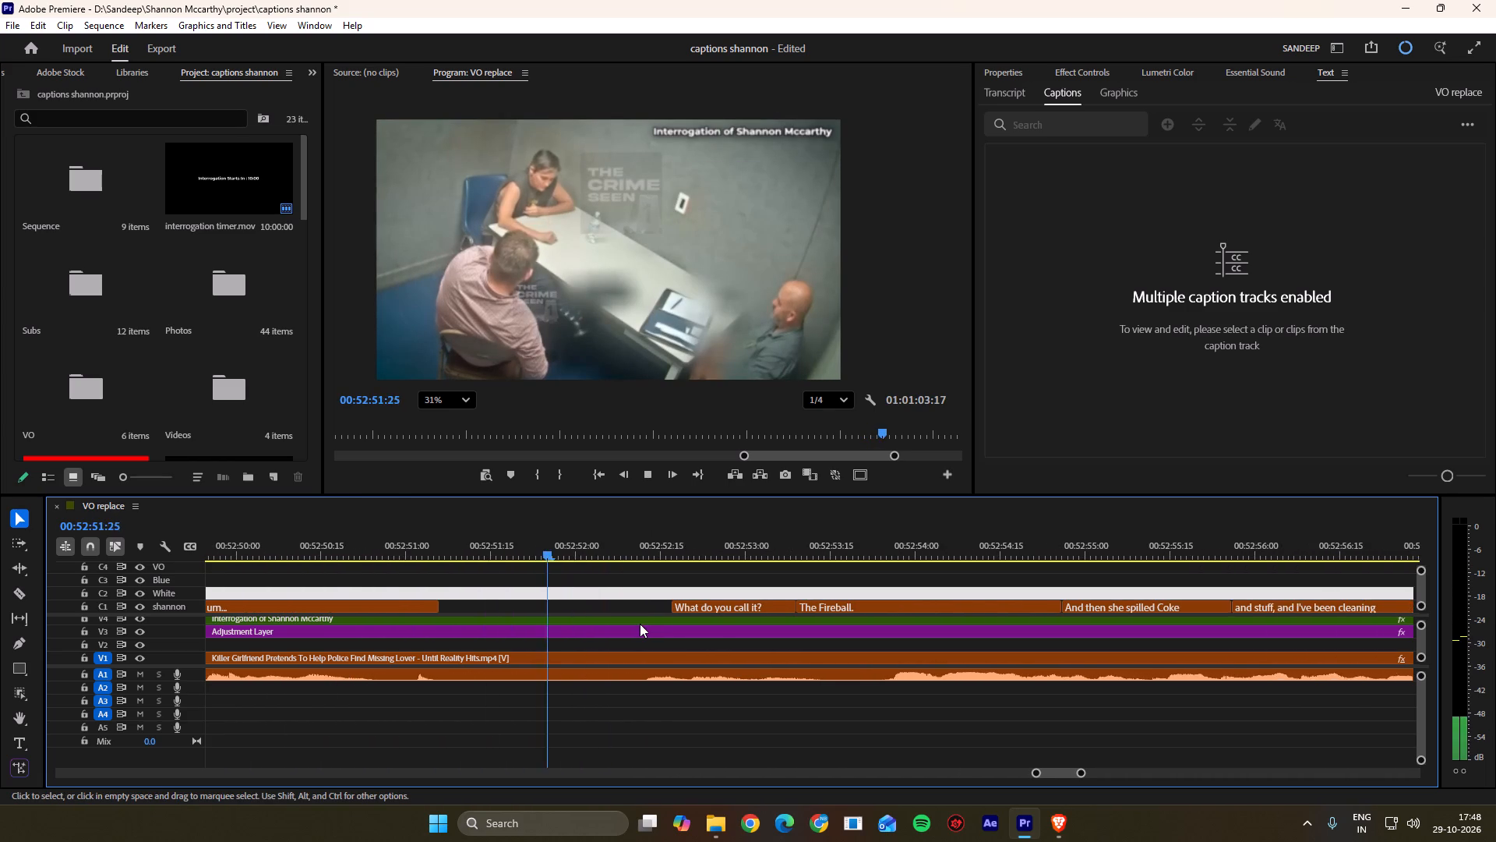
{"action": "scroll", "coordinate": [640, 624], "scroll_direction": "down", "scroll_amount": 4}
{"action": "key", "text": "space"}
{"action": "left_click_drag", "start_coordinate": [503, 537], "coordinate": [484, 548]}
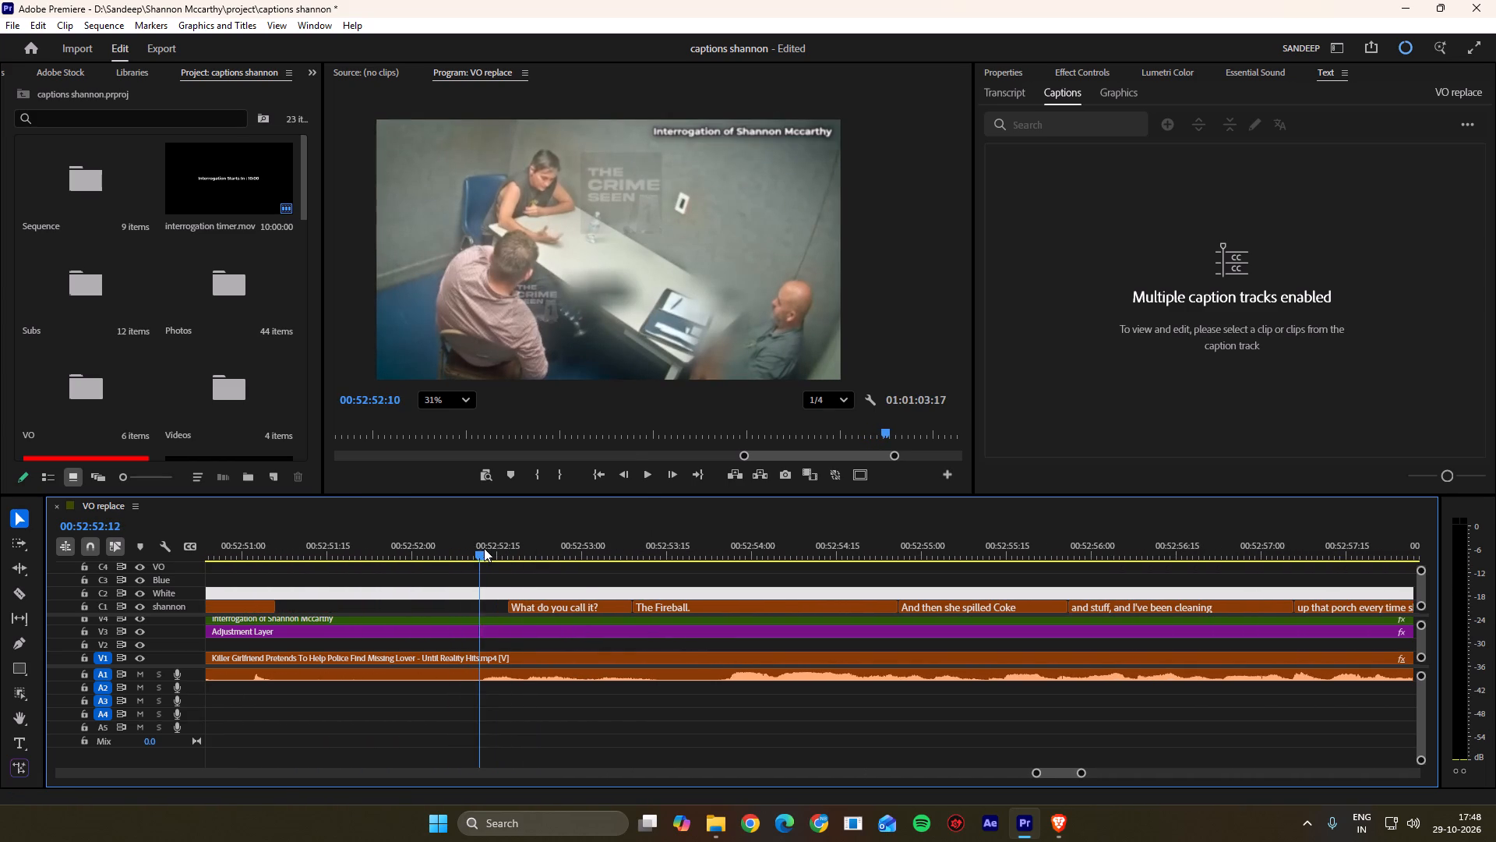
{"action": "left_click_drag", "start_coordinate": [484, 548], "coordinate": [485, 548]}
{"action": "left_click_drag", "start_coordinate": [510, 600], "coordinate": [489, 600]}
{"action": "left_click", "coordinate": [517, 589]}
Play the line and shift the cut between "What do you call it?" and "The Fireball." to 00:52:53:05.
{"action": "key", "text": "space"}
{"action": "scroll", "coordinate": [552, 588], "scroll_direction": "down", "scroll_amount": 4}
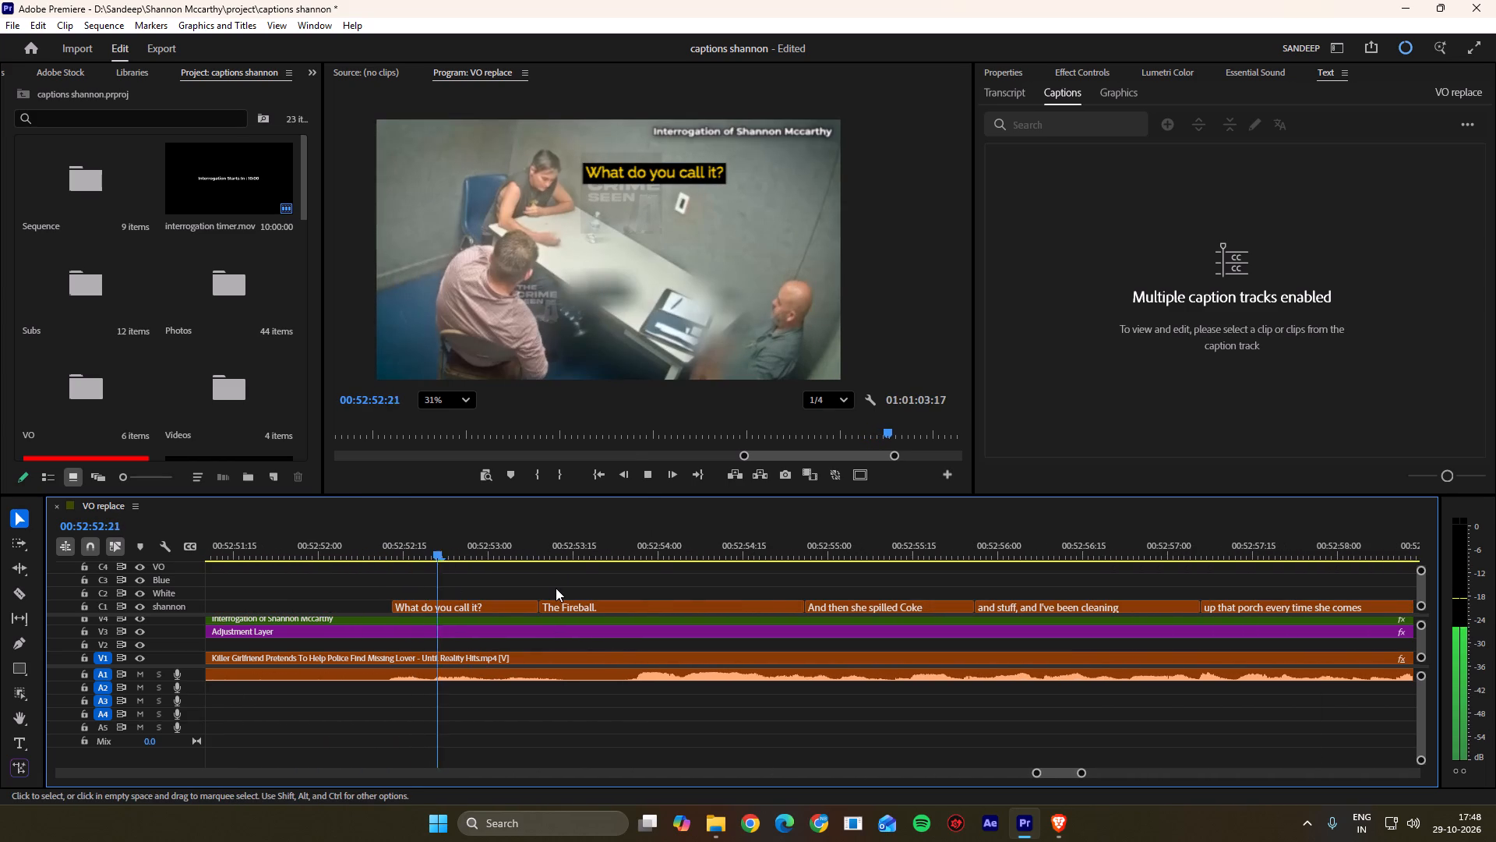
{"action": "key", "text": "space"}
{"action": "key", "text": "space"}
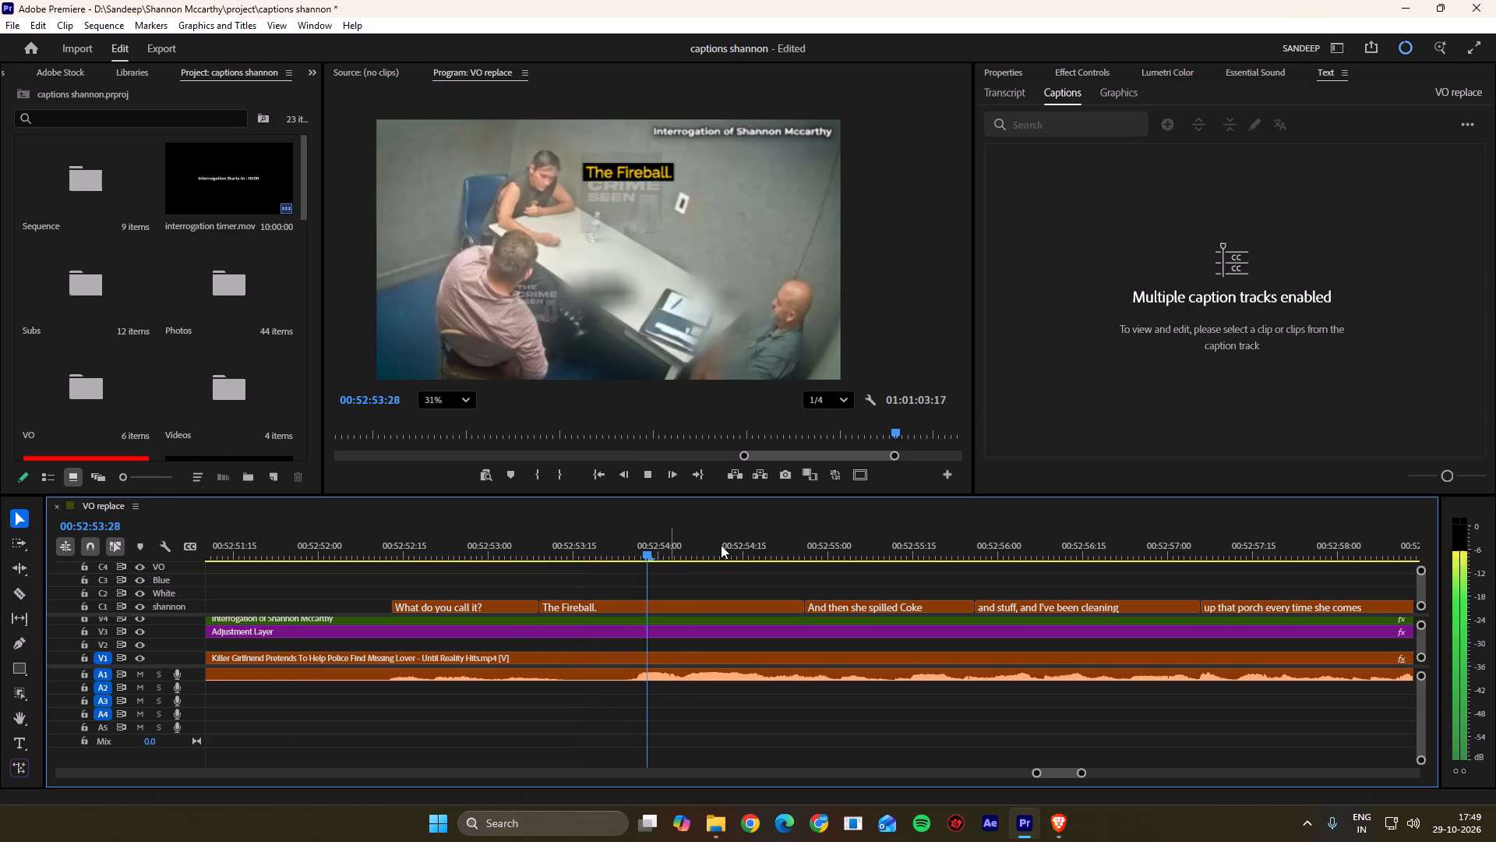
{"action": "key", "text": "space"}
{"action": "left_click_drag", "start_coordinate": [663, 540], "coordinate": [519, 549]}
{"action": "left_click_drag", "start_coordinate": [543, 610], "coordinate": [539, 610], "text": "ctrl"}
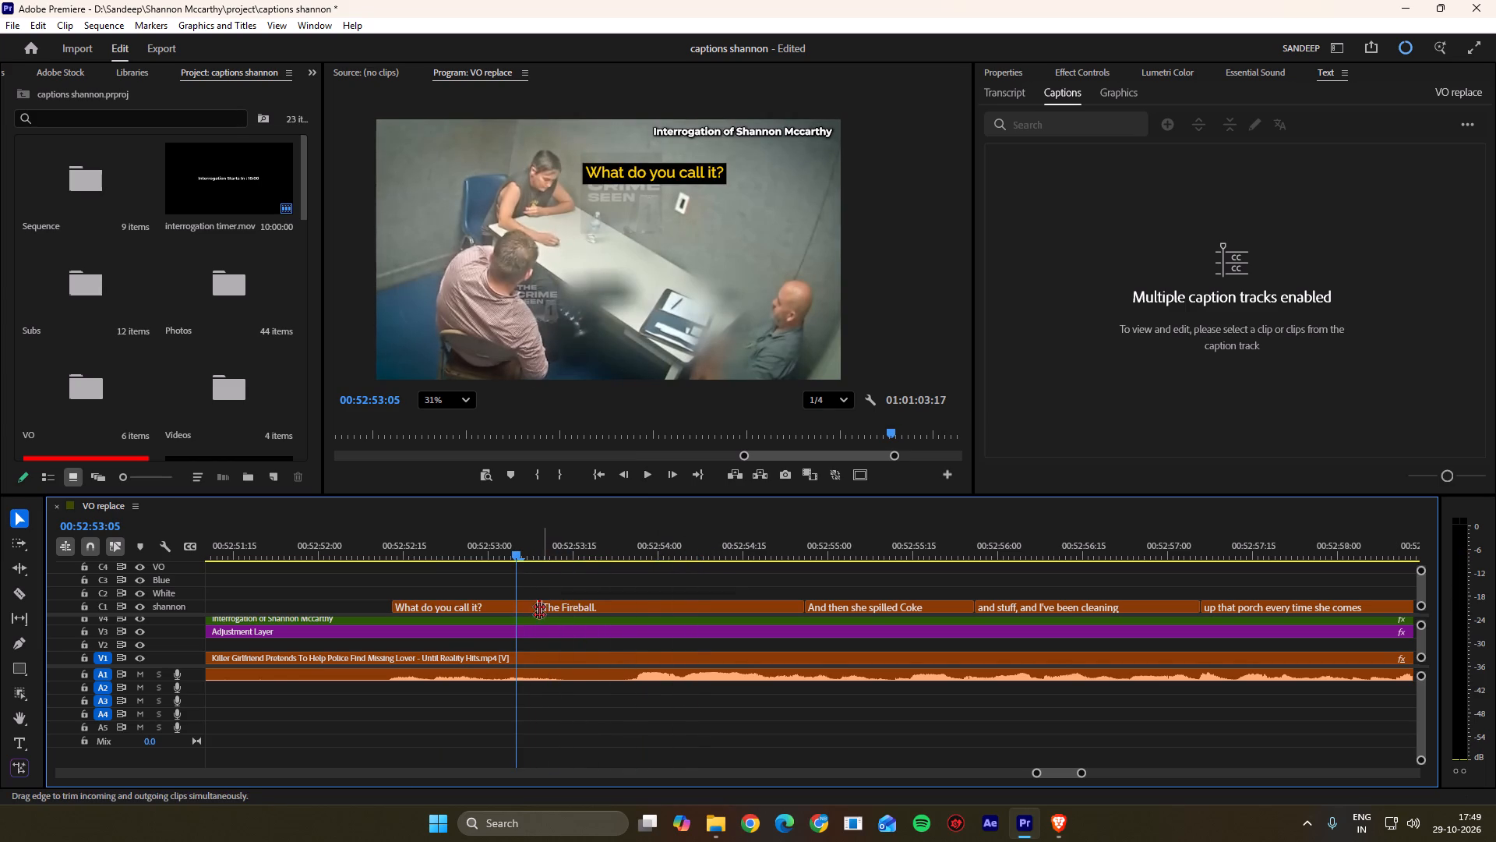
{"action": "left_click_drag", "start_coordinate": [539, 610], "coordinate": [525, 607], "text": "ctrl"}
{"action": "left_click", "coordinate": [561, 584]}
Replay the dialogue and shift the cut between "The Fireball." and "And then she spilled Coke" to about 00:52:54:19.
{"action": "key", "text": "space"}
{"action": "scroll", "coordinate": [594, 590], "scroll_direction": "down", "scroll_amount": 4}
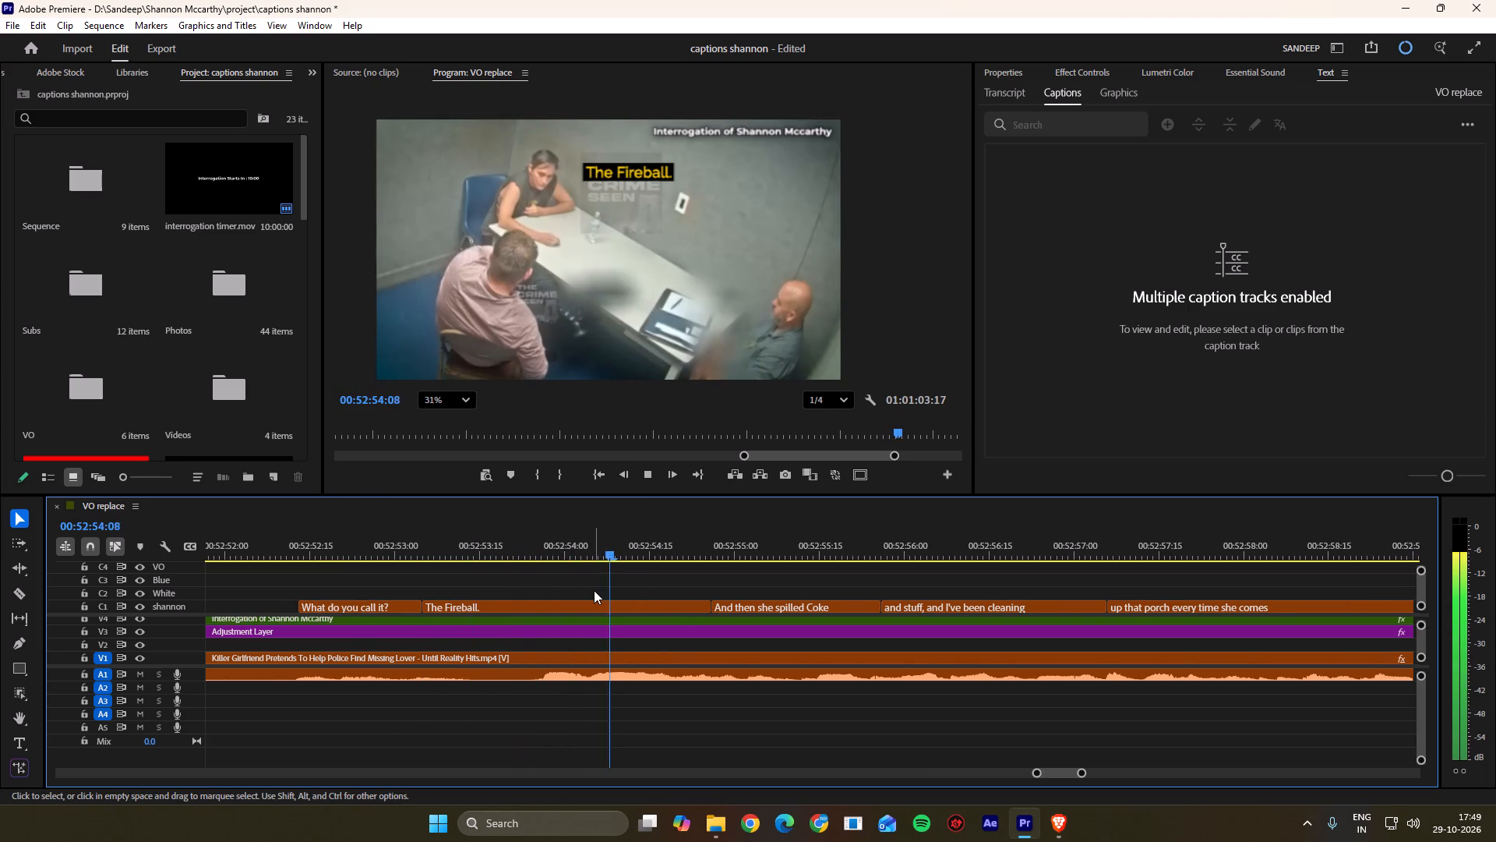
{"action": "key", "text": "space"}
{"action": "left_click_drag", "start_coordinate": [672, 552], "coordinate": [584, 553]}
{"action": "key", "text": "space"}
{"action": "key", "text": "space"}
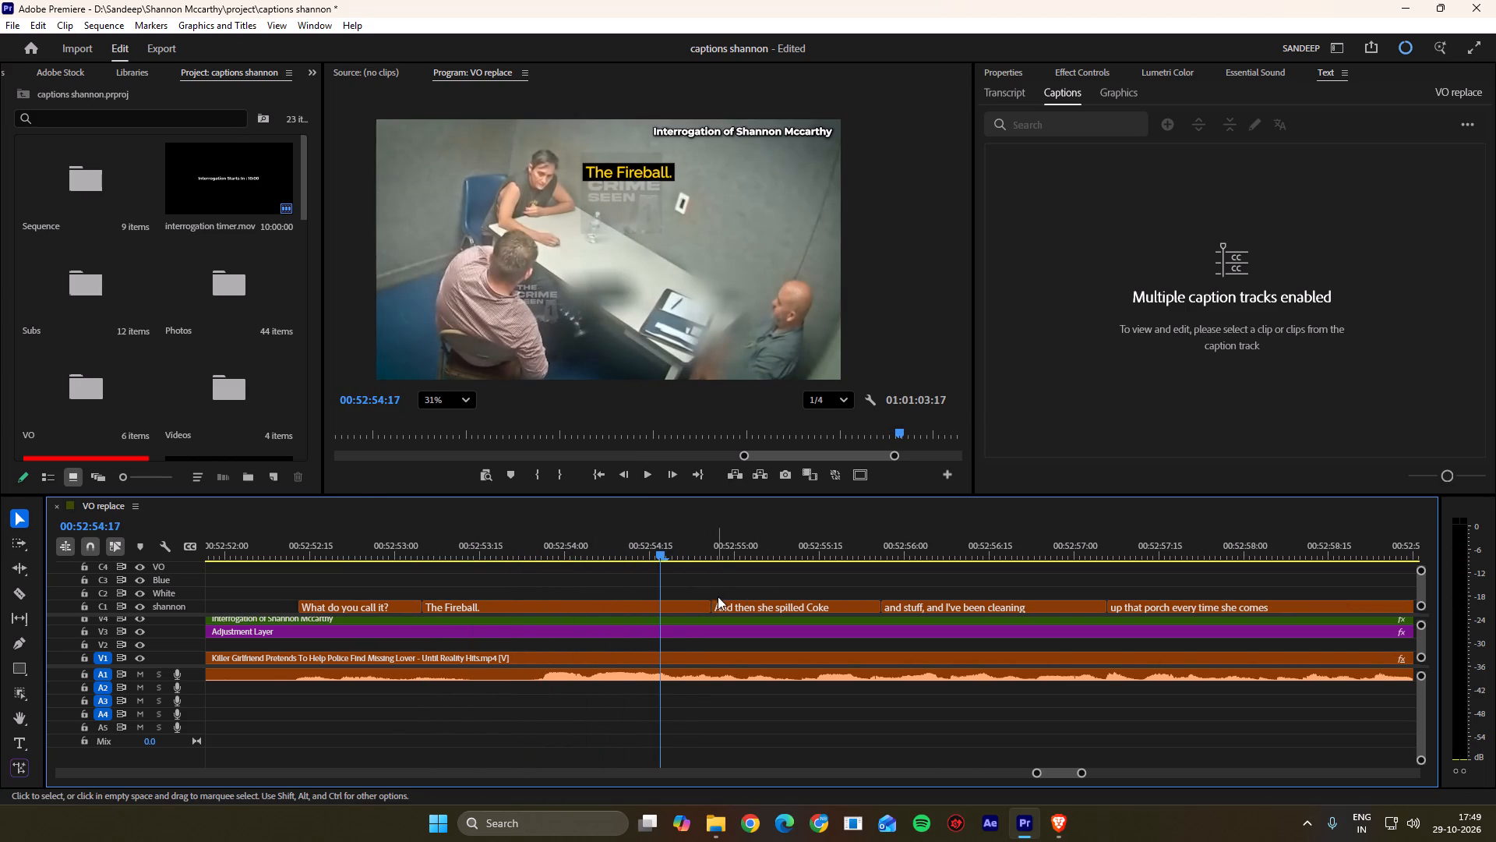
{"action": "left_click_drag", "start_coordinate": [710, 609], "coordinate": [670, 612], "text": "ctrl"}
{"action": "left_click", "coordinate": [679, 590]}
Play on and shift the cut between "And then she spilled Coke" and "and stuff, and I've been cleaning" to 00:52:55:25.
{"action": "key", "text": "space"}
{"action": "scroll", "coordinate": [679, 590], "scroll_direction": "down", "scroll_amount": 2}
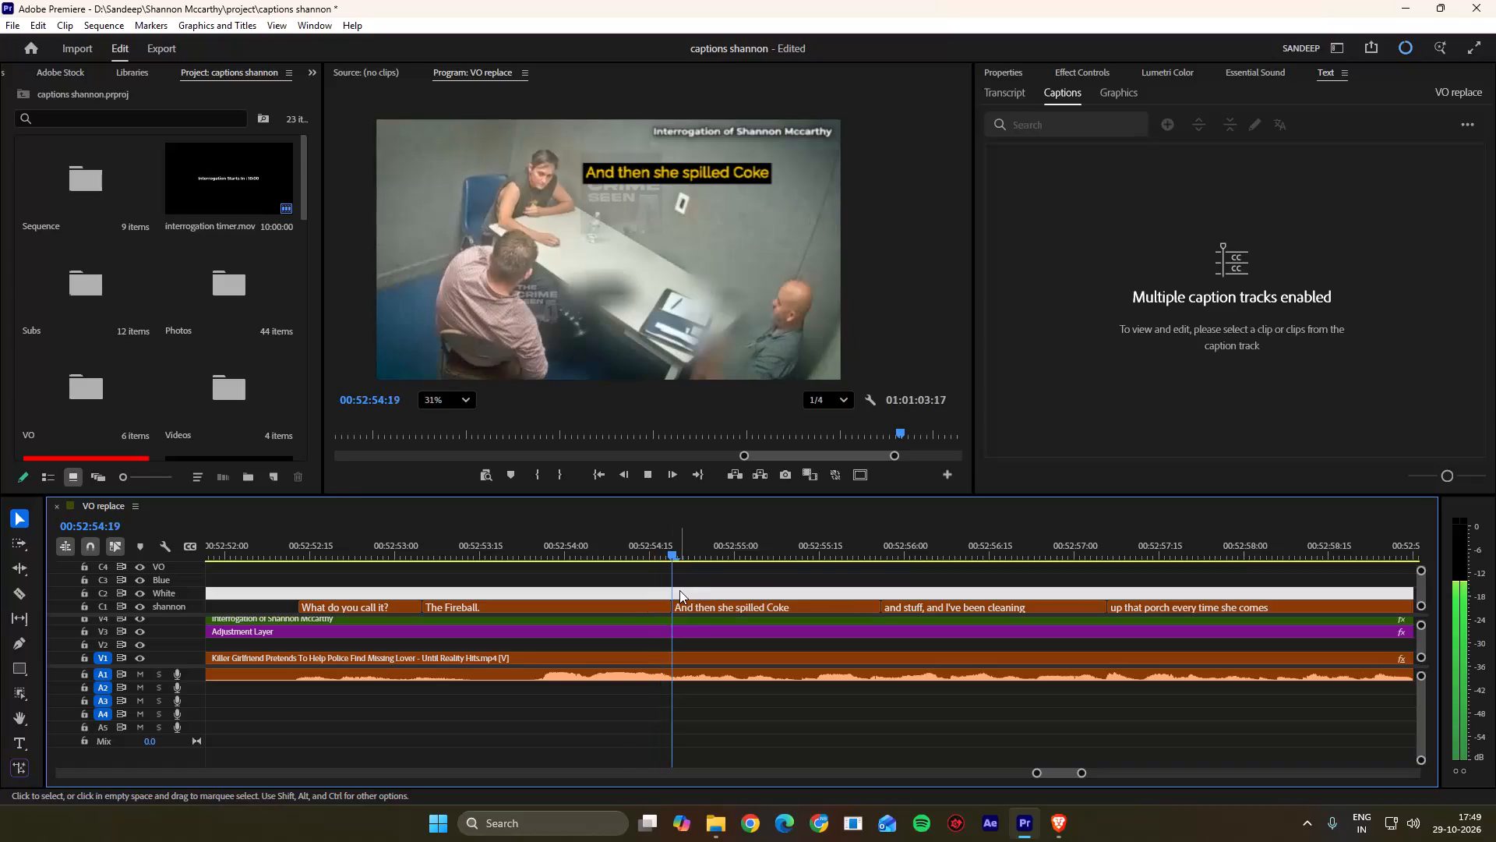
{"action": "scroll", "coordinate": [679, 590], "scroll_direction": "down", "scroll_amount": 5}
{"action": "key", "text": "space"}
{"action": "key", "text": "space"}
{"action": "key", "text": "space"}
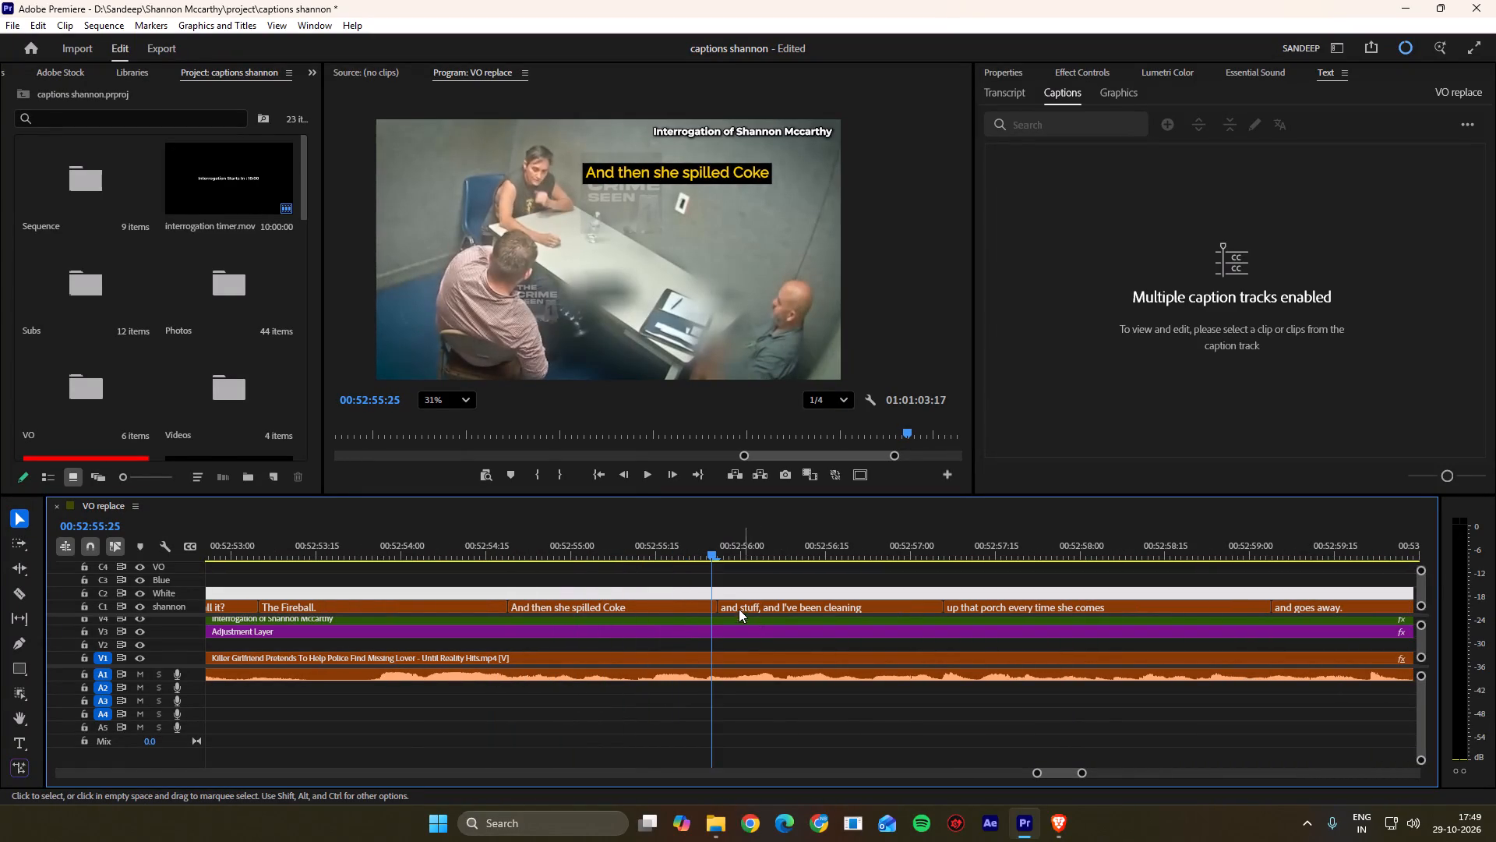
{"action": "left_click_drag", "start_coordinate": [718, 607], "coordinate": [707, 607], "text": "ctrl"}
{"action": "left_click", "coordinate": [720, 590]}
Replay the line and shift the cut between "and stuff, and I've been cleaning" and "up that porch every time she comes" to about 00:52:57:03.
{"action": "key", "text": "space"}
{"action": "scroll", "coordinate": [720, 590], "scroll_direction": "down", "scroll_amount": 7}
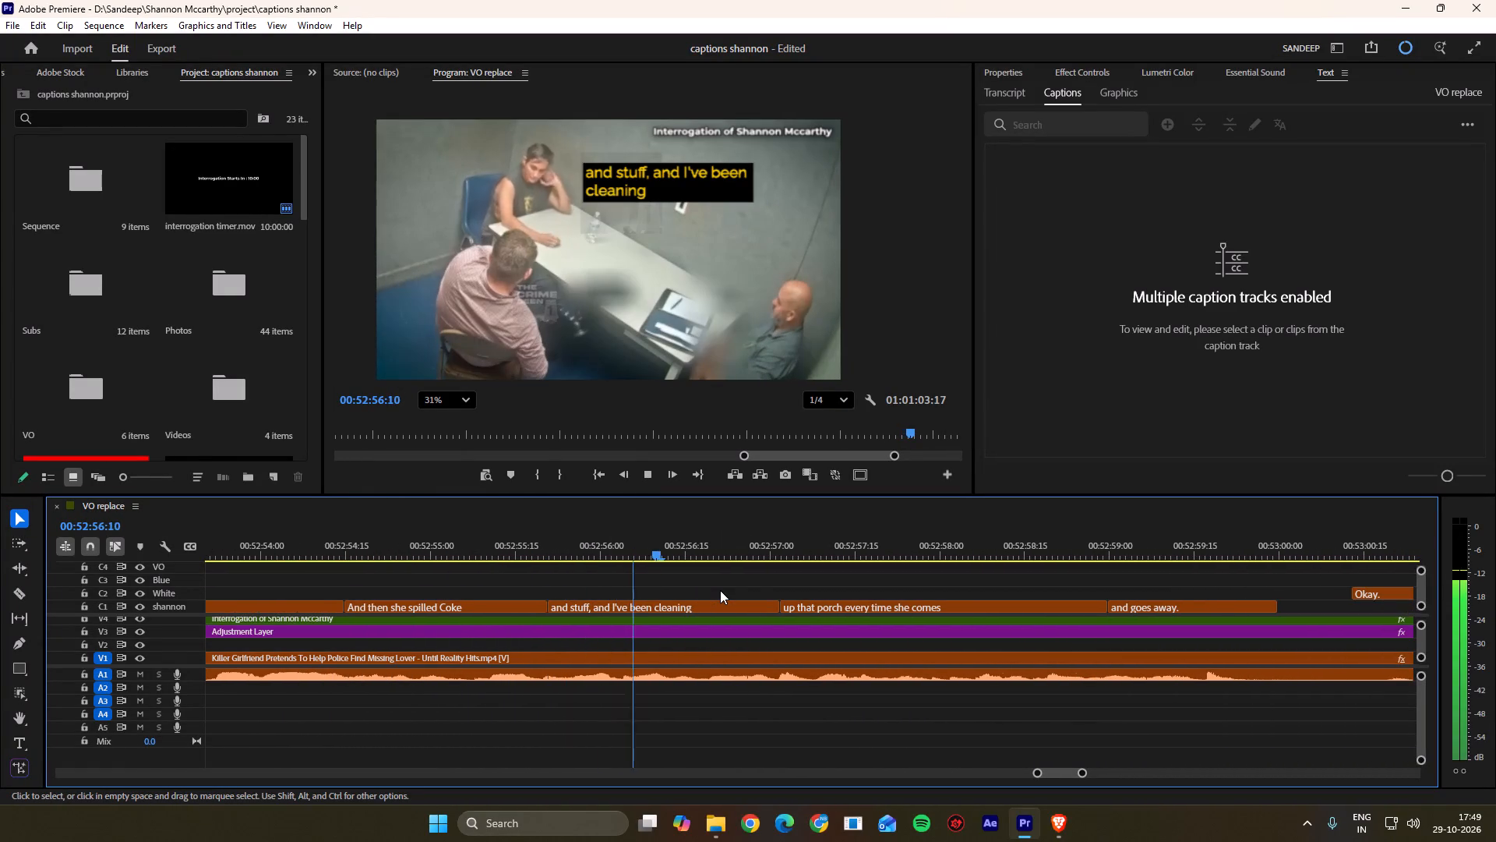
{"action": "scroll", "coordinate": [720, 590], "scroll_direction": "down", "scroll_amount": 5}
{"action": "key", "text": "space"}
{"action": "left_click_drag", "start_coordinate": [639, 550], "coordinate": [573, 550]}
{"action": "key", "text": "space"}
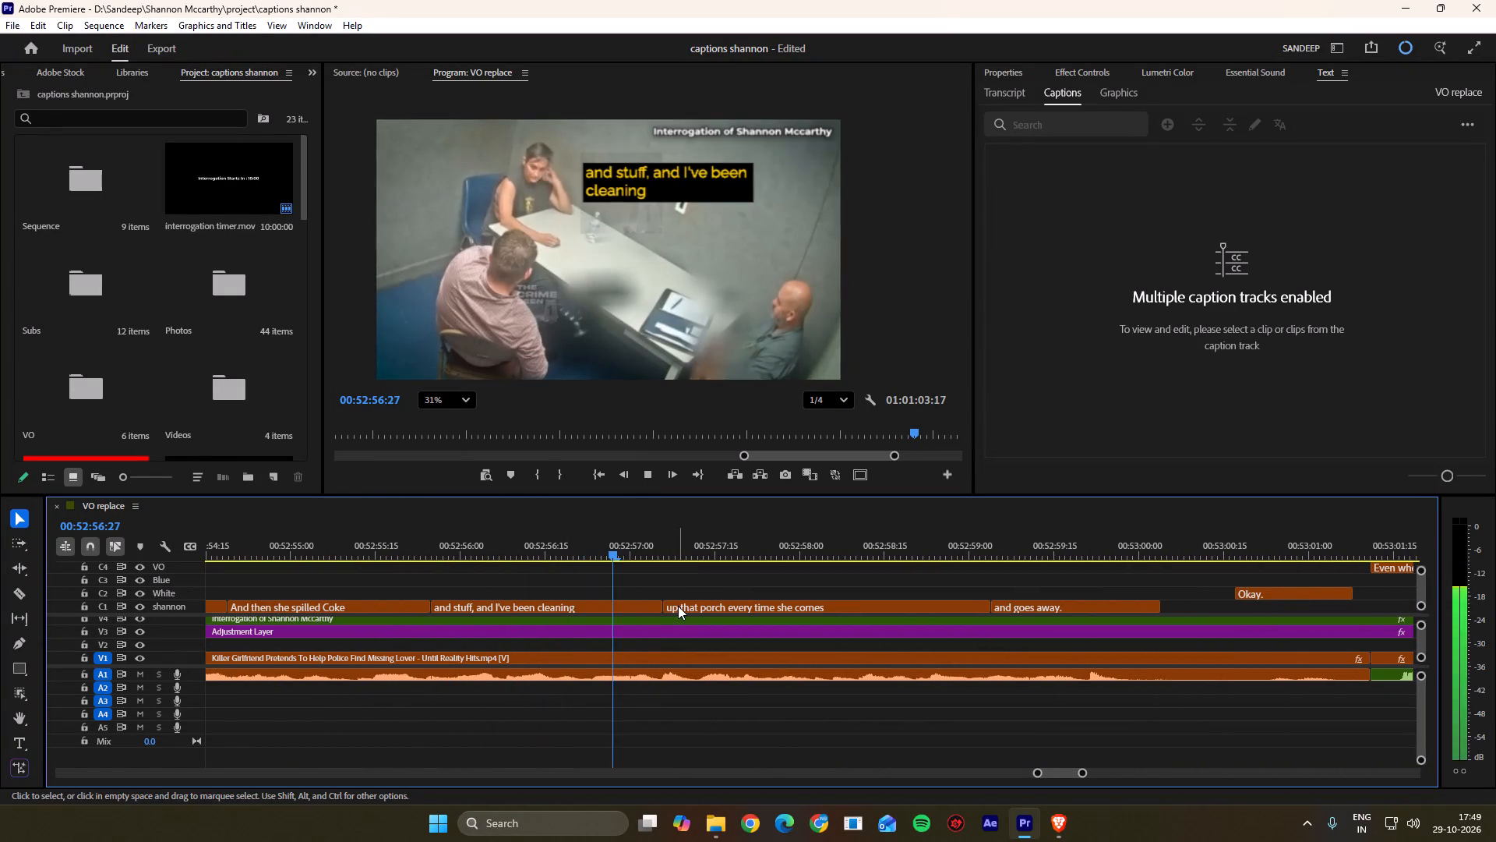
{"action": "key", "text": "space"}
{"action": "key", "text": "space"}
{"action": "key", "text": "space"}
{"action": "left_click_drag", "start_coordinate": [665, 607], "coordinate": [647, 607], "text": "ctrl"}
{"action": "left_click", "coordinate": [669, 586]}
Shift the cut between "up that porch every time she comes" and "and goes away." to 00:52:59:03 and go back to 00:52:58:18 for a recheck.
{"action": "key", "text": "space"}
{"action": "scroll", "coordinate": [670, 587], "scroll_direction": "down", "scroll_amount": 15}
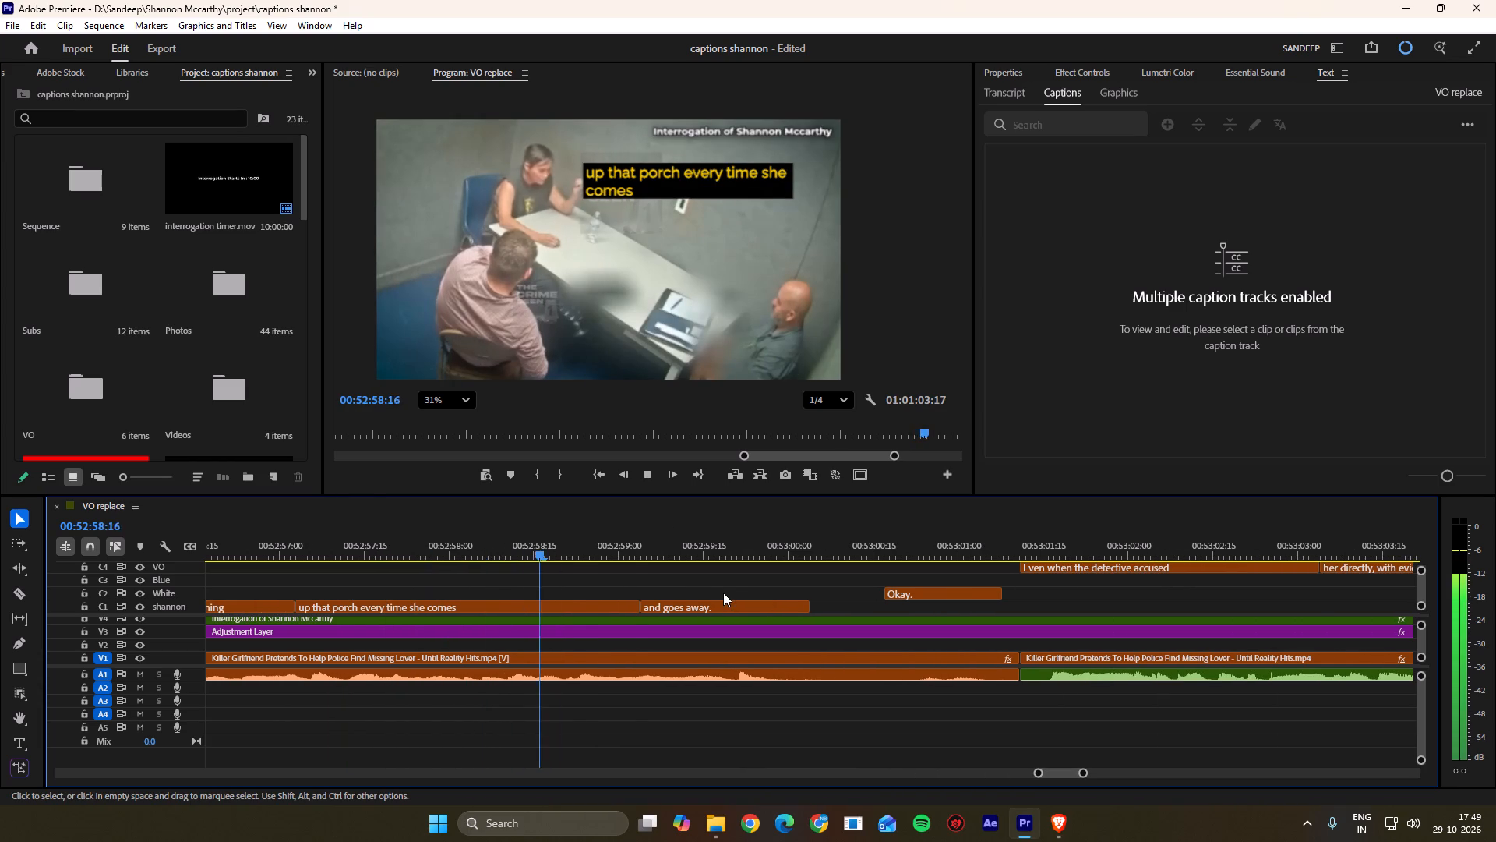
{"action": "key", "text": "space"}
{"action": "left_click", "coordinate": [643, 607], "text": "ctrl"}
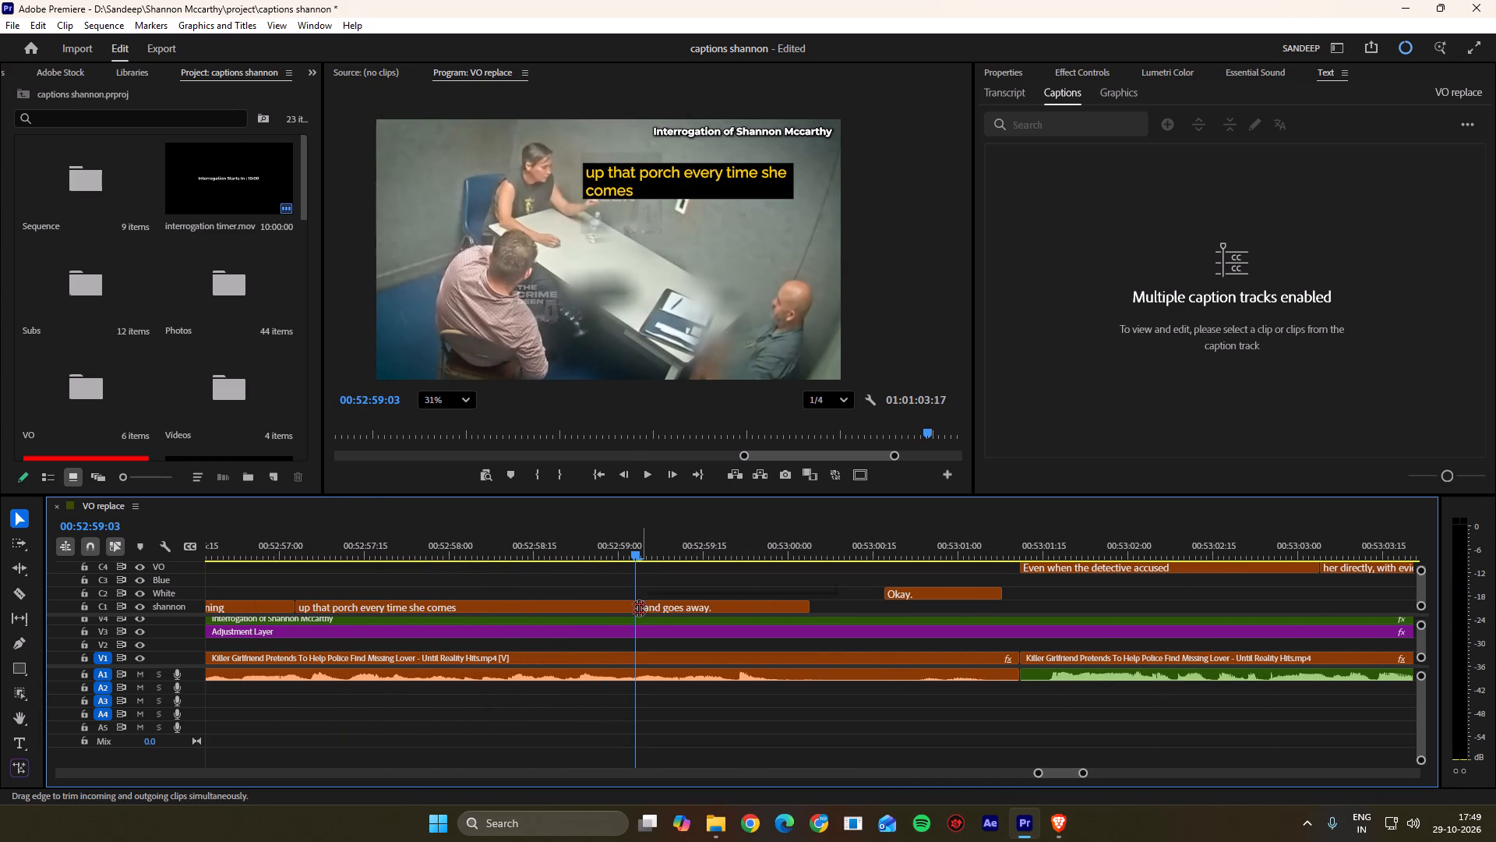
{"action": "left_click_drag", "start_coordinate": [633, 549], "coordinate": [554, 550]}
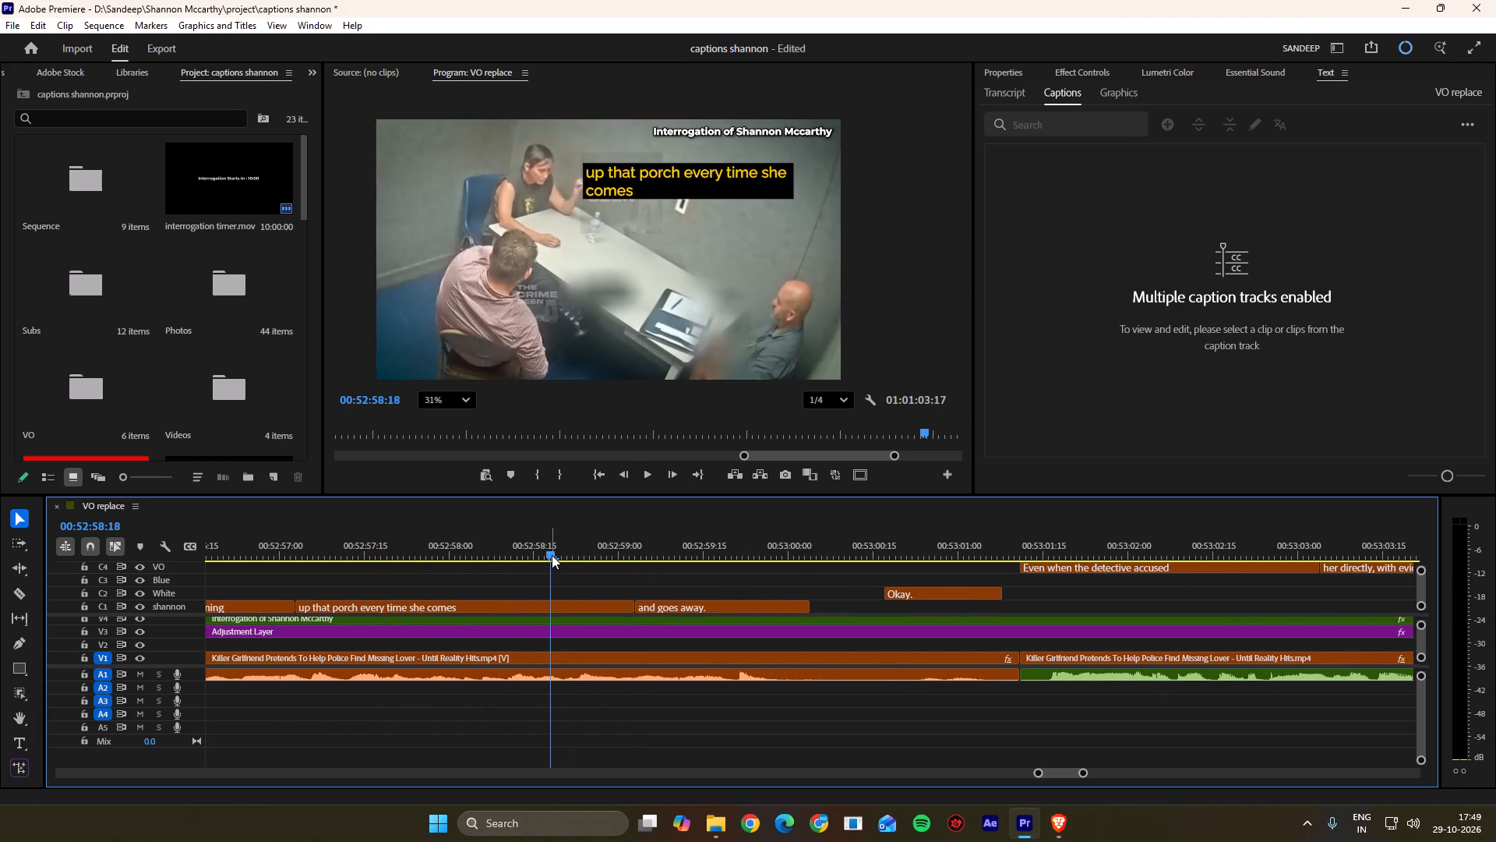
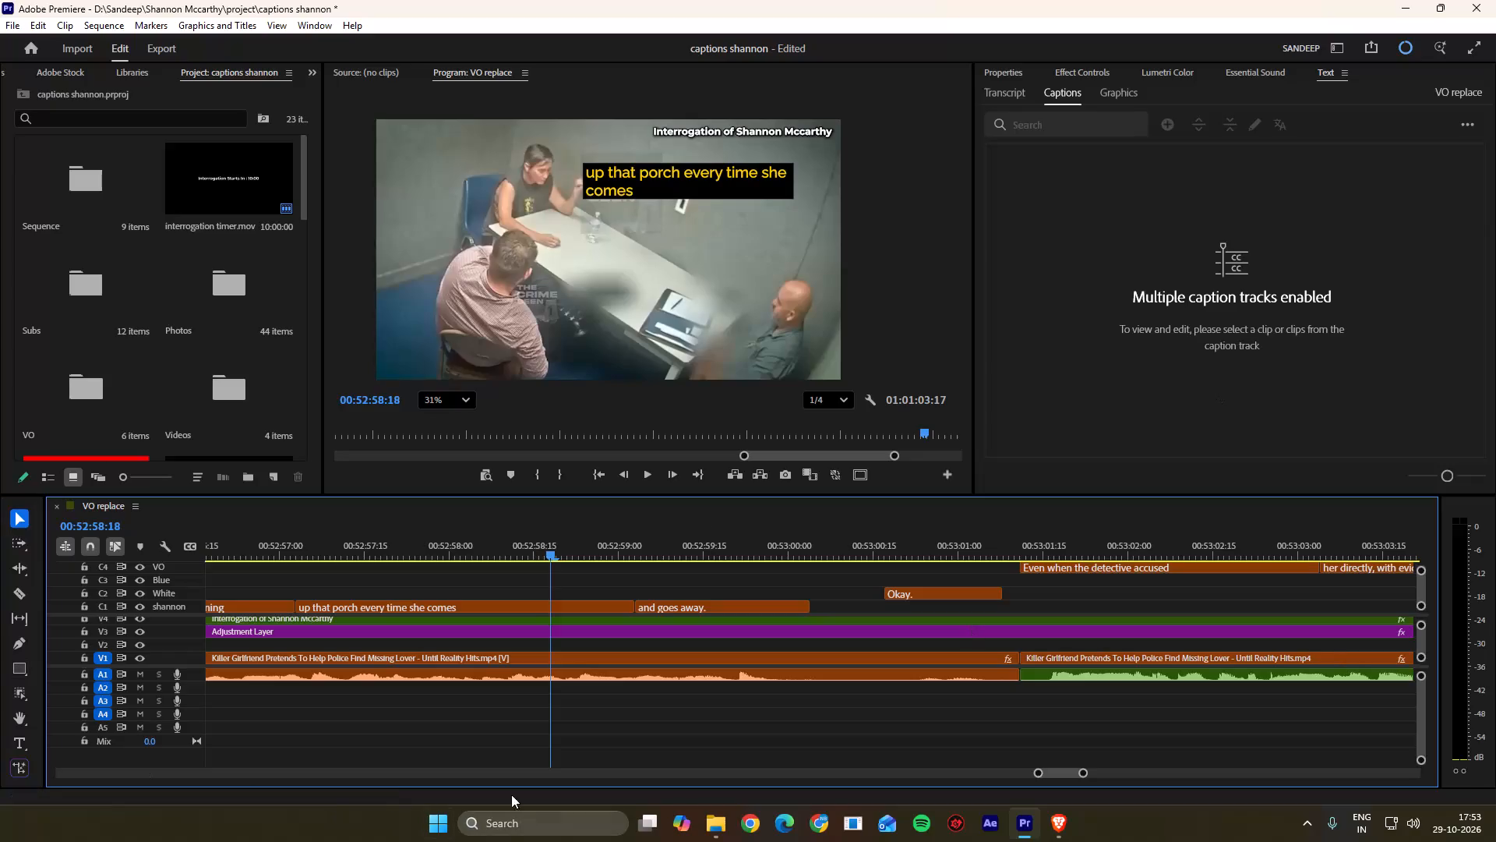
Play on past "and goes away." and shift the "Okay." caption on the White track to 00:53:00:20–00:53:01:11.
{"action": "key", "text": "space"}
{"action": "scroll", "coordinate": [663, 677], "scroll_direction": "down", "scroll_amount": 3}
{"action": "key", "text": "space"}
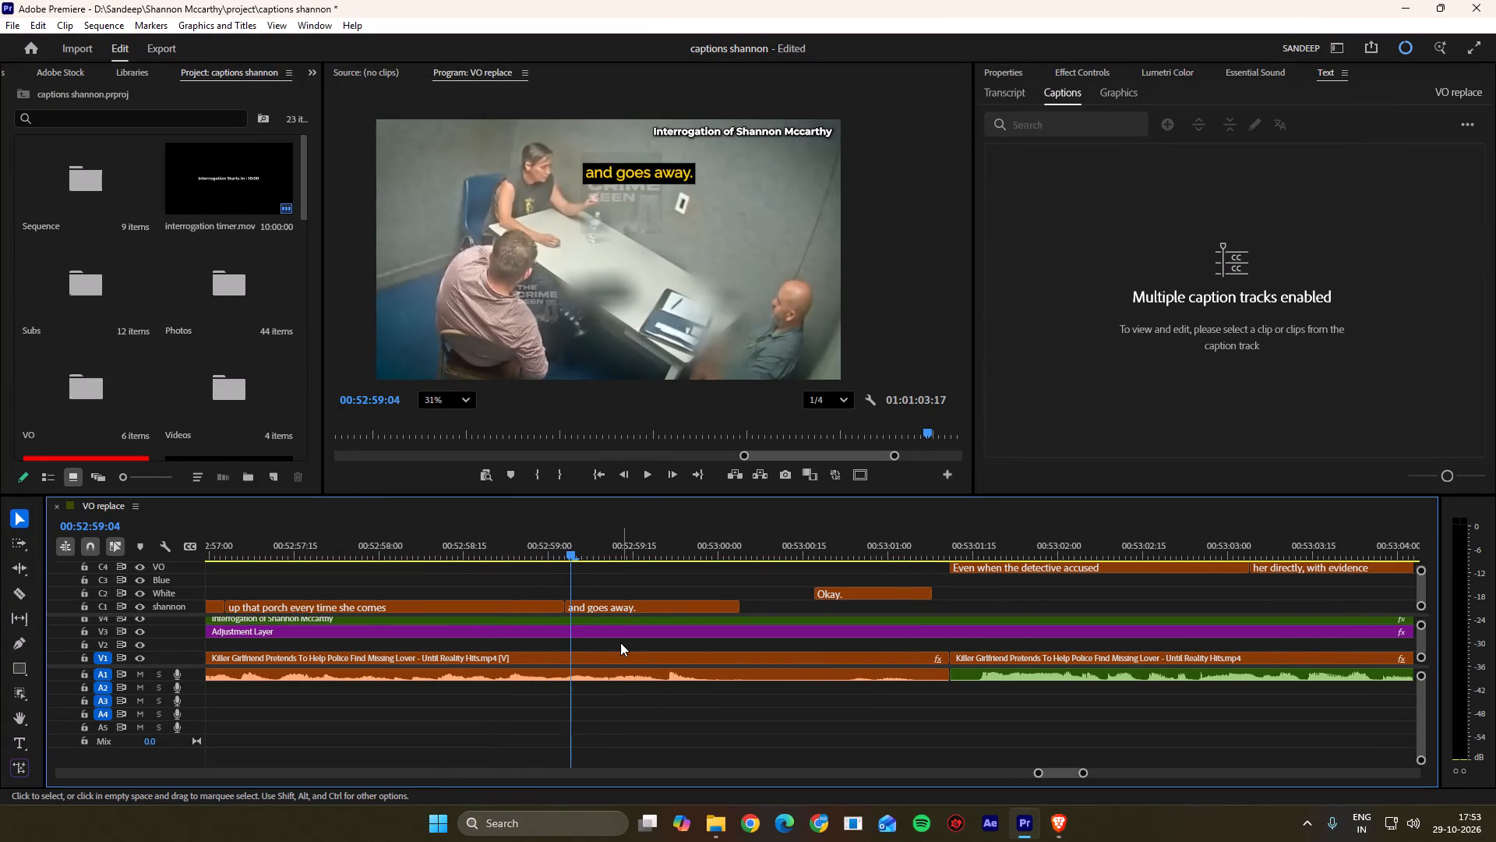
{"action": "key", "text": "space"}
{"action": "scroll", "coordinate": [620, 642], "scroll_direction": "down", "scroll_amount": 8}
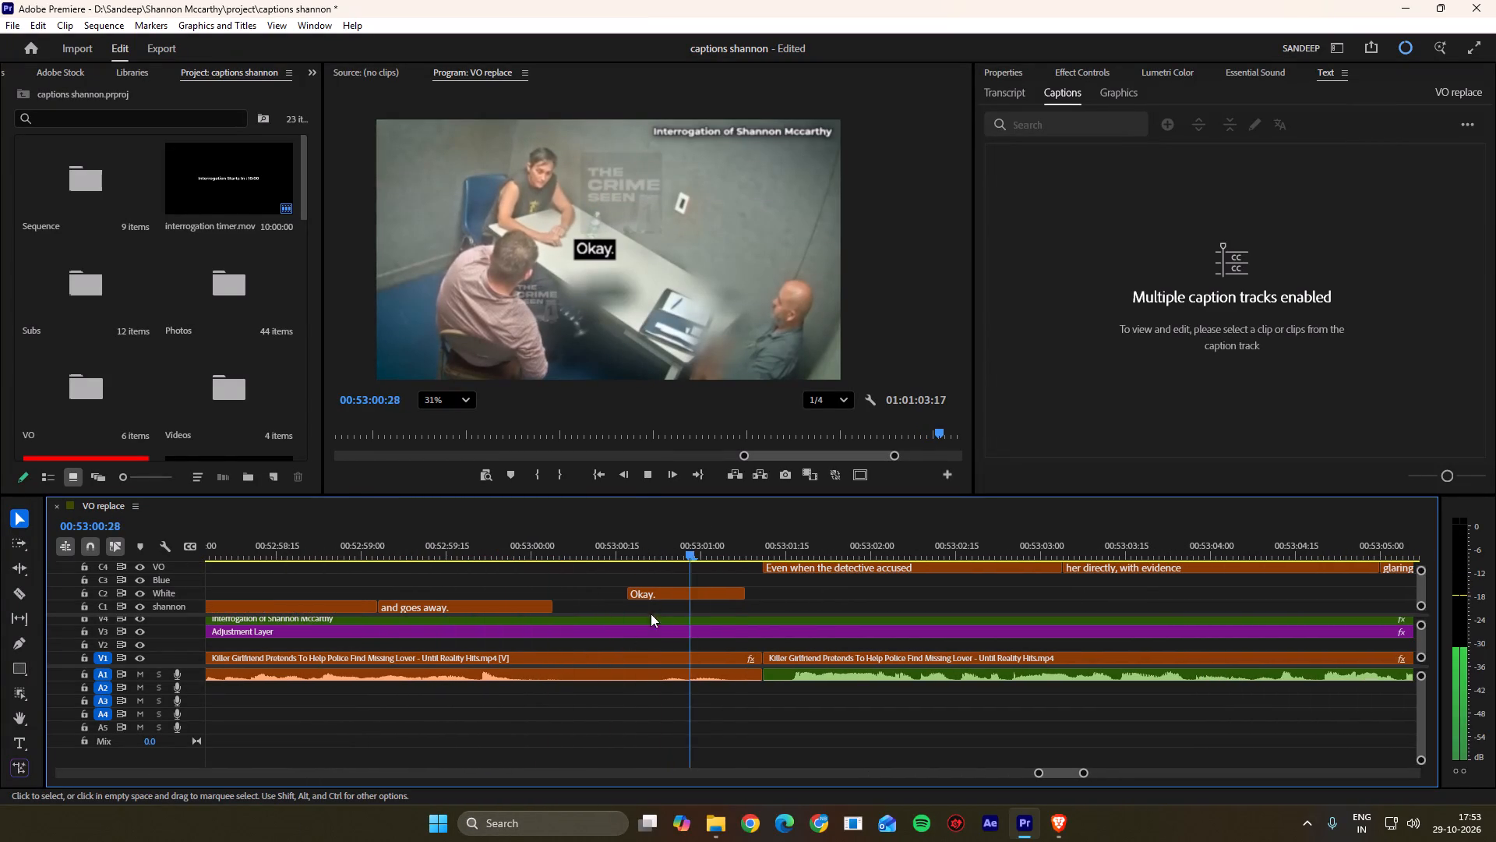
{"action": "key", "text": "space"}
{"action": "left_click_drag", "start_coordinate": [690, 547], "coordinate": [661, 558]}
{"action": "left_click_drag", "start_coordinate": [667, 594], "coordinate": [686, 594]}
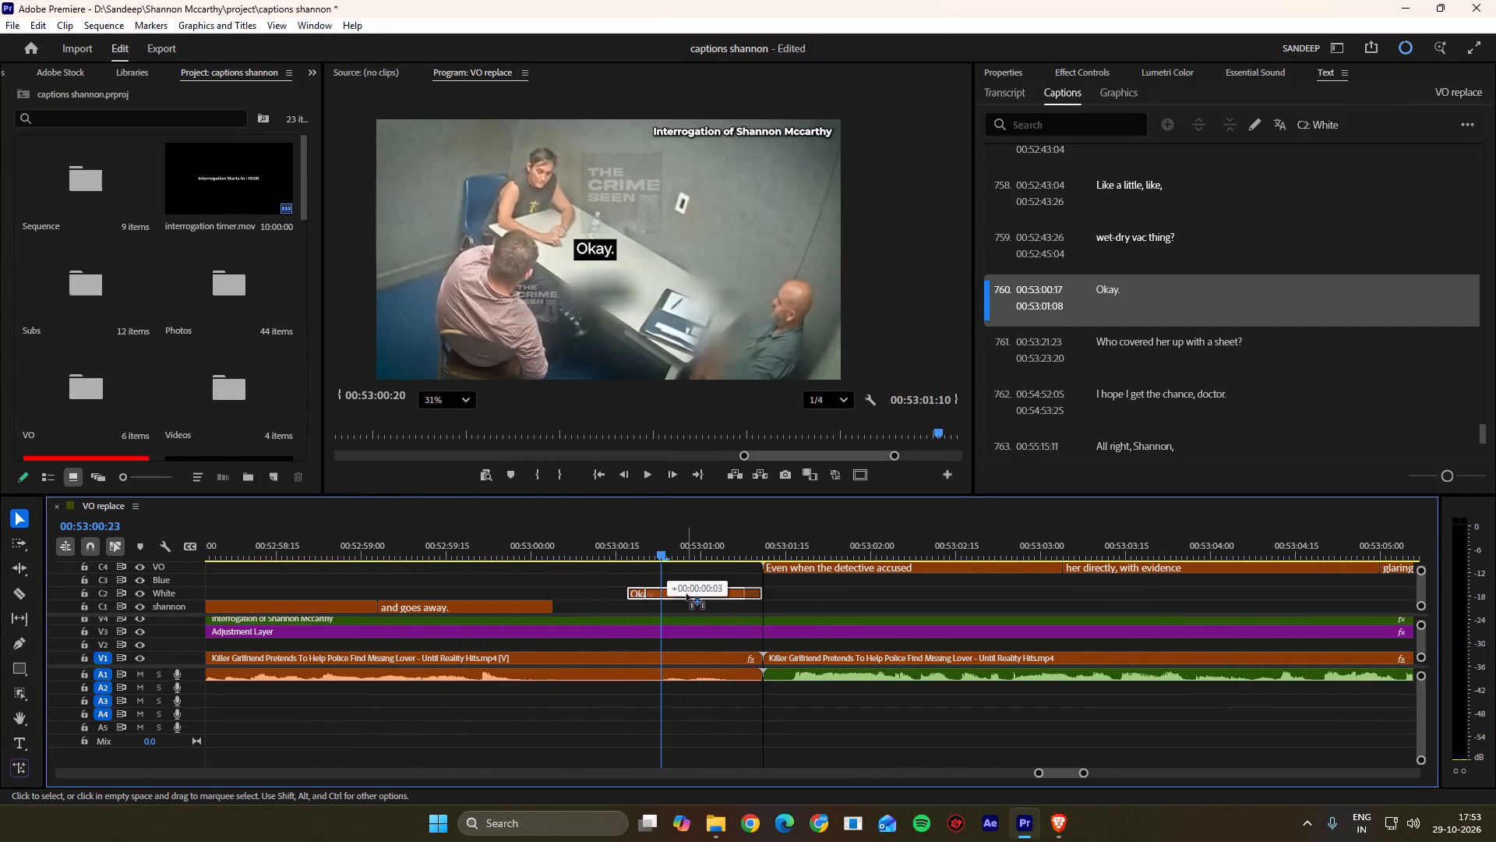
{"action": "left_click_drag", "start_coordinate": [686, 594], "coordinate": [690, 594]}
{"action": "left_click", "coordinate": [692, 590]}
{"action": "left_click", "coordinate": [698, 574]}
Play into the narration and trim the start of "Even when the detective accused" to about 00:53:01:16.
{"action": "key", "text": "space"}
{"action": "scroll", "coordinate": [698, 574], "scroll_direction": "down", "scroll_amount": 8}
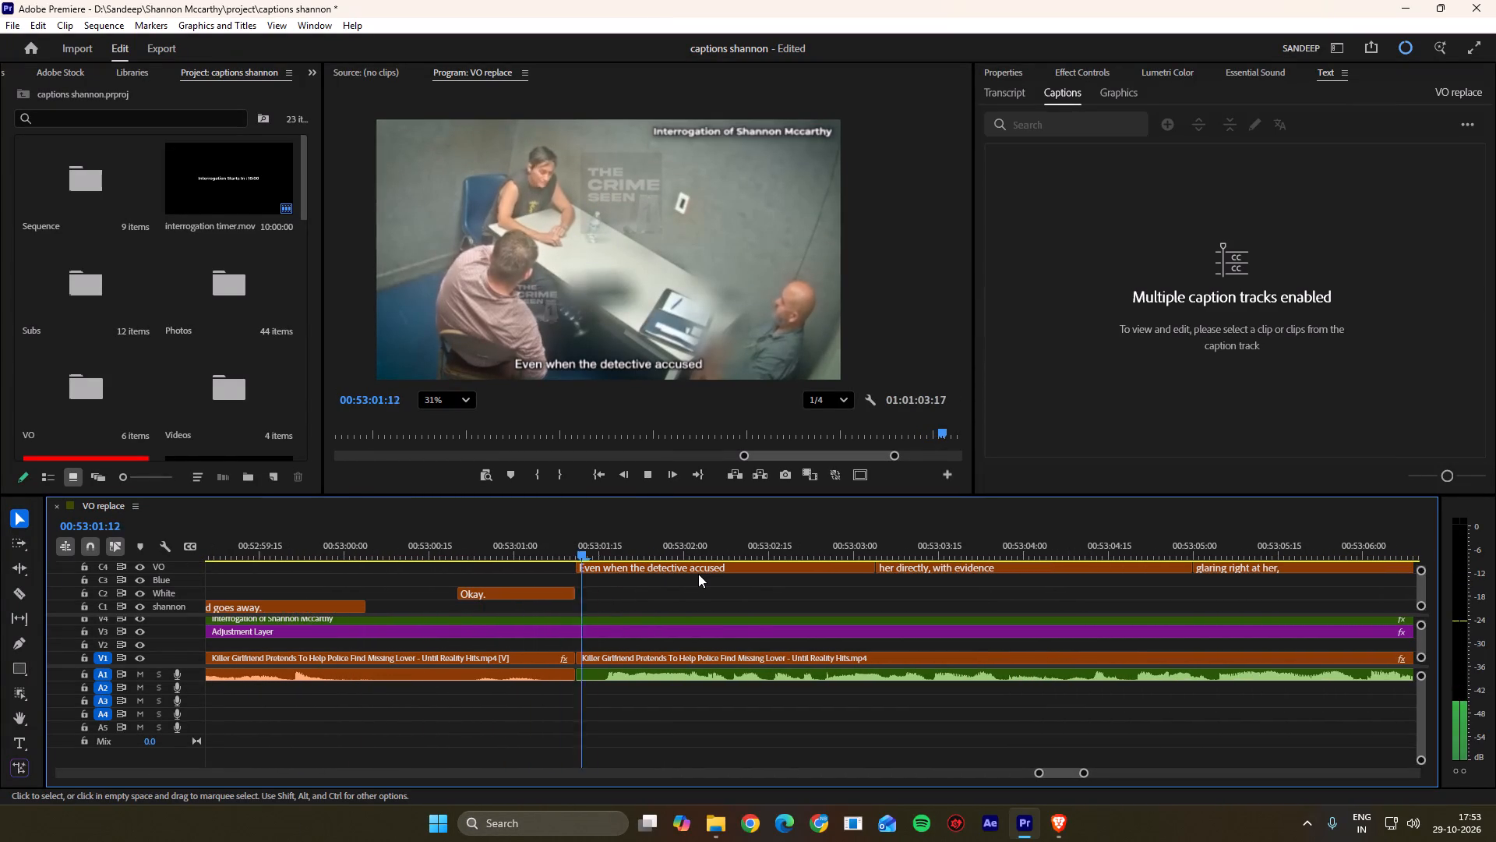
{"action": "key", "text": "space"}
{"action": "left_click_drag", "start_coordinate": [624, 537], "coordinate": [609, 547]}
{"action": "left_click_drag", "start_coordinate": [577, 567], "coordinate": [600, 565]}
{"action": "left_click", "coordinate": [612, 574]}
Play on and shift the cut between "her directly, with evidence" and "glaring right at her," to about 00:53:05:02.
{"action": "key", "text": "space"}
{"action": "scroll", "coordinate": [615, 584], "scroll_direction": "down", "scroll_amount": 12}
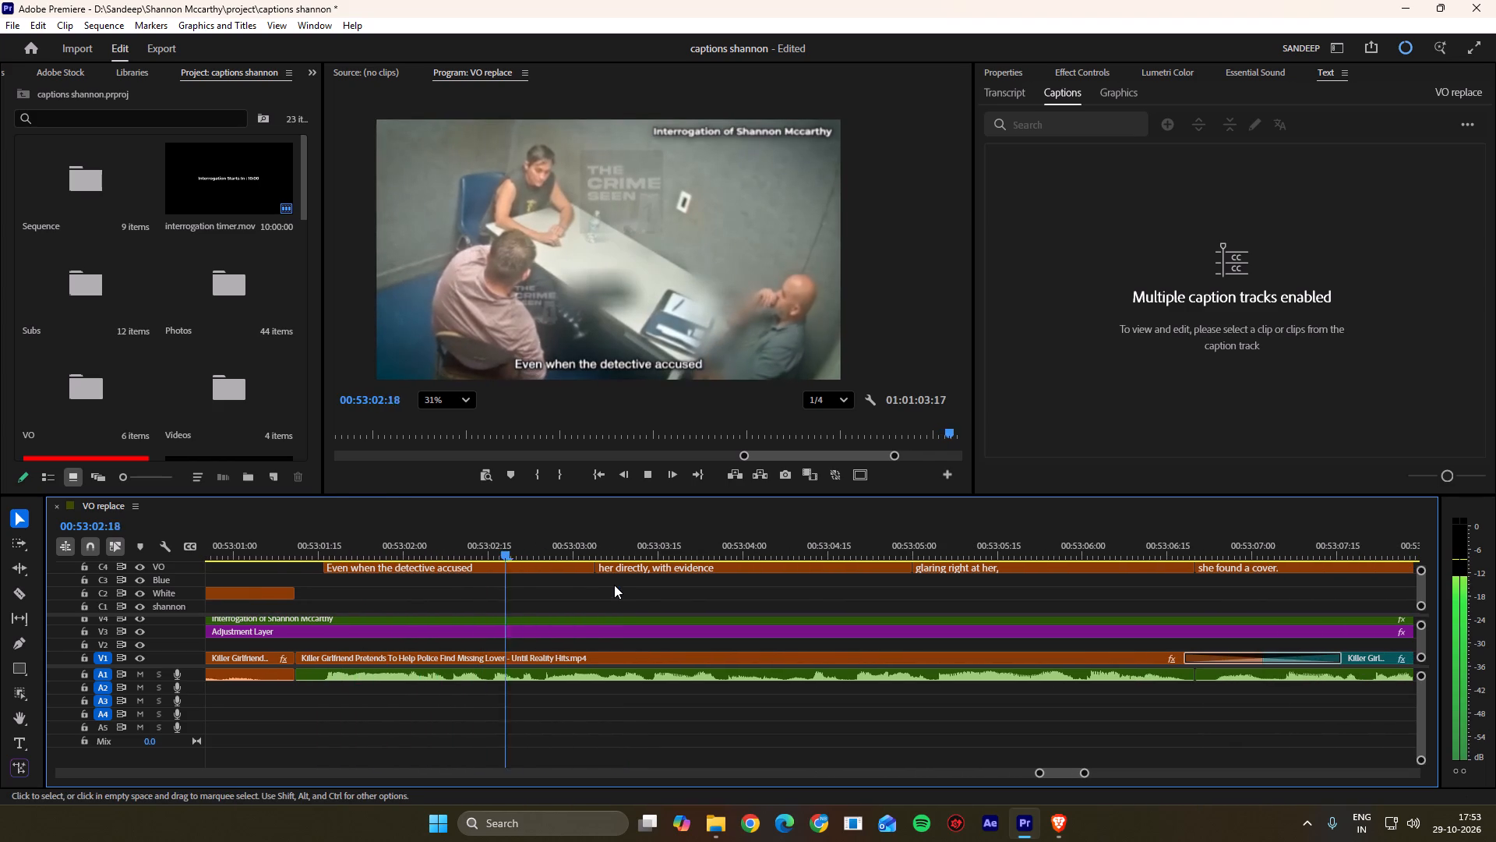
{"action": "key", "text": "space"}
{"action": "key", "text": "space"}
{"action": "scroll", "coordinate": [616, 586], "scroll_direction": "down", "scroll_amount": 8}
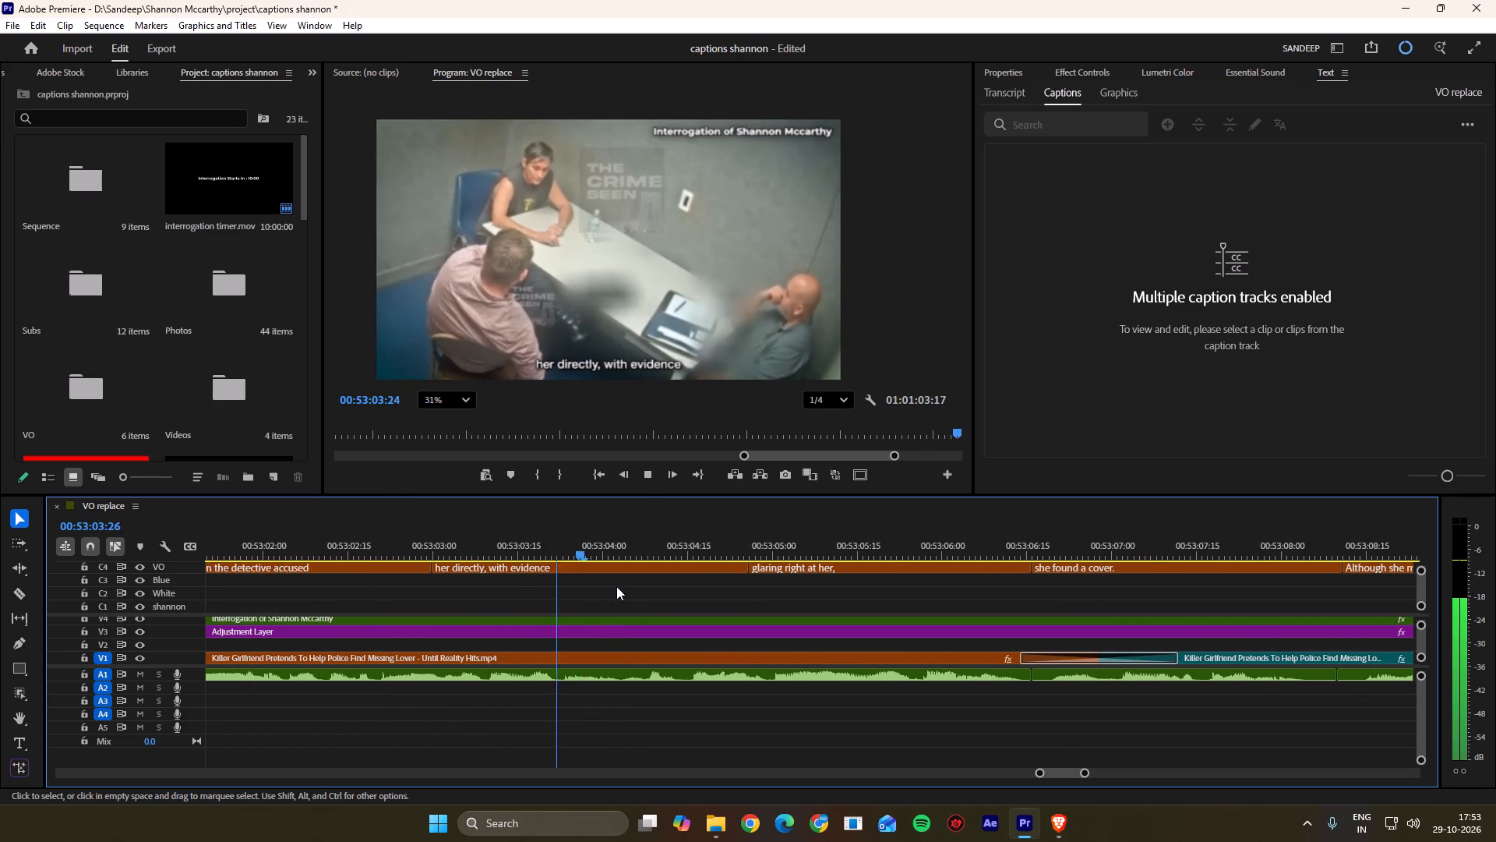
{"action": "scroll", "coordinate": [616, 586], "scroll_direction": "down", "scroll_amount": 4}
{"action": "key", "text": "space"}
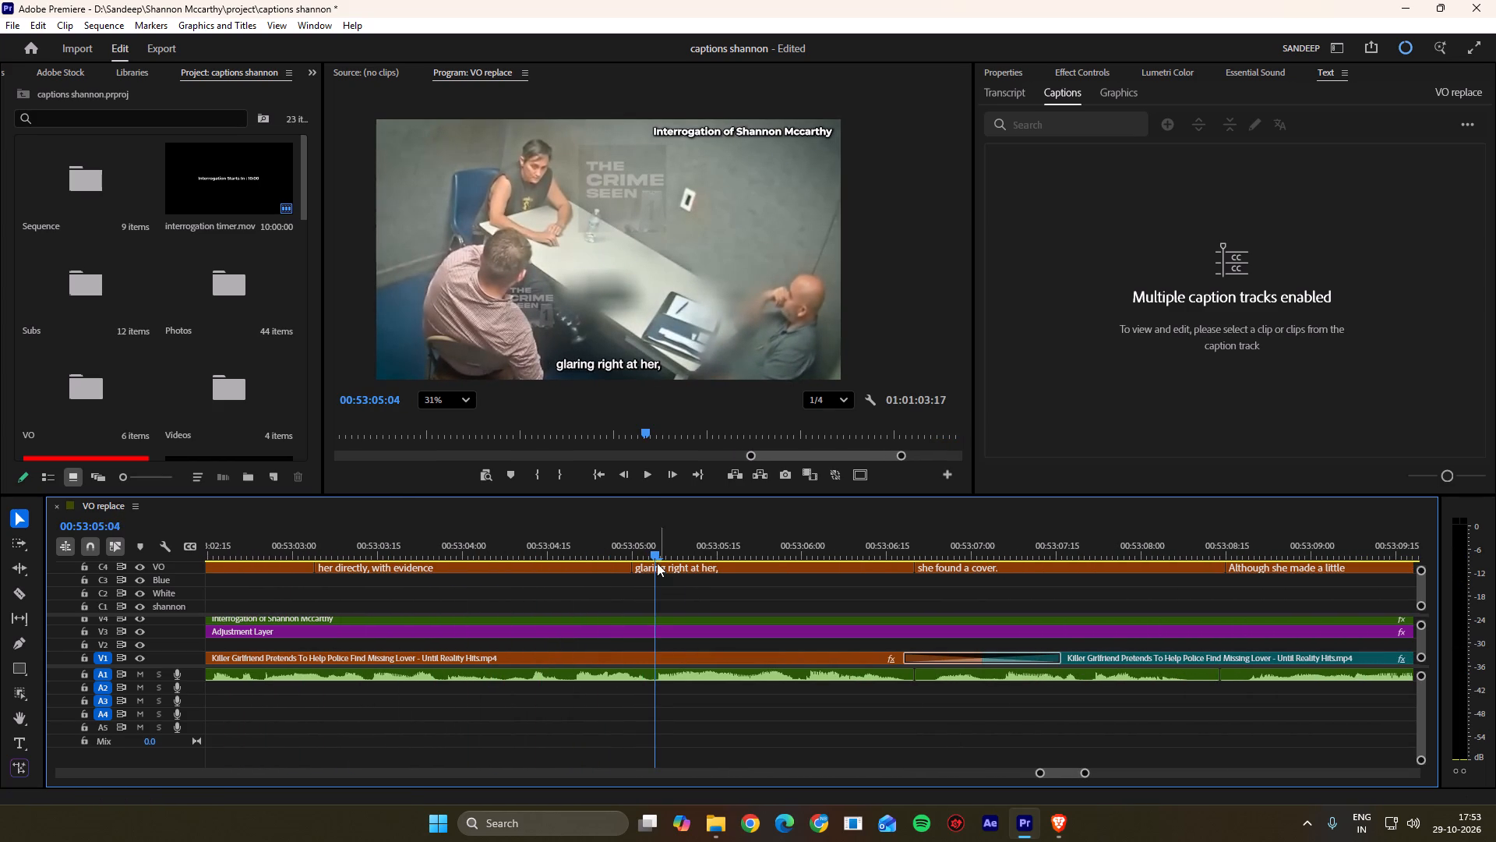
{"action": "left_click_drag", "start_coordinate": [632, 571], "coordinate": [644, 569], "text": "ctrl"}
{"action": "left_click", "coordinate": [651, 579]}
Play on and shift the cut between "glaring right at her," and "she found a cover." to 00:53:06:24.
{"action": "key", "text": "space"}
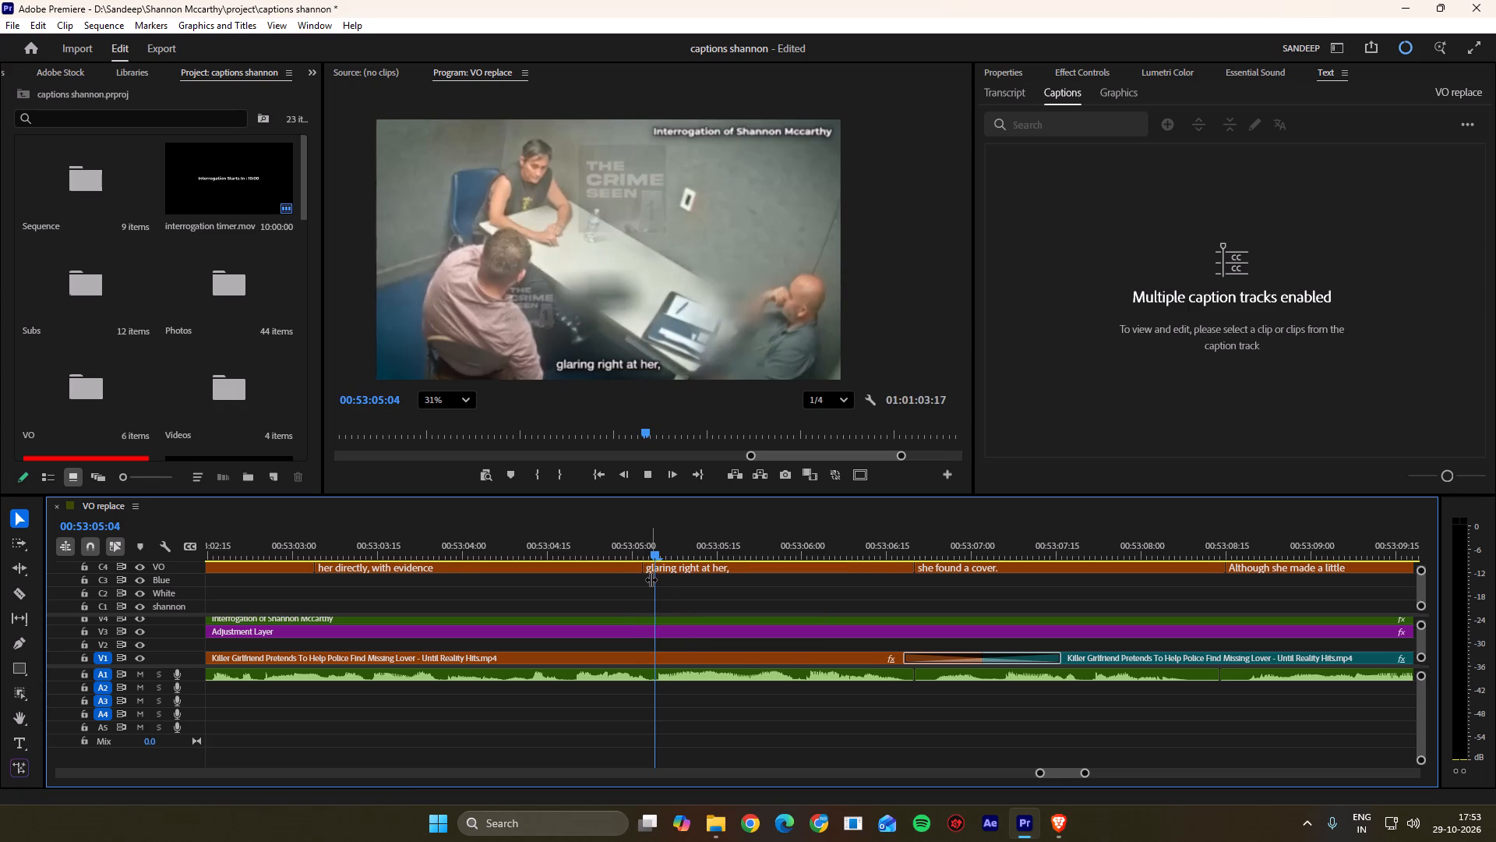
{"action": "scroll", "coordinate": [651, 579], "scroll_direction": "down", "scroll_amount": 16}
{"action": "key", "text": "space"}
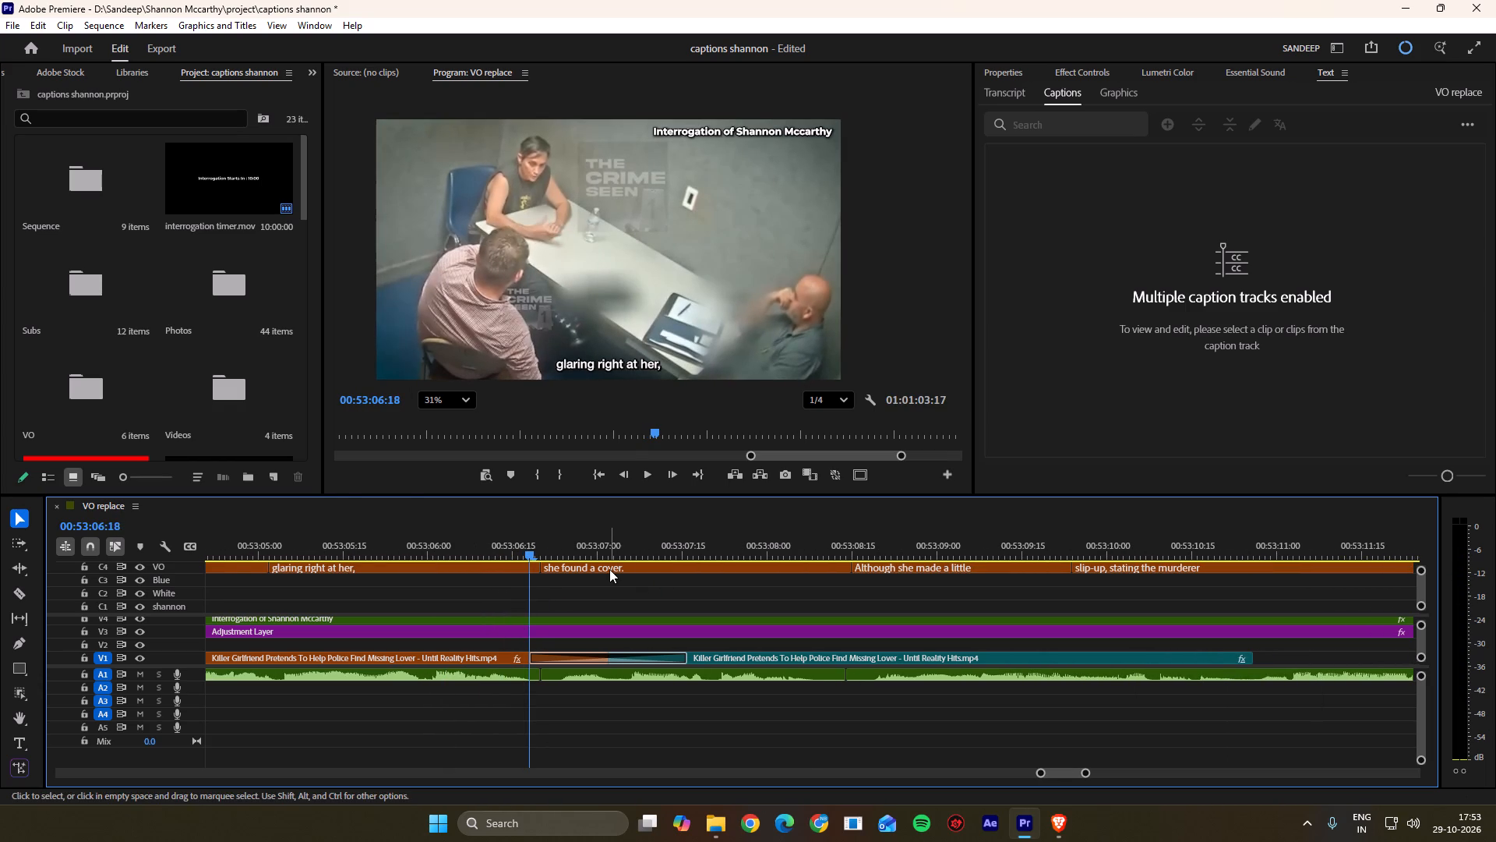
{"action": "key", "text": "space"}
{"action": "key", "text": "space"}
{"action": "key", "text": "space"}
{"action": "key", "text": "space"}
{"action": "left_click_drag", "start_coordinate": [574, 550], "coordinate": [563, 554]}
{"action": "left_click_drag", "start_coordinate": [540, 571], "coordinate": [555, 571], "text": "ctrl"}
{"action": "left_click", "coordinate": [565, 573]}
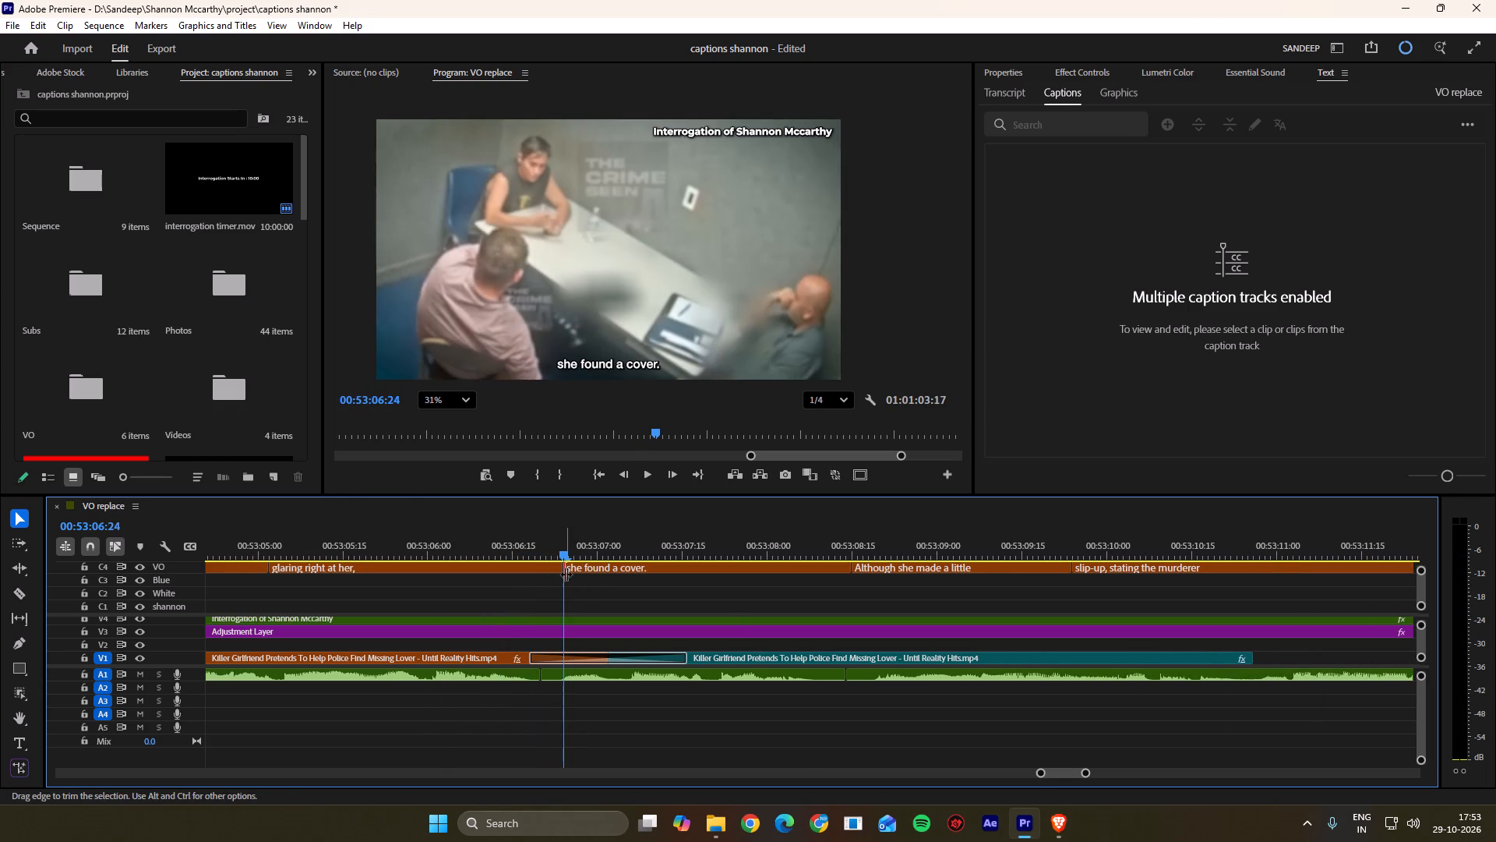
Play on and shift the cut between "she found a cover." and "Although she made a little" to 00:53:08:20.
{"action": "key", "text": "space"}
{"action": "scroll", "coordinate": [588, 587], "scroll_direction": "down", "scroll_amount": 11}
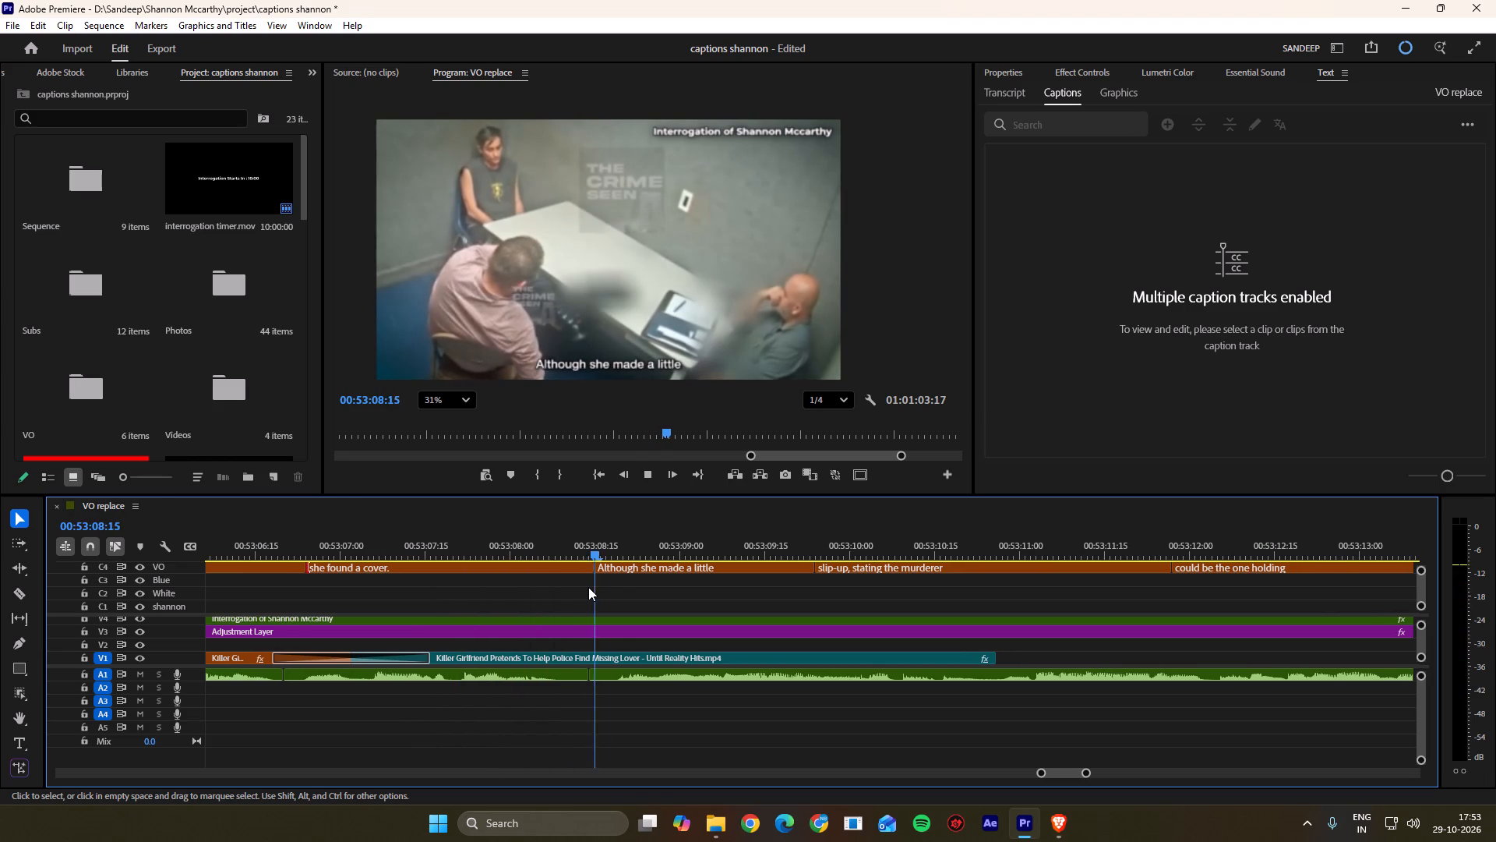
{"action": "key", "text": "space"}
{"action": "left_click", "coordinate": [628, 554]}
{"action": "left_click_drag", "start_coordinate": [597, 568], "coordinate": [609, 568], "text": "ctrl"}
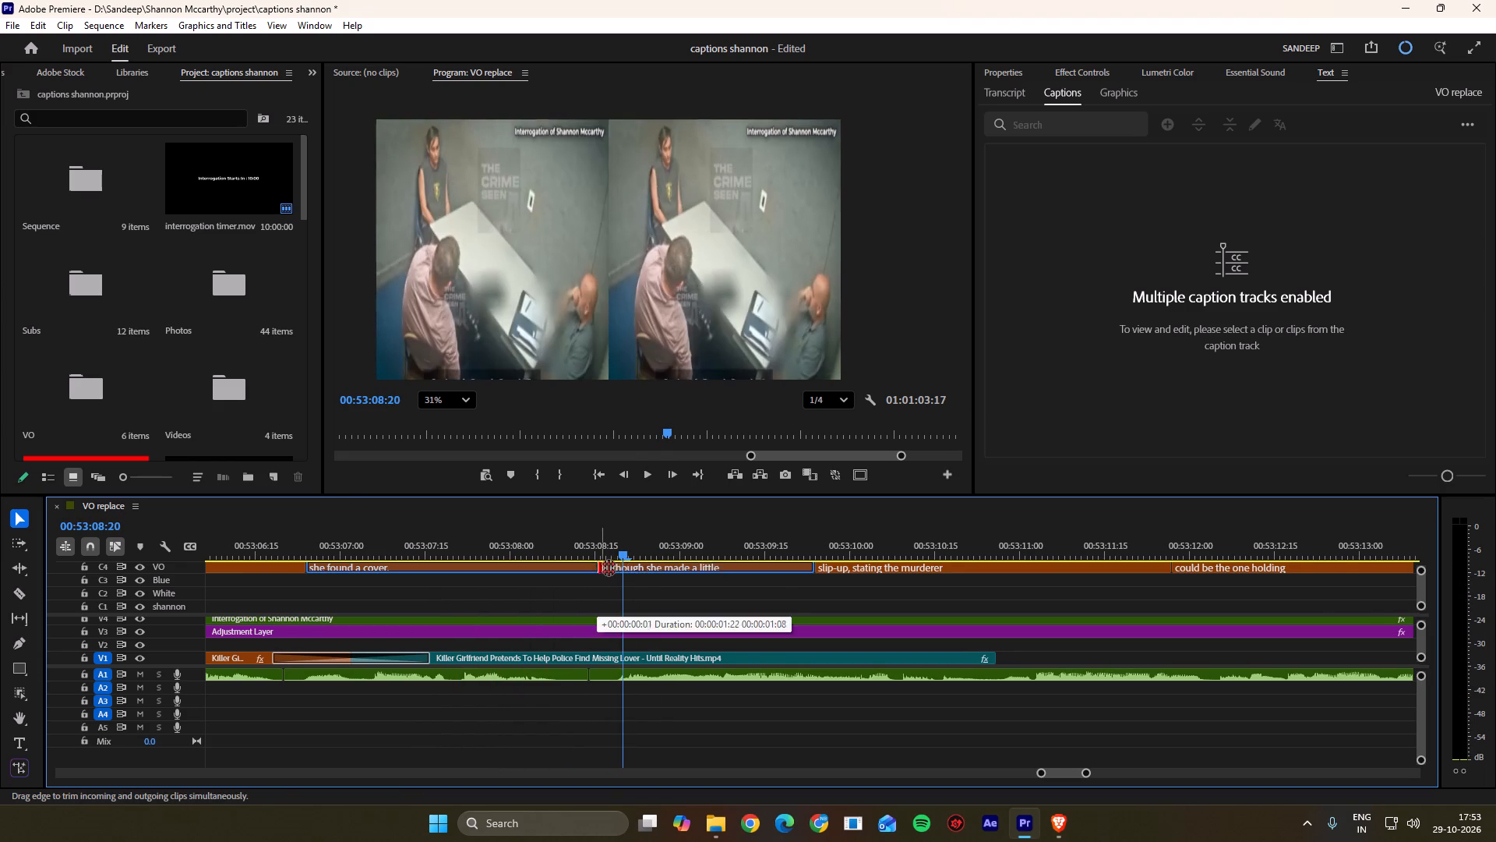
{"action": "left_click_drag", "start_coordinate": [609, 568], "coordinate": [619, 568], "text": "ctrl"}
{"action": "left_click", "coordinate": [646, 585]}
Replay the narration and shift the cut between "Although she made a little" and "slip-up, stating the murderer" to 00:53:10:00.
{"action": "key", "text": "space"}
{"action": "scroll", "coordinate": [646, 585], "scroll_direction": "down", "scroll_amount": 8}
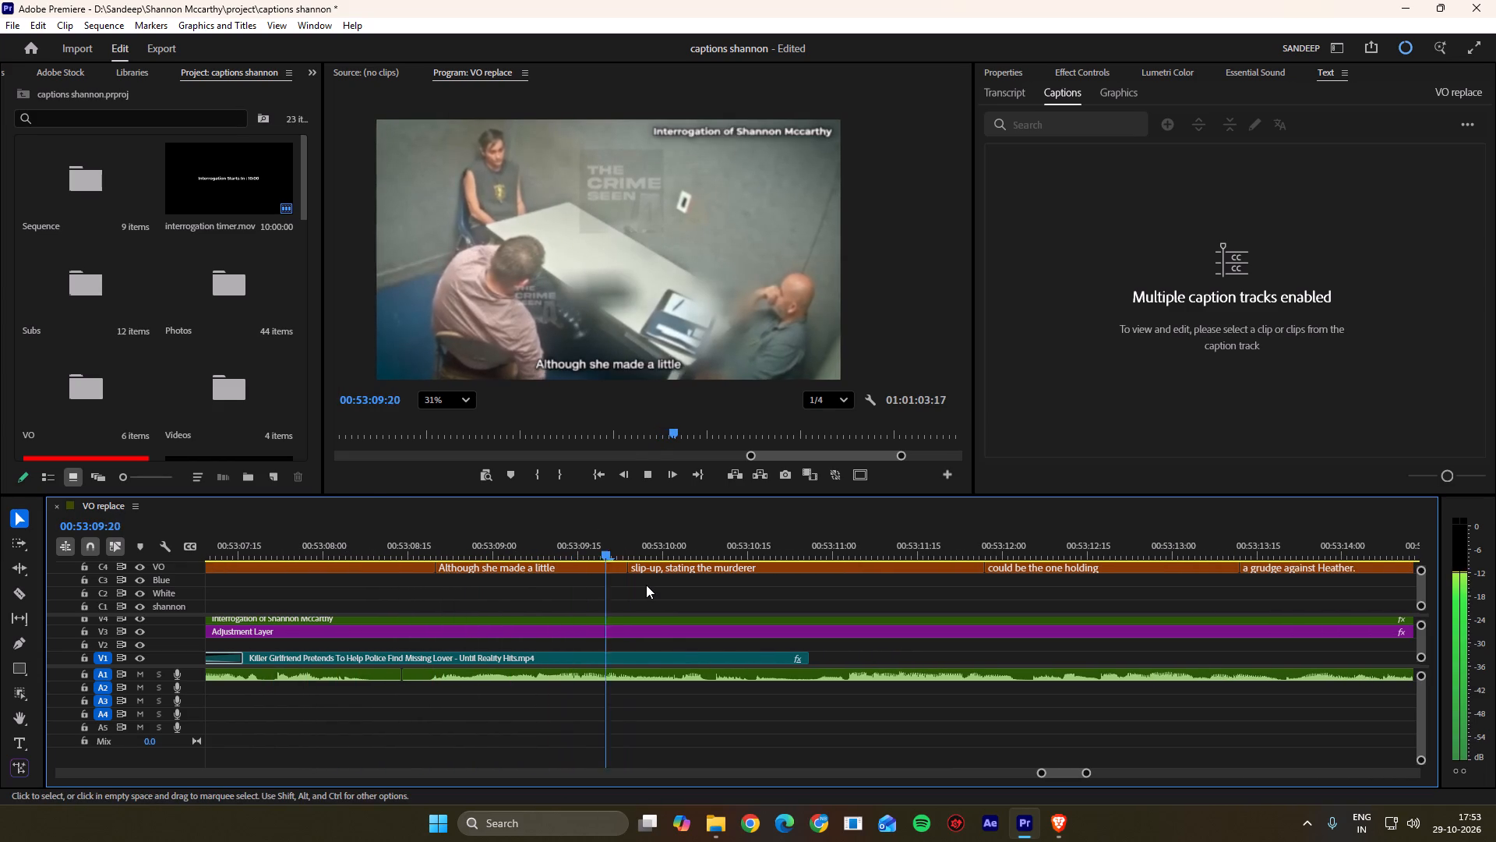
{"action": "key", "text": "space"}
{"action": "left_click_drag", "start_coordinate": [670, 556], "coordinate": [528, 542]}
{"action": "key", "text": "space"}
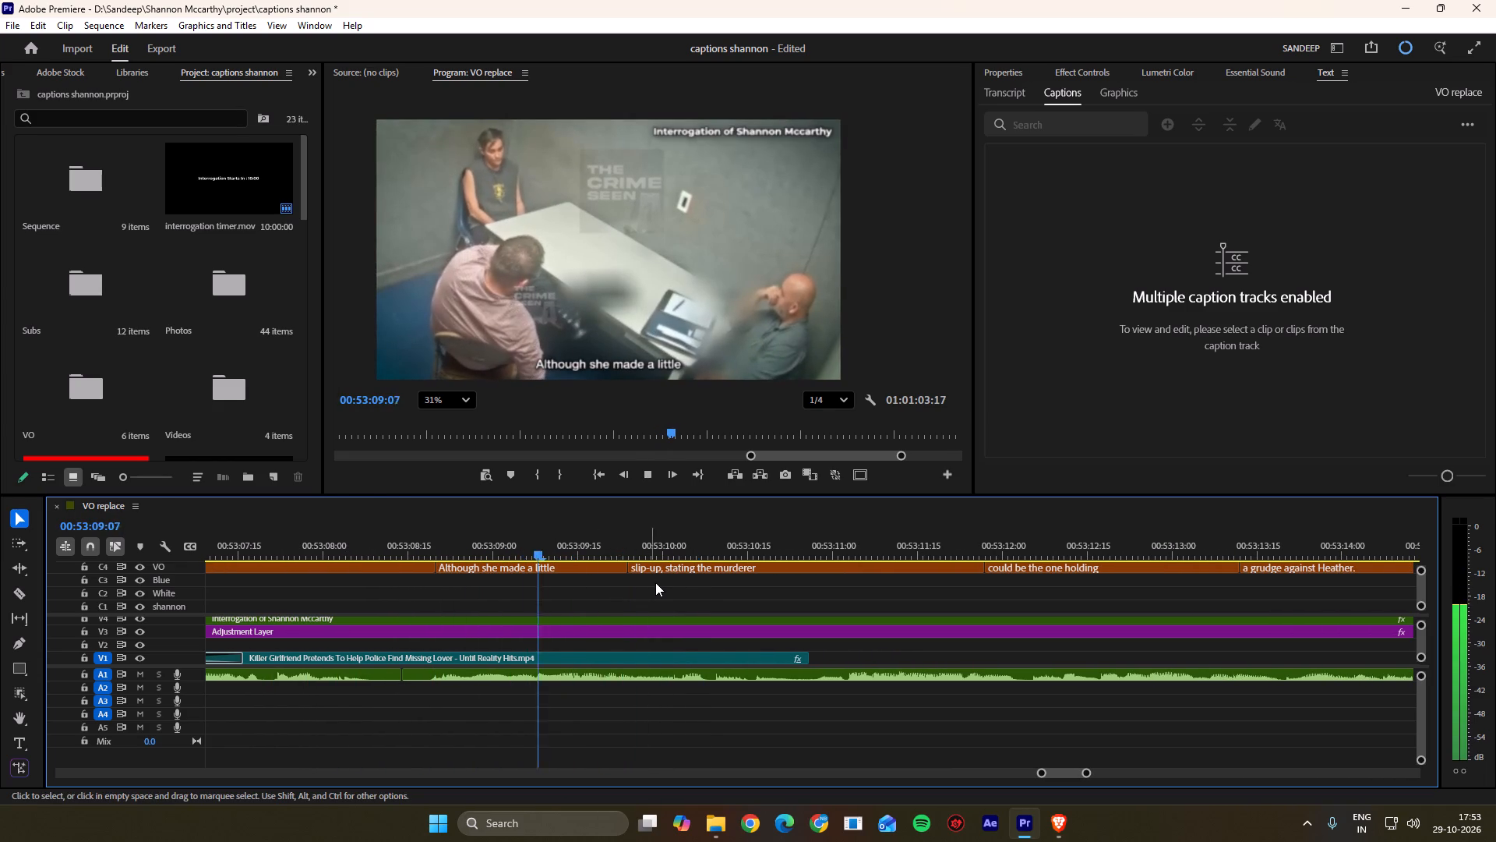
{"action": "key", "text": "space"}
{"action": "left_click_drag", "start_coordinate": [686, 554], "coordinate": [665, 556]}
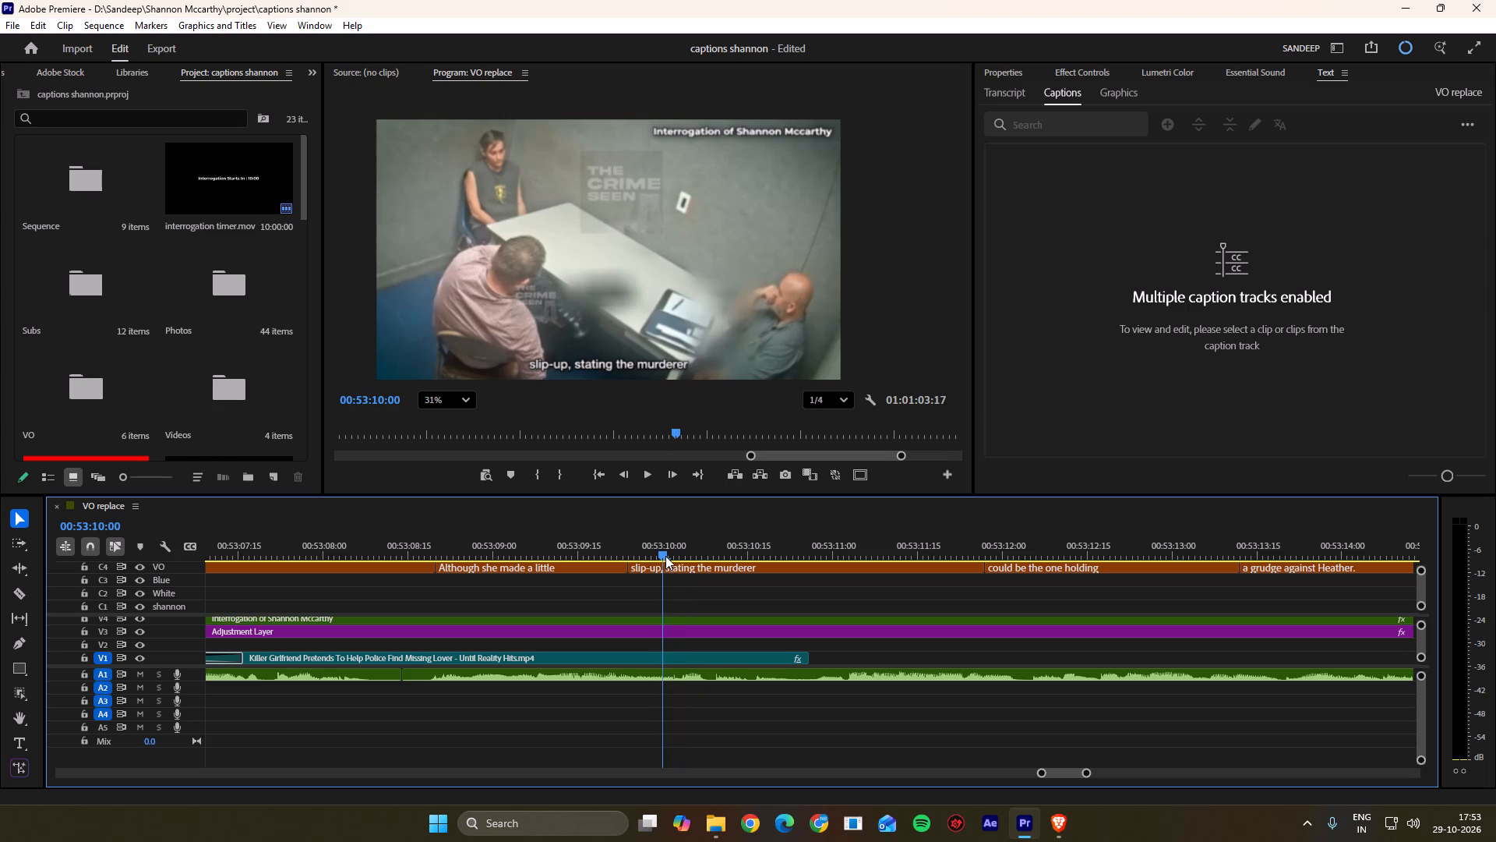
{"action": "left_click_drag", "start_coordinate": [665, 556], "coordinate": [667, 555]}
{"action": "left_click_drag", "start_coordinate": [625, 571], "coordinate": [659, 573], "text": "ctrl"}
{"action": "left_click", "coordinate": [665, 586]}
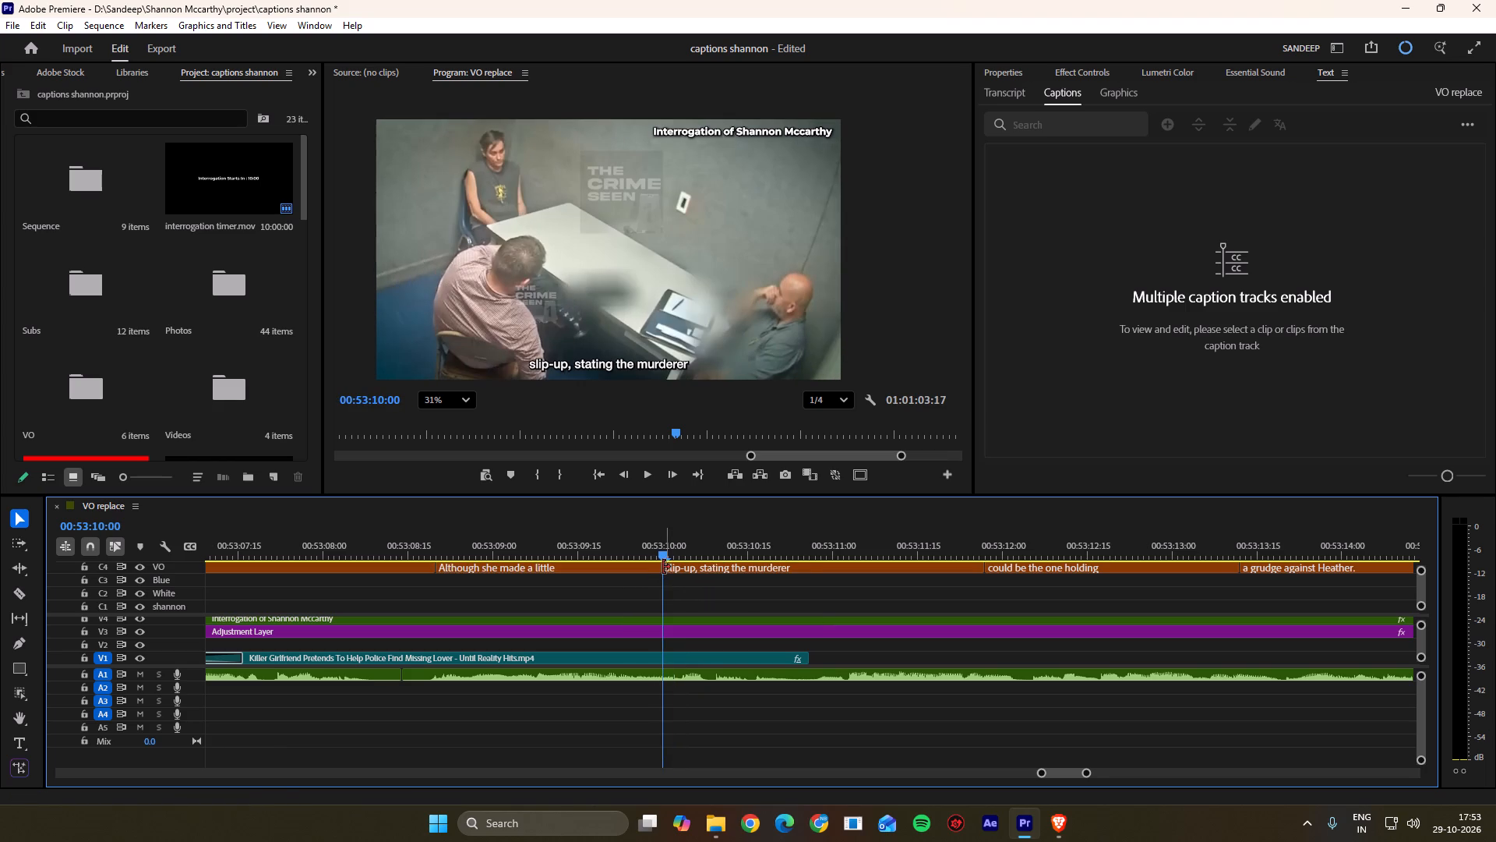
Replay from "she found a cover." and shift the cut between "slip-up, stating the murderer" and "could be the one holding" to 00:53:12:06.
{"action": "scroll", "coordinate": [679, 583], "scroll_direction": "down", "scroll_amount": 9, "text": "alt"}
{"action": "left_click_drag", "start_coordinate": [498, 551], "coordinate": [446, 551]}
{"action": "key", "text": "space"}
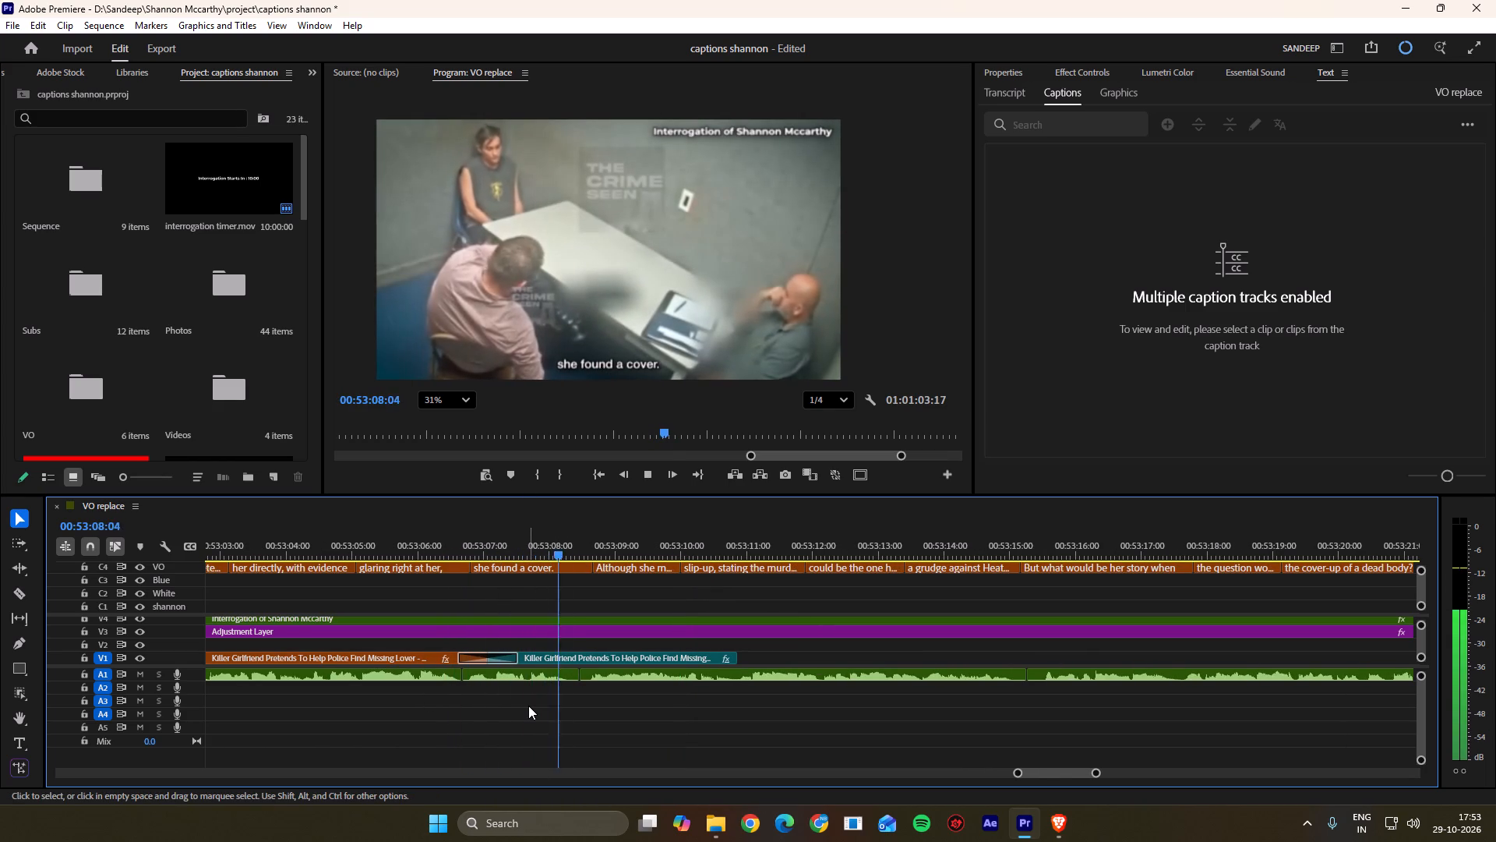
{"action": "scroll", "coordinate": [528, 705], "scroll_direction": "down", "scroll_amount": 5}
{"action": "scroll", "coordinate": [571, 693], "scroll_direction": "up", "scroll_amount": 7, "text": "alt"}
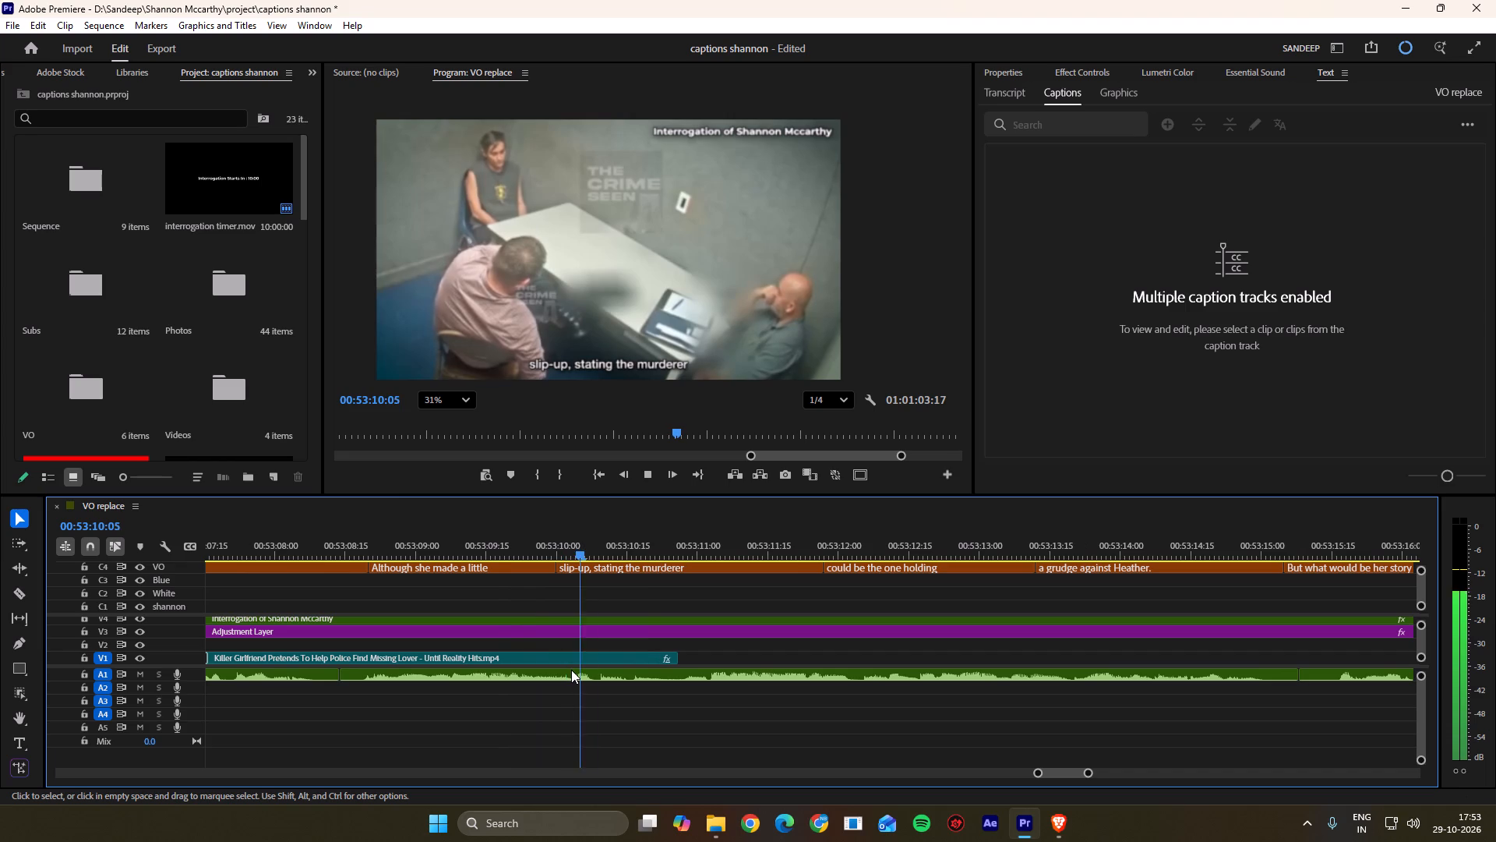
{"action": "scroll", "coordinate": [571, 670], "scroll_direction": "down", "scroll_amount": 7}
{"action": "key", "text": "space"}
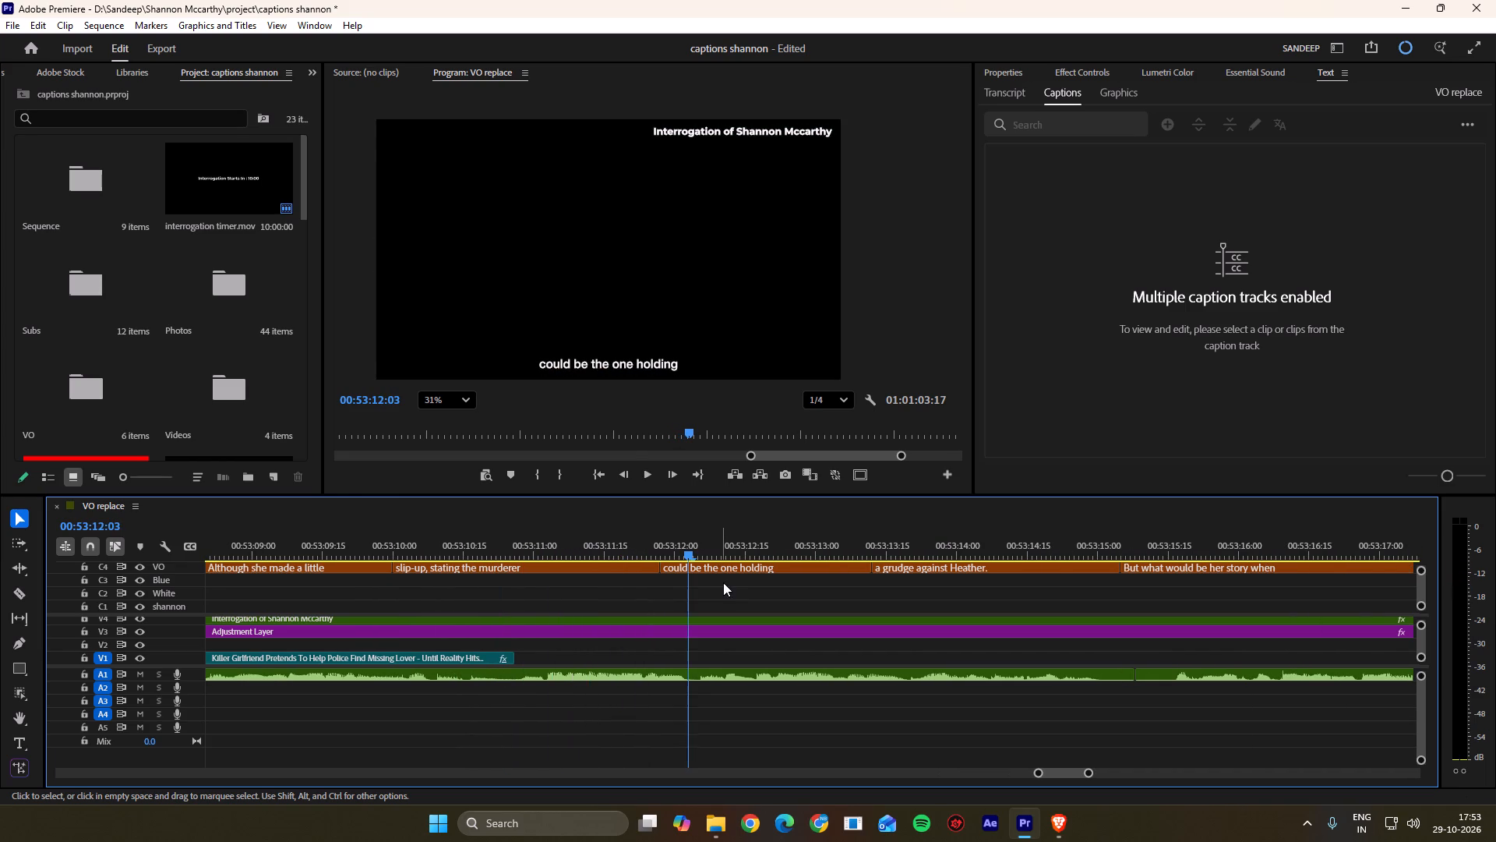
{"action": "key", "text": "space"}
{"action": "key", "text": "space"}
{"action": "left_click", "coordinate": [707, 551]}
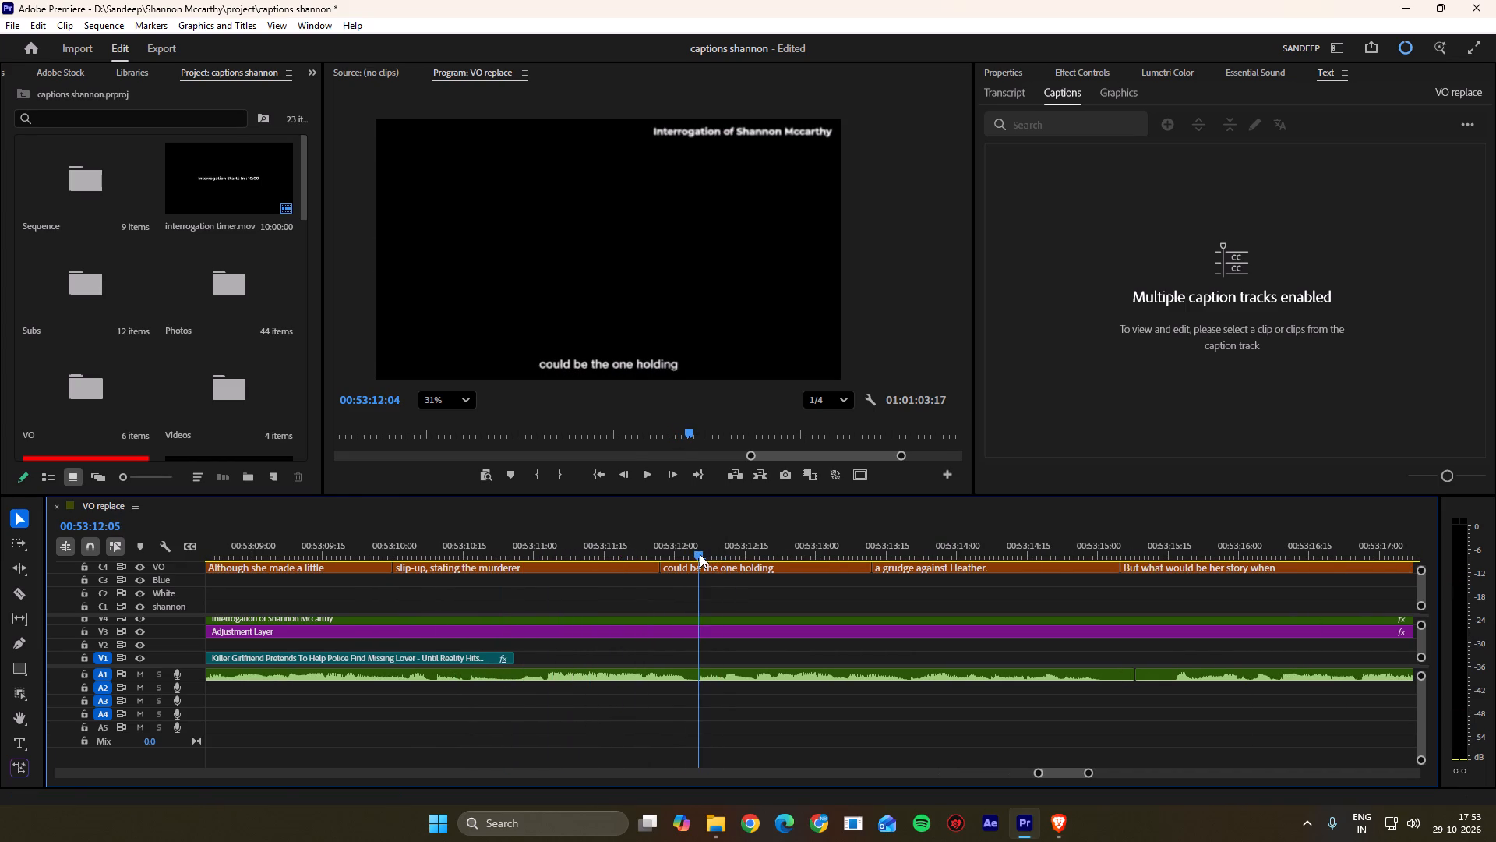
{"action": "left_click_drag", "start_coordinate": [662, 570], "coordinate": [707, 572], "text": "ctrl"}
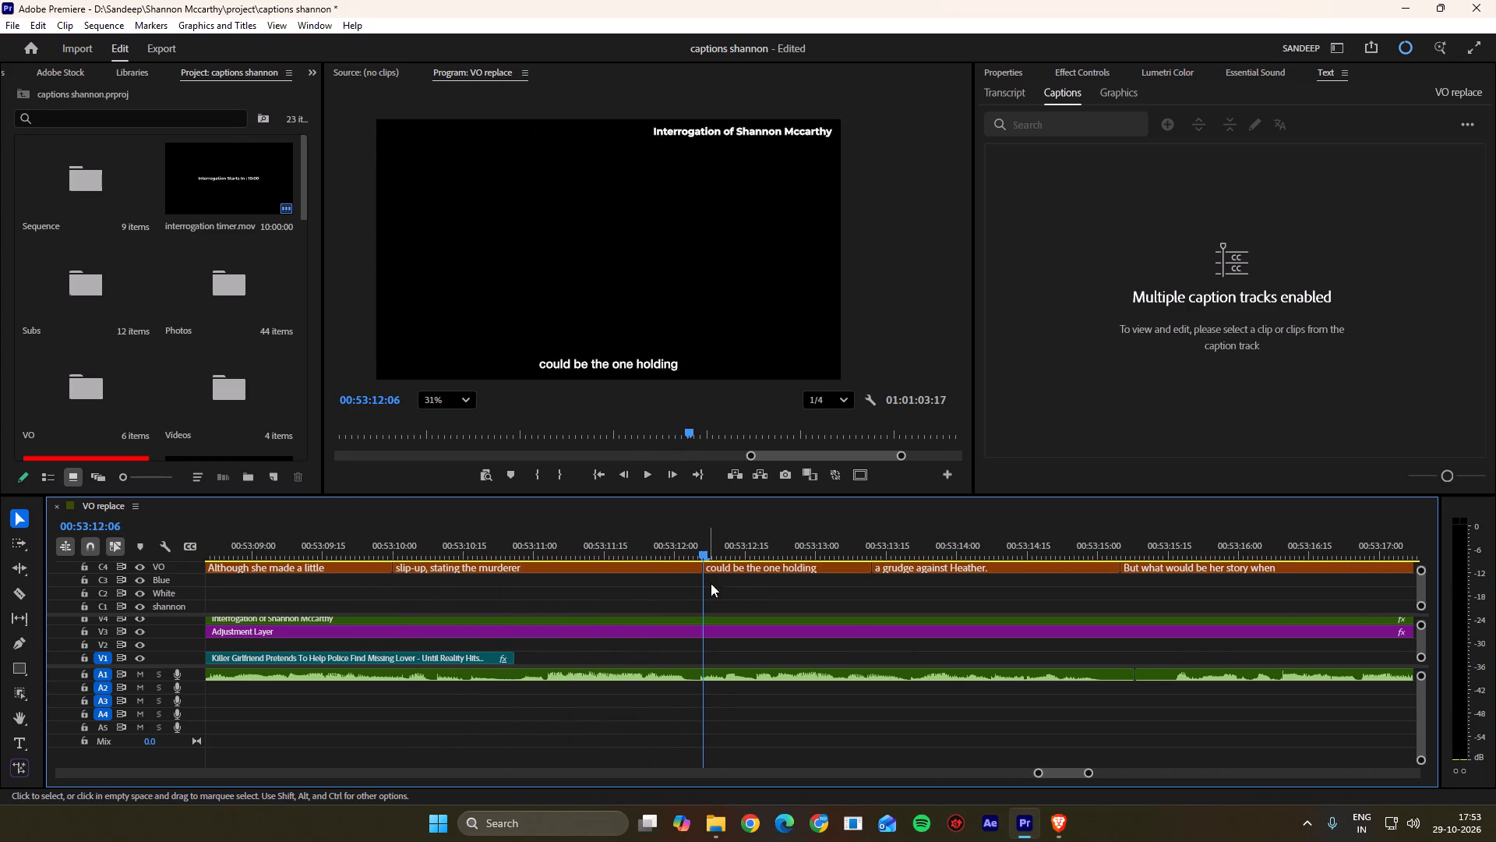
{"action": "left_click", "coordinate": [722, 599]}
Play on and shift the cut between "could be the one holding" and "a grudge against Heather." to 00:53:13:20.
{"action": "key", "text": "space"}
{"action": "scroll", "coordinate": [712, 600], "scroll_direction": "down", "scroll_amount": 13}
{"action": "key", "text": "space"}
{"action": "key", "text": "space"}
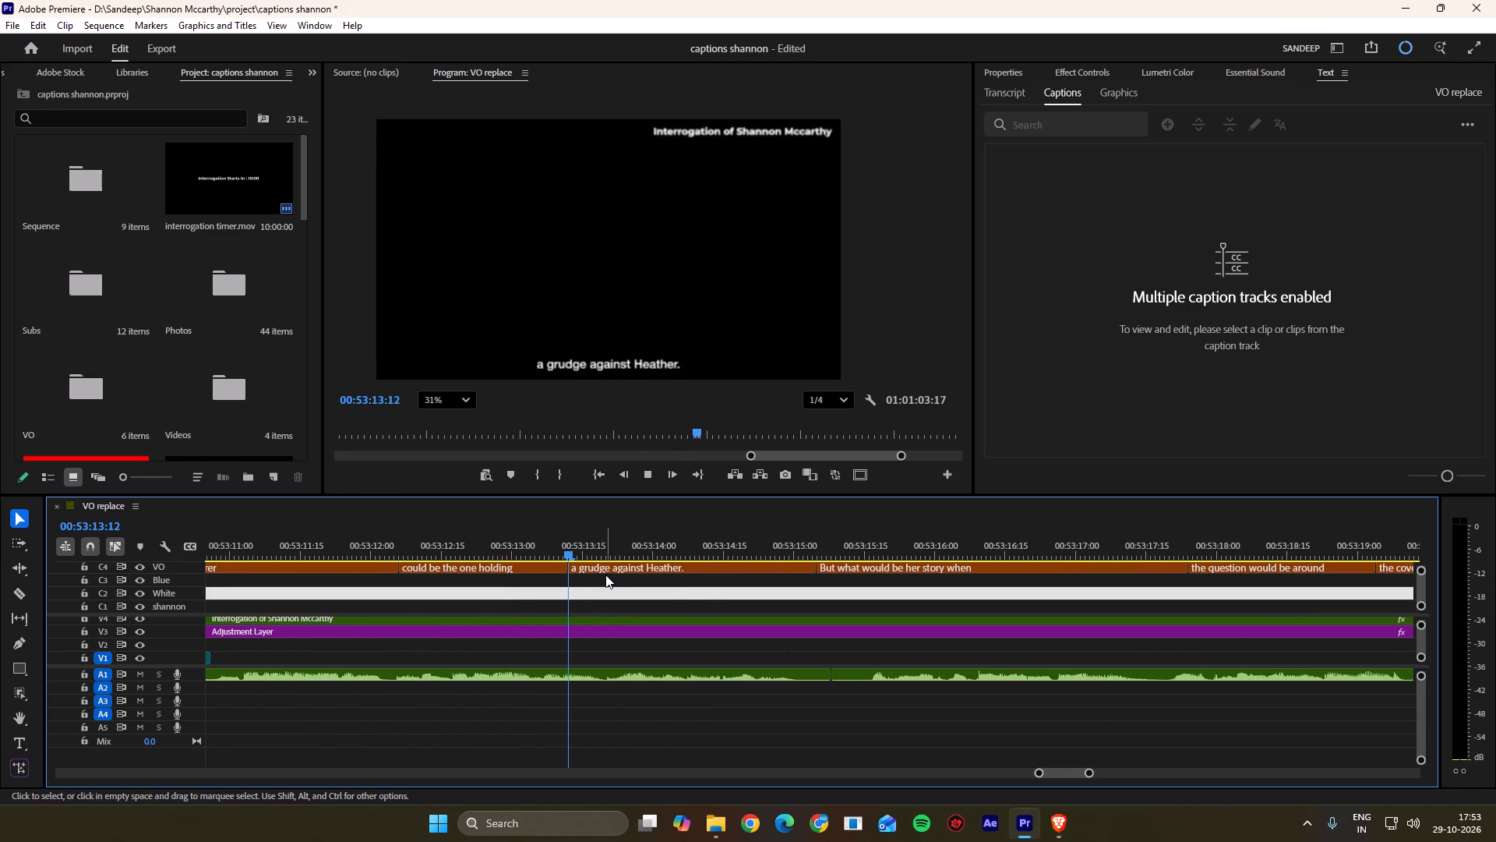
{"action": "key", "text": "space"}
{"action": "left_click_drag", "start_coordinate": [569, 568], "coordinate": [597, 572], "text": "ctrl"}
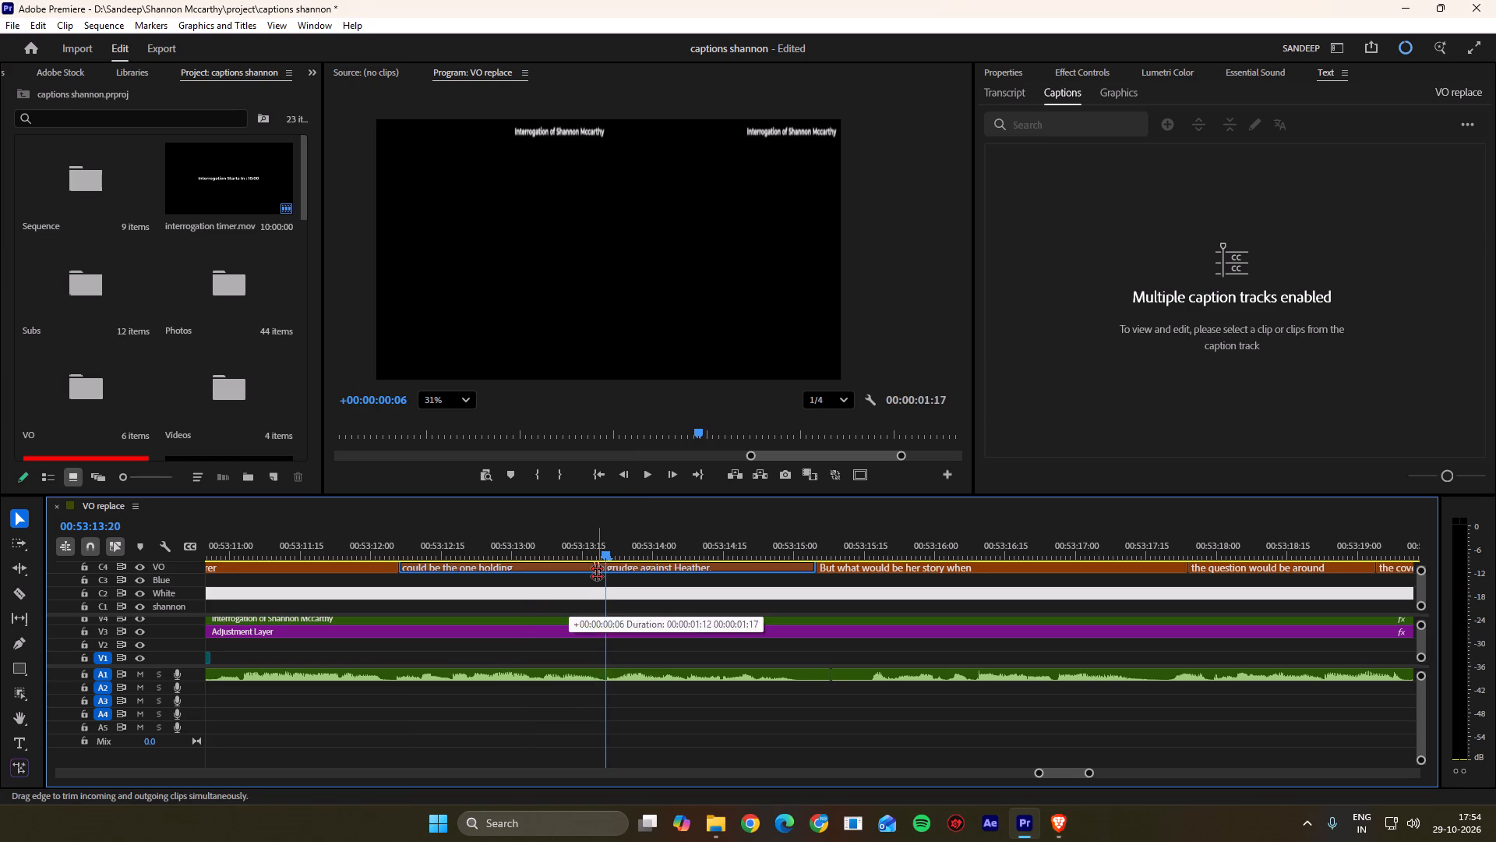
{"action": "left_click_drag", "start_coordinate": [597, 572], "coordinate": [601, 572], "text": "ctrl"}
Replay the line and shift the cut between "a grudge against Heather." and "But what would be her story when" to 00:53:15:16.
{"action": "left_click_drag", "start_coordinate": [599, 543], "coordinate": [566, 543]}
{"action": "key", "text": "space"}
{"action": "scroll", "coordinate": [591, 568], "scroll_direction": "down", "scroll_amount": 5}
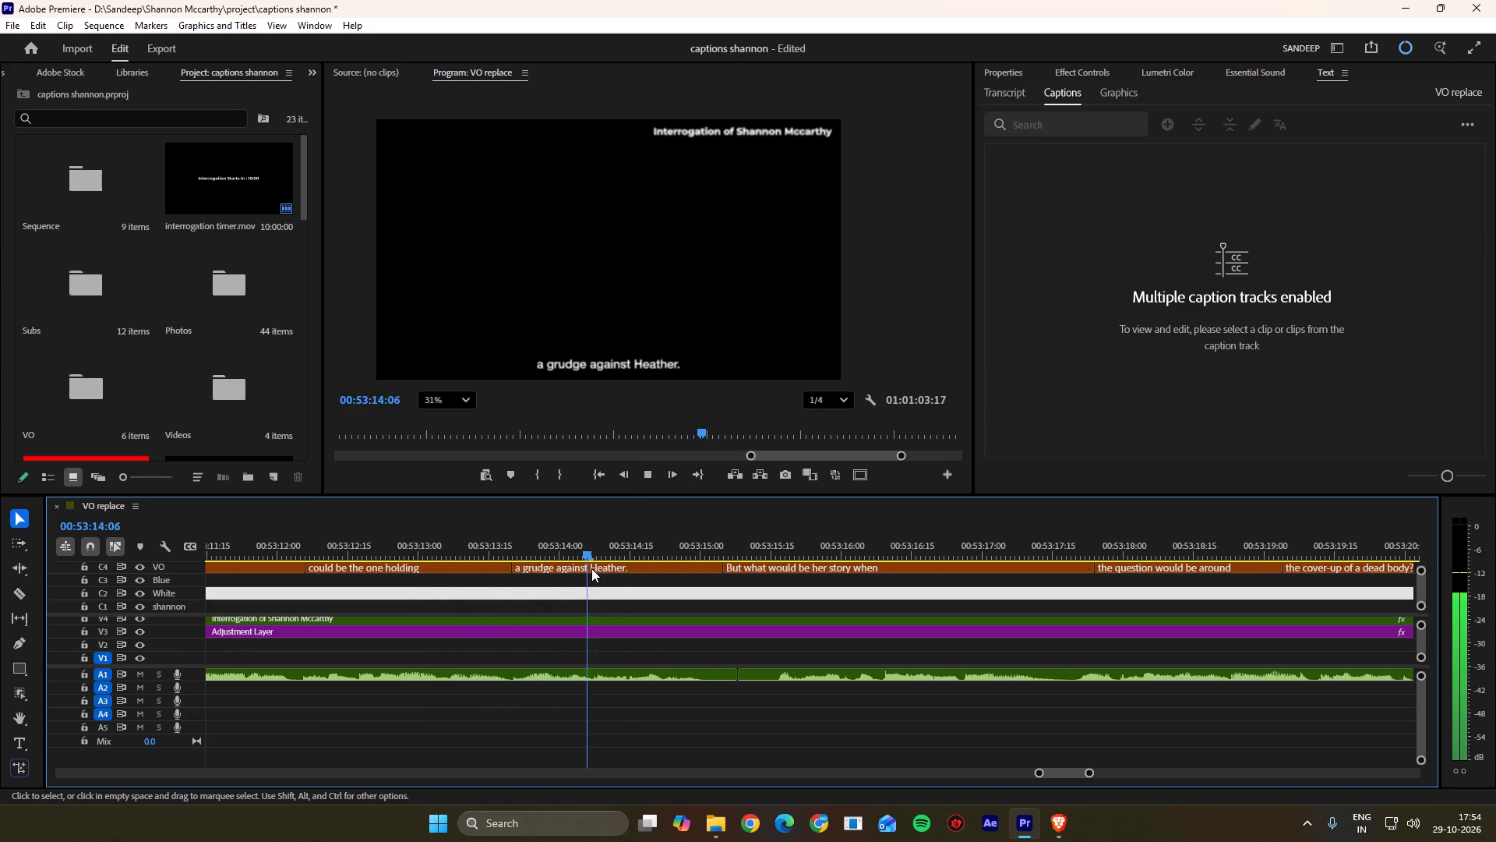
{"action": "scroll", "coordinate": [591, 568], "scroll_direction": "down", "scroll_amount": 7}
{"action": "key", "text": "space"}
{"action": "key", "text": "space"}
{"action": "key", "text": "space"}
{"action": "left_click", "coordinate": [594, 552]}
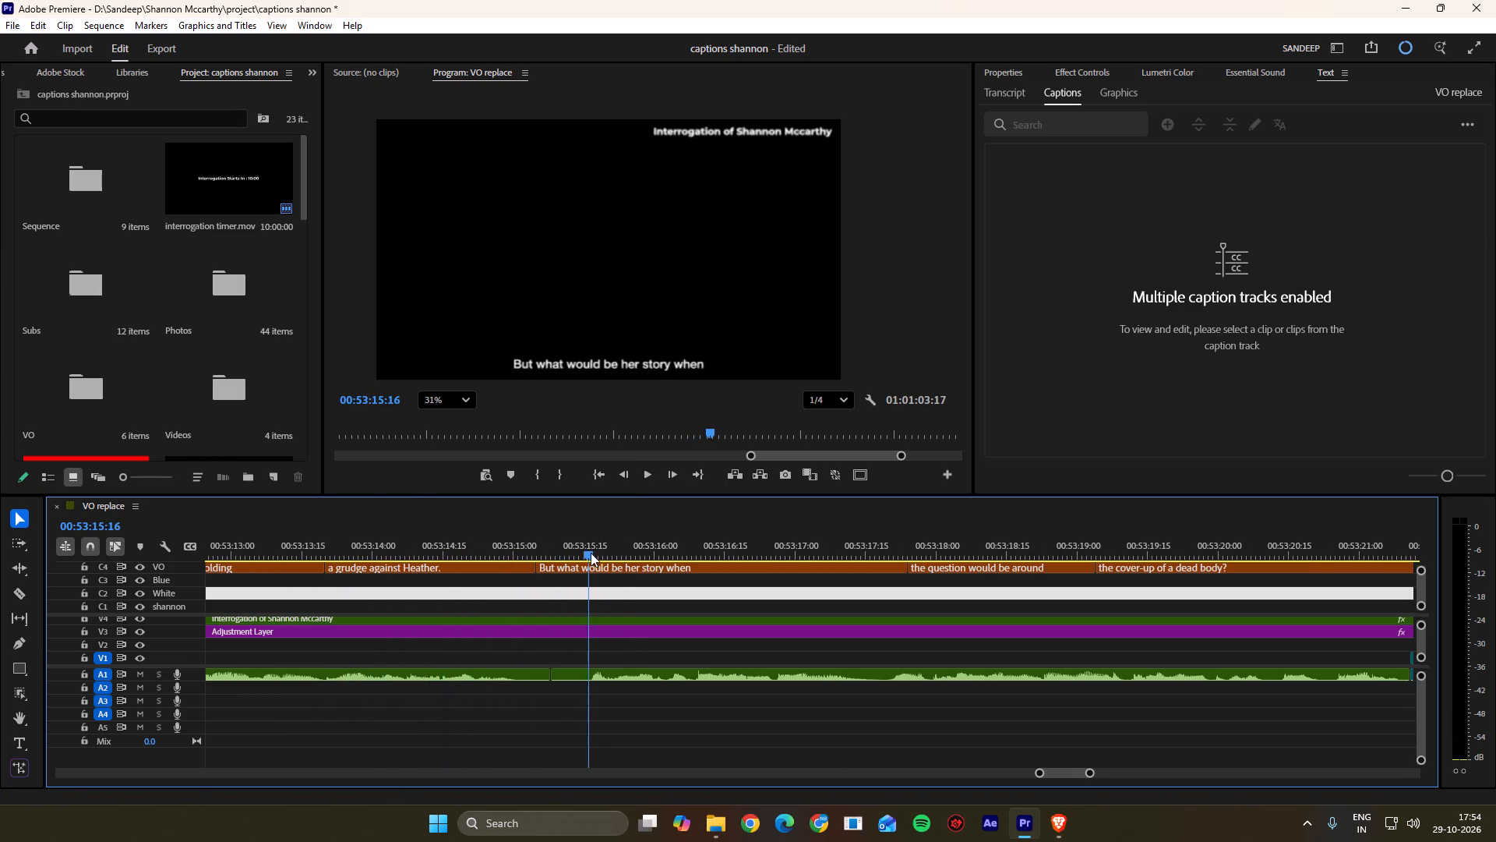
{"action": "left_click_drag", "start_coordinate": [540, 567], "coordinate": [591, 572], "text": "ctrl"}
{"action": "left_click", "coordinate": [598, 578]}
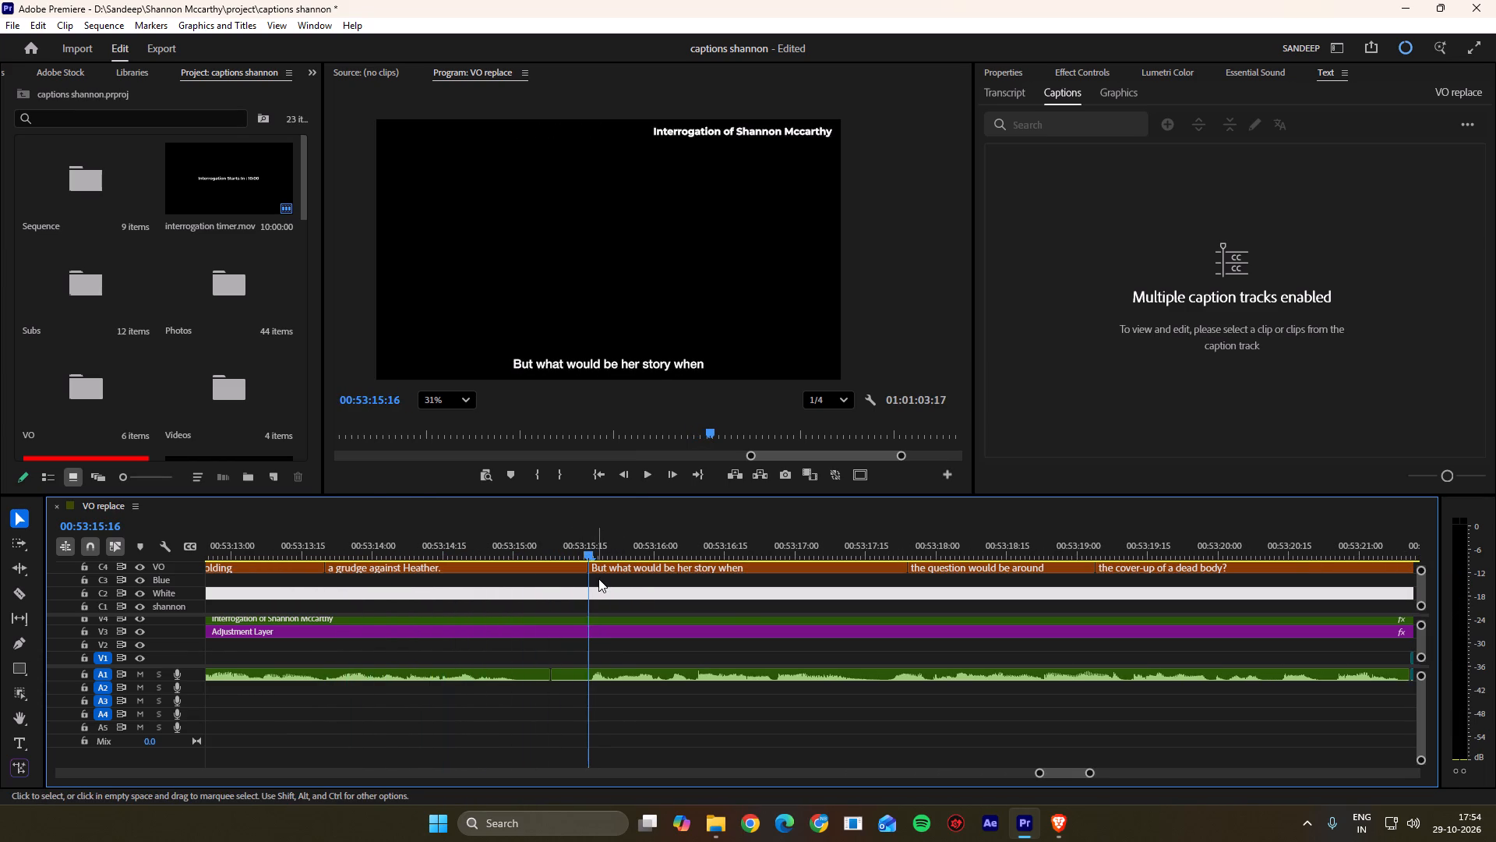
Play the narration to check the cut between "But what would be her story when" and "the question would be around".
{"action": "key", "text": "space"}
{"action": "scroll", "coordinate": [598, 578], "scroll_direction": "down", "scroll_amount": 15}
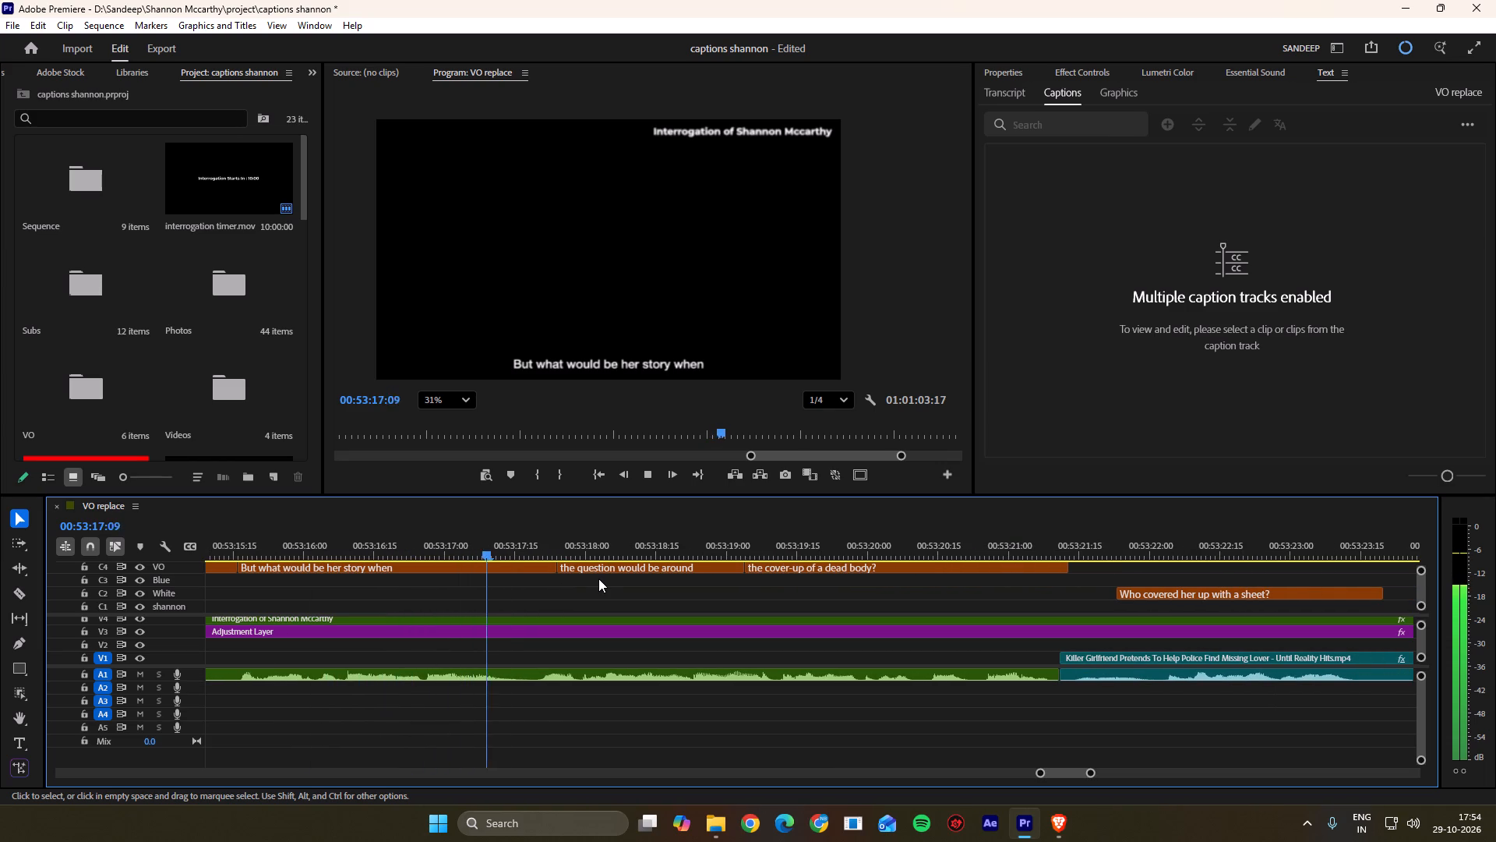
{"action": "key", "text": "space"}
{"action": "key", "text": "space"}
{"action": "key", "text": "space"}
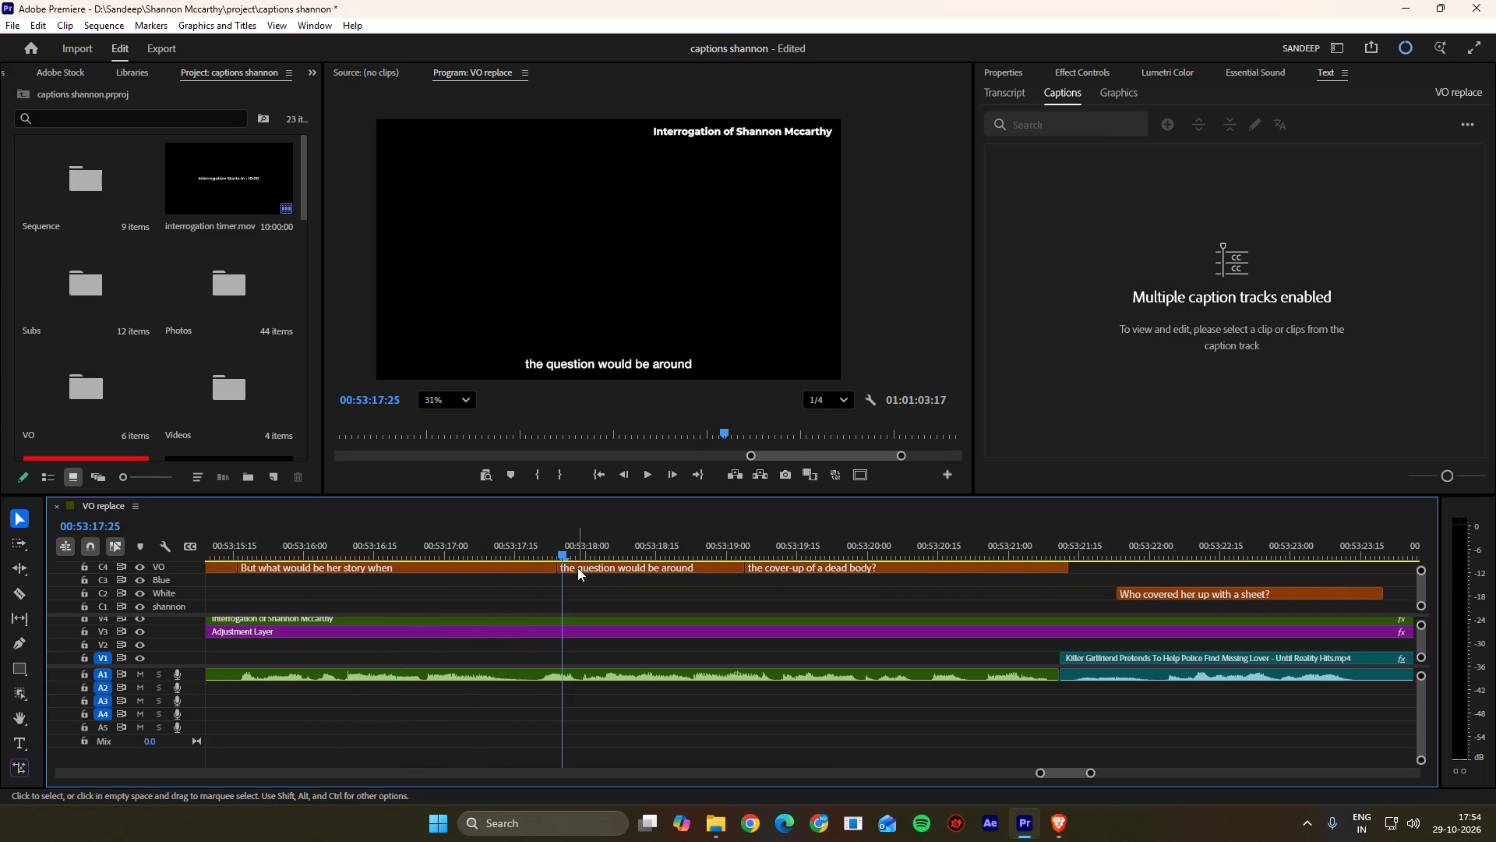
{"action": "left_click_drag", "start_coordinate": [563, 557], "coordinate": [556, 557]}
{"action": "key", "text": "space"}
{"action": "scroll", "coordinate": [571, 576], "scroll_direction": "down", "scroll_amount": 2}
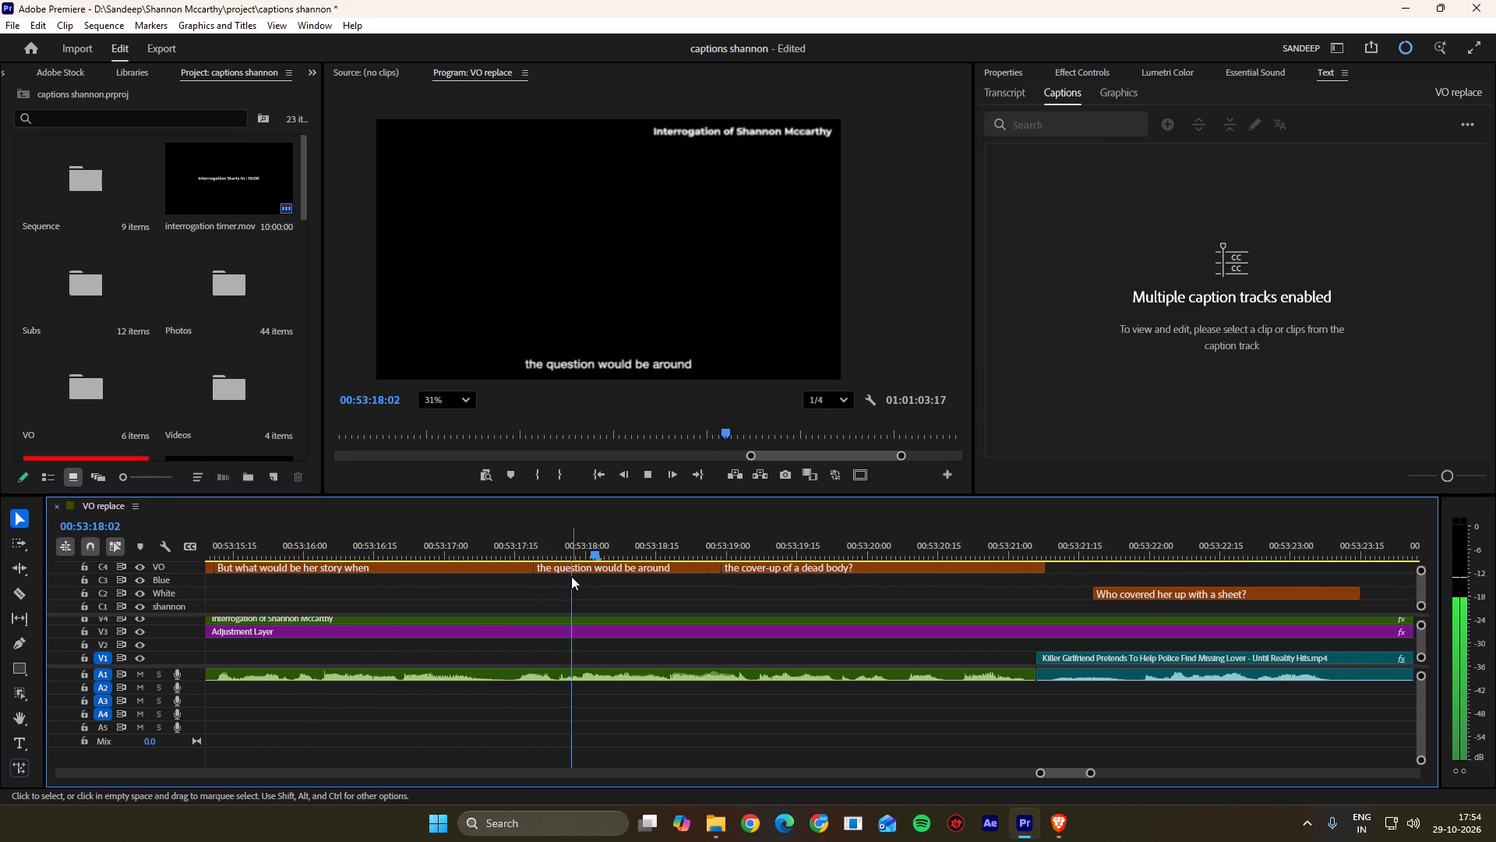
{"action": "scroll", "coordinate": [571, 576], "scroll_direction": "down", "scroll_amount": 7}
{"action": "key", "text": "space"}
Replay the line and shift the cut between "the question would be around" and "the cover-up of a dead body?" to about 00:53:19:07.
{"action": "left_click_drag", "start_coordinate": [540, 547], "coordinate": [492, 547]}
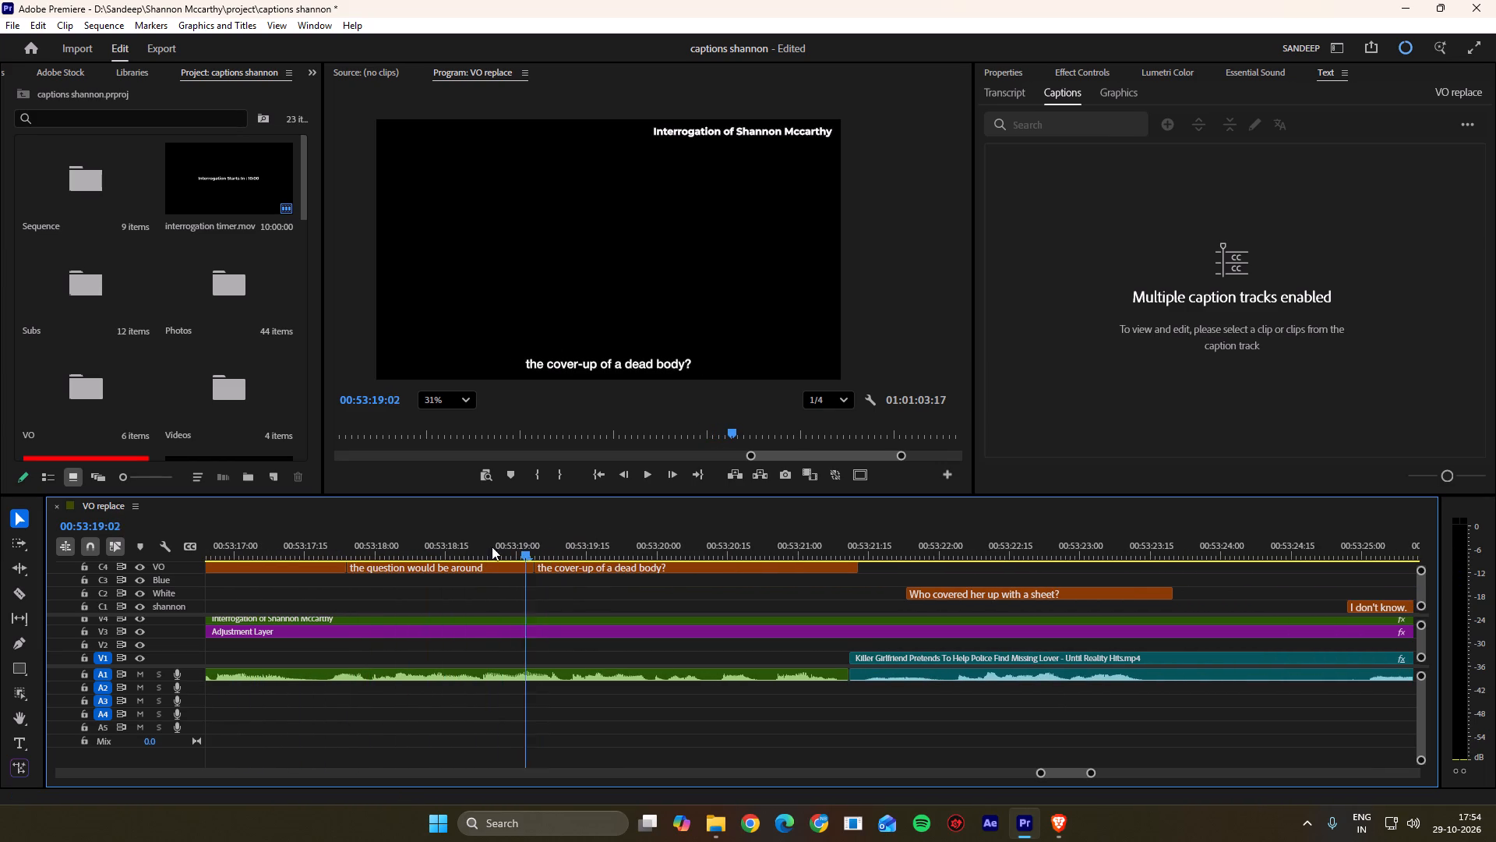
{"action": "left_click_drag", "start_coordinate": [492, 547], "coordinate": [449, 546]}
{"action": "key", "text": "space"}
{"action": "key", "text": "space"}
{"action": "key", "text": "space"}
{"action": "key", "text": "space"}
{"action": "key", "text": "space"}
{"action": "key", "text": "space"}
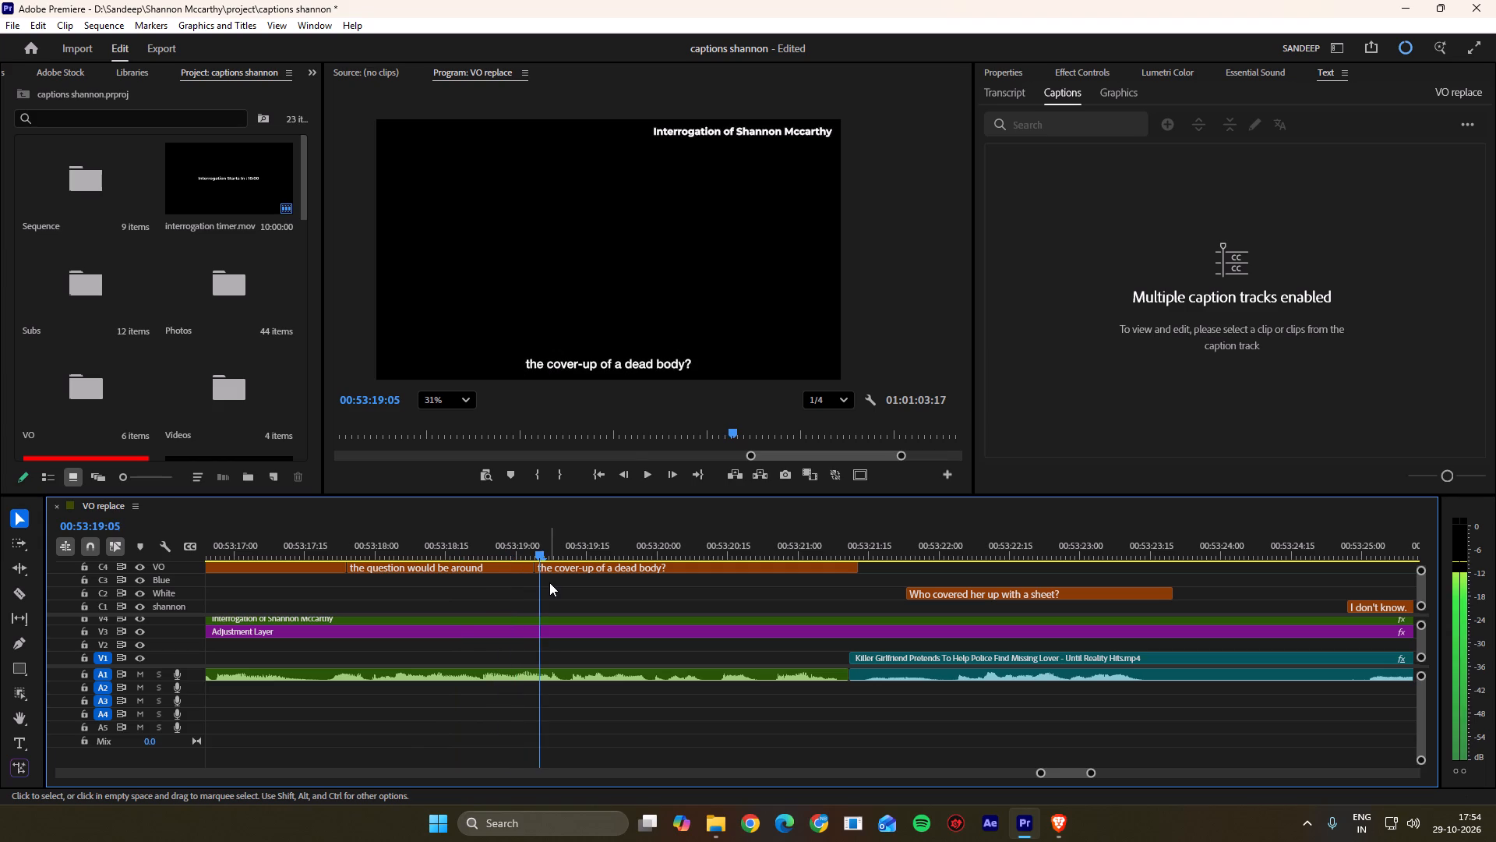
{"action": "key", "text": "space"}
{"action": "key", "text": "space"}
{"action": "left_click", "coordinate": [556, 549]}
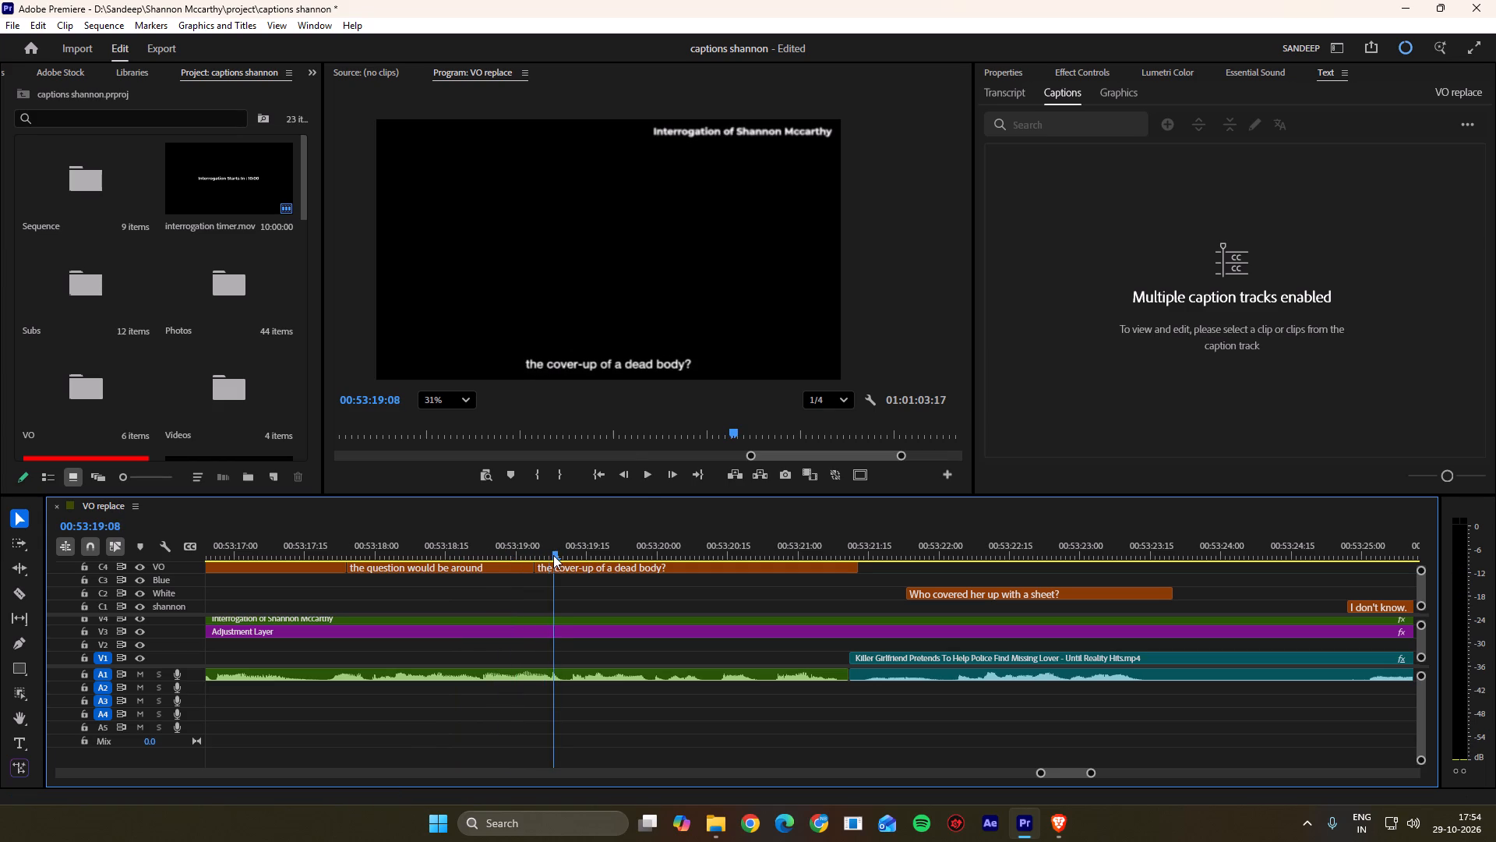
{"action": "left_click_drag", "start_coordinate": [535, 565], "coordinate": [548, 568], "text": "ctrl"}
{"action": "left_click", "coordinate": [568, 575]}
Play on and extend the start of "Who covered her up with a sheet?" on the White track back to 00:53:21:14.
{"action": "key", "text": "space"}
{"action": "scroll", "coordinate": [568, 575], "scroll_direction": "down", "scroll_amount": 5}
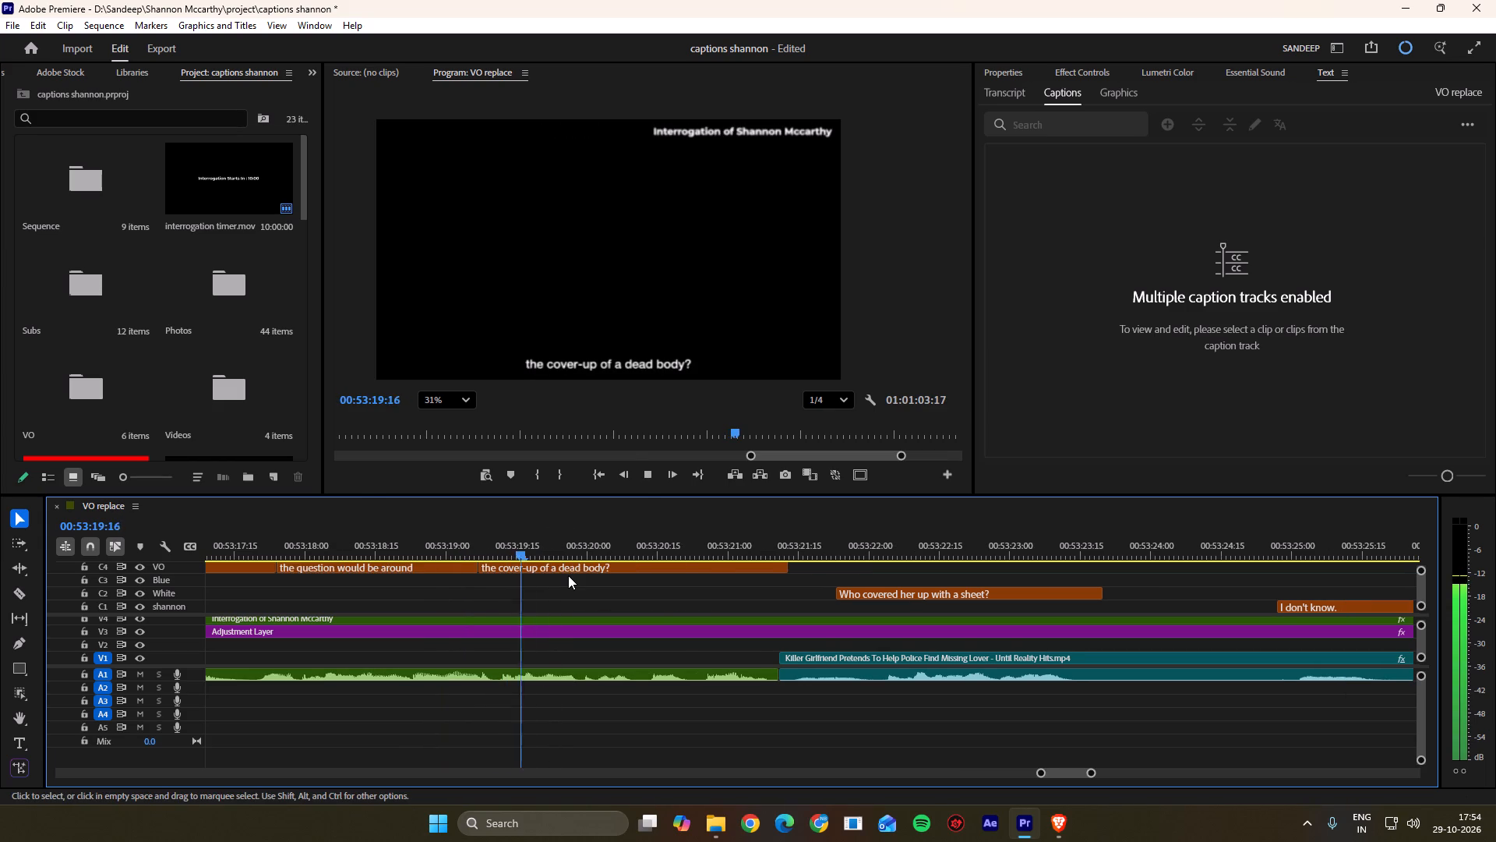
{"action": "scroll", "coordinate": [568, 575], "scroll_direction": "down", "scroll_amount": 7}
{"action": "scroll", "coordinate": [603, 600], "scroll_direction": "down", "scroll_amount": 2, "text": "alt"}
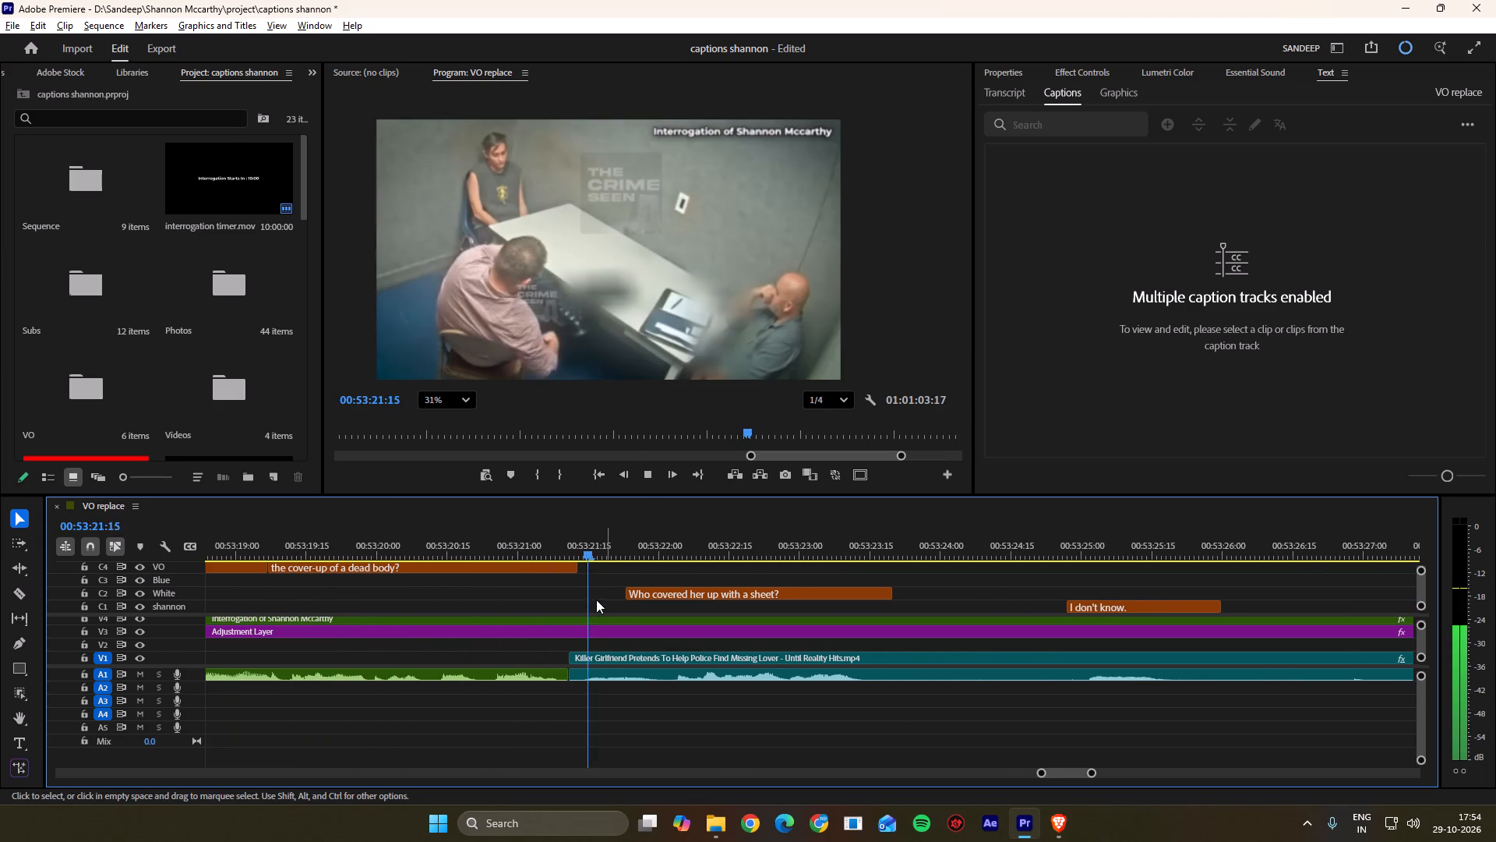
{"action": "scroll", "coordinate": [596, 600], "scroll_direction": "down", "scroll_amount": 6, "text": "alt"}
{"action": "left_click_drag", "start_coordinate": [593, 547], "coordinate": [497, 556]}
{"action": "left_click_drag", "start_coordinate": [525, 594], "coordinate": [502, 593]}
{"action": "left_click", "coordinate": [511, 592]}
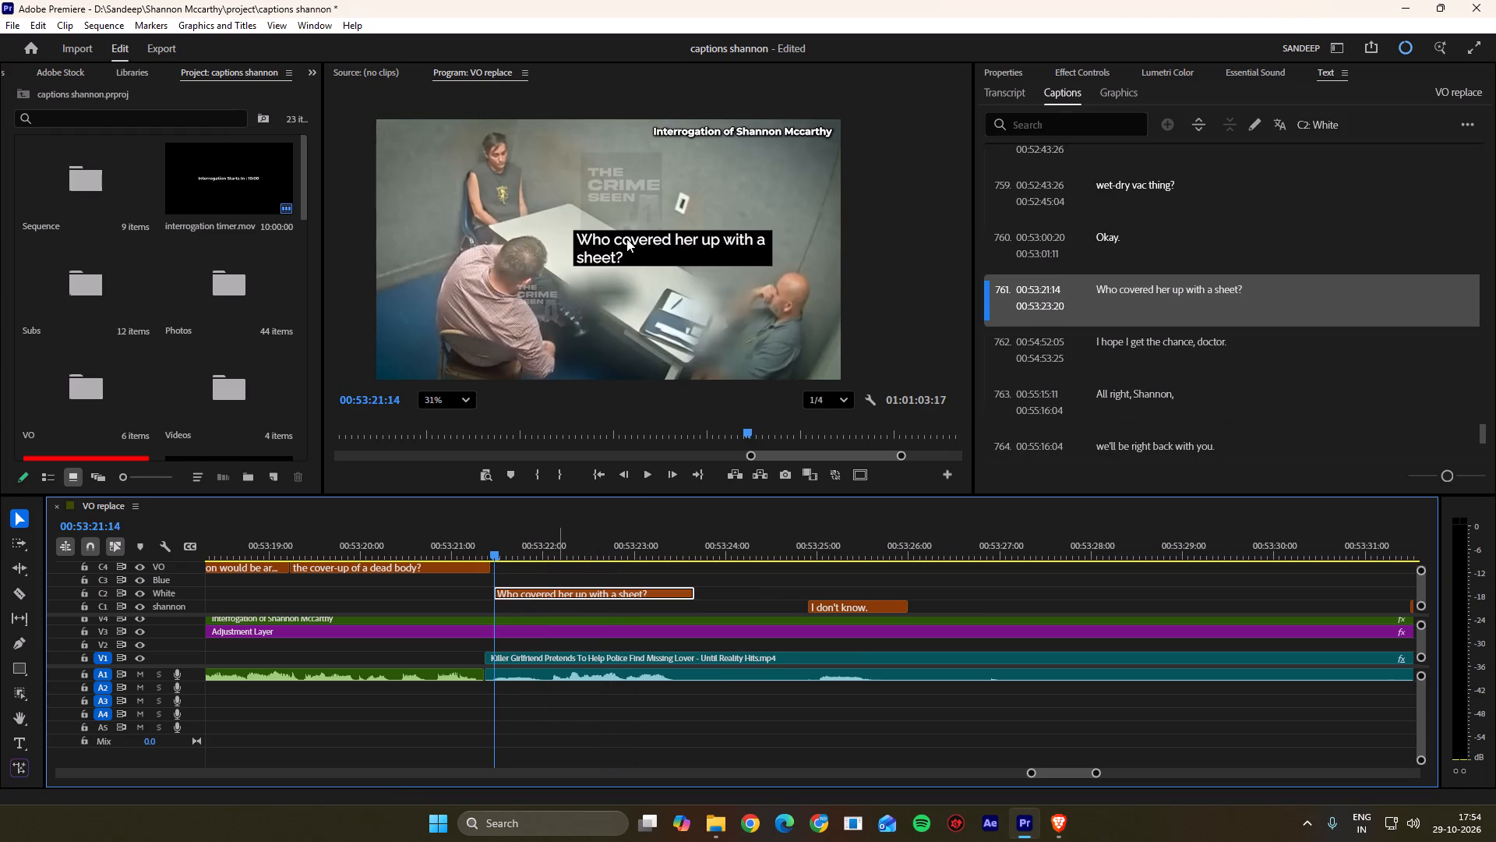
Reword the White-track caption at 00:53:21:14 as "So who covered her up with a sheet?".
{"action": "double_click", "coordinate": [626, 239]}
{"action": "left_click", "coordinate": [578, 239]}
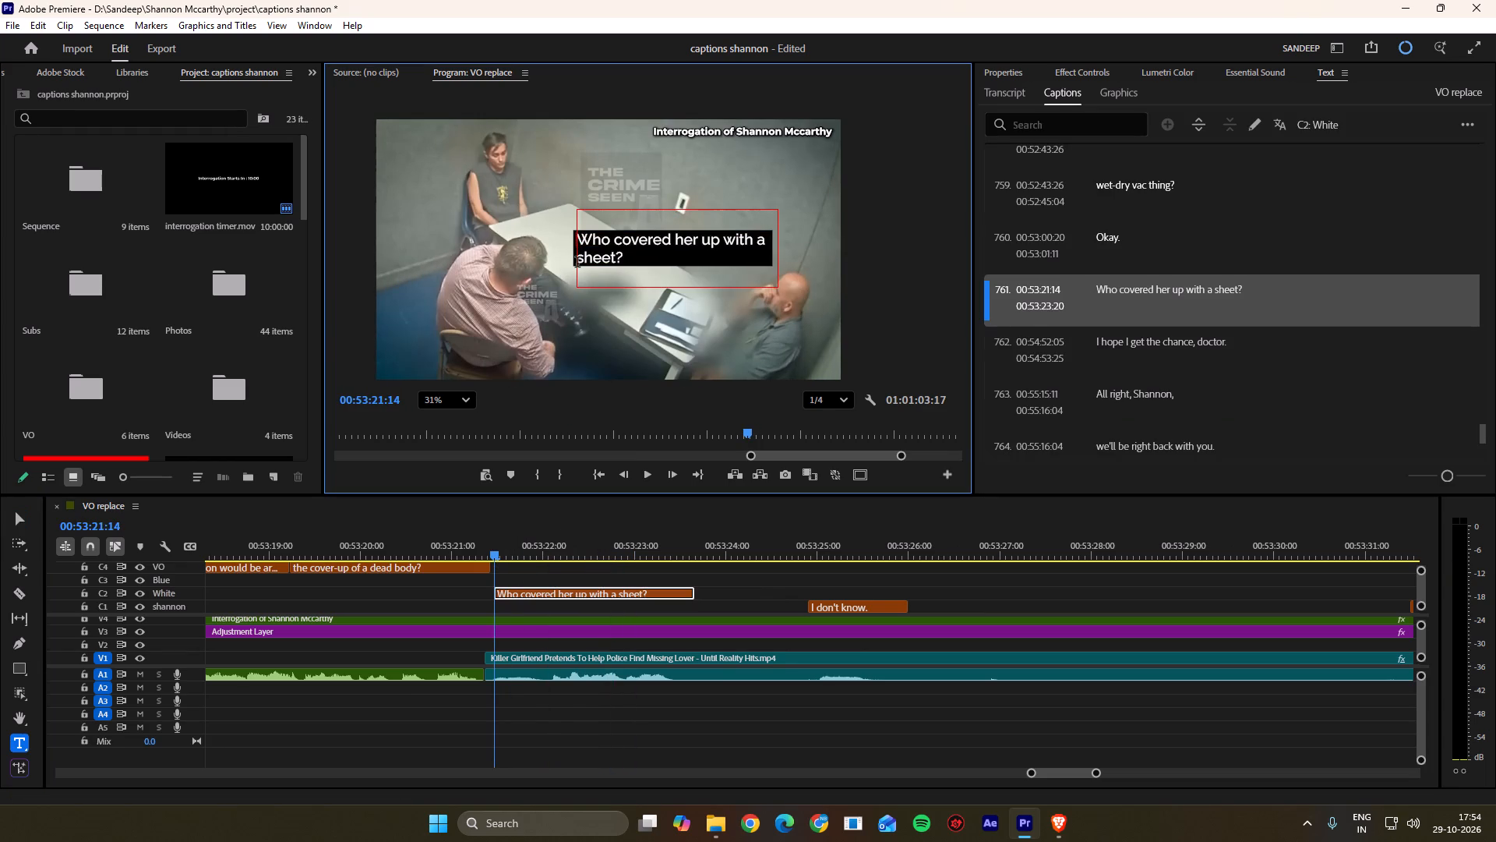
{"action": "type", "text": "So"}
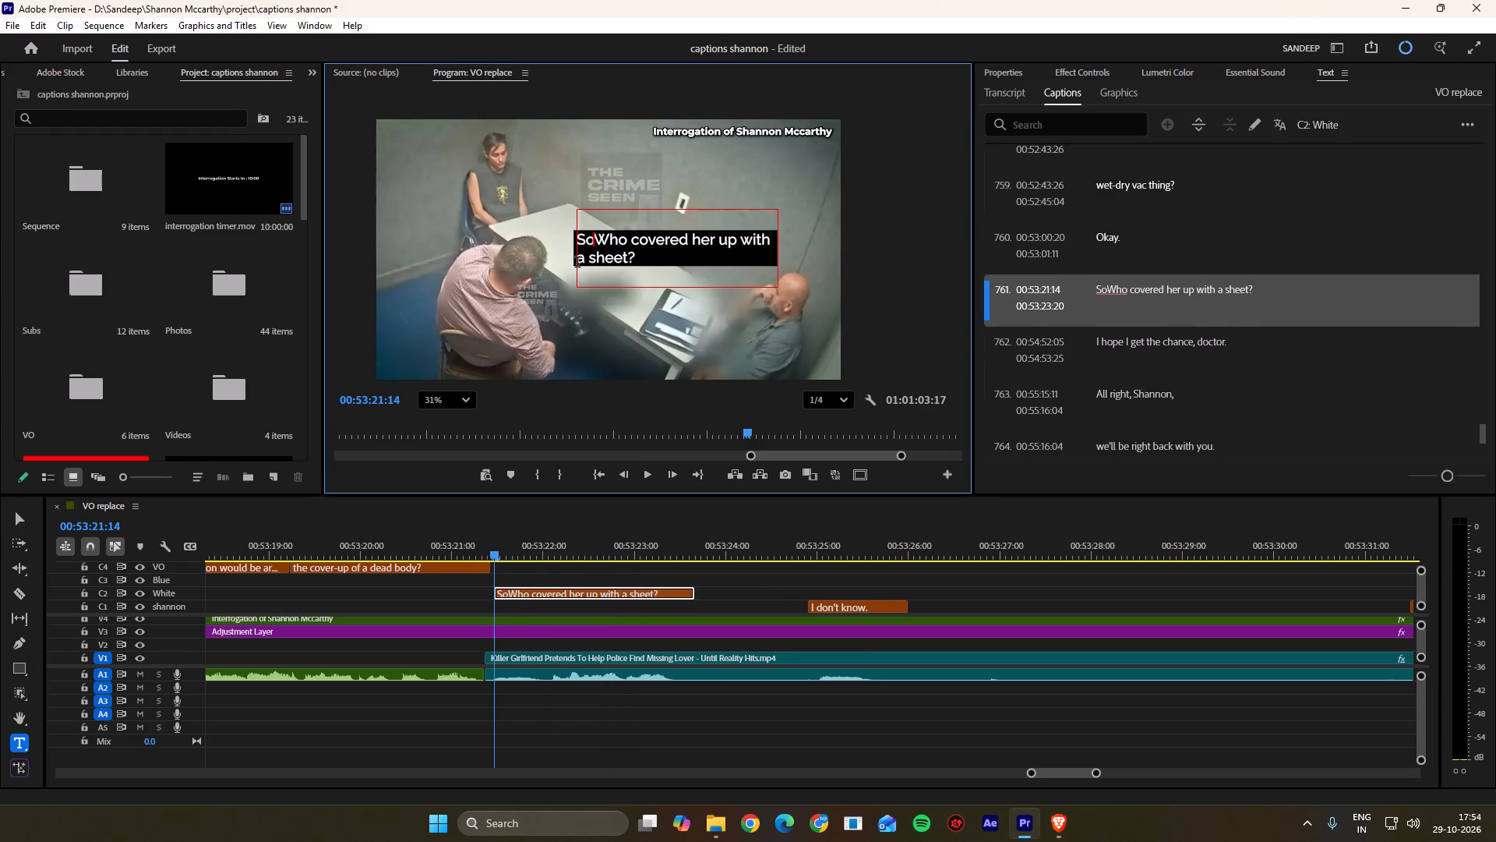
{"action": "key", "text": "space"}
{"action": "left_click", "coordinate": [610, 242]}
{"action": "key", "text": "BackSpace"}
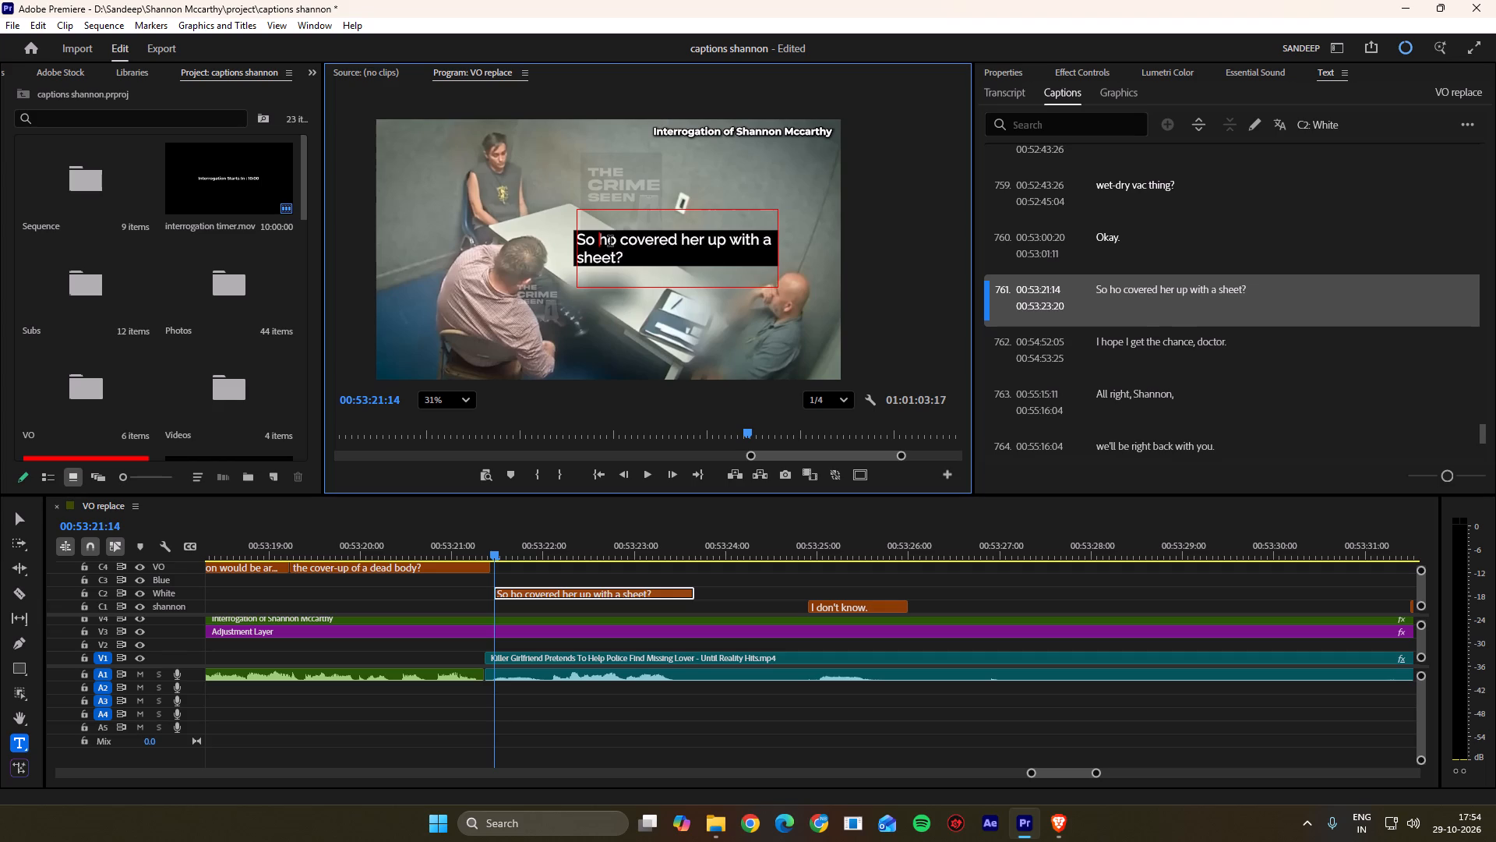
{"action": "key", "text": "w"}
{"action": "left_click", "coordinate": [896, 288]}
Play on and retime "I don't know." on the shannon track to run from 00:53:25:00 to 00:53:26:19.
{"action": "key", "text": "space"}
{"action": "scroll", "coordinate": [672, 581], "scroll_direction": "down", "scroll_amount": 9}
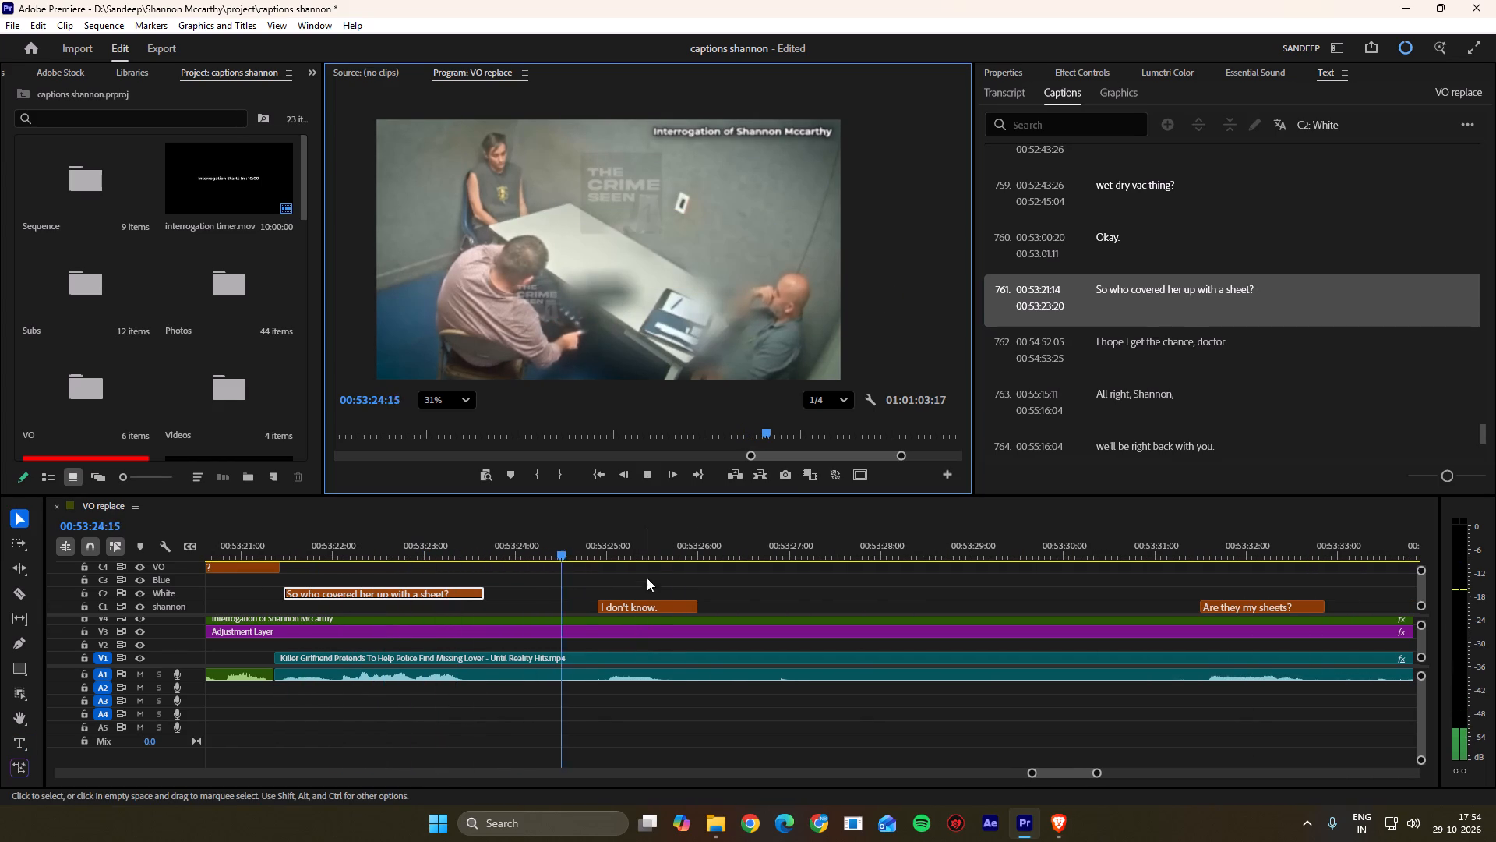
{"action": "left_click_drag", "start_coordinate": [640, 550], "coordinate": [606, 550]}
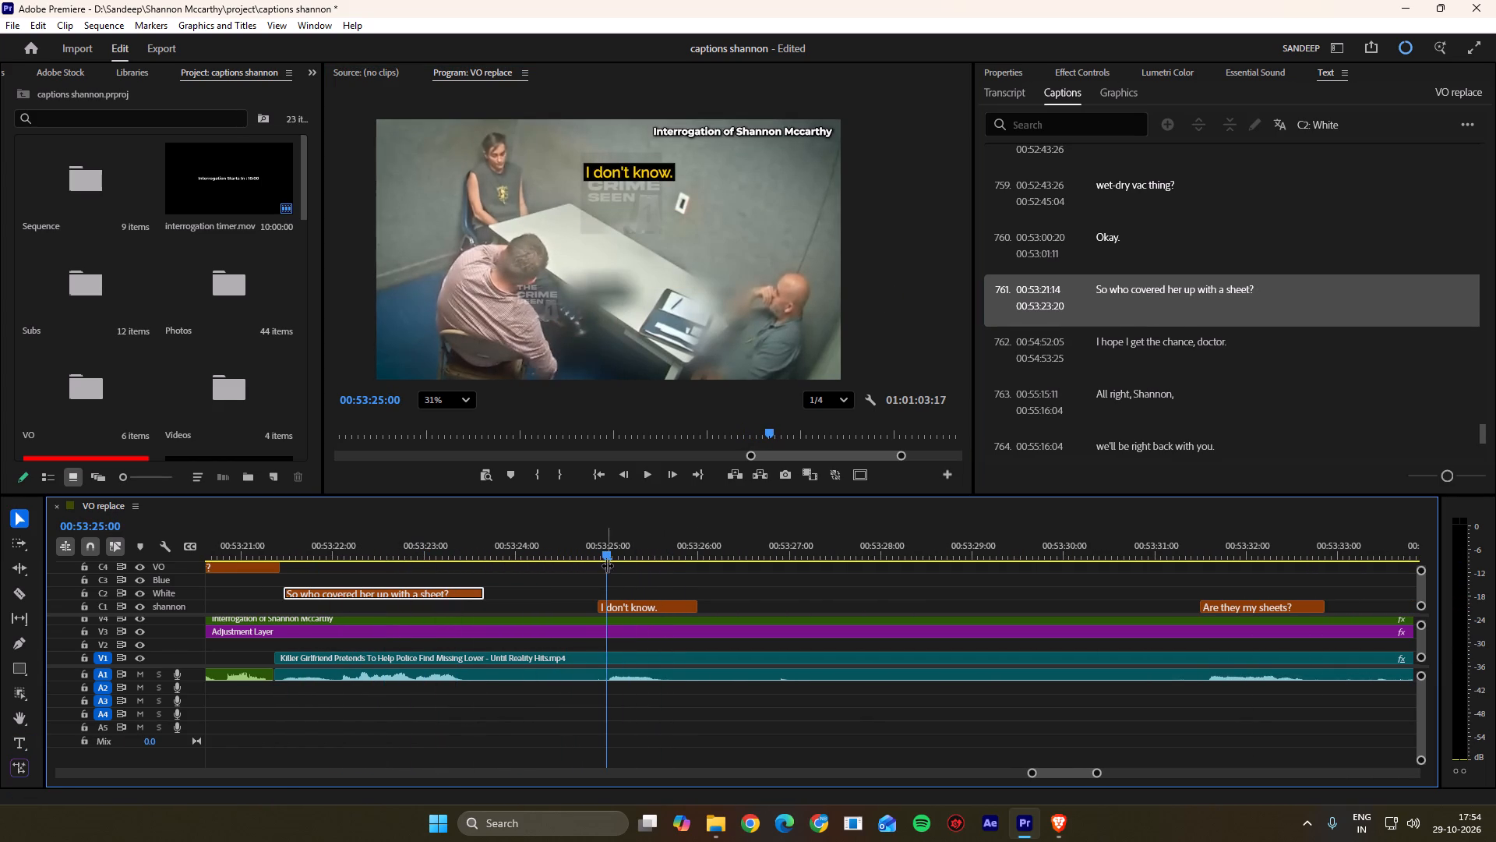
{"action": "left_click_drag", "start_coordinate": [628, 607], "coordinate": [635, 606]}
{"action": "left_click_drag", "start_coordinate": [713, 606], "coordinate": [762, 606]}
Split the interrogation video and audio at 00:53:27:10 and trim the second part's start to about 00:53:31:02 on both tracks.
{"action": "key", "text": "space"}
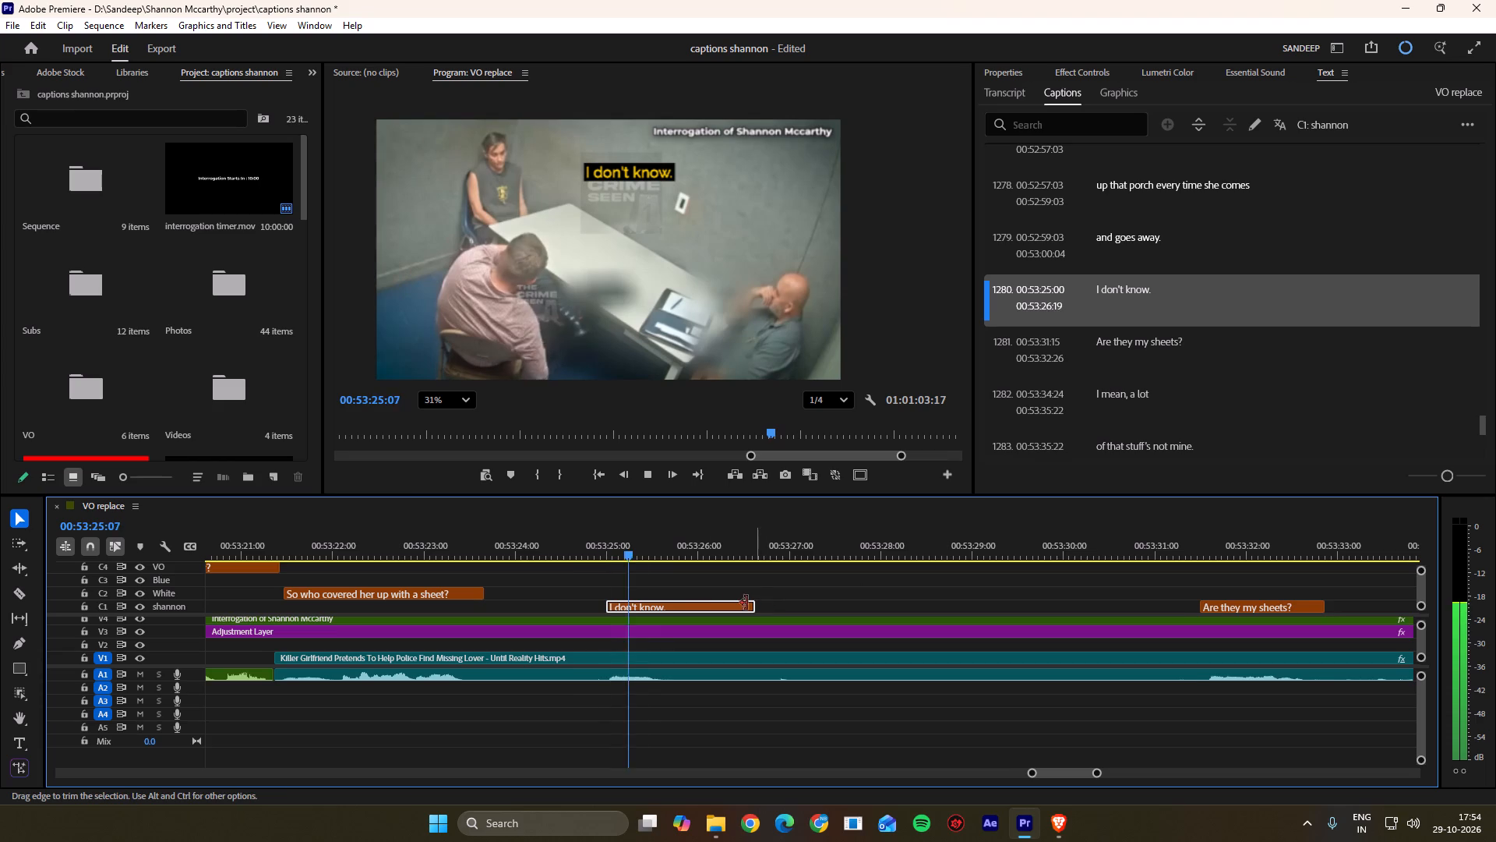
{"action": "scroll", "coordinate": [702, 602], "scroll_direction": "down", "scroll_amount": 17}
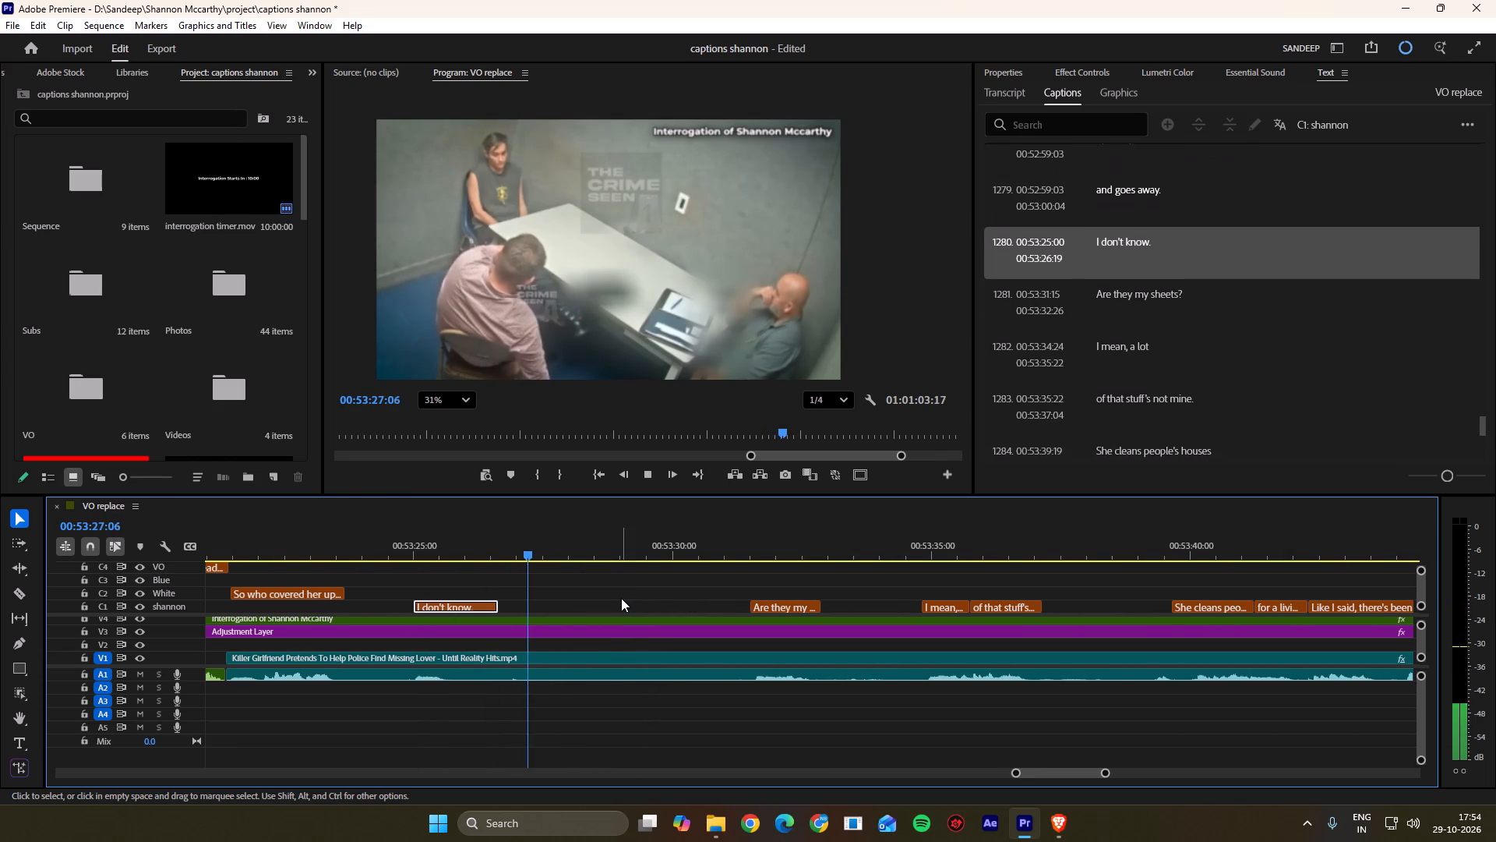
{"action": "scroll", "coordinate": [621, 598], "scroll_direction": "up", "scroll_amount": 2, "text": "alt"}
{"action": "left_click_drag", "start_coordinate": [571, 549], "coordinate": [517, 548]}
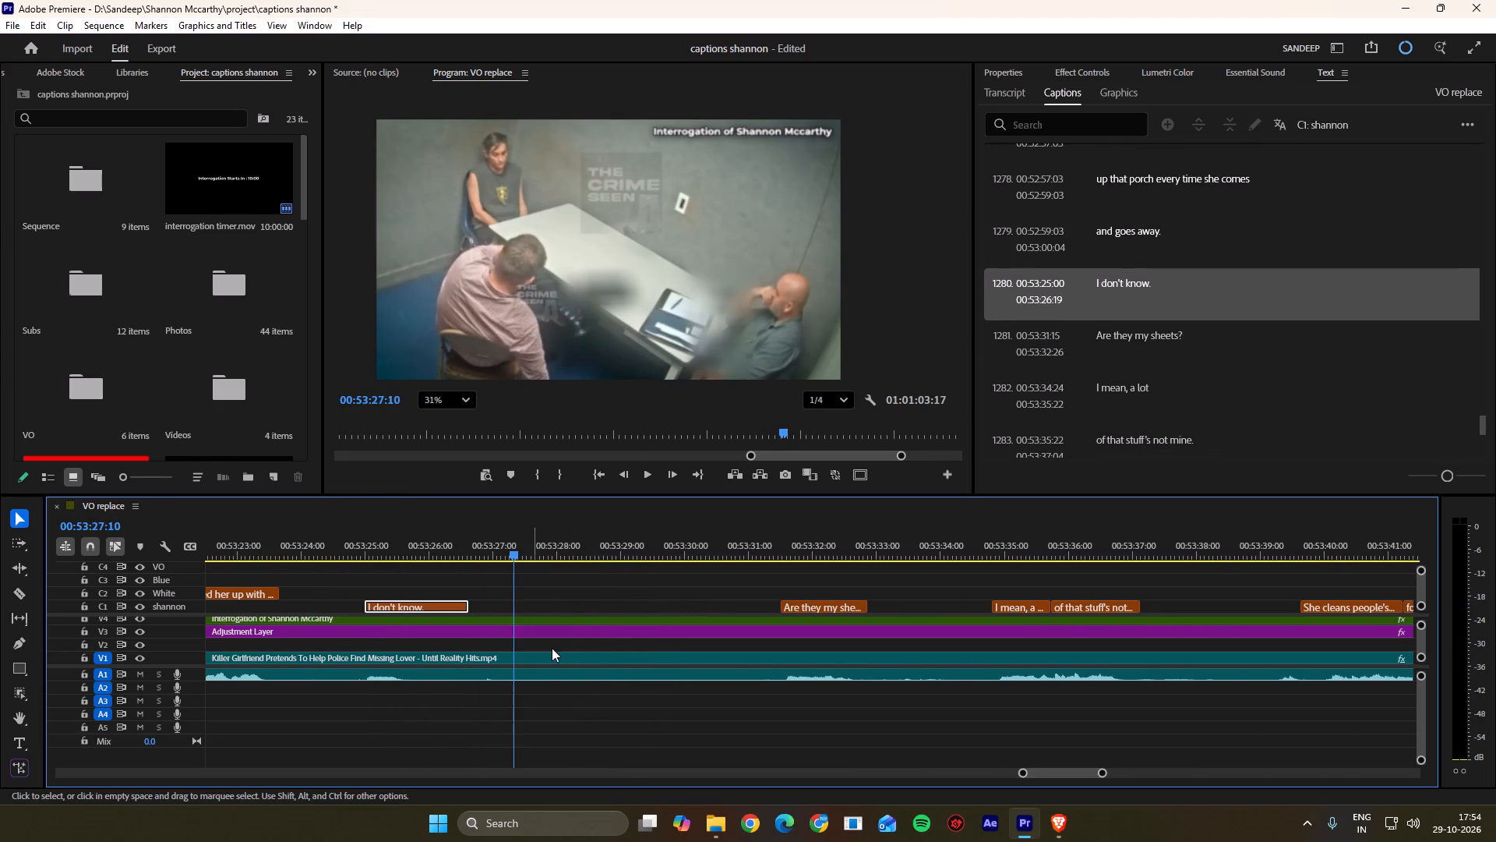
{"action": "left_click", "coordinate": [553, 661]}
{"action": "left_click_drag", "start_coordinate": [553, 699], "coordinate": [572, 656]}
{"action": "key", "text": "k"}
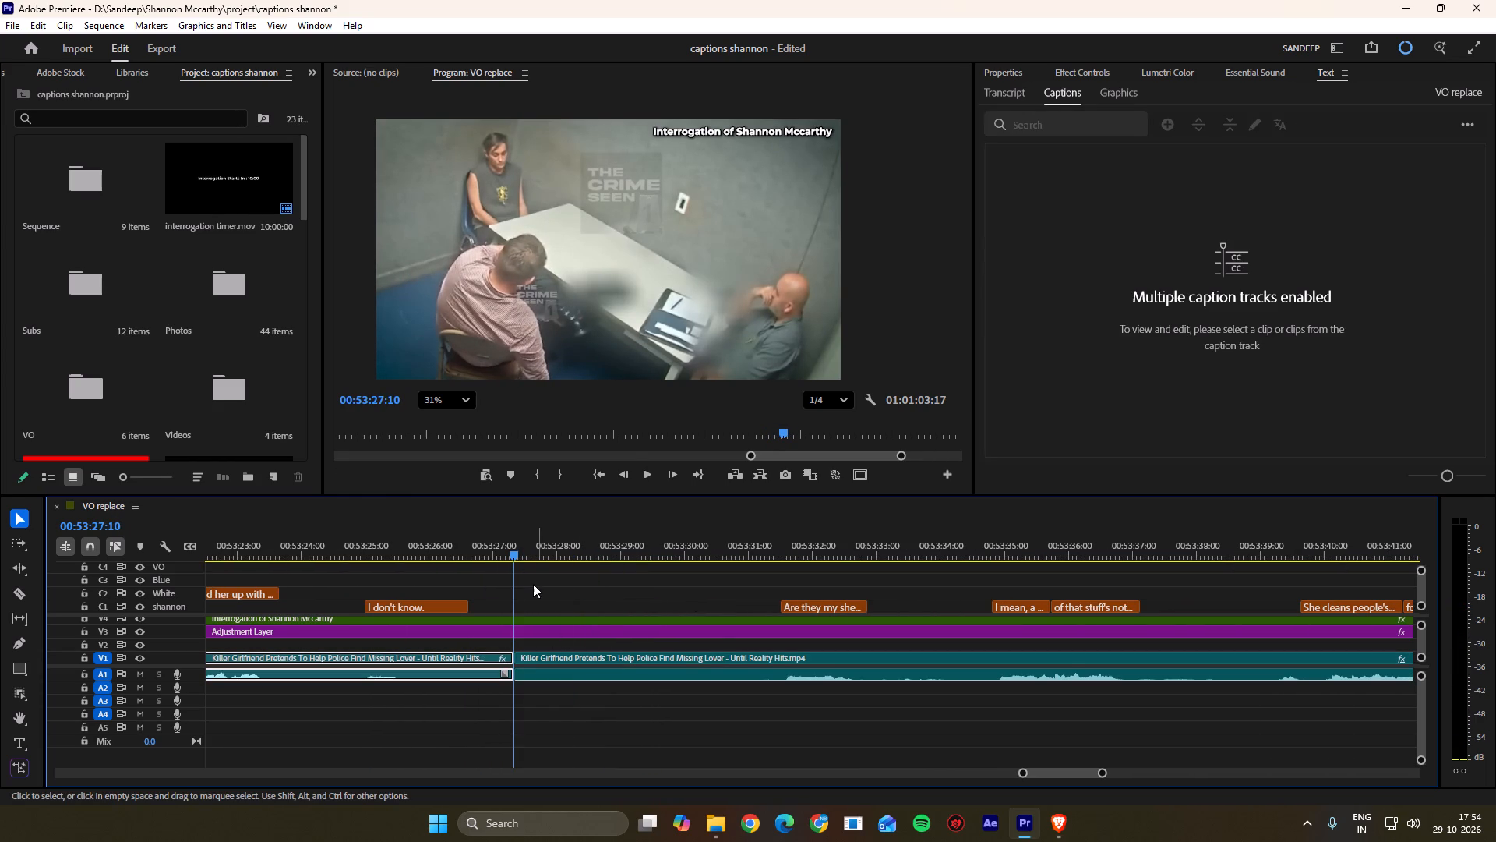
{"action": "left_click_drag", "start_coordinate": [517, 662], "coordinate": [646, 667]}
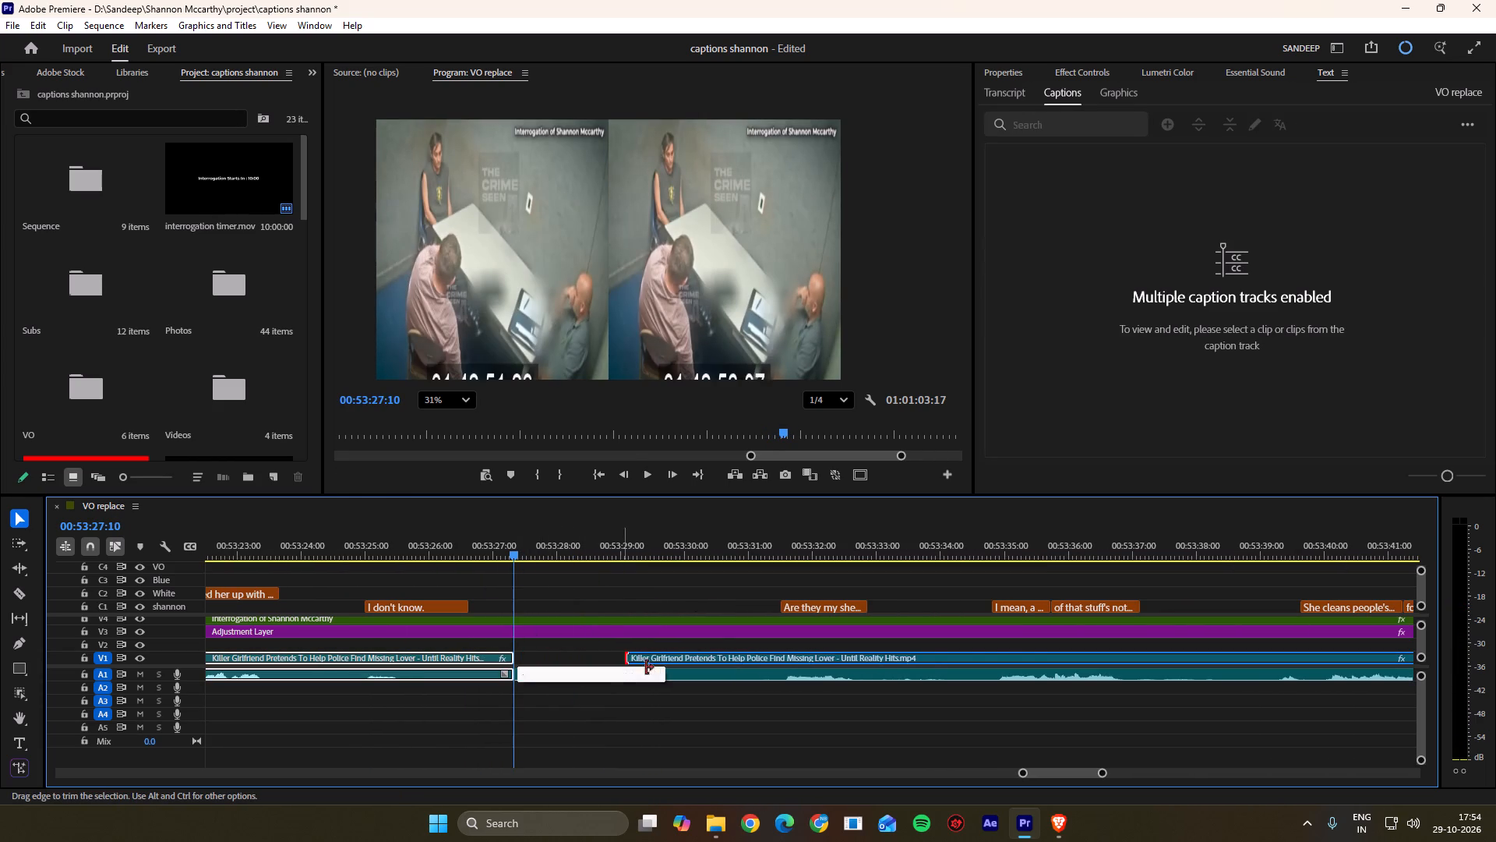
{"action": "left_click_drag", "start_coordinate": [646, 667], "coordinate": [755, 670]}
{"action": "left_click_drag", "start_coordinate": [518, 676], "coordinate": [575, 681]}
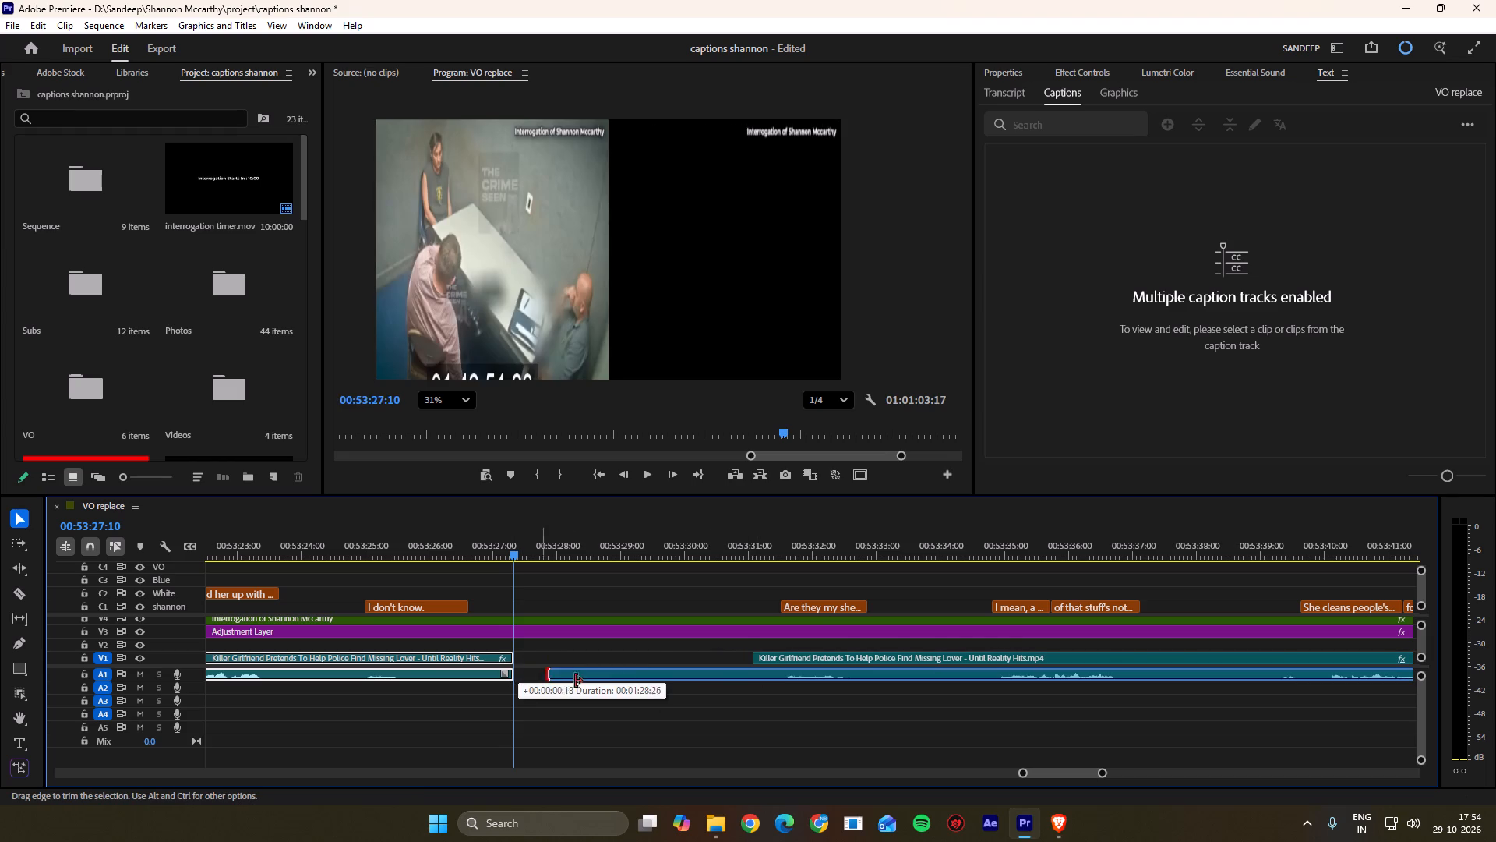
{"action": "left_click_drag", "start_coordinate": [575, 681], "coordinate": [757, 687]}
{"action": "left_click", "coordinate": [746, 710]}
Shift all clips and captions after the gap back so the footage joins the cut at 00:53:27:10.
{"action": "key", "text": "a"}
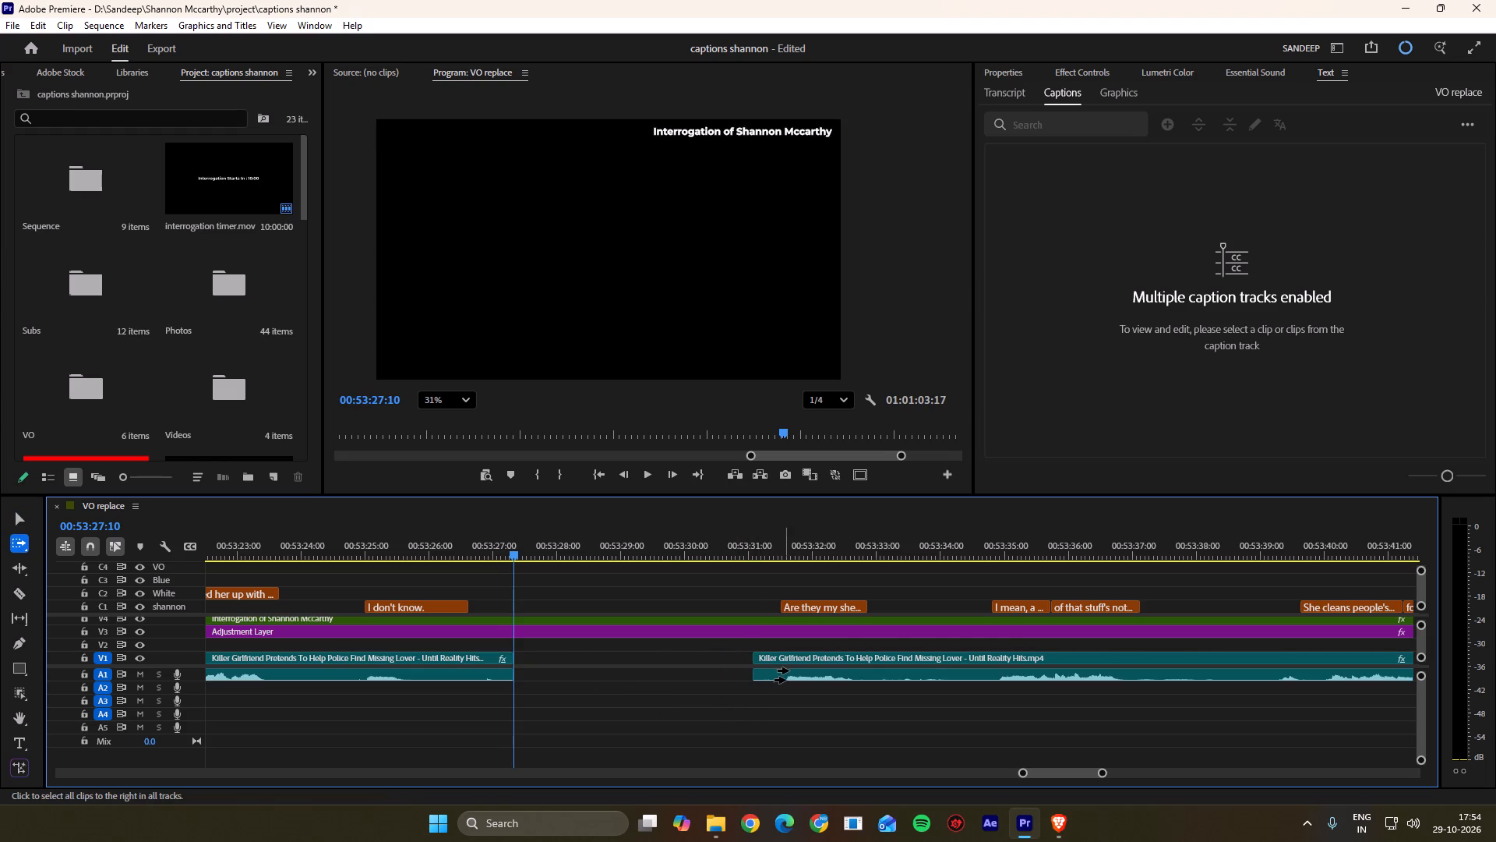
{"action": "left_click", "coordinate": [790, 667]}
{"action": "left_click", "coordinate": [799, 659]}
{"action": "left_click_drag", "start_coordinate": [805, 658], "coordinate": [602, 663]}
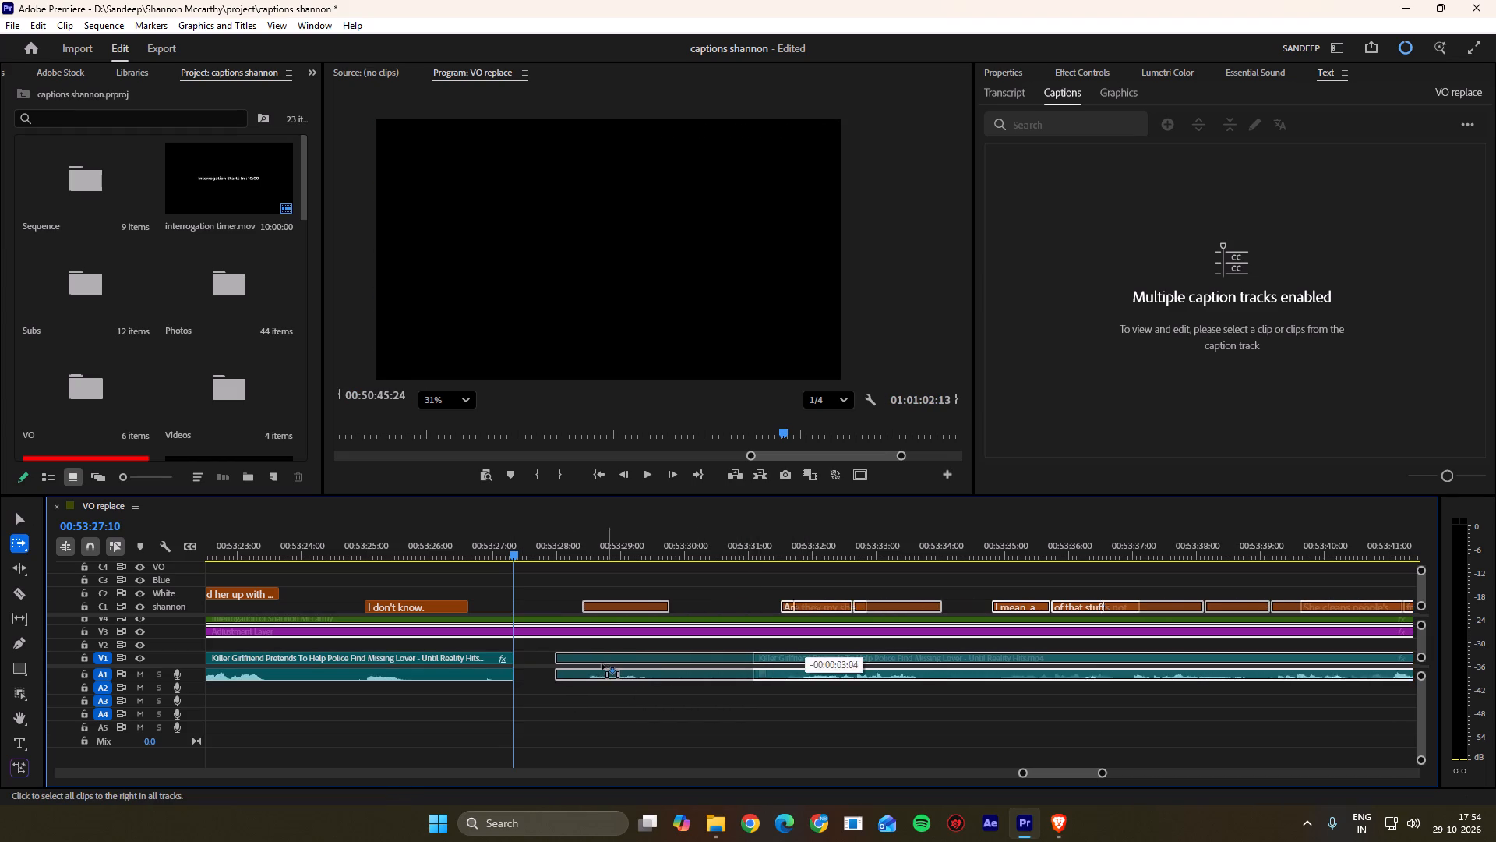
{"action": "left_click_drag", "start_coordinate": [602, 663], "coordinate": [566, 663]}
{"action": "left_click", "coordinate": [569, 692]}
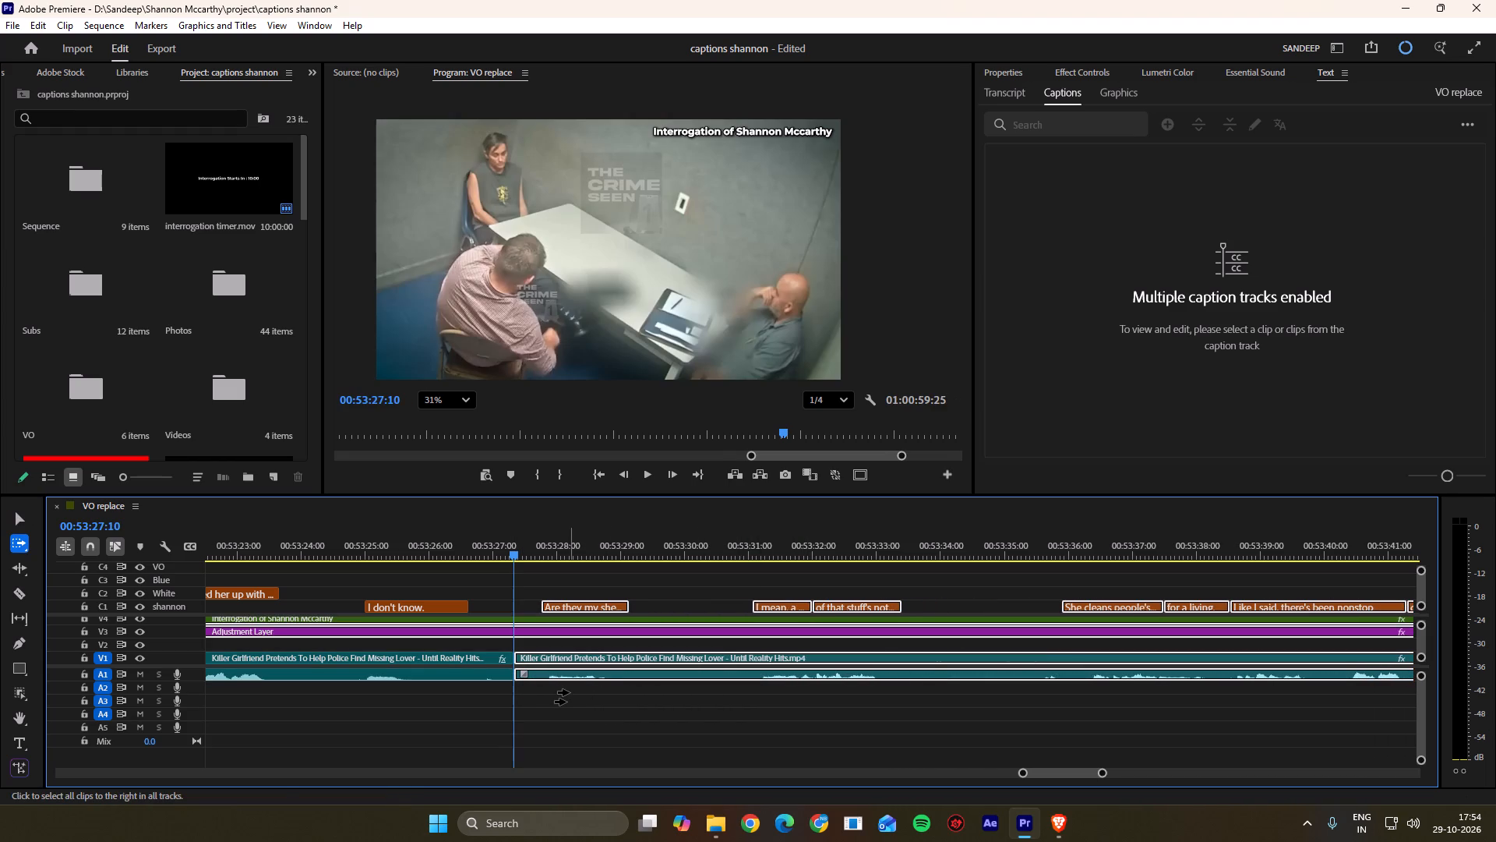
{"action": "key", "text": "v"}
{"action": "left_click", "coordinate": [569, 692]}
Apply the default video transition to the V1 cut at 00:53:27:10.
{"action": "left_click", "coordinate": [521, 656]}
{"action": "key", "text": "ctrl+d"}
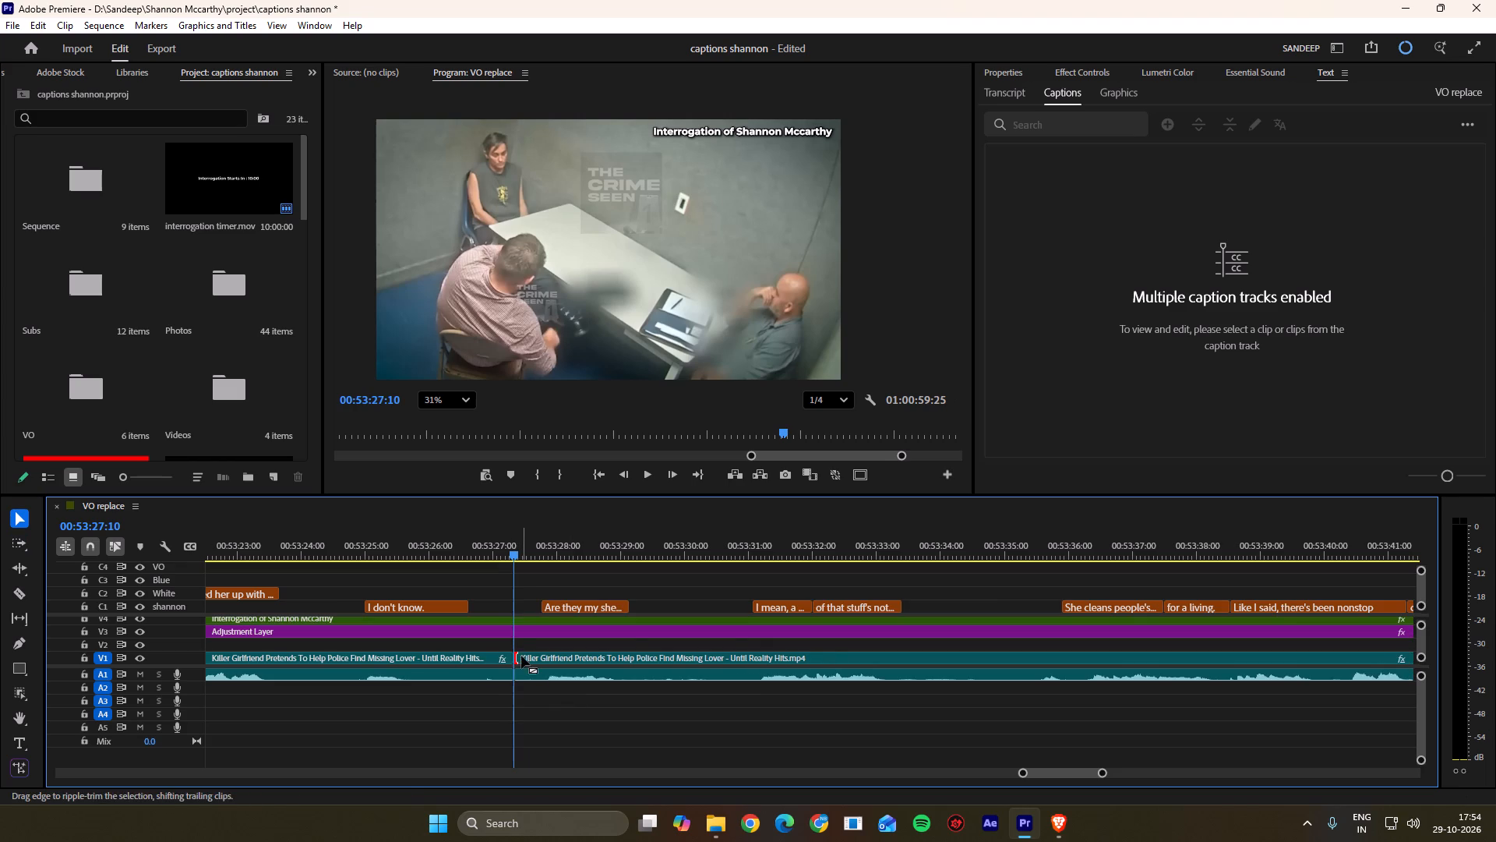
{"action": "left_click", "coordinate": [541, 693]}
Play the joined footage and retime "Are they my sheets?" to start at 00:53:27:25 and end at about 00:53:29:26.
{"action": "key", "text": "space"}
{"action": "scroll", "coordinate": [541, 693], "scroll_direction": "down", "scroll_amount": 3}
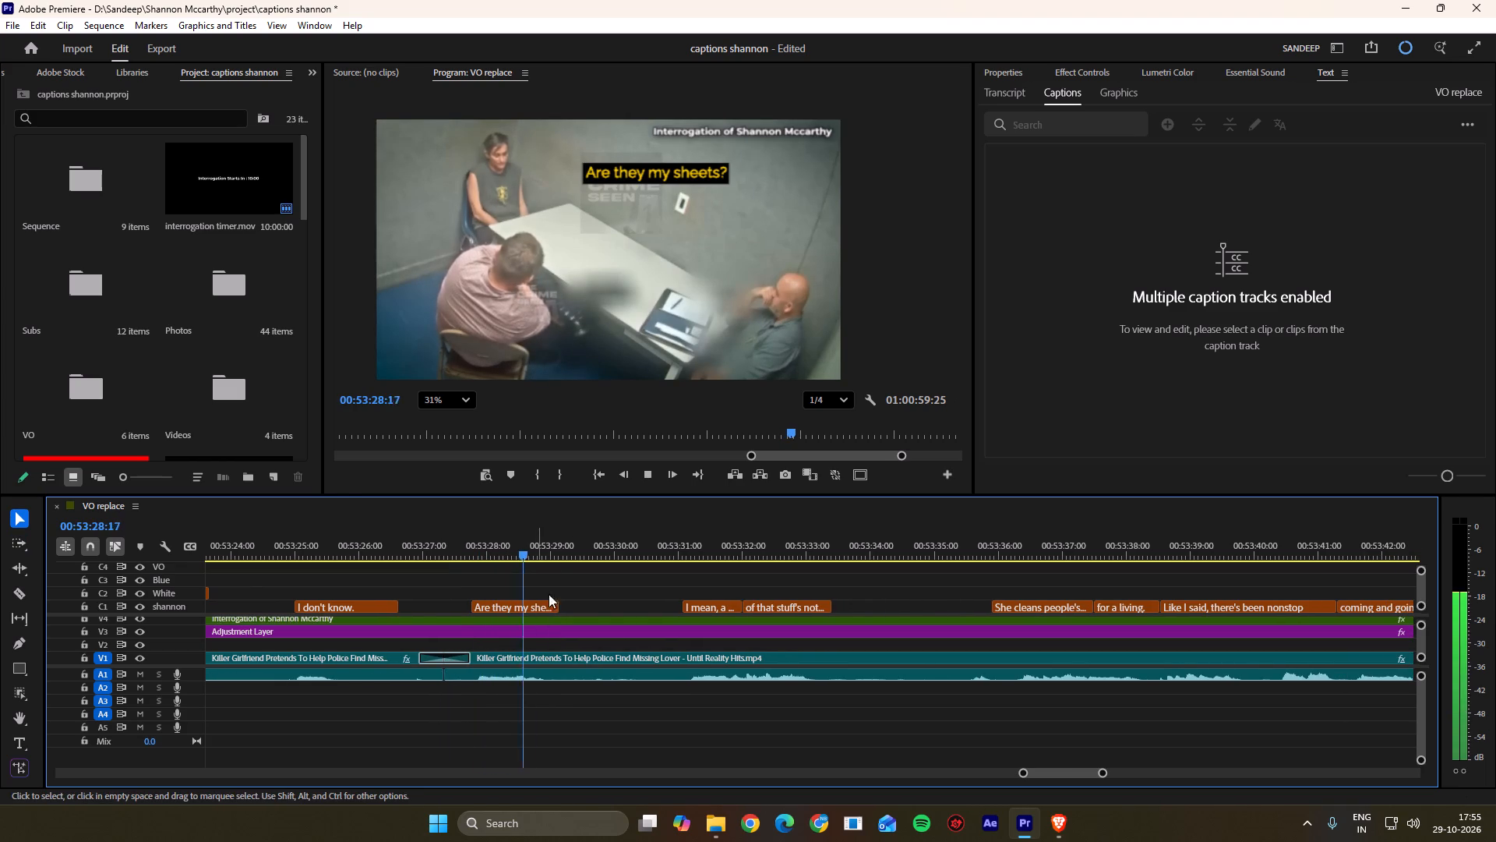
{"action": "key", "text": "space"}
{"action": "left_click_drag", "start_coordinate": [526, 554], "coordinate": [477, 556]}
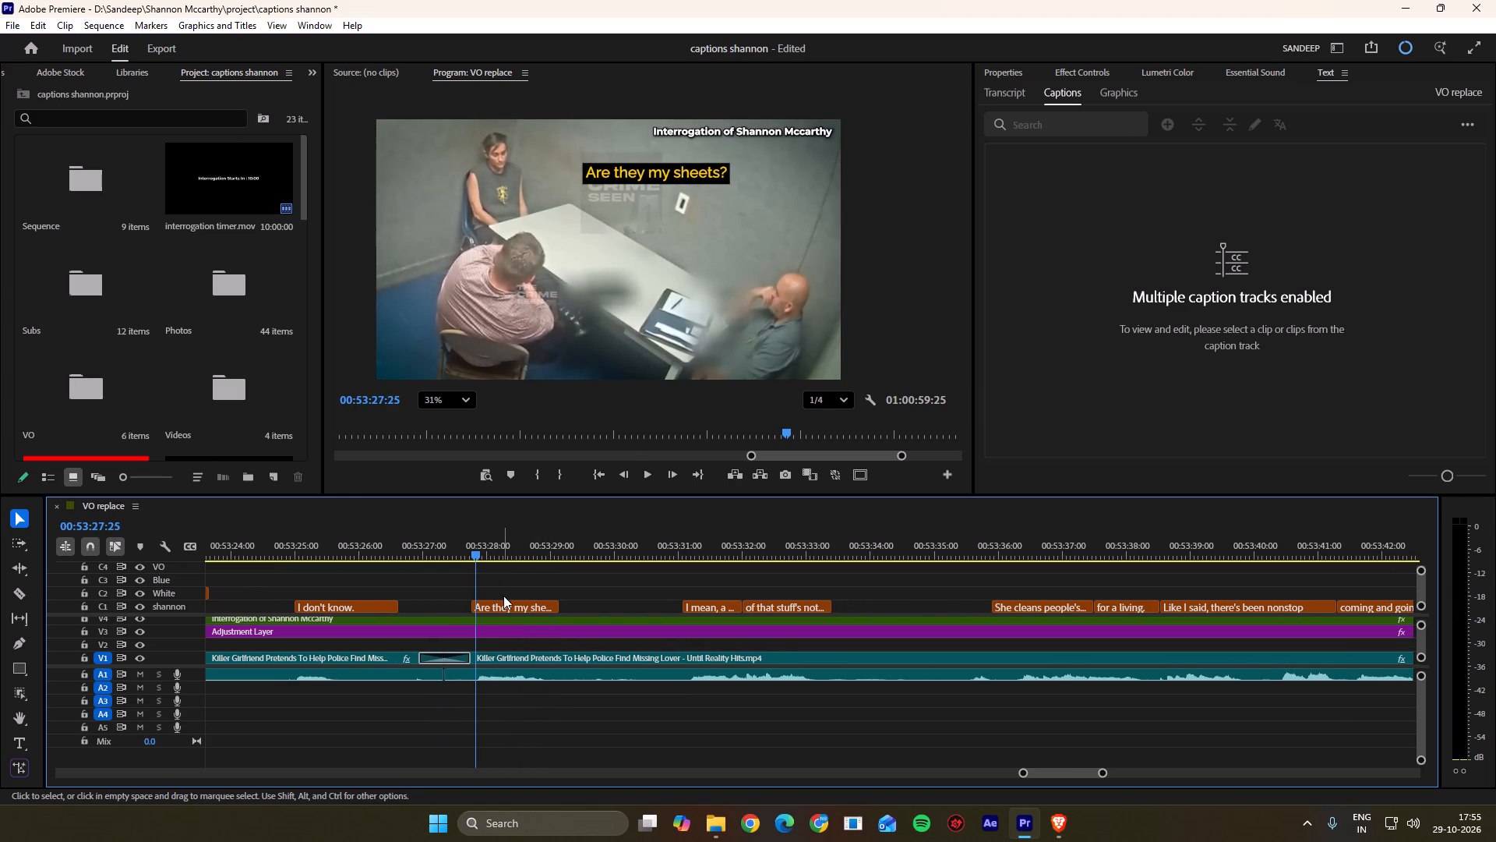
{"action": "left_click", "coordinate": [506, 606]}
{"action": "left_click", "coordinate": [509, 596]}
{"action": "left_click_drag", "start_coordinate": [561, 605], "coordinate": [605, 607]}
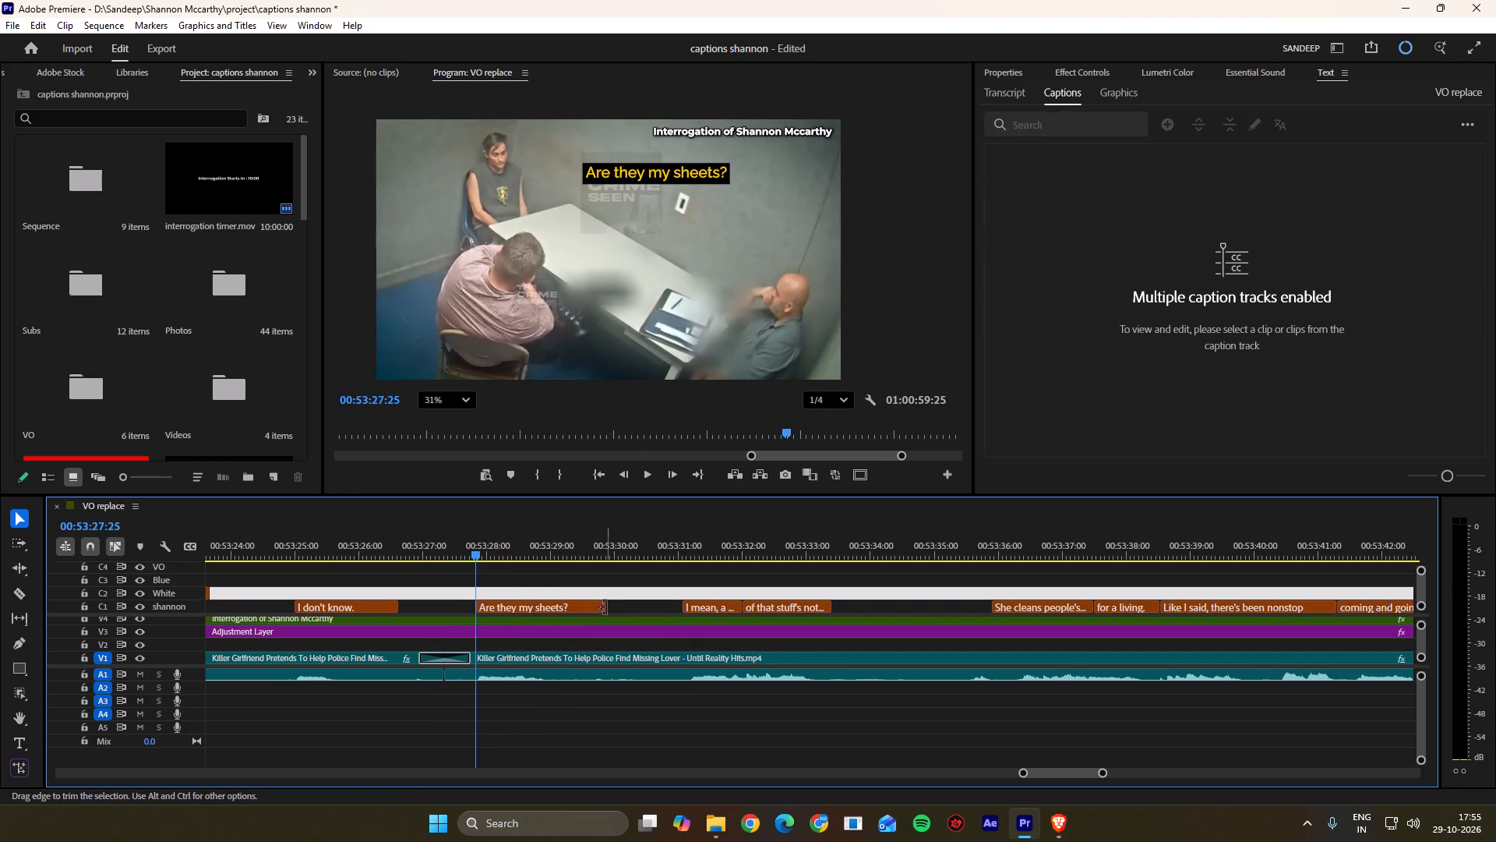
Play on and trim the start of "I mean, a lot" to 00:53:31:06.
{"action": "key", "text": "space"}
{"action": "scroll", "coordinate": [589, 617], "scroll_direction": "down", "scroll_amount": 8}
{"action": "scroll", "coordinate": [534, 631], "scroll_direction": "up", "scroll_amount": 3, "text": "alt"}
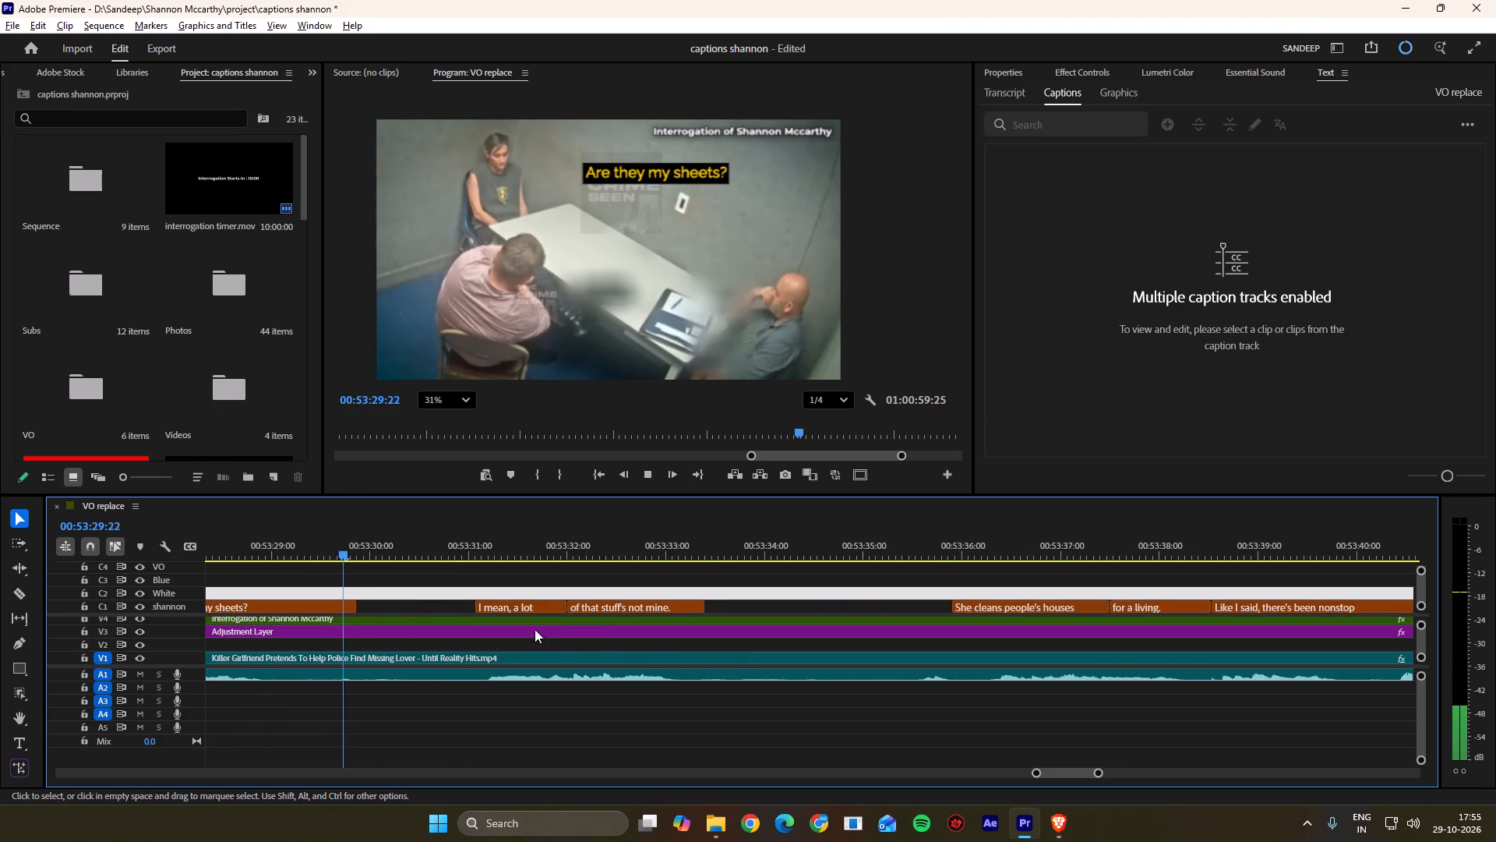
{"action": "scroll", "coordinate": [535, 629], "scroll_direction": "up", "scroll_amount": 7, "text": "alt"}
{"action": "key", "text": "space"}
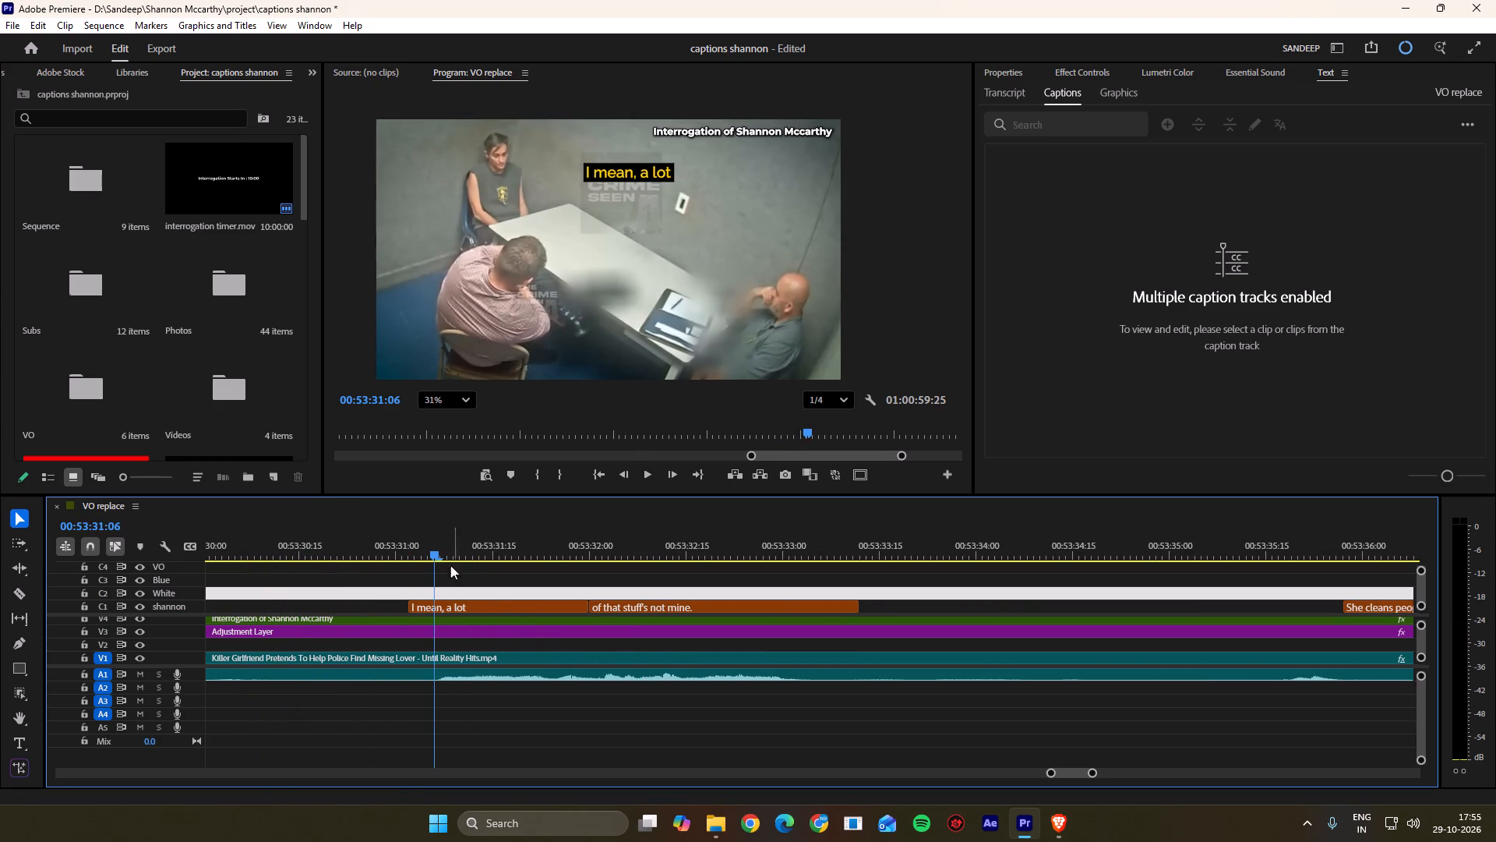
{"action": "left_click_drag", "start_coordinate": [408, 604], "coordinate": [434, 604]}
{"action": "left_click", "coordinate": [468, 588]}
Replay the line and shift the cut between "I mean, a lot" and "of that stuff's not mine." back to 00:53:31:25.
{"action": "key", "text": "space"}
{"action": "scroll", "coordinate": [468, 588], "scroll_direction": "down", "scroll_amount": 3}
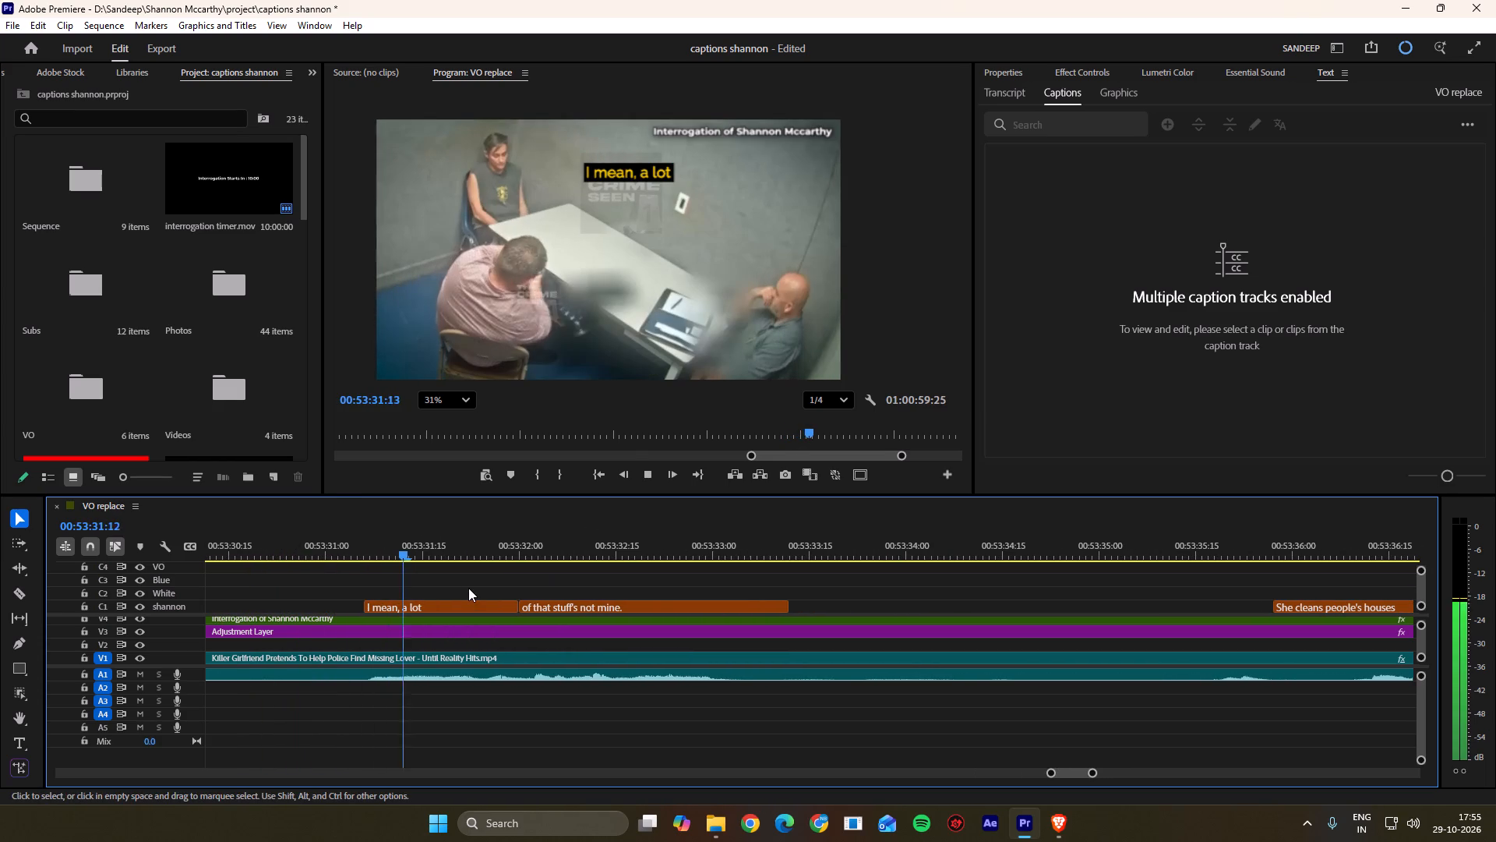
{"action": "key", "text": "space"}
{"action": "left_click_drag", "start_coordinate": [507, 529], "coordinate": [411, 536]}
{"action": "key", "text": "space"}
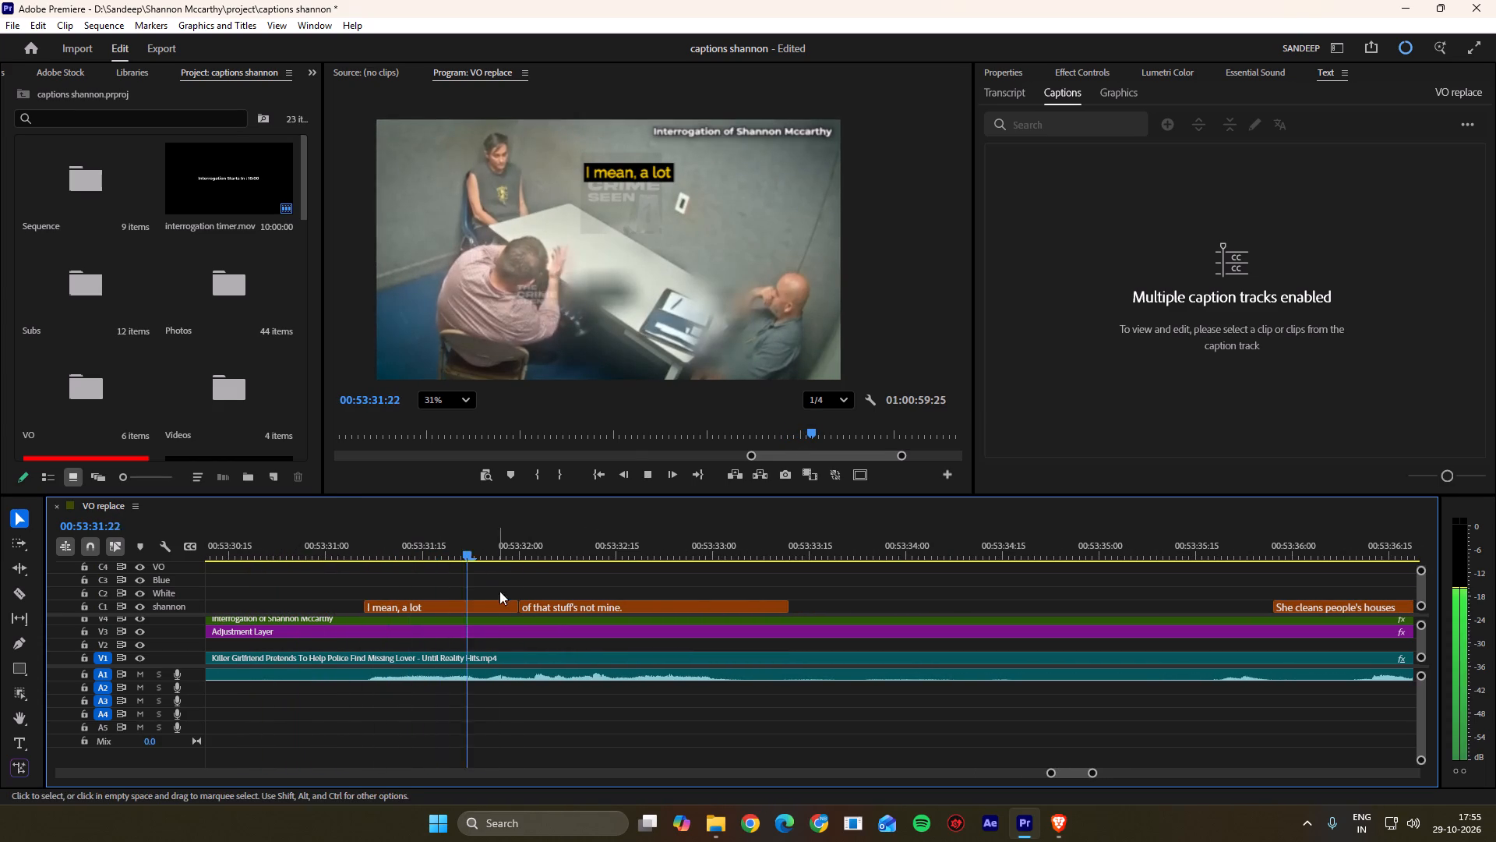
{"action": "key", "text": "space"}
{"action": "left_click_drag", "start_coordinate": [520, 610], "coordinate": [498, 610], "text": "ctrl"}
{"action": "left_click_drag", "start_coordinate": [497, 554], "coordinate": [432, 550]}
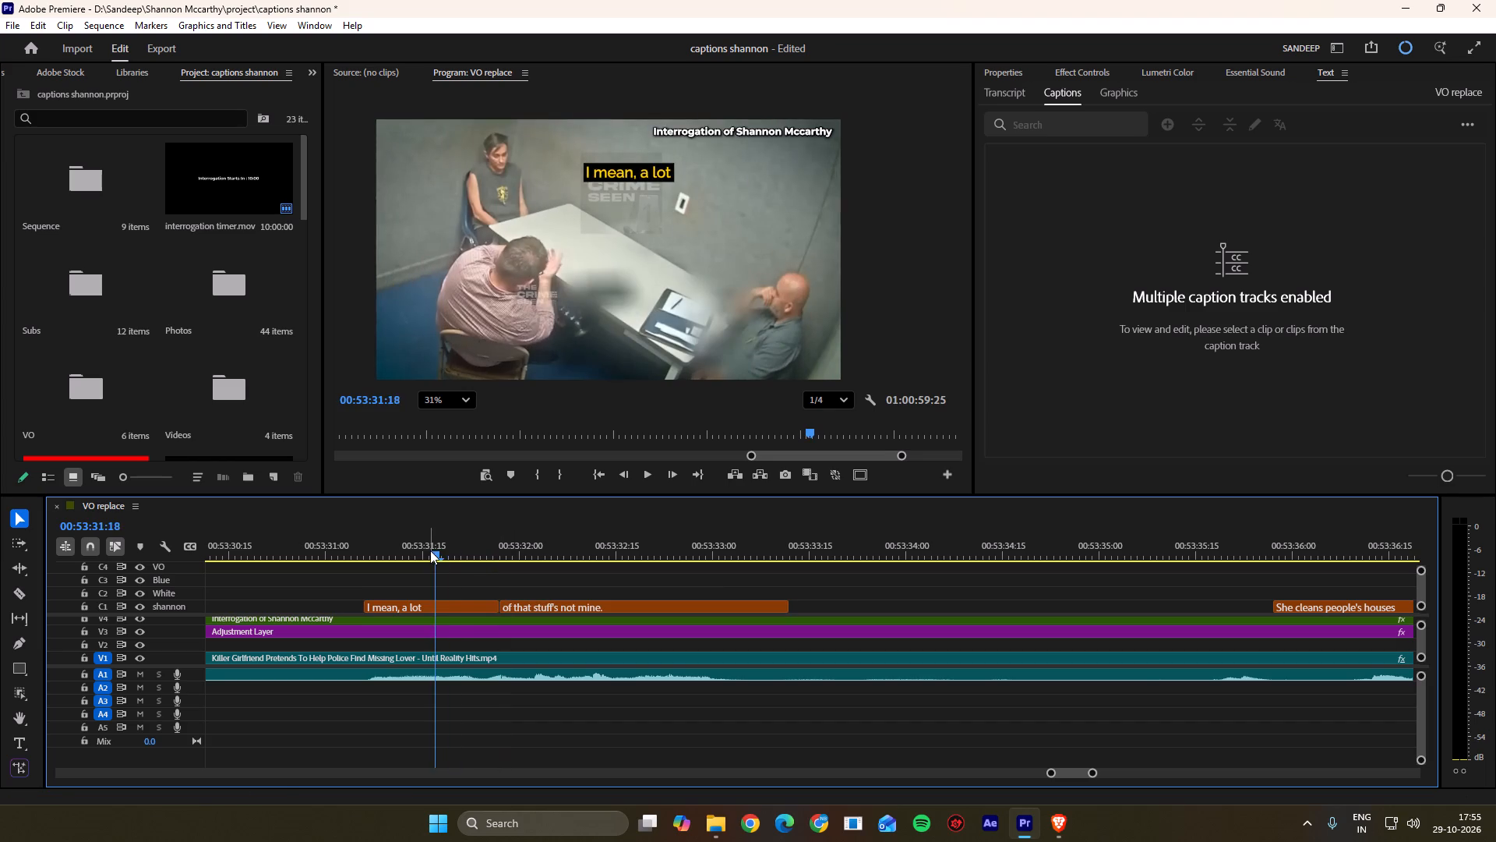
{"action": "key", "text": "space"}
{"action": "key", "text": "space"}
{"action": "left_click_drag", "start_coordinate": [479, 555], "coordinate": [487, 555]}
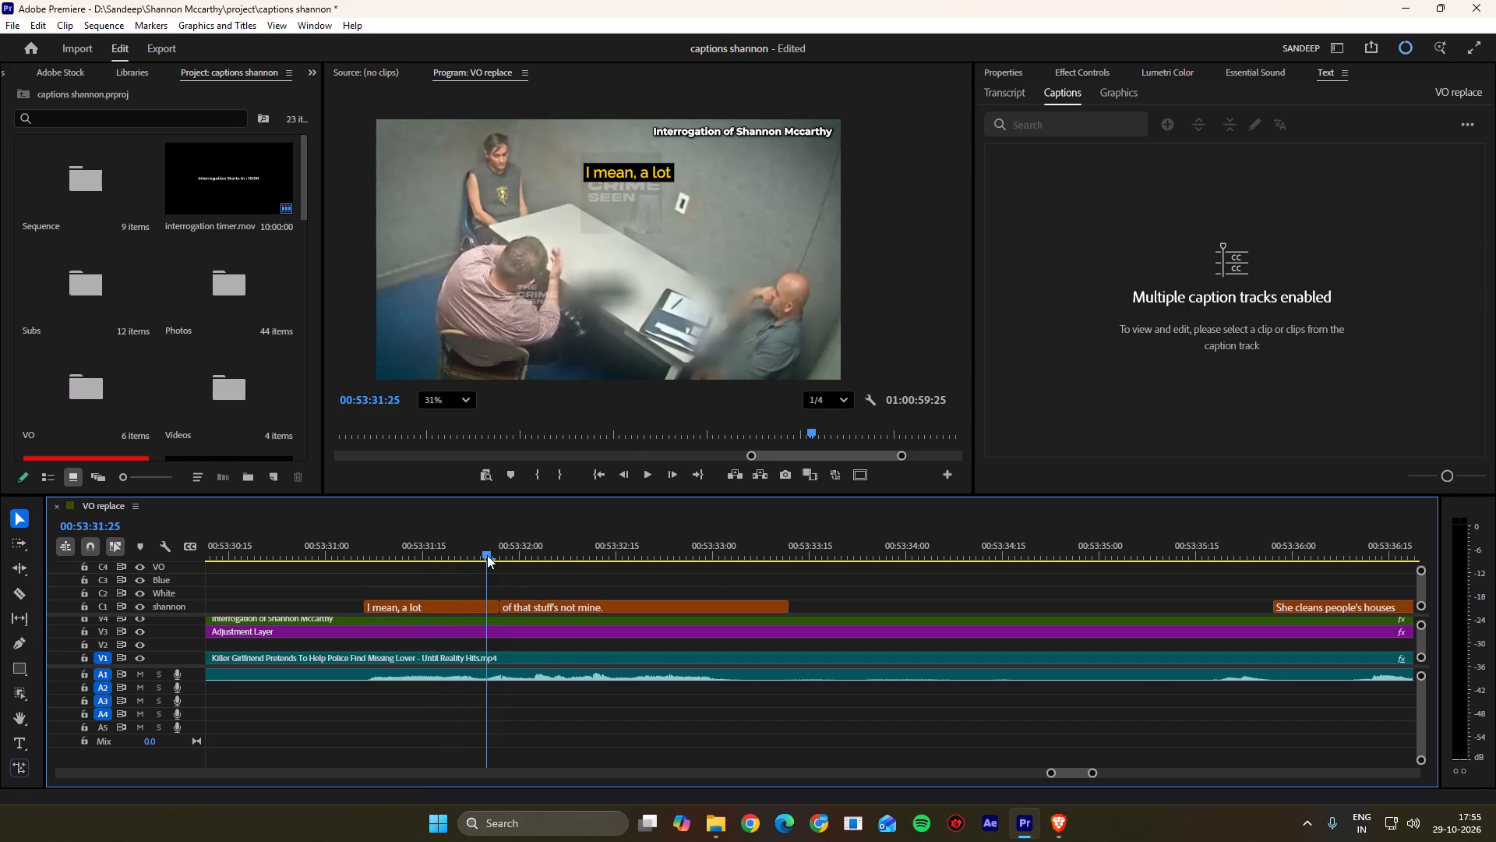
{"action": "left_click_drag", "start_coordinate": [499, 603], "coordinate": [489, 603], "text": "ctrl"}
{"action": "left_click", "coordinate": [500, 590]}
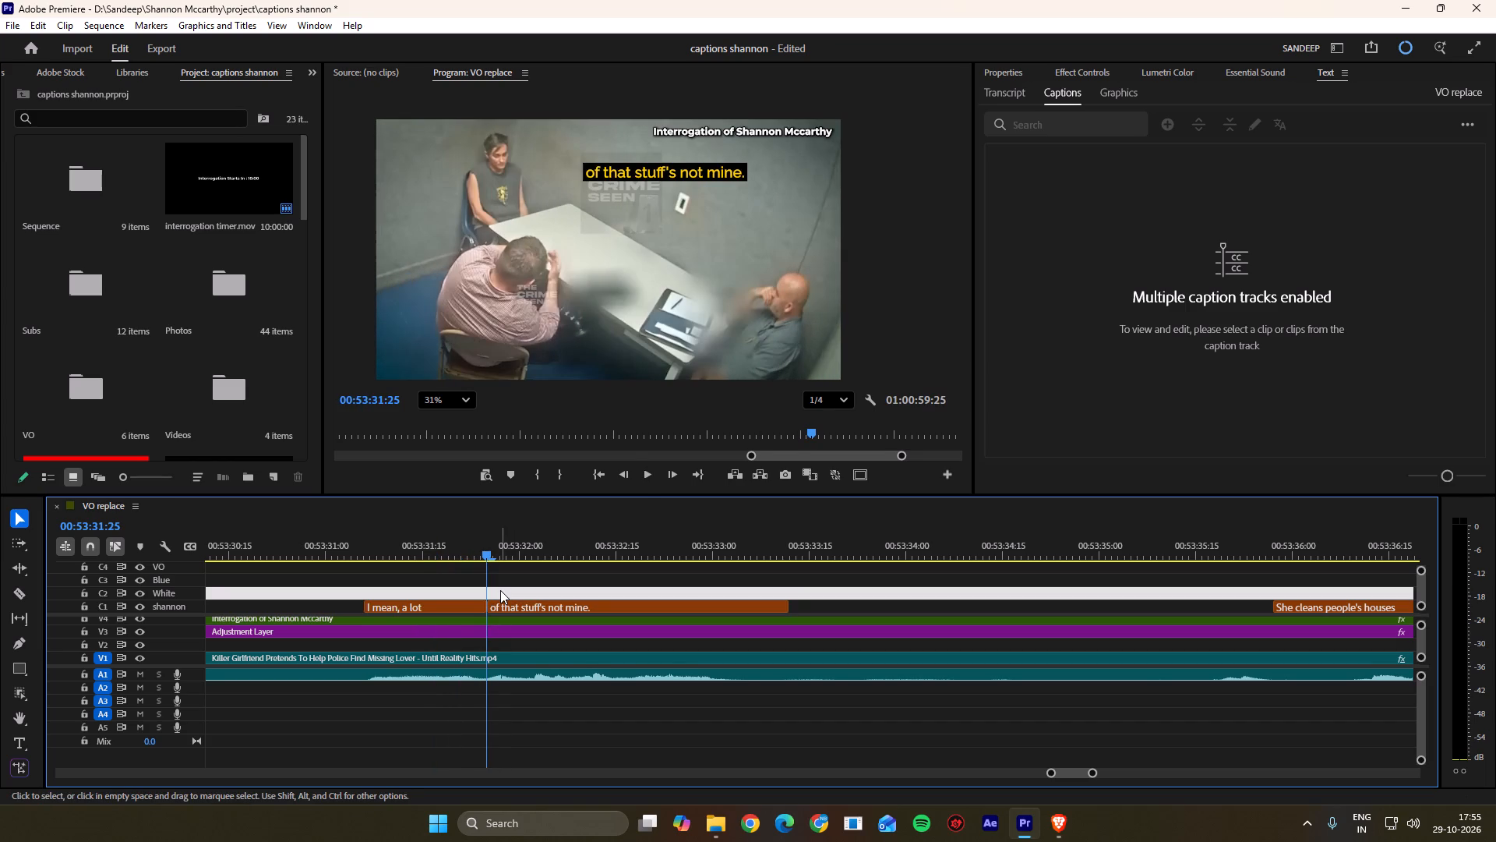
Play on and extend the start of "She cleans people's houses" back to 00:53:35:19.
{"action": "key", "text": "space"}
{"action": "scroll", "coordinate": [505, 590], "scroll_direction": "down", "scroll_amount": 6}
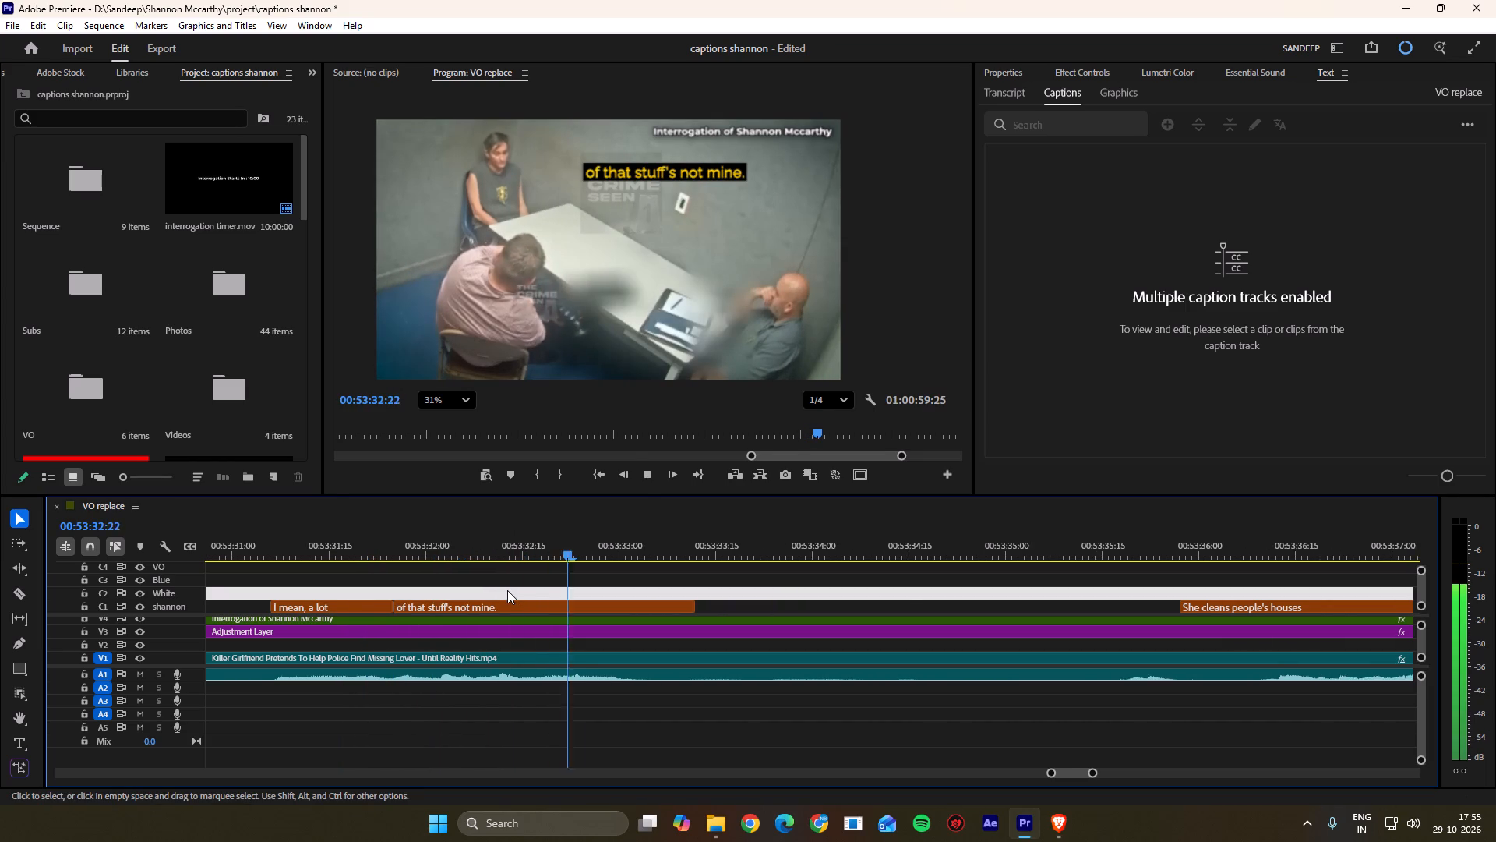
{"action": "scroll", "coordinate": [507, 590], "scroll_direction": "down", "scroll_amount": 20}
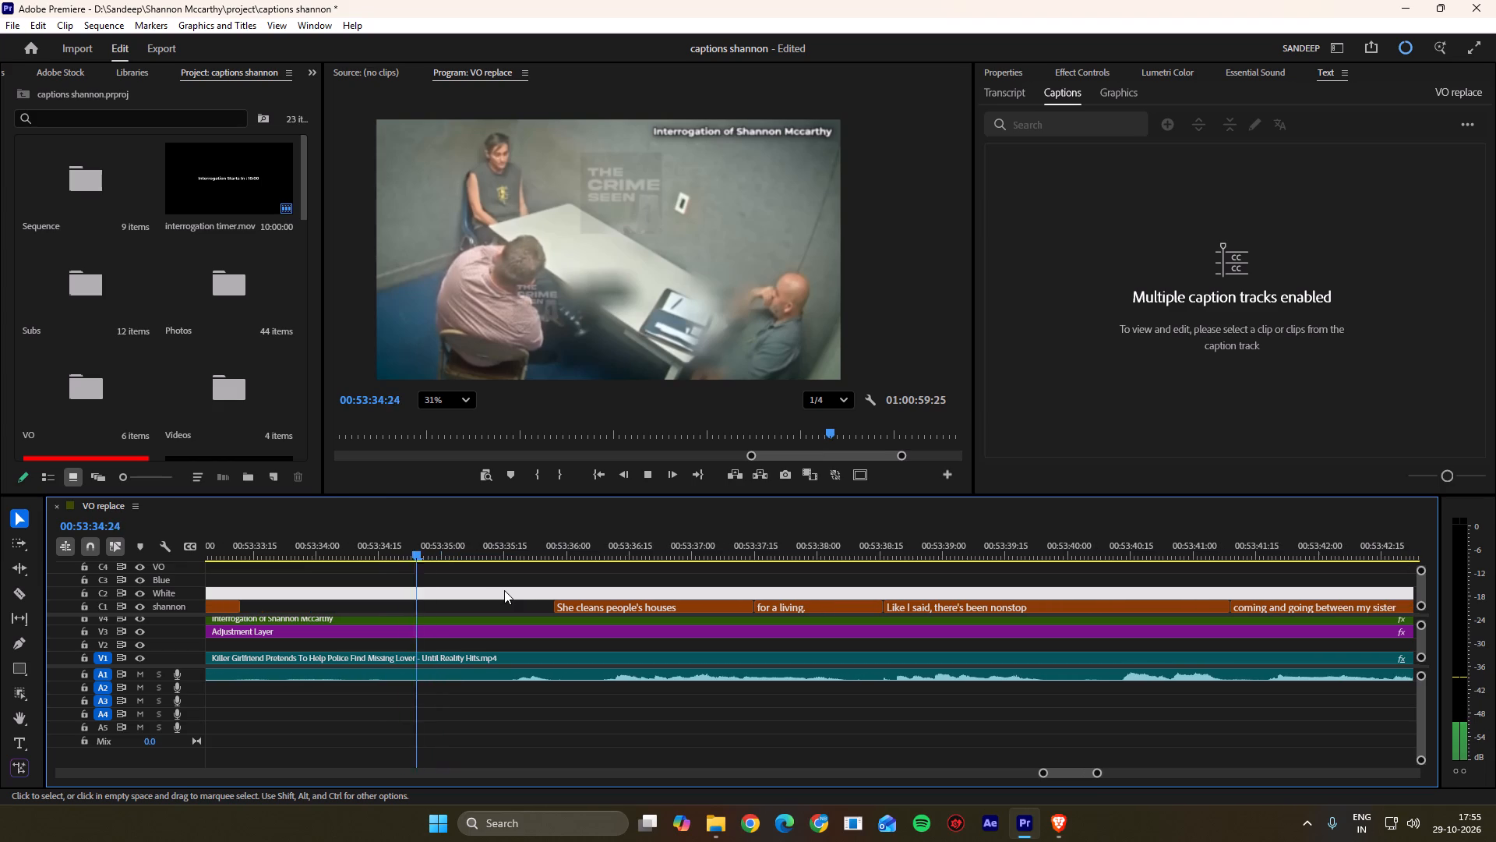
{"action": "scroll", "coordinate": [579, 598], "scroll_direction": "up", "scroll_amount": 4, "text": "alt"}
{"action": "scroll", "coordinate": [579, 598], "scroll_direction": "down", "scroll_amount": 4}
{"action": "left_click_drag", "start_coordinate": [487, 549], "coordinate": [395, 555]}
{"action": "left_click_drag", "start_coordinate": [444, 603], "coordinate": [397, 602]}
{"action": "left_click", "coordinate": [408, 610]}
{"action": "left_click", "coordinate": [408, 593]}
Save the project.
{"action": "key", "text": "ctrl+d"}
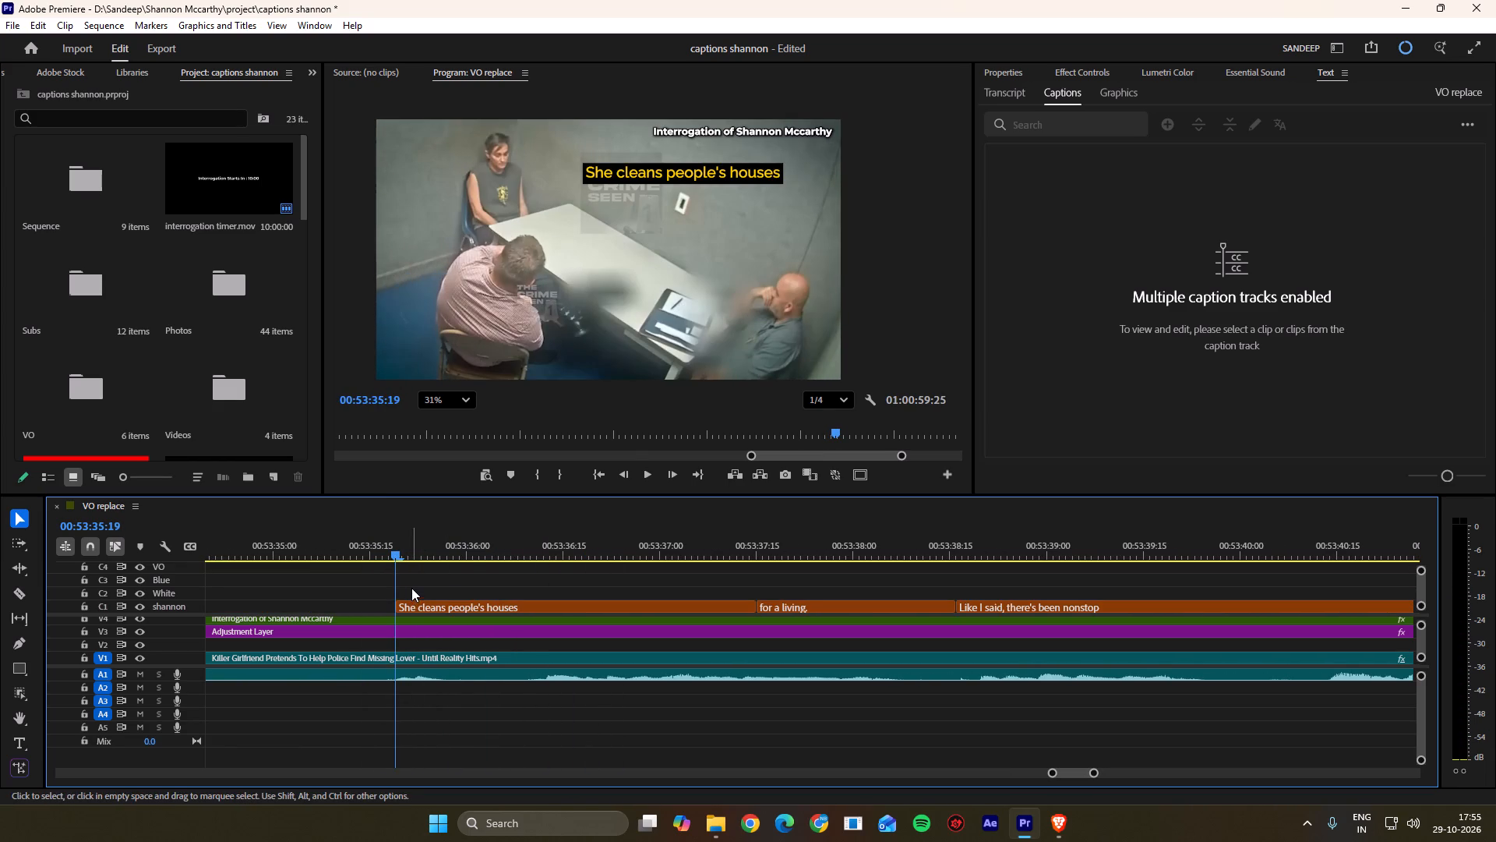
{"action": "key", "text": "ctrl+s"}
{"action": "left_click", "coordinate": [449, 580]}
Play the line and shift the cut between "She cleans people's houses" and "for a living." to about 00:53:37:14.
{"action": "key", "text": "space"}
{"action": "scroll", "coordinate": [516, 603], "scroll_direction": "down", "scroll_amount": 4}
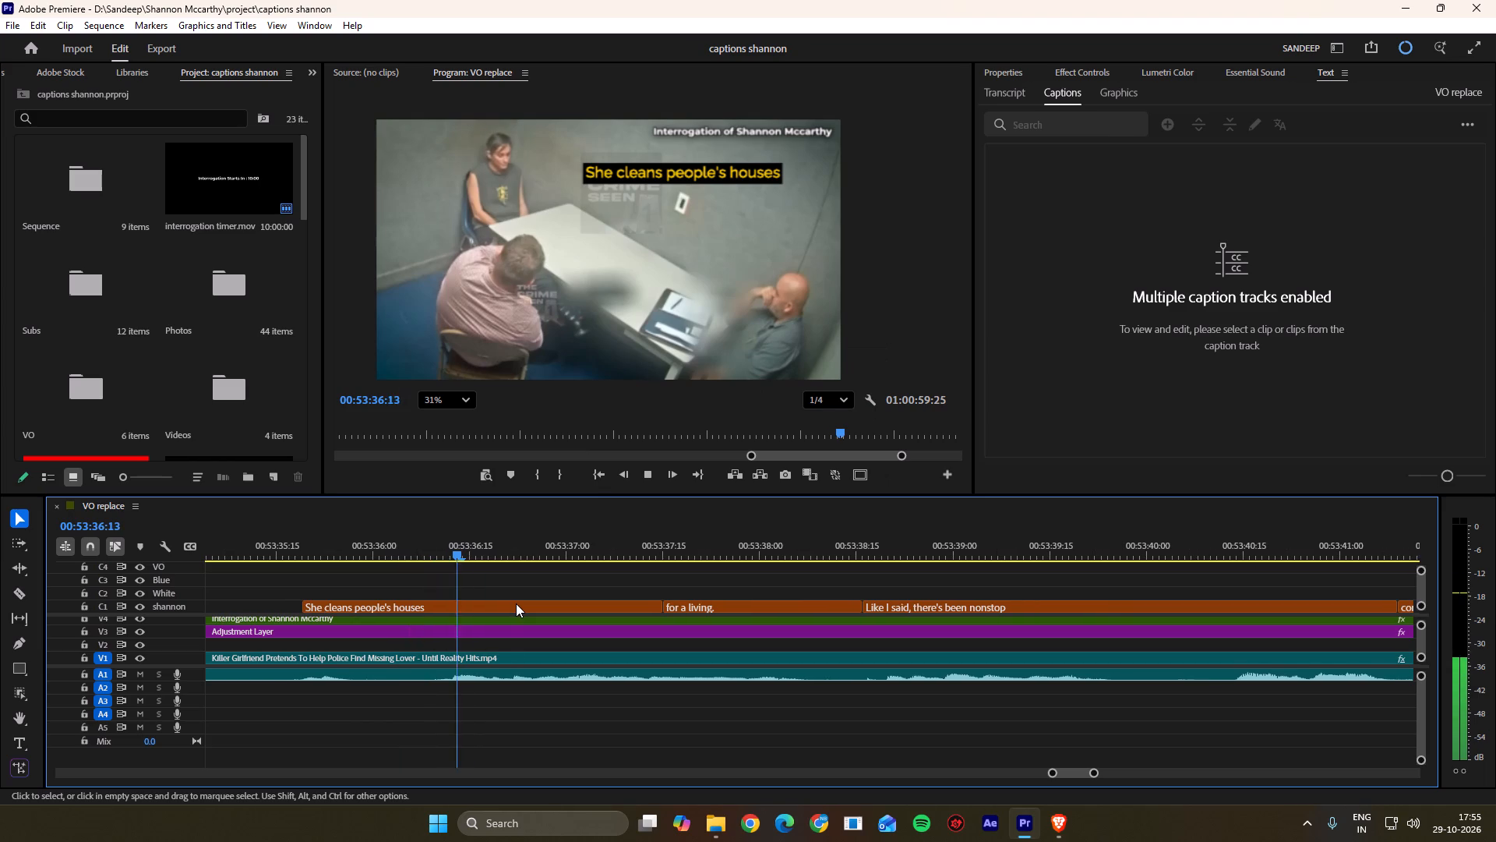
{"action": "scroll", "coordinate": [516, 603], "scroll_direction": "down", "scroll_amount": 3}
{"action": "key", "text": "space"}
{"action": "left_click_drag", "start_coordinate": [593, 605], "coordinate": [586, 607], "text": "ctrl"}
{"action": "left_click", "coordinate": [587, 590]}
Replay the line and shift the cut between "for a living." and "Like I said, there's been nonstop" to 00:53:38:19.
{"action": "key", "text": "space"}
{"action": "scroll", "coordinate": [588, 589], "scroll_direction": "down", "scroll_amount": 9}
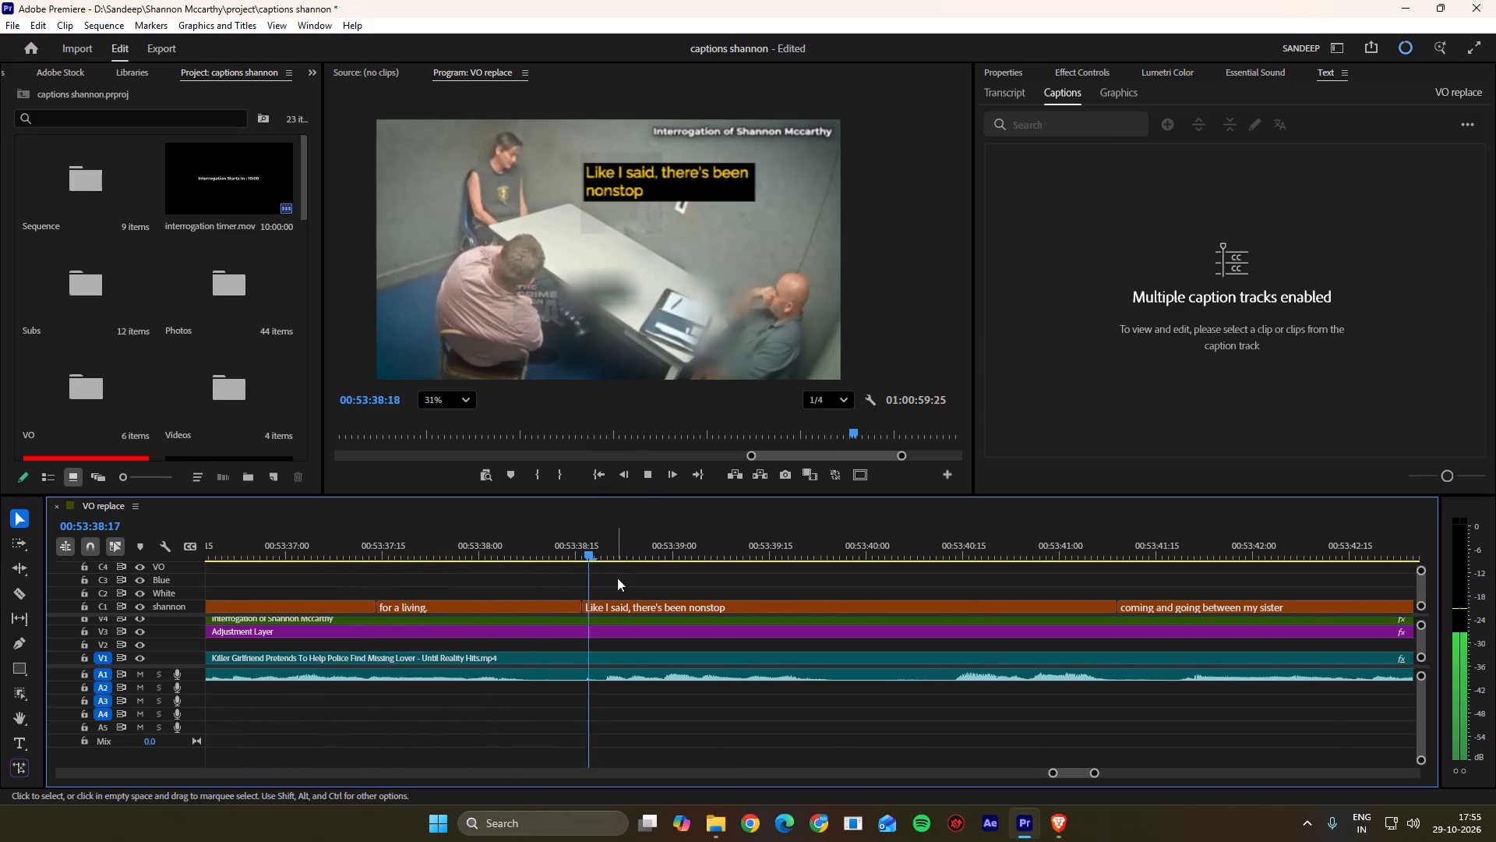
{"action": "key", "text": "space"}
{"action": "left_click_drag", "start_coordinate": [595, 549], "coordinate": [453, 546]}
{"action": "key", "text": "space"}
{"action": "key", "text": "space"}
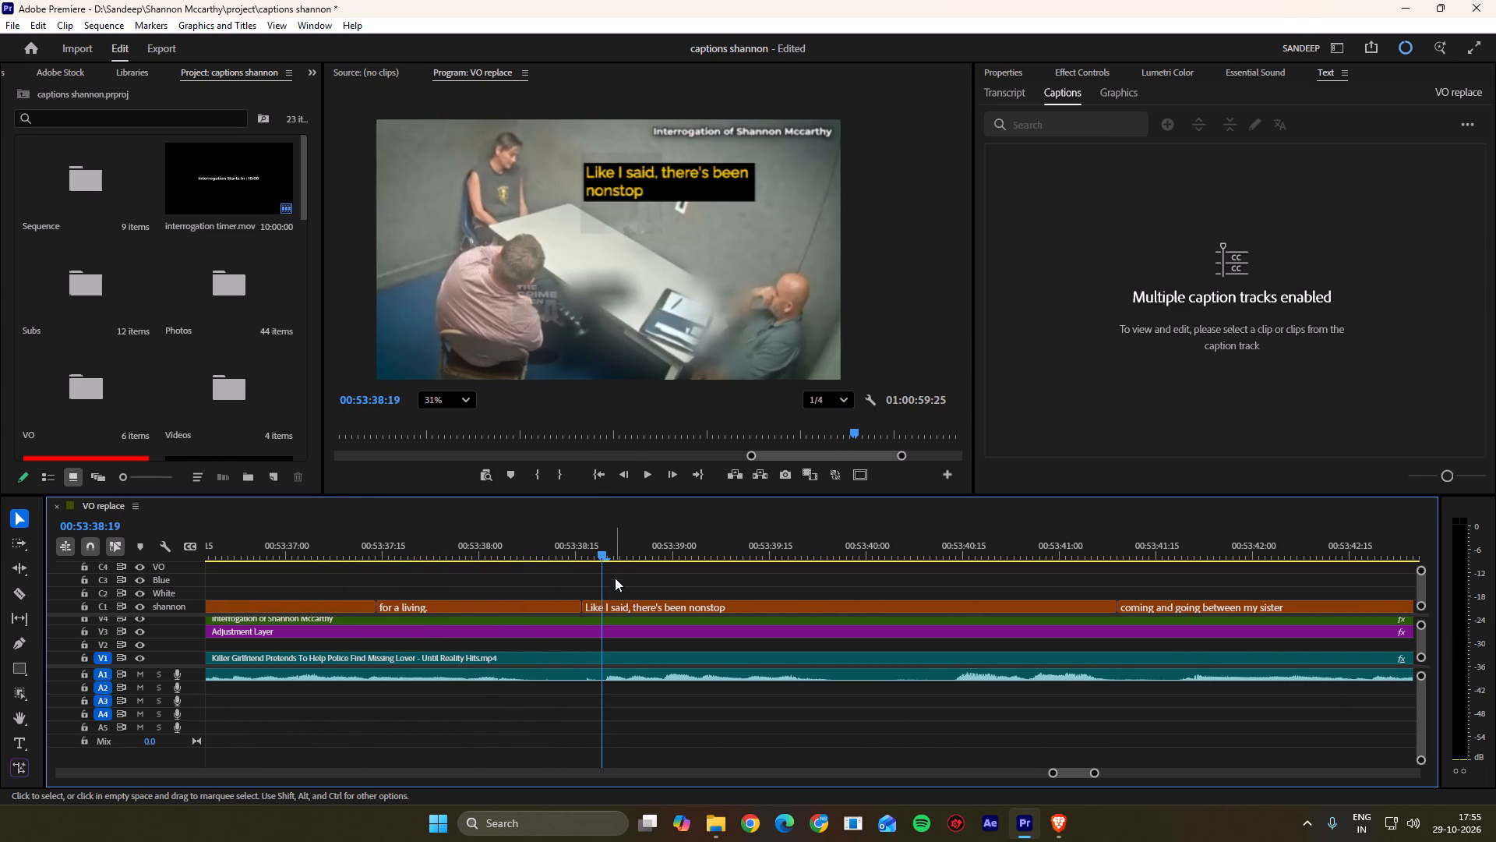
{"action": "left_click_drag", "start_coordinate": [580, 607], "coordinate": [602, 603], "text": "ctrl"}
{"action": "left_click", "coordinate": [614, 592]}
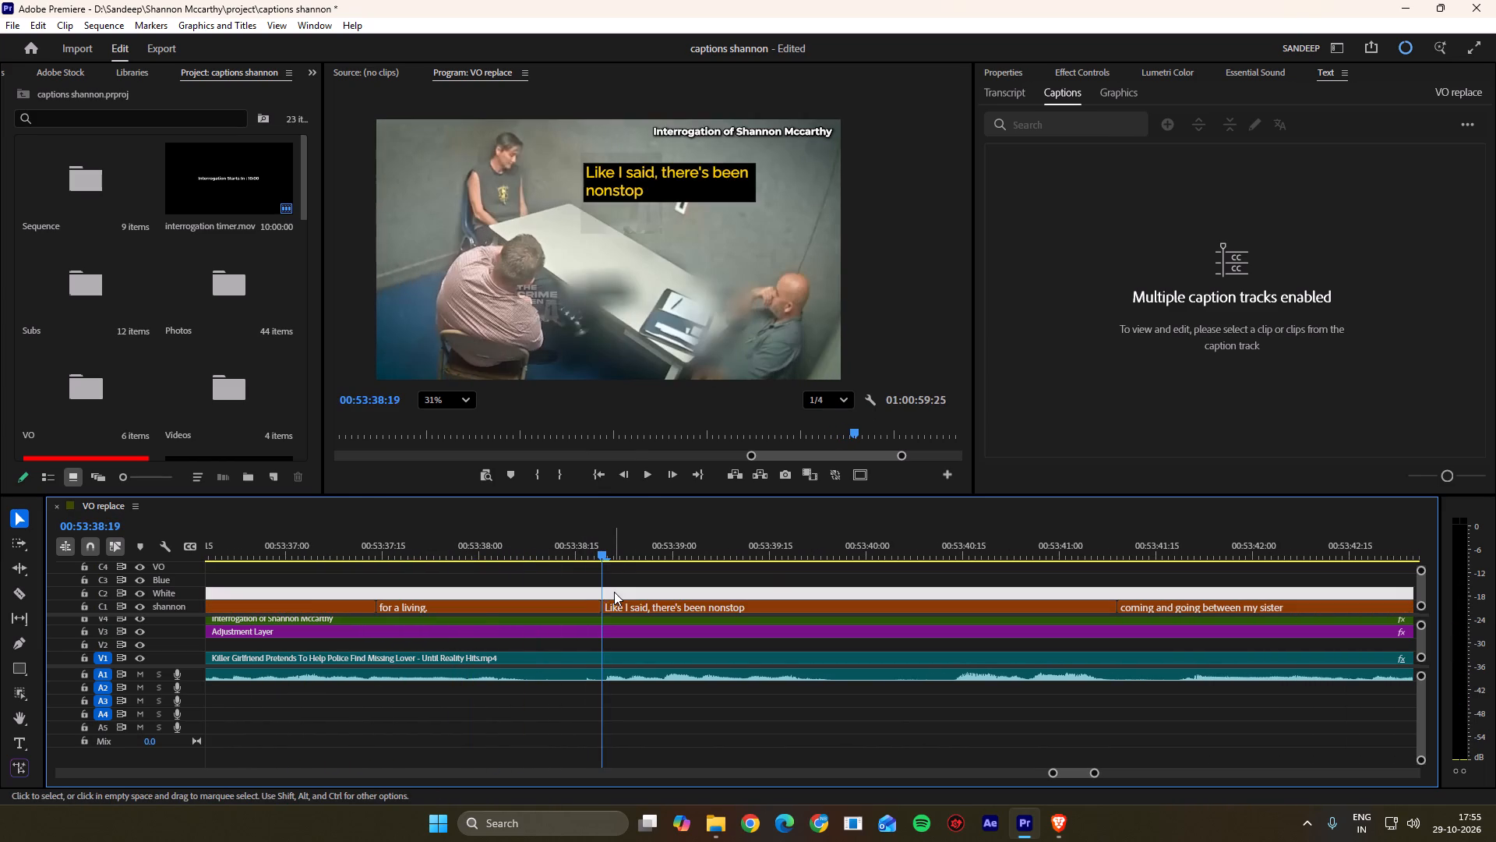
Play on and shift the cut between "Like I said, there's been nonstop" and "coming and going between my sister" to 00:53:41:19.
{"action": "key", "text": "space"}
{"action": "scroll", "coordinate": [614, 592], "scroll_direction": "down", "scroll_amount": 5}
{"action": "scroll", "coordinate": [614, 592], "scroll_direction": "down", "scroll_amount": 13, "text": "alt"}
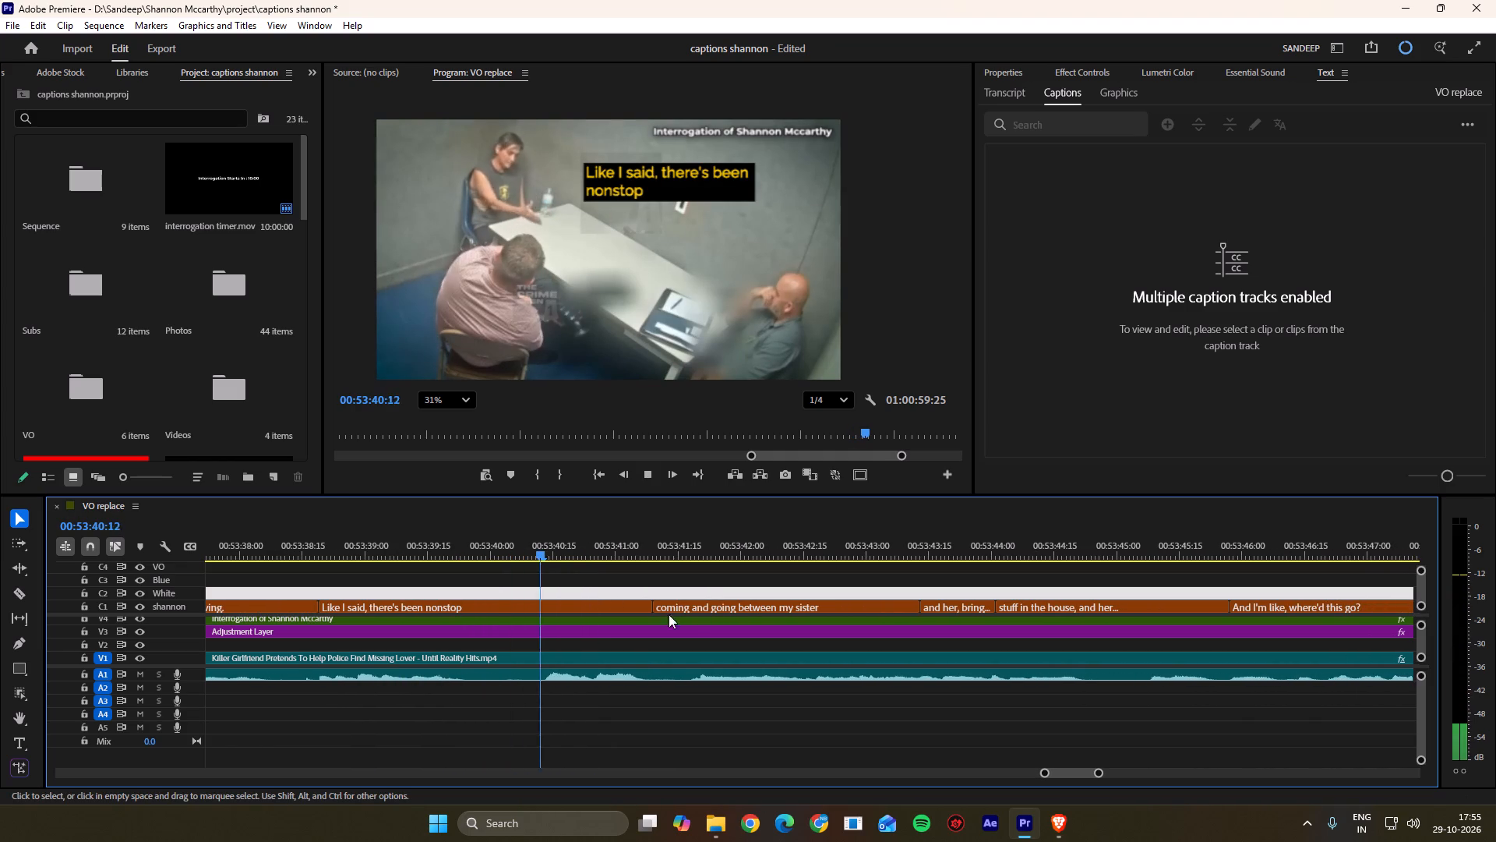
{"action": "key", "text": "space"}
{"action": "key", "text": "space"}
{"action": "key", "text": "space"}
{"action": "key", "text": "space"}
{"action": "key", "text": "space"}
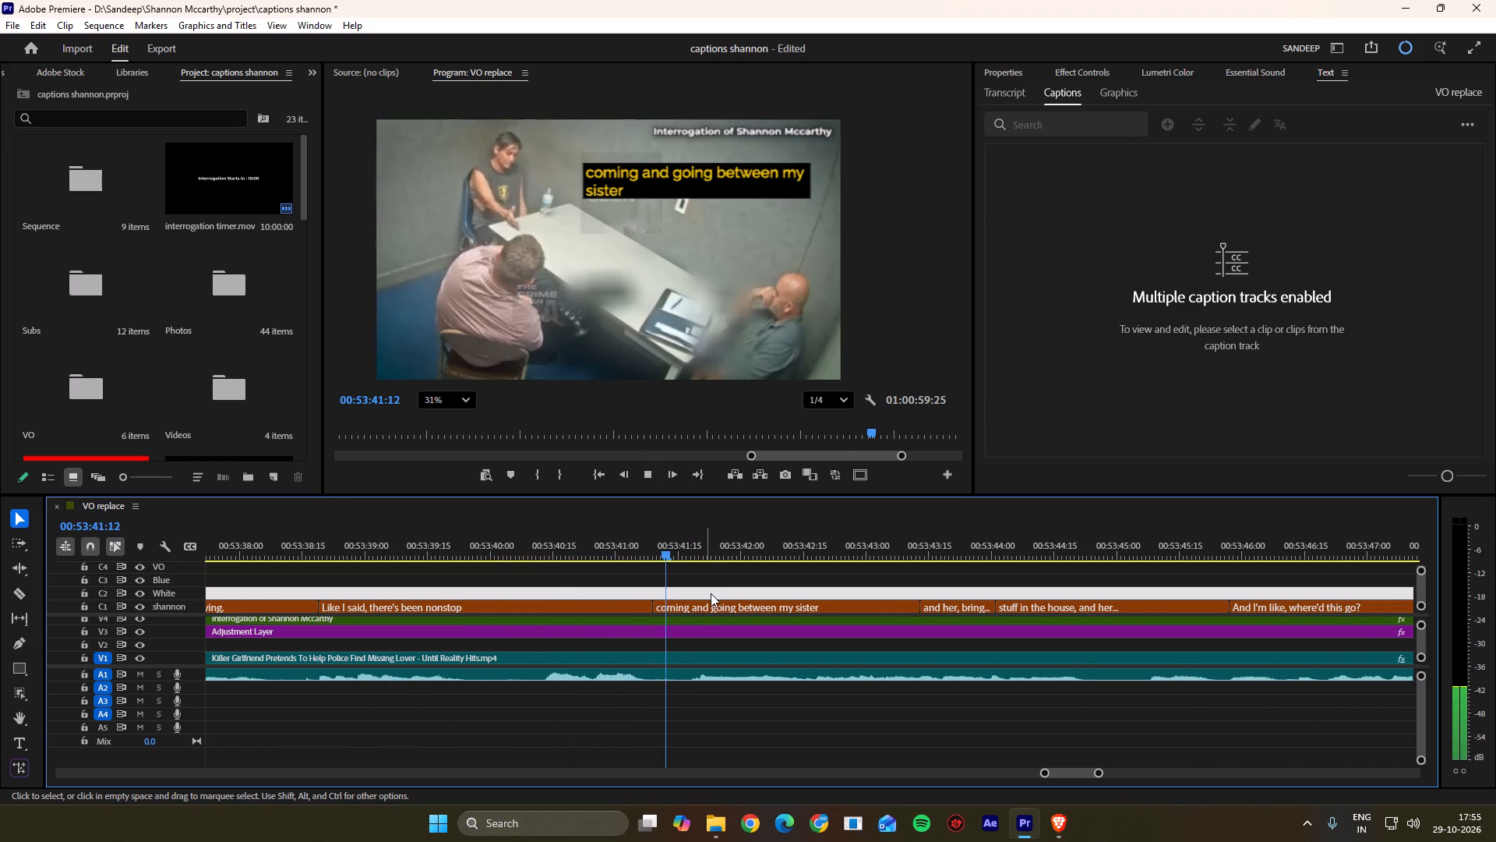
{"action": "key", "text": "space"}
{"action": "key", "text": "space"}
{"action": "left_click_drag", "start_coordinate": [698, 556], "coordinate": [690, 557]}
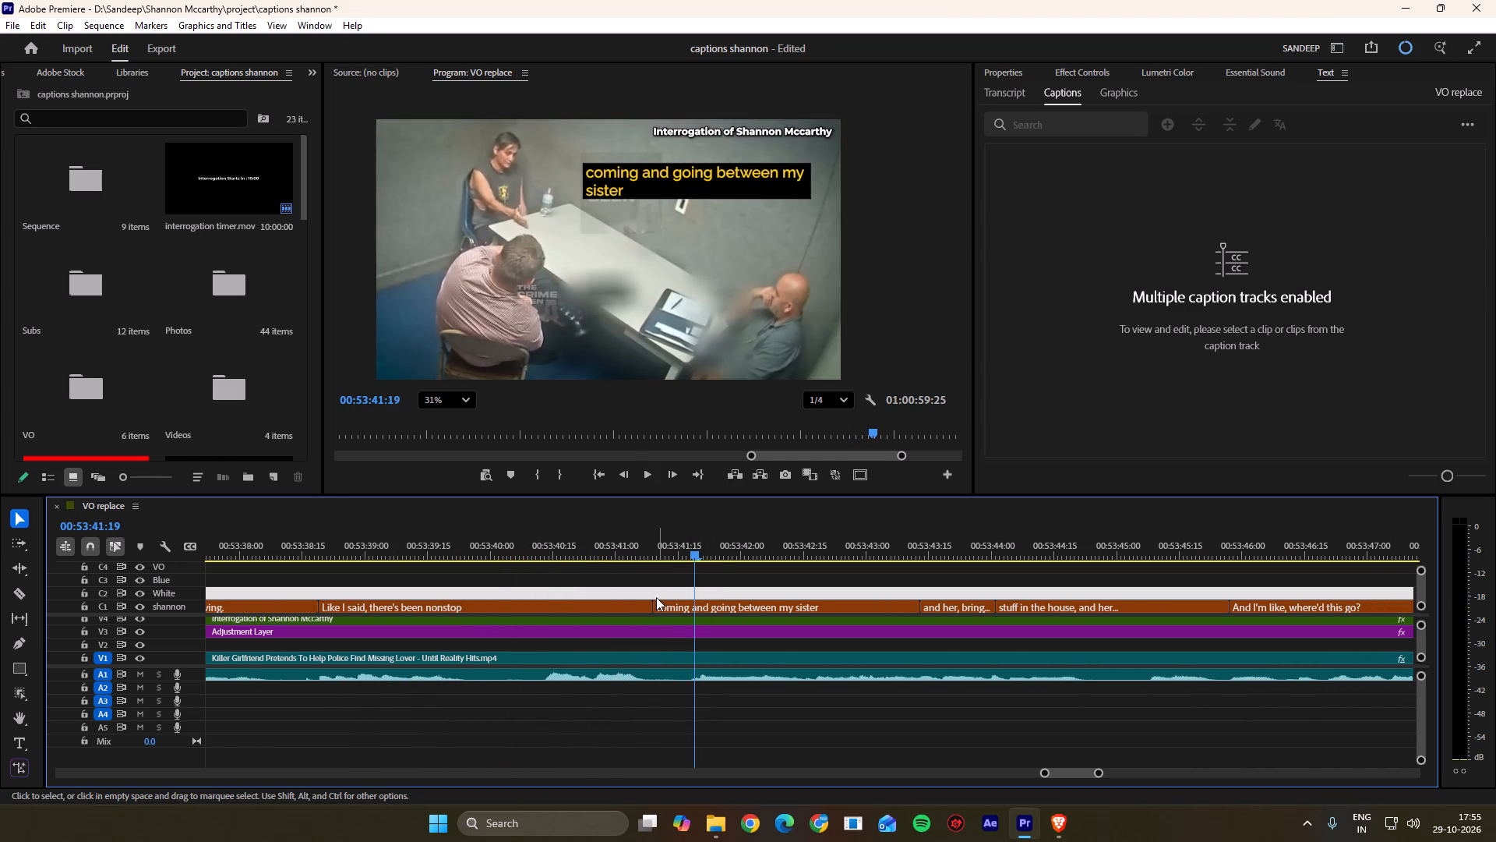
{"action": "left_click_drag", "start_coordinate": [654, 605], "coordinate": [696, 604], "text": "ctrl"}
{"action": "left_click", "coordinate": [711, 592]}
Play from "coming and going between my sister" through "stuff in the house, and her..." and check the caption changes against the audio.
{"action": "key", "text": "space"}
{"action": "scroll", "coordinate": [686, 593], "scroll_direction": "down", "scroll_amount": 3}
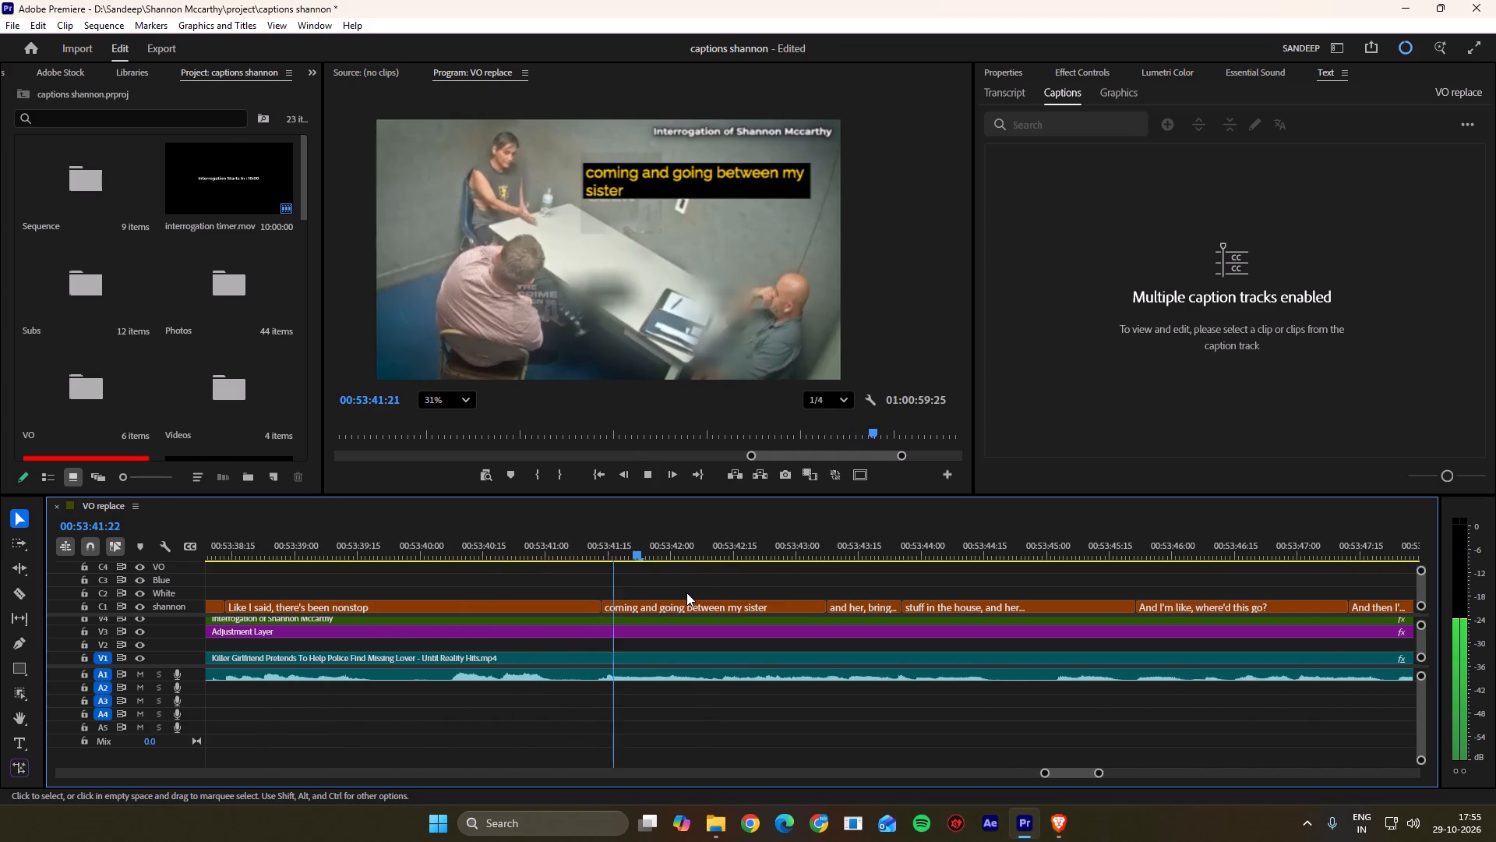
{"action": "scroll", "coordinate": [686, 593], "scroll_direction": "down", "scroll_amount": 11}
{"action": "key", "text": "space"}
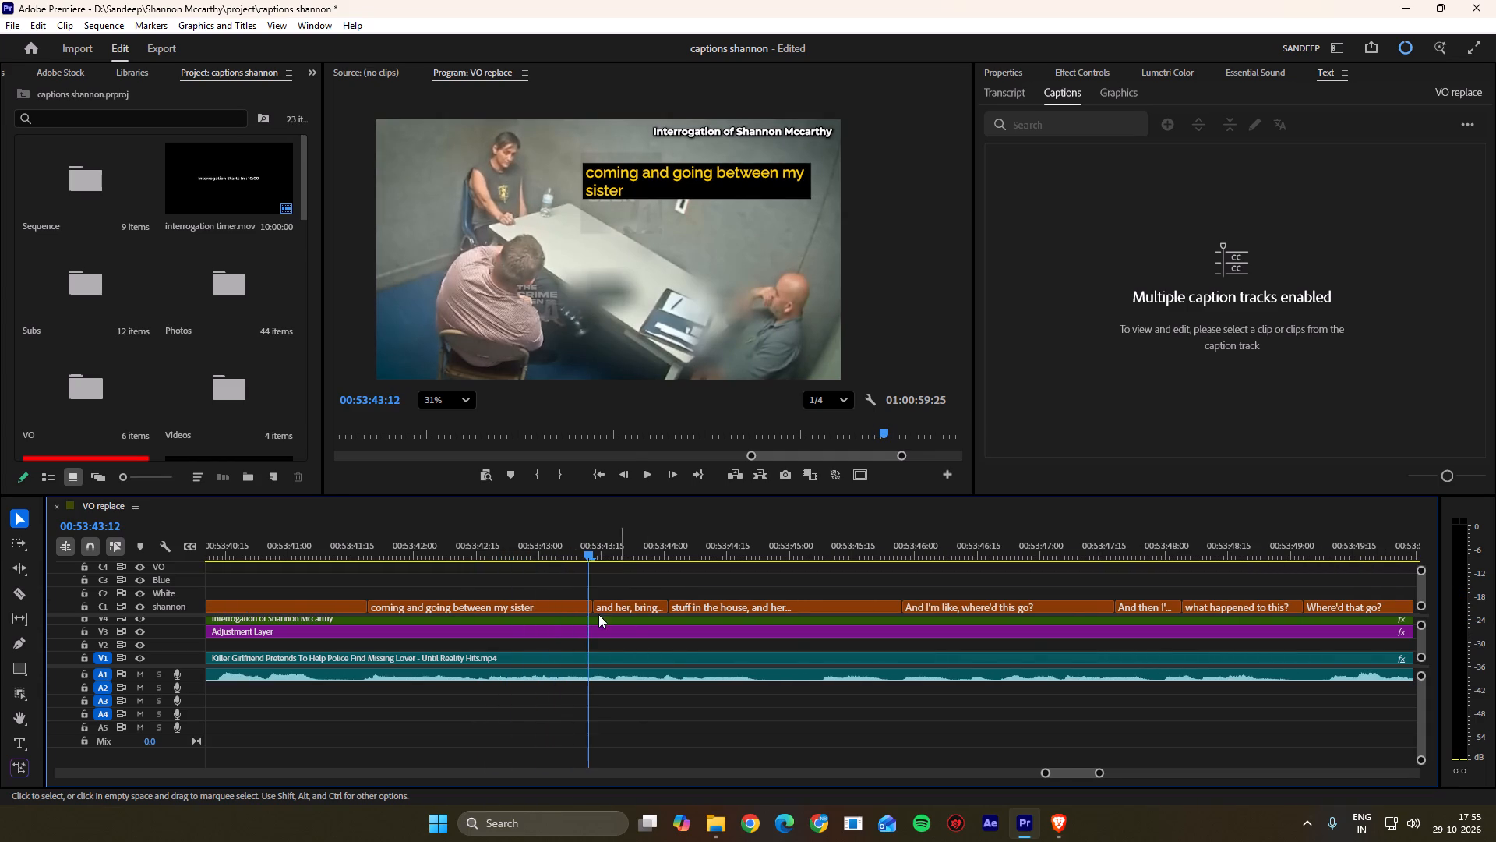
{"action": "scroll", "coordinate": [587, 614], "scroll_direction": "up", "scroll_amount": 7, "text": "alt"}
{"action": "key", "text": "space"}
{"action": "scroll", "coordinate": [607, 612], "scroll_direction": "down", "scroll_amount": 5}
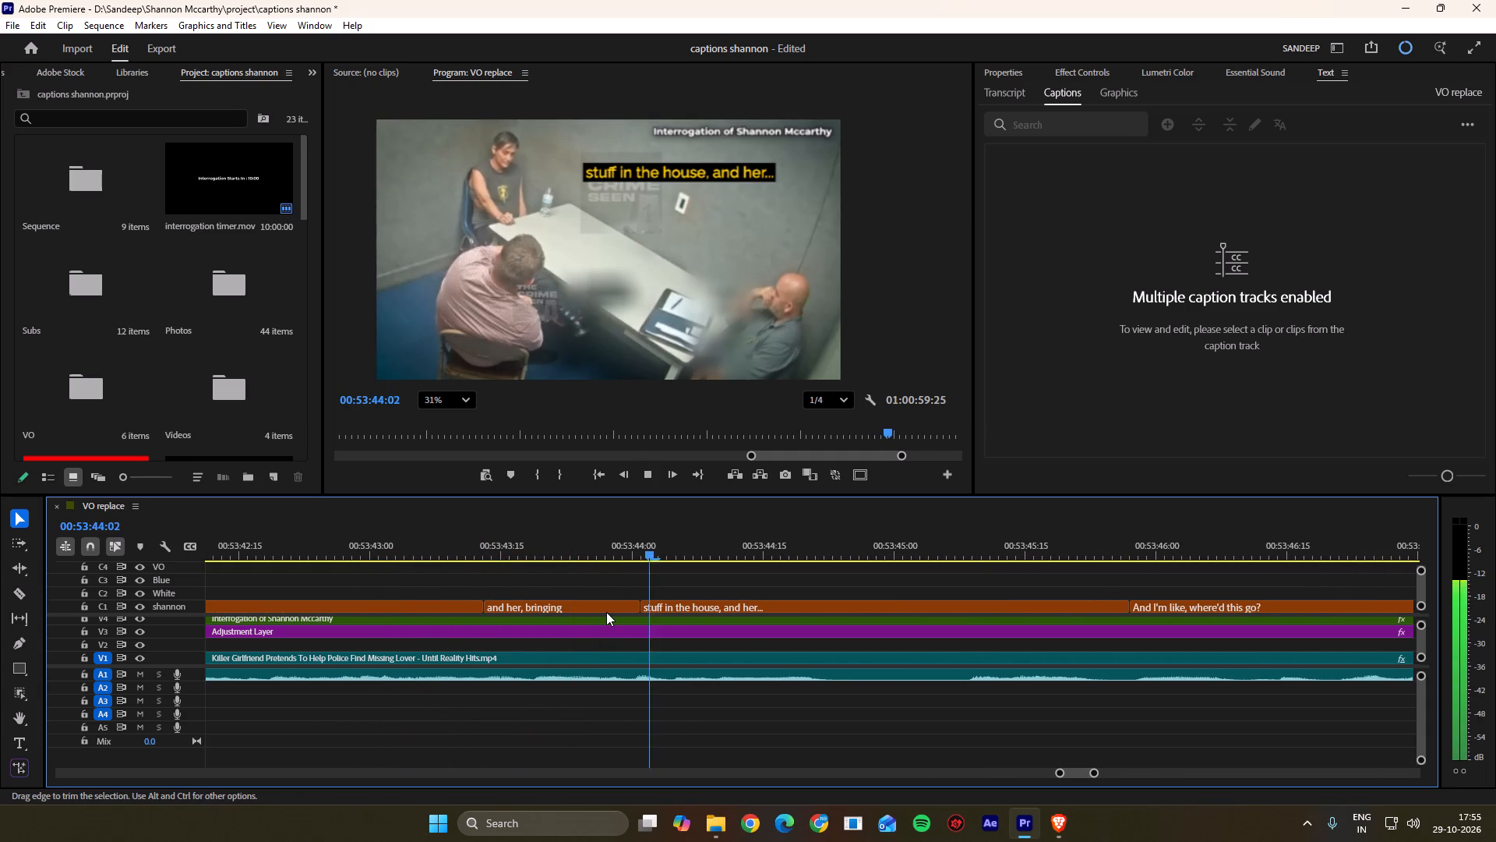
{"action": "scroll", "coordinate": [606, 612], "scroll_direction": "down", "scroll_amount": 3}
{"action": "key", "text": "space"}
{"action": "left_click_drag", "start_coordinate": [609, 534], "coordinate": [506, 544]}
{"action": "key", "text": "space"}
{"action": "key", "text": "space"}
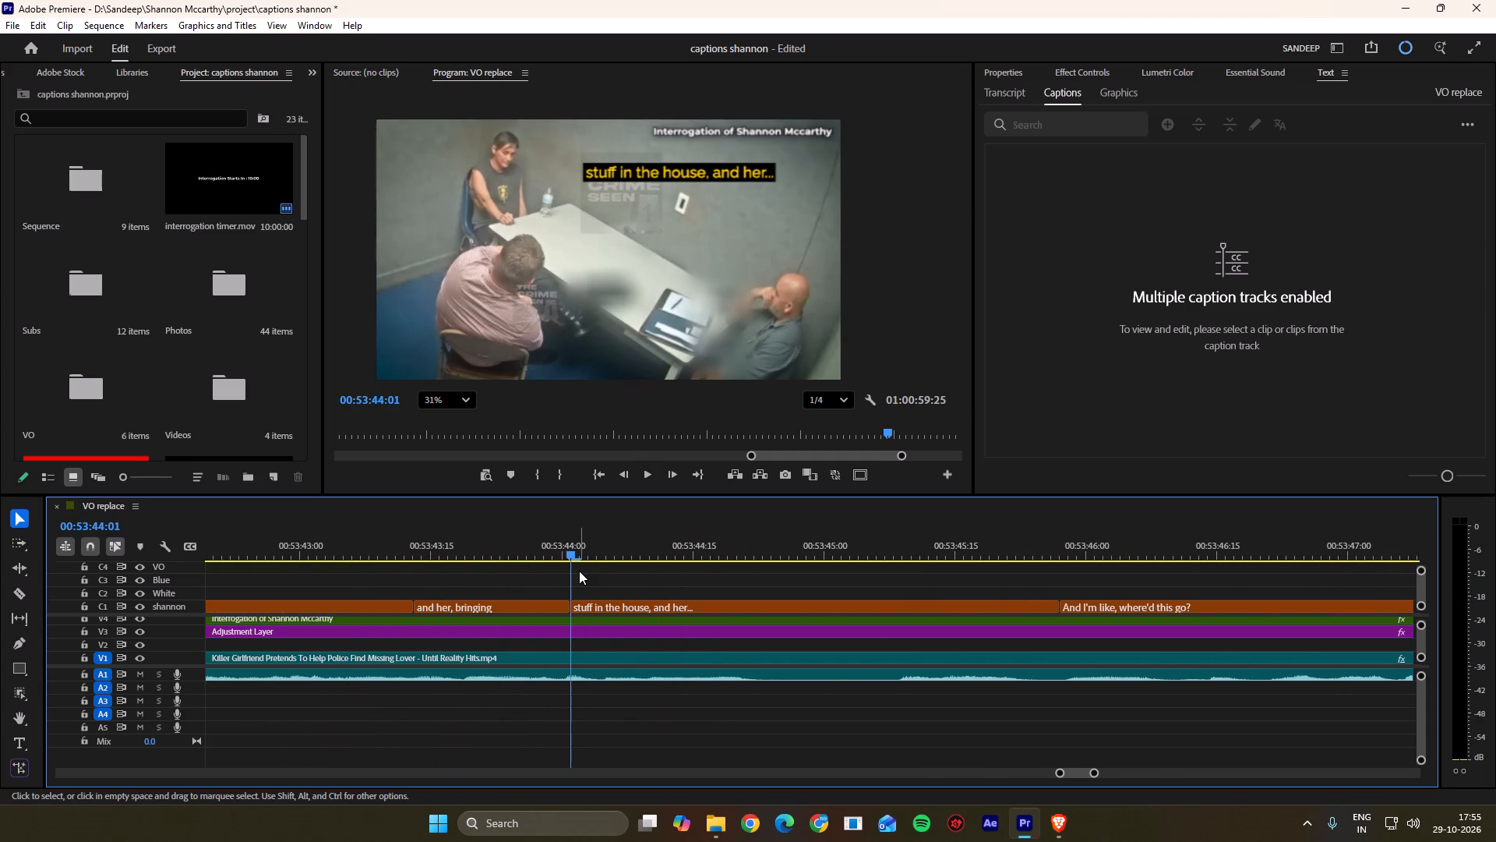
{"action": "key", "text": "space"}
{"action": "scroll", "coordinate": [545, 581], "scroll_direction": "down", "scroll_amount": 10, "text": "alt"}
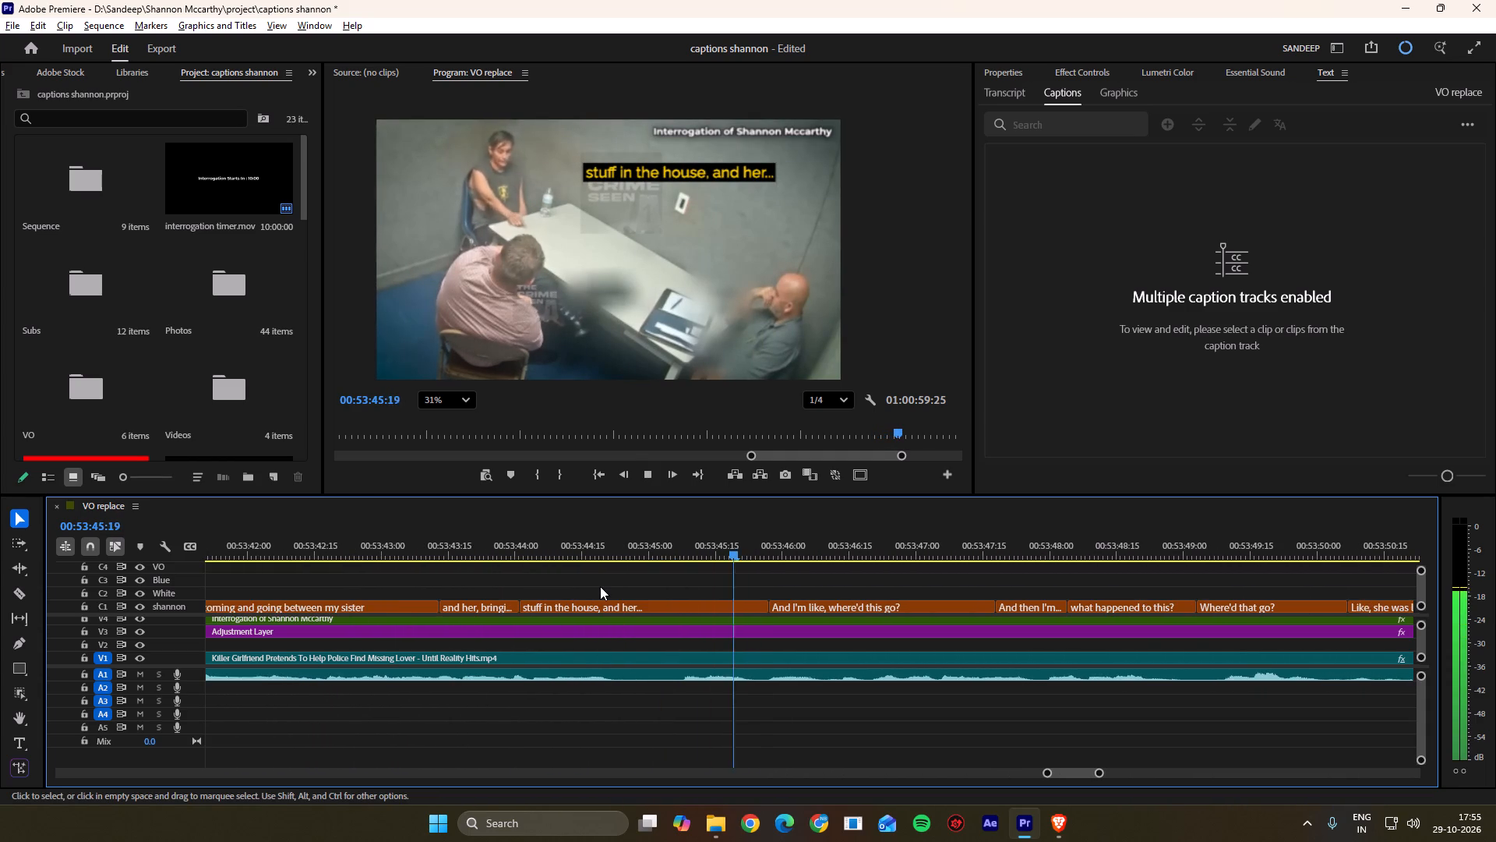
{"action": "scroll", "coordinate": [600, 586], "scroll_direction": "down", "scroll_amount": 3}
{"action": "key", "text": "space"}
{"action": "left_click_drag", "start_coordinate": [689, 547], "coordinate": [542, 545]}
{"action": "scroll", "coordinate": [820, 627], "scroll_direction": "down", "scroll_amount": 3, "text": "alt"}
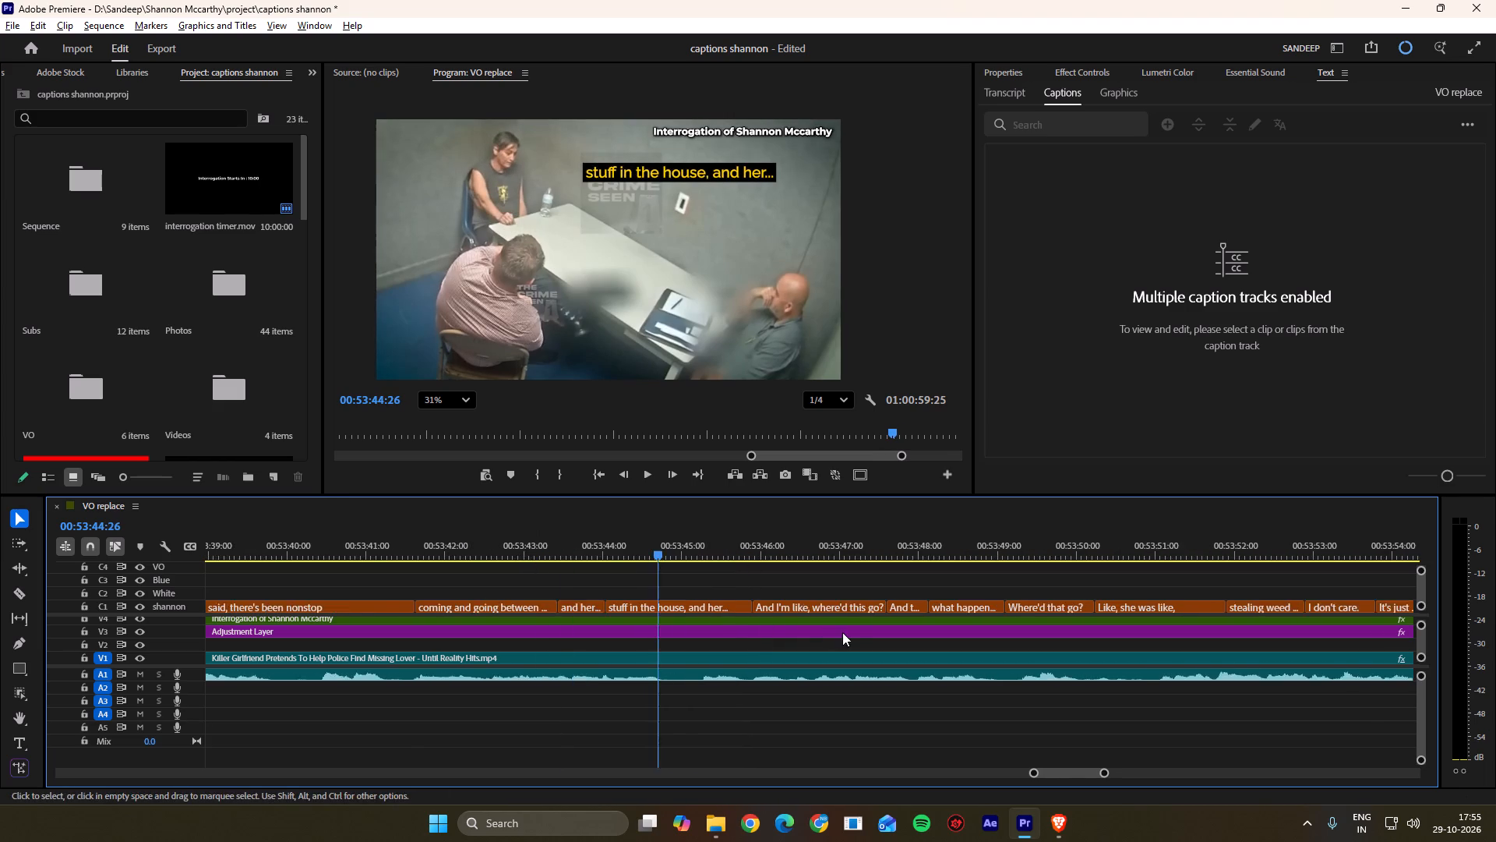
Replay from "Like I said, there's been nonstop" and recheck where "and her, bringing" and "stuff in the house, and her..." start.
{"action": "scroll", "coordinate": [842, 632], "scroll_direction": "down", "scroll_amount": 4, "text": "alt"}
{"action": "left_click_drag", "start_coordinate": [426, 551], "coordinate": [388, 554]}
{"action": "key", "text": "space"}
{"action": "scroll", "coordinate": [413, 581], "scroll_direction": "up", "scroll_amount": 3, "text": "alt"}
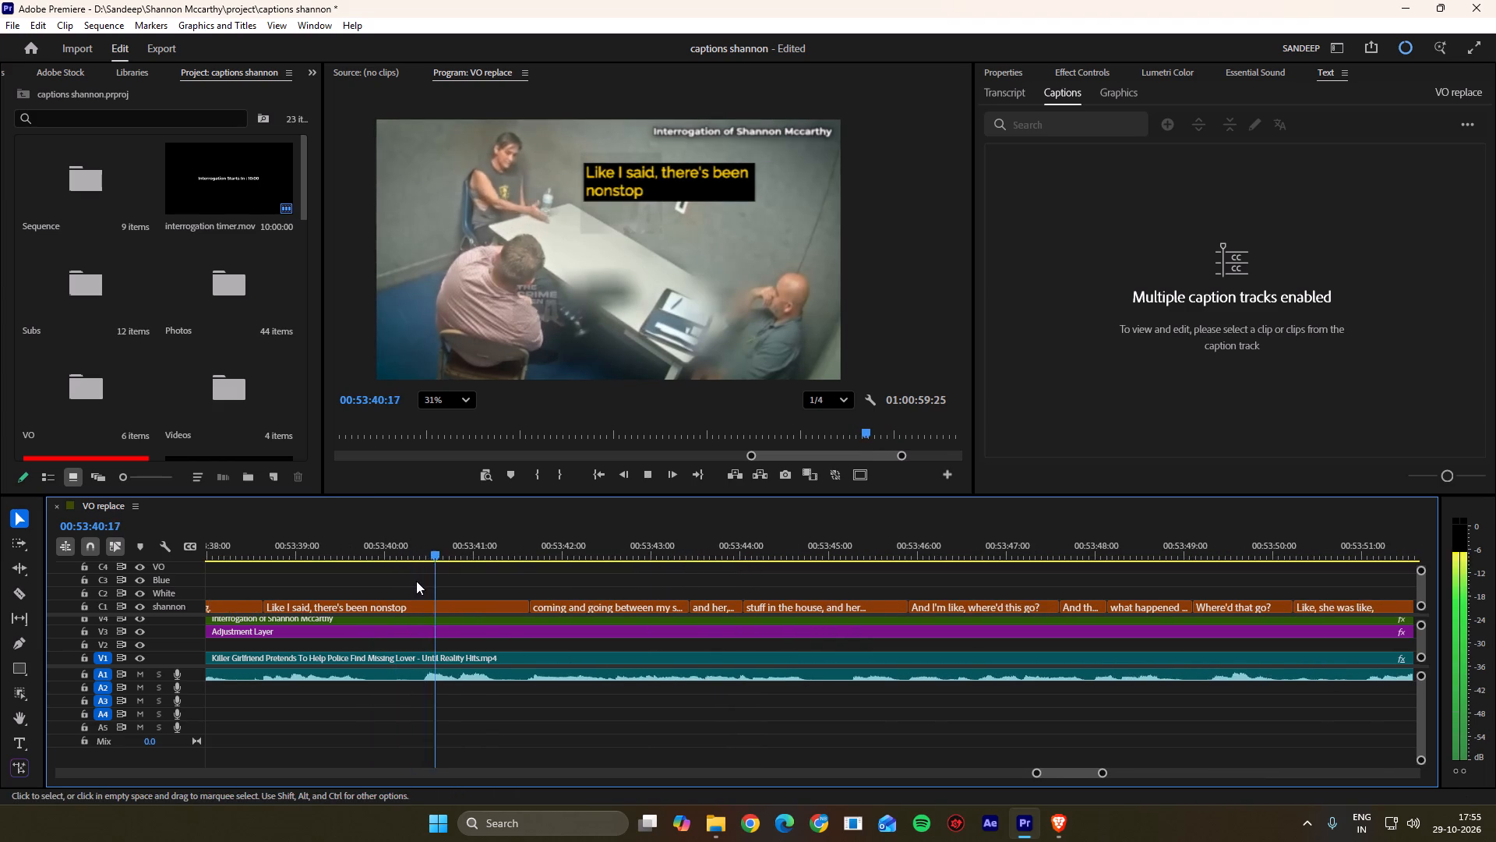
{"action": "scroll", "coordinate": [416, 581], "scroll_direction": "up", "scroll_amount": 1}
{"action": "scroll", "coordinate": [594, 590], "scroll_direction": "up", "scroll_amount": 3, "text": "alt"}
{"action": "scroll", "coordinate": [594, 590], "scroll_direction": "down", "scroll_amount": 4}
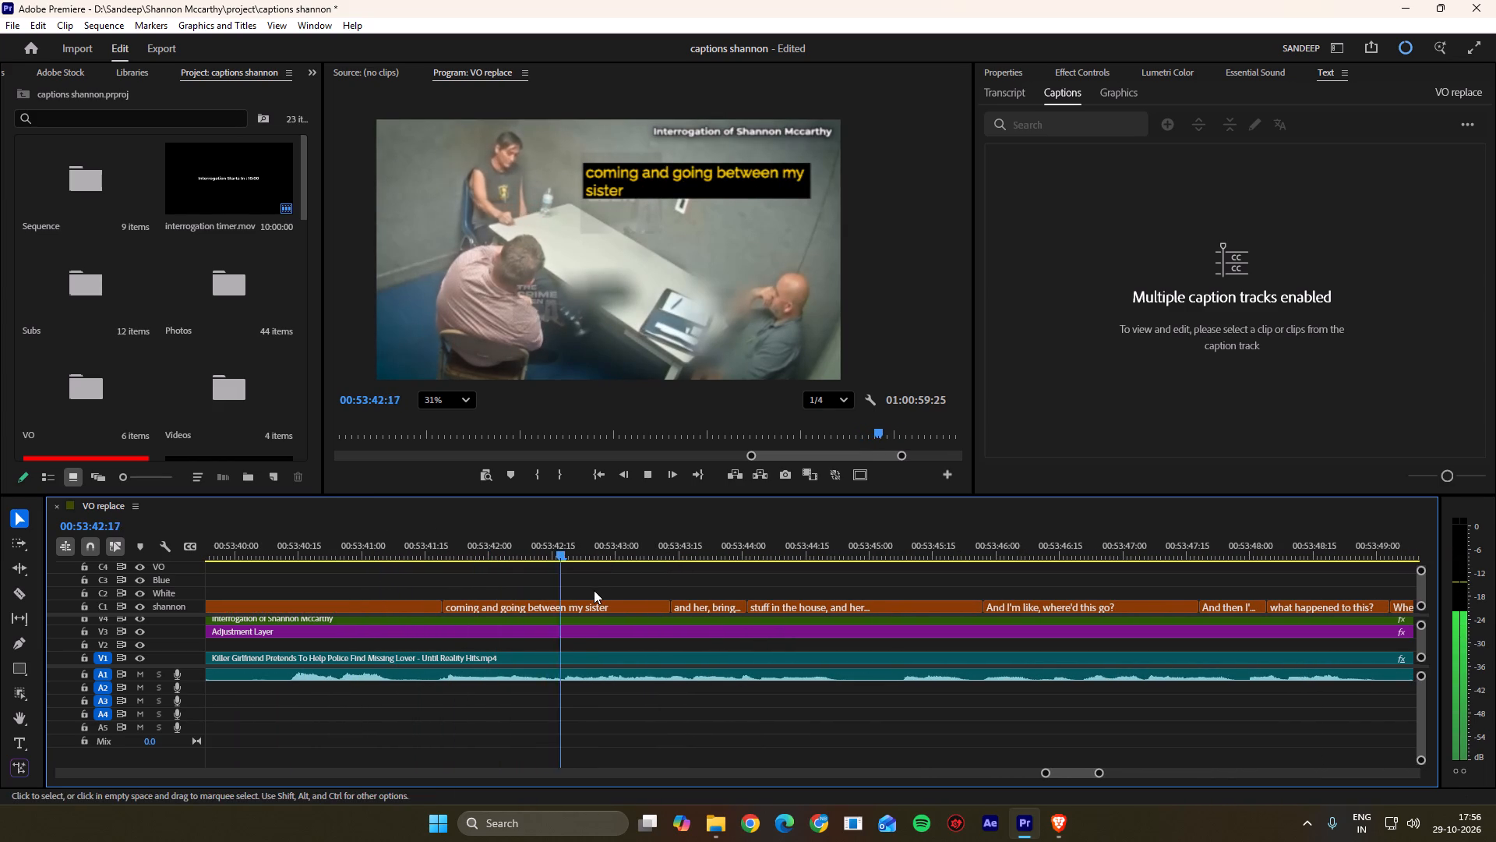
{"action": "scroll", "coordinate": [594, 590], "scroll_direction": "down", "scroll_amount": 4}
{"action": "key", "text": "space"}
{"action": "left_click", "coordinate": [602, 604]}
{"action": "scroll", "coordinate": [602, 604], "scroll_direction": "up", "scroll_amount": 3, "text": "alt"}
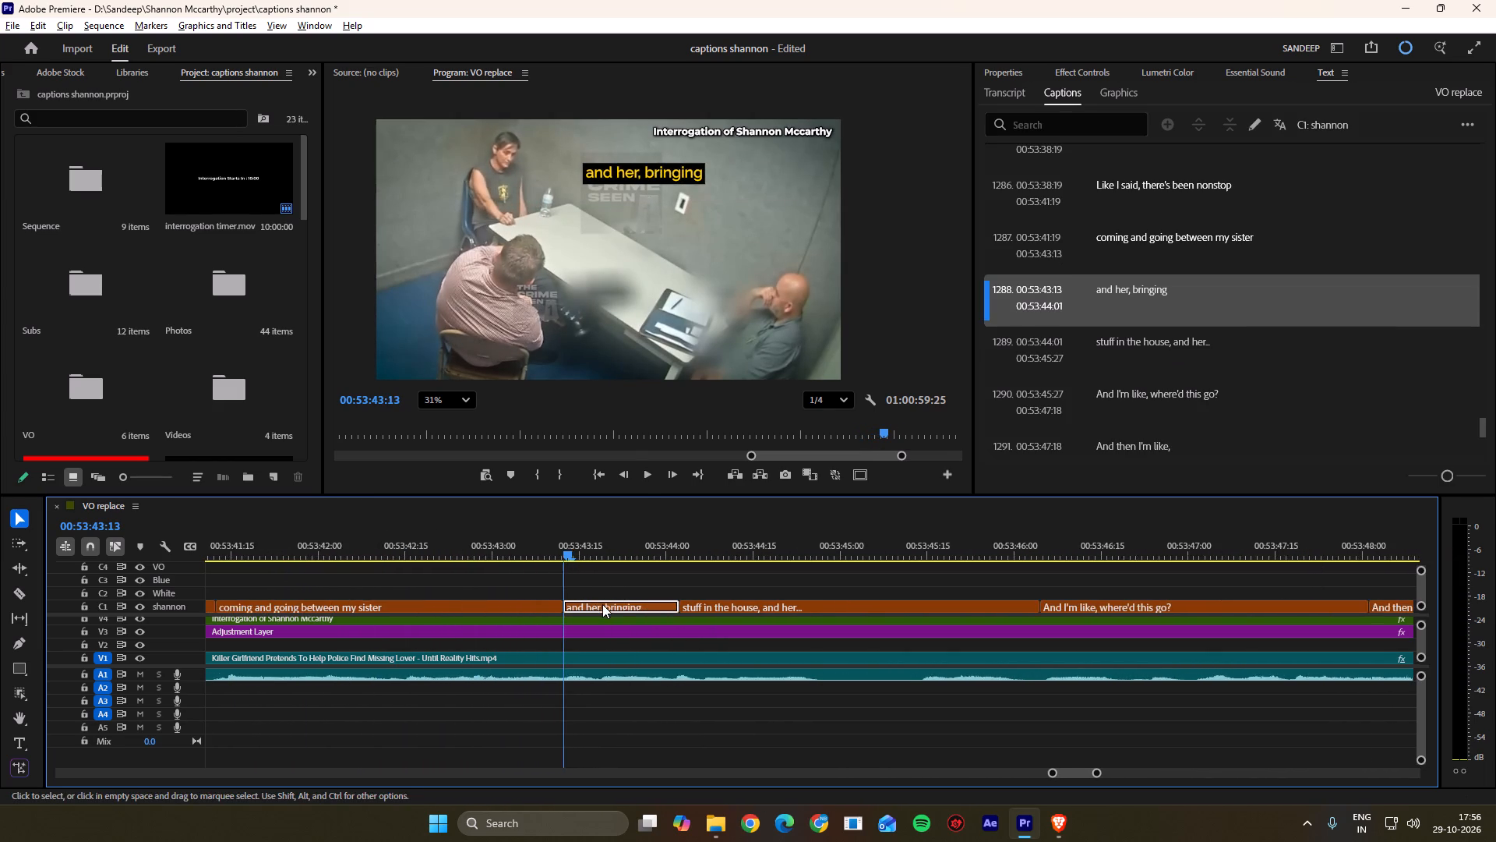
{"action": "scroll", "coordinate": [602, 604], "scroll_direction": "up", "scroll_amount": 5, "text": "alt"}
{"action": "key", "text": "space"}
{"action": "scroll", "coordinate": [616, 609], "scroll_direction": "down", "scroll_amount": 4}
{"action": "key", "text": "space"}
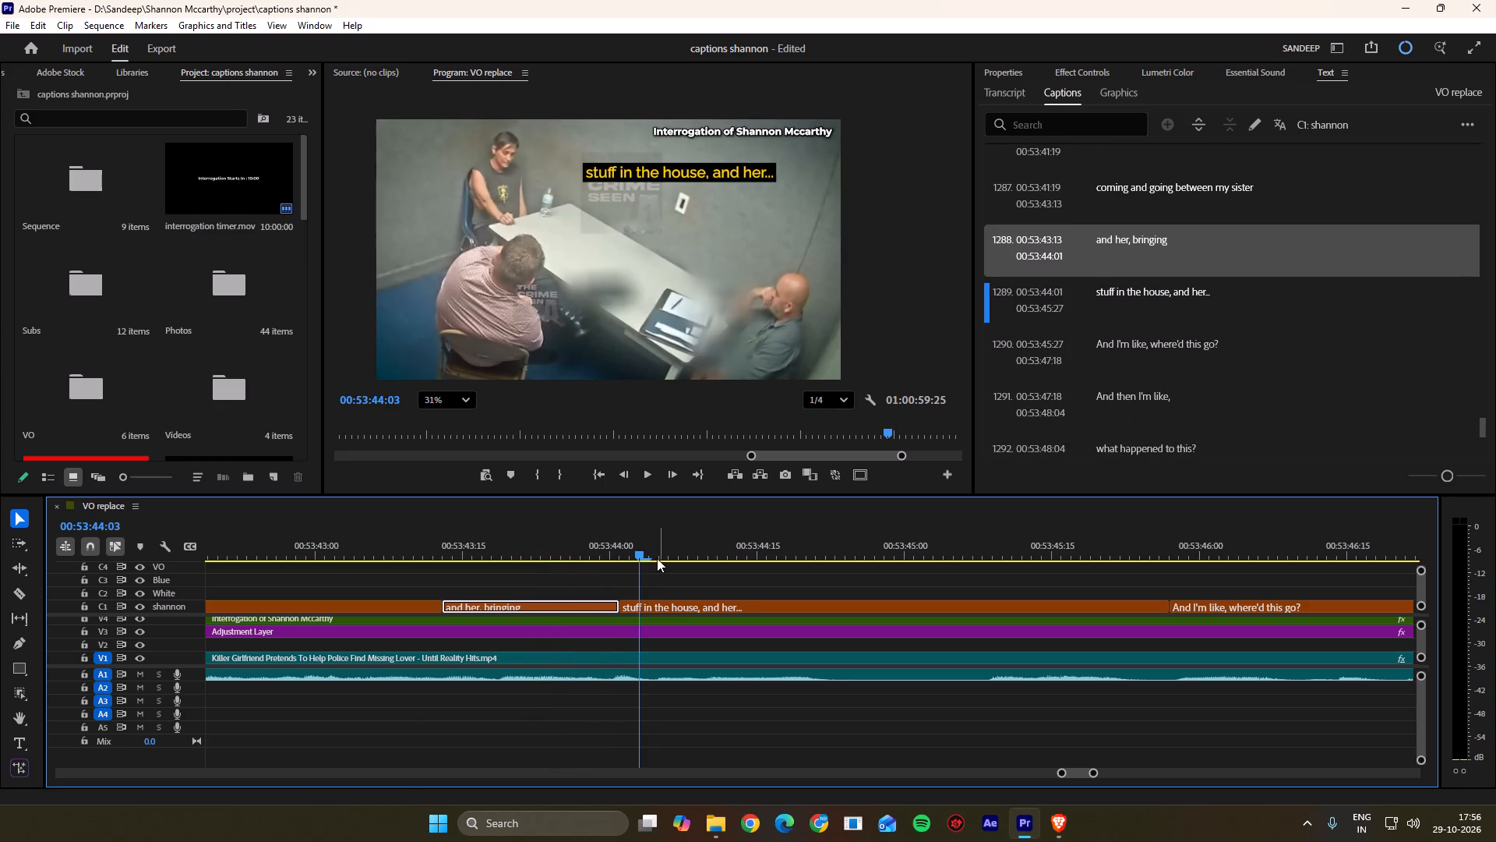
{"action": "left_click_drag", "start_coordinate": [609, 540], "coordinate": [529, 545]}
{"action": "left_click", "coordinate": [570, 591]}
{"action": "key", "text": "space"}
{"action": "key", "text": "space"}
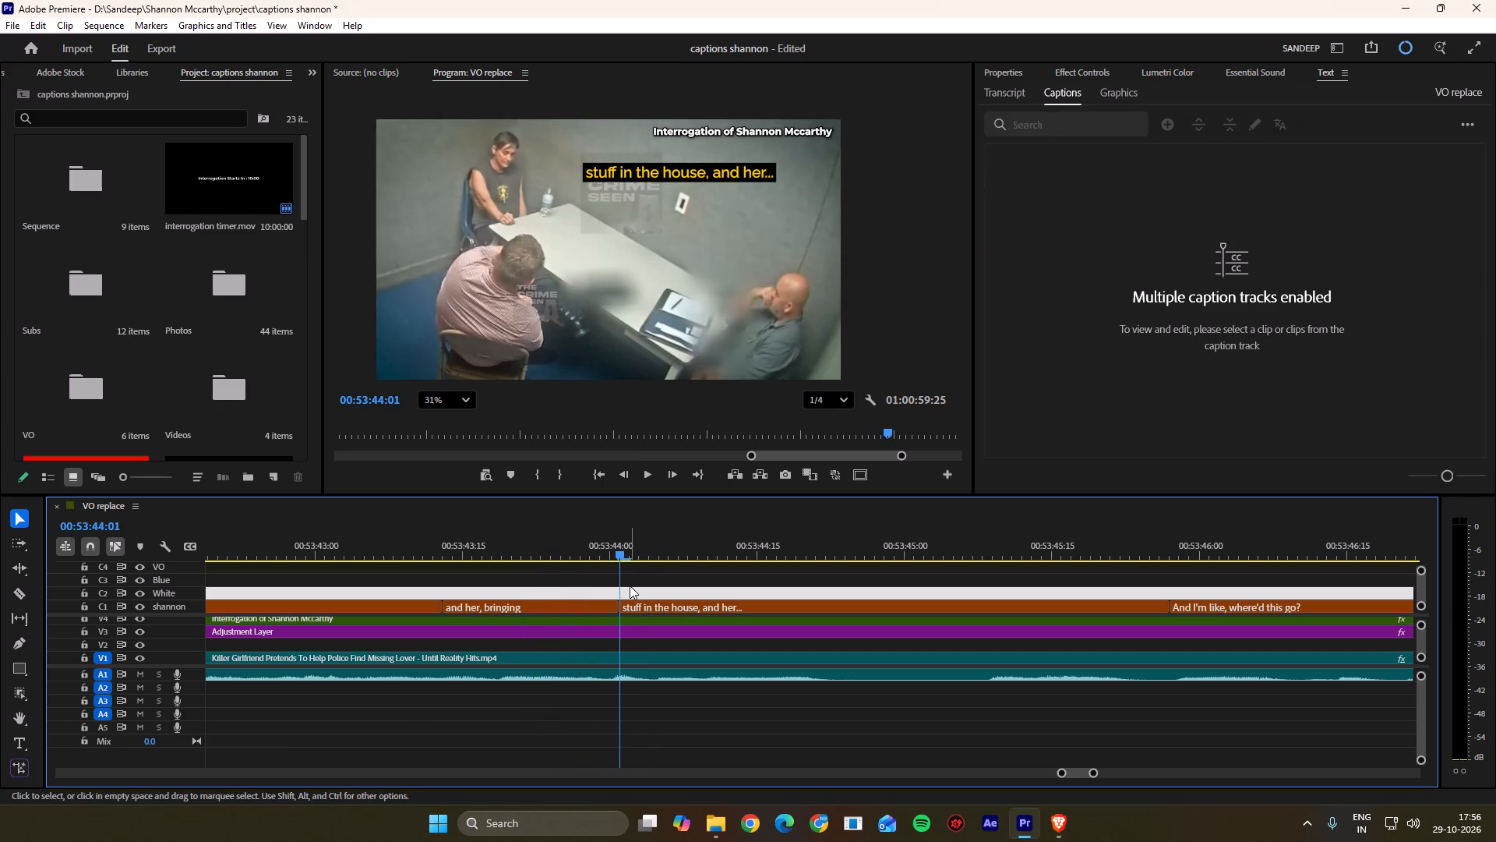
Listen to "stuff in the house, and her..." leading into "And I'm like, where'd this go?" and check its wording and end point.
{"action": "key", "text": "space"}
{"action": "scroll", "coordinate": [628, 586], "scroll_direction": "down", "scroll_amount": 11}
{"action": "key", "text": "space"}
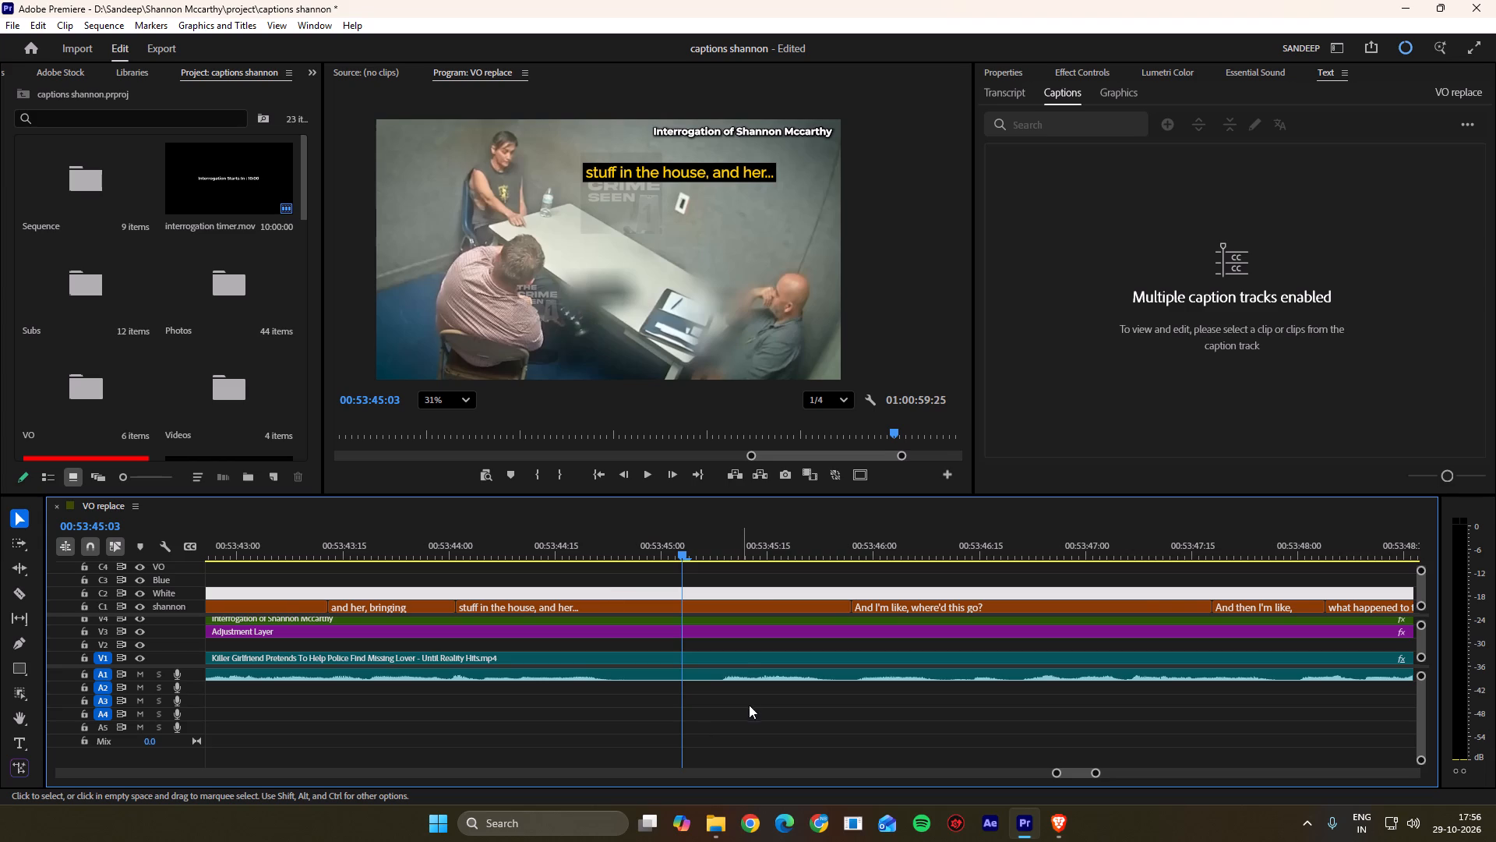
{"action": "key", "text": "space"}
{"action": "scroll", "coordinate": [741, 662], "scroll_direction": "down", "scroll_amount": 5}
{"action": "key", "text": "space"}
{"action": "scroll", "coordinate": [736, 658], "scroll_direction": "down", "scroll_amount": 3}
{"action": "key", "text": "space"}
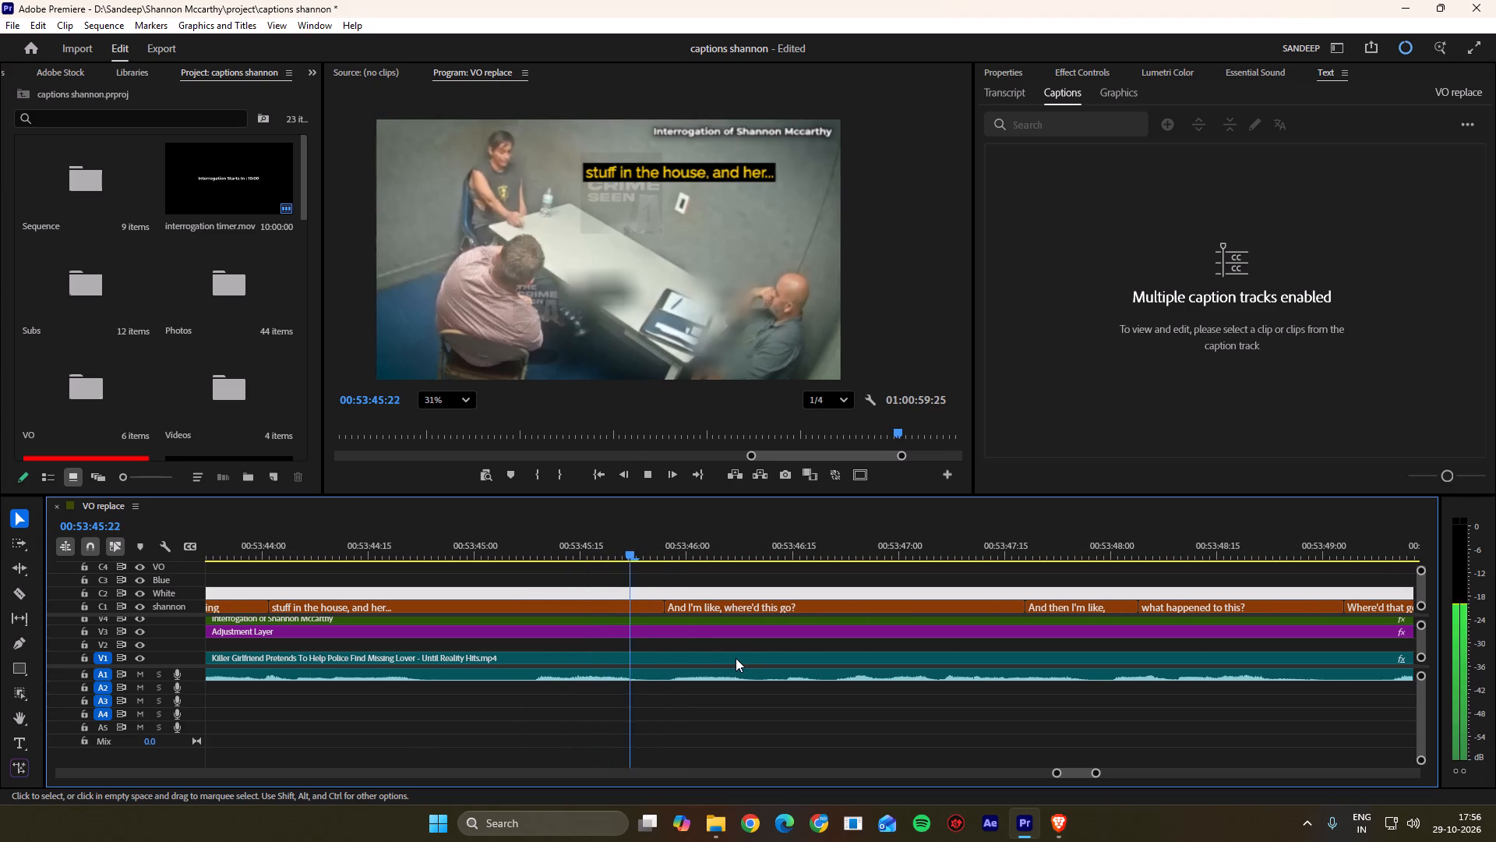
{"action": "key", "text": "space"}
{"action": "left_click_drag", "start_coordinate": [670, 542], "coordinate": [473, 545]}
{"action": "key", "text": "space"}
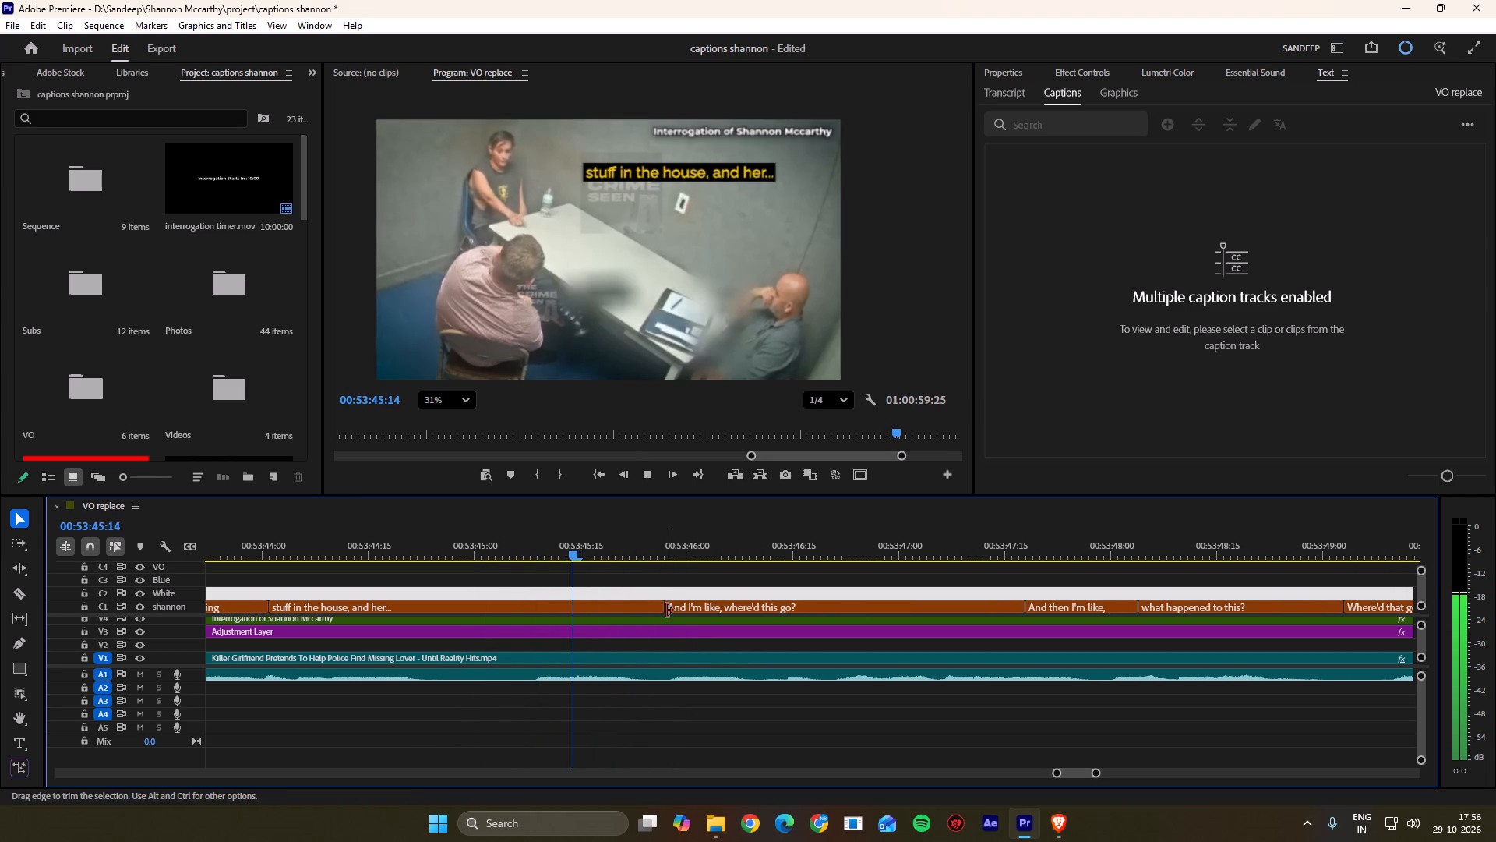
{"action": "key", "text": "space"}
{"action": "scroll", "coordinate": [674, 607], "scroll_direction": "down", "scroll_amount": 5}
{"action": "left_click_drag", "start_coordinate": [543, 548], "coordinate": [319, 544]}
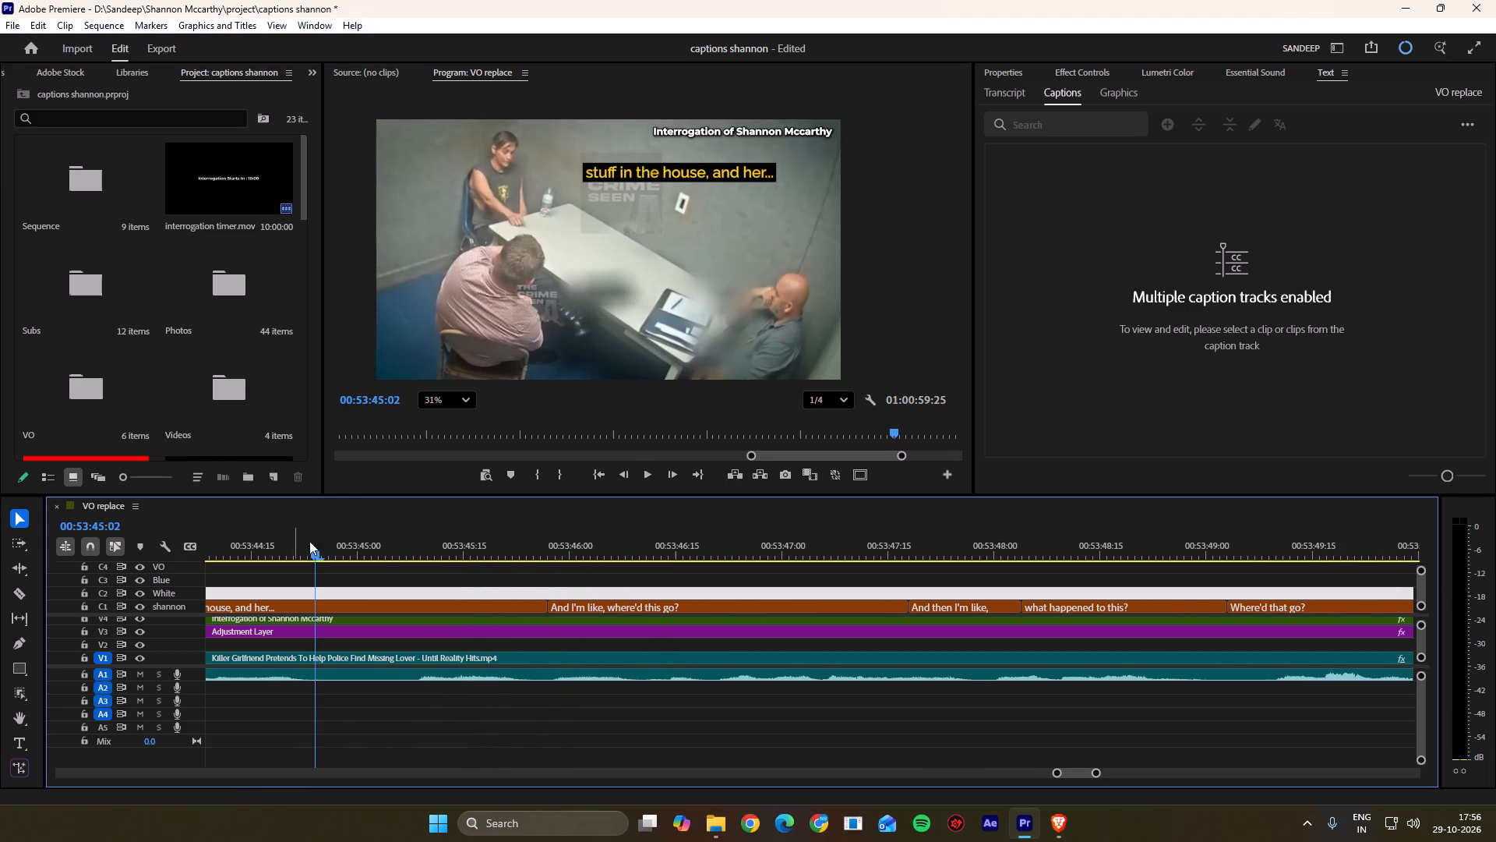
Correct the caption's ending punctuation so that it reads "stuff in the house, and her.".
{"action": "double_click", "coordinate": [713, 186]}
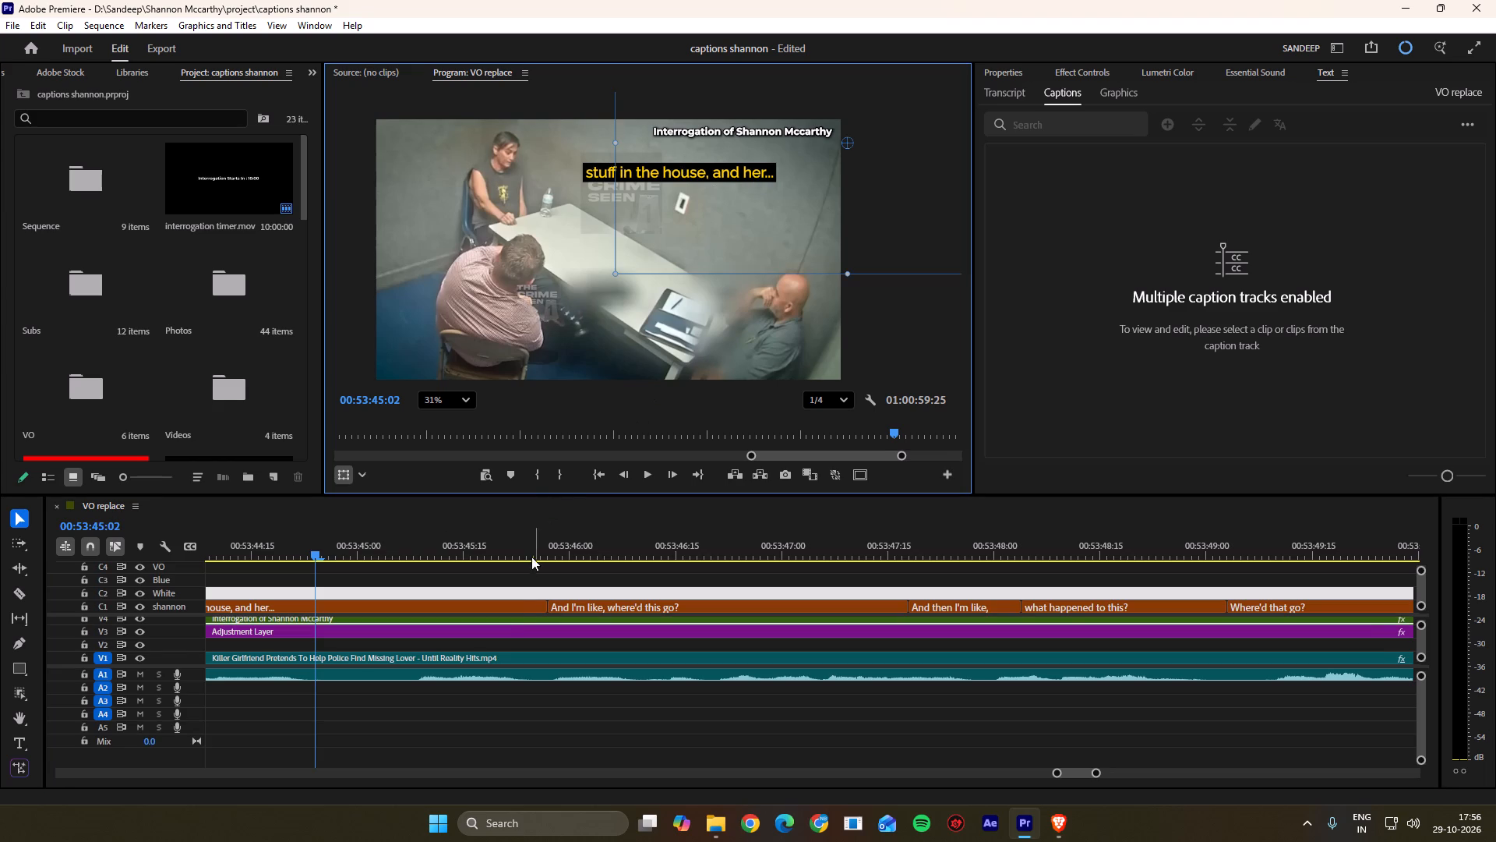
{"action": "left_click", "coordinate": [517, 600]}
{"action": "double_click", "coordinate": [756, 172]}
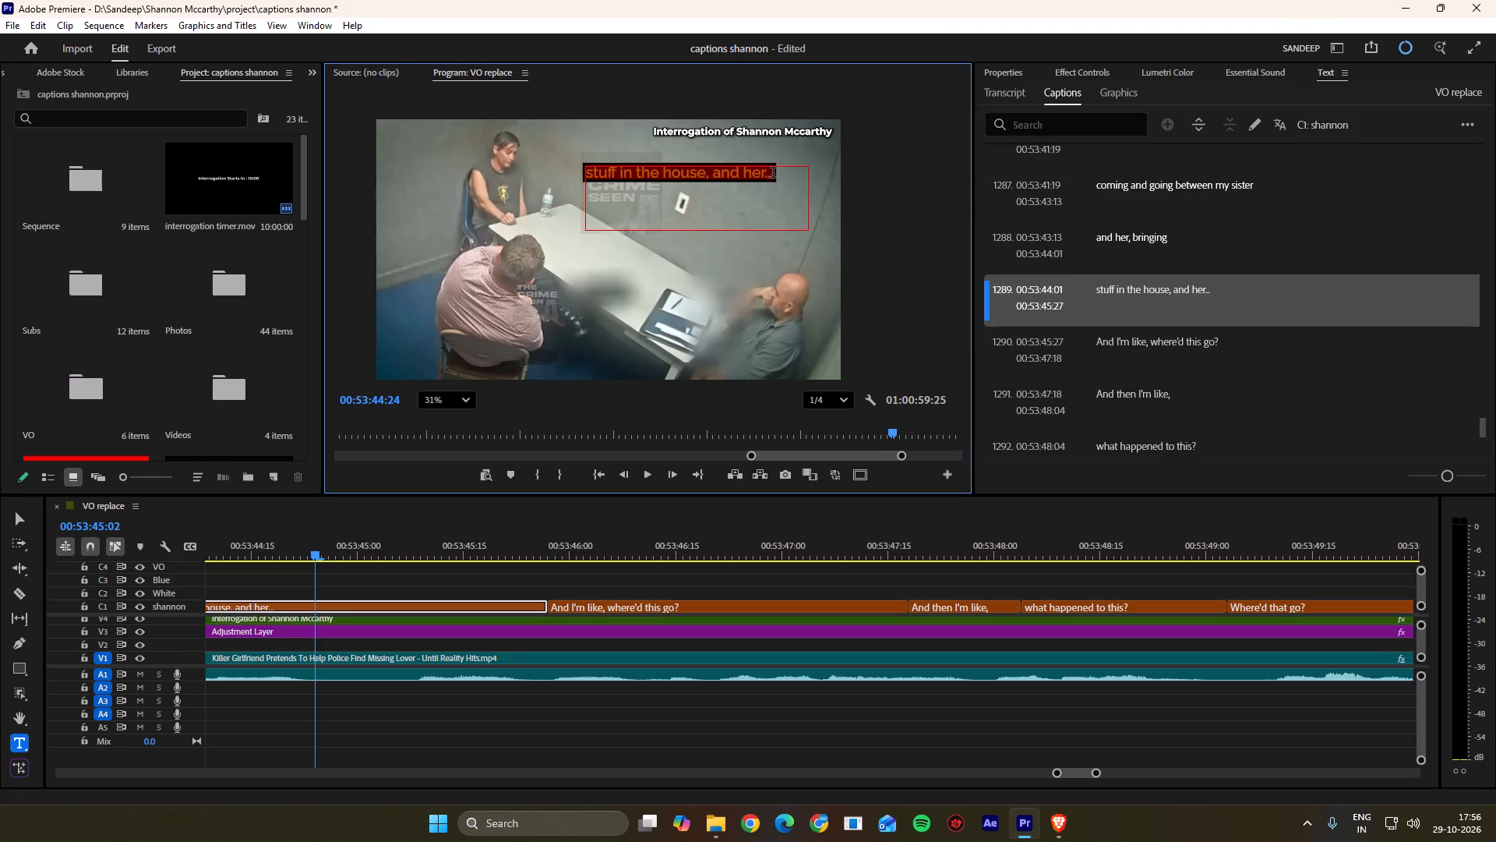
{"action": "left_click", "coordinate": [774, 173]}
{"action": "key", "text": "BackSpace"}
{"action": "key", "text": "BackSpace"}
{"action": "key", "text": "BackSpace"}
{"action": "key", "text": "period"}
{"action": "left_click", "coordinate": [866, 223]}
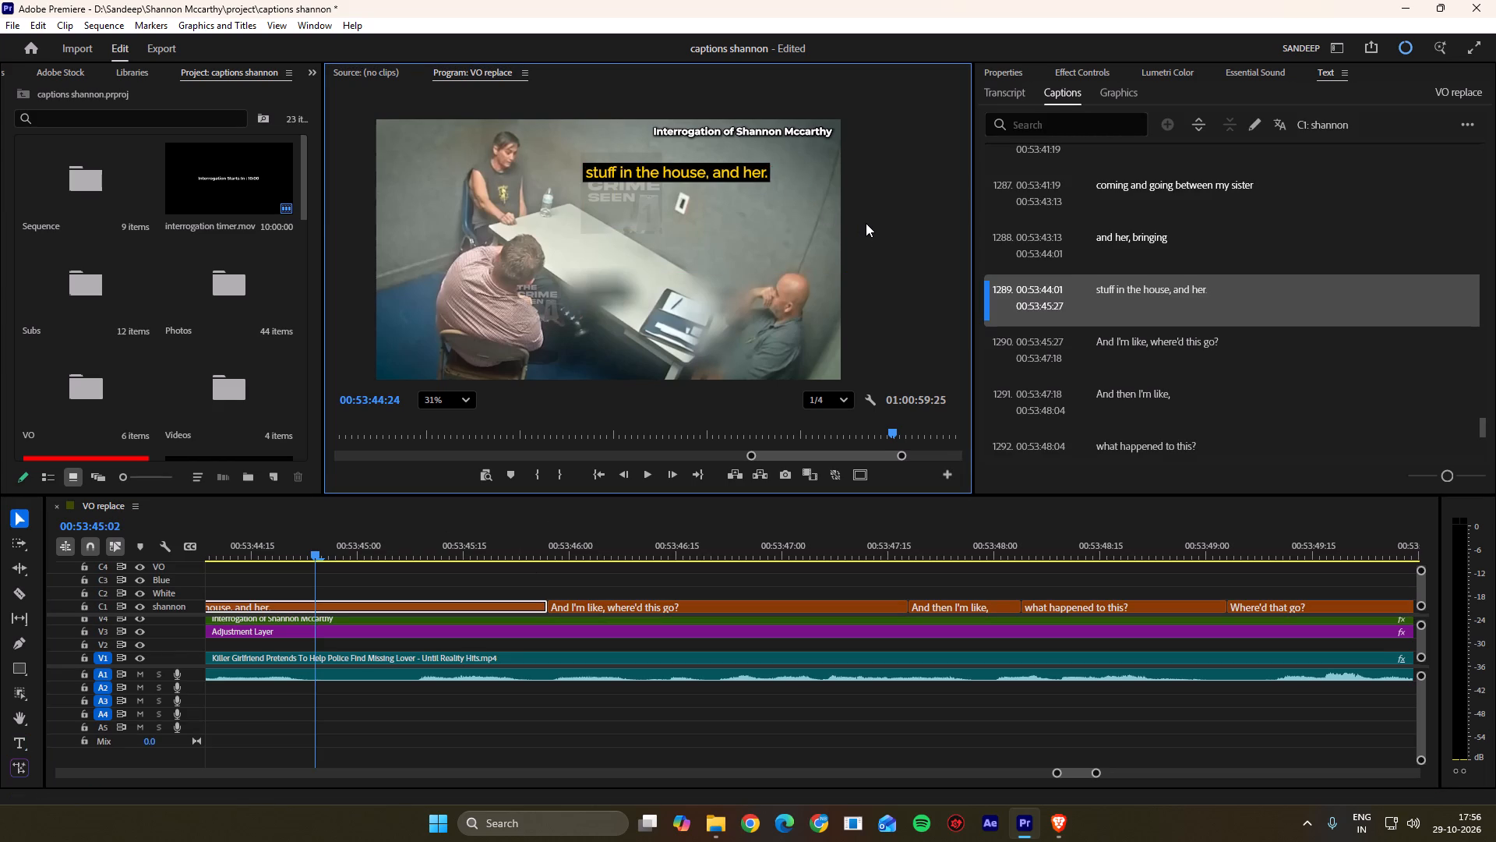
Play the line and shift the cut between "And I'm like, where'd this go?" and "And then I'm like," to 00:53:47:13.
{"action": "key", "text": "space"}
{"action": "key", "text": "space"}
{"action": "scroll", "coordinate": [646, 578], "scroll_direction": "down", "scroll_amount": 4}
{"action": "key", "text": "space"}
{"action": "scroll", "coordinate": [646, 578], "scroll_direction": "down", "scroll_amount": 4}
{"action": "key", "text": "space"}
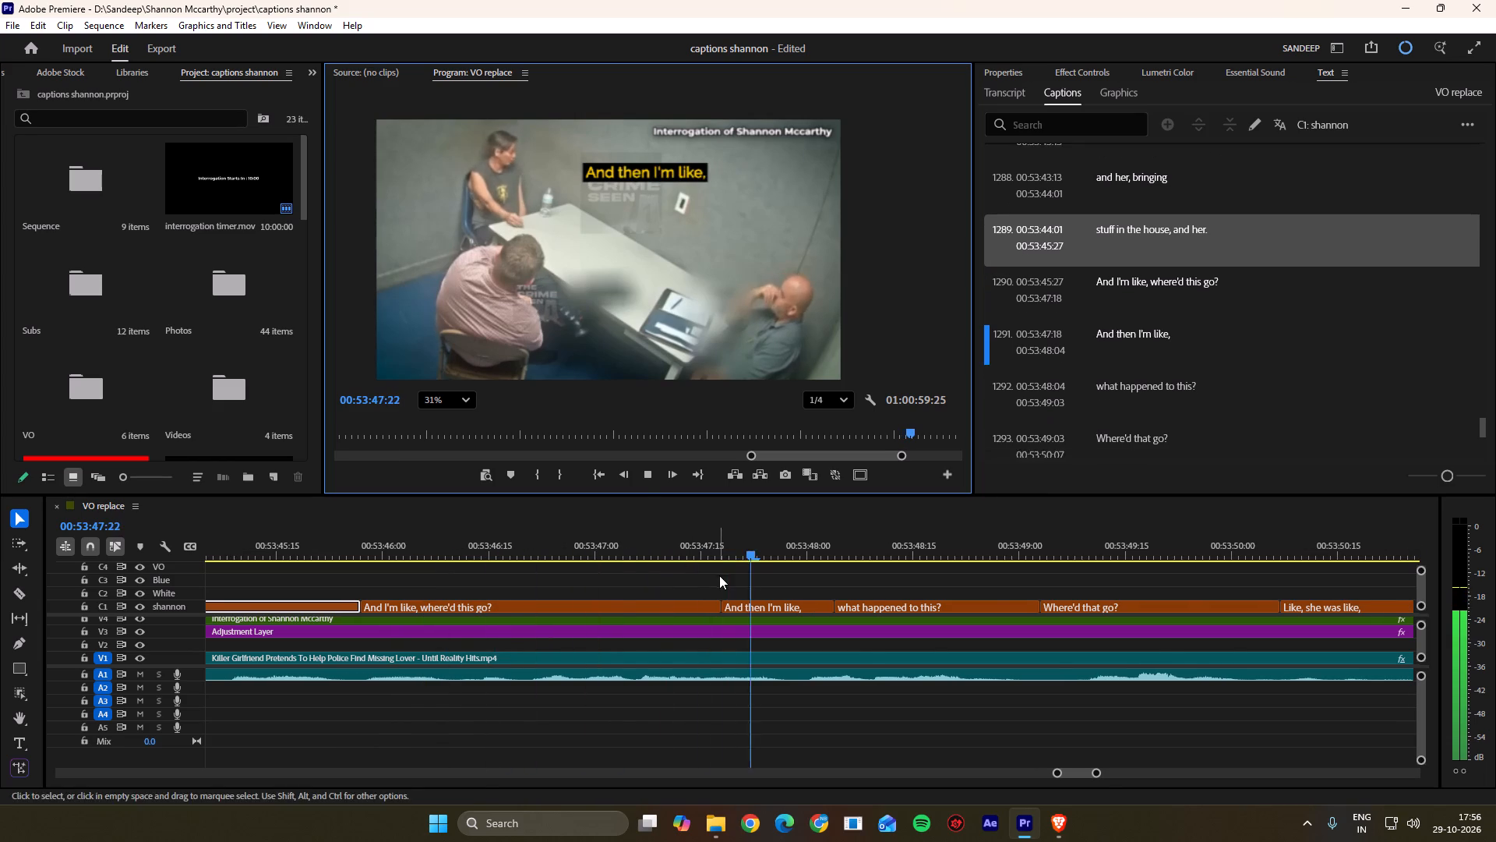
{"action": "left_click_drag", "start_coordinate": [739, 545], "coordinate": [538, 557]}
{"action": "key", "text": "space"}
{"action": "key", "text": "space"}
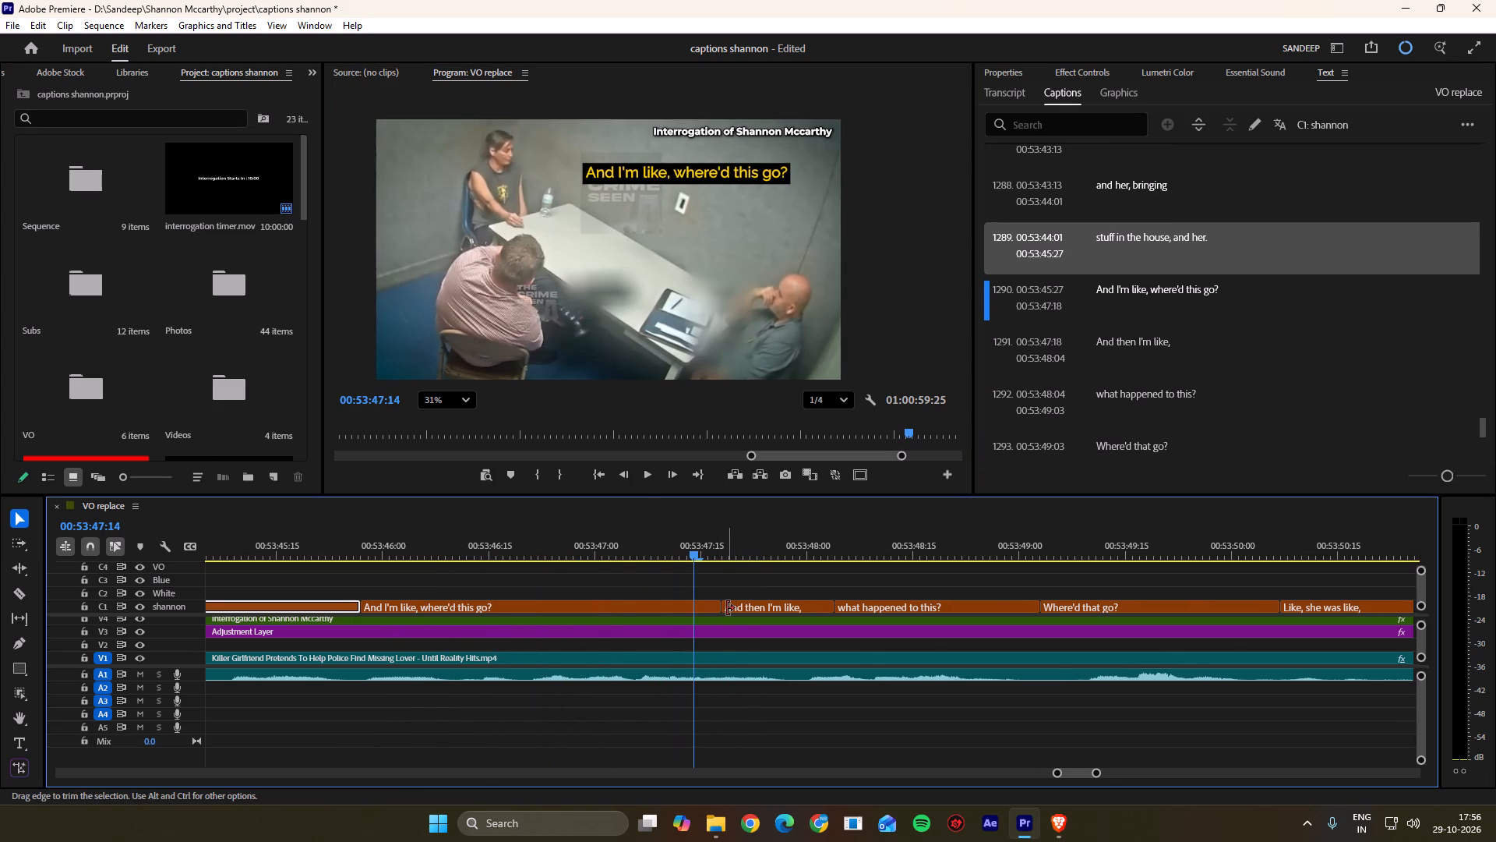
{"action": "left_click_drag", "start_coordinate": [724, 609], "coordinate": [691, 610], "text": "ctrl"}
Play on and shift the cut between "And then I'm like," and "what happened to this?" to 00:53:48:02.
{"action": "left_click_drag", "start_coordinate": [690, 553], "coordinate": [682, 553]}
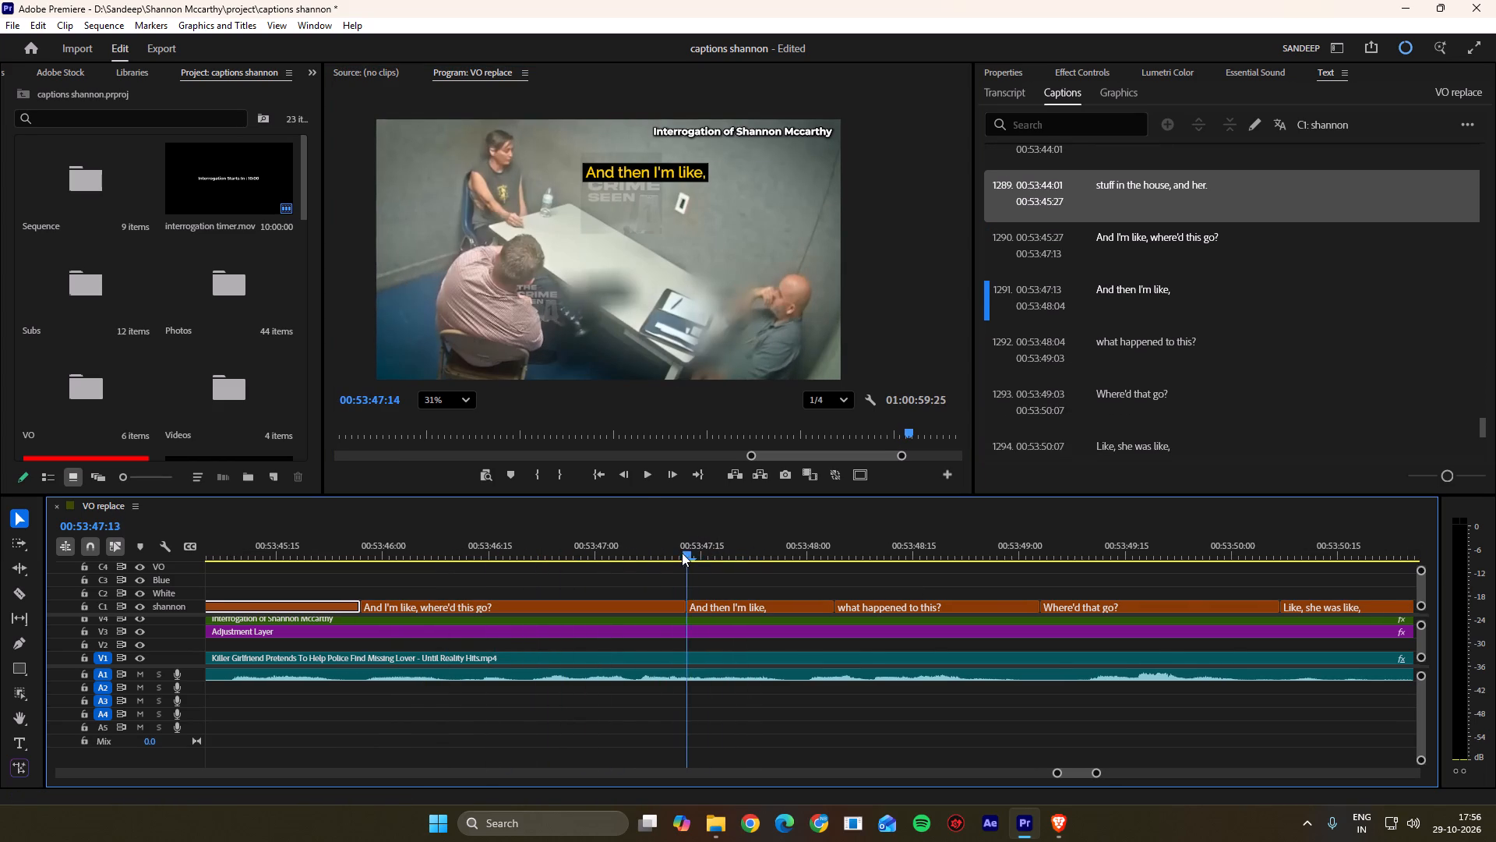
{"action": "left_click_drag", "start_coordinate": [682, 553], "coordinate": [683, 556]}
{"action": "key", "text": "space"}
{"action": "scroll", "coordinate": [663, 591], "scroll_direction": "down", "scroll_amount": 9}
{"action": "key", "text": "space"}
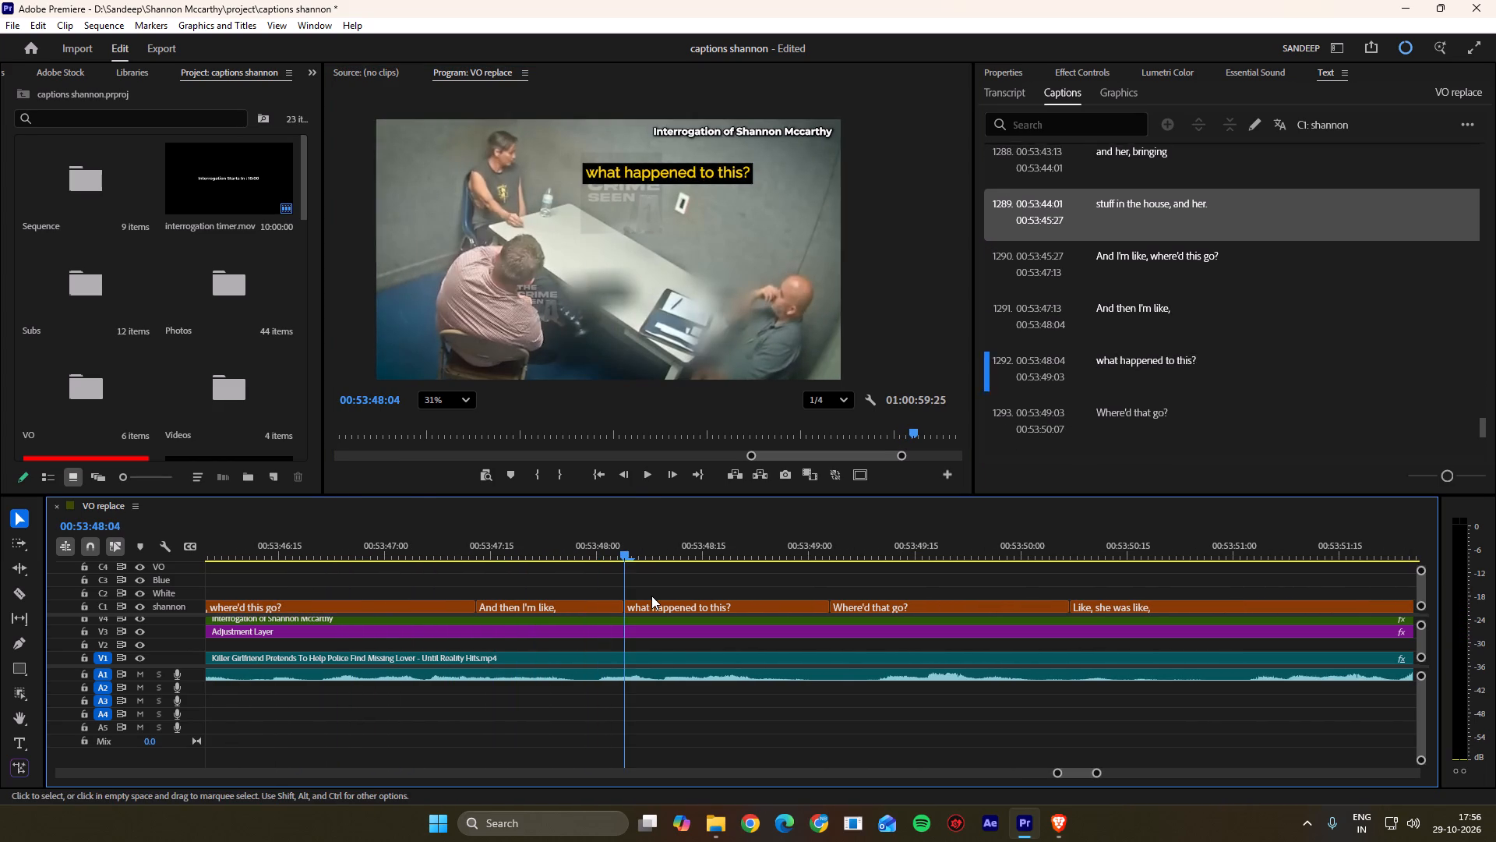
{"action": "left_click_drag", "start_coordinate": [620, 548], "coordinate": [566, 548]}
{"action": "key", "text": "space"}
{"action": "key", "text": "space"}
{"action": "left_click_drag", "start_coordinate": [626, 550], "coordinate": [610, 553]}
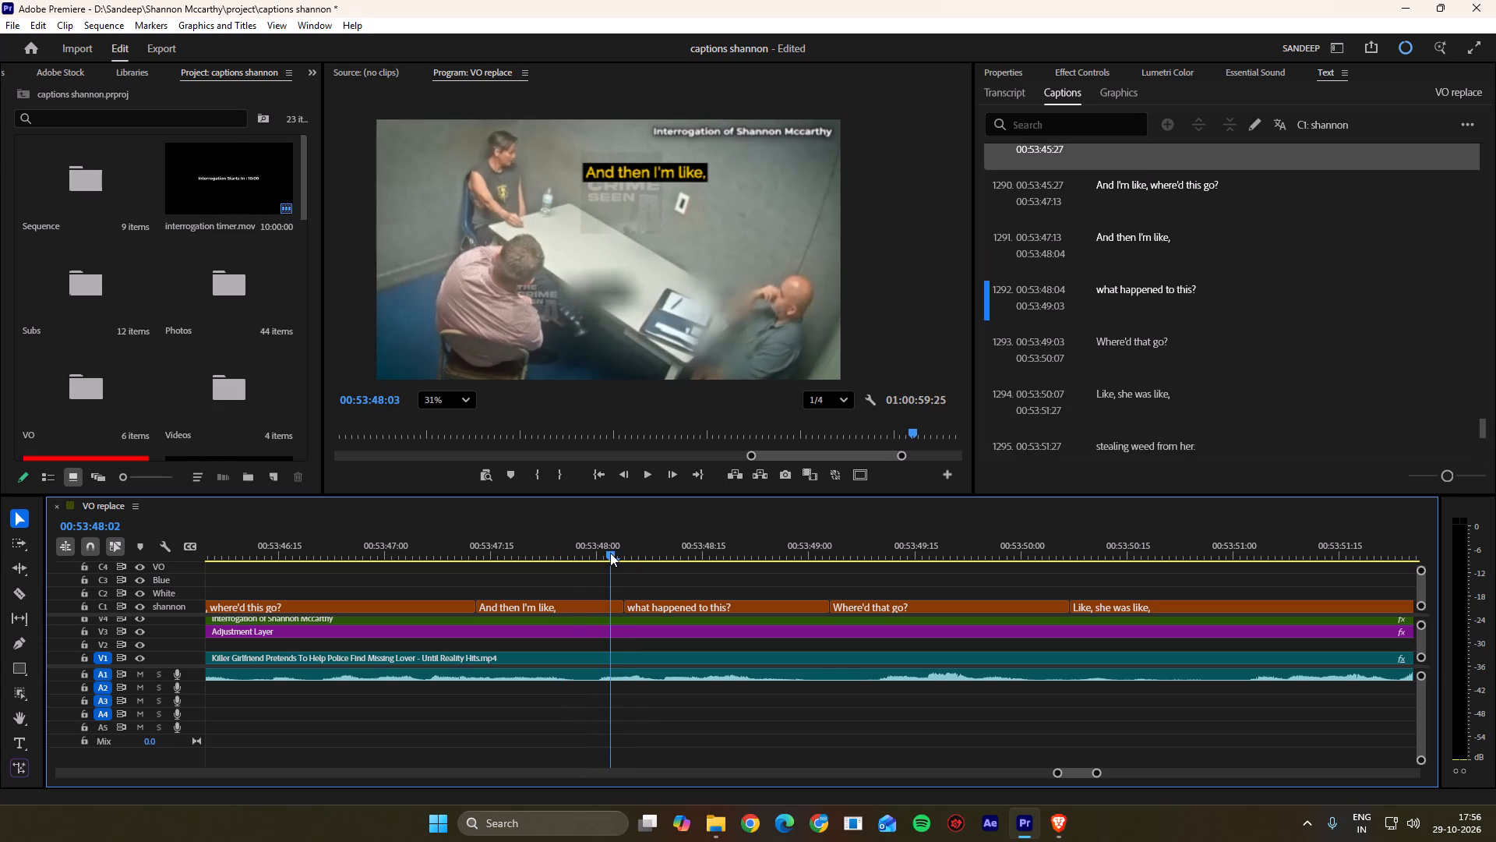
{"action": "left_click_drag", "start_coordinate": [610, 553], "coordinate": [612, 553]}
{"action": "left_click_drag", "start_coordinate": [626, 604], "coordinate": [614, 606], "text": "ctrl"}
{"action": "left_click", "coordinate": [646, 591]}
Play on and shift the cut between "what happened to this?" and "Where'd that go?" to 00:53:49:10.
{"action": "key", "text": "space"}
{"action": "scroll", "coordinate": [645, 591], "scroll_direction": "down", "scroll_amount": 4}
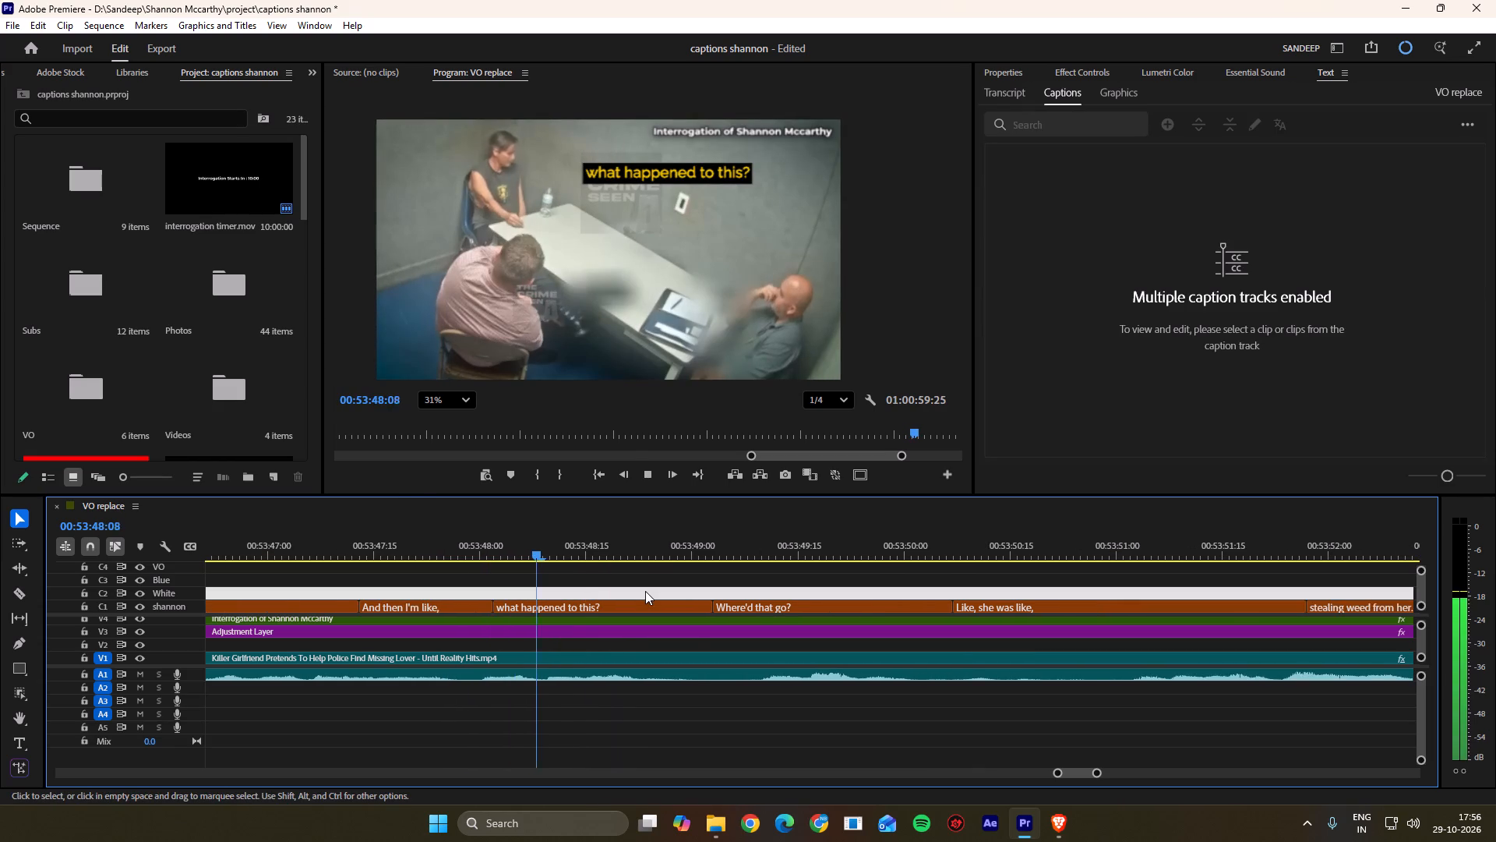
{"action": "scroll", "coordinate": [645, 591], "scroll_direction": "down", "scroll_amount": 5}
{"action": "key", "text": "space"}
{"action": "left_click", "coordinate": [672, 554]}
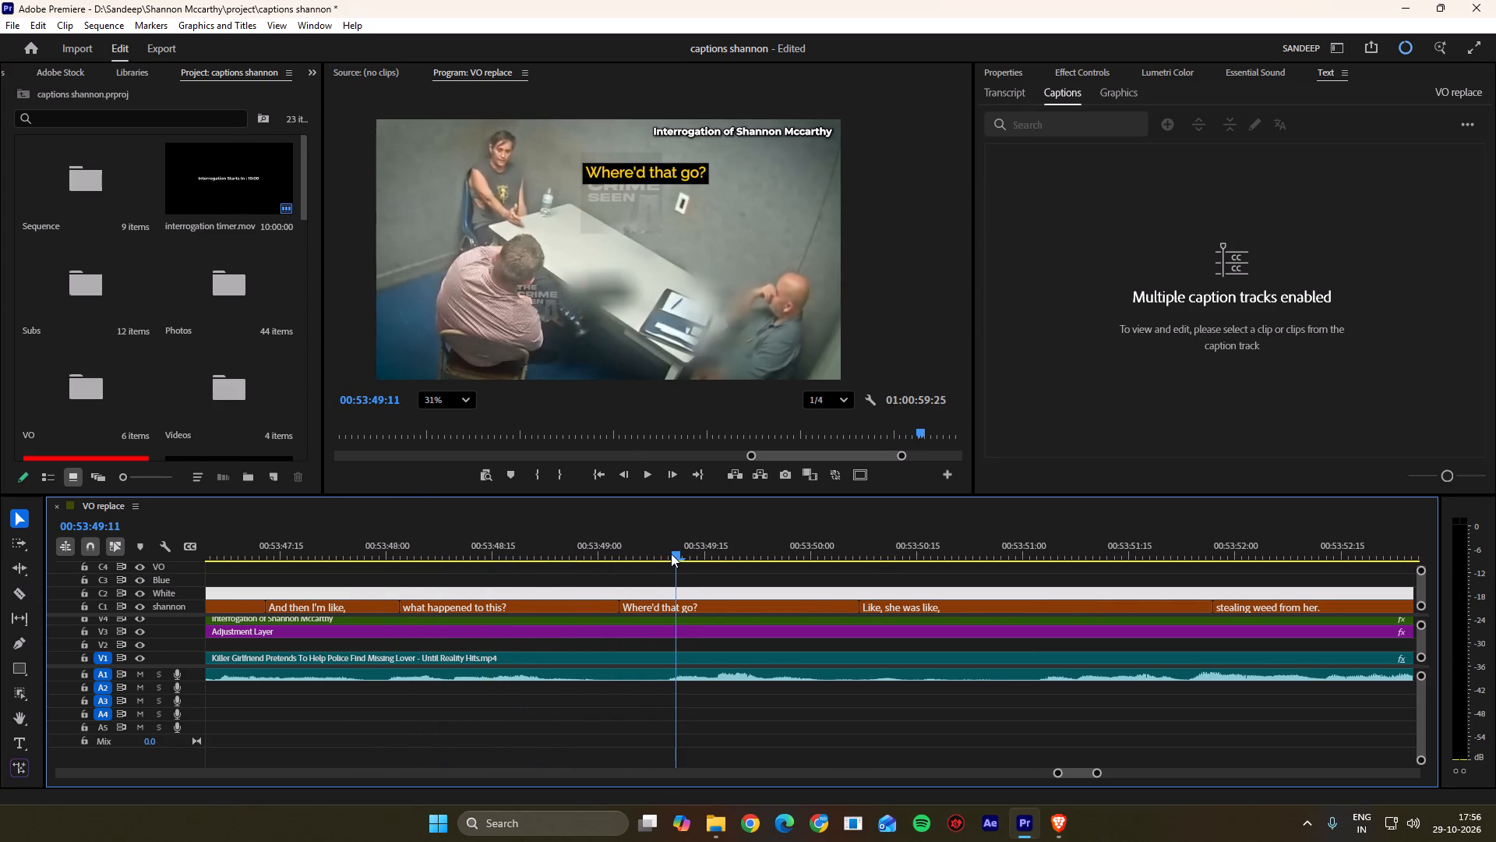
{"action": "left_click_drag", "start_coordinate": [617, 600], "coordinate": [670, 603], "text": "ctrl"}
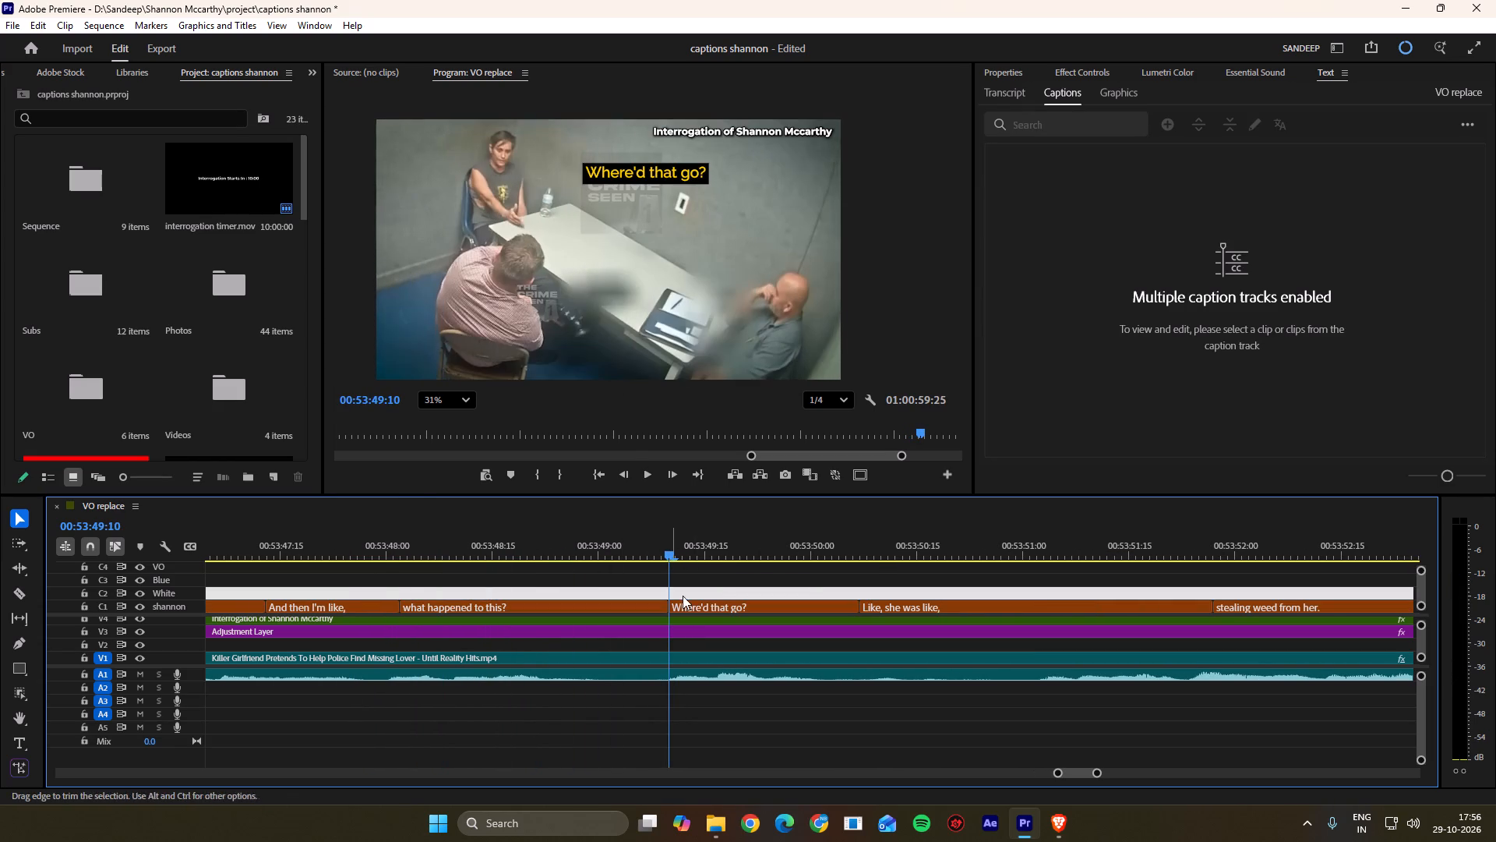
{"action": "left_click", "coordinate": [715, 582]}
Play on and shift the cut between "Where'd that go?" and "Like, she was like," to 00:53:51:02.
{"action": "key", "text": "space"}
{"action": "scroll", "coordinate": [715, 582], "scroll_direction": "down", "scroll_amount": 4}
{"action": "key", "text": "space"}
{"action": "scroll", "coordinate": [715, 582], "scroll_direction": "down", "scroll_amount": 5}
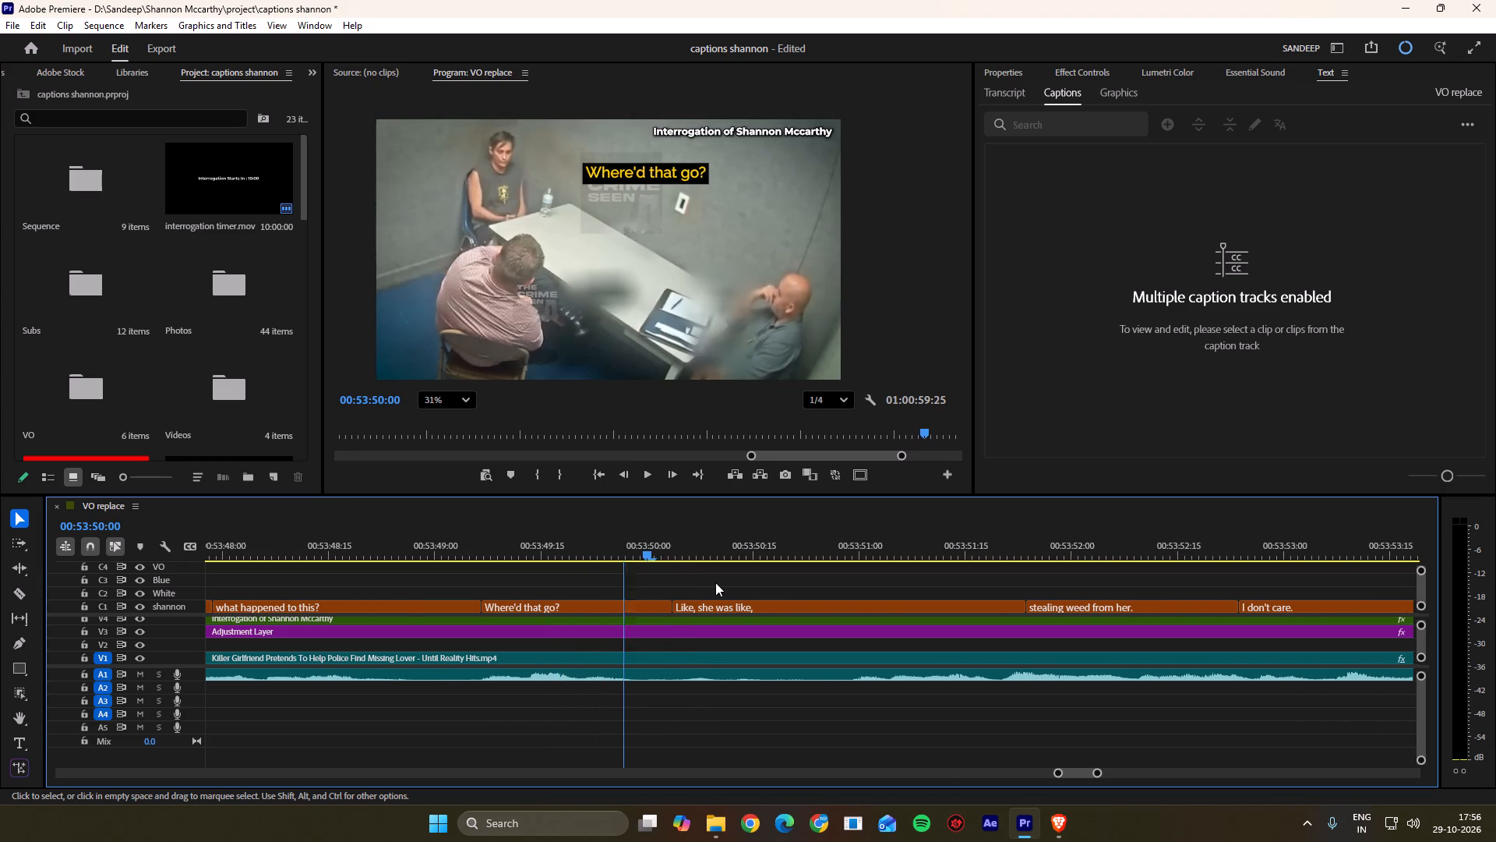
{"action": "scroll", "coordinate": [715, 582], "scroll_direction": "down", "scroll_amount": 2}
{"action": "key", "text": "space"}
{"action": "scroll", "coordinate": [715, 582], "scroll_direction": "down", "scroll_amount": 4}
{"action": "key", "text": "space"}
{"action": "left_click_drag", "start_coordinate": [714, 552], "coordinate": [697, 557]}
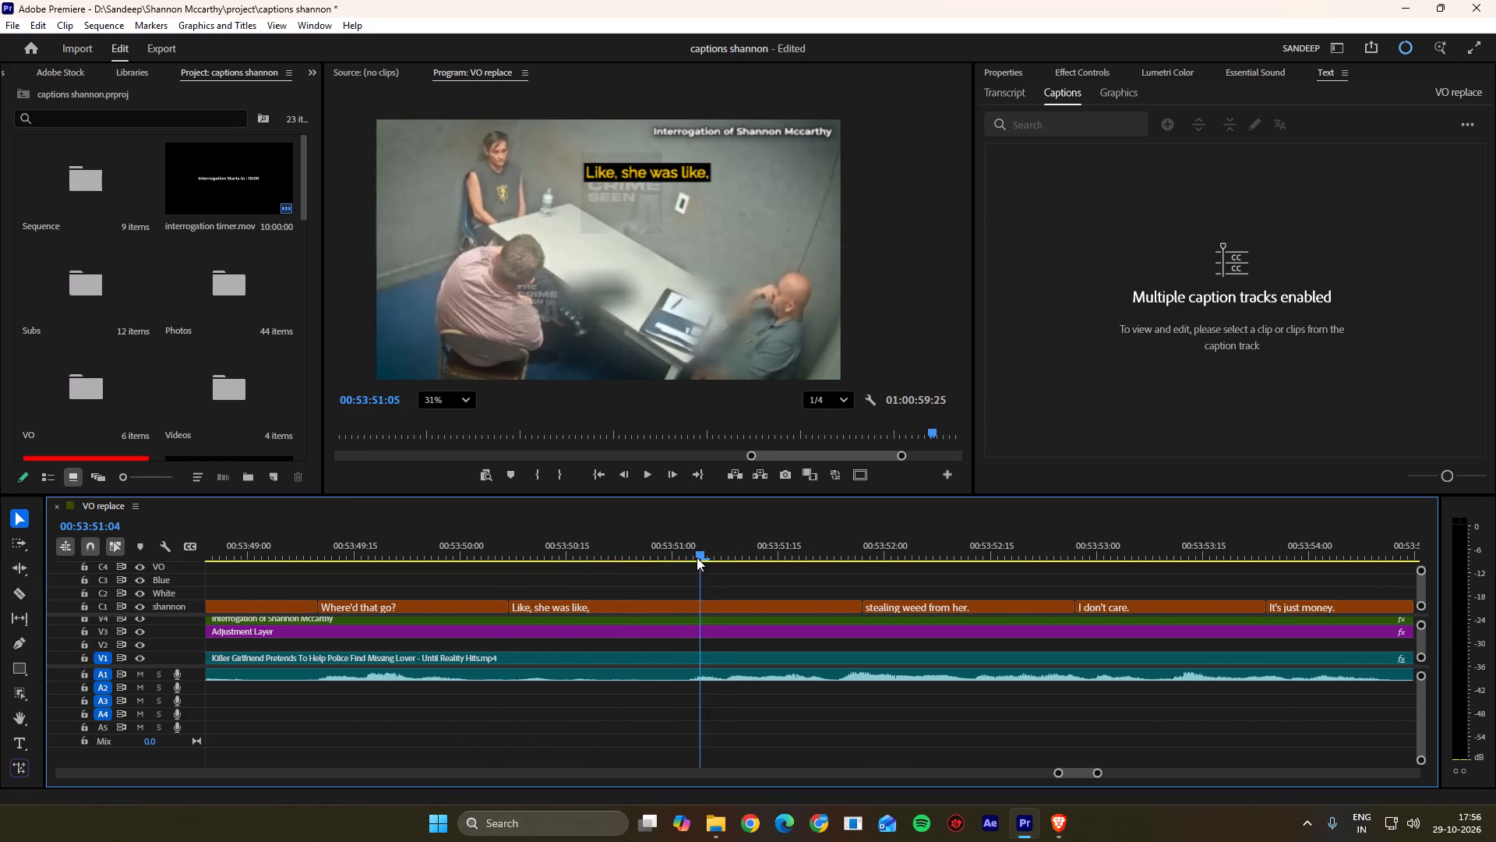
{"action": "left_click_drag", "start_coordinate": [697, 557], "coordinate": [688, 560]}
{"action": "left_click_drag", "start_coordinate": [508, 607], "coordinate": [676, 610], "text": "ctrl"}
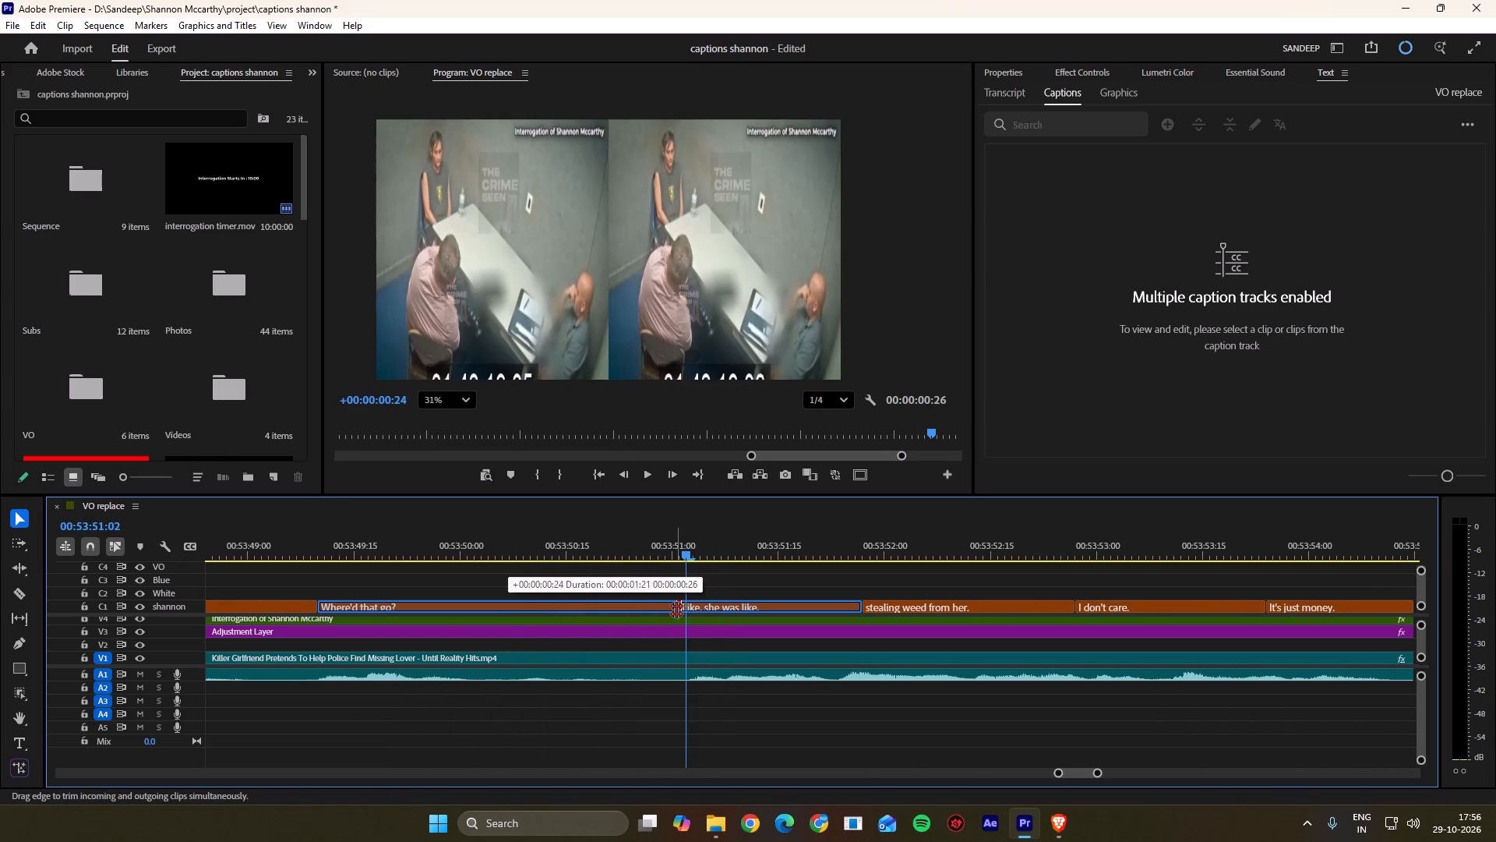
{"action": "left_click_drag", "start_coordinate": [676, 610], "coordinate": [685, 609], "text": "ctrl"}
{"action": "left_click", "coordinate": [707, 593]}
Play the captions around "stealing weed from her." and replay from before "stuff in the house, and her." to check their timing against the audio.
{"action": "key", "text": "space"}
{"action": "scroll", "coordinate": [700, 592], "scroll_direction": "down", "scroll_amount": 10}
{"action": "key", "text": "space"}
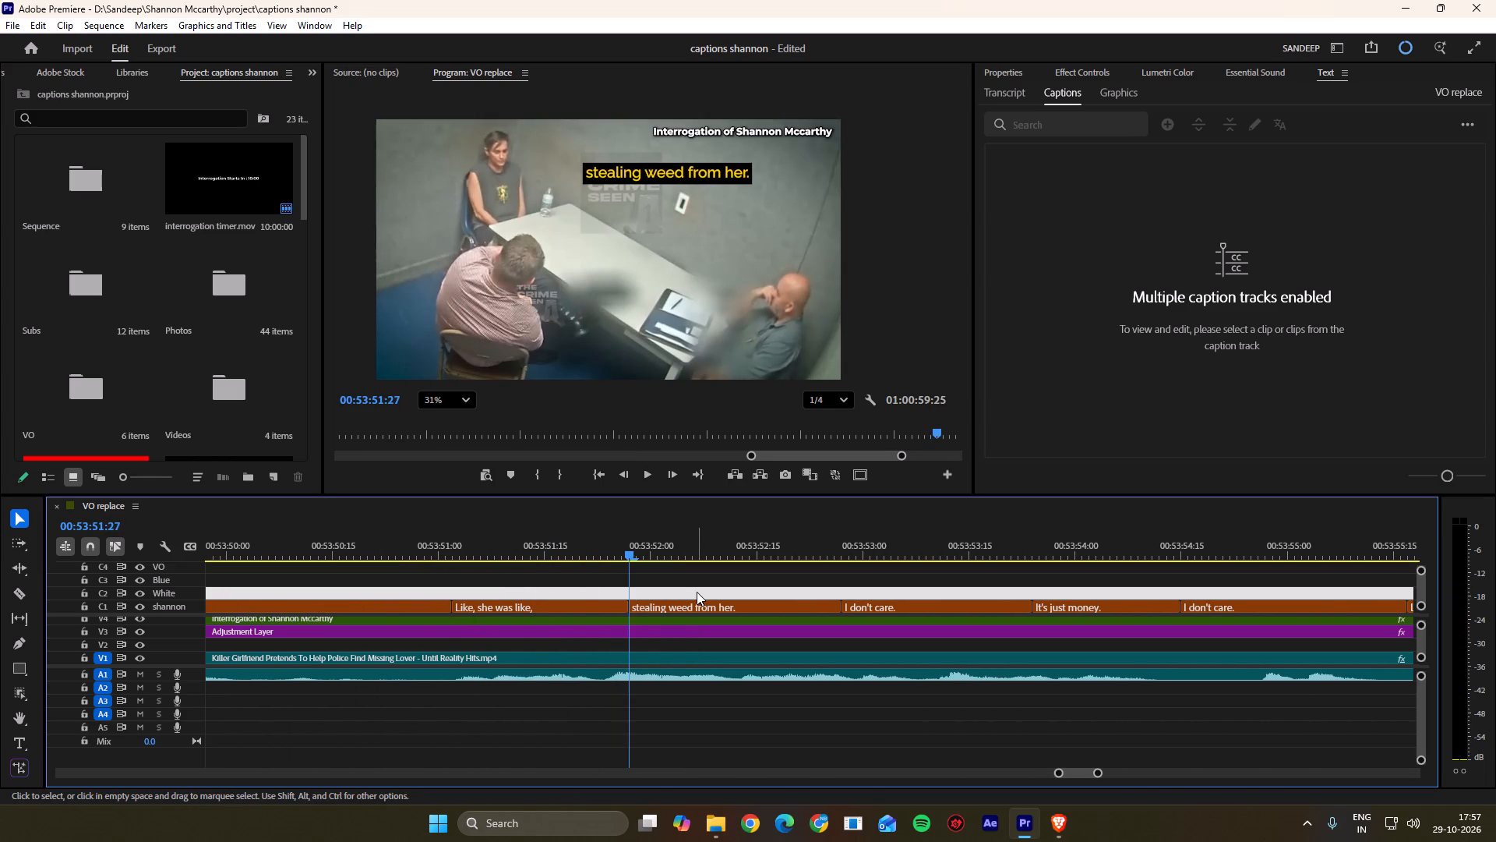
{"action": "left_click_drag", "start_coordinate": [626, 551], "coordinate": [613, 551]}
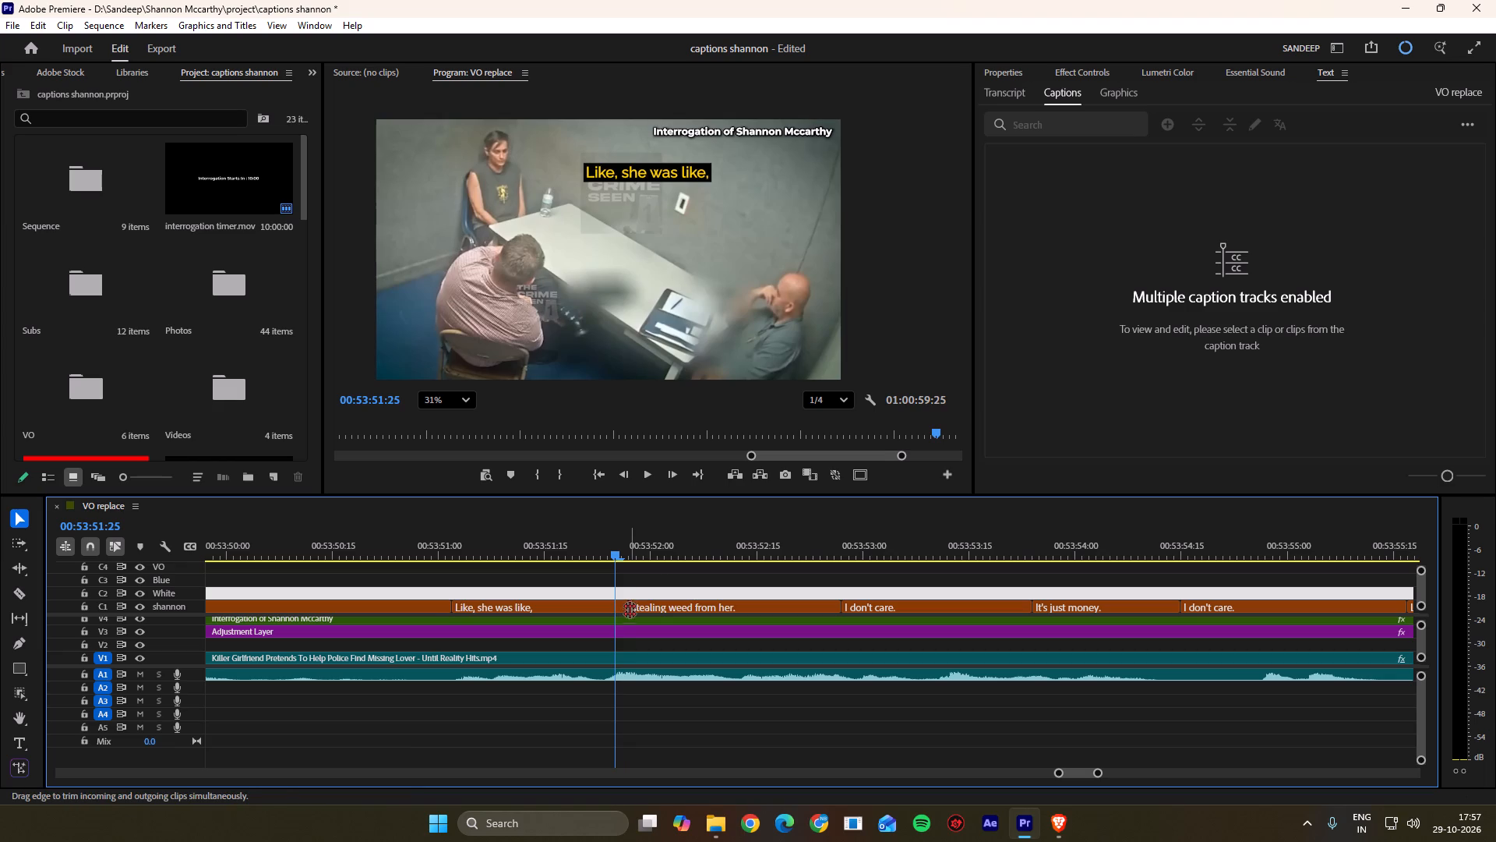
{"action": "left_click", "coordinate": [630, 610], "text": "ctrl"}
{"action": "left_click", "coordinate": [643, 591]}
{"action": "scroll", "coordinate": [732, 596], "scroll_direction": "down", "scroll_amount": 16, "text": "alt"}
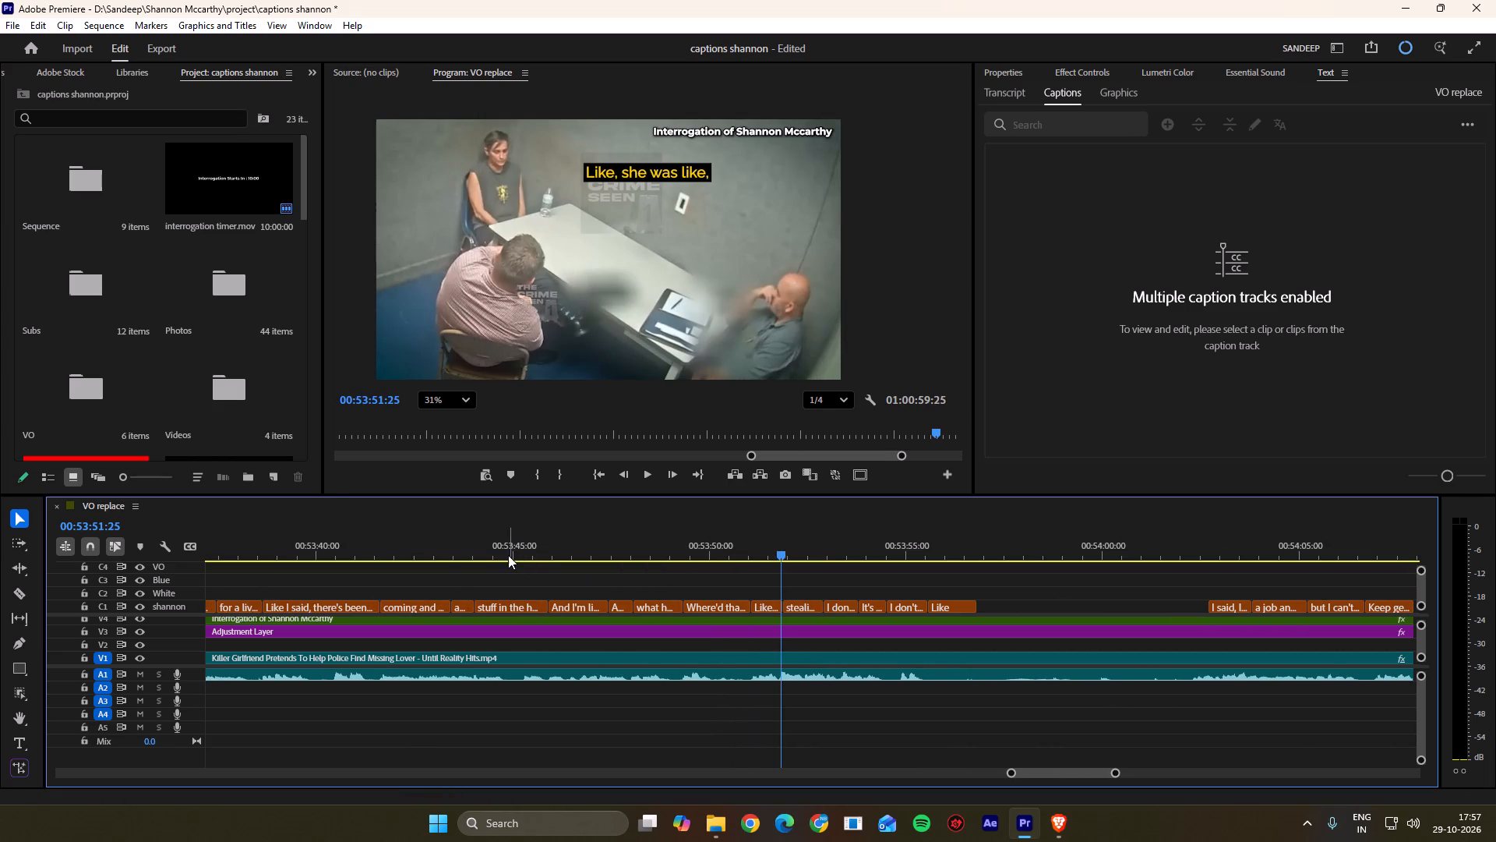
{"action": "left_click_drag", "start_coordinate": [489, 552], "coordinate": [449, 552]}
{"action": "key", "text": "space"}
{"action": "scroll", "coordinate": [469, 601], "scroll_direction": "up", "scroll_amount": 3, "text": "alt"}
{"action": "scroll", "coordinate": [498, 612], "scroll_direction": "down", "scroll_amount": 1}
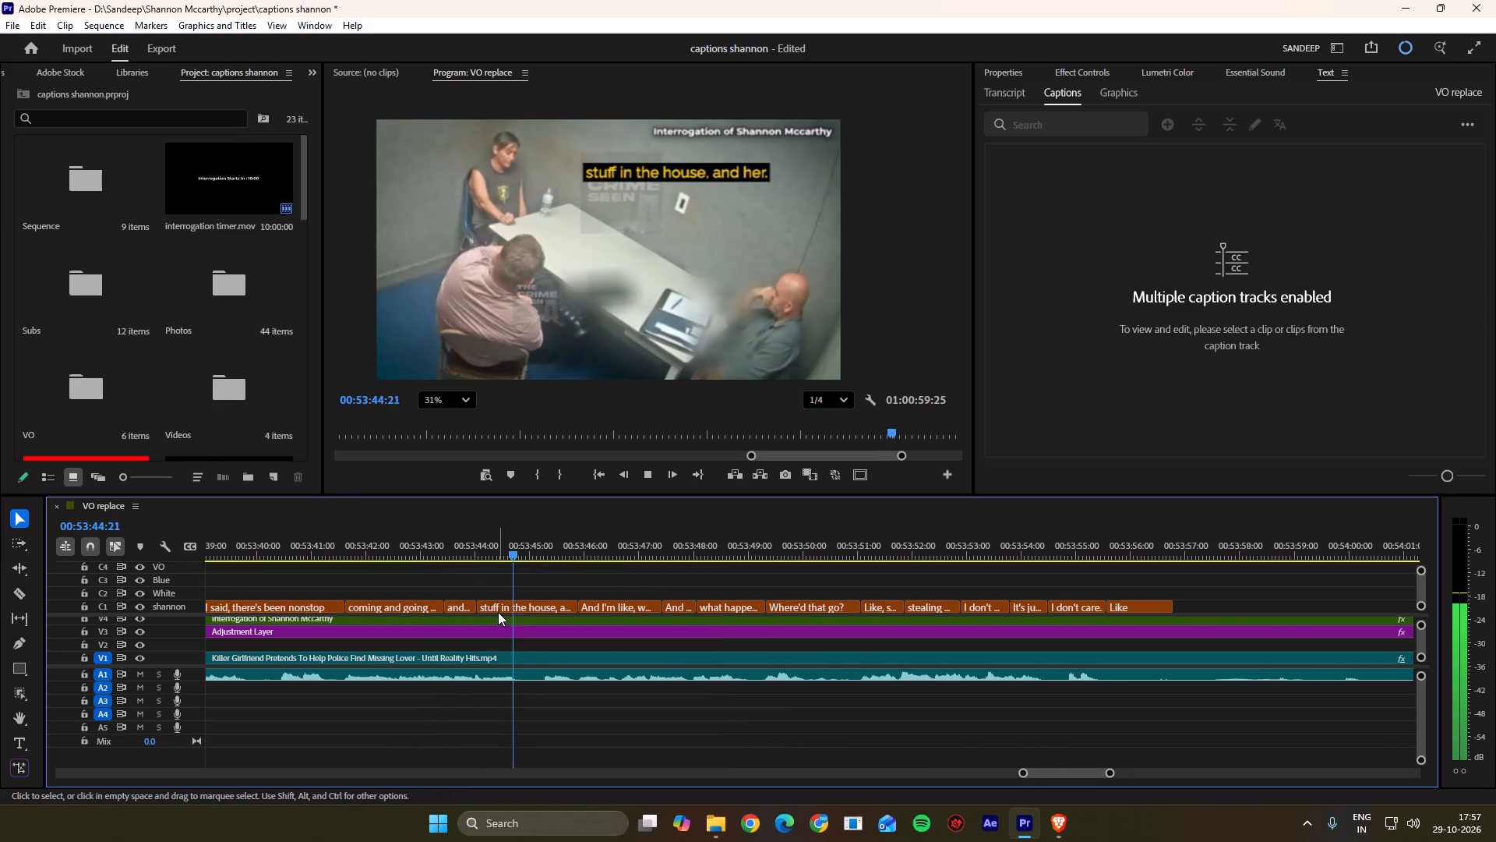
{"action": "scroll", "coordinate": [498, 612], "scroll_direction": "down", "scroll_amount": 1}
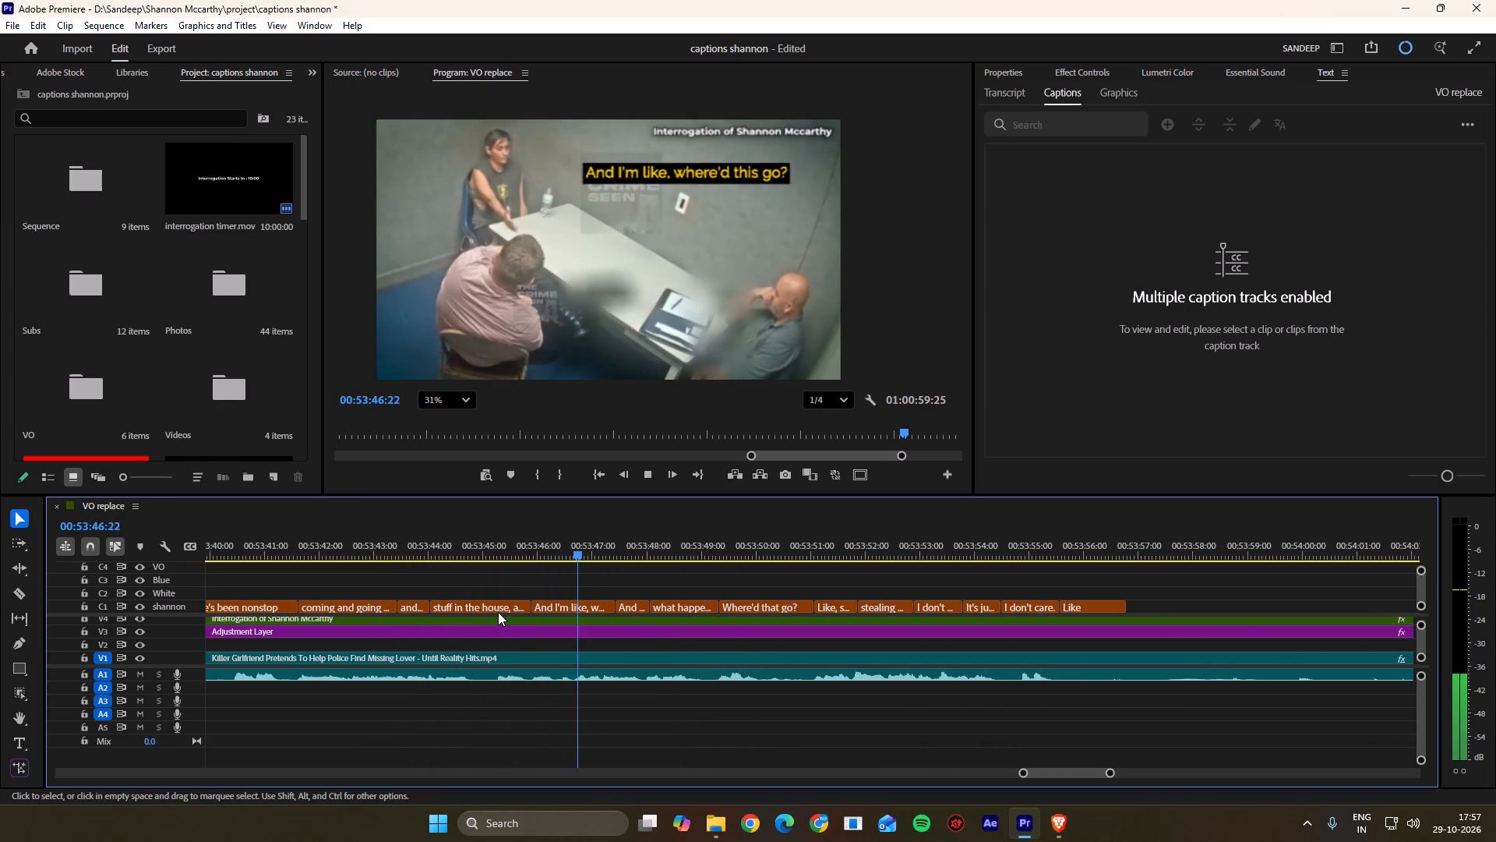
{"action": "scroll", "coordinate": [498, 612], "scroll_direction": "down", "scroll_amount": 3}
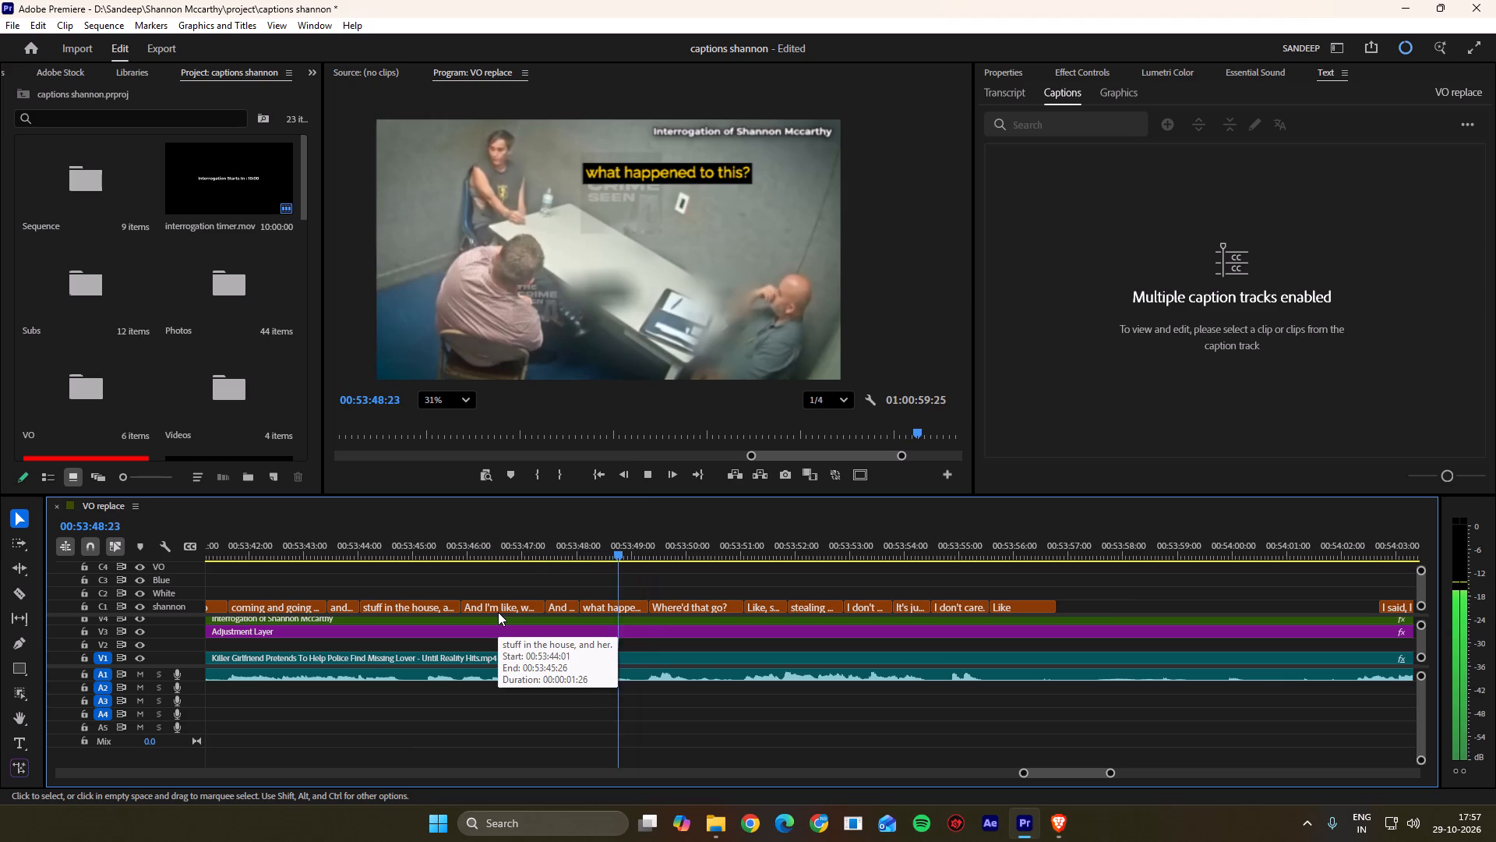
{"action": "key", "text": "space"}
Replay from "stuff in the house, and her." and change the following caption to: And I'm like, "Where'd this go?".
{"action": "left_click_drag", "start_coordinate": [552, 548], "coordinate": [392, 539]}
{"action": "scroll", "coordinate": [349, 586], "scroll_direction": "up", "scroll_amount": 4, "text": "alt"}
{"action": "scroll", "coordinate": [401, 584], "scroll_direction": "down", "scroll_amount": 1, "text": "alt"}
{"action": "scroll", "coordinate": [401, 584], "scroll_direction": "up", "scroll_amount": 2, "text": "alt"}
{"action": "key", "text": "space"}
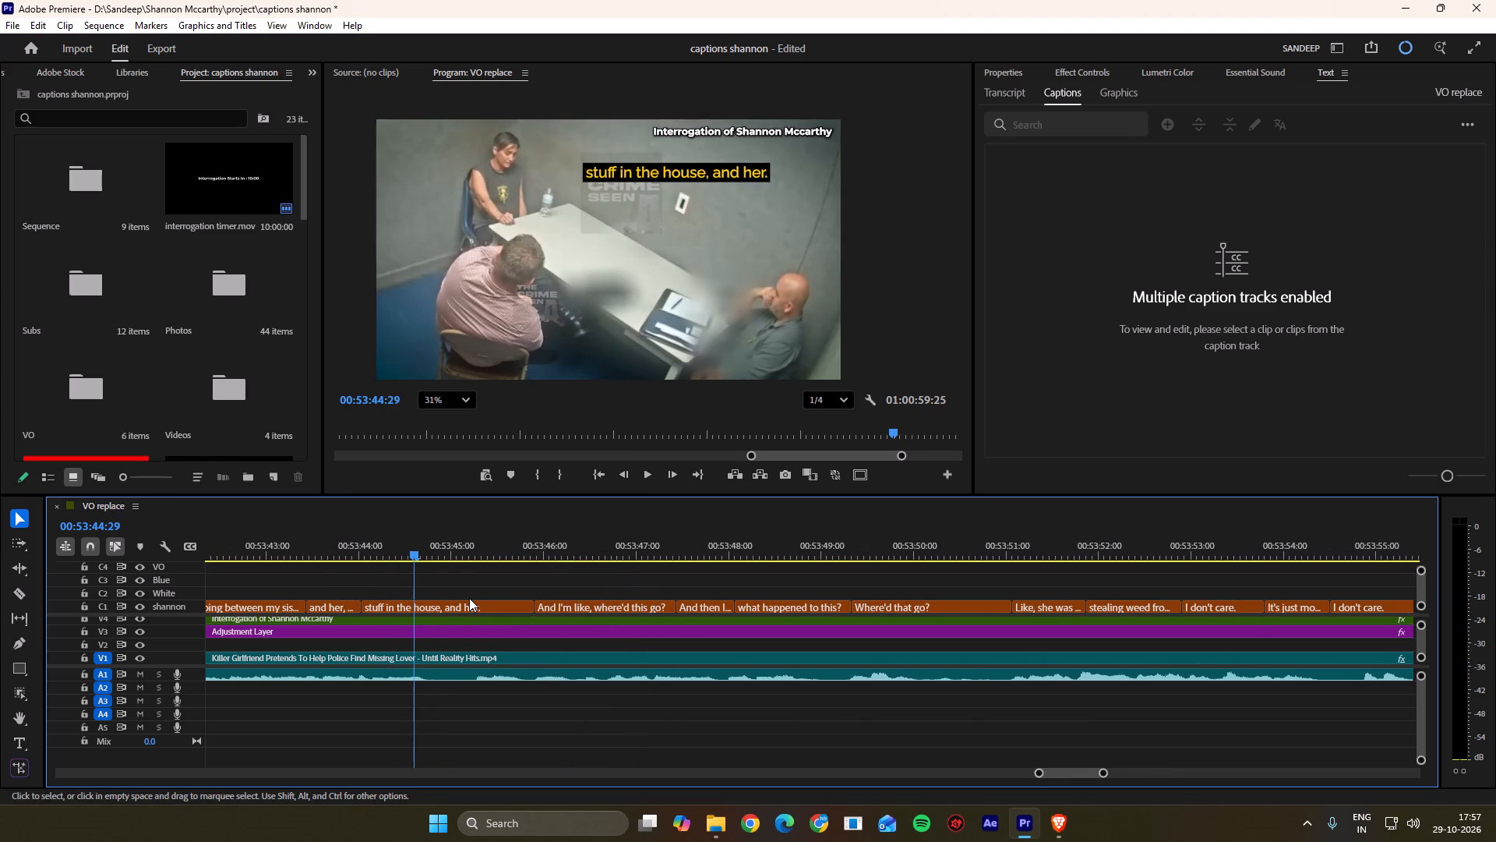
{"action": "key", "text": "space"}
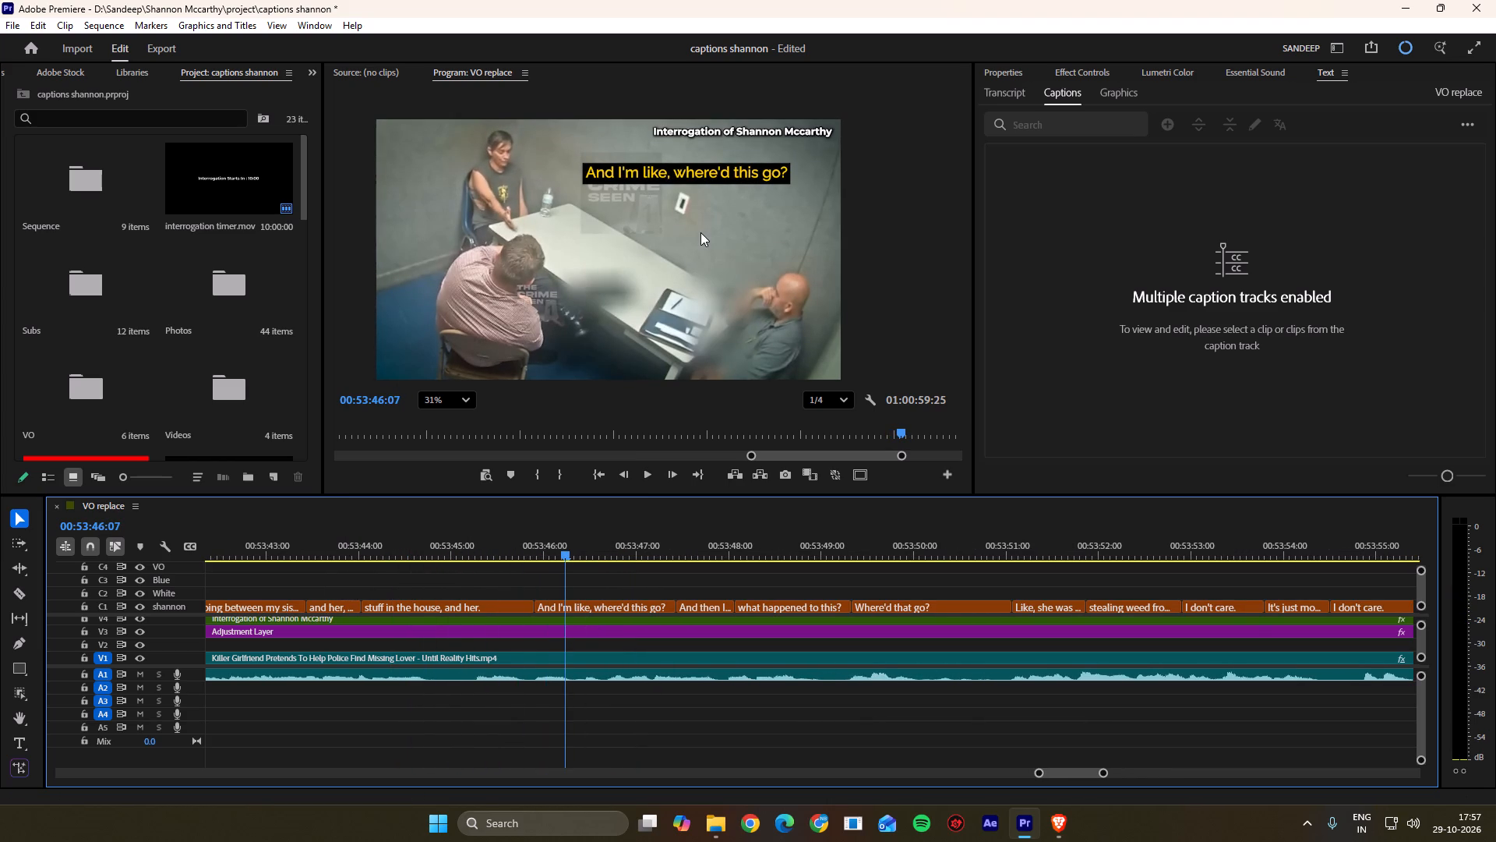
{"action": "double_click", "coordinate": [704, 168]}
{"action": "left_click", "coordinate": [684, 172]}
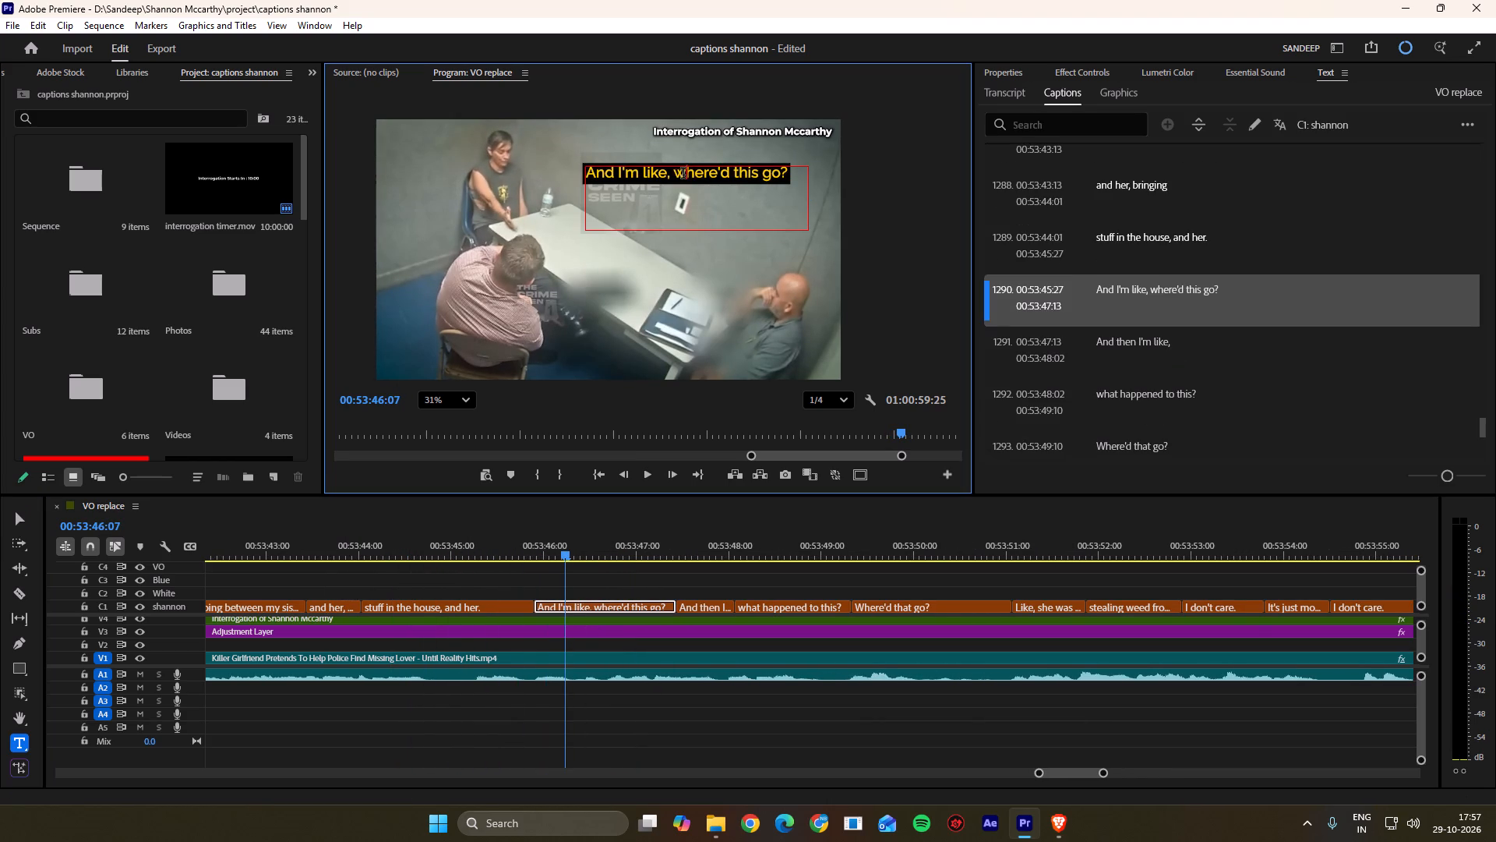
{"action": "key", "text": "BackSpace"}
{"action": "key", "text": "shift+quotedbl"}
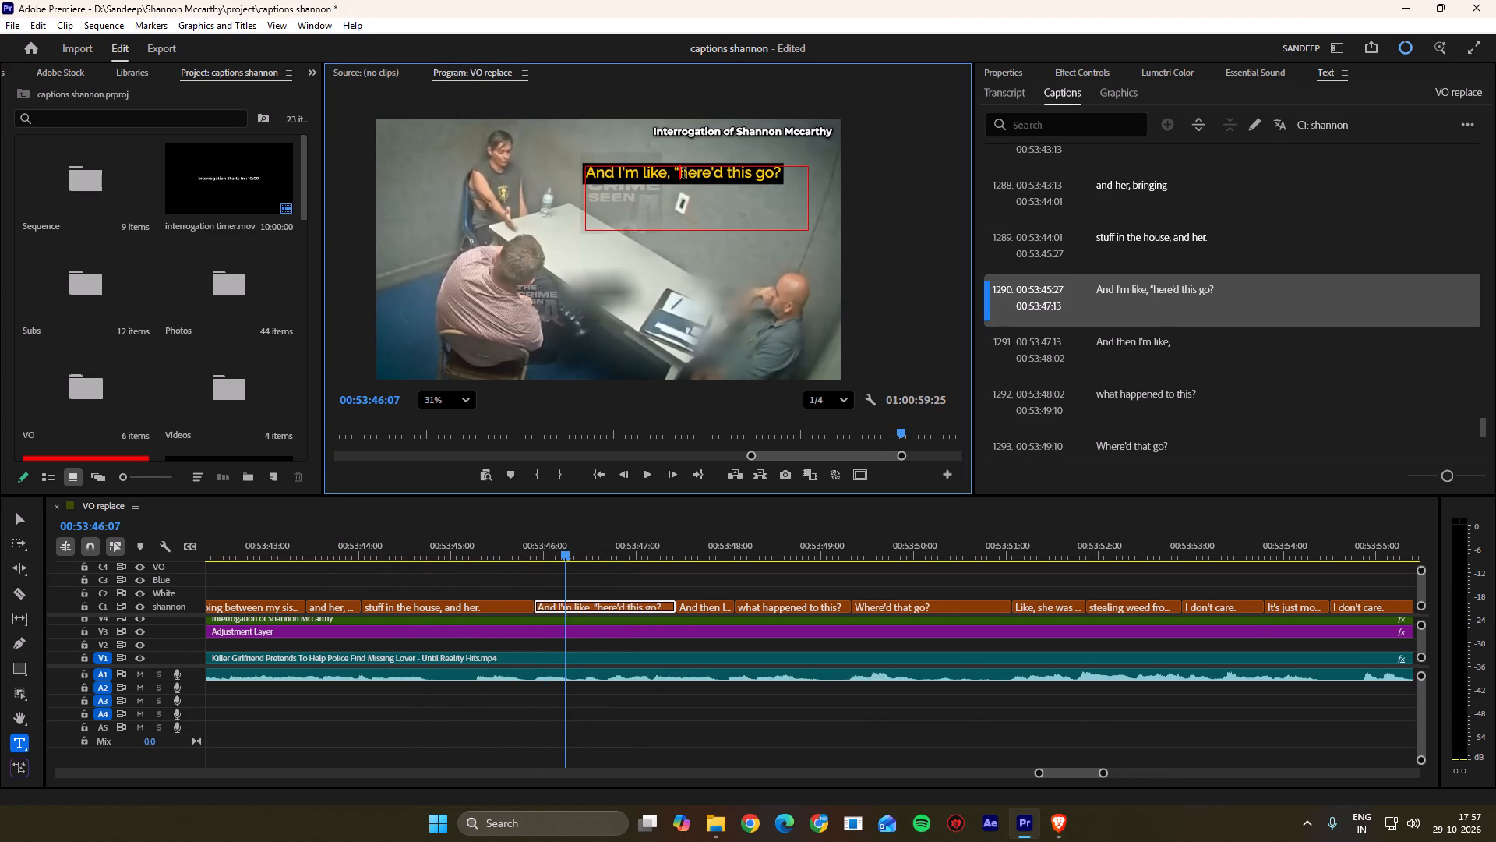
{"action": "key", "text": "shift+w"}
{"action": "left_click", "coordinate": [797, 178]}
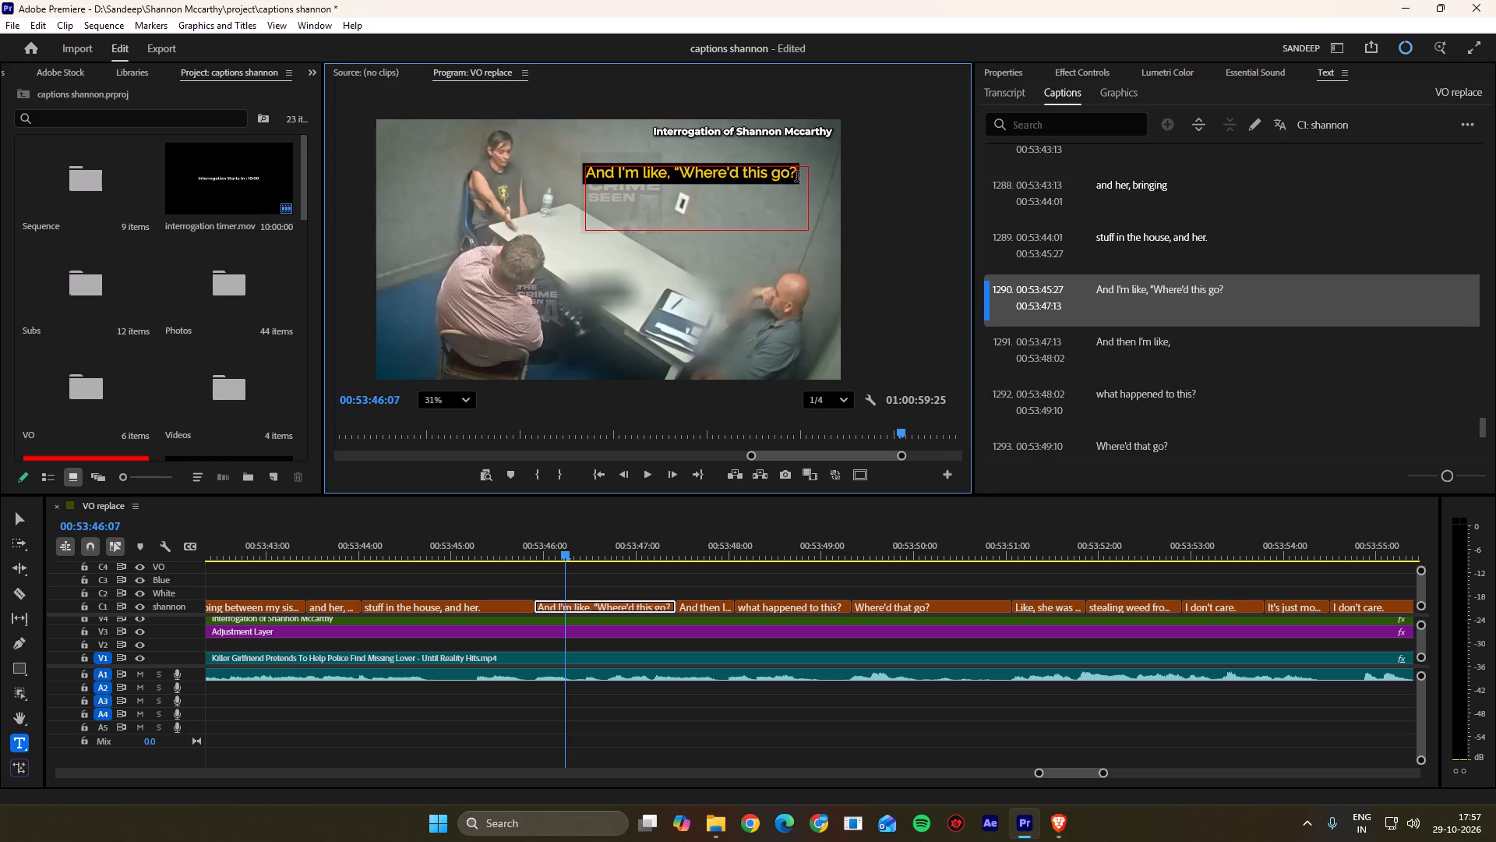
{"action": "key", "text": "shift+quotedbl"}
{"action": "left_click", "coordinate": [919, 201]}
Play on to the "what happened to this?" caption, capitalise its first word and enclose it in double quotation marks.
{"action": "key", "text": "space"}
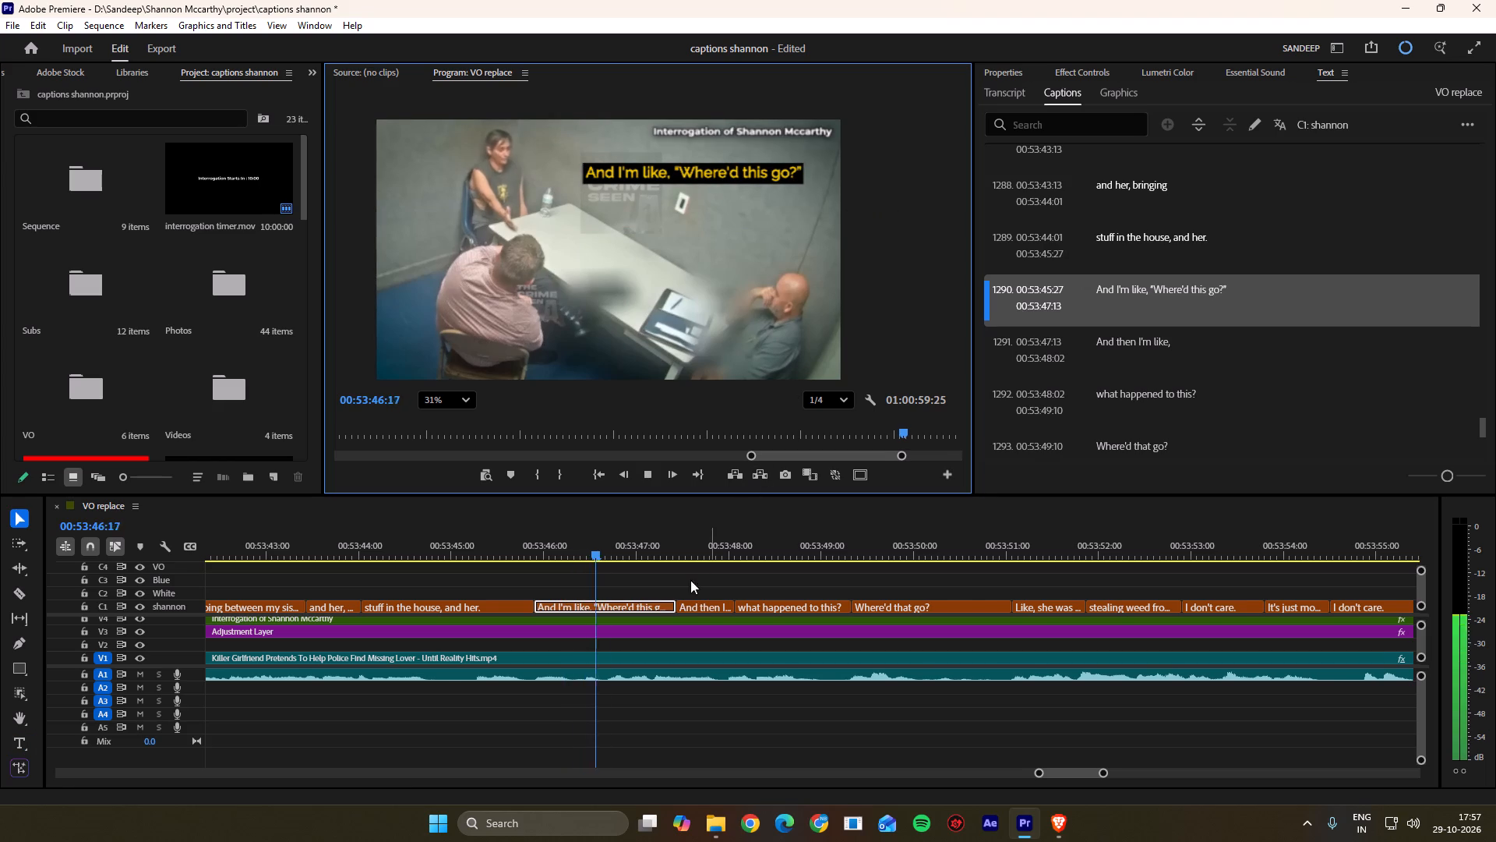
{"action": "scroll", "coordinate": [677, 593], "scroll_direction": "down", "scroll_amount": 4}
{"action": "key", "text": "space"}
{"action": "scroll", "coordinate": [662, 621], "scroll_direction": "up", "scroll_amount": 6, "text": "alt"}
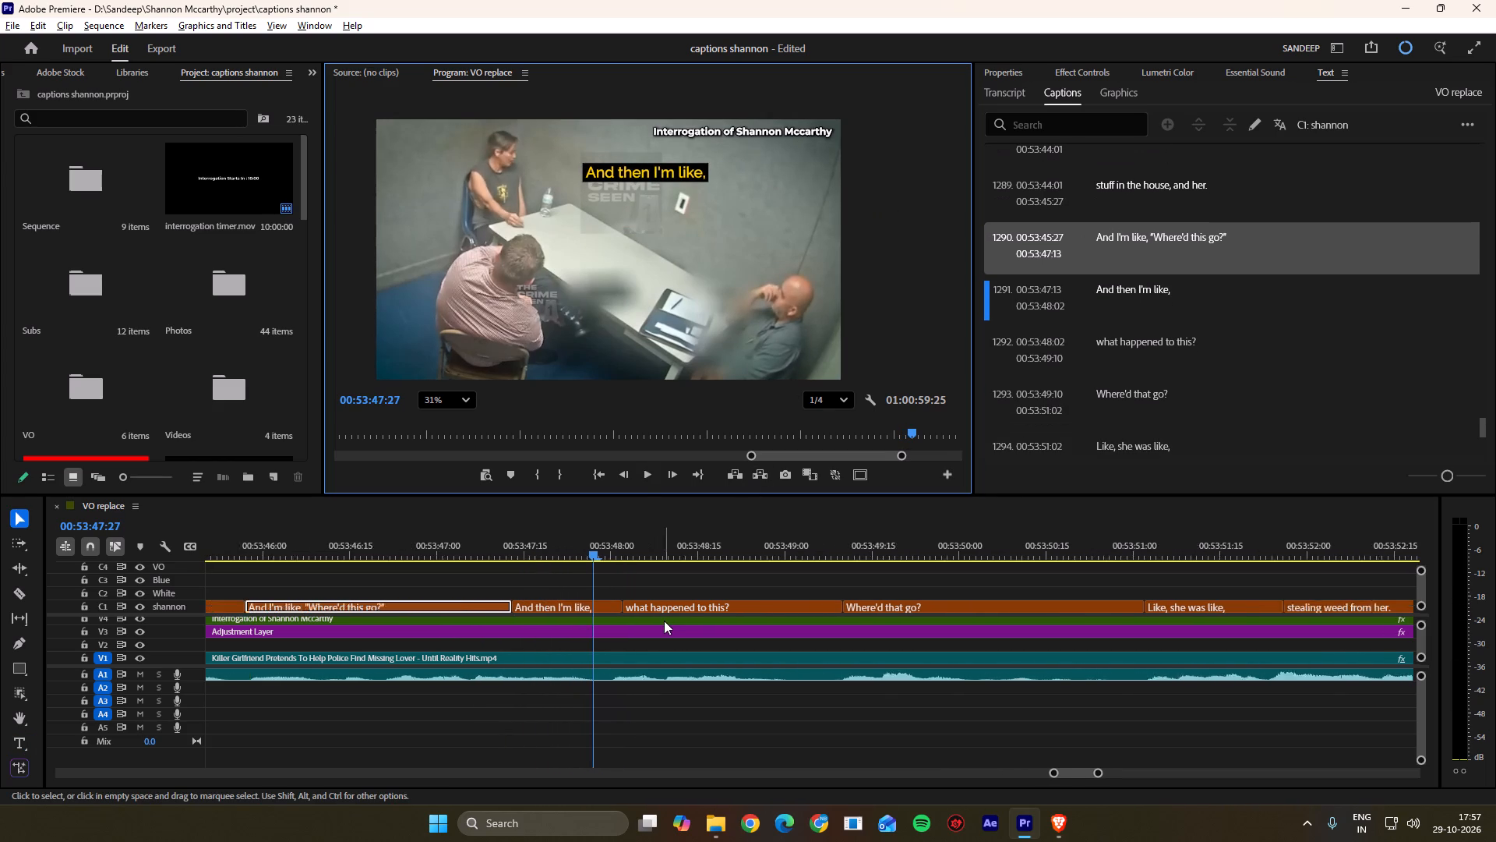
{"action": "scroll", "coordinate": [664, 621], "scroll_direction": "up", "scroll_amount": 1, "text": "alt"}
{"action": "key", "text": "space"}
{"action": "key", "text": "space"}
{"action": "left_click", "coordinate": [702, 605]}
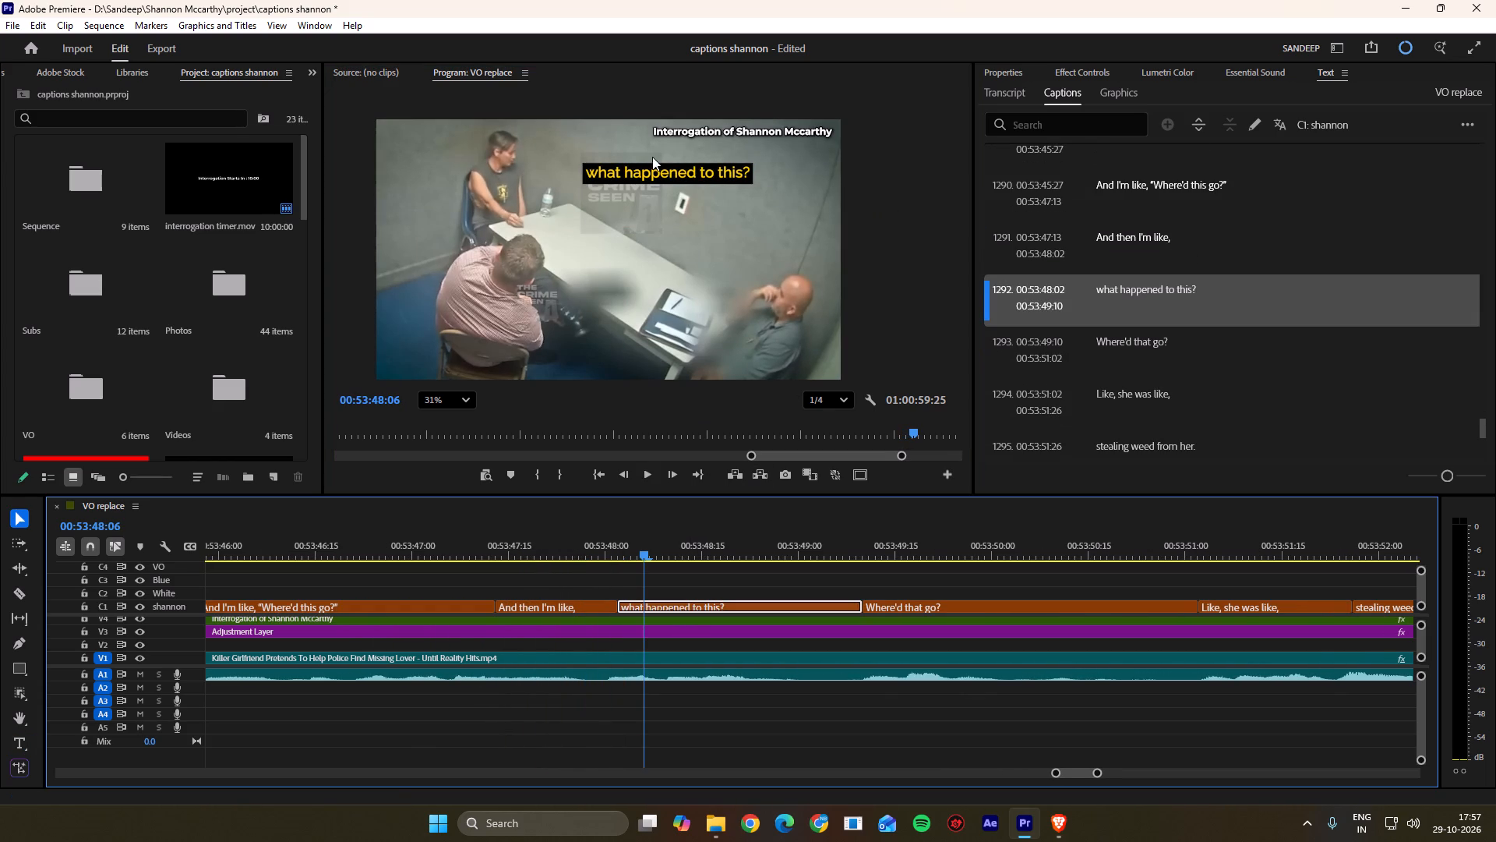
{"action": "double_click", "coordinate": [638, 176]}
{"action": "left_click", "coordinate": [598, 174]}
{"action": "key", "text": "BackSpace"}
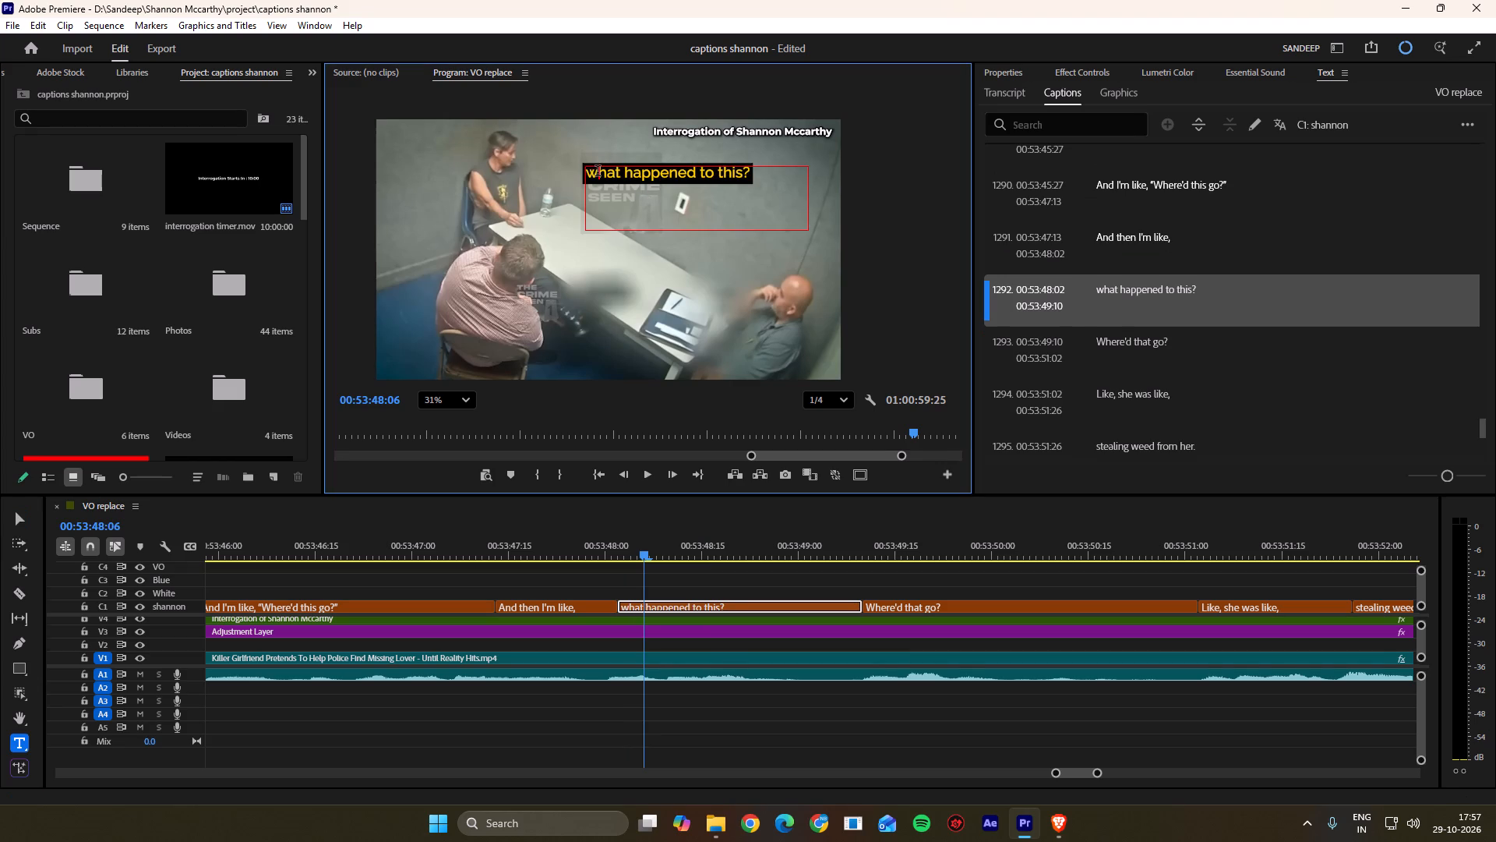
{"action": "key", "text": "shift+quotedbl"}
{"action": "key", "text": "shift+w"}
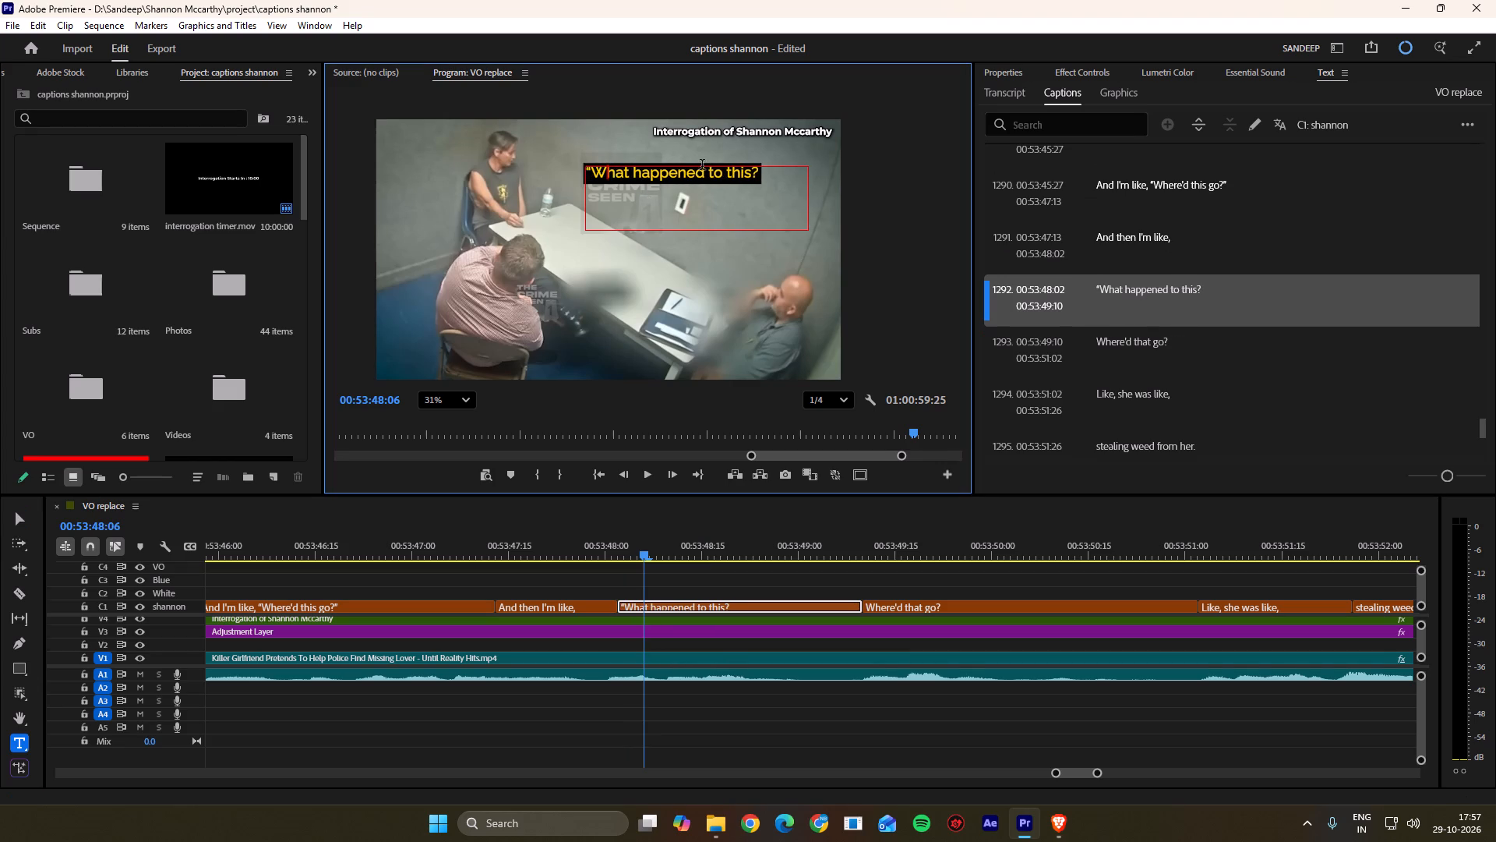
{"action": "left_click", "coordinate": [759, 169]}
{"action": "key", "text": "shift+quotedbl"}
{"action": "left_click", "coordinate": [841, 201]}
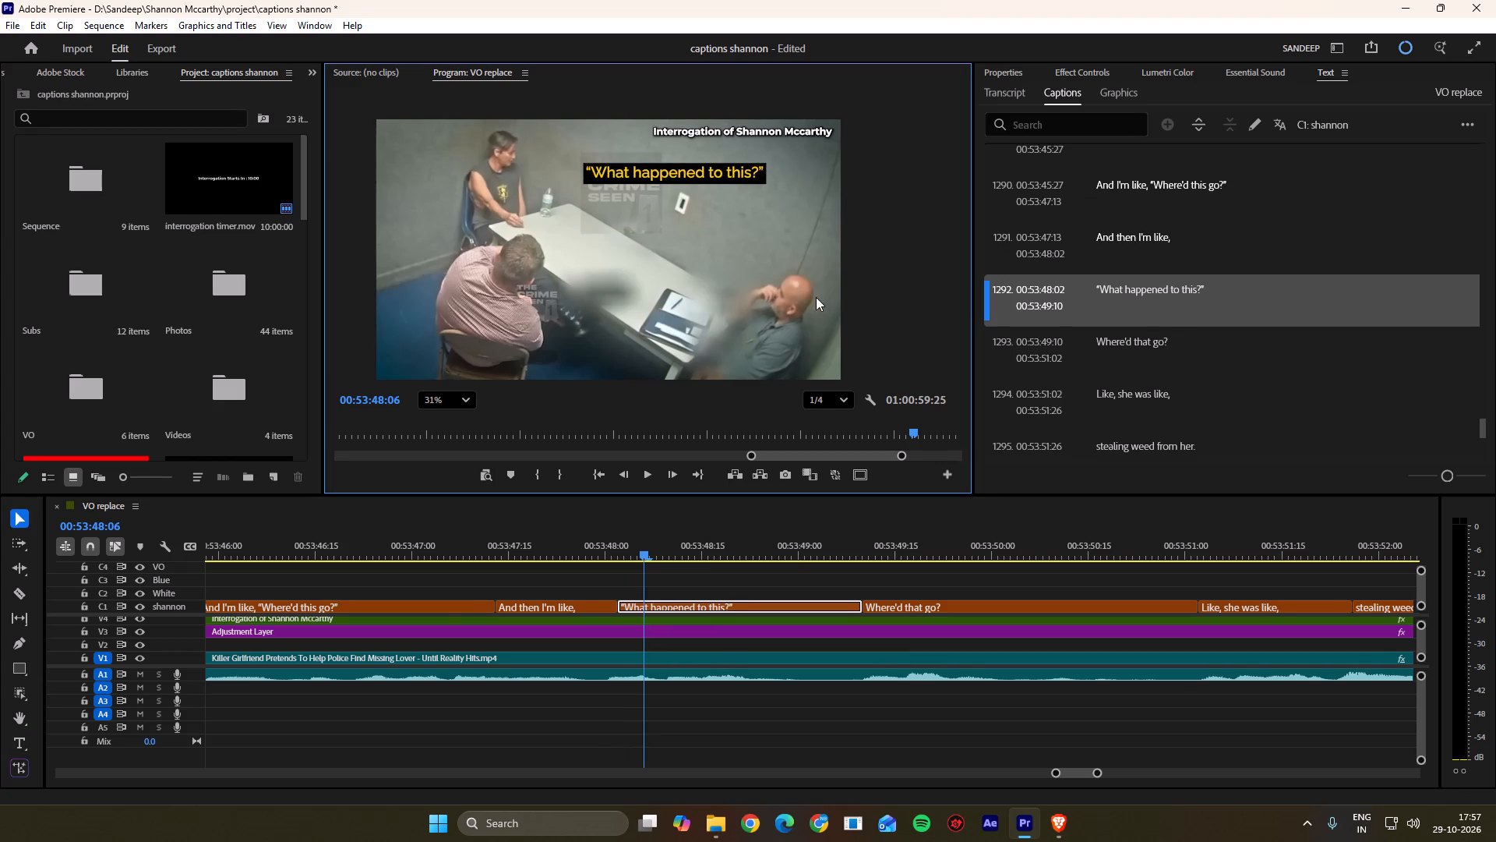
Play on and remove the closing quotation mark from the "What happened to this?" caption.
{"action": "key", "text": "space"}
{"action": "scroll", "coordinate": [692, 583], "scroll_direction": "down", "scroll_amount": 9}
{"action": "key", "text": "space"}
{"action": "left_click", "coordinate": [627, 606]}
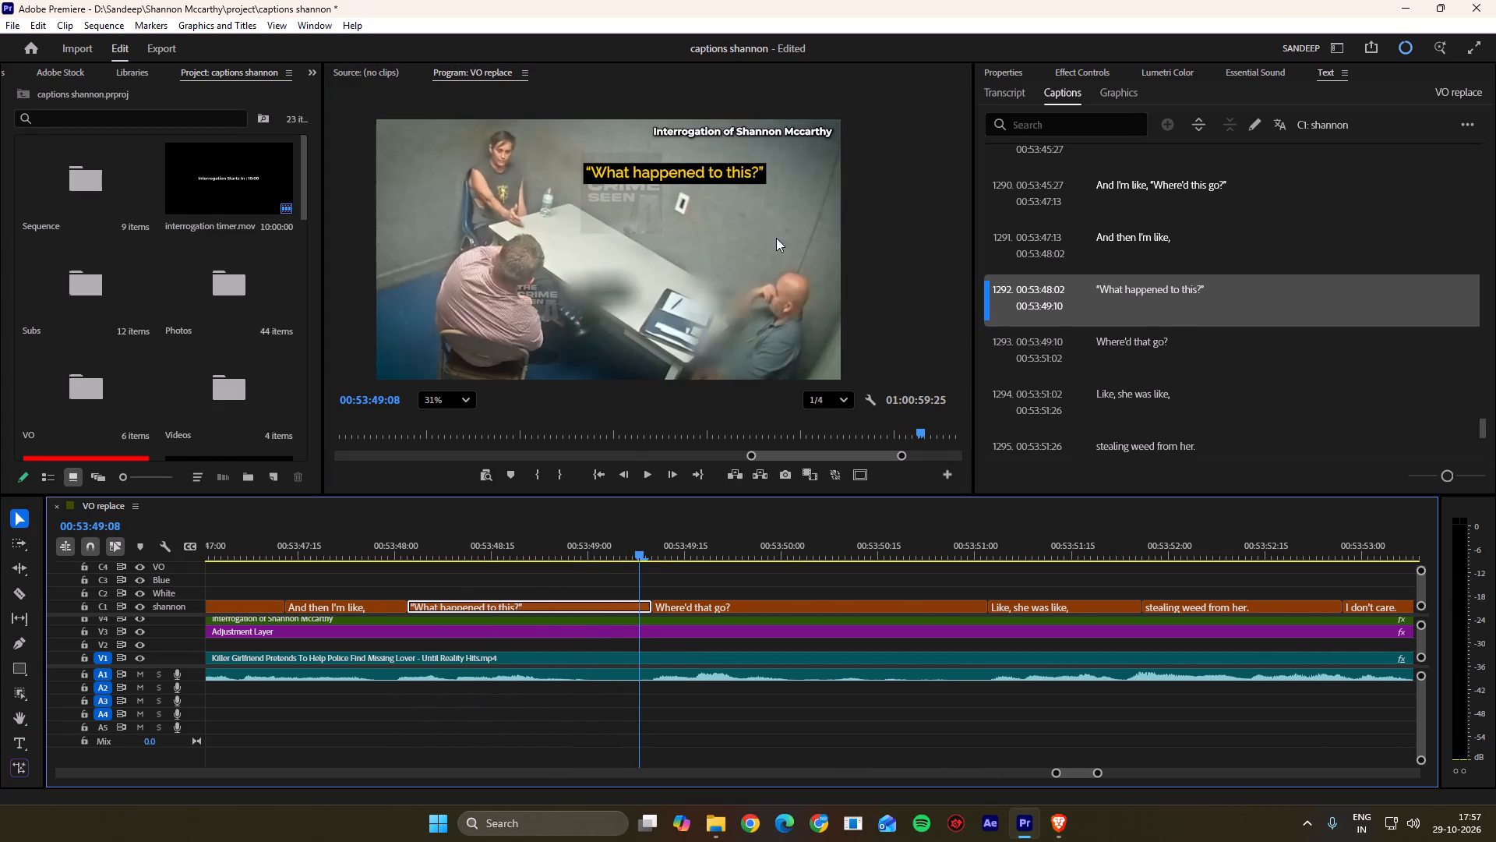
{"action": "double_click", "coordinate": [764, 178]}
{"action": "left_click", "coordinate": [764, 175]}
{"action": "key", "text": "BackSpace"}
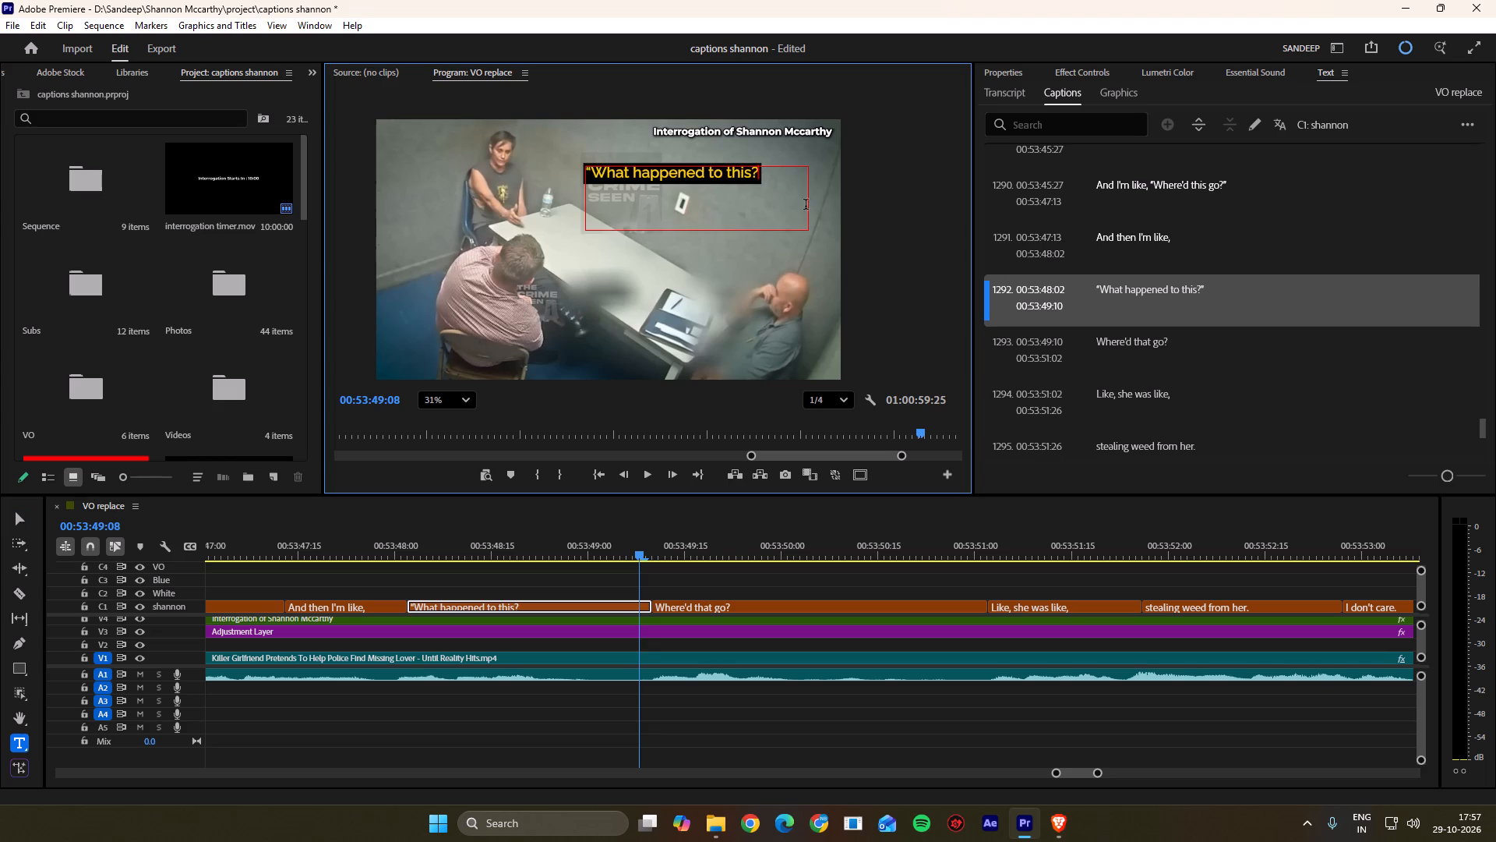
{"action": "left_click", "coordinate": [824, 215]}
Play on and add a closing quotation mark at the end of the "Where'd that go?" caption.
{"action": "key", "text": "space"}
{"action": "key", "text": "space"}
{"action": "left_click", "coordinate": [813, 610]}
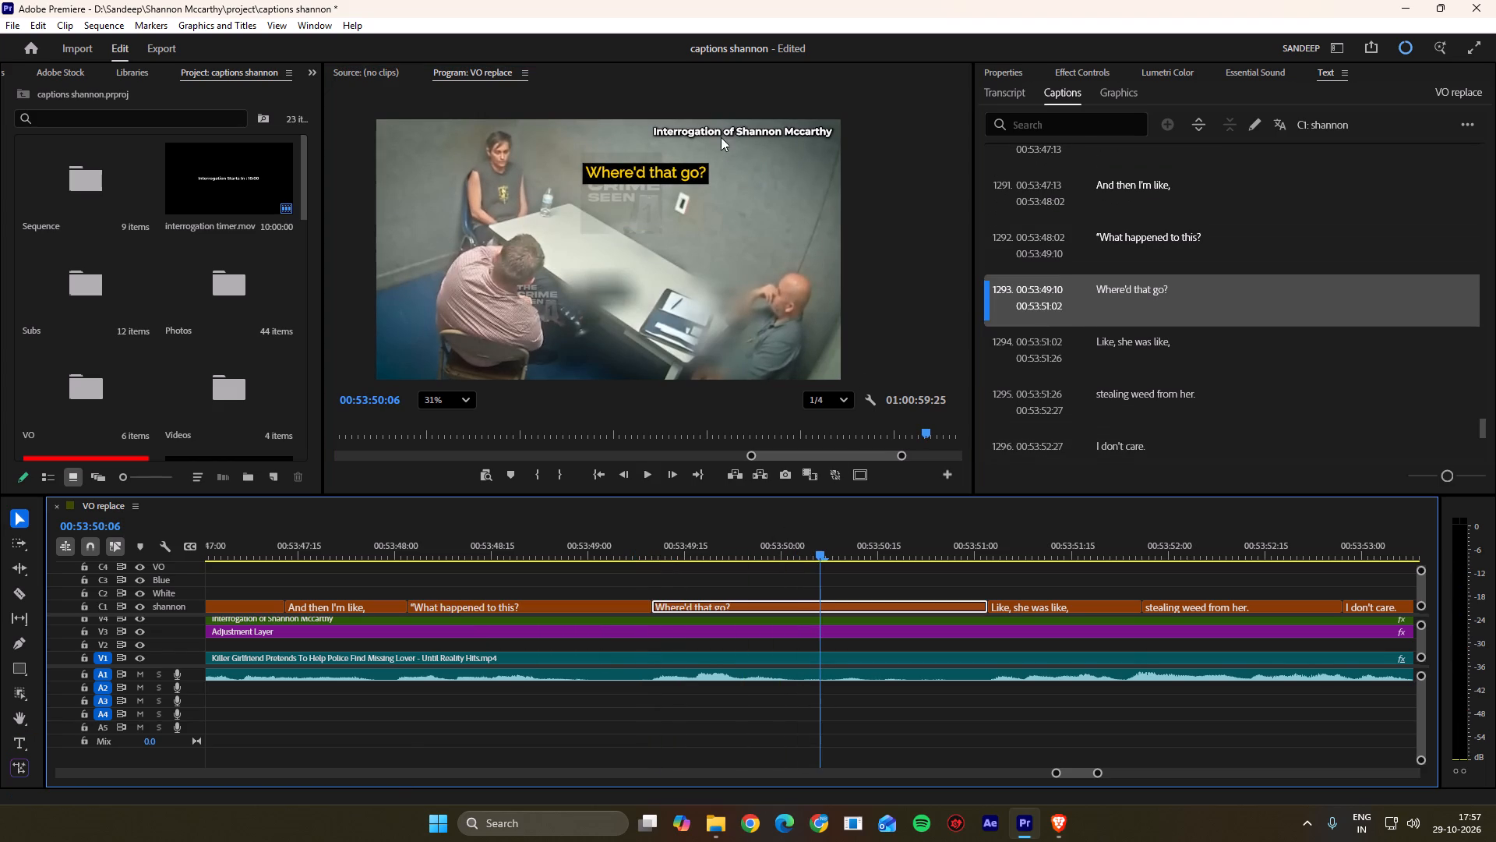
{"action": "double_click", "coordinate": [704, 175]}
{"action": "left_click", "coordinate": [706, 168]}
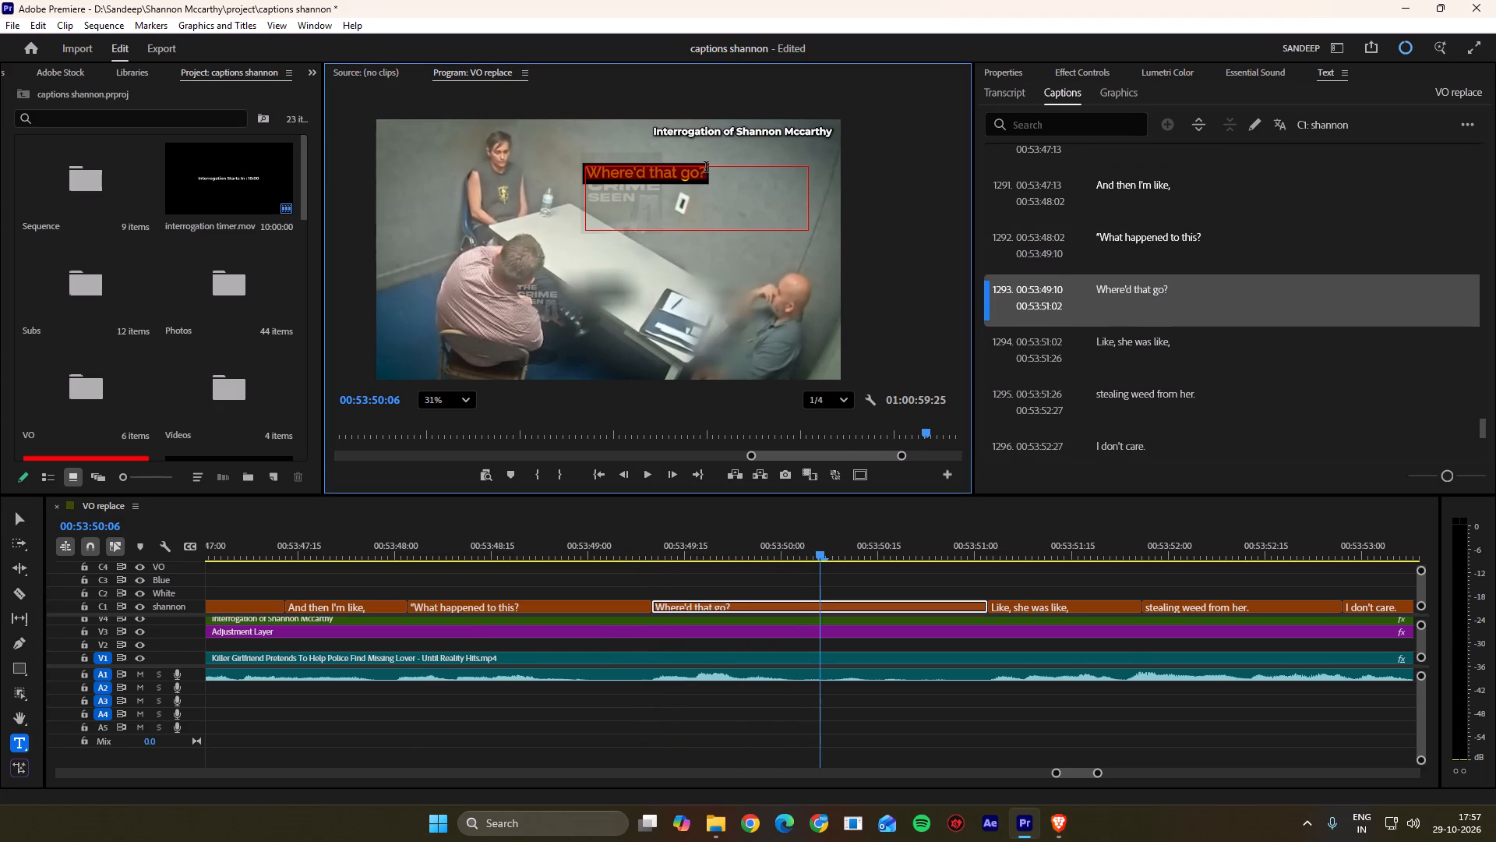
{"action": "key", "text": "shift+quotedbl"}
{"action": "left_click", "coordinate": [883, 254]}
Play on and shift the cut between "Like, she was like," and "stealing weed from her." to 00:53:51:23.
{"action": "key", "text": "space"}
{"action": "scroll", "coordinate": [711, 620], "scroll_direction": "down", "scroll_amount": 10}
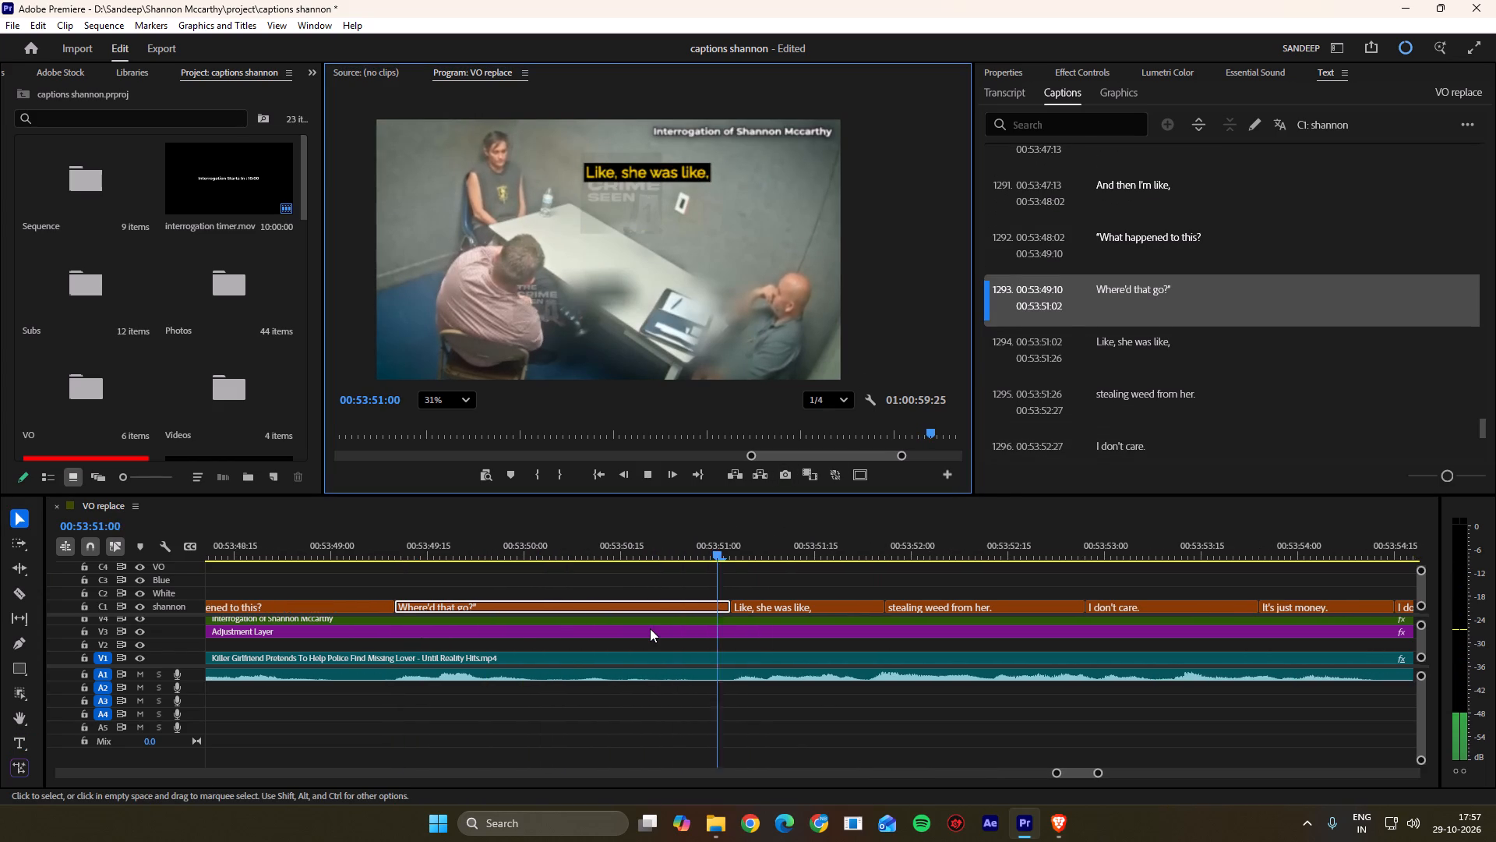
{"action": "scroll", "coordinate": [650, 628], "scroll_direction": "down", "scroll_amount": 14}
{"action": "key", "text": "space"}
{"action": "left_click_drag", "start_coordinate": [601, 548], "coordinate": [472, 554]}
{"action": "key", "text": "space"}
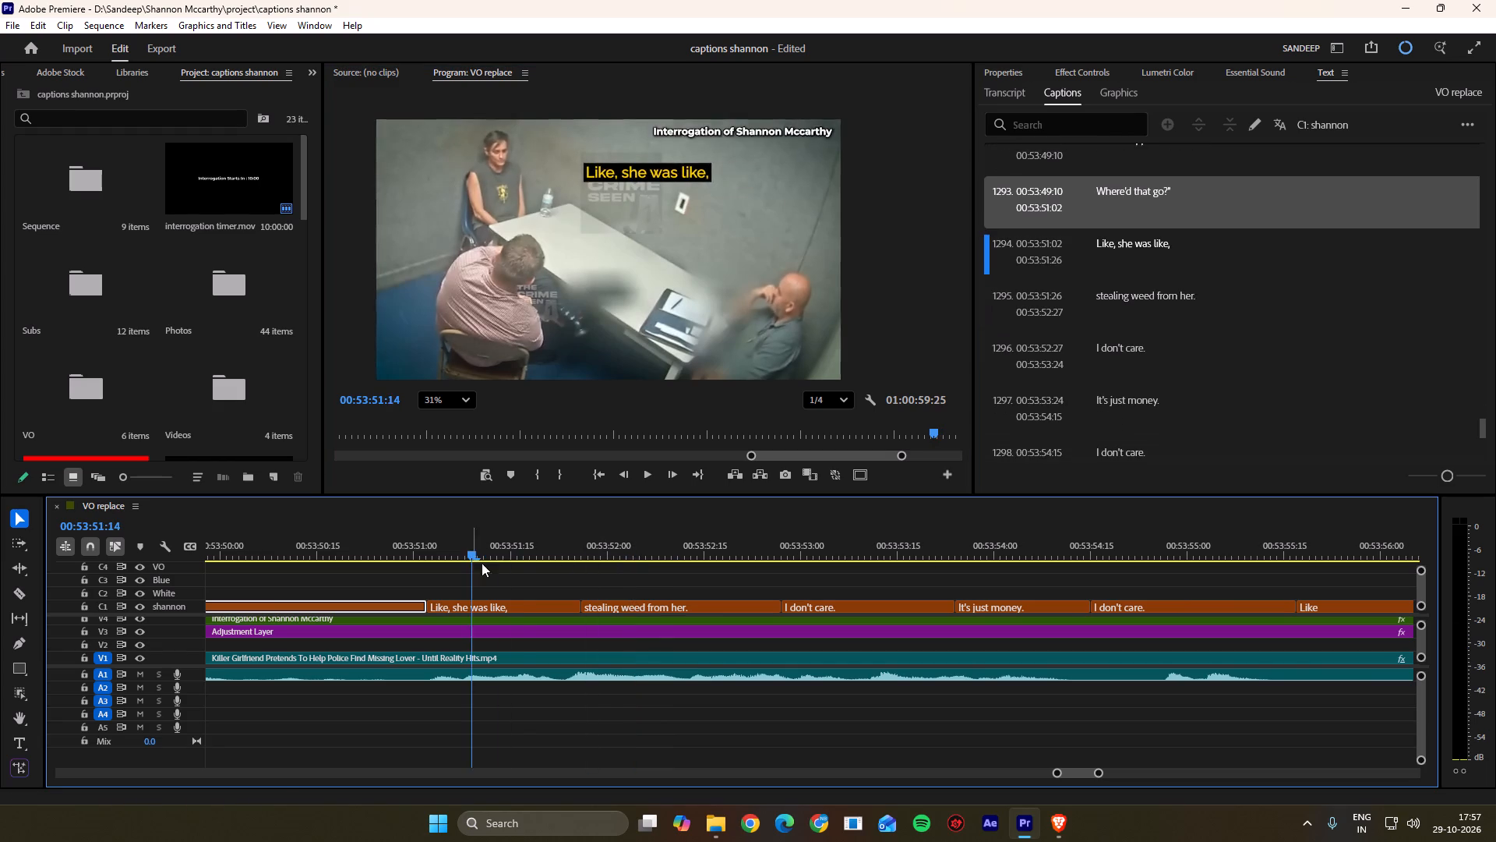
{"action": "key", "text": "space"}
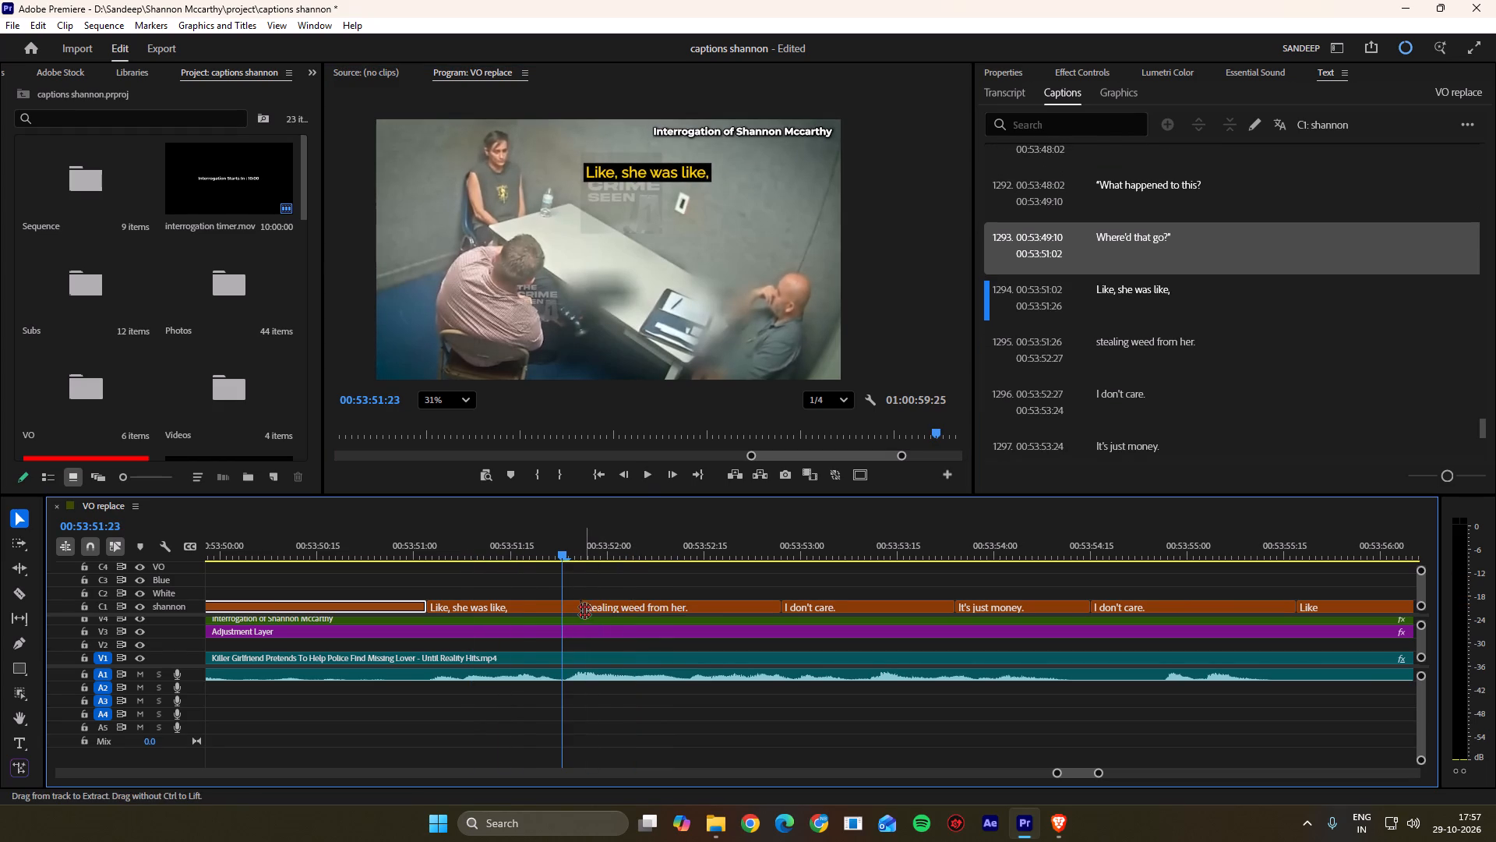
{"action": "left_click_drag", "start_coordinate": [584, 610], "coordinate": [572, 610], "text": "ctrl"}
{"action": "left_click", "coordinate": [570, 607], "text": "ctrl"}
{"action": "left_click", "coordinate": [586, 593]}
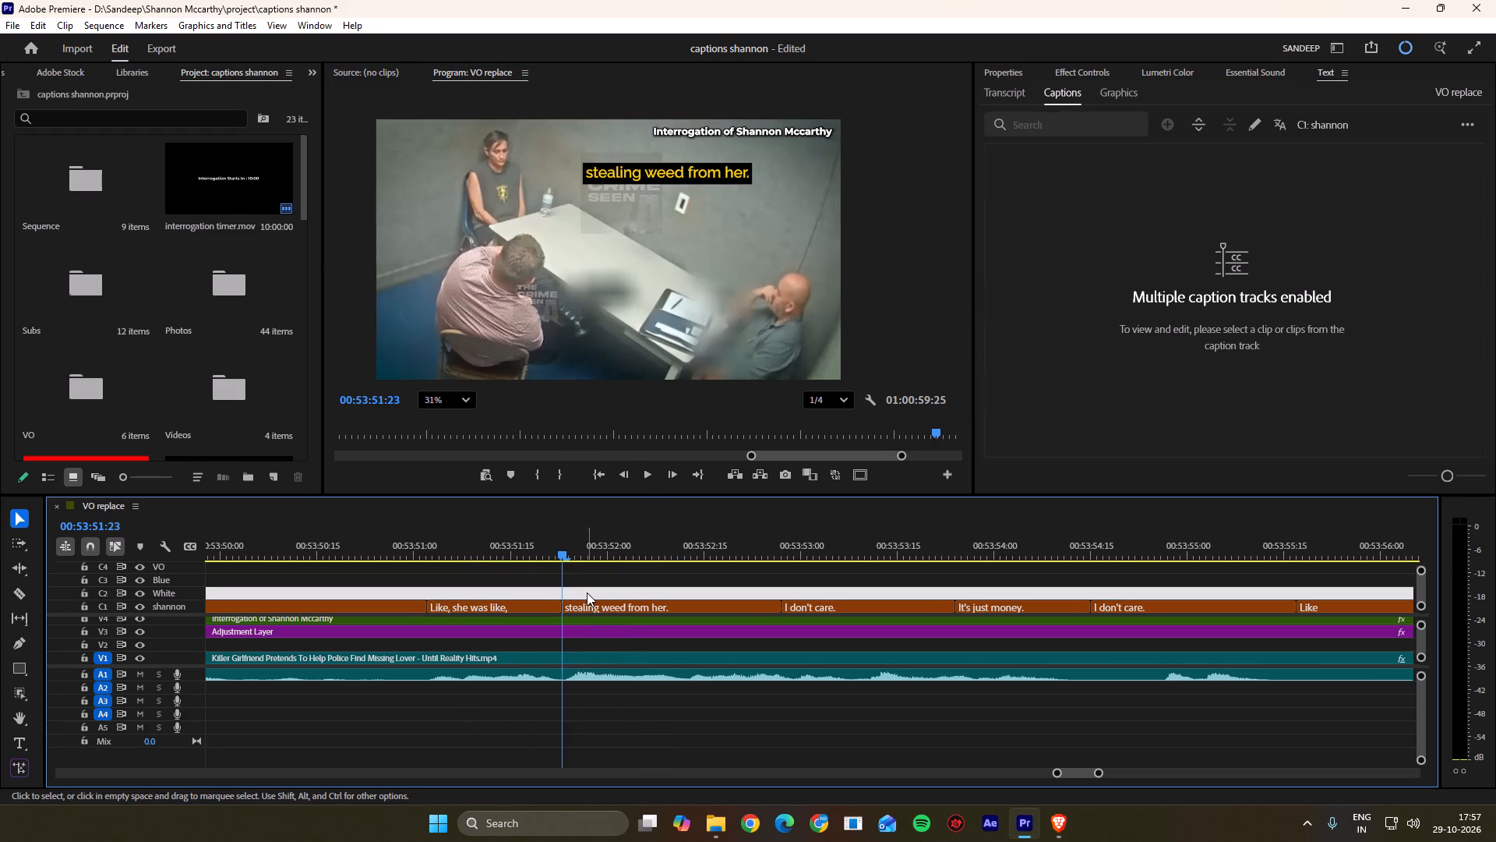
Replay the line and shift the cut between "stealing weed from her." and the first "I don't care." to 00:53:52:19.
{"action": "key", "text": "space"}
{"action": "scroll", "coordinate": [587, 593], "scroll_direction": "down", "scroll_amount": 8}
{"action": "key", "text": "space"}
{"action": "left_click_drag", "start_coordinate": [531, 540], "coordinate": [489, 540]}
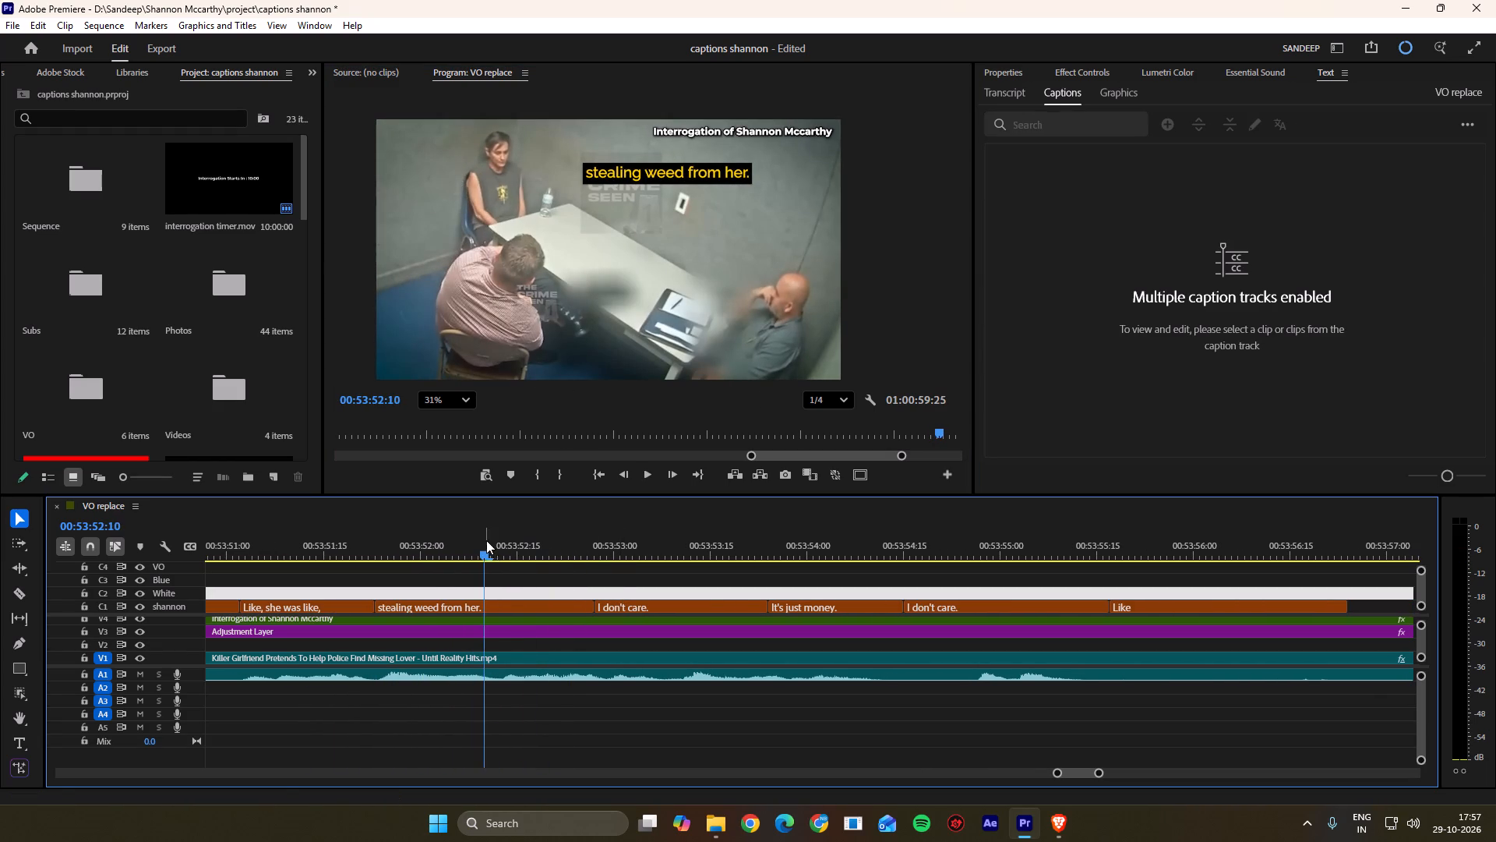
{"action": "key", "text": "space"}
{"action": "key", "text": "space"}
{"action": "left_click_drag", "start_coordinate": [566, 543], "coordinate": [486, 545]}
{"action": "key", "text": "space"}
{"action": "key", "text": "space"}
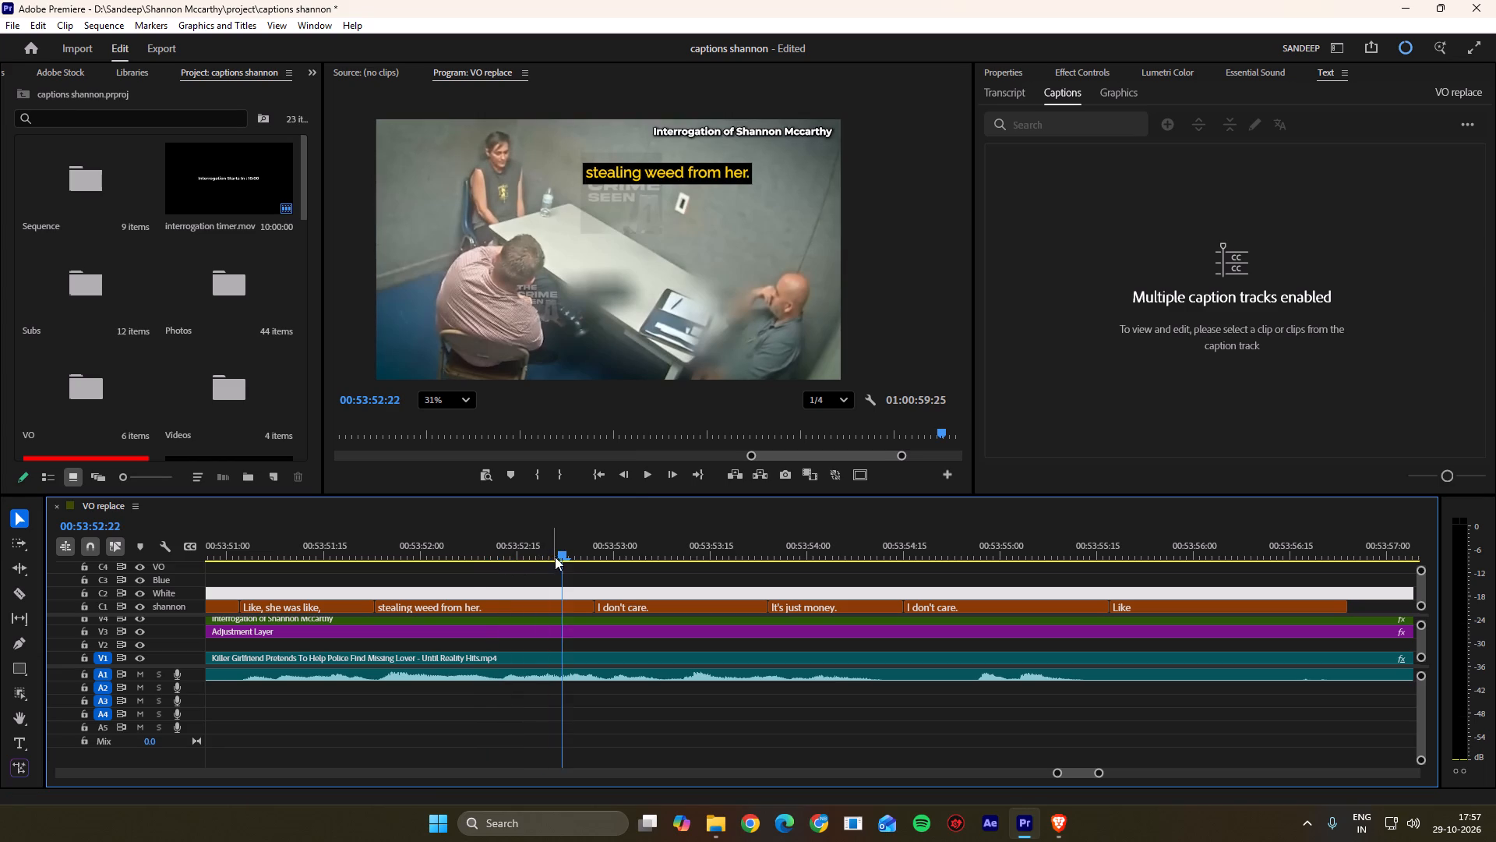
{"action": "left_click_drag", "start_coordinate": [556, 556], "coordinate": [541, 557]}
{"action": "left_click_drag", "start_coordinate": [591, 603], "coordinate": [543, 607], "text": "ctrl"}
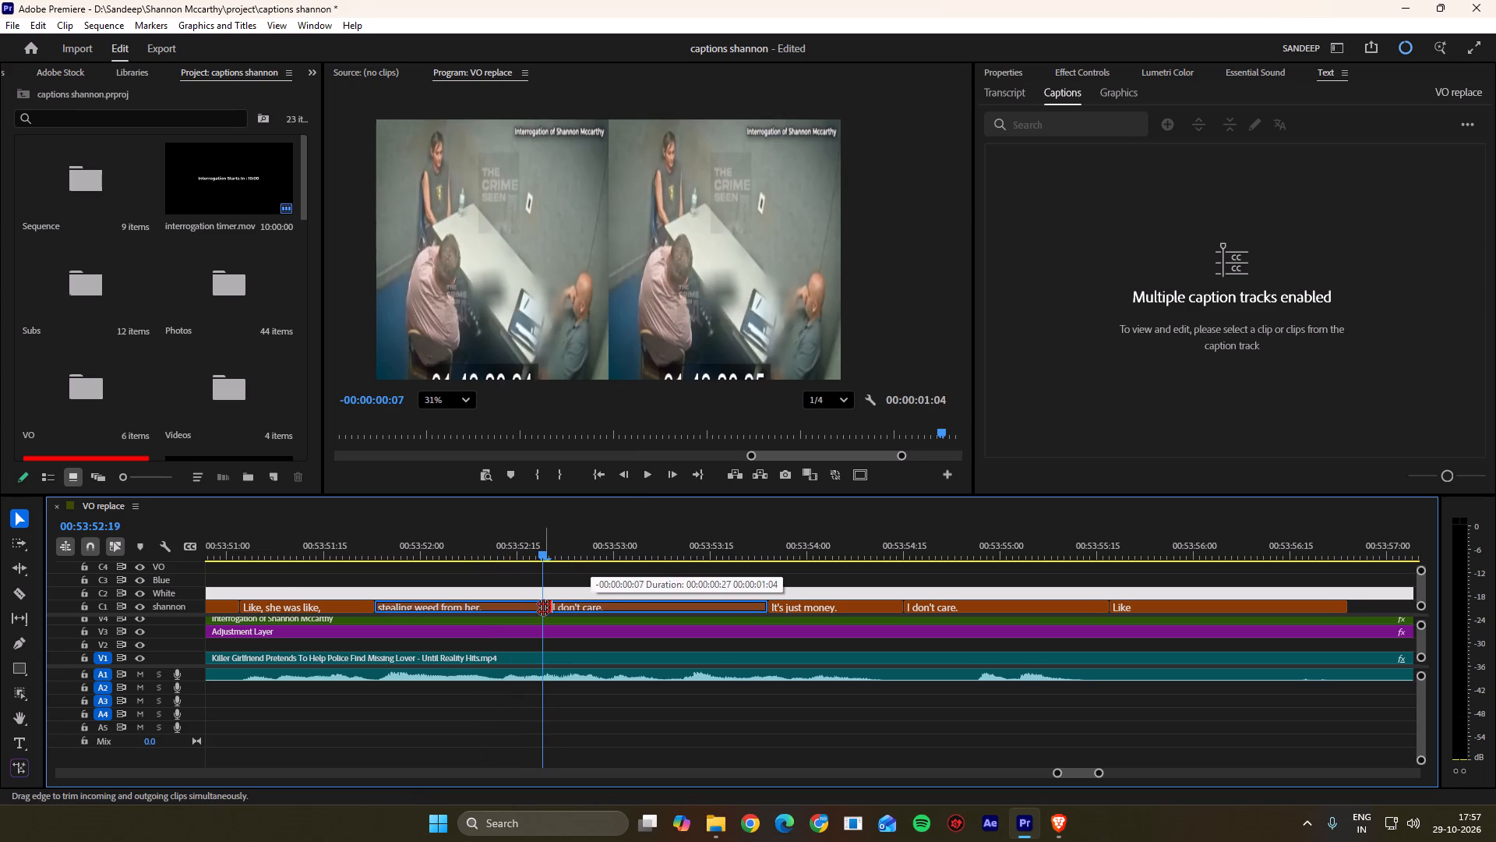
{"action": "left_click_drag", "start_coordinate": [543, 607], "coordinate": [538, 607], "text": "ctrl"}
{"action": "left_click", "coordinate": [562, 589]}
Replay the line and change the first "I don't care." caption to read "I don't... I don't care.".
{"action": "key", "text": "space"}
{"action": "scroll", "coordinate": [562, 589], "scroll_direction": "down", "scroll_amount": 4}
{"action": "key", "text": "space"}
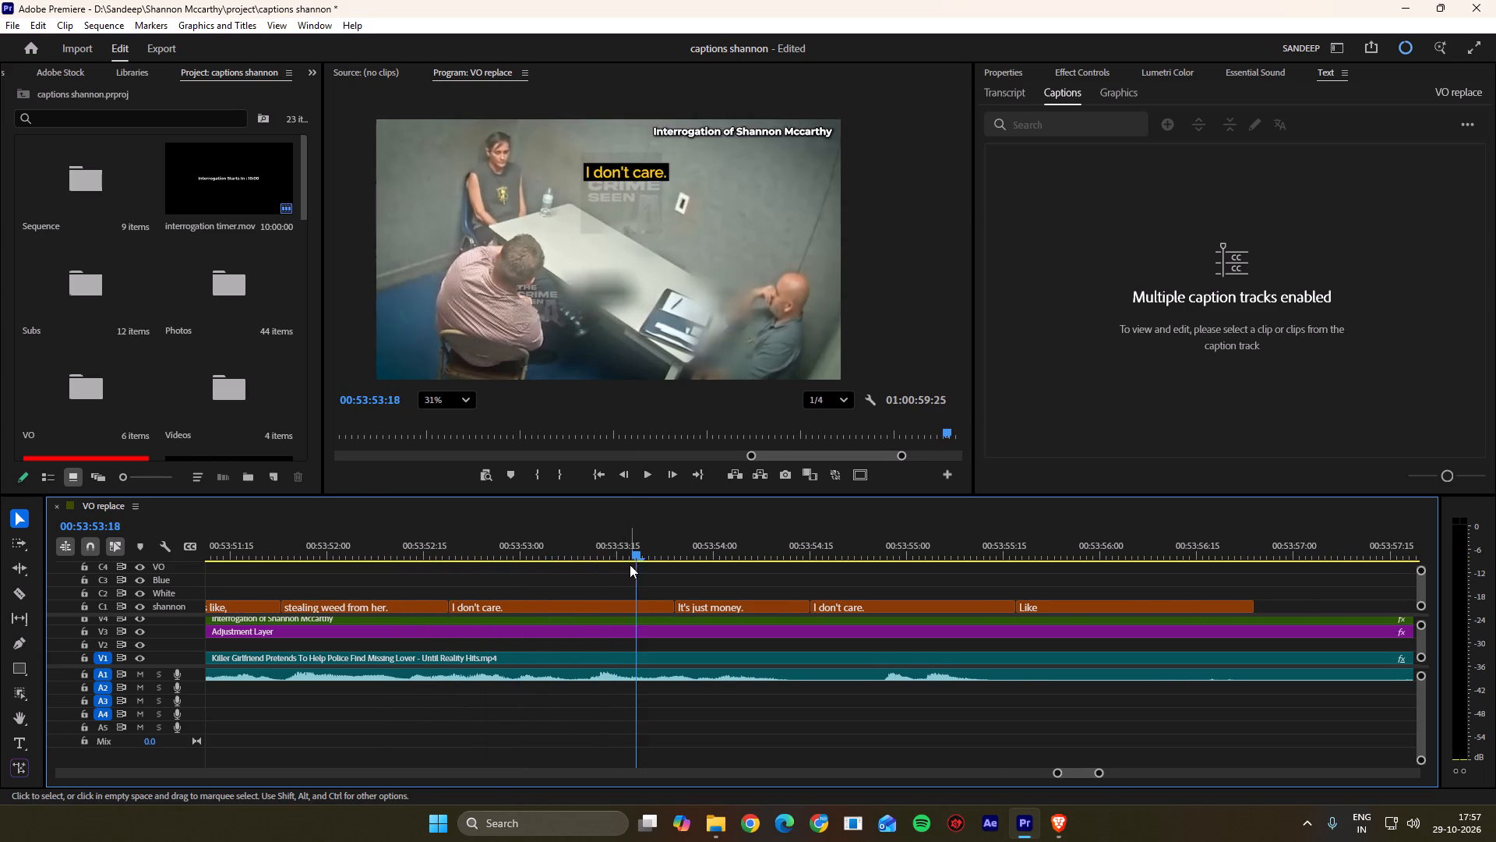
{"action": "left_click_drag", "start_coordinate": [591, 552], "coordinate": [407, 547]}
{"action": "key", "text": "space"}
{"action": "key", "text": "space"}
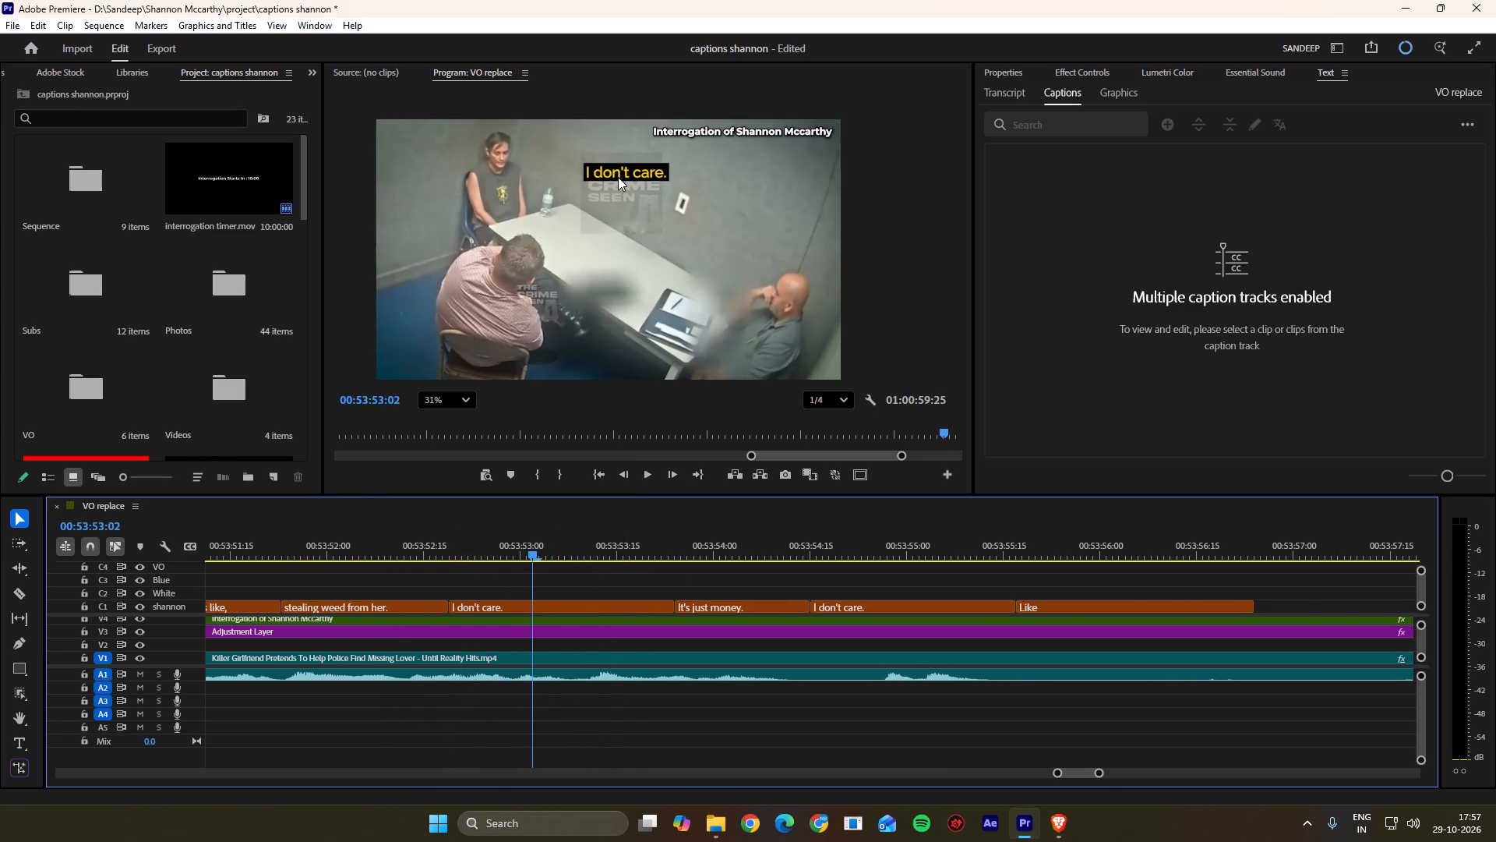
{"action": "double_click", "coordinate": [618, 177]}
{"action": "left_click_drag", "start_coordinate": [628, 176], "coordinate": [549, 165]}
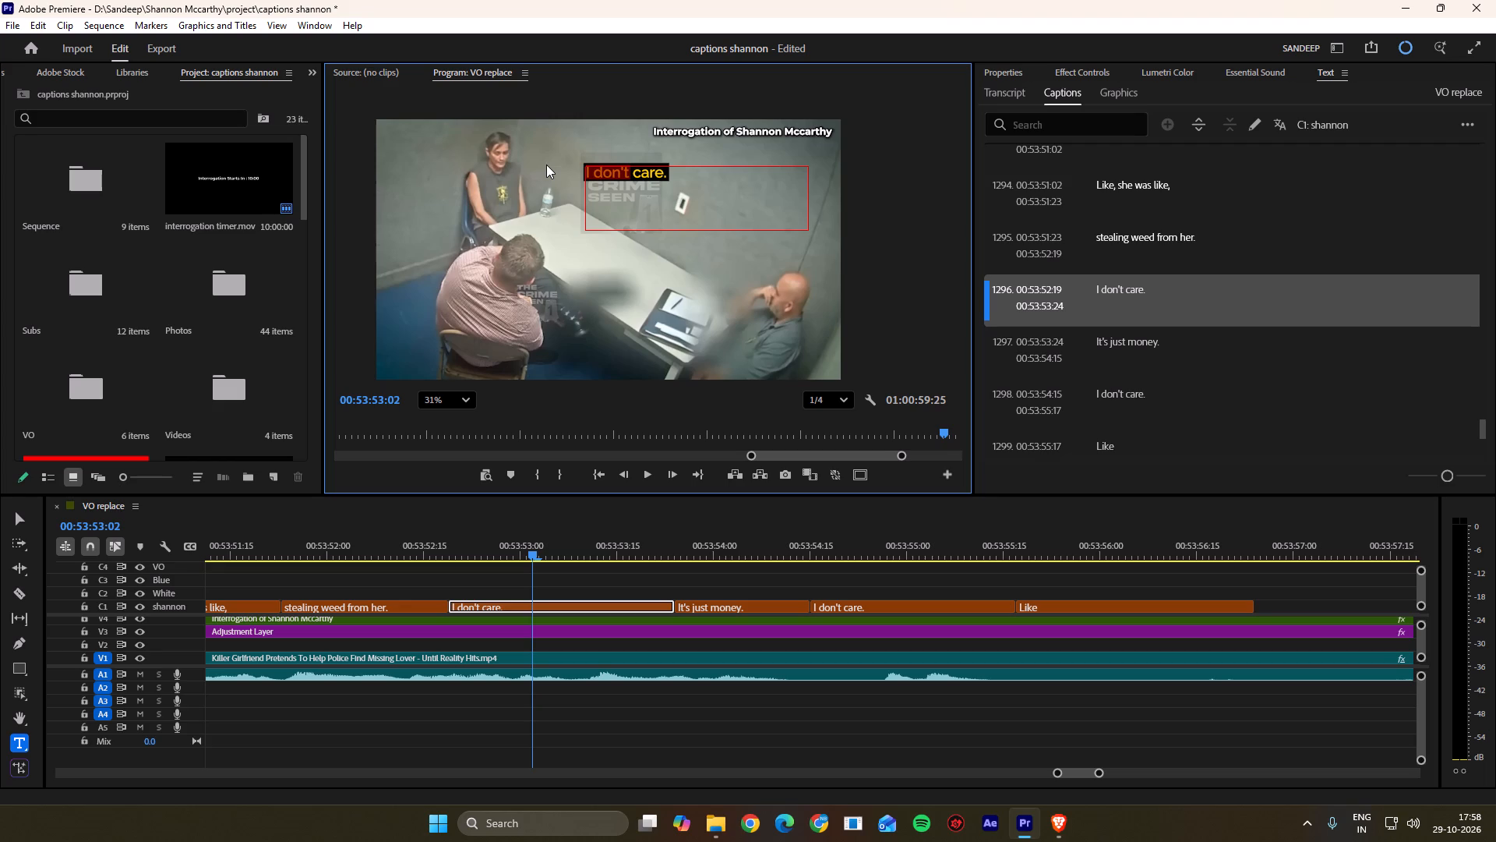
{"action": "key", "text": "ctrl+c"}
{"action": "key", "text": "ctrl+c"}
{"action": "key", "text": "ctrl+c"}
{"action": "key", "text": "ctrl+c"}
{"action": "left_click", "coordinate": [629, 172]}
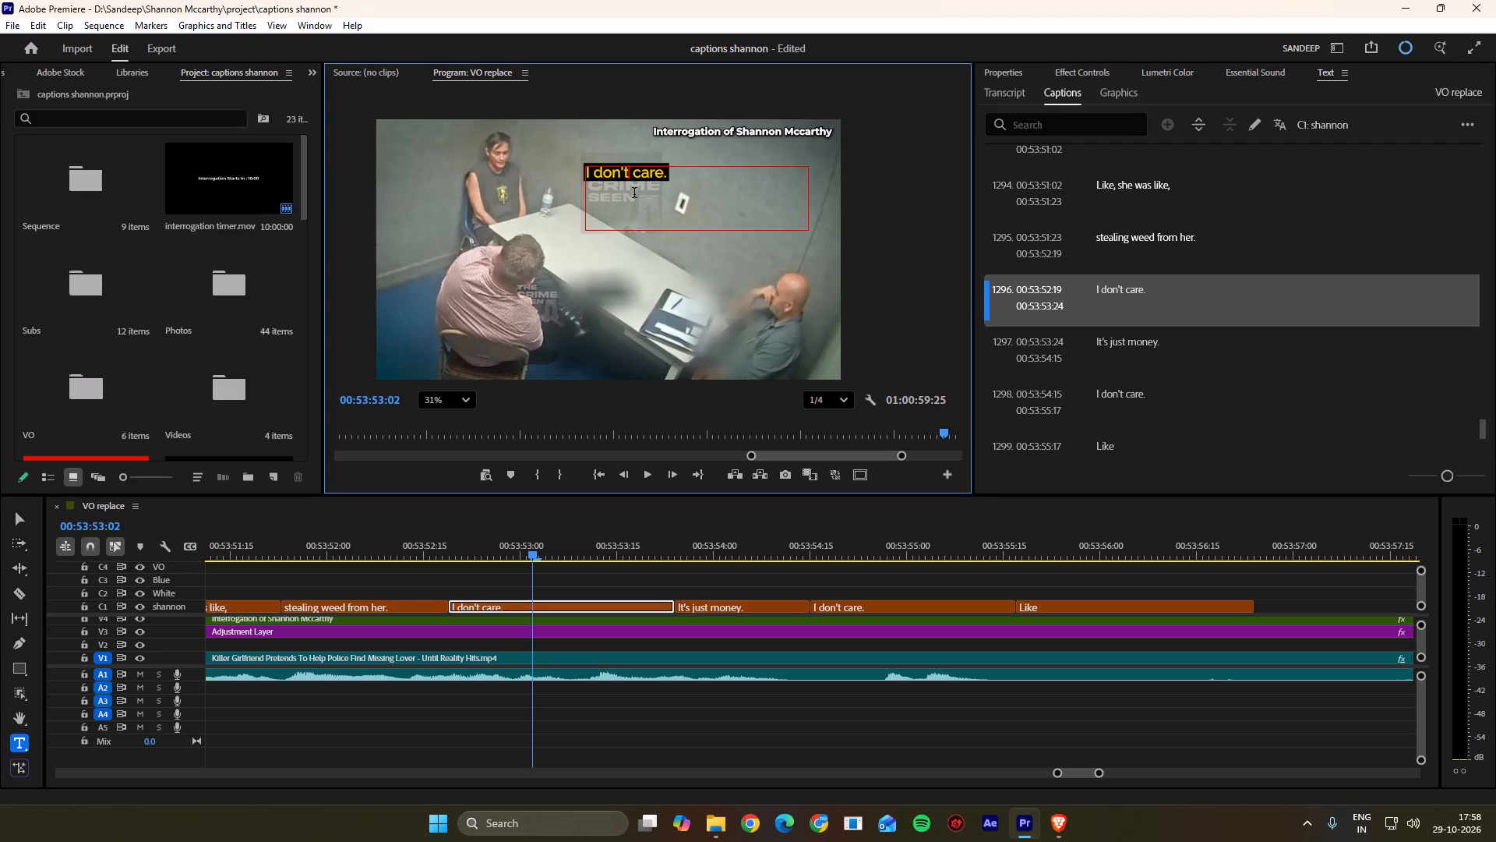
{"action": "key", "text": "minus"}
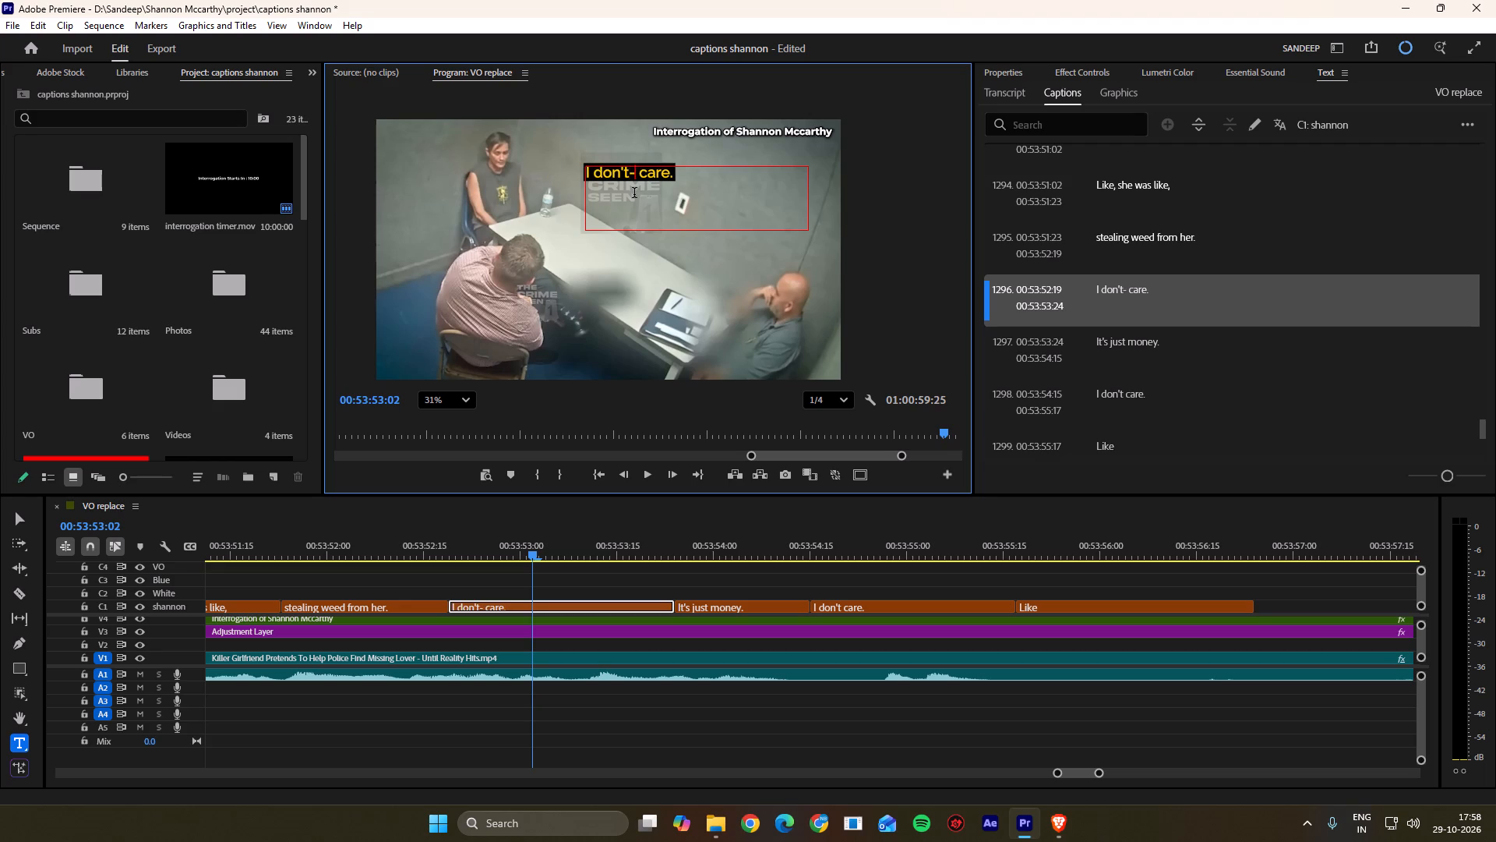
{"action": "key", "text": "BackSpace"}
{"action": "type", "text": "..."}
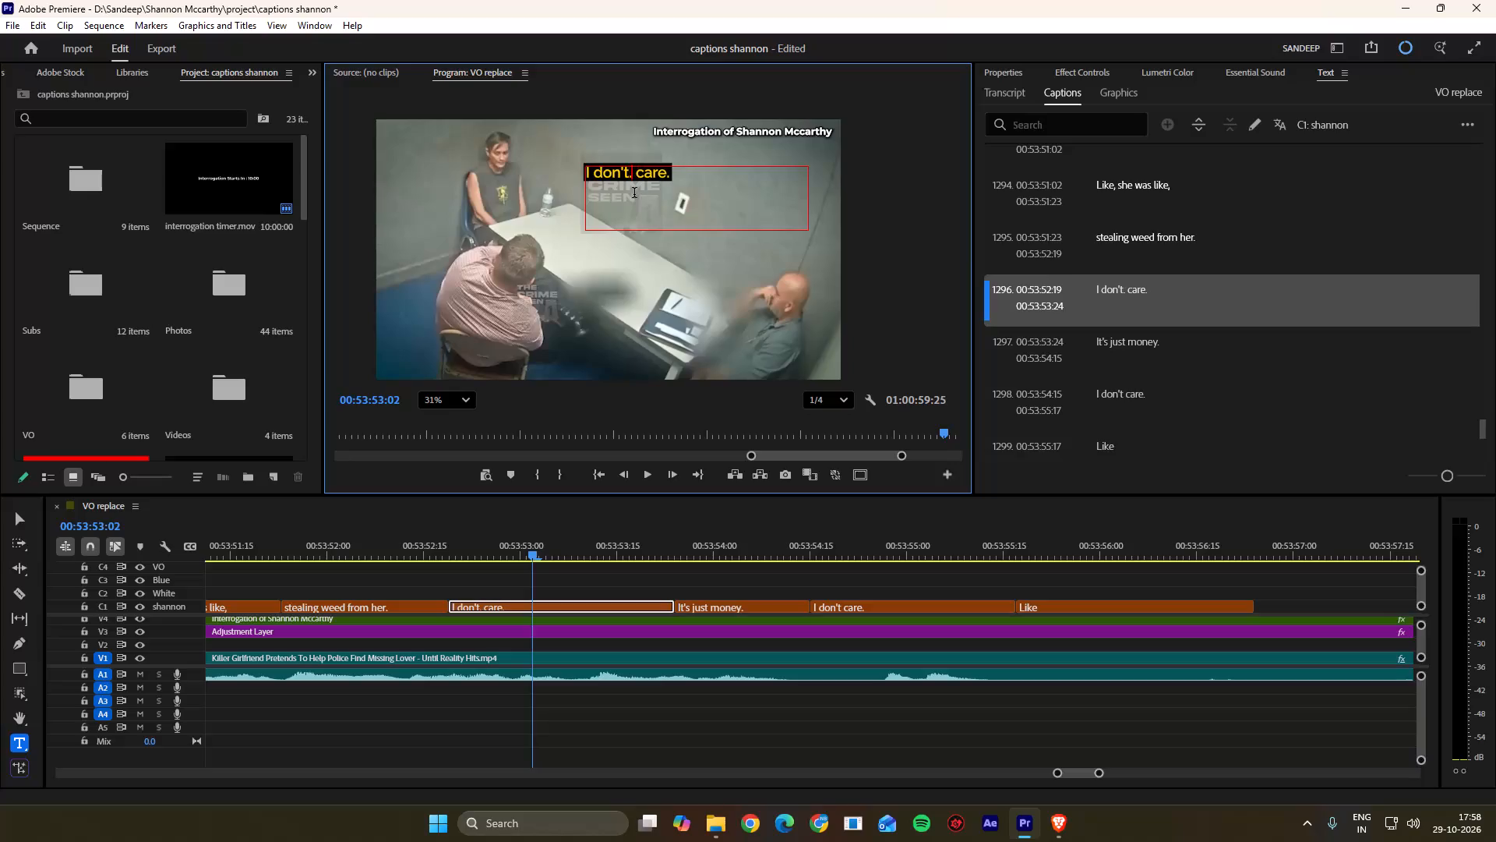
{"action": "key", "text": "space"}
{"action": "key", "text": "ctrl+v"}
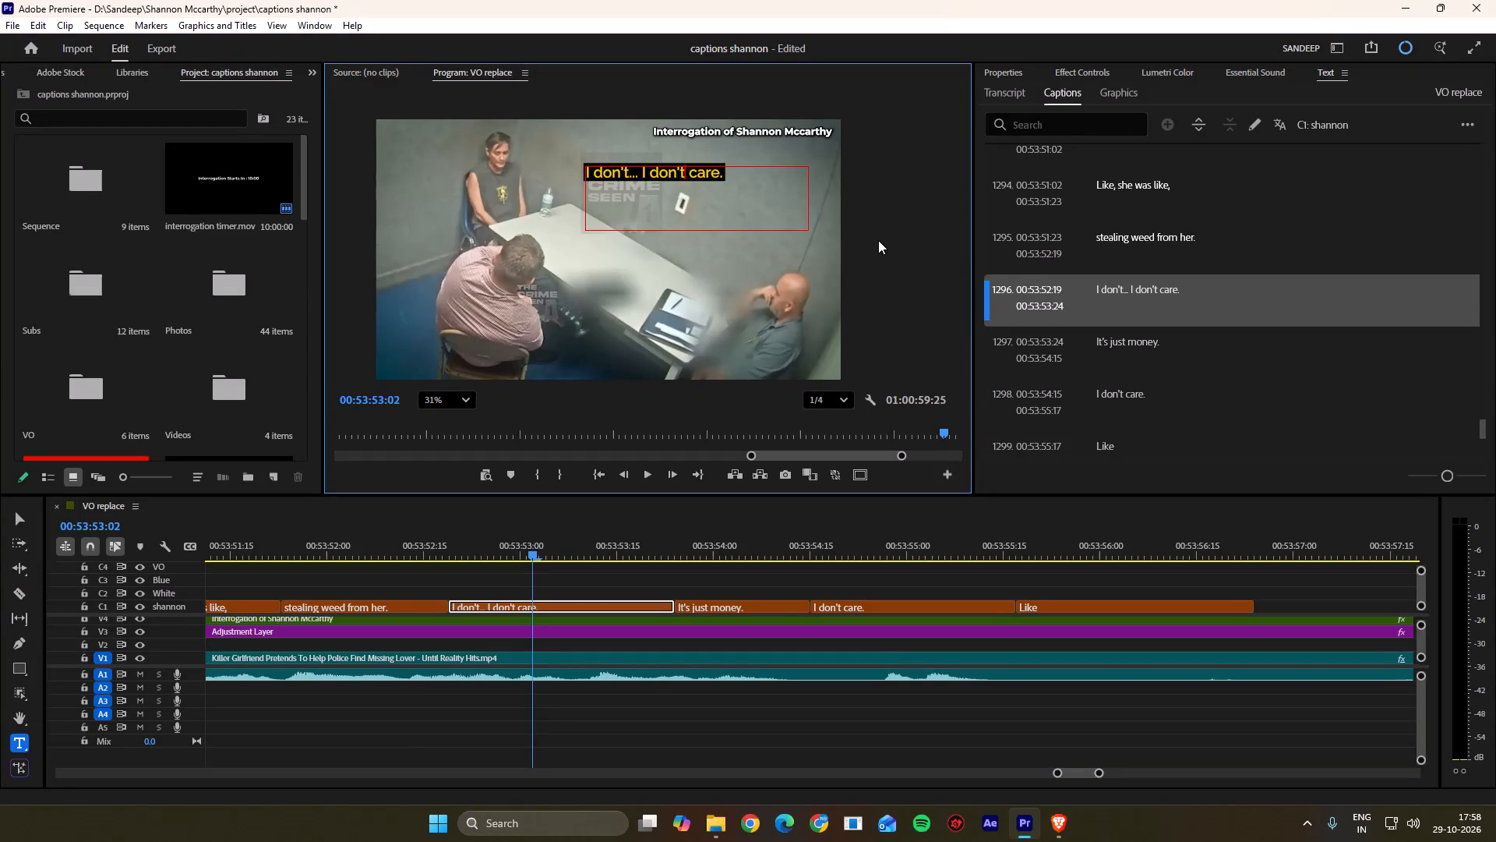
{"action": "left_click", "coordinate": [878, 240]}
Play on and shift the cut between "I don't... I don't care." and "It's just money." to 00:53:53:21.
{"action": "key", "text": "space"}
{"action": "scroll", "coordinate": [598, 655], "scroll_direction": "down", "scroll_amount": 3}
{"action": "key", "text": "space"}
{"action": "scroll", "coordinate": [602, 612], "scroll_direction": "up", "scroll_amount": 1, "text": "alt"}
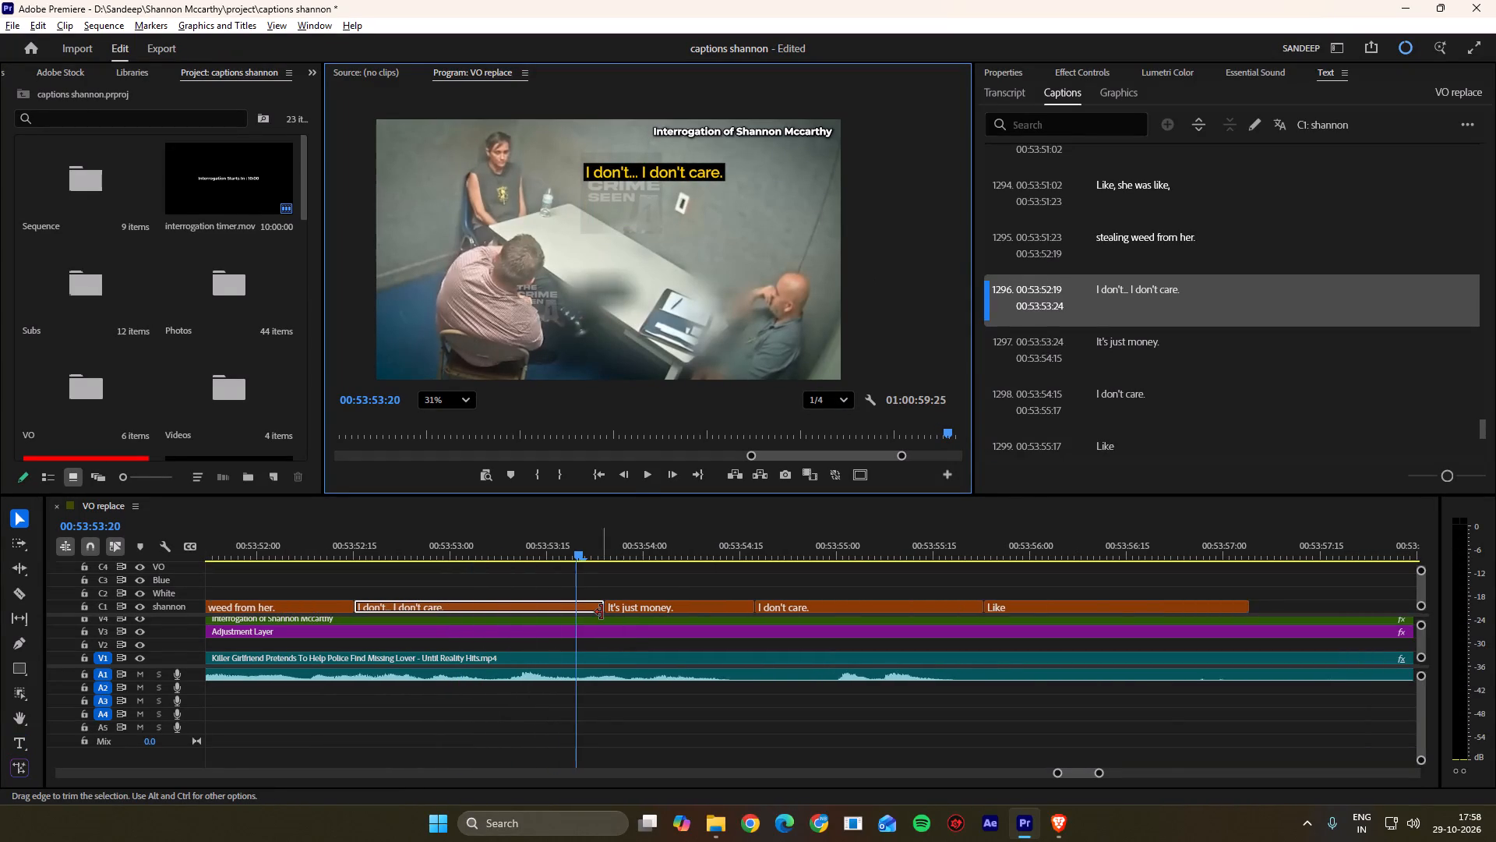
{"action": "scroll", "coordinate": [602, 612], "scroll_direction": "up", "scroll_amount": 4, "text": "alt"}
{"action": "key", "text": "space"}
{"action": "left_click_drag", "start_coordinate": [623, 559], "coordinate": [552, 557]}
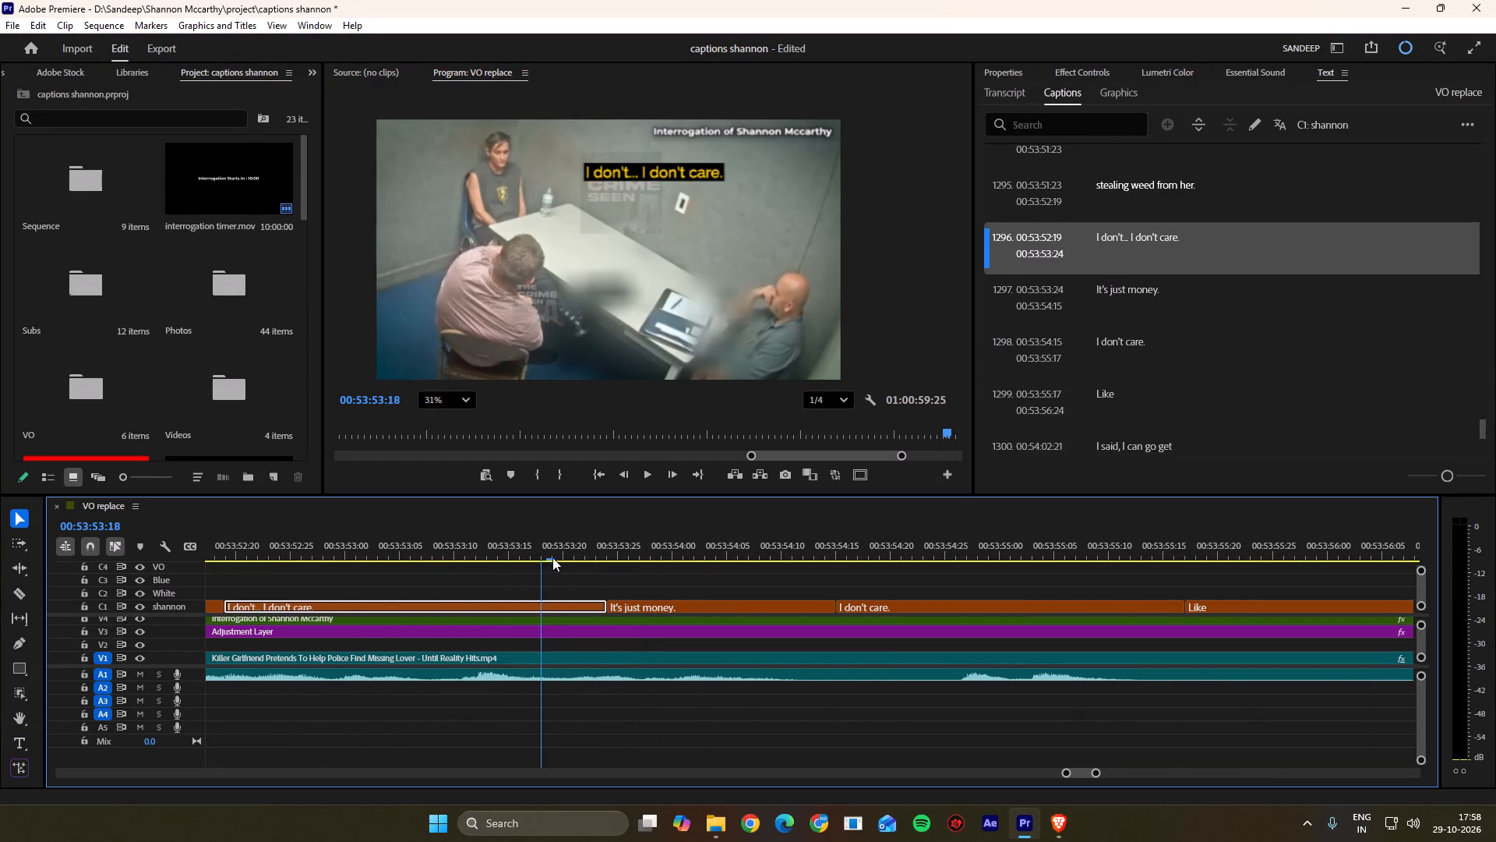
{"action": "left_click_drag", "start_coordinate": [552, 557], "coordinate": [579, 556]}
{"action": "left_click_drag", "start_coordinate": [607, 609], "coordinate": [573, 608], "text": "ctrl"}
{"action": "left_click", "coordinate": [591, 595]}
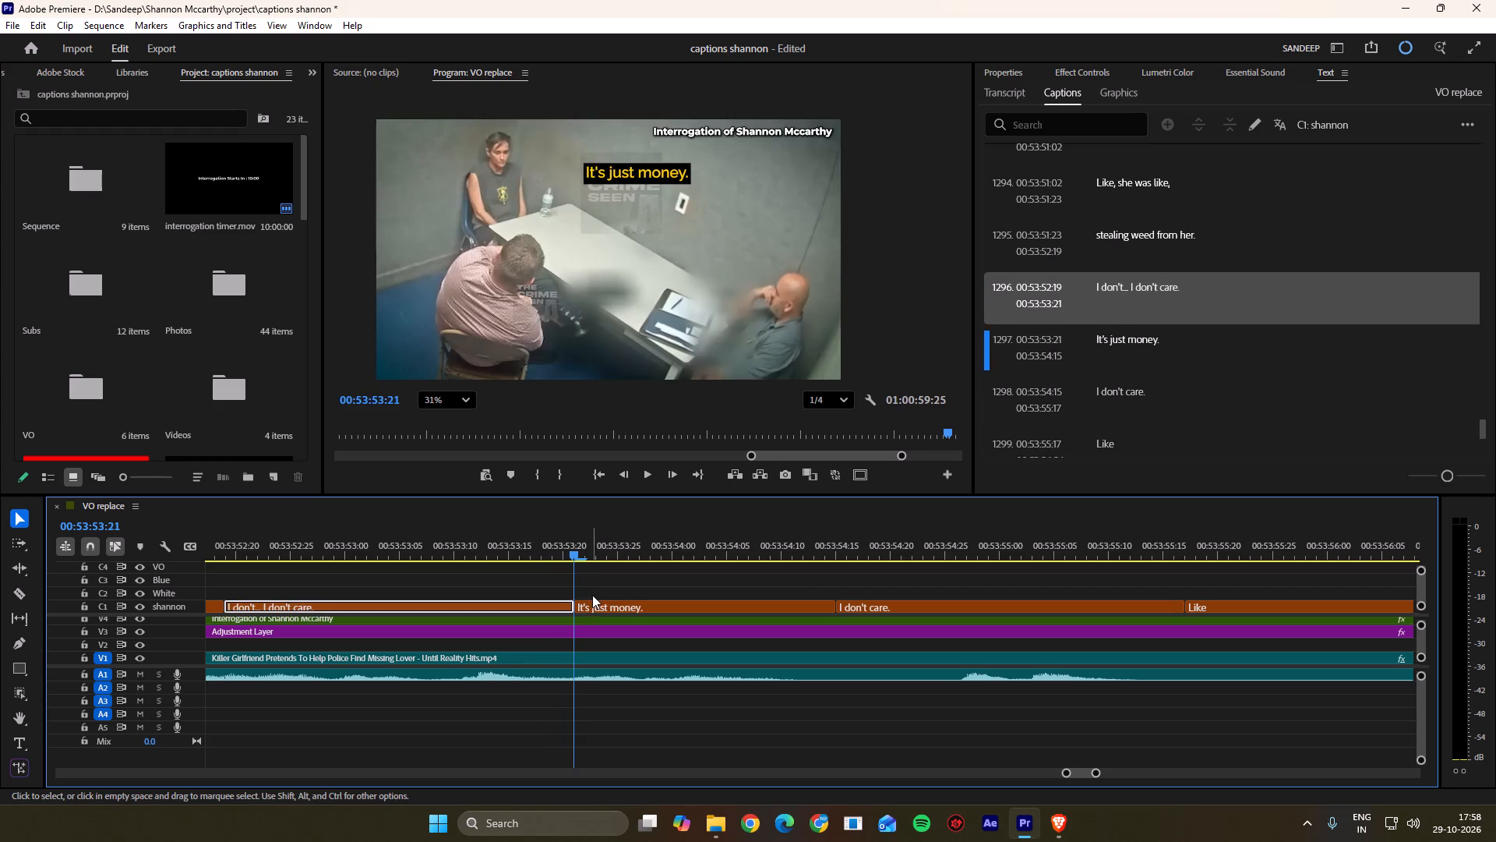
Play on and shift the cut between "It's just money." and the following "I don't care." to 00:53:54:26.
{"action": "key", "text": "space"}
{"action": "scroll", "coordinate": [581, 587], "scroll_direction": "down", "scroll_amount": 8}
{"action": "key", "text": "space"}
{"action": "scroll", "coordinate": [581, 587], "scroll_direction": "down", "scroll_amount": 7}
{"action": "key", "text": "space"}
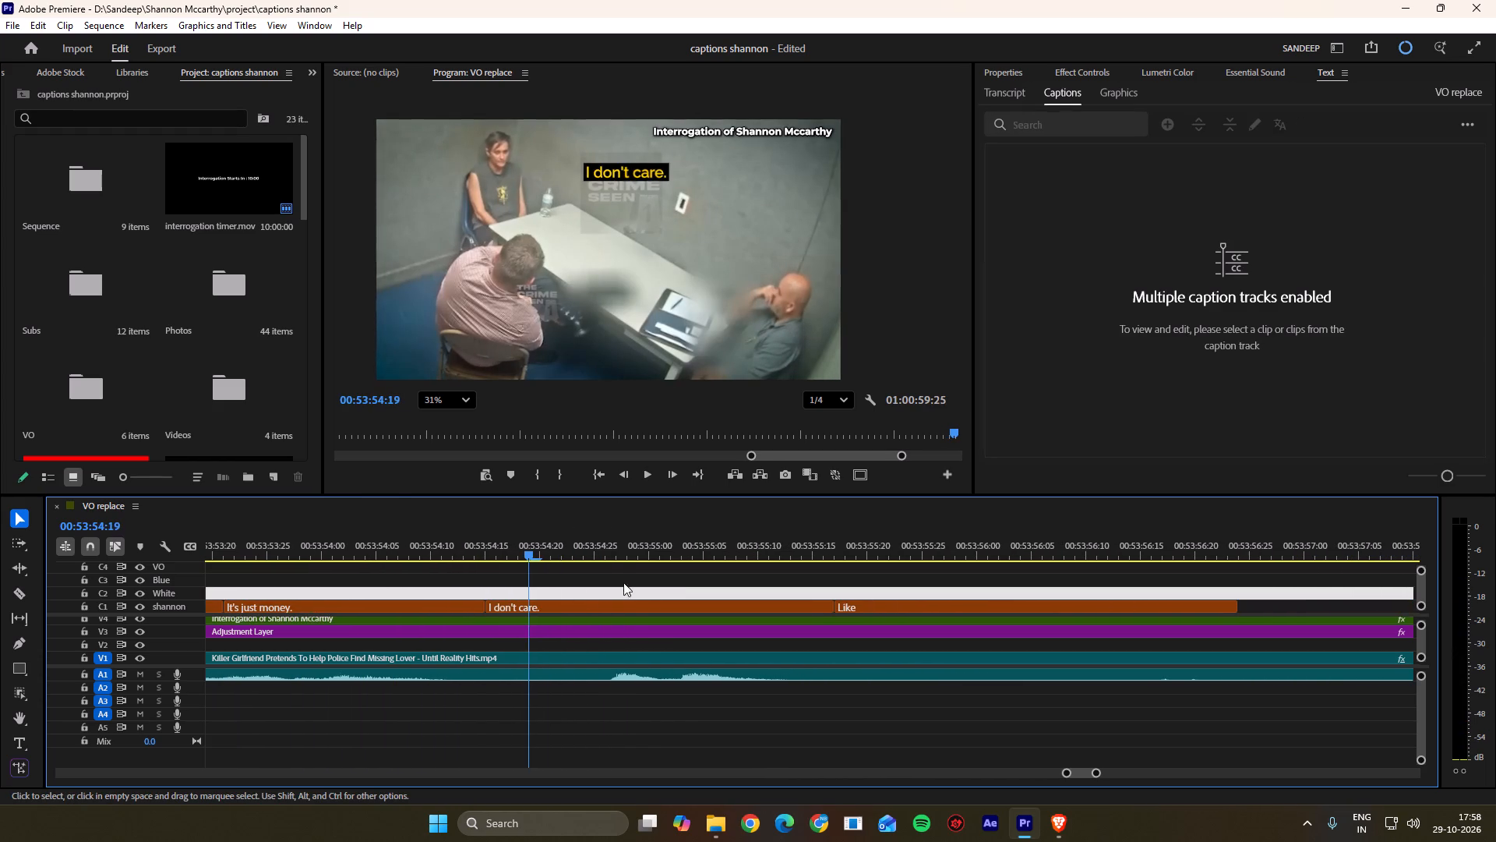
{"action": "key", "text": "space"}
{"action": "left_click", "coordinate": [615, 548]}
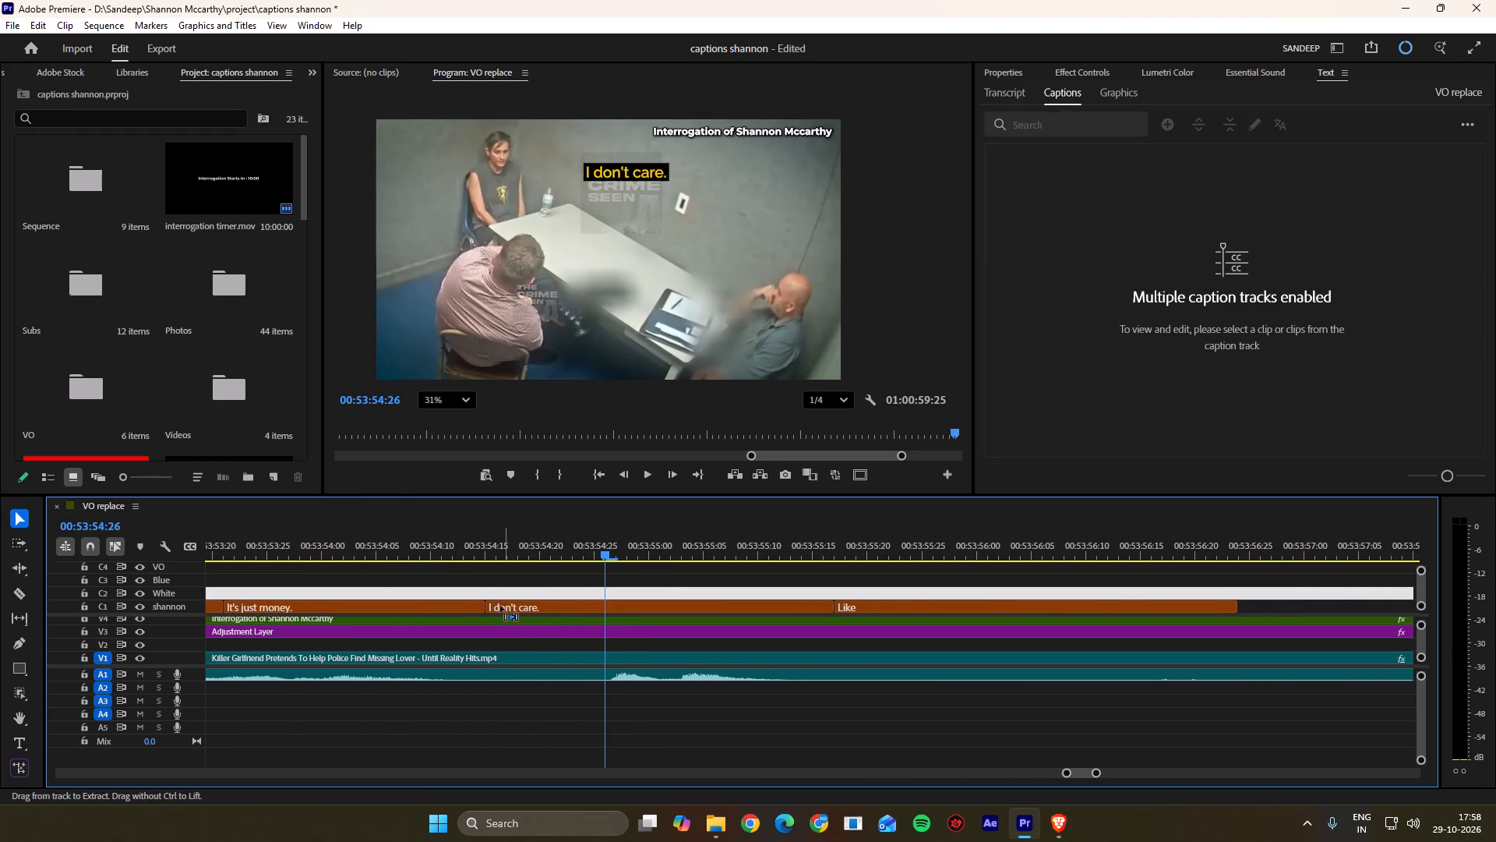
{"action": "left_click_drag", "start_coordinate": [486, 605], "coordinate": [608, 608], "text": "ctrl"}
{"action": "left_click", "coordinate": [640, 593]}
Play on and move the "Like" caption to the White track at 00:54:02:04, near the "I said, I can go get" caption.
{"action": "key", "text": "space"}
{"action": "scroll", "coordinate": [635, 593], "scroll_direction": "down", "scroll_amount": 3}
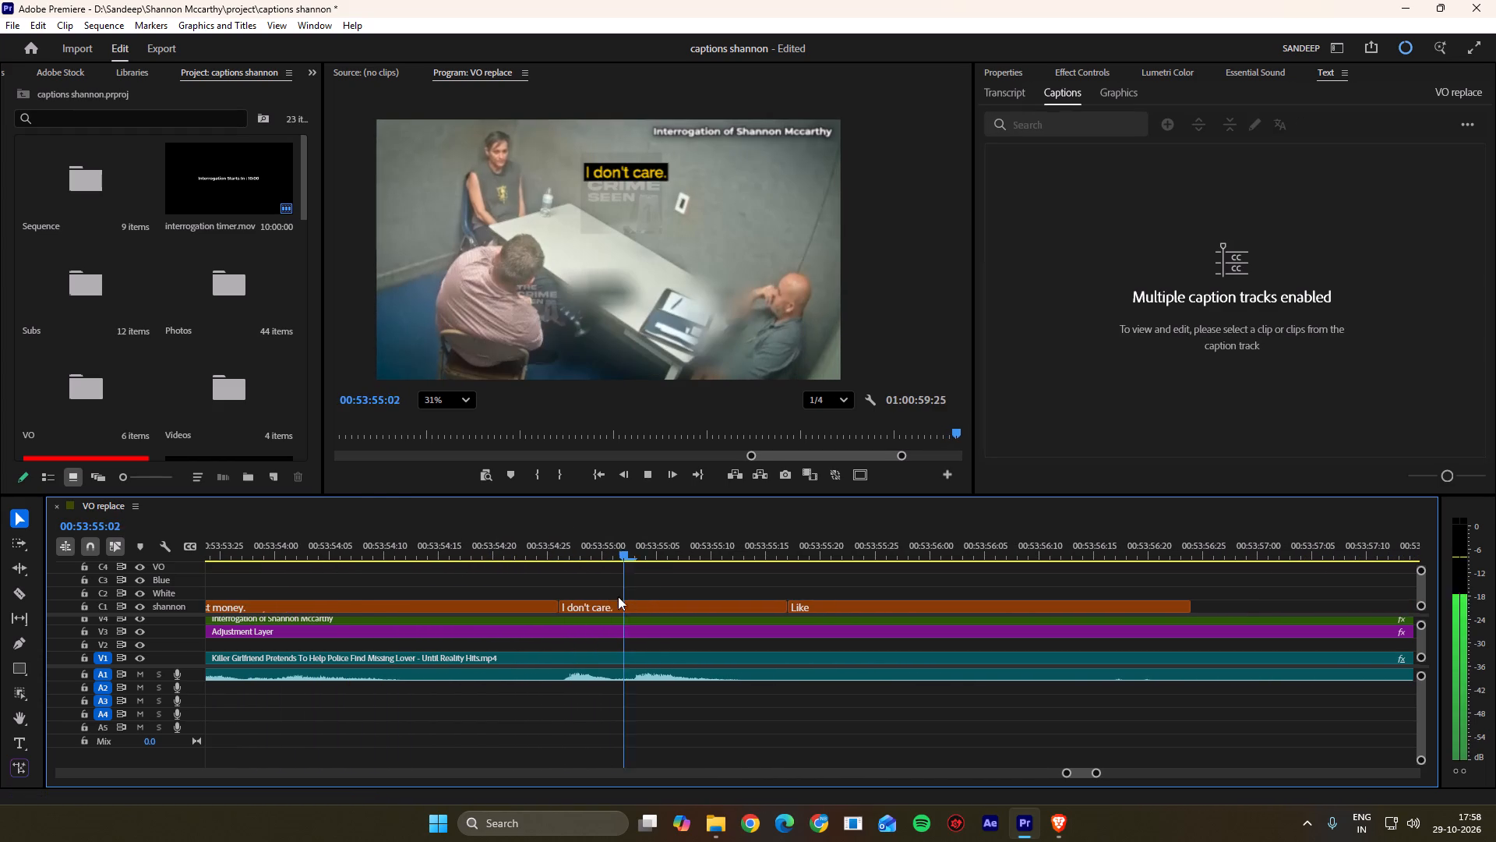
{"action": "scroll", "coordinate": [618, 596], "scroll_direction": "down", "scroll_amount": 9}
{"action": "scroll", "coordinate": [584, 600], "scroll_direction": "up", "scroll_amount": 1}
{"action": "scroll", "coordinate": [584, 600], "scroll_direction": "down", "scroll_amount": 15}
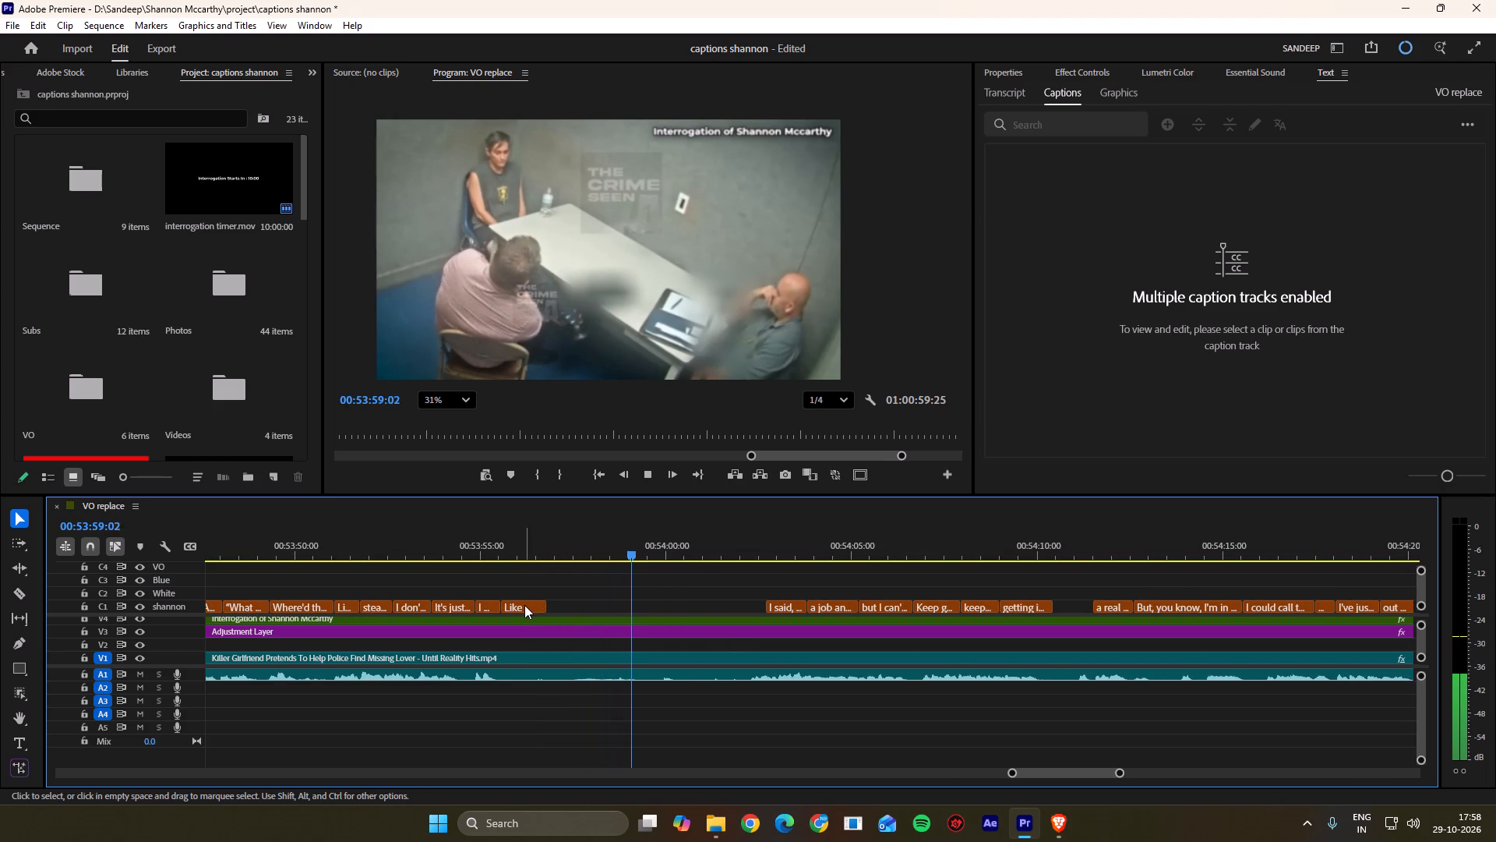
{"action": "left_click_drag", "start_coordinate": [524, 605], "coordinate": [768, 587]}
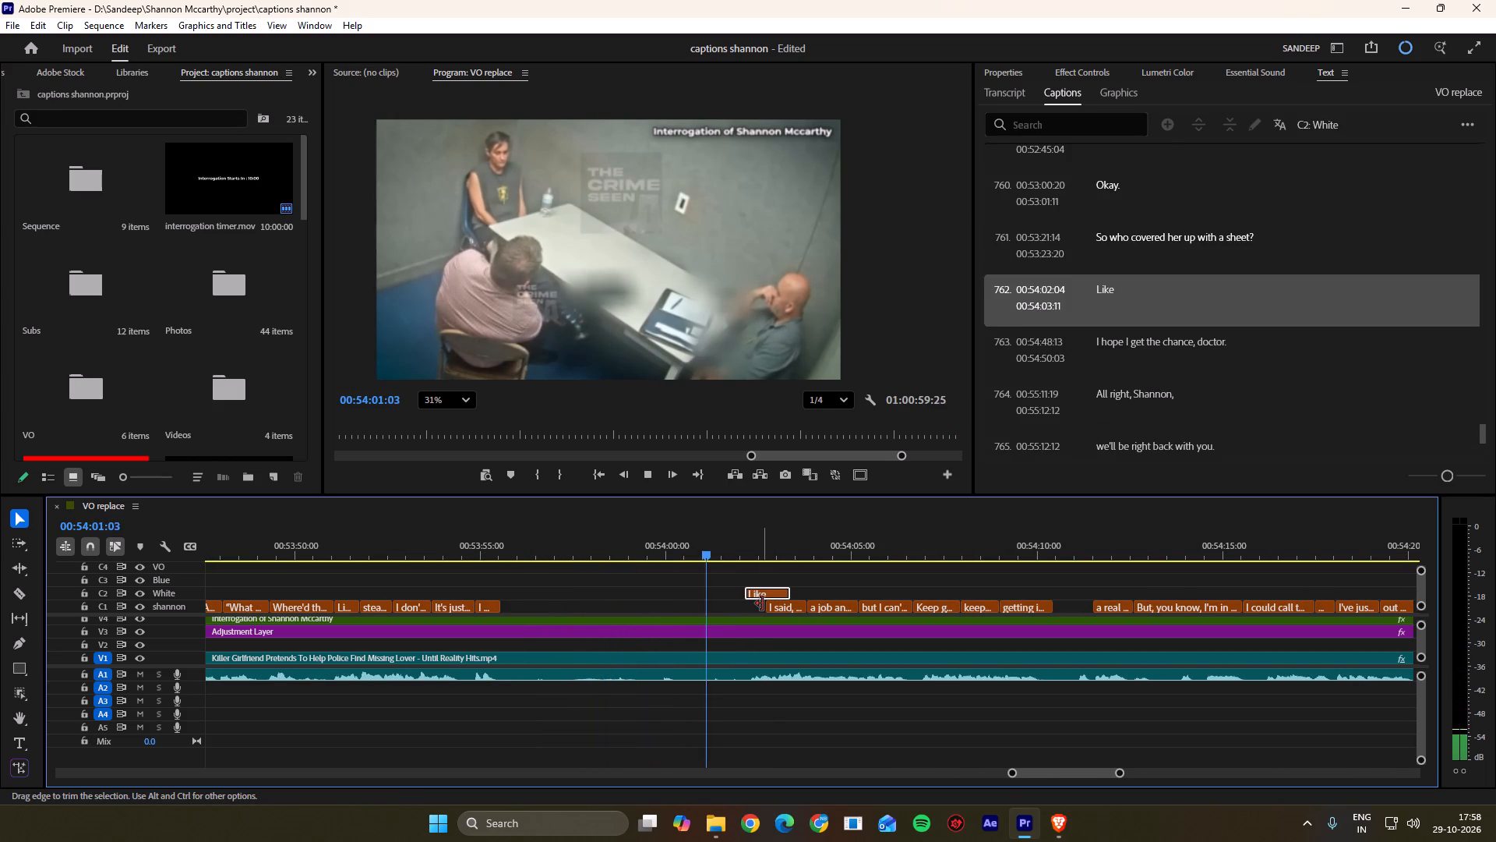
Split the footage at 00:53:56:00 and trim the second piece's video and audio start by about 5 seconds to remove the silence.
{"action": "left_click_drag", "start_coordinate": [763, 550], "coordinate": [741, 554]}
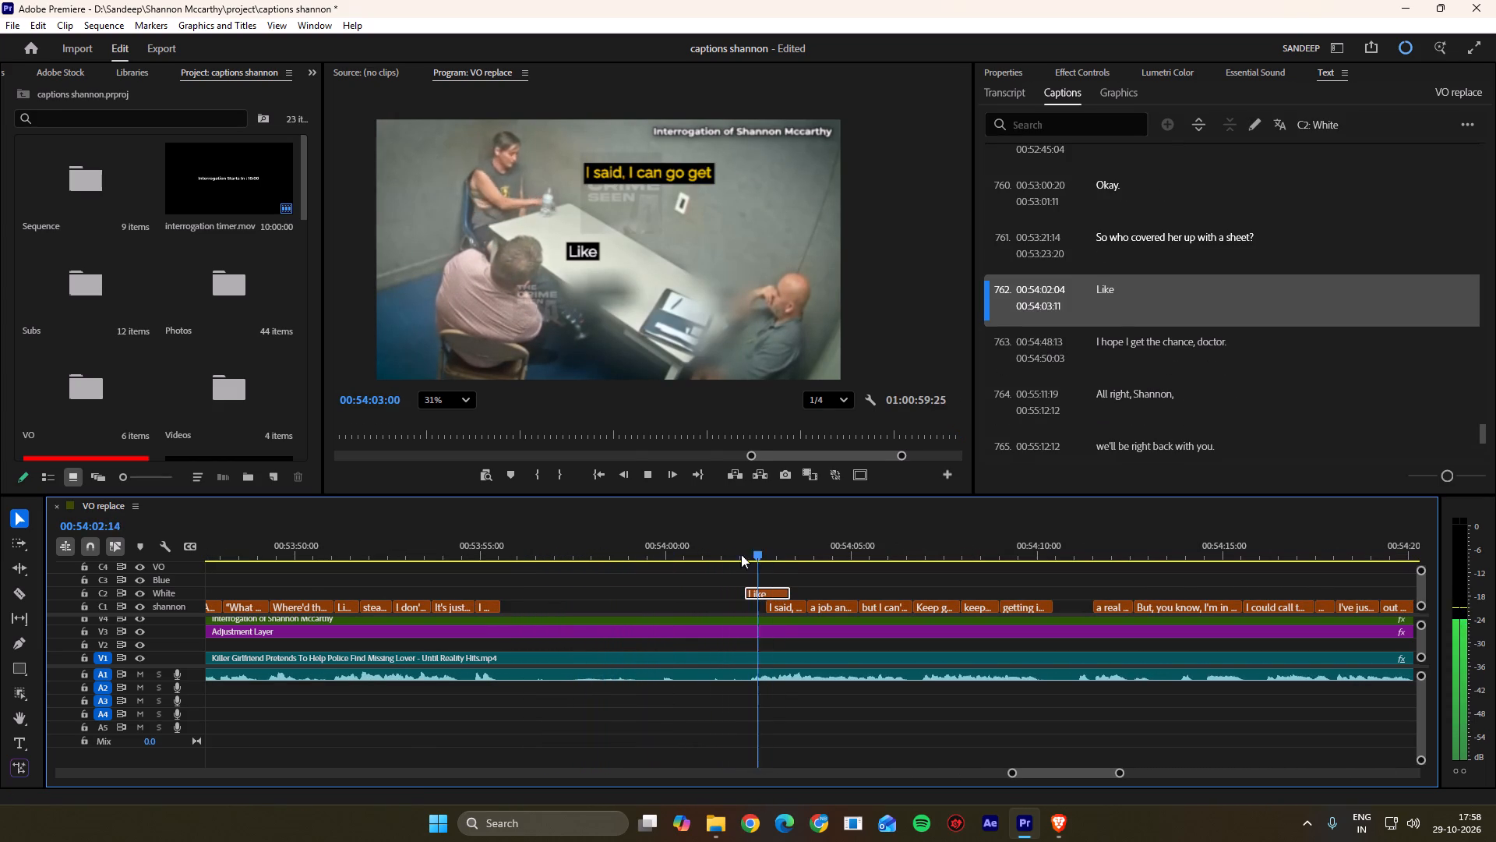
{"action": "left_click_drag", "start_coordinate": [741, 554], "coordinate": [520, 568]}
{"action": "left_click_drag", "start_coordinate": [566, 695], "coordinate": [596, 654]}
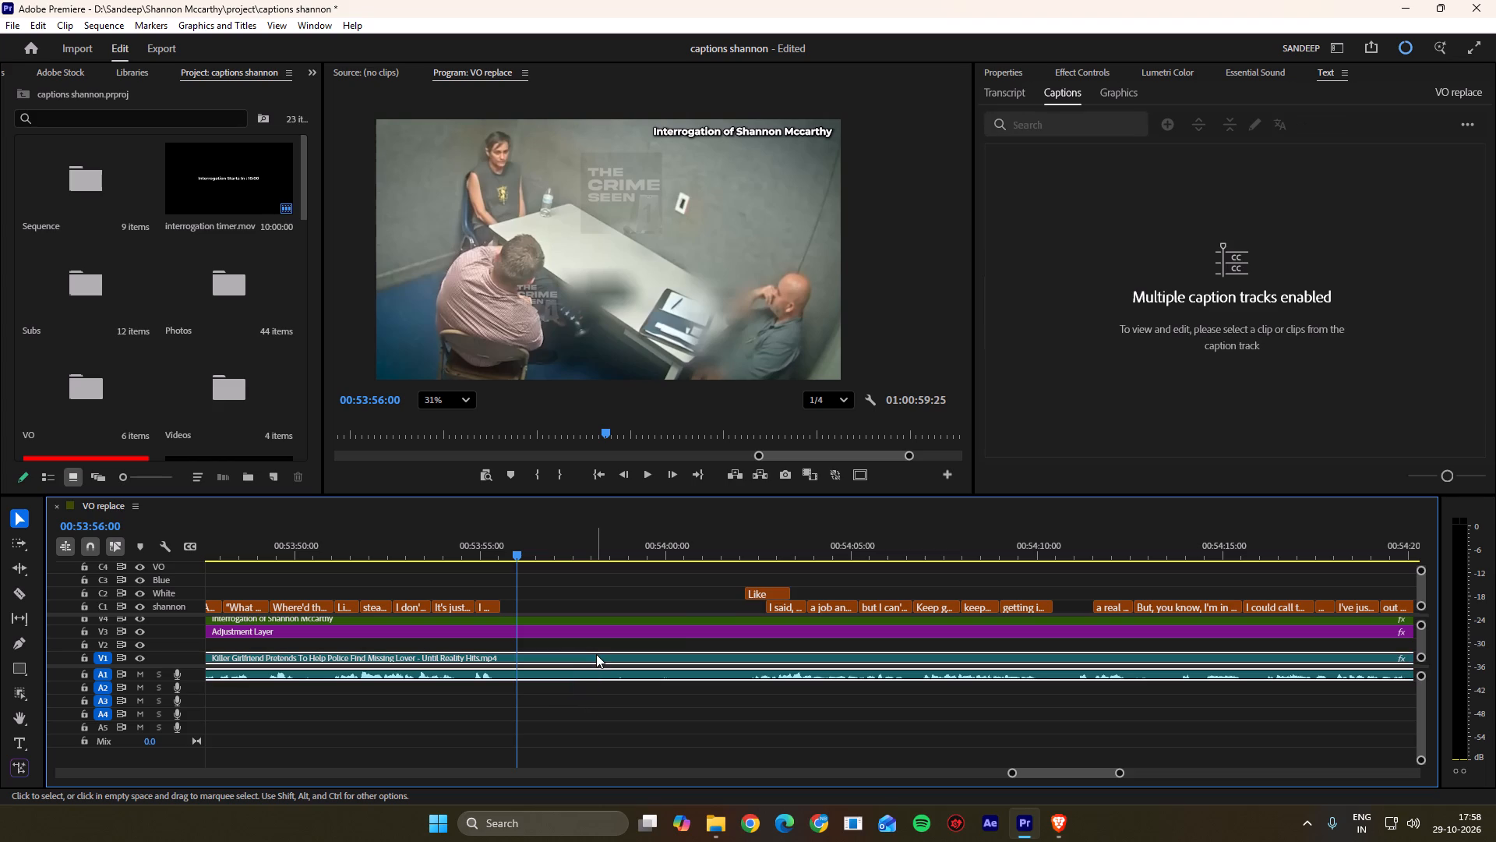
{"action": "key", "text": "k"}
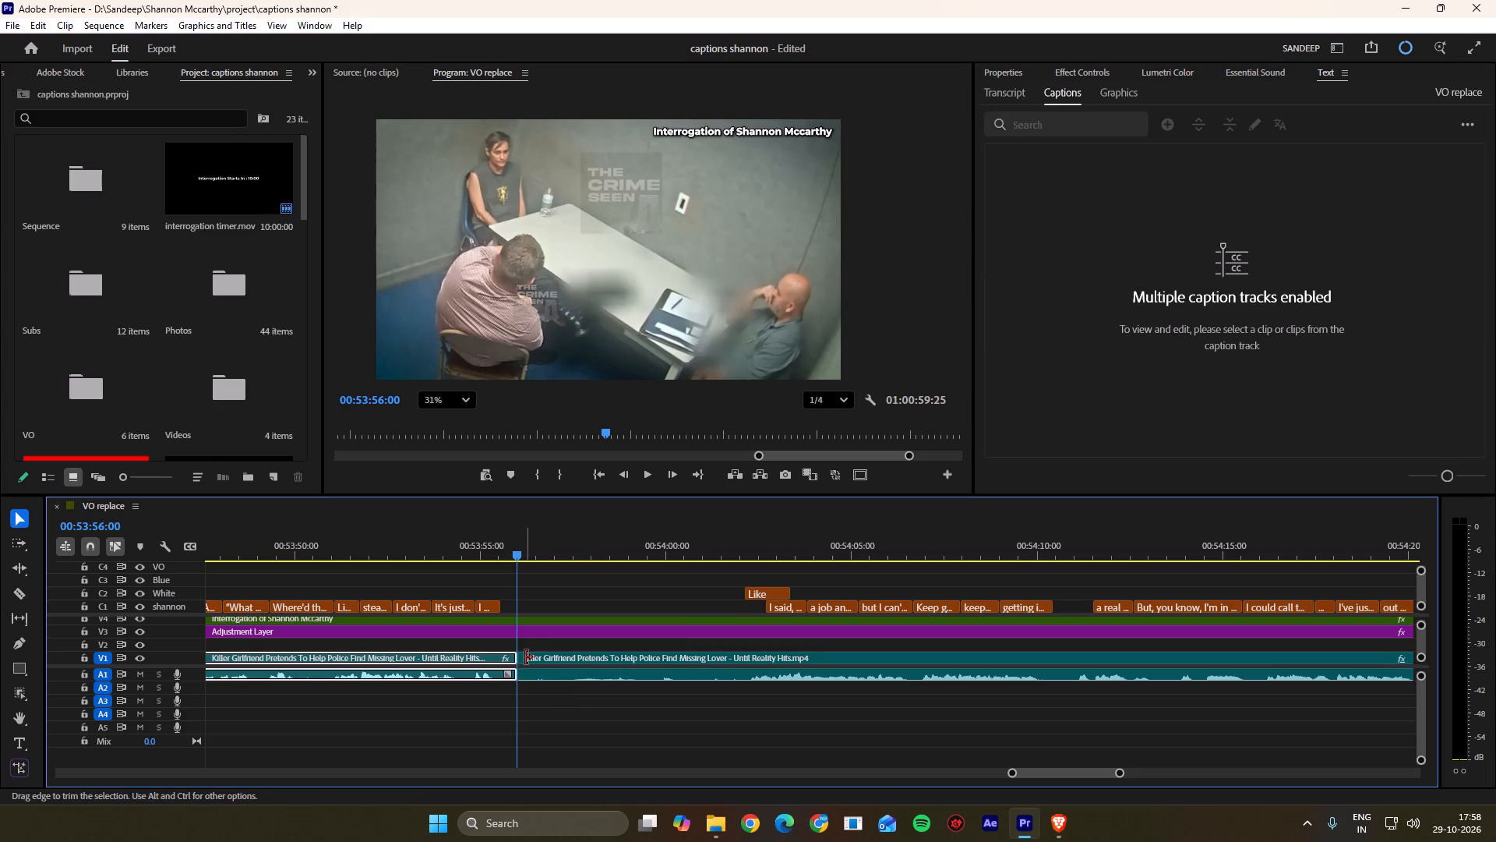
{"action": "left_click_drag", "start_coordinate": [525, 659], "coordinate": [714, 661]}
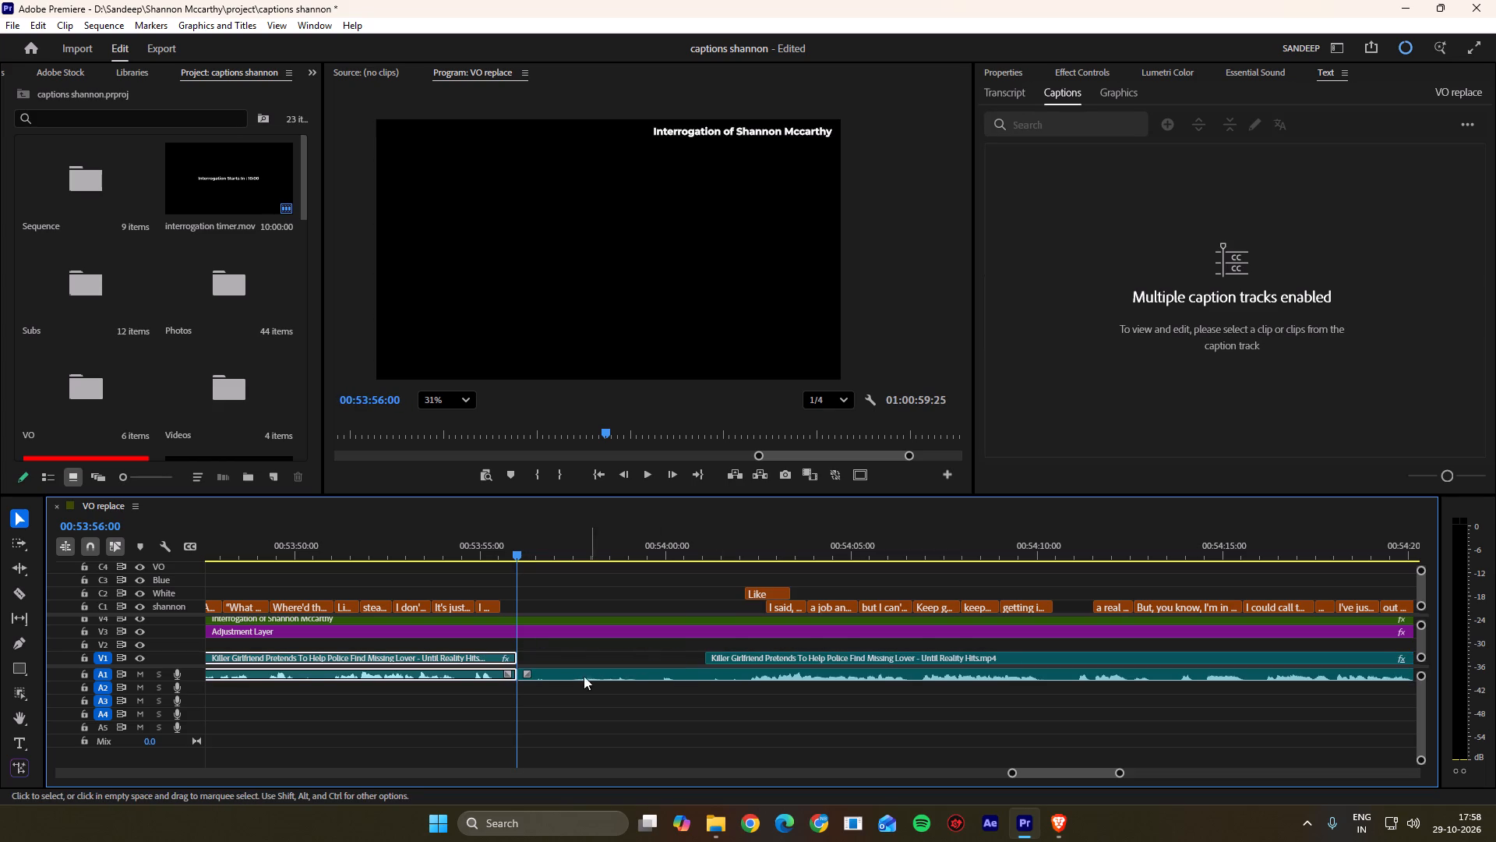
{"action": "left_click_drag", "start_coordinate": [521, 677], "coordinate": [700, 681]}
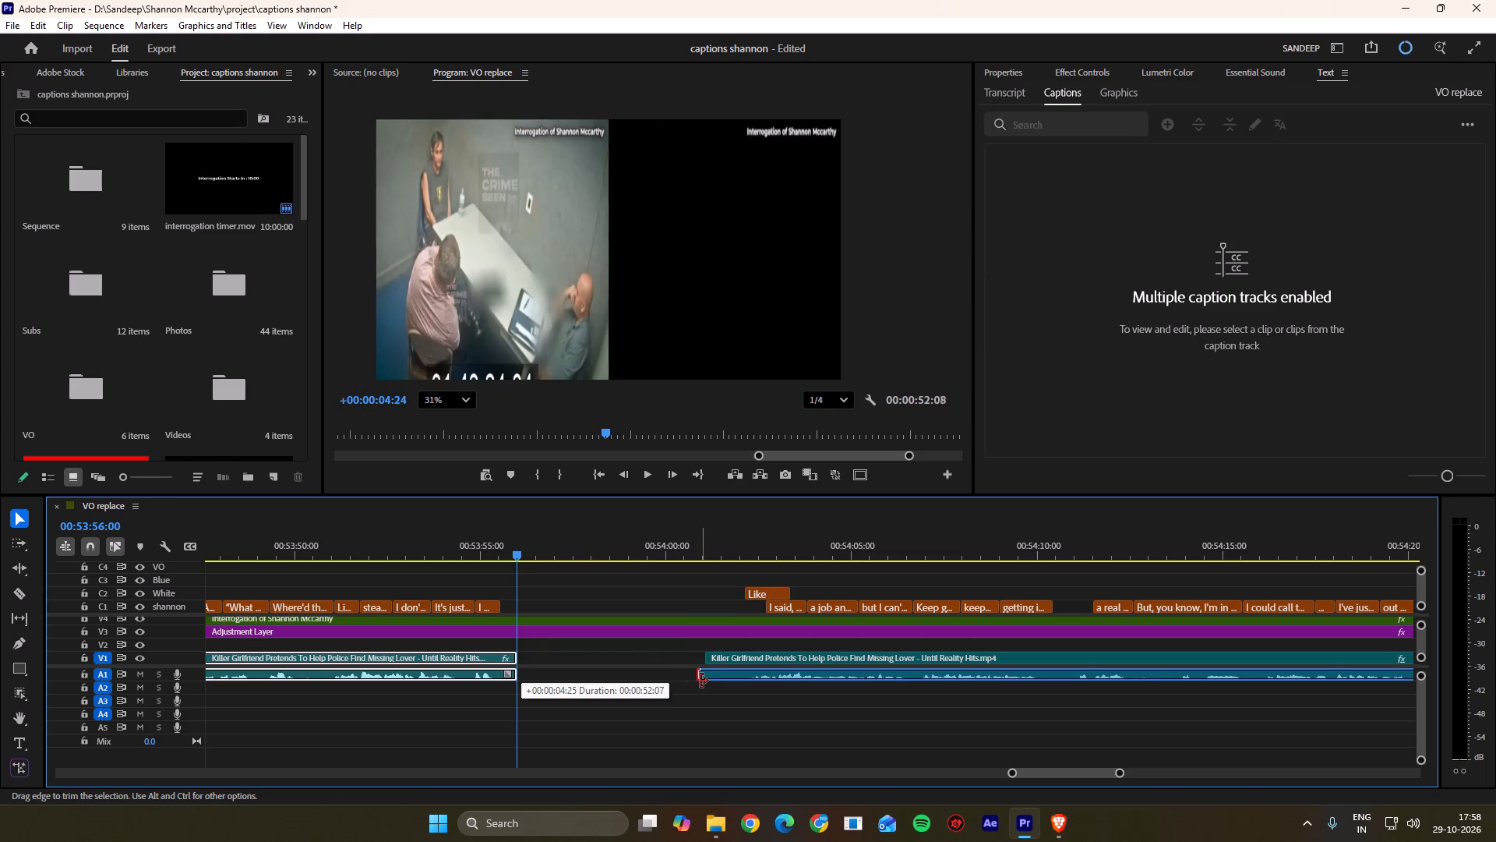
{"action": "left_click_drag", "start_coordinate": [700, 681], "coordinate": [707, 681]}
{"action": "left_click", "coordinate": [705, 695]}
Shift all clips and captions after the gap 00:00:05:02 earlier so the footage joins at 00:53:56:00.
{"action": "key", "text": "a"}
{"action": "left_click", "coordinate": [755, 667]}
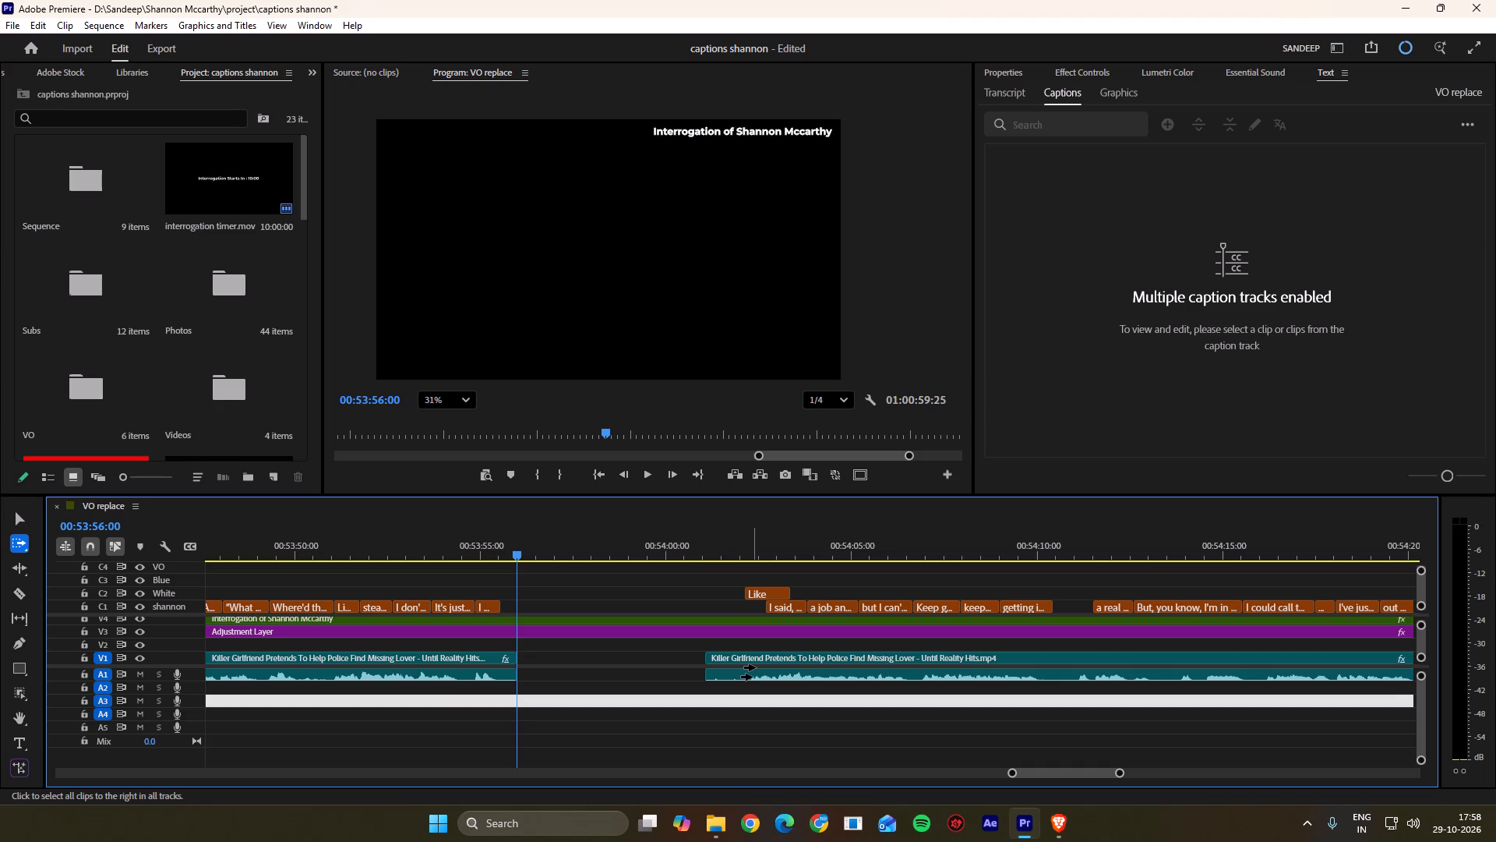
{"action": "left_click", "coordinate": [747, 660]}
{"action": "left_click_drag", "start_coordinate": [750, 663], "coordinate": [562, 666]}
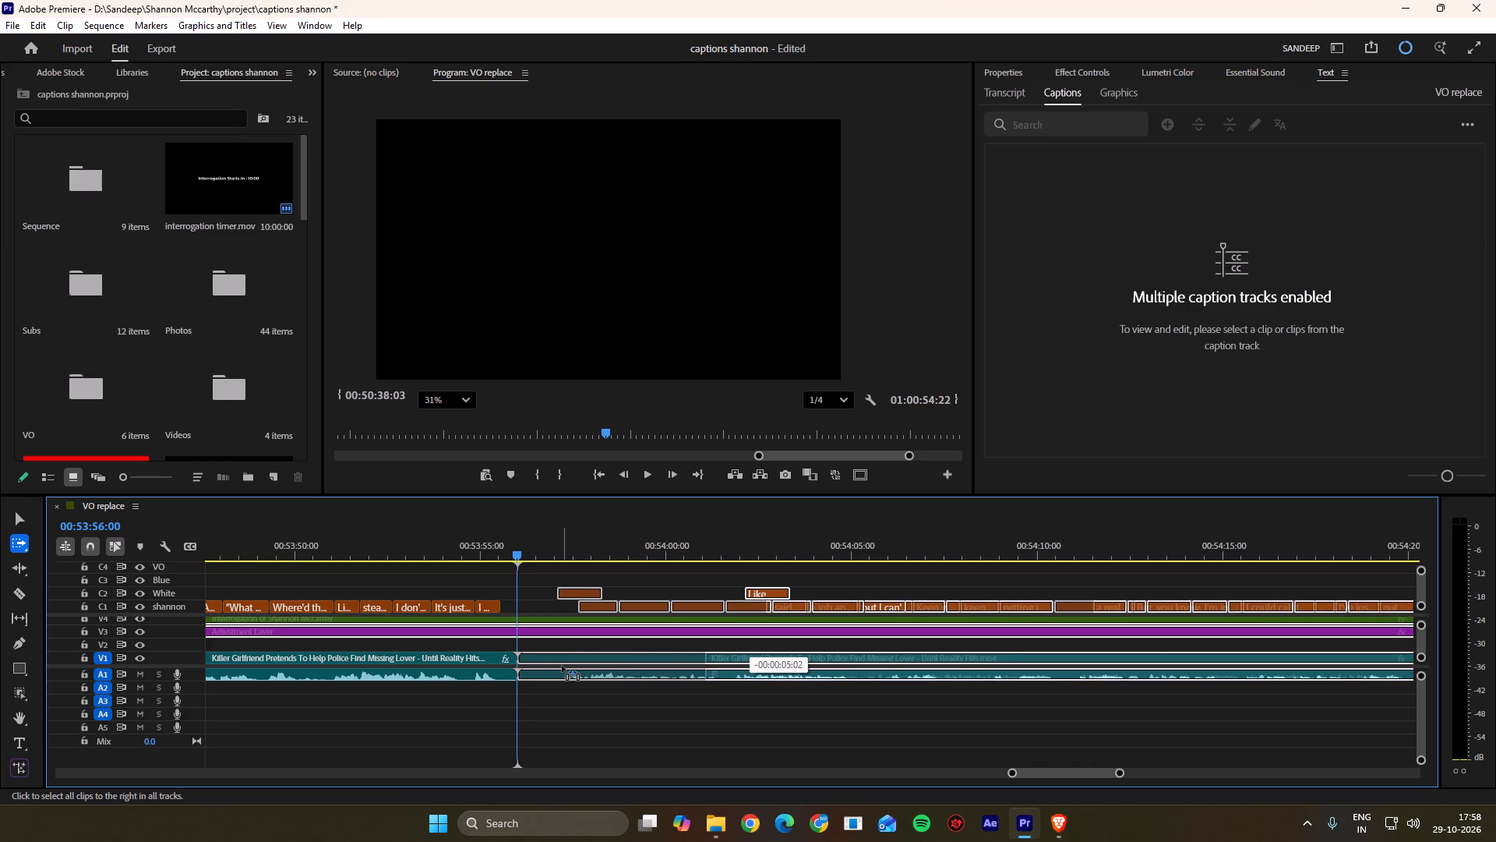
{"action": "left_click_drag", "start_coordinate": [562, 666], "coordinate": [561, 666]}
{"action": "left_click", "coordinate": [566, 688]}
{"action": "key", "text": "v"}
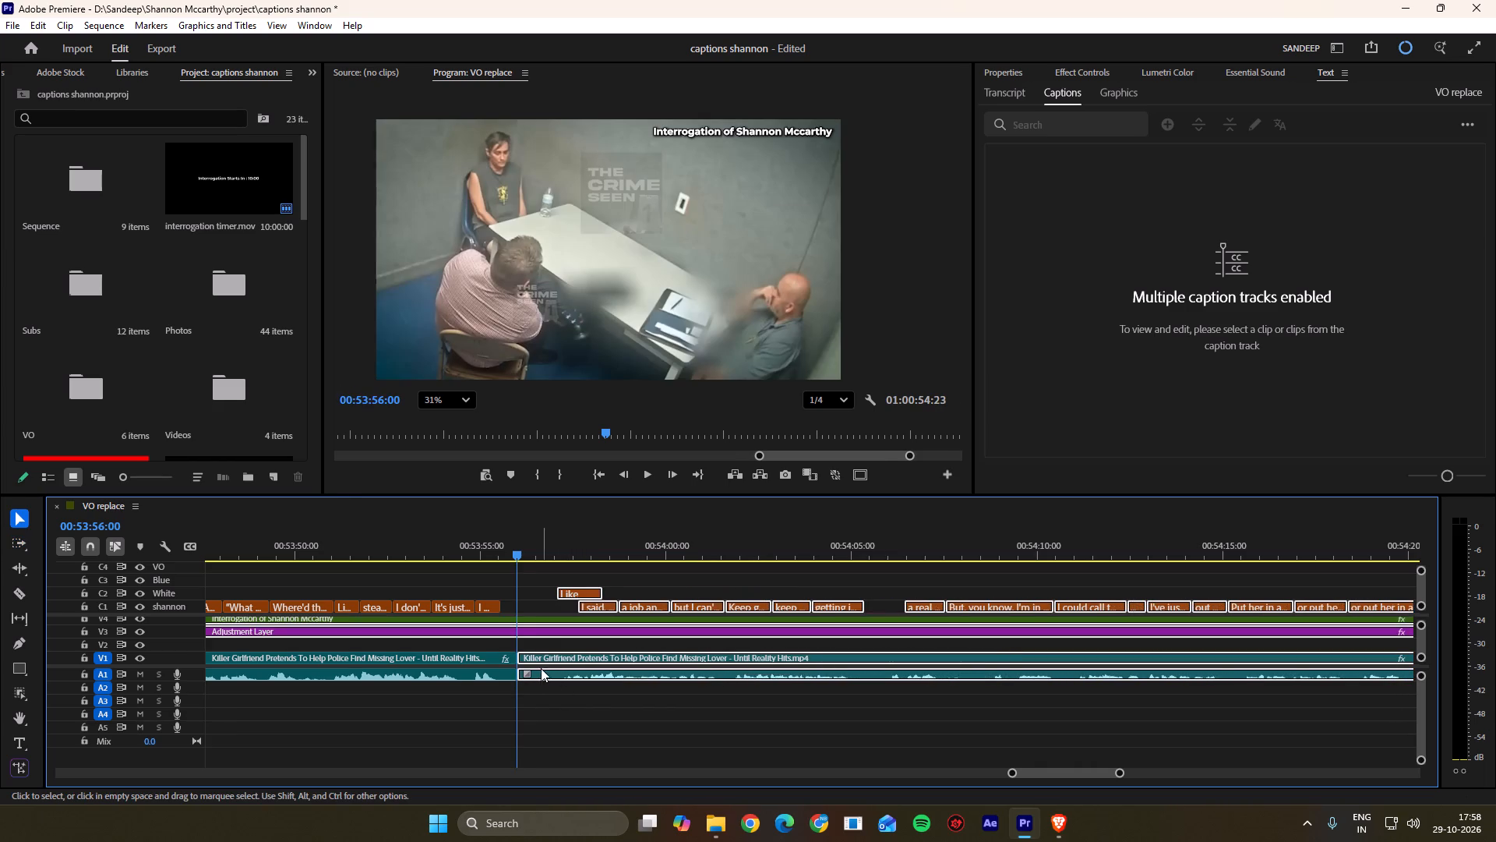
Play across the join and delete the "Like" caption from the White track.
{"action": "scroll", "coordinate": [532, 649], "scroll_direction": "up", "scroll_amount": 8, "text": "alt"}
{"action": "scroll", "coordinate": [527, 636], "scroll_direction": "down", "scroll_amount": 1, "text": "alt"}
{"action": "scroll", "coordinate": [527, 636], "scroll_direction": "up", "scroll_amount": 6, "text": "alt"}
{"action": "left_click", "coordinate": [587, 592]}
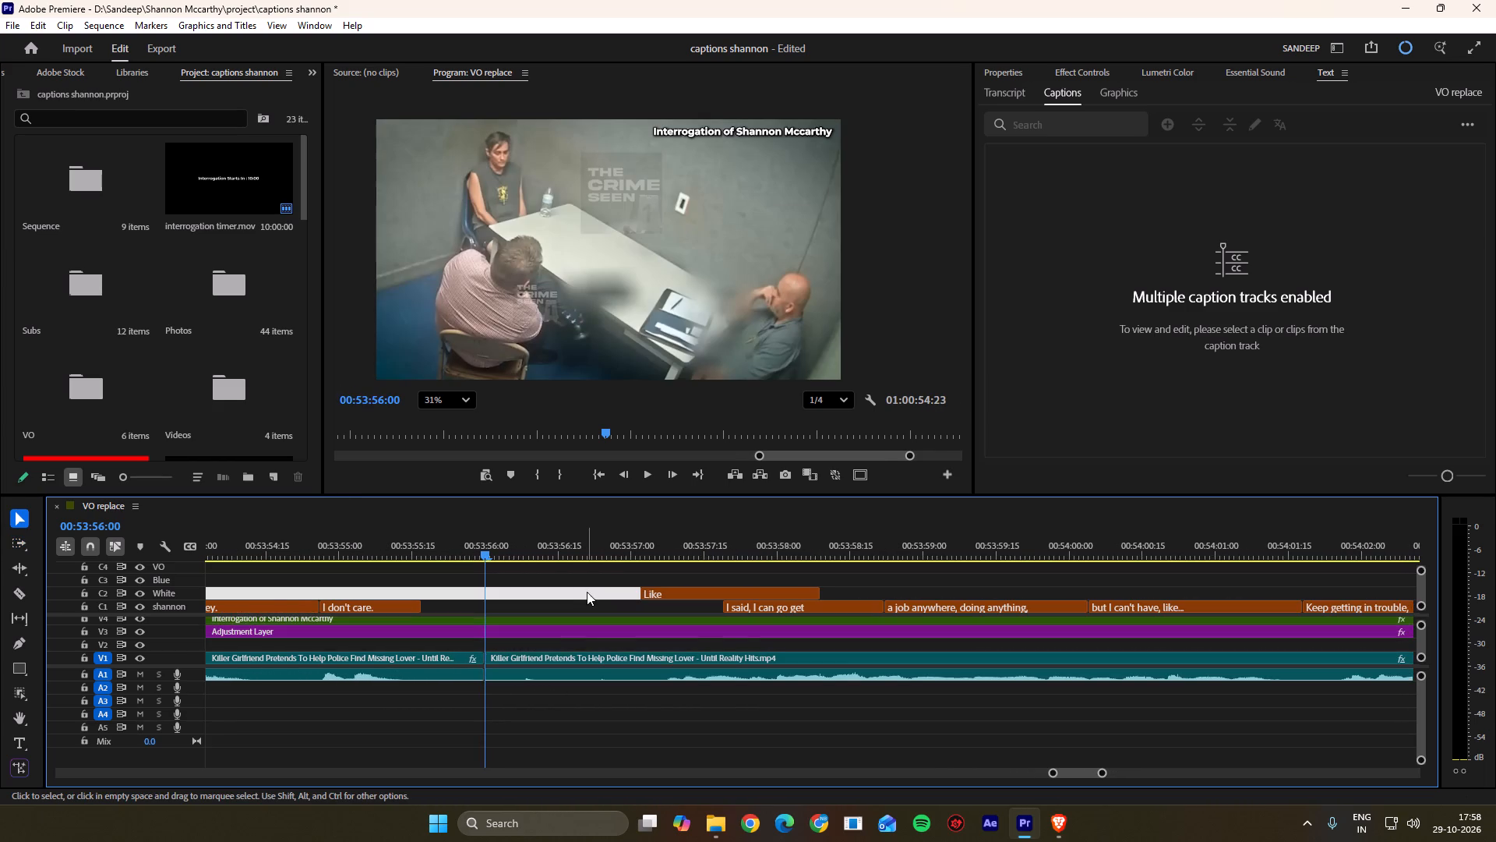
{"action": "key", "text": "space"}
{"action": "scroll", "coordinate": [597, 596], "scroll_direction": "down", "scroll_amount": 3}
{"action": "key", "text": "space"}
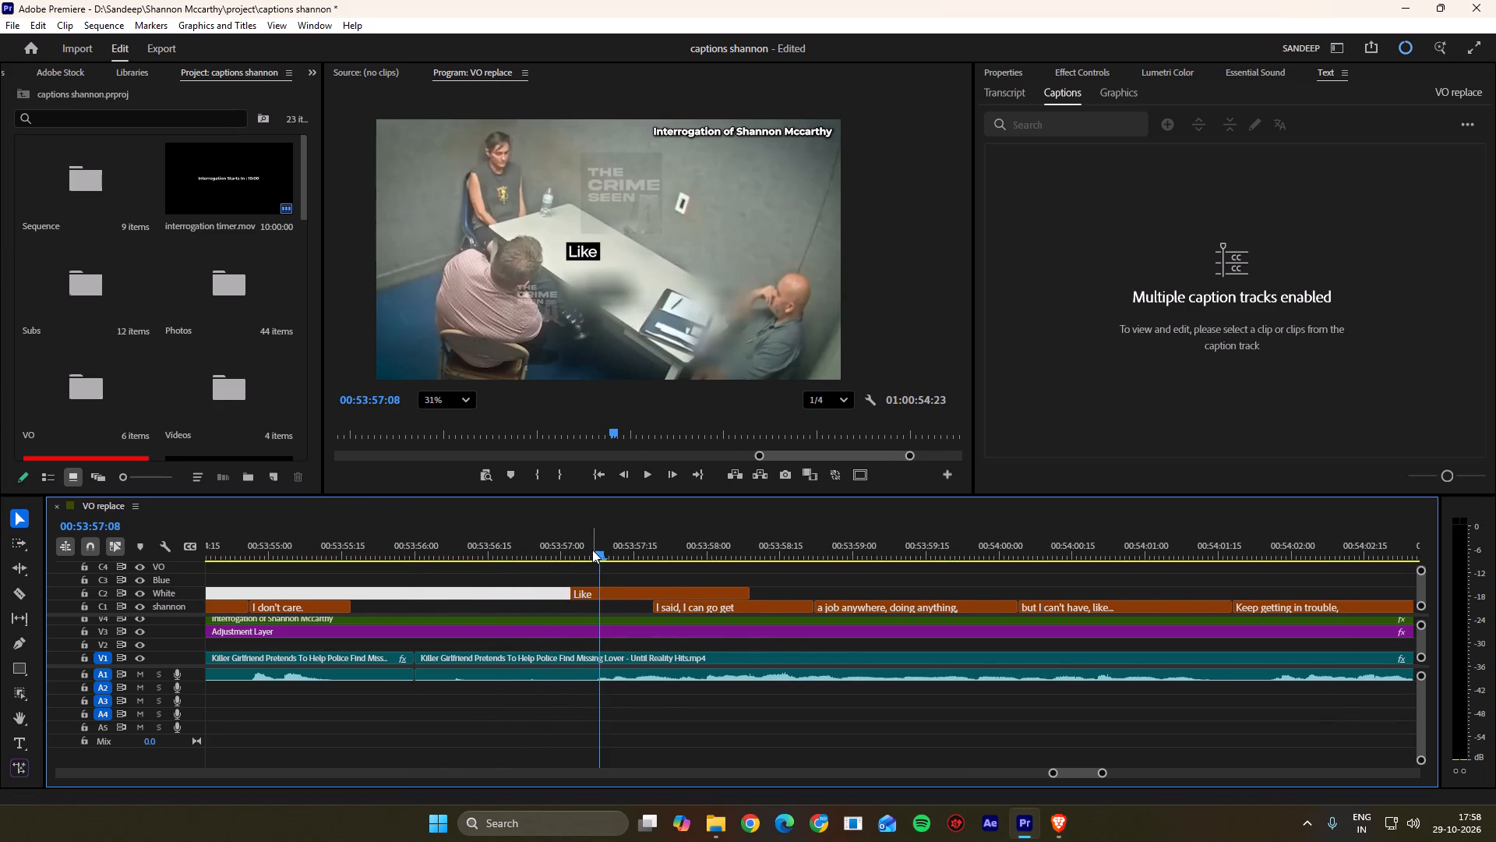
{"action": "left_click", "coordinate": [592, 550]}
{"action": "left_click", "coordinate": [612, 596]}
{"action": "left_click", "coordinate": [591, 558]}
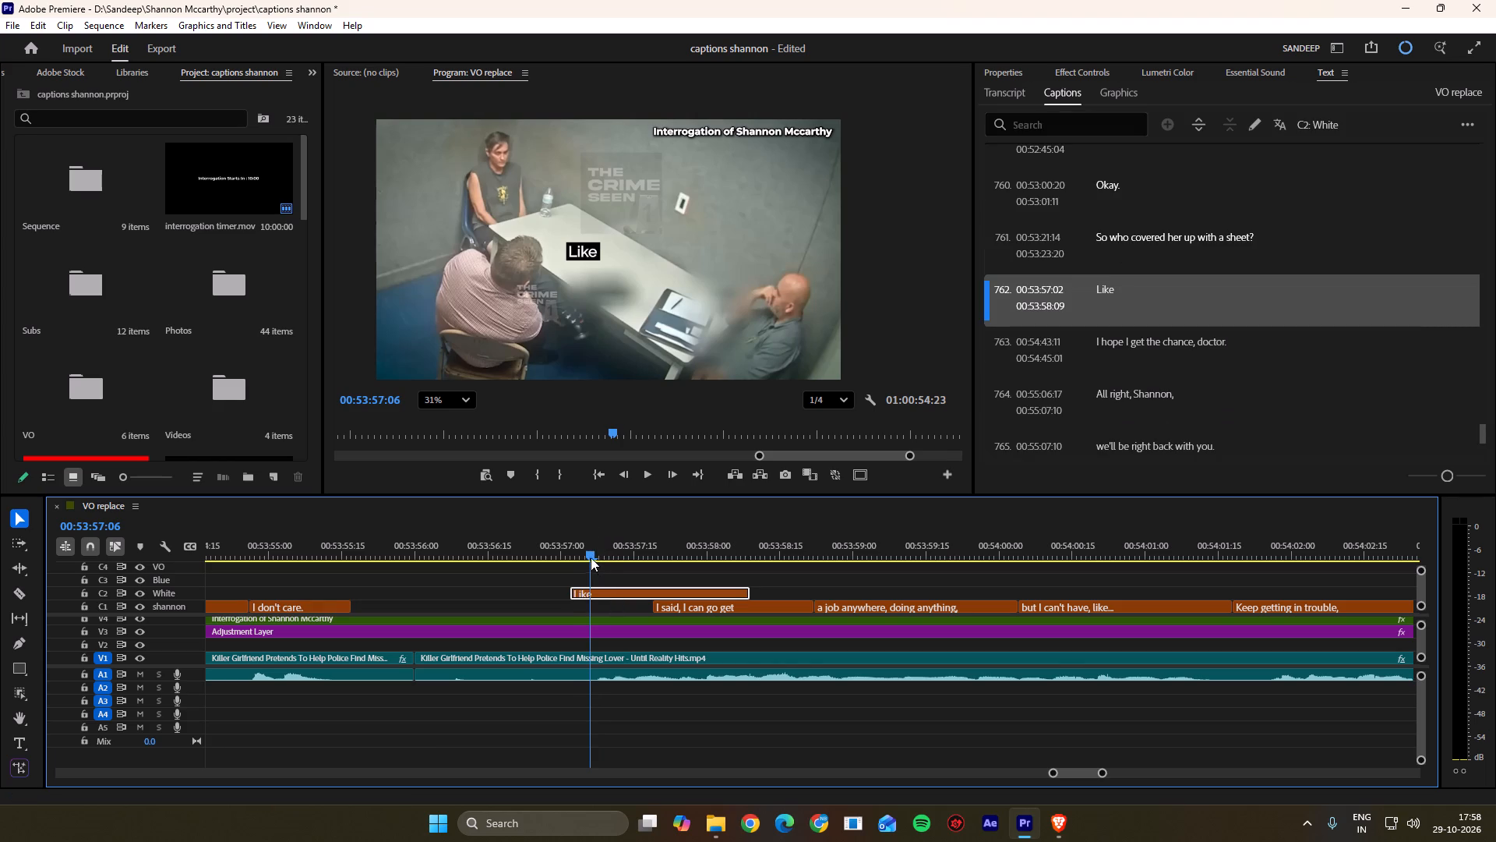
{"action": "left_click", "coordinate": [610, 589]}
{"action": "key", "text": "Delete"}
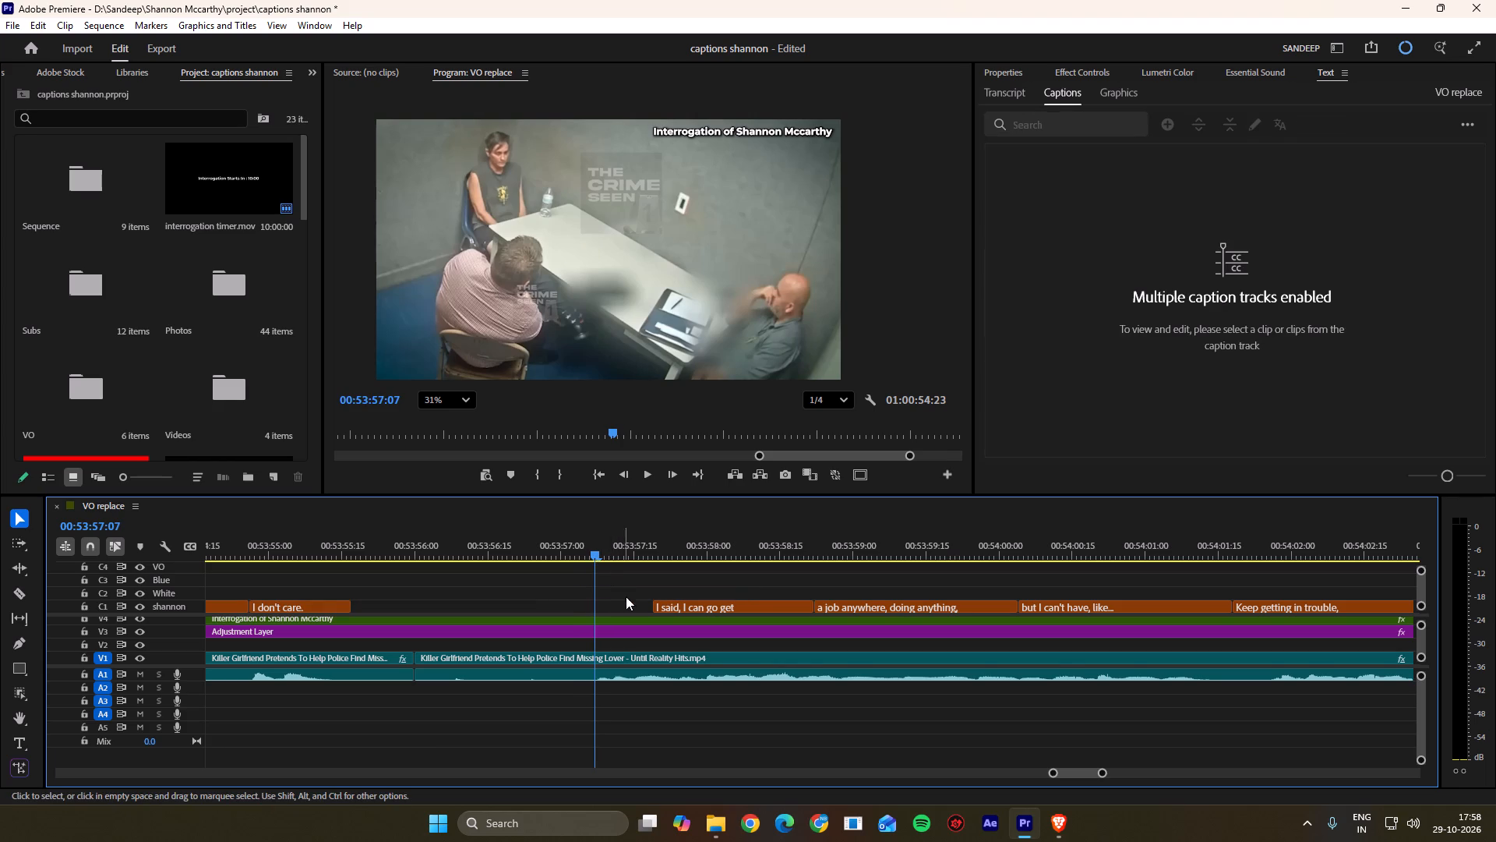
Extend the start of the "I said, I can go get" caption back to 00:53:57:07.
{"action": "left_click_drag", "start_coordinate": [657, 606], "coordinate": [602, 607]}
{"action": "left_click", "coordinate": [611, 596]}
Add "Like" at the beginning of the caption so it reads "Like I said, I can go get".
{"action": "left_click", "coordinate": [623, 605]}
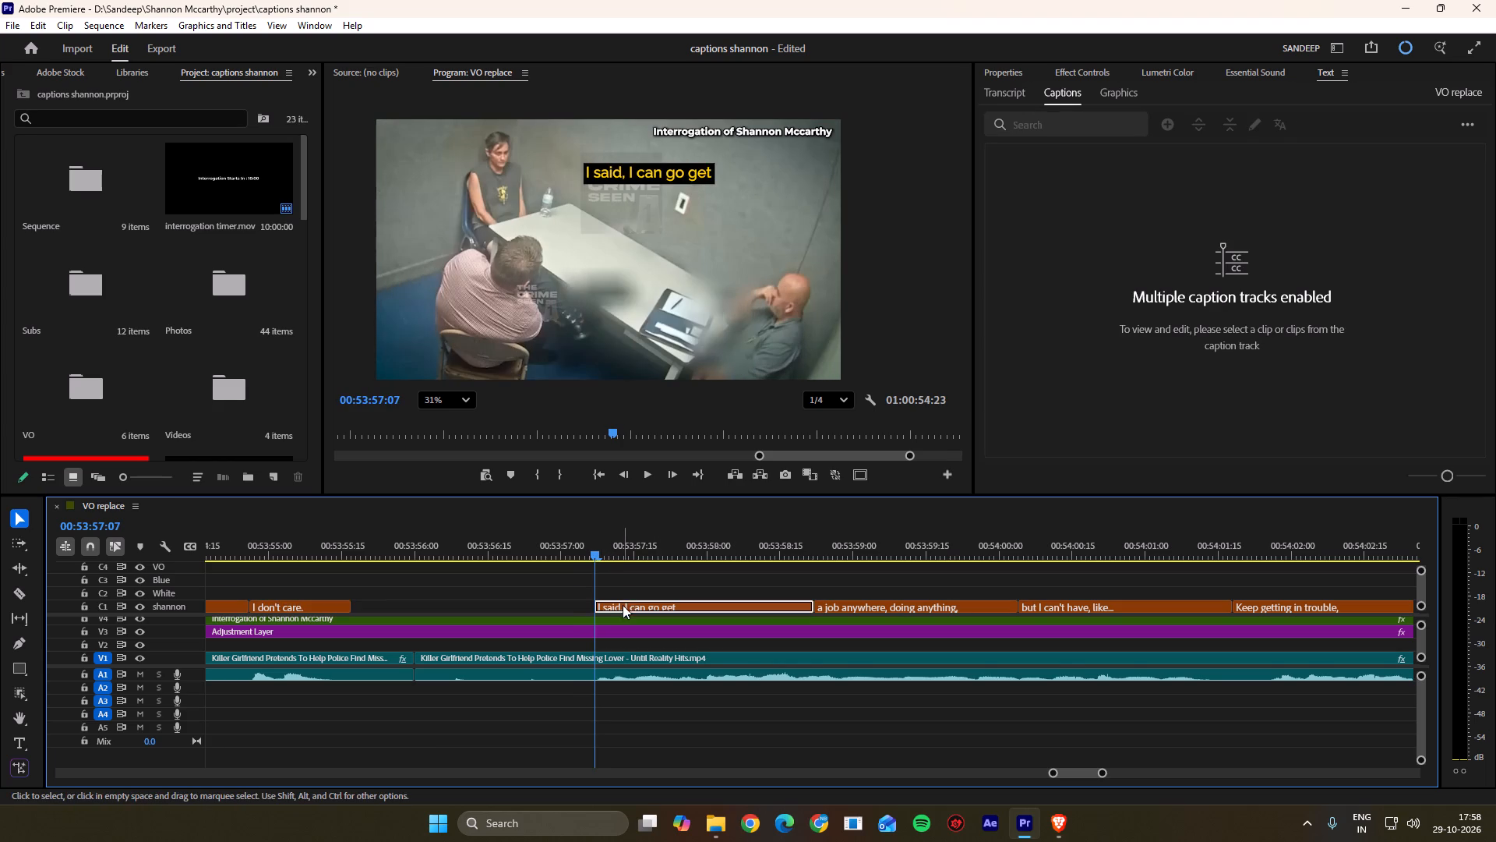
{"action": "double_click", "coordinate": [597, 173]}
{"action": "left_click", "coordinate": [590, 173]}
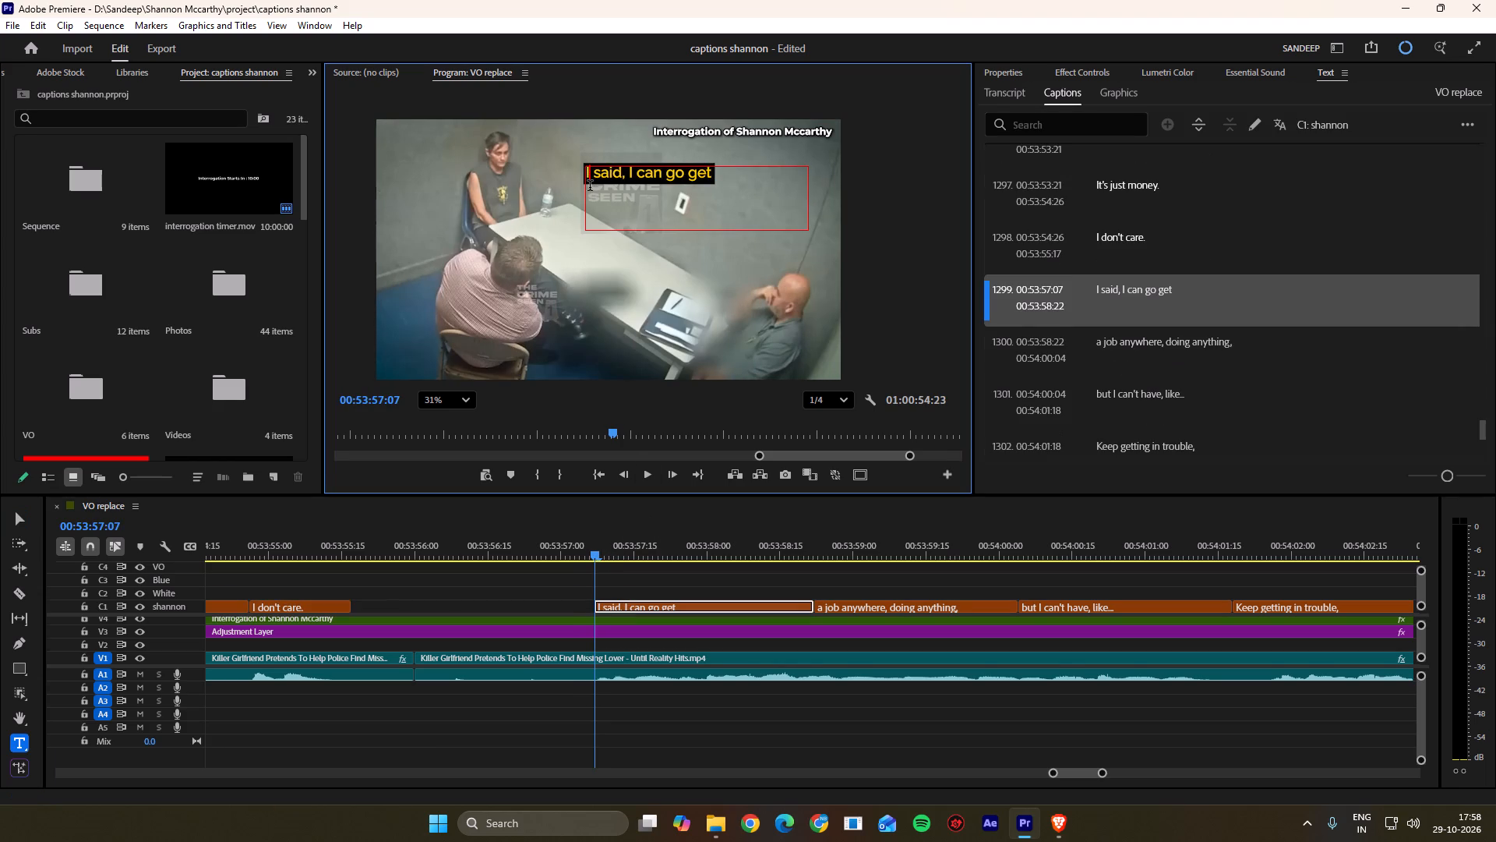
{"action": "key", "text": "Left"}
{"action": "type", "text": "Like"}
{"action": "key", "text": "space"}
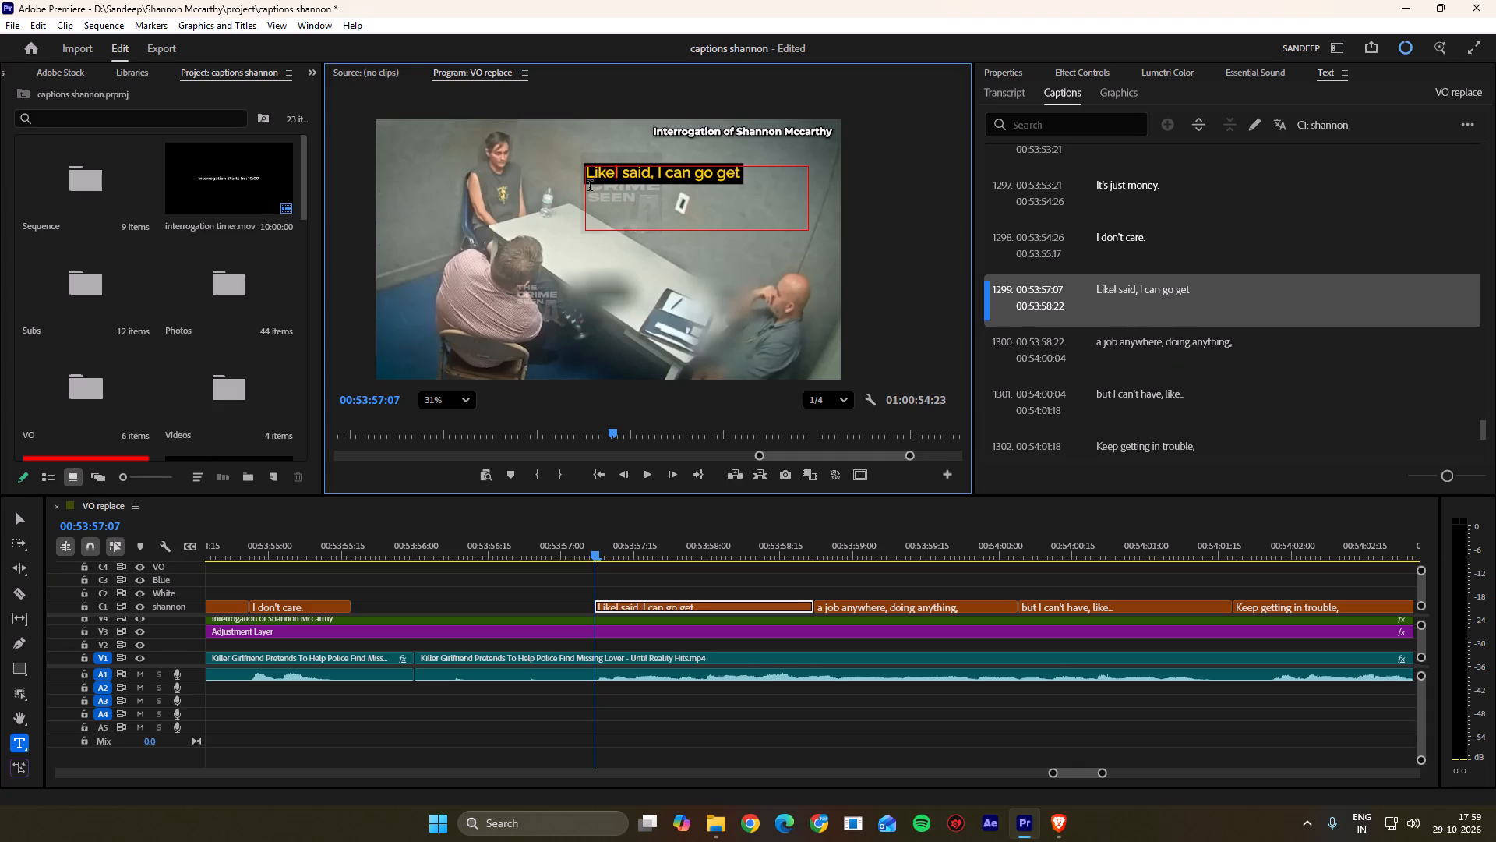
{"action": "left_click", "coordinate": [856, 245]}
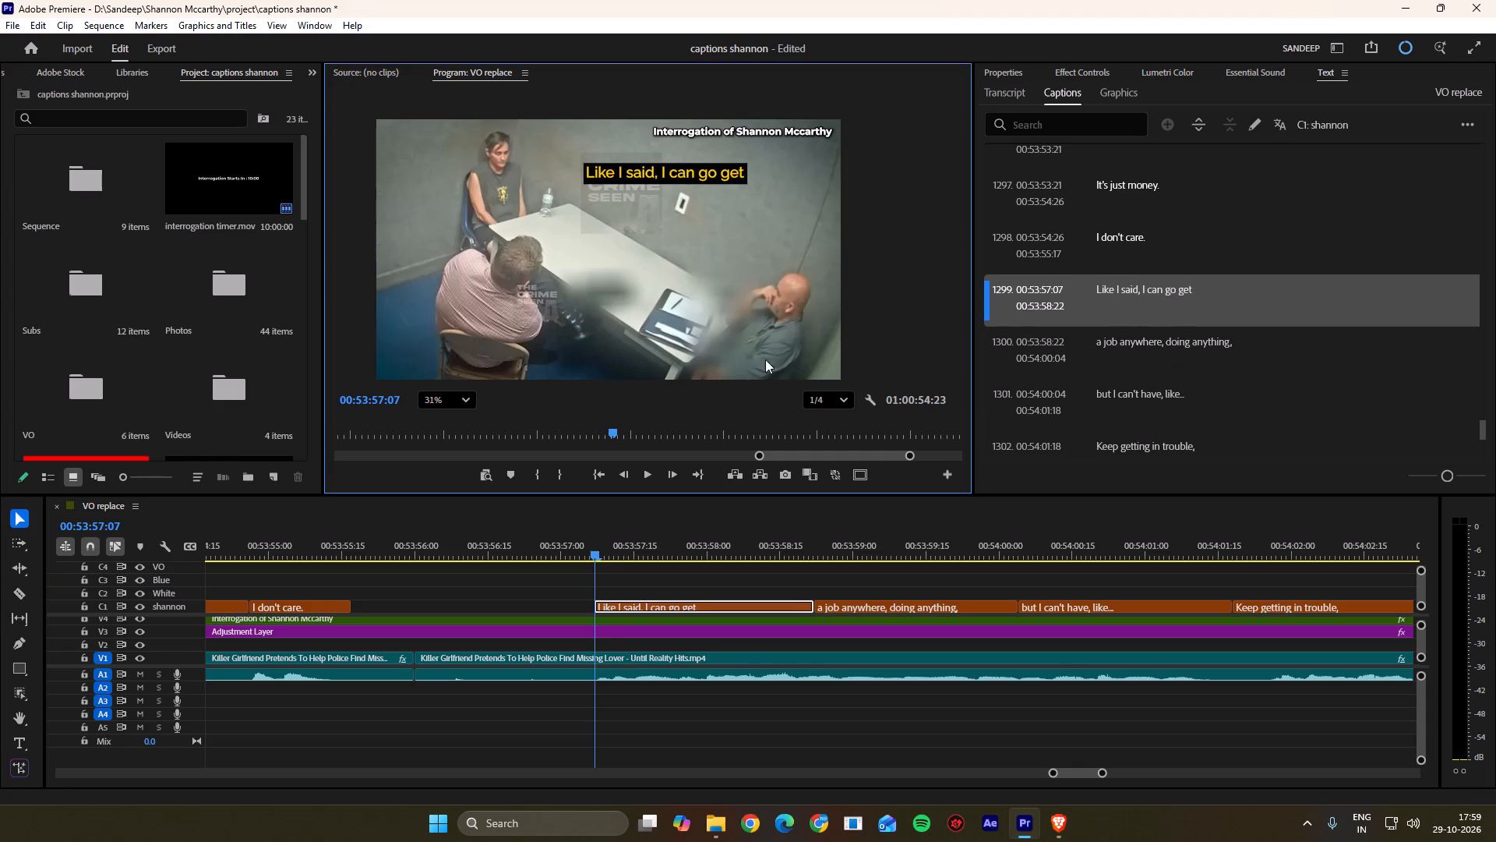
Move the boundary between the "Like I said, I can go get" and "a job anywhere, doing anything," captions to 00:53:58:17 and replay it.
{"action": "key", "text": "space"}
{"action": "scroll", "coordinate": [631, 699], "scroll_direction": "down", "scroll_amount": 5}
{"action": "key", "text": "space"}
{"action": "scroll", "coordinate": [591, 615], "scroll_direction": "down", "scroll_amount": 3}
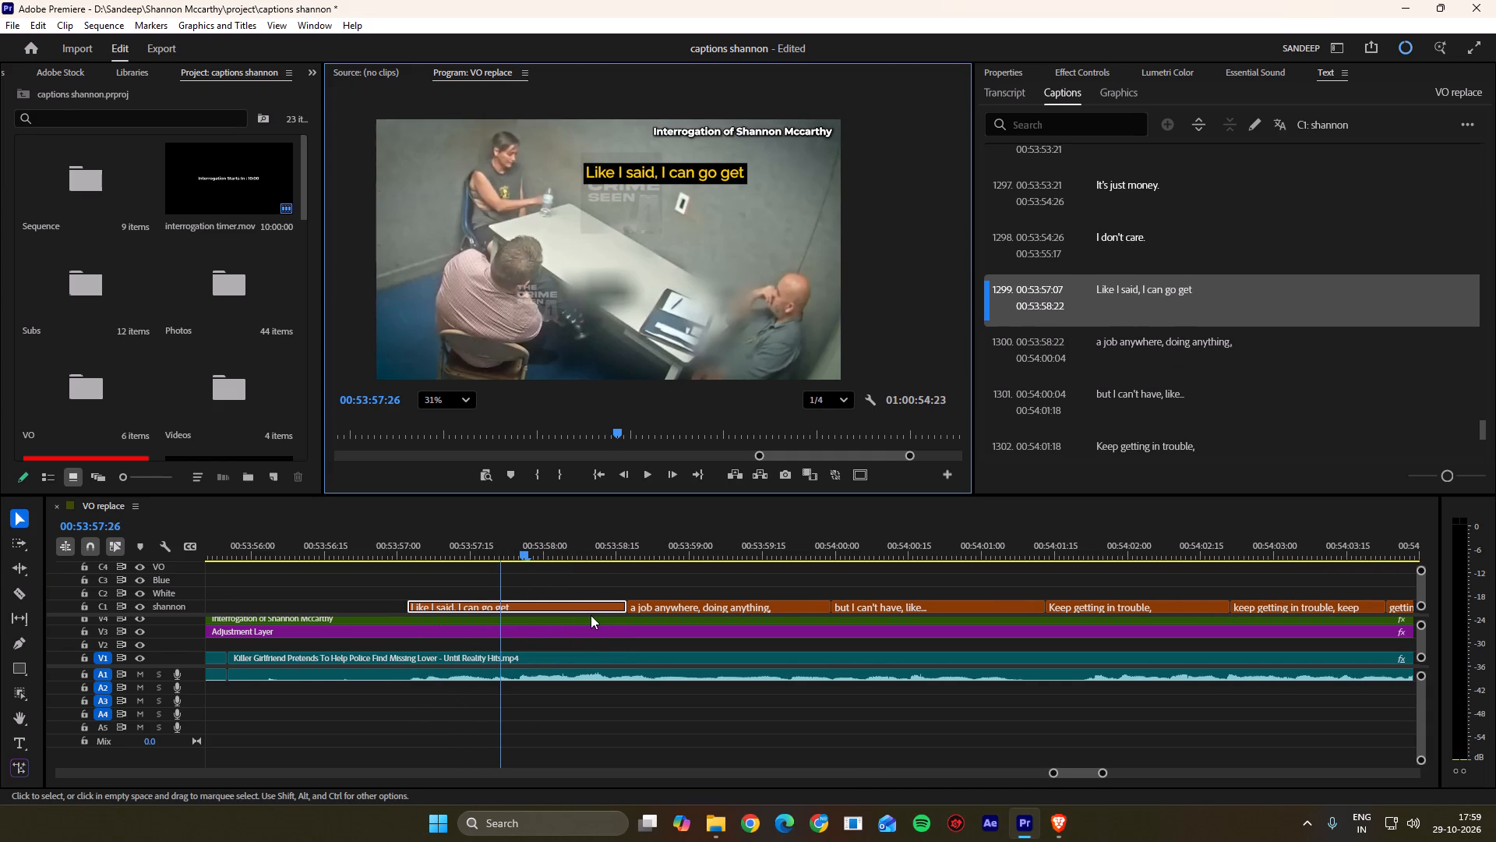
{"action": "key", "text": "space"}
{"action": "key", "text": "space"}
{"action": "scroll", "coordinate": [623, 619], "scroll_direction": "up", "scroll_amount": 4, "text": "alt"}
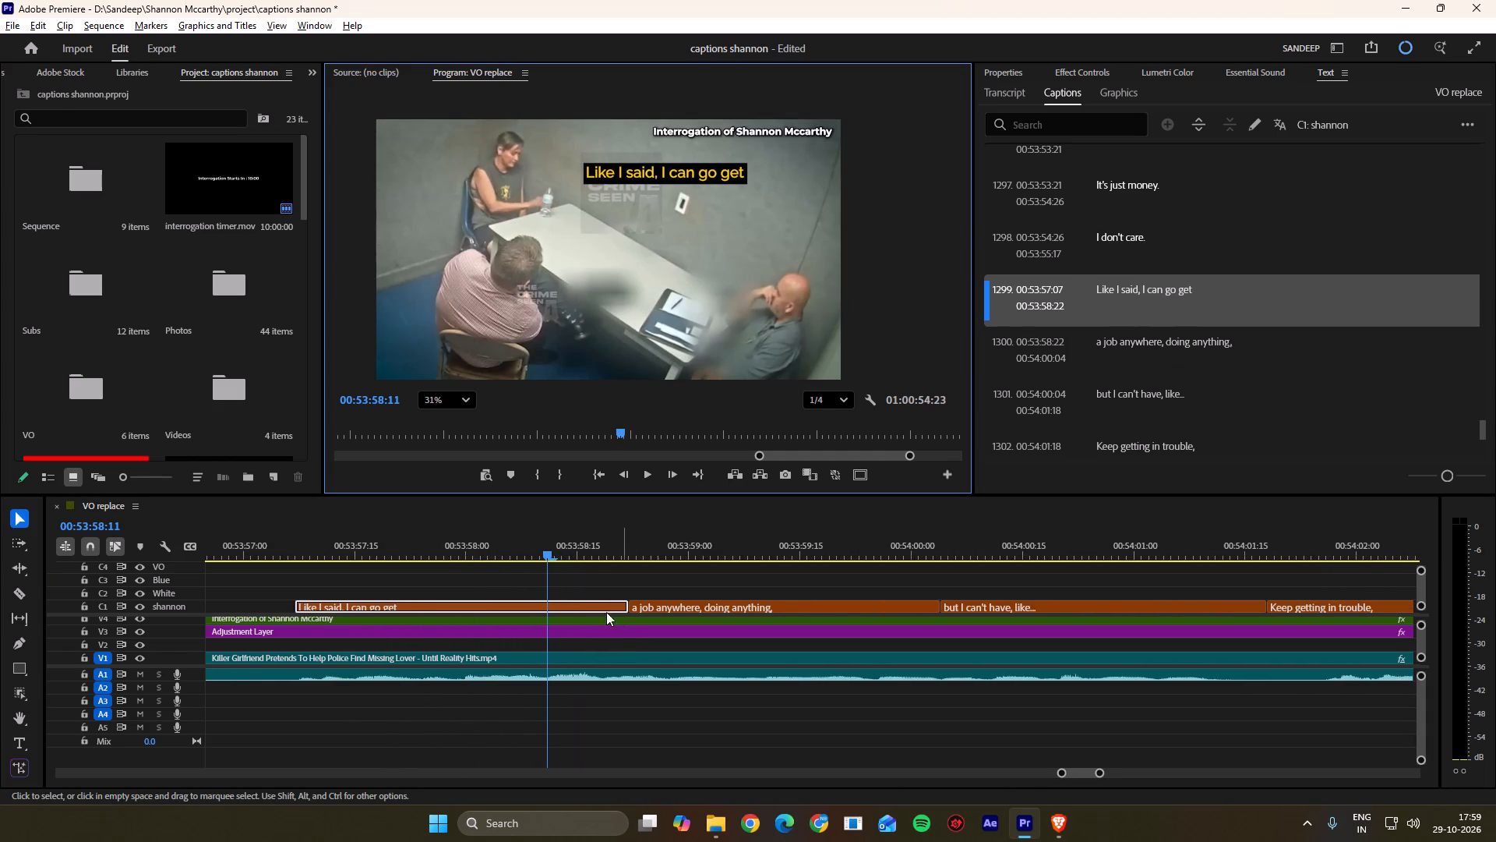
{"action": "scroll", "coordinate": [606, 612], "scroll_direction": "up", "scroll_amount": 2, "text": "alt"}
{"action": "key", "text": "space"}
{"action": "key", "text": "space"}
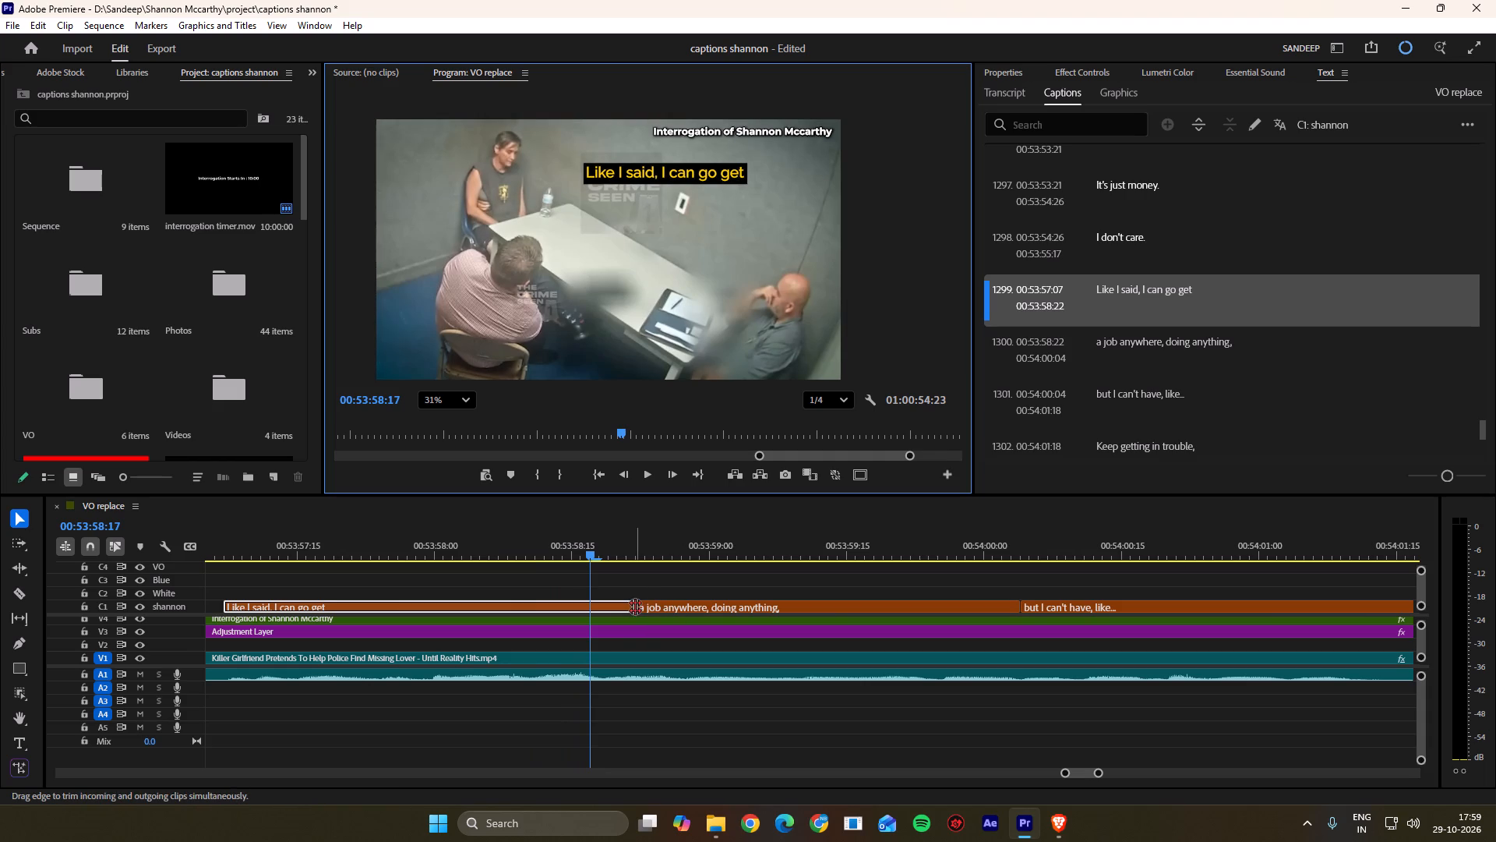
{"action": "left_click_drag", "start_coordinate": [635, 607], "coordinate": [577, 608], "text": "ctrl"}
{"action": "left_click_drag", "start_coordinate": [580, 608], "coordinate": [587, 607], "text": "ctrl"}
{"action": "left_click", "coordinate": [605, 595]}
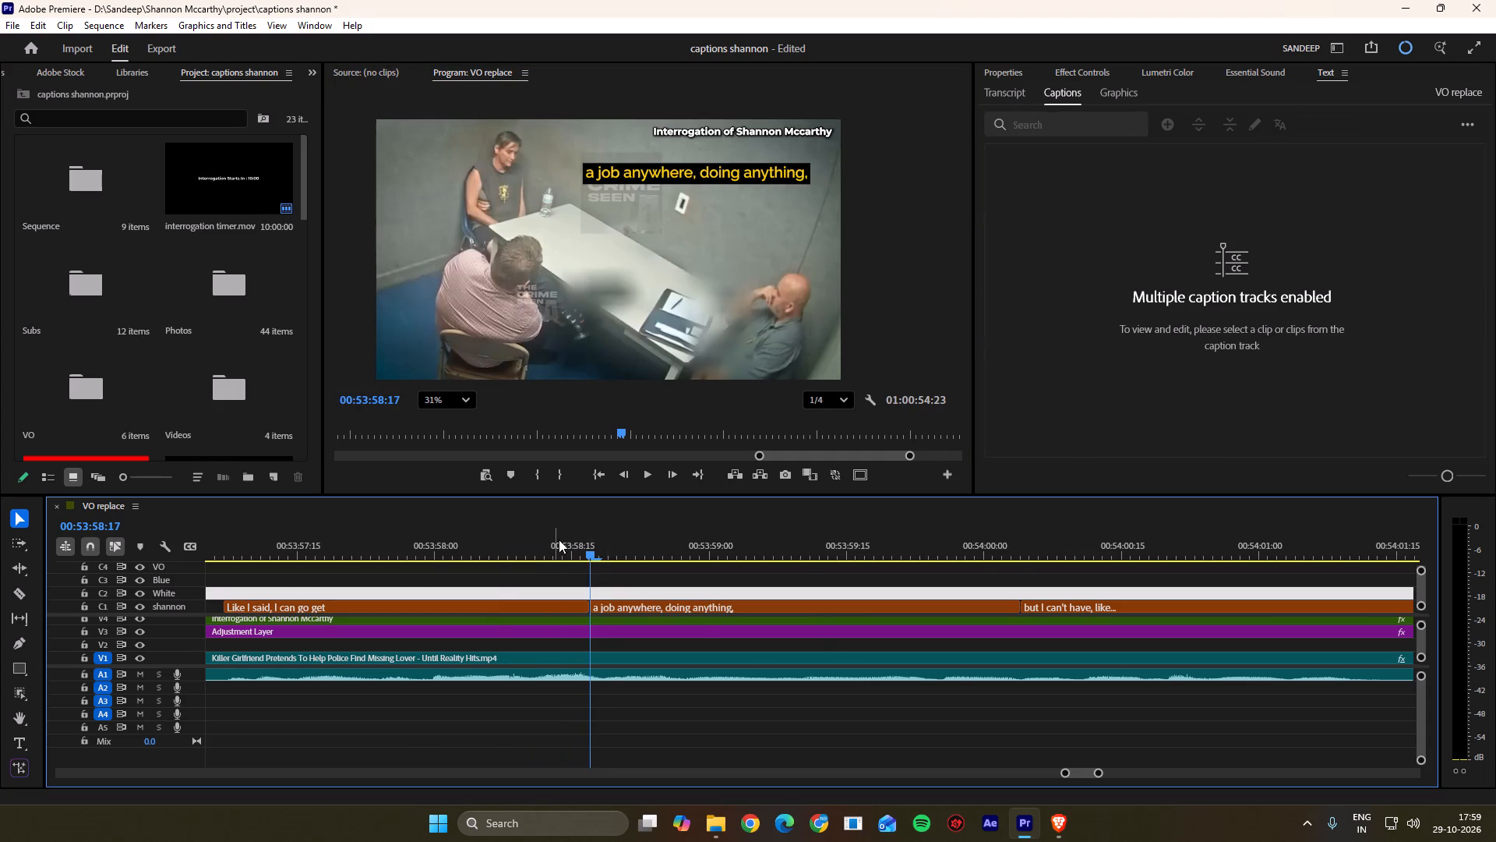
{"action": "left_click_drag", "start_coordinate": [559, 540], "coordinate": [443, 540]}
{"action": "key", "text": "space"}
{"action": "key", "text": "space"}
Play on and move the boundary between "but I can't have, like.." and "Keep getting in trouble," to about 00:54:01:25.
{"action": "scroll", "coordinate": [613, 632], "scroll_direction": "down", "scroll_amount": 3}
{"action": "key", "text": "space"}
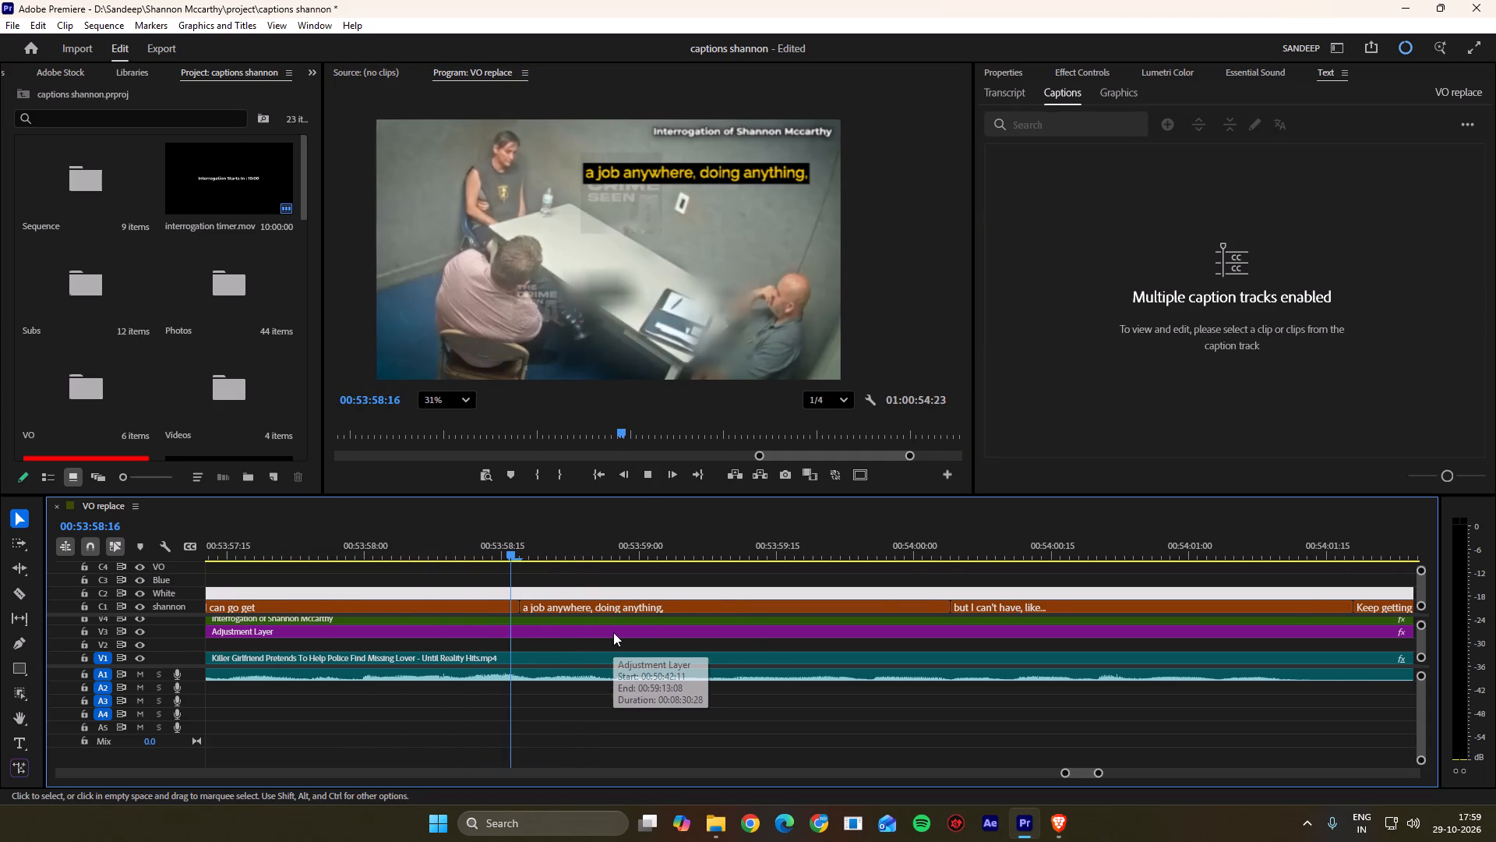
{"action": "scroll", "coordinate": [613, 632], "scroll_direction": "down", "scroll_amount": 12, "text": "alt"}
{"action": "key", "text": "space"}
{"action": "key", "text": "space"}
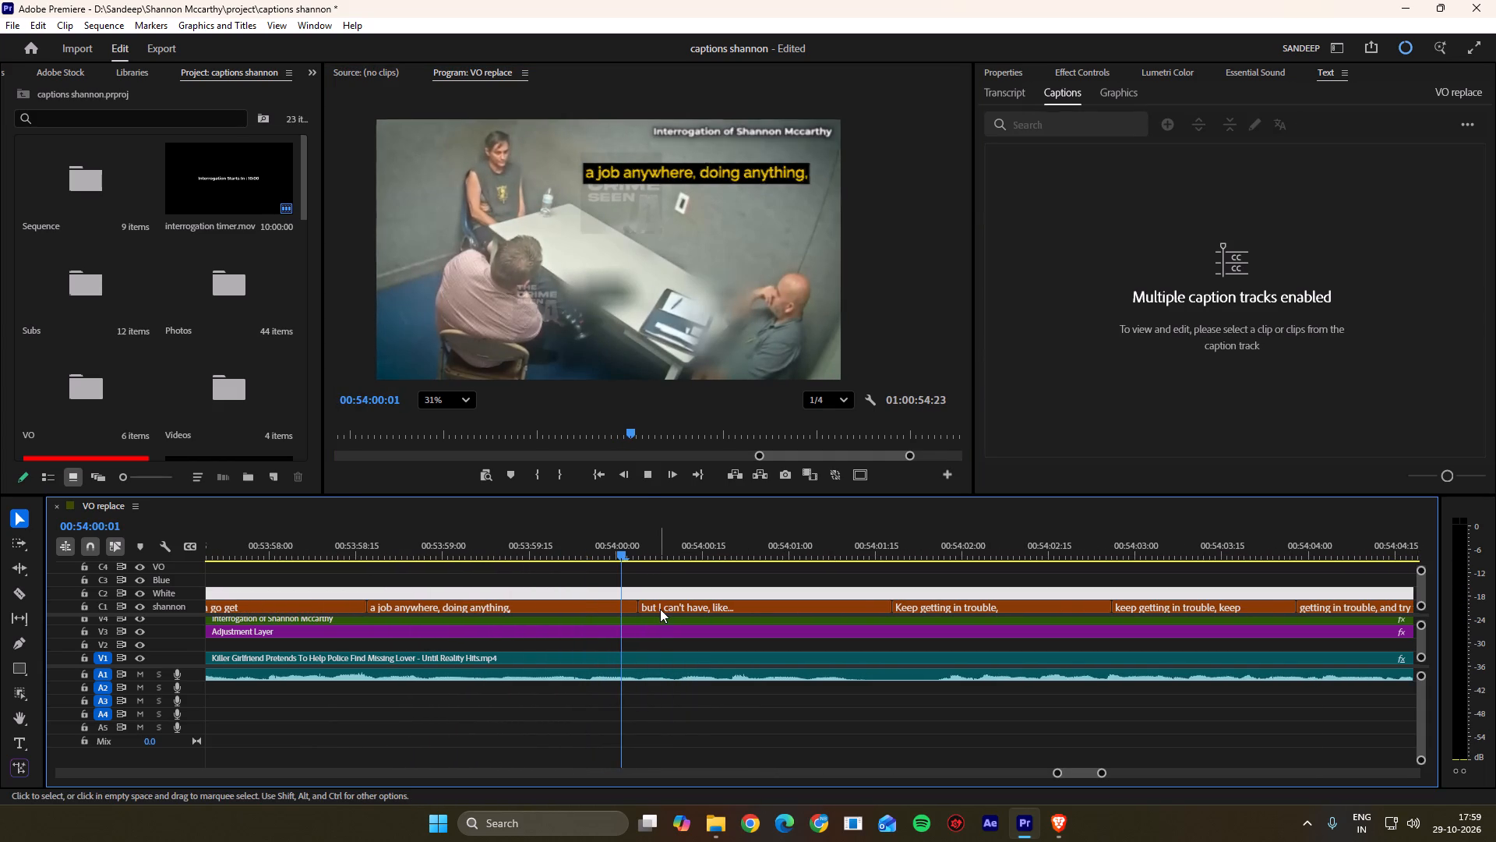
{"action": "key", "text": "space"}
{"action": "key", "text": "space"}
{"action": "left_click_drag", "start_coordinate": [664, 551], "coordinate": [646, 554]}
{"action": "key", "text": "space"}
{"action": "key", "text": "space"}
{"action": "scroll", "coordinate": [661, 578], "scroll_direction": "down", "scroll_amount": 11}
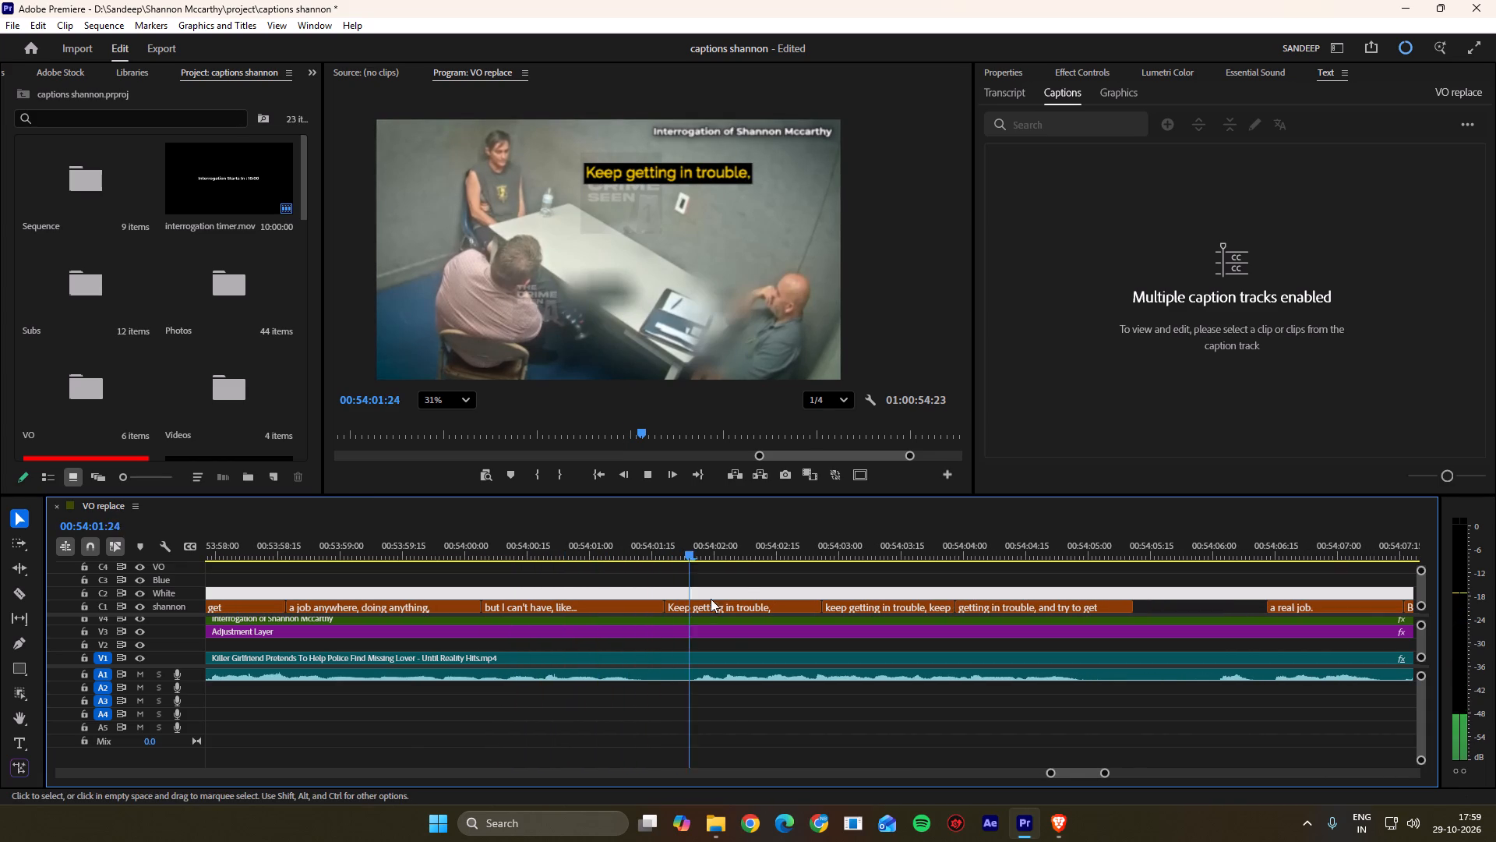
{"action": "key", "text": "space"}
{"action": "left_click_drag", "start_coordinate": [729, 548], "coordinate": [694, 555]}
{"action": "left_click_drag", "start_coordinate": [665, 607], "coordinate": [693, 608], "text": "ctrl"}
{"action": "left_click", "coordinate": [707, 593]}
Move the boundary between "Keep getting in trouble," and "keep getting in trouble, keep" to 00:54:02:25 and play on to check the timing.
{"action": "key", "text": "space"}
{"action": "scroll", "coordinate": [707, 593], "scroll_direction": "down", "scroll_amount": 12}
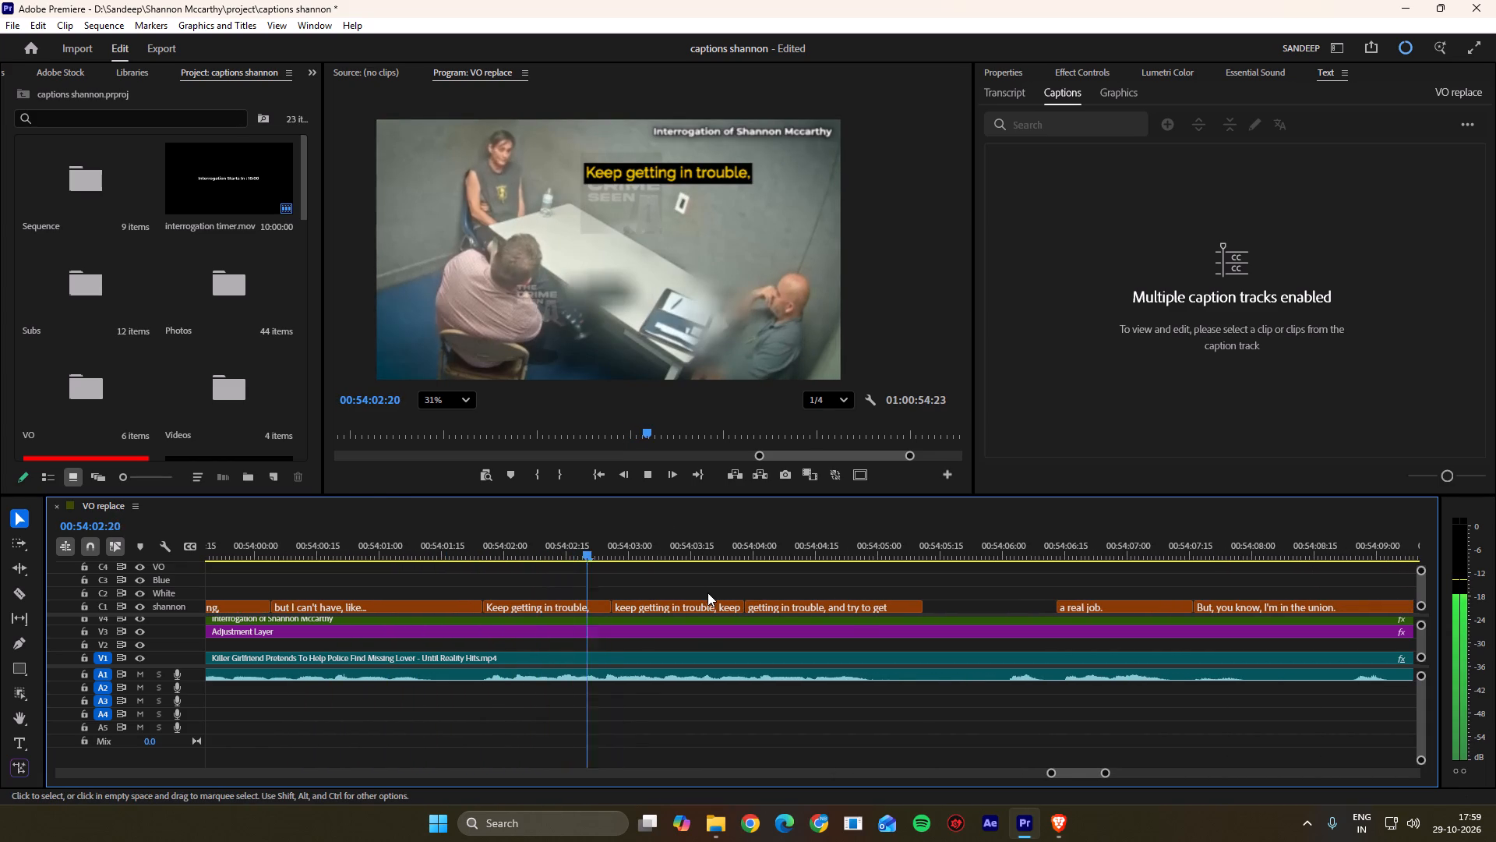
{"action": "key", "text": "space"}
{"action": "scroll", "coordinate": [516, 597], "scroll_direction": "up", "scroll_amount": 7, "text": "alt"}
{"action": "left_click_drag", "start_coordinate": [572, 540], "coordinate": [488, 546]}
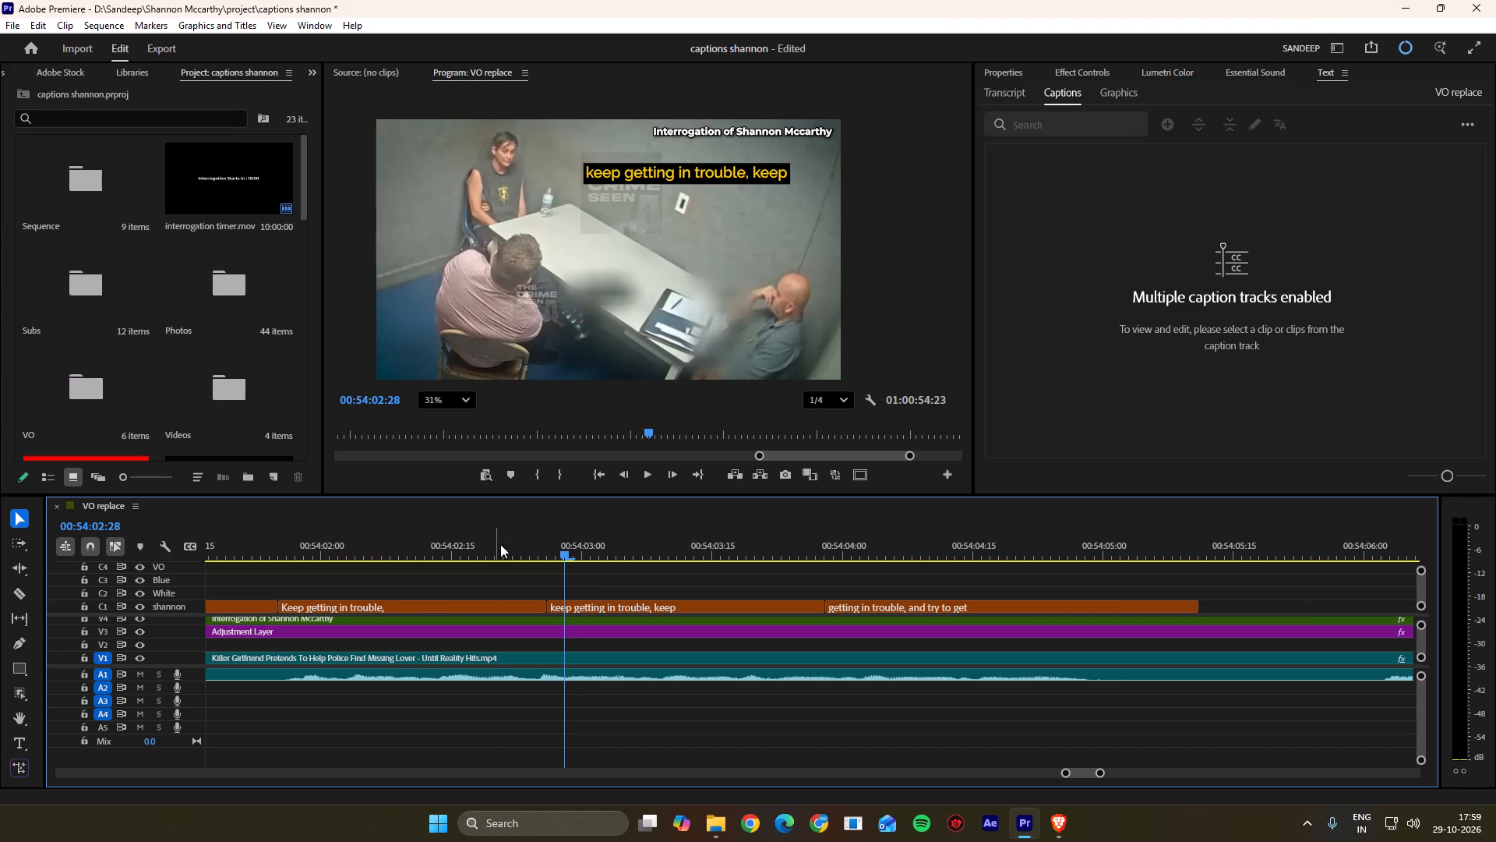
{"action": "left_click_drag", "start_coordinate": [500, 544], "coordinate": [544, 556]}
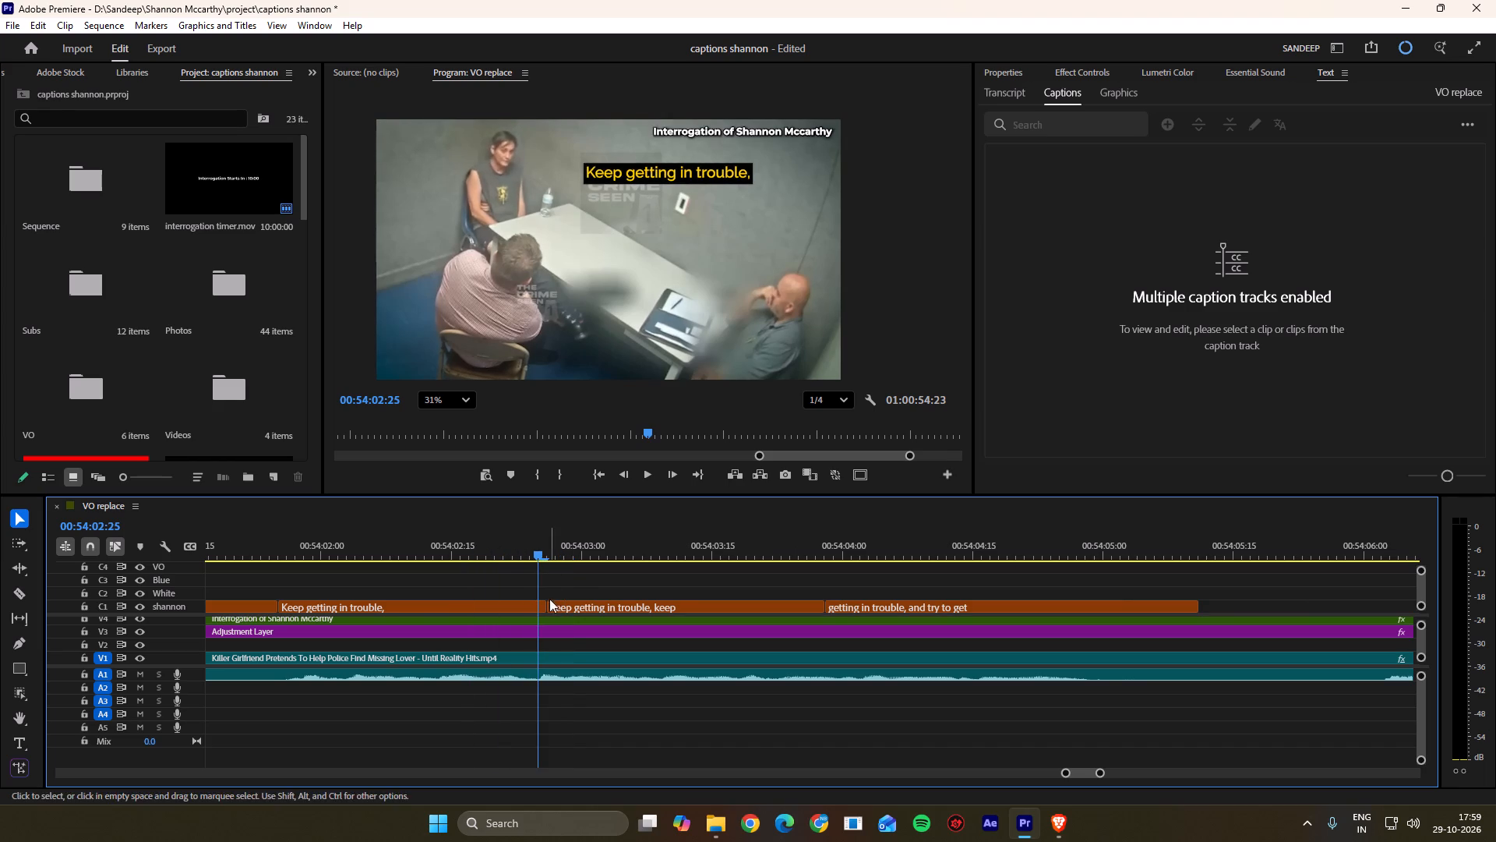
{"action": "left_click", "coordinate": [545, 604], "text": "ctrl"}
{"action": "left_click", "coordinate": [554, 594]}
{"action": "key", "text": "space"}
{"action": "scroll", "coordinate": [554, 594], "scroll_direction": "down", "scroll_amount": 12}
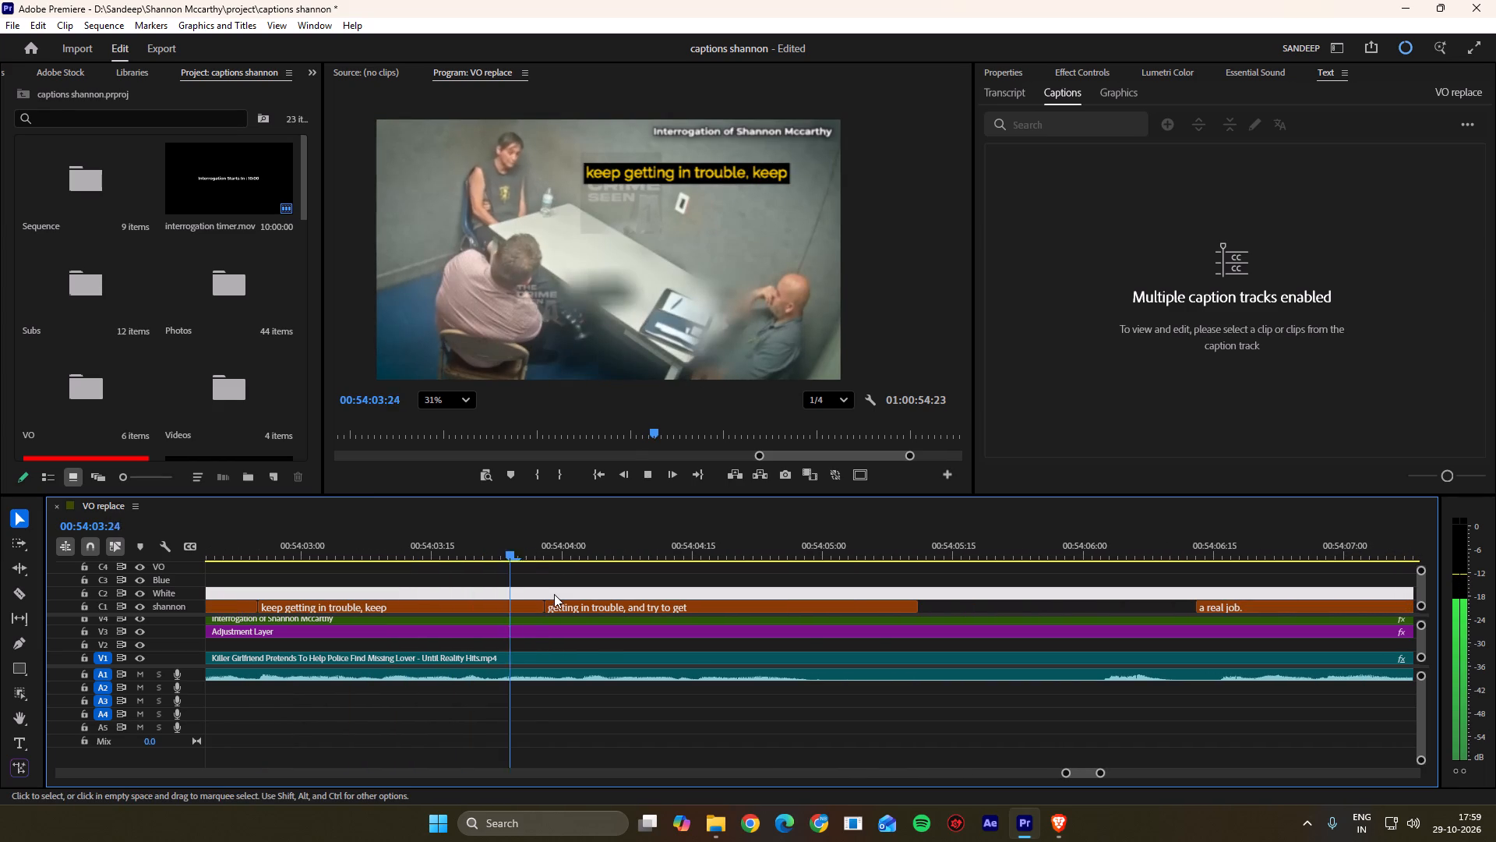
{"action": "key", "text": "space"}
{"action": "left_click_drag", "start_coordinate": [572, 545], "coordinate": [445, 547]}
{"action": "key", "text": "space"}
{"action": "key", "text": "space"}
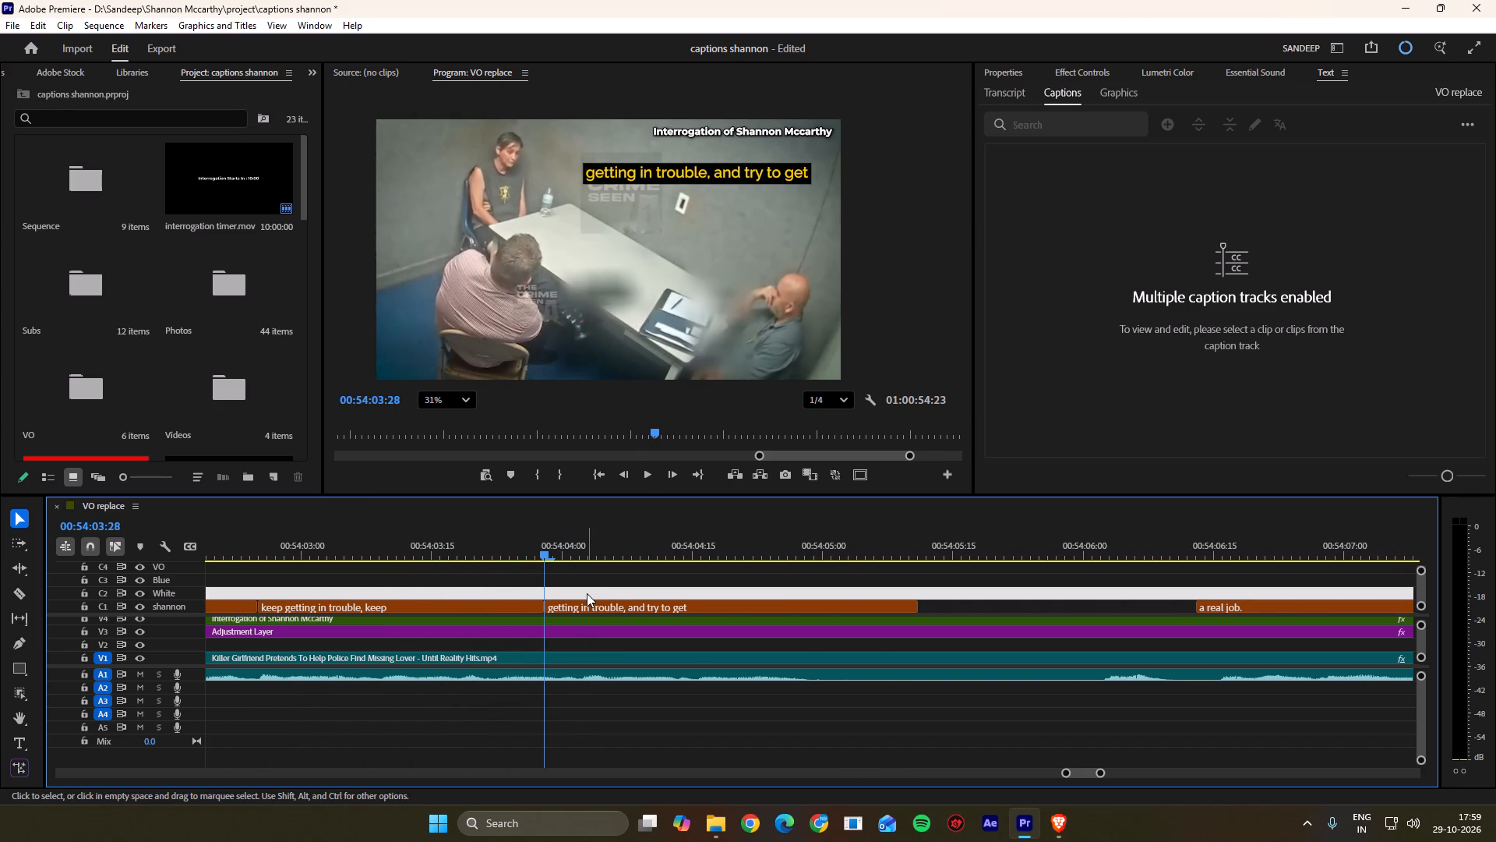
Extend the start of the "a real job." caption back to 00:54:06:02.
{"action": "key", "text": "space"}
{"action": "scroll", "coordinate": [587, 593], "scroll_direction": "down", "scroll_amount": 10, "text": "alt"}
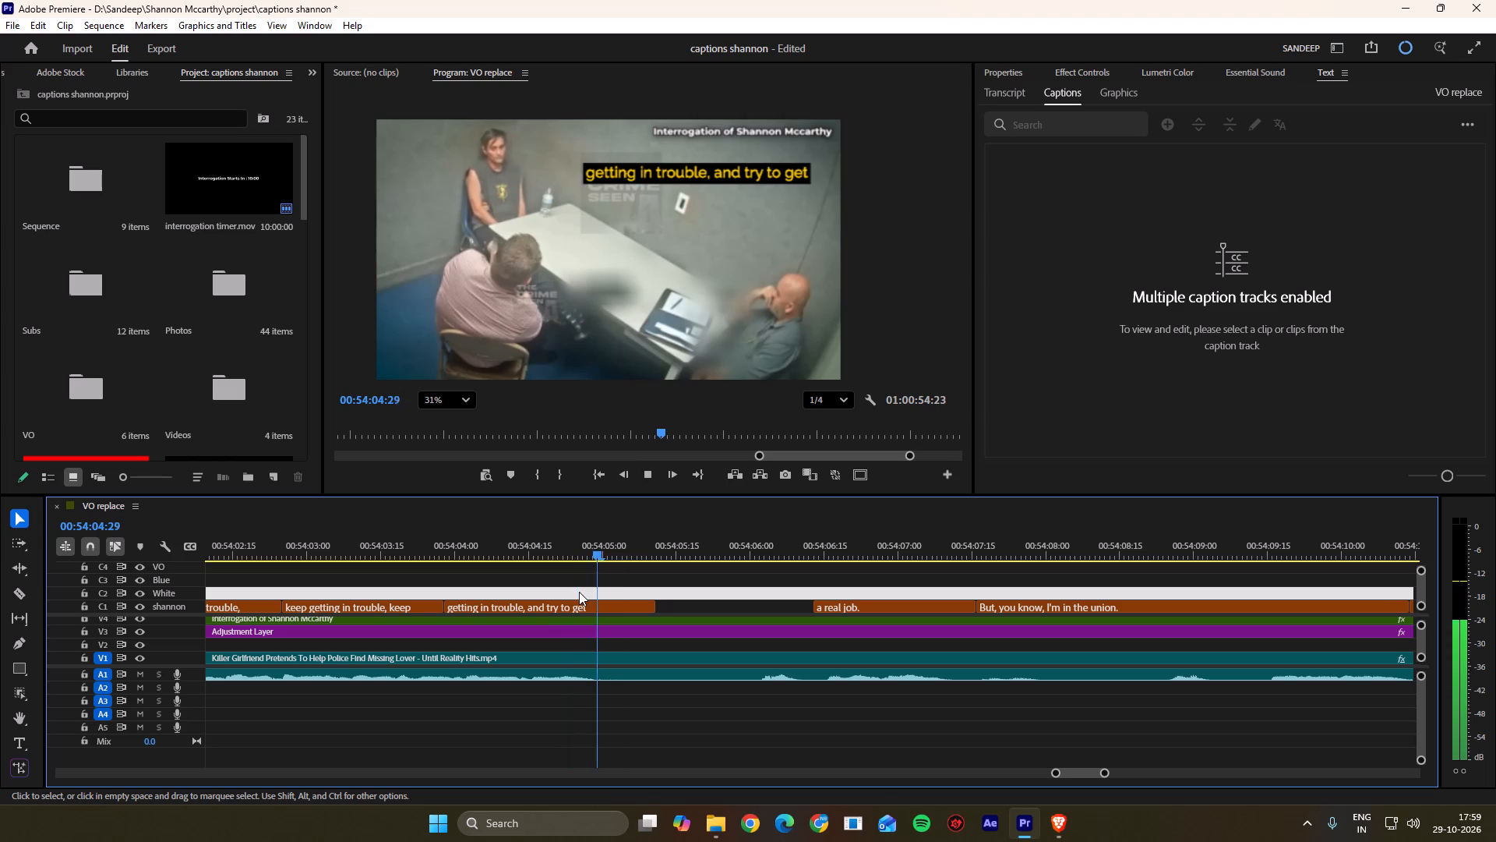
{"action": "key", "text": "space"}
{"action": "key", "text": "space"}
{"action": "scroll", "coordinate": [651, 606], "scroll_direction": "down", "scroll_amount": 5}
{"action": "key", "text": "space"}
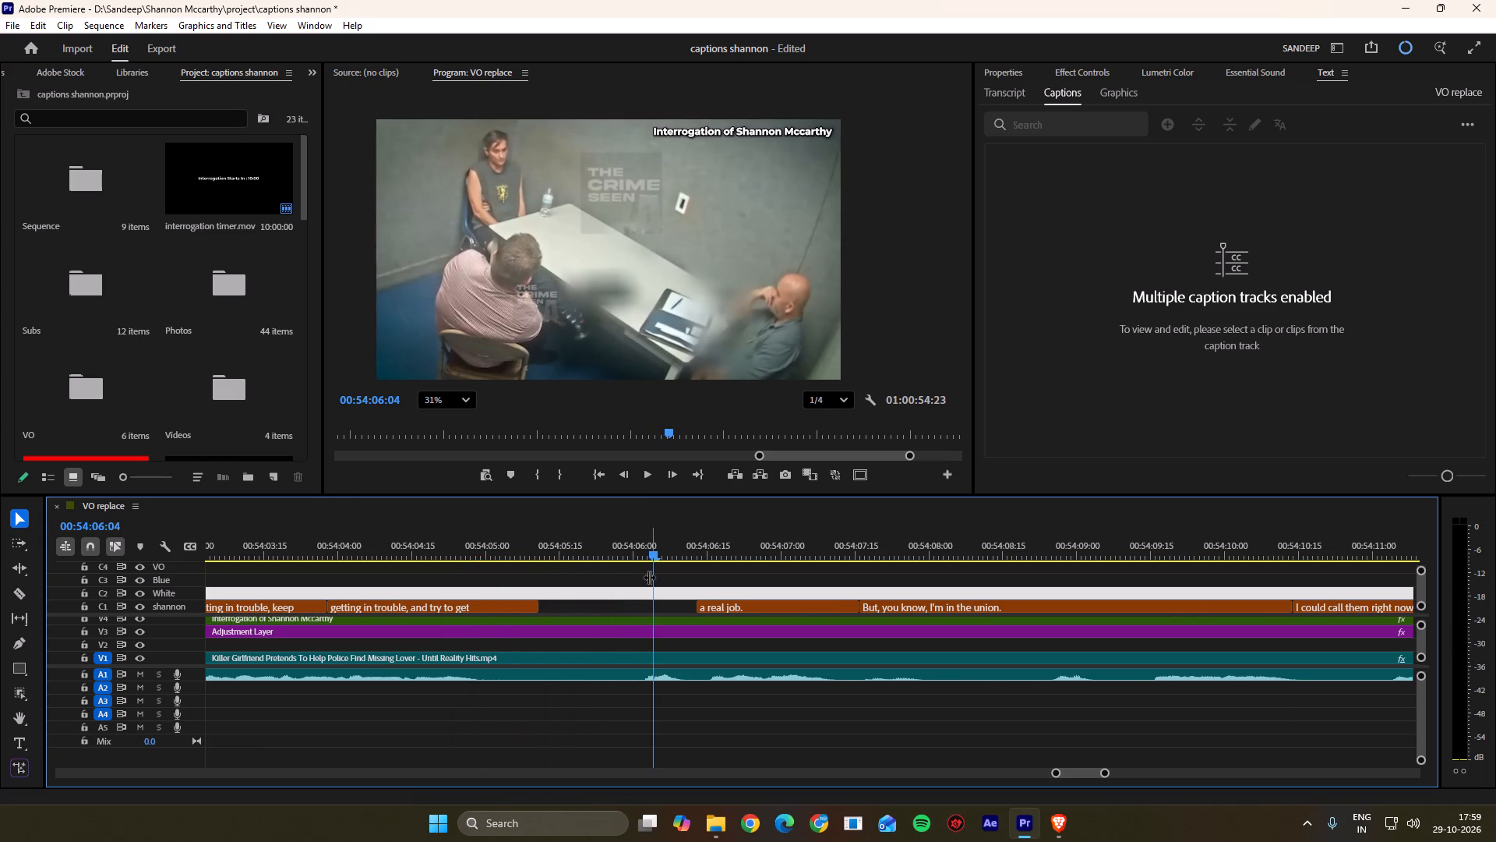
{"action": "key", "text": "space"}
{"action": "left_click_drag", "start_coordinate": [664, 547], "coordinate": [645, 555]}
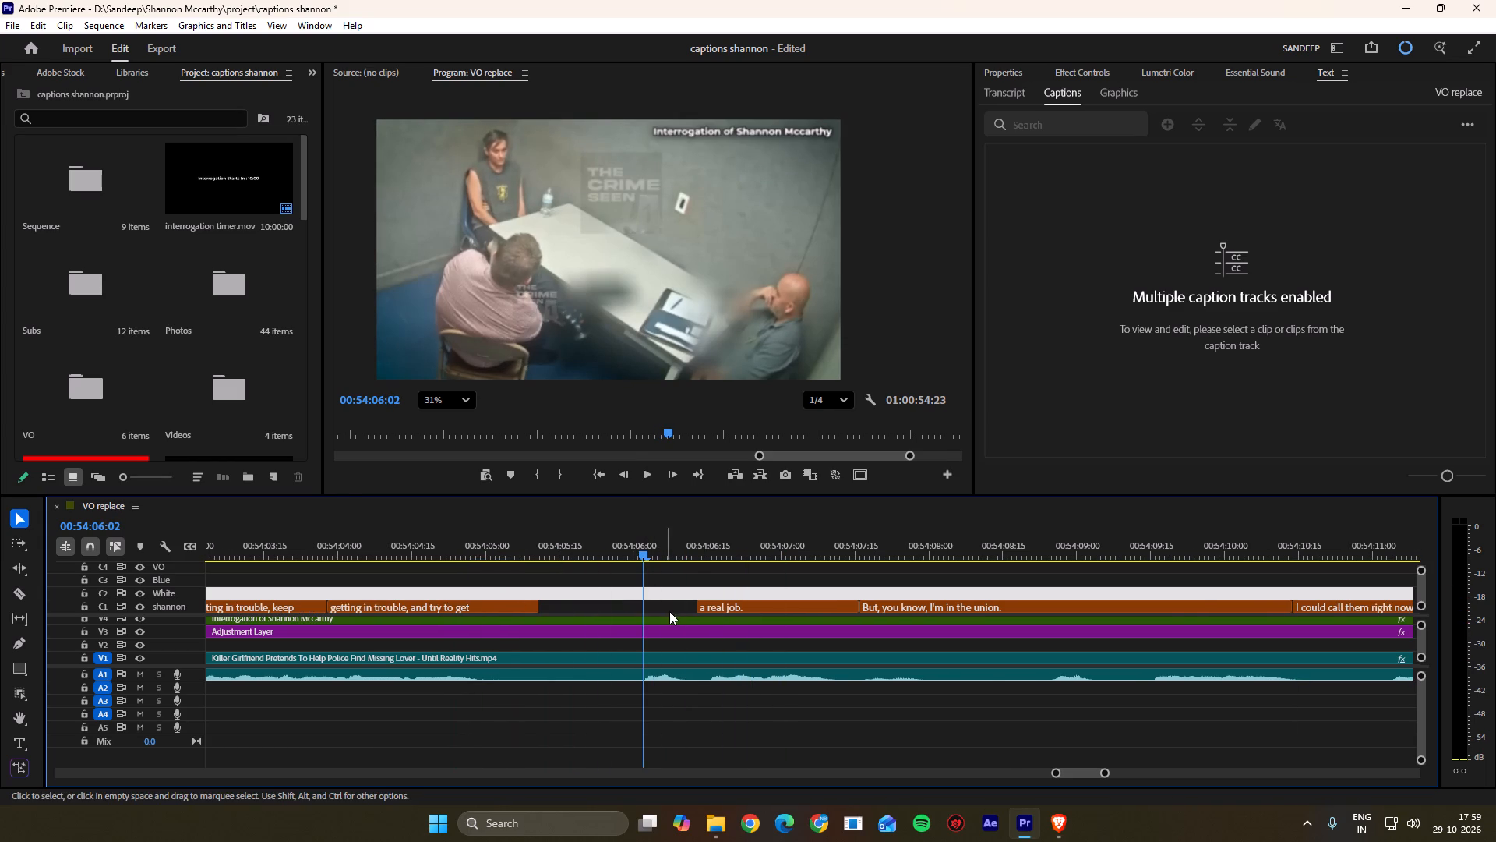
{"action": "left_click_drag", "start_coordinate": [687, 607], "coordinate": [634, 607]}
{"action": "left_click", "coordinate": [671, 581]}
Play on and duplicate the "a real job." caption onto the White track, starting at 00:54:07:17.
{"action": "key", "text": "space"}
{"action": "scroll", "coordinate": [665, 581], "scroll_direction": "down", "scroll_amount": 7}
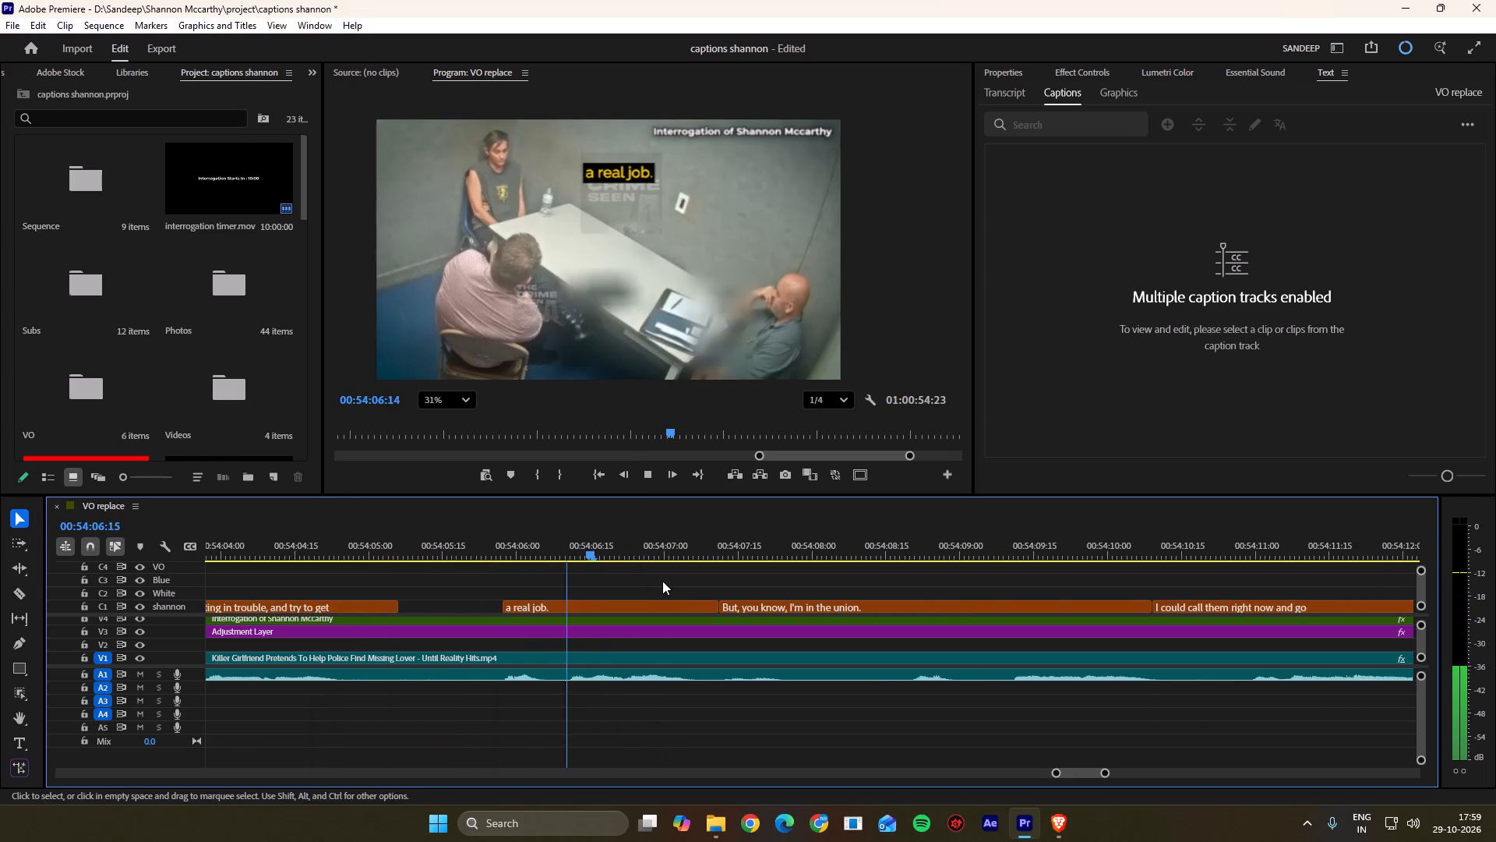
{"action": "scroll", "coordinate": [662, 581], "scroll_direction": "down", "scroll_amount": 5}
{"action": "key", "text": "space"}
{"action": "key", "text": "space"}
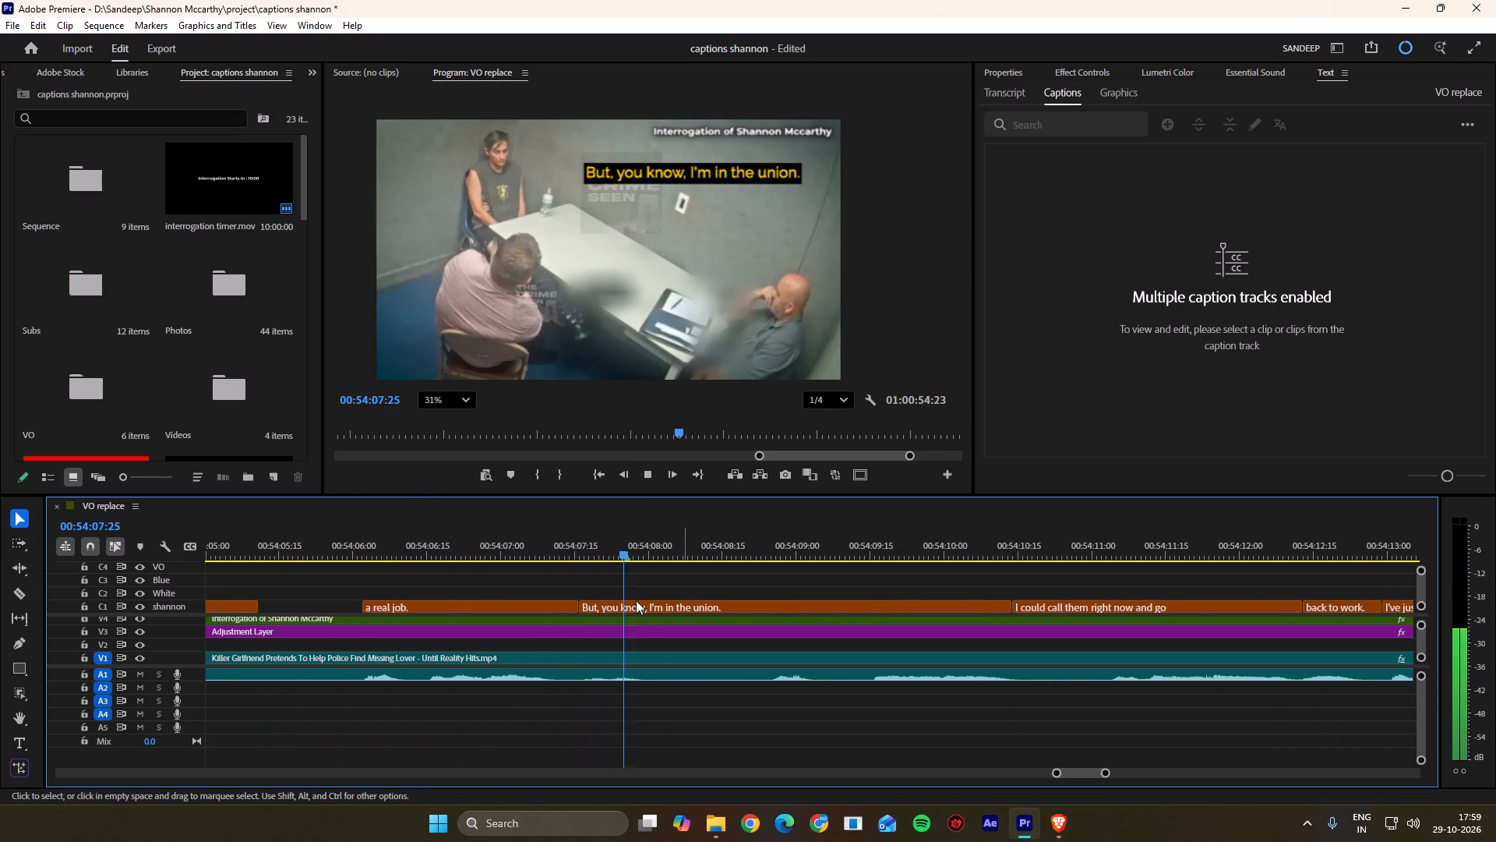
{"action": "scroll", "coordinate": [590, 607], "scroll_direction": "down", "scroll_amount": 4, "text": "alt"}
{"action": "scroll", "coordinate": [587, 607], "scroll_direction": "down", "scroll_amount": 4}
{"action": "left_click_drag", "start_coordinate": [585, 551], "coordinate": [495, 558]}
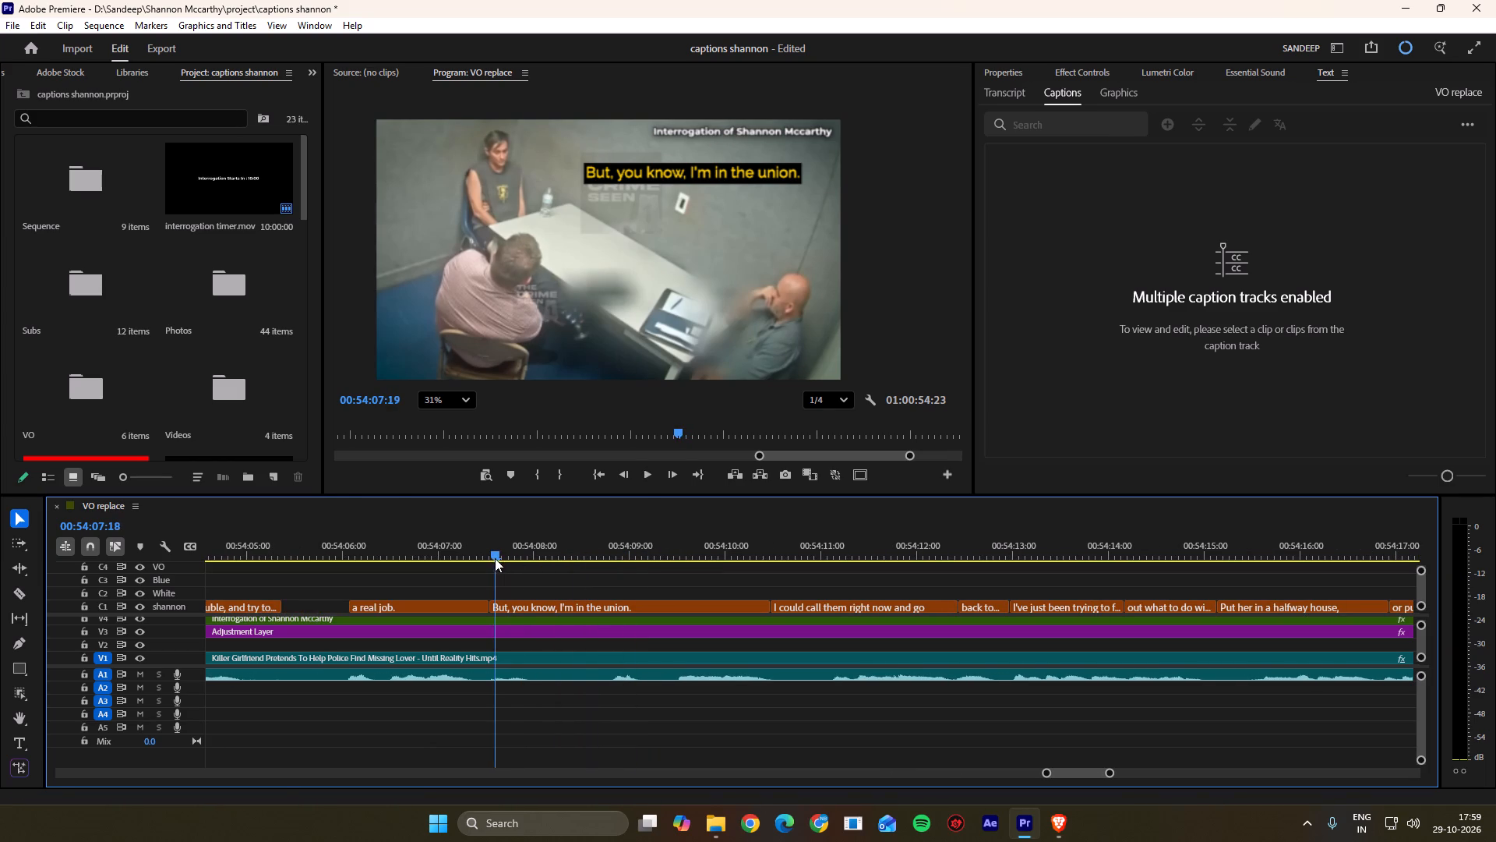
{"action": "left_click_drag", "start_coordinate": [495, 558], "coordinate": [494, 558]}
{"action": "left_click_drag", "start_coordinate": [437, 602], "coordinate": [575, 598], "text": "alt"}
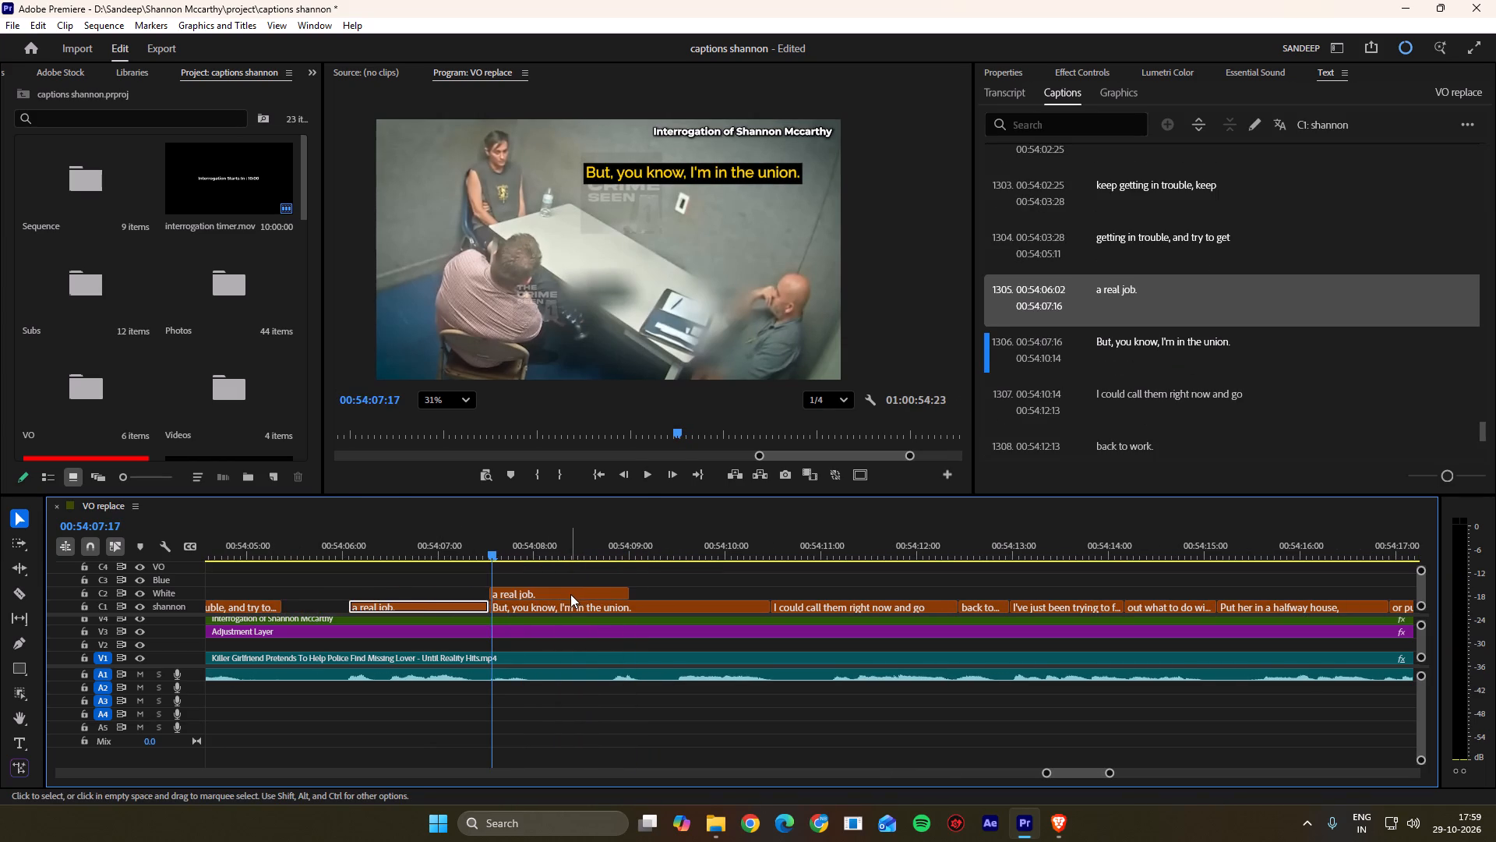
{"action": "left_click", "coordinate": [570, 593]}
{"action": "left_click", "coordinate": [548, 590]}
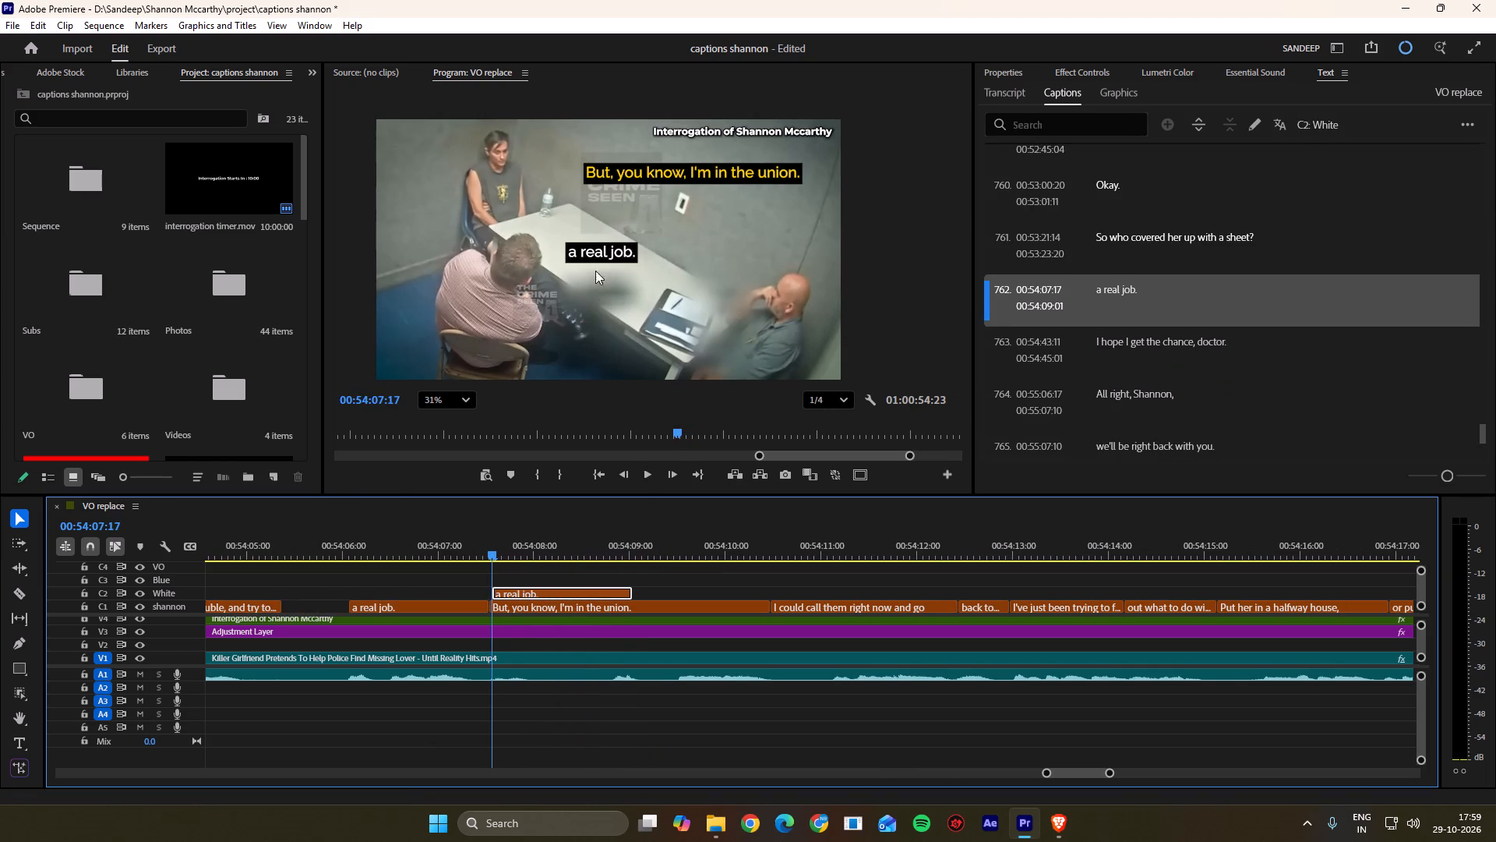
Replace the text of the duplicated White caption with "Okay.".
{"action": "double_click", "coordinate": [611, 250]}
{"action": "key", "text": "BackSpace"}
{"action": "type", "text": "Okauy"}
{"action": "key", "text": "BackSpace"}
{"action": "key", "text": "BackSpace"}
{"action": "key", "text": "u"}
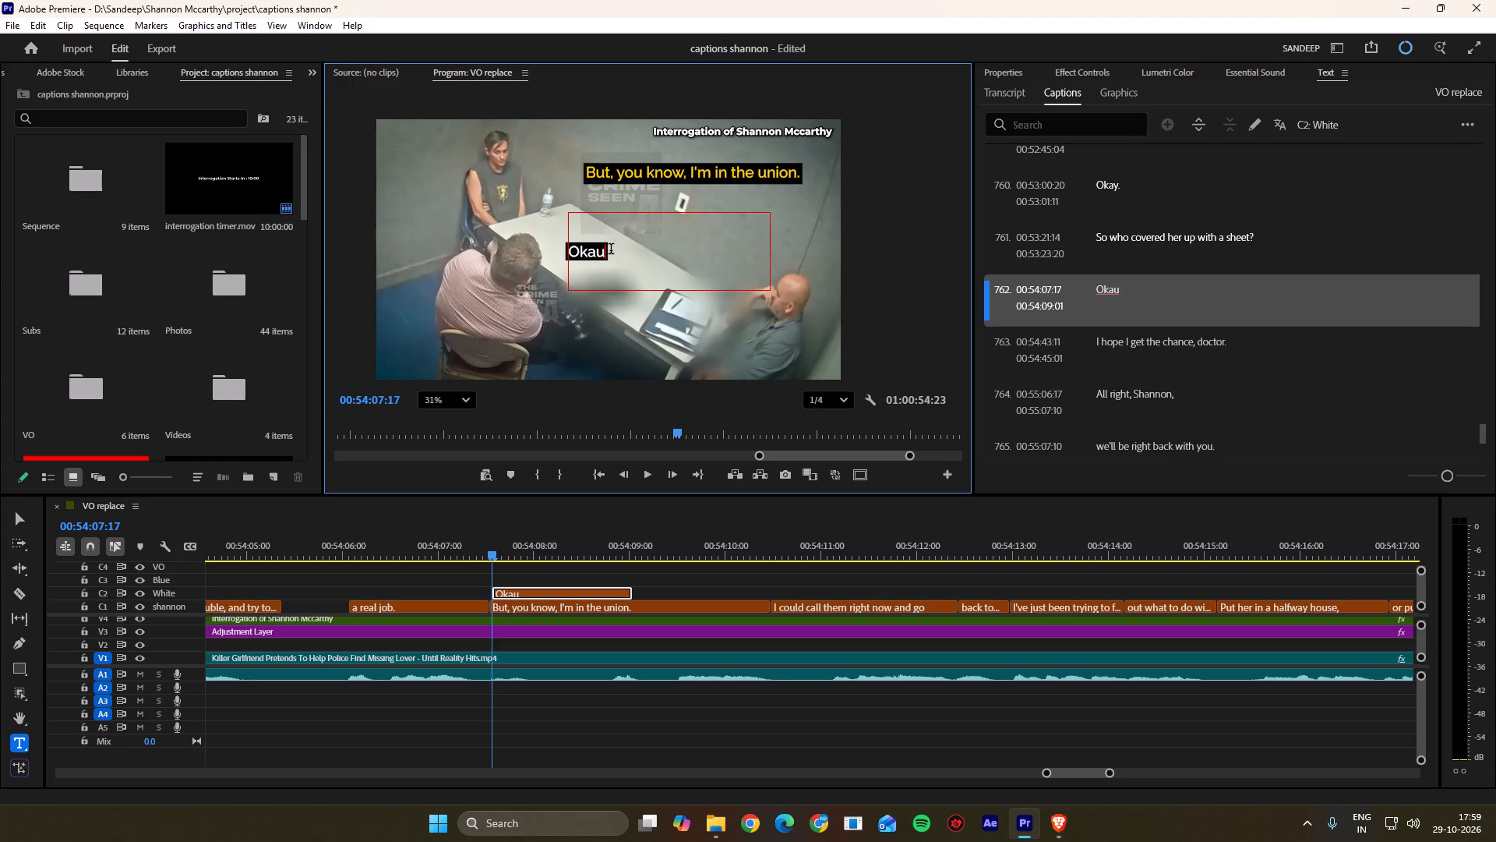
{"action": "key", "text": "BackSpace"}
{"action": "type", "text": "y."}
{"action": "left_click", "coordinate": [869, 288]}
Replay the audio under the White caption at 00:54:07:17 and set its text to "Mm-hmm.".
{"action": "scroll", "coordinate": [428, 583], "scroll_direction": "down", "scroll_amount": 3}
{"action": "key", "text": "space"}
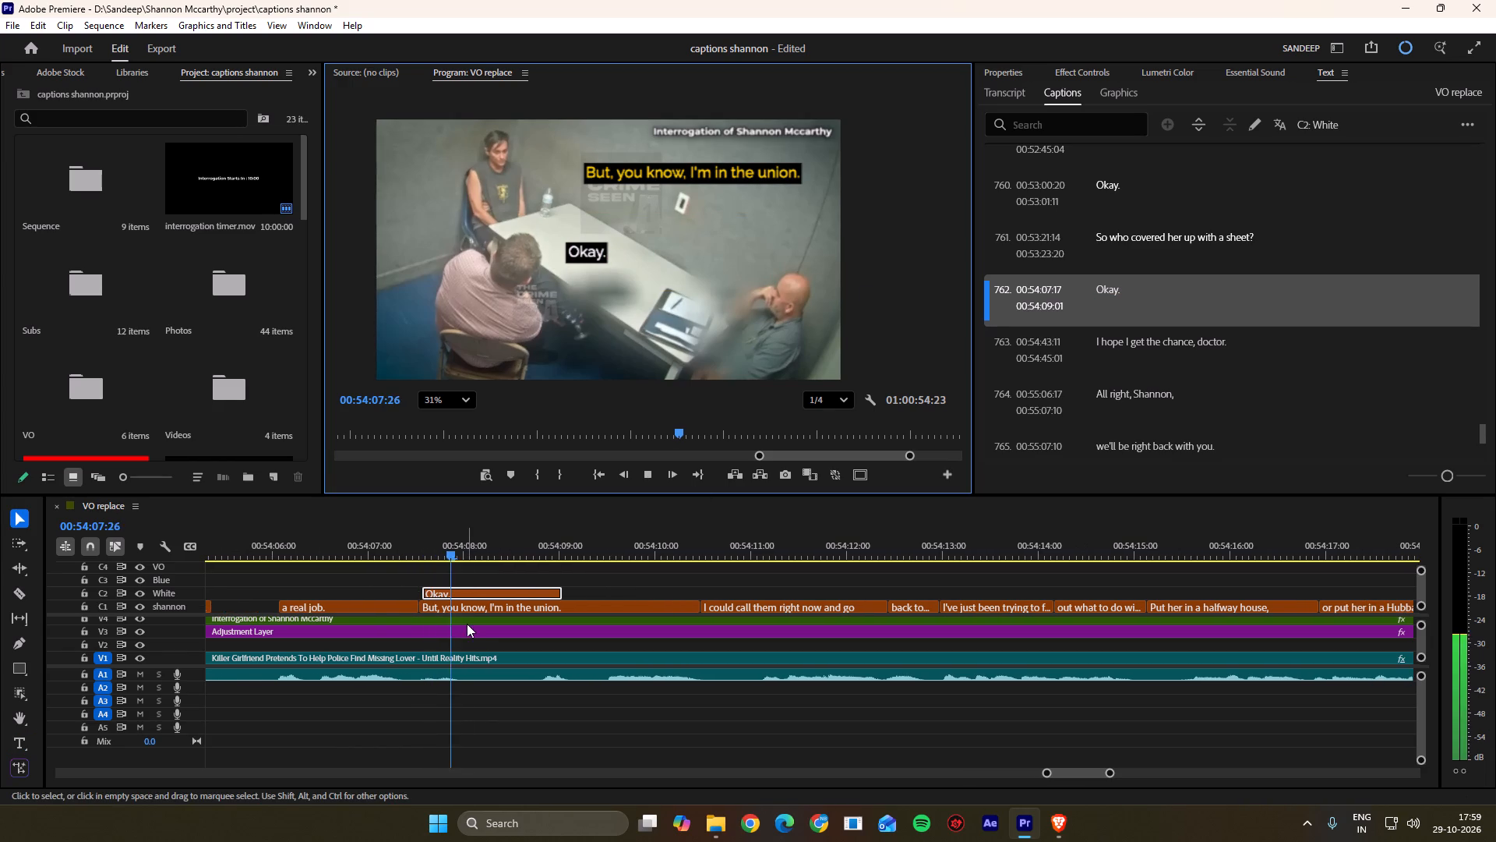
{"action": "key", "text": "space"}
{"action": "key", "text": "space"}
{"action": "key", "text": "space"}
{"action": "left_click_drag", "start_coordinate": [549, 548], "coordinate": [449, 554]}
{"action": "left_click", "coordinate": [460, 596]}
{"action": "double_click", "coordinate": [595, 252]}
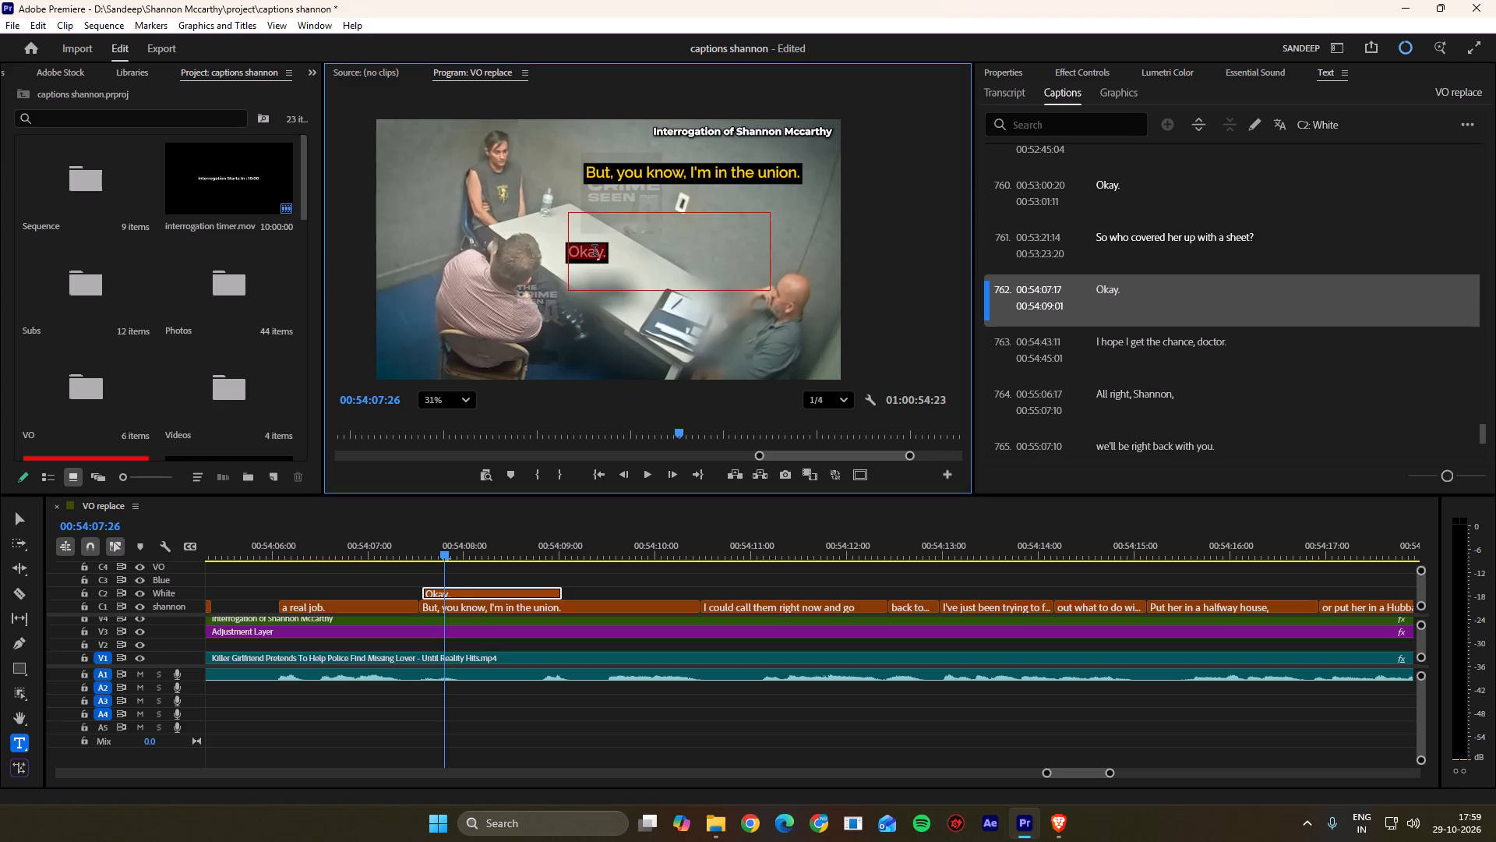
{"action": "key", "text": "BackSpace"}
{"action": "type", "text": "Mm-hmm."}
{"action": "left_click", "coordinate": [901, 318]}
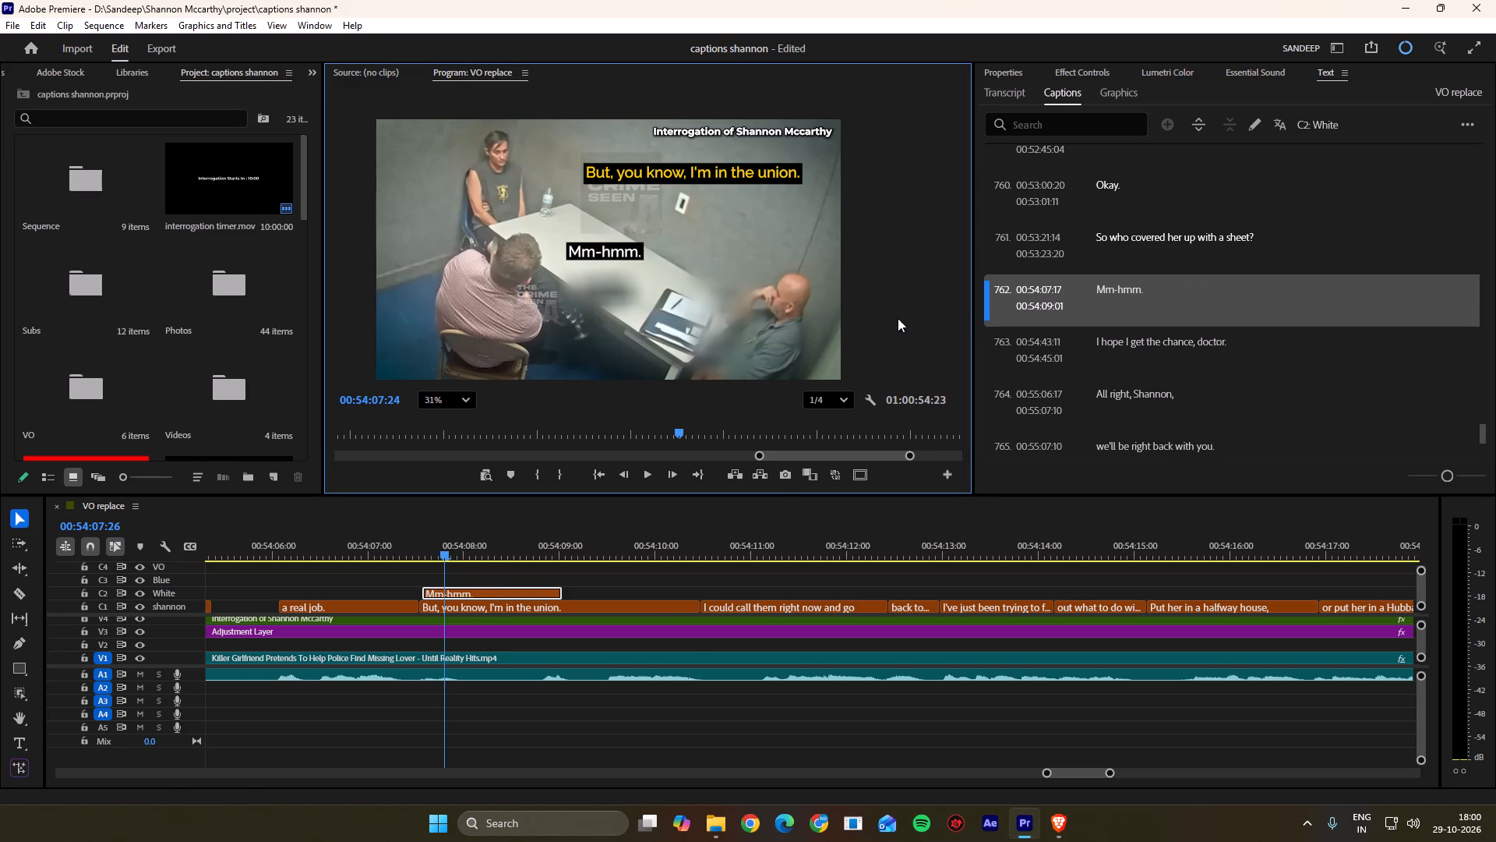
Trim the start of the "But, you know, I'm in the union." caption to 00:54:08:25.
{"action": "key", "text": "space"}
{"action": "key", "text": "space"}
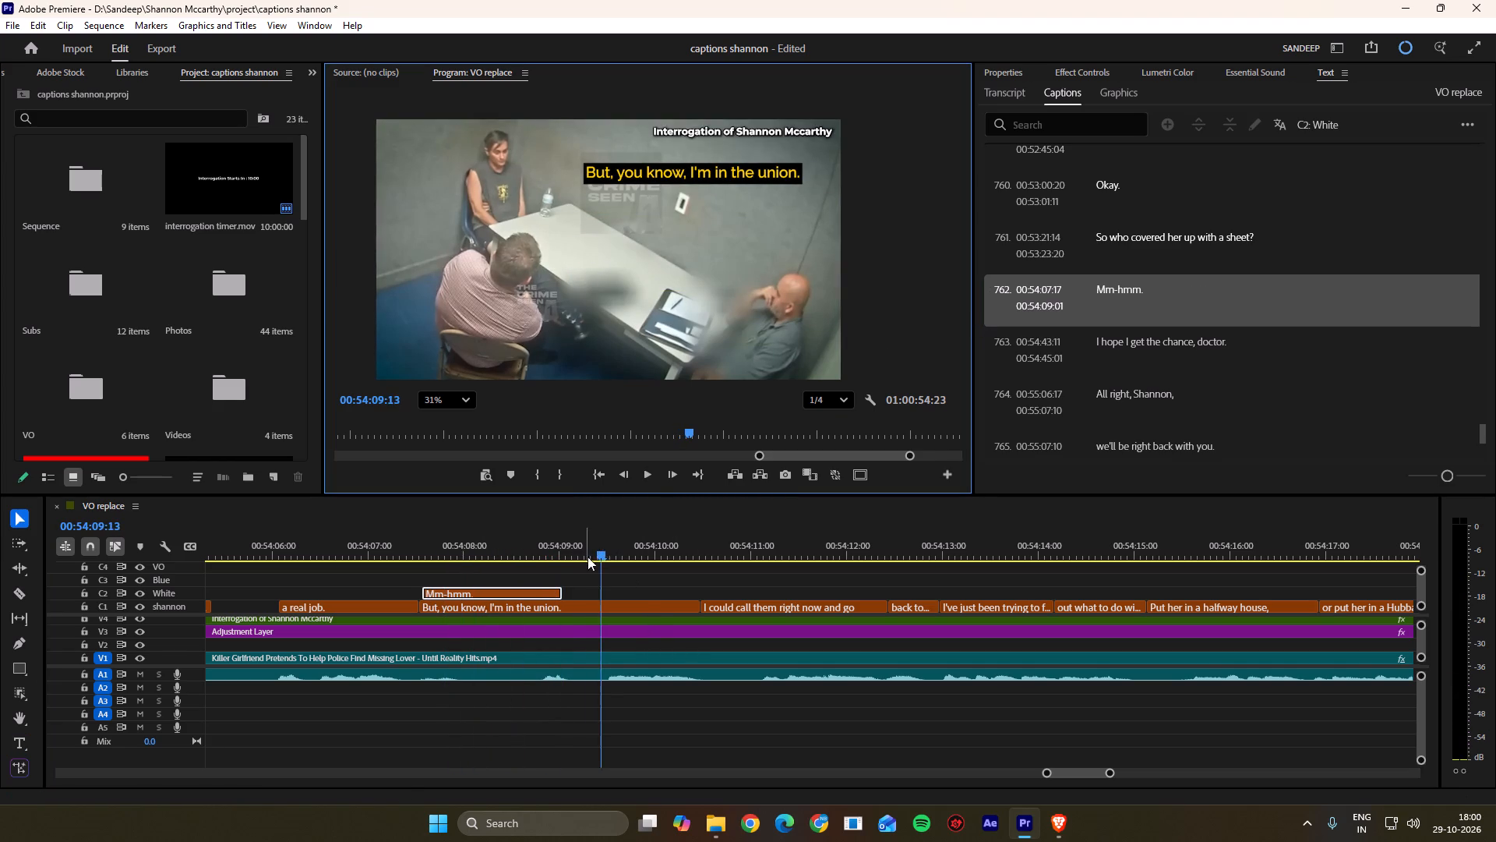
{"action": "left_click_drag", "start_coordinate": [587, 557], "coordinate": [547, 564]}
{"action": "left_click_drag", "start_coordinate": [425, 607], "coordinate": [549, 612]}
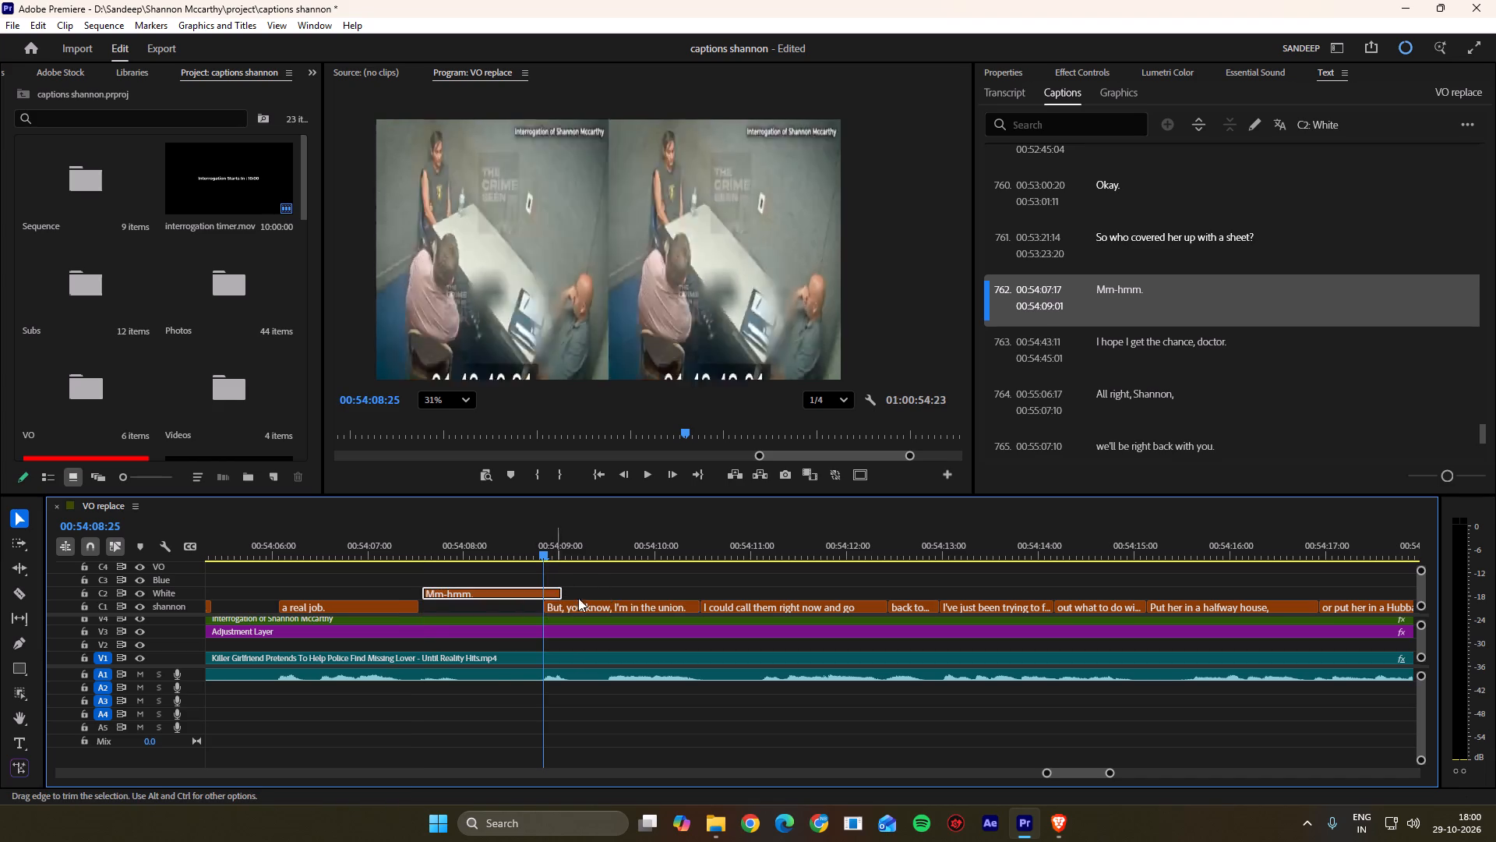
{"action": "left_click", "coordinate": [605, 588]}
Move the boundary between "But, you know, I'm in the union." and "I could call them right now and go" to 00:54:11:04 and replay it.
{"action": "key", "text": "space"}
{"action": "scroll", "coordinate": [605, 588], "scroll_direction": "down", "scroll_amount": 8}
{"action": "key", "text": "space"}
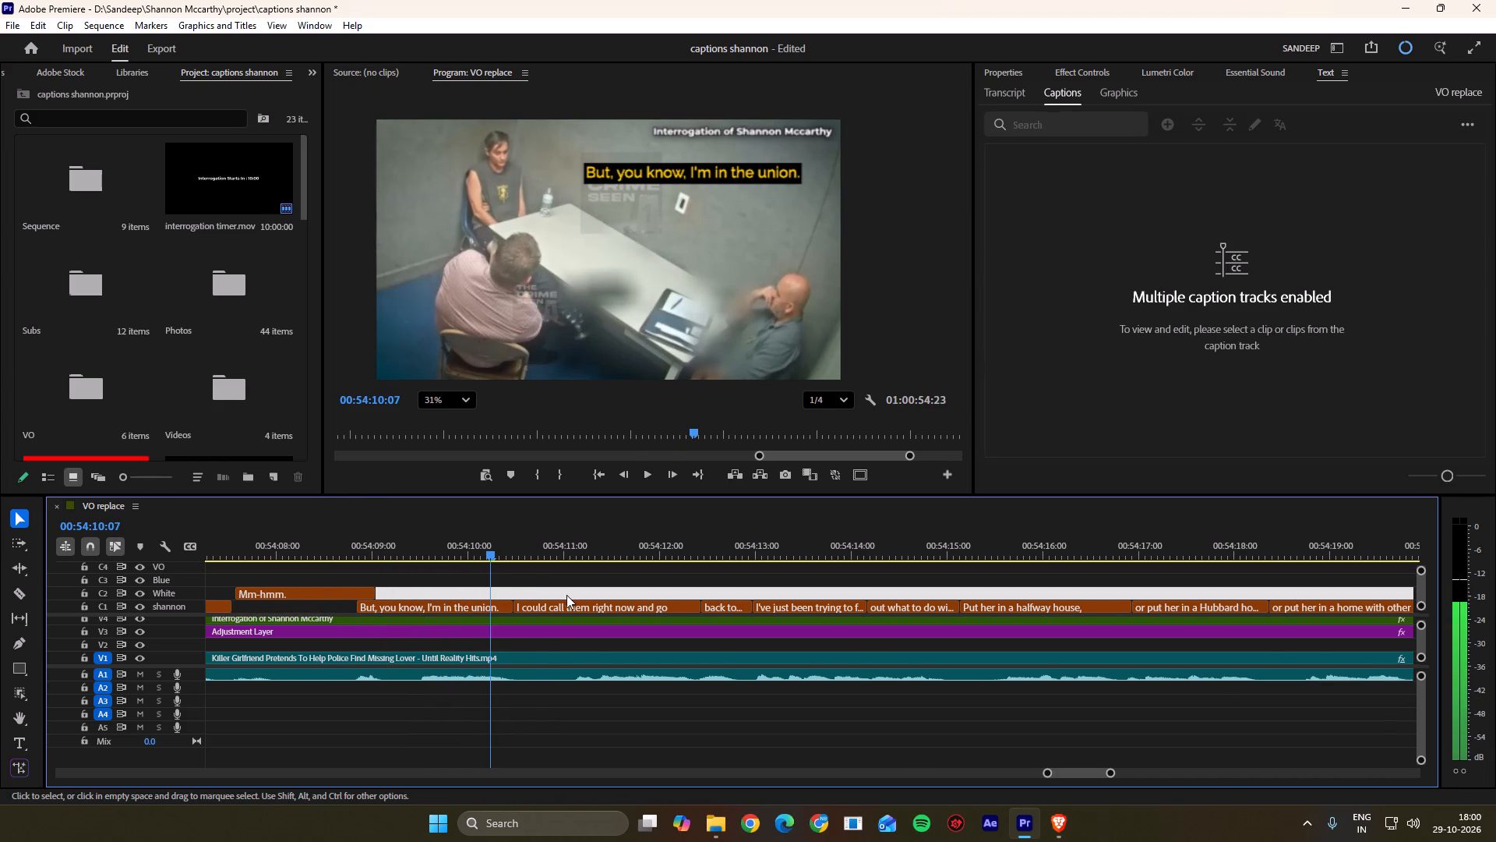
{"action": "key", "text": "space"}
{"action": "key", "text": "space"}
{"action": "key", "text": "space"}
{"action": "key", "text": "space"}
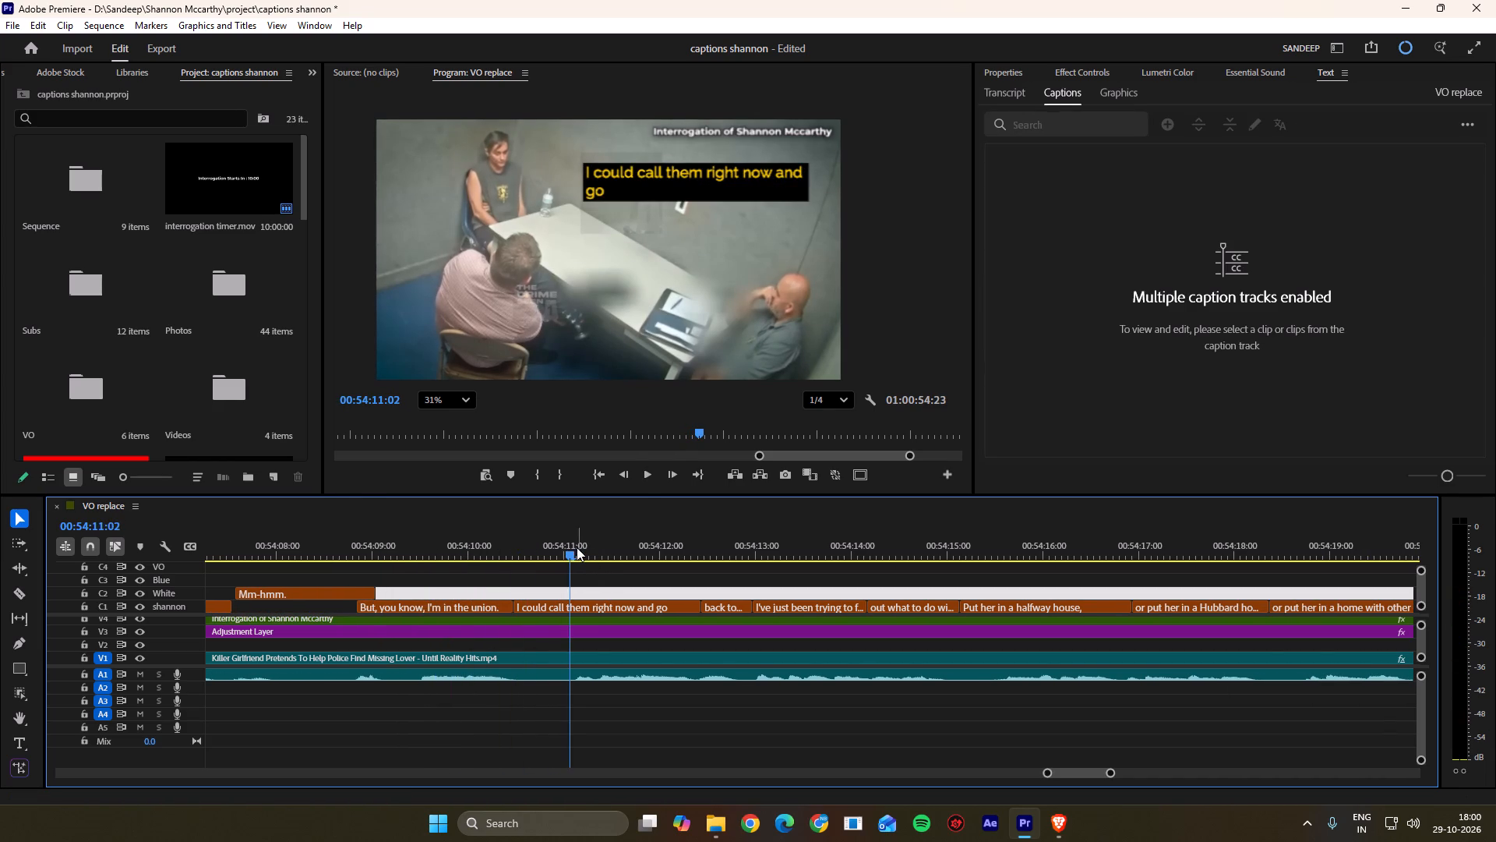
{"action": "left_click", "coordinate": [576, 557]}
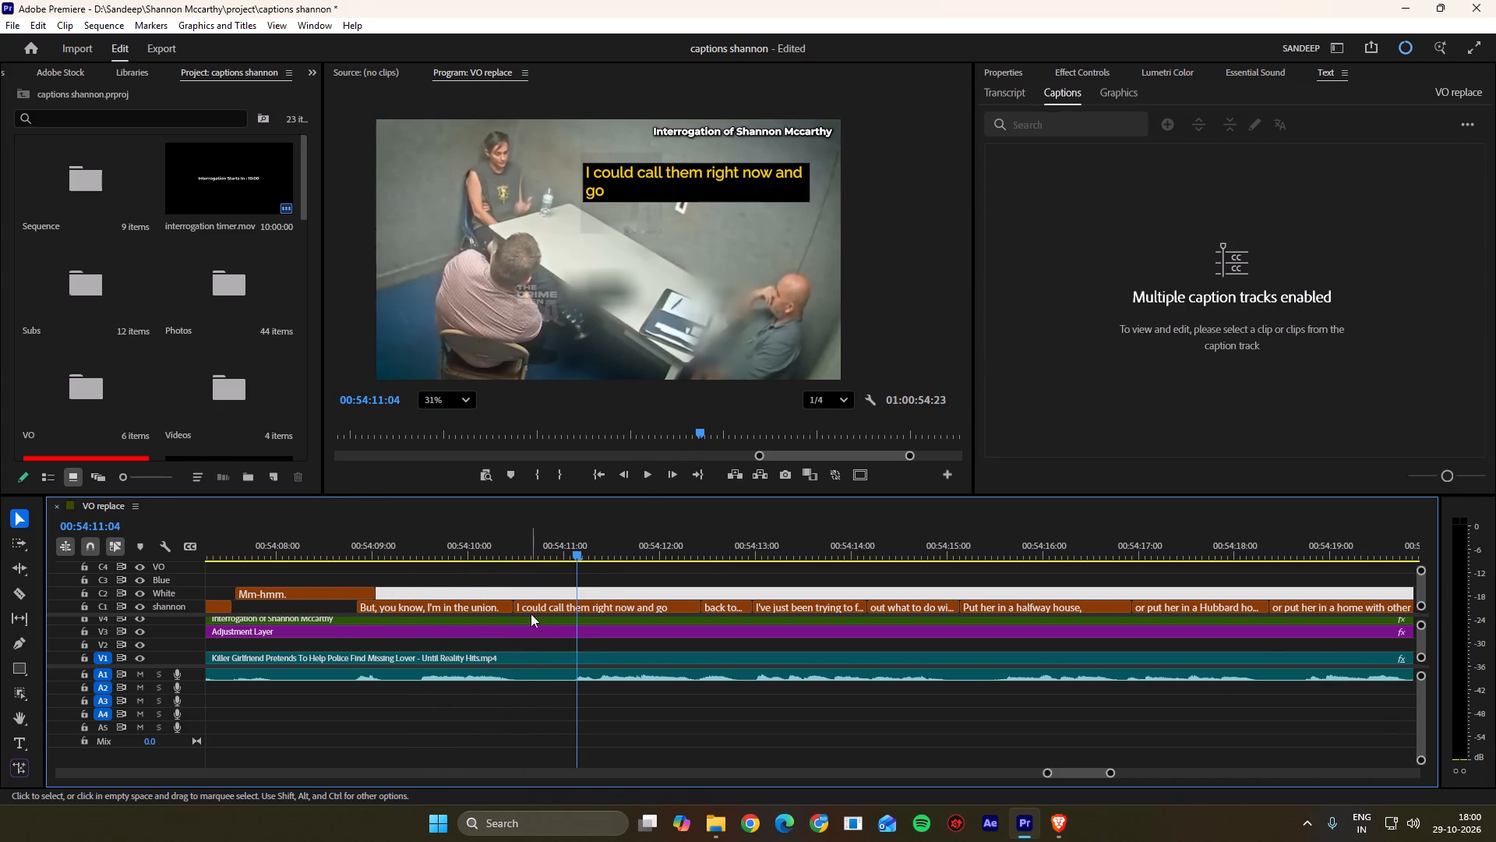
{"action": "left_click_drag", "start_coordinate": [515, 605], "coordinate": [577, 604], "text": "ctrl"}
{"action": "left_click", "coordinate": [592, 593]}
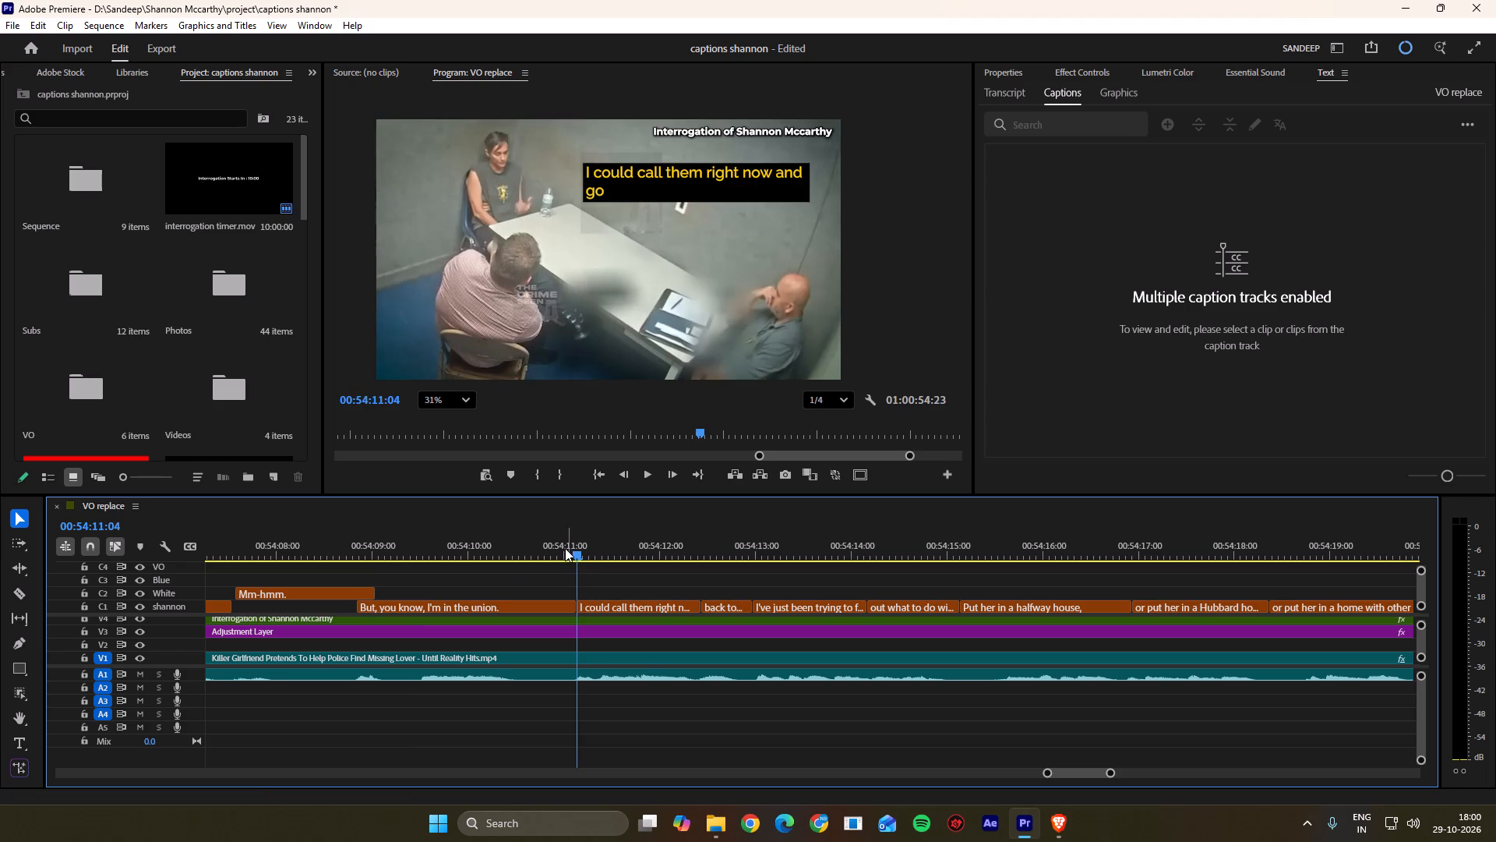
{"action": "left_click_drag", "start_coordinate": [565, 548], "coordinate": [425, 547]}
{"action": "left_click", "coordinate": [492, 592]}
{"action": "key", "text": "space"}
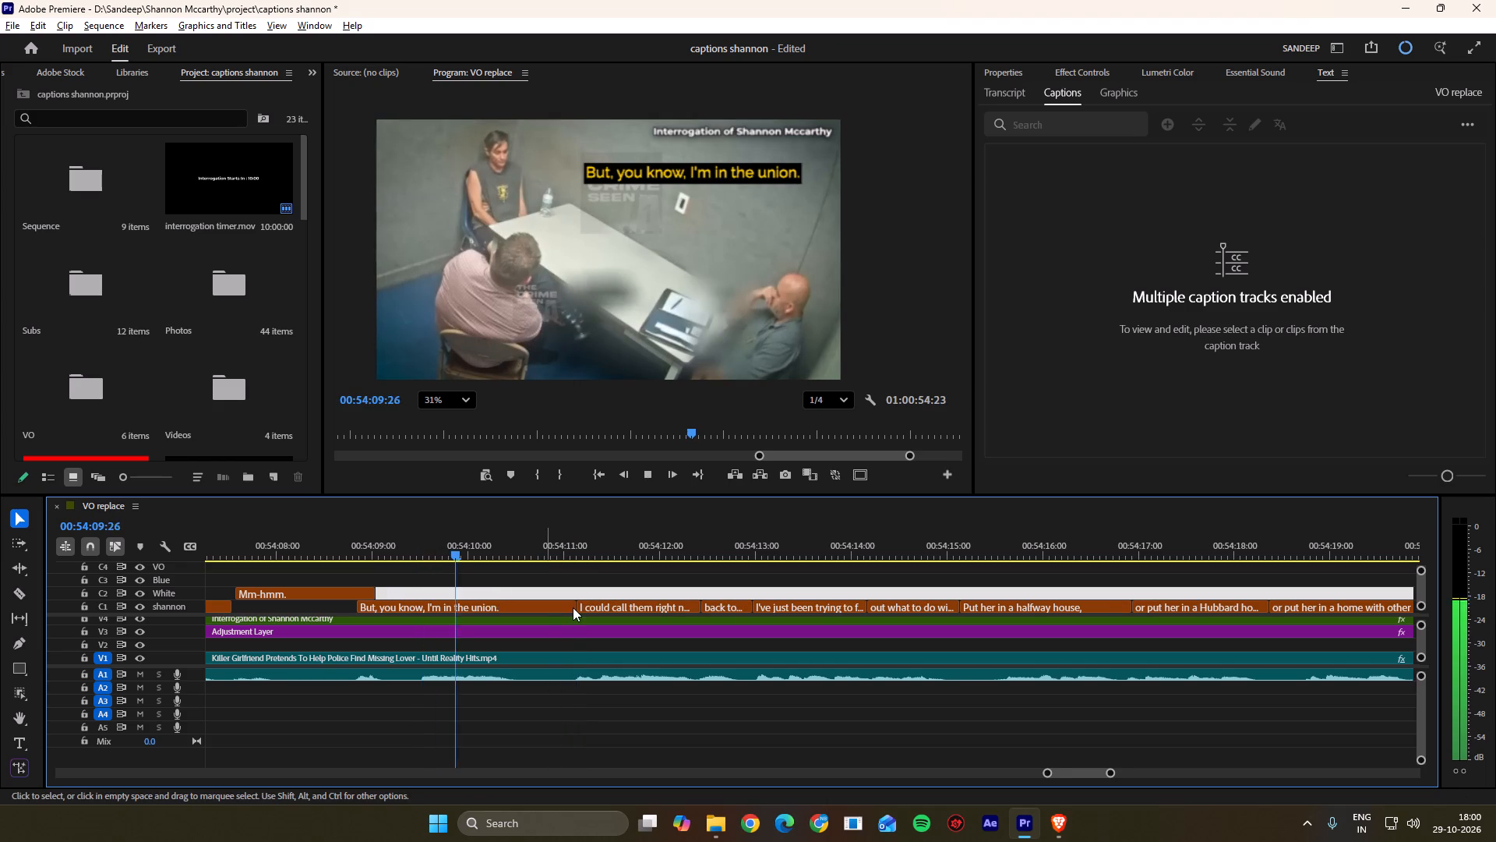
{"action": "scroll", "coordinate": [575, 607], "scroll_direction": "up", "scroll_amount": 4, "text": "alt"}
{"action": "scroll", "coordinate": [575, 607], "scroll_direction": "down", "scroll_amount": 4}
{"action": "key", "text": "space"}
Move the boundary between "I could call them right now and go" and "back to work." to about 00:54:12:08 and replay it.
{"action": "scroll", "coordinate": [575, 607], "scroll_direction": "down", "scroll_amount": 2}
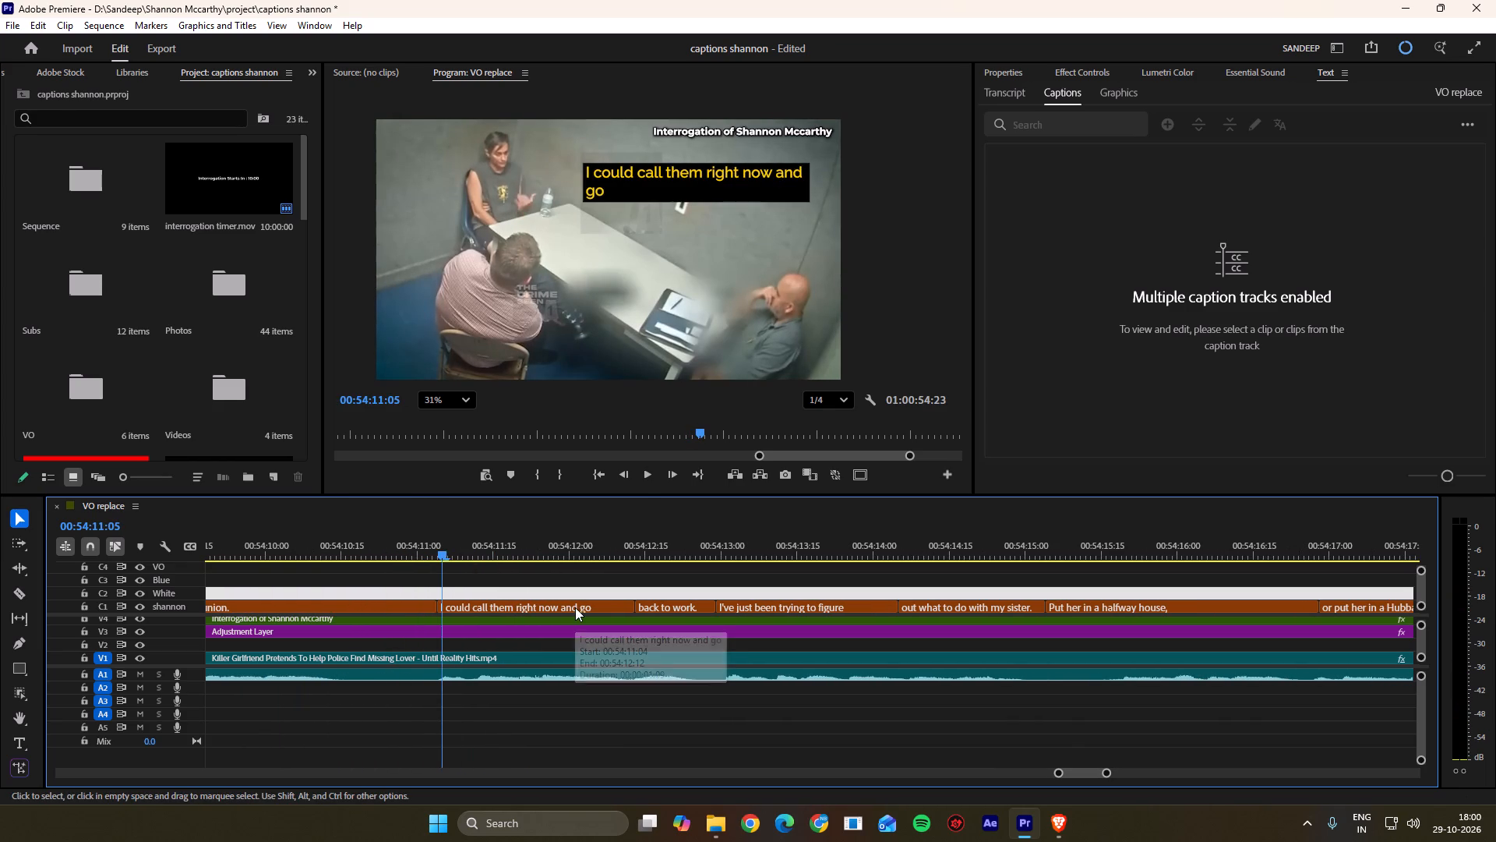
{"action": "key", "text": "space"}
{"action": "scroll", "coordinate": [606, 625], "scroll_direction": "down", "scroll_amount": 3}
{"action": "key", "text": "space"}
{"action": "scroll", "coordinate": [578, 618], "scroll_direction": "up", "scroll_amount": 4, "text": "alt"}
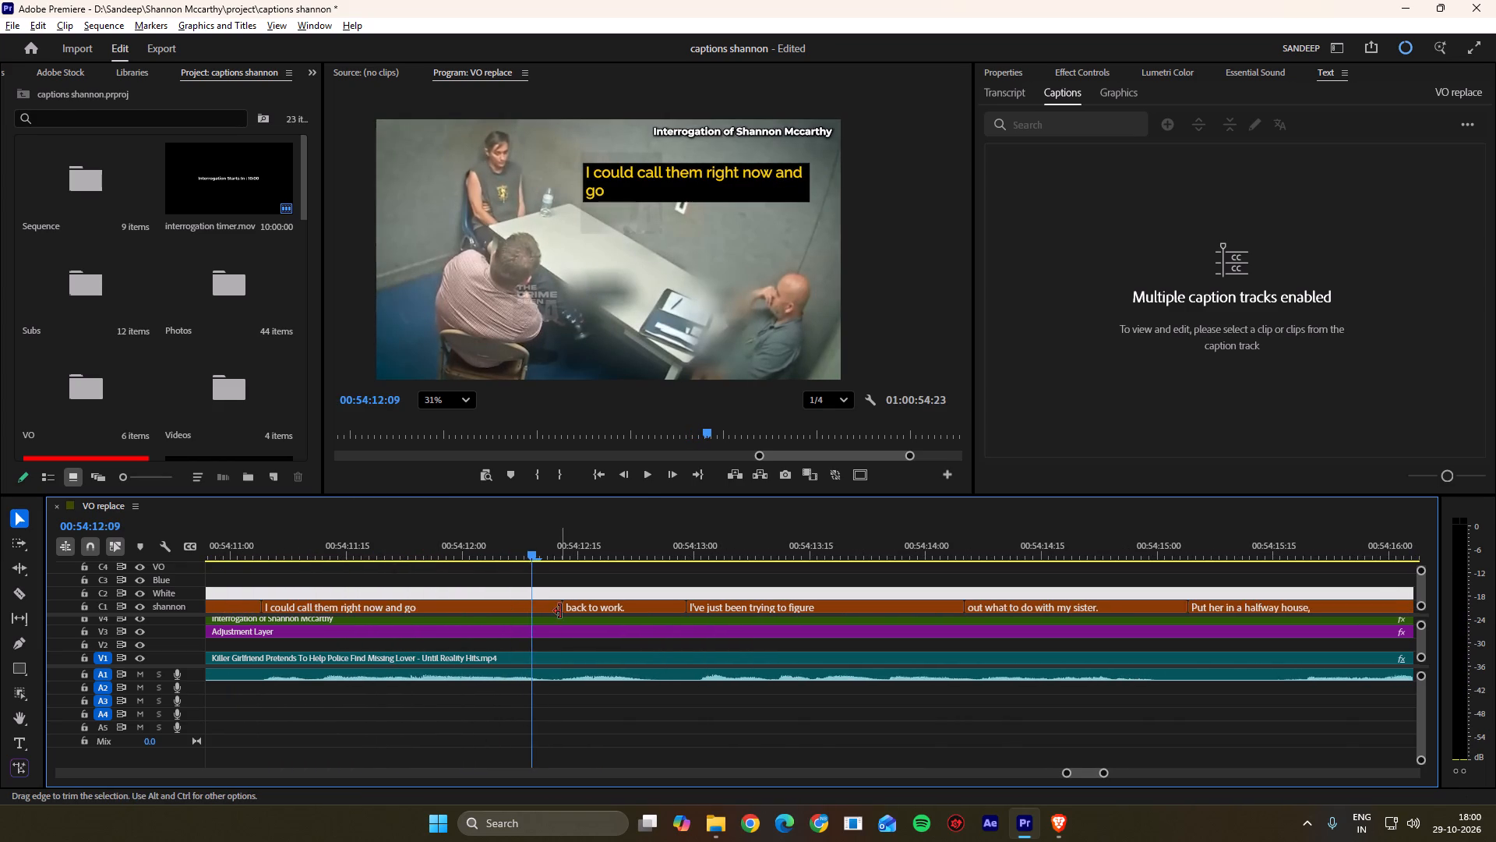
{"action": "scroll", "coordinate": [560, 611], "scroll_direction": "up", "scroll_amount": 2, "text": "alt"}
{"action": "left_click_drag", "start_coordinate": [564, 605], "coordinate": [517, 609], "text": "ctrl"}
{"action": "left_click_drag", "start_coordinate": [517, 558], "coordinate": [384, 552]}
{"action": "key", "text": "space"}
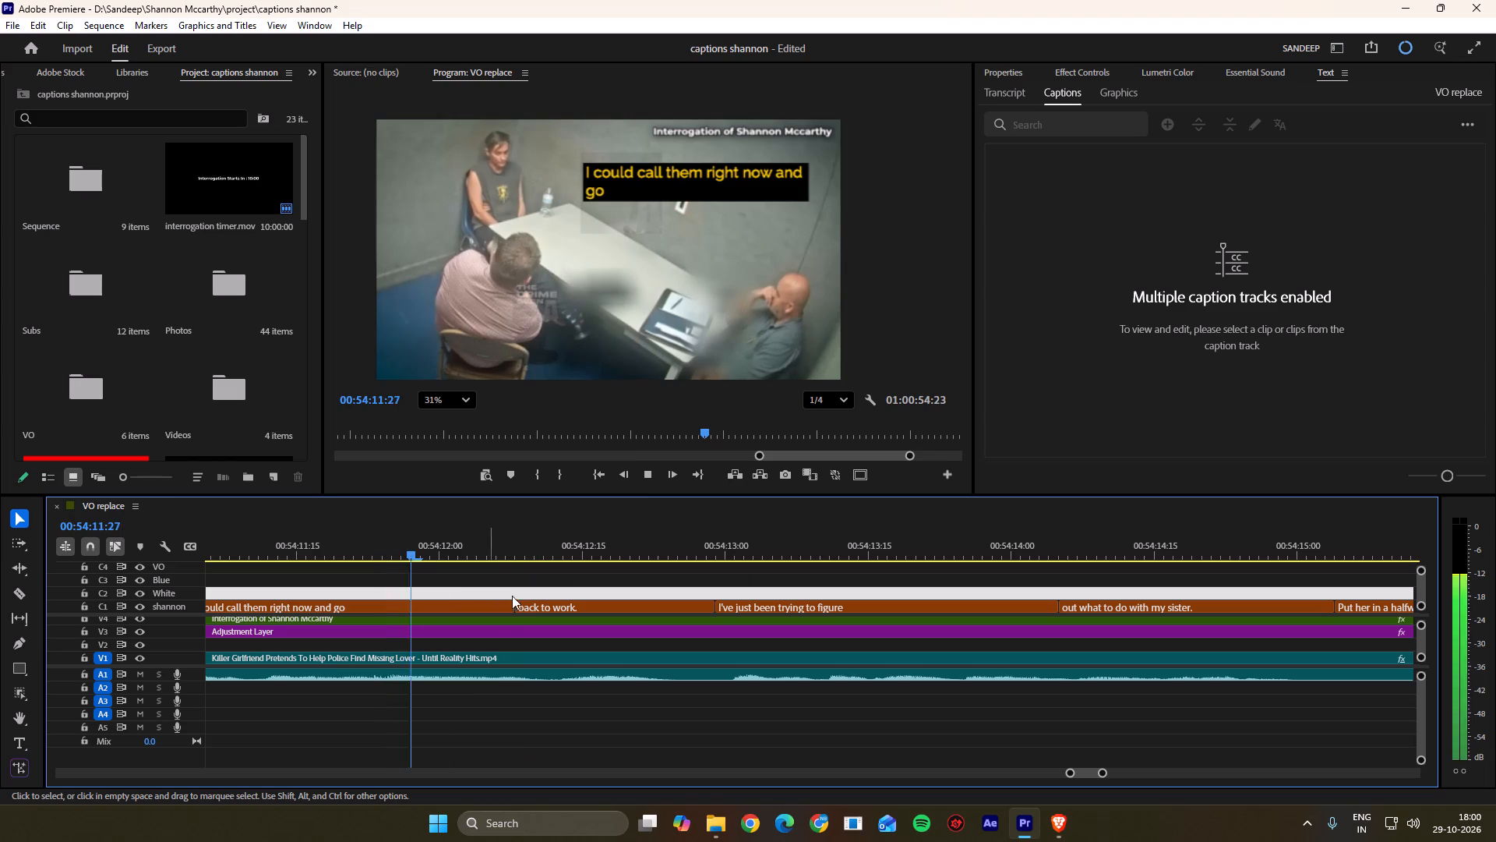
Move the boundary between "I could call them right now and go" and "back to work." to about 00:54:12:06 and replay it.
{"action": "key", "text": "space"}
{"action": "left_click_drag", "start_coordinate": [517, 607], "coordinate": [496, 607], "text": "ctrl"}
{"action": "left_click_drag", "start_coordinate": [495, 553], "coordinate": [383, 547]}
{"action": "key", "text": "space"}
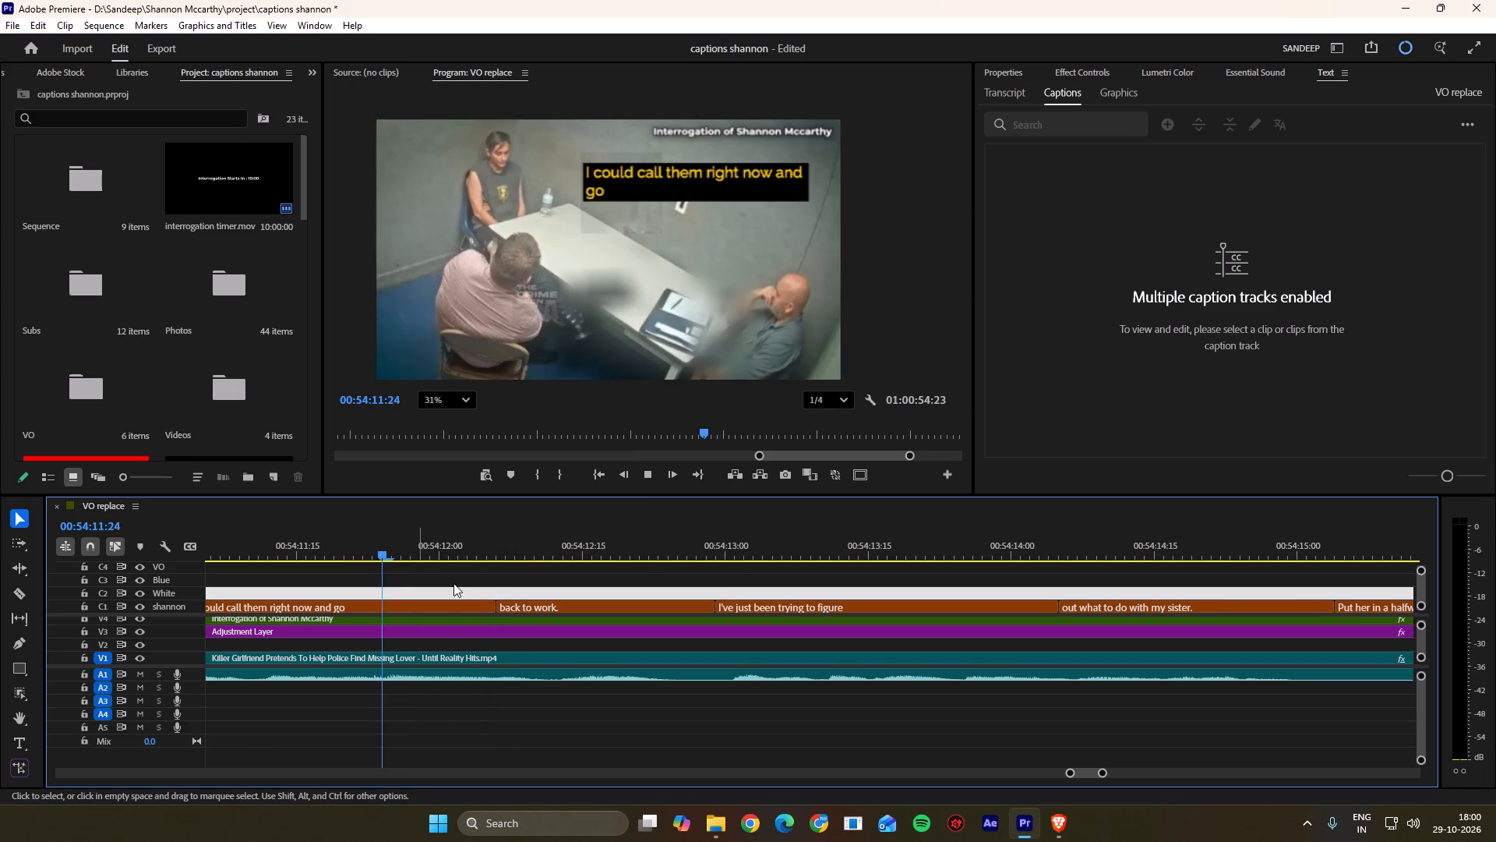
{"action": "key", "text": "space"}
{"action": "left_click_drag", "start_coordinate": [507, 536], "coordinate": [487, 562]}
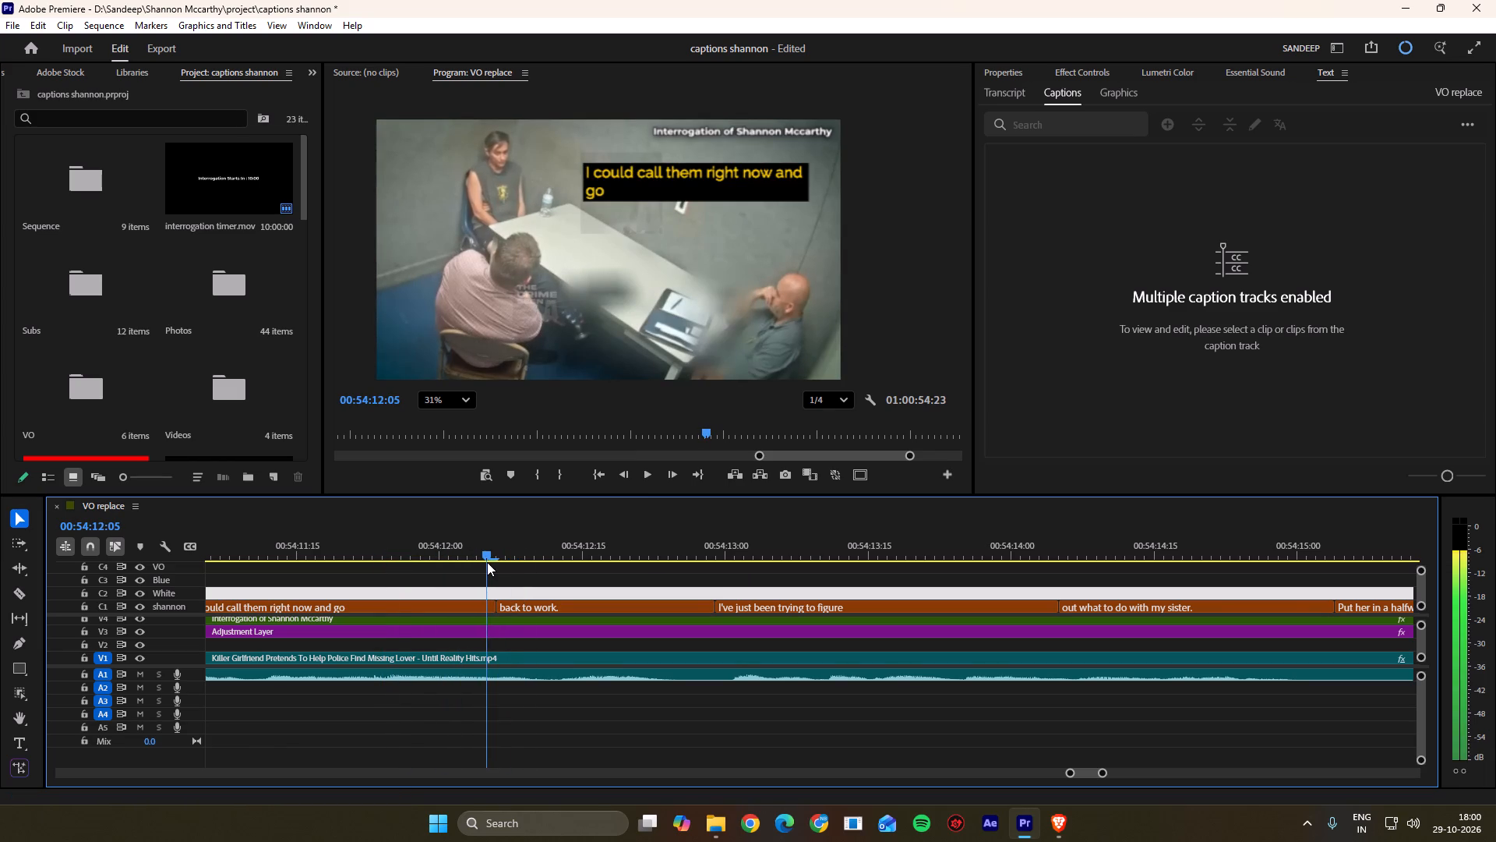
{"action": "left_click_drag", "start_coordinate": [487, 562], "coordinate": [492, 561]}
Move the boundary between "back to work." and "I've just been trying to figure" to 00:54:13:01.
{"action": "key", "text": "space"}
{"action": "scroll", "coordinate": [485, 596], "scroll_direction": "down", "scroll_amount": 7}
{"action": "key", "text": "space"}
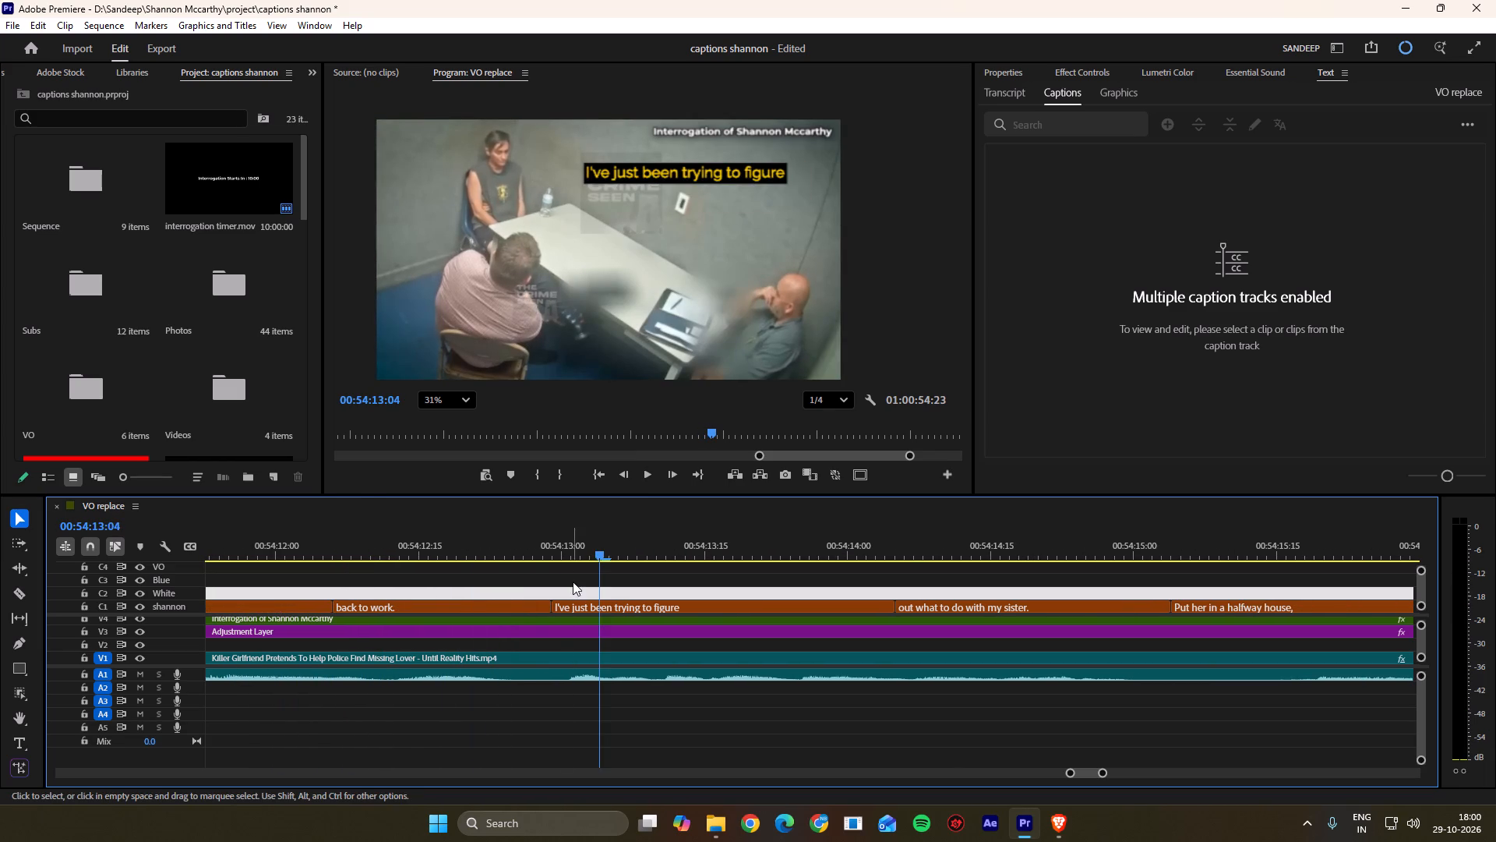
{"action": "left_click_drag", "start_coordinate": [584, 553], "coordinate": [571, 556]}
{"action": "left_click_drag", "start_coordinate": [552, 604], "coordinate": [572, 600], "text": "ctrl"}
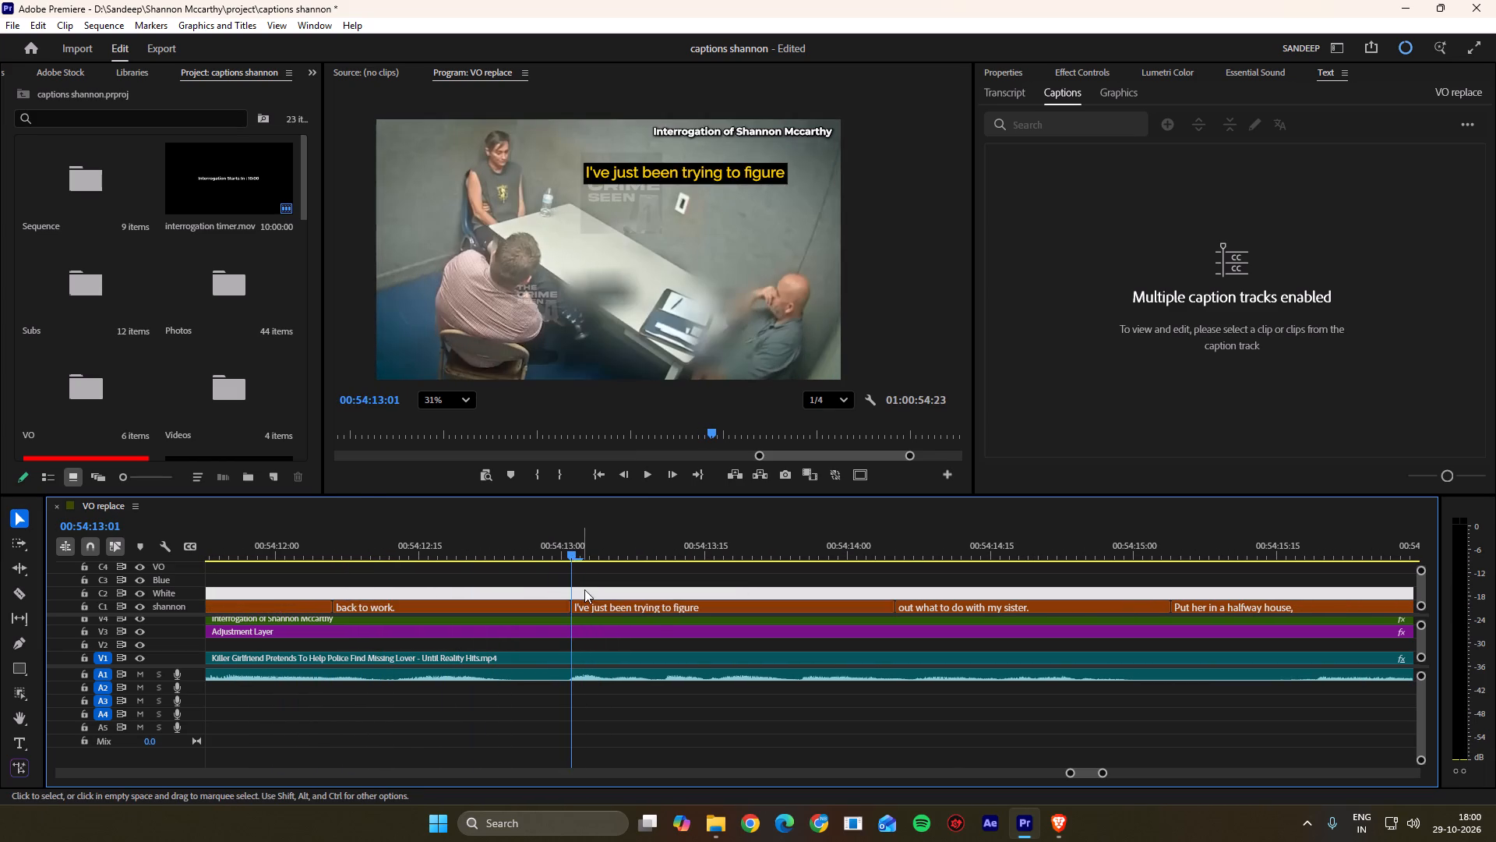
{"action": "left_click", "coordinate": [584, 589]}
Move the boundary between "I've just been trying to figure" and "out what to do with my sister." to 00:54:14:00, replaying the audio around it.
{"action": "key", "text": "space"}
{"action": "scroll", "coordinate": [584, 589], "scroll_direction": "down", "scroll_amount": 8}
{"action": "key", "text": "space"}
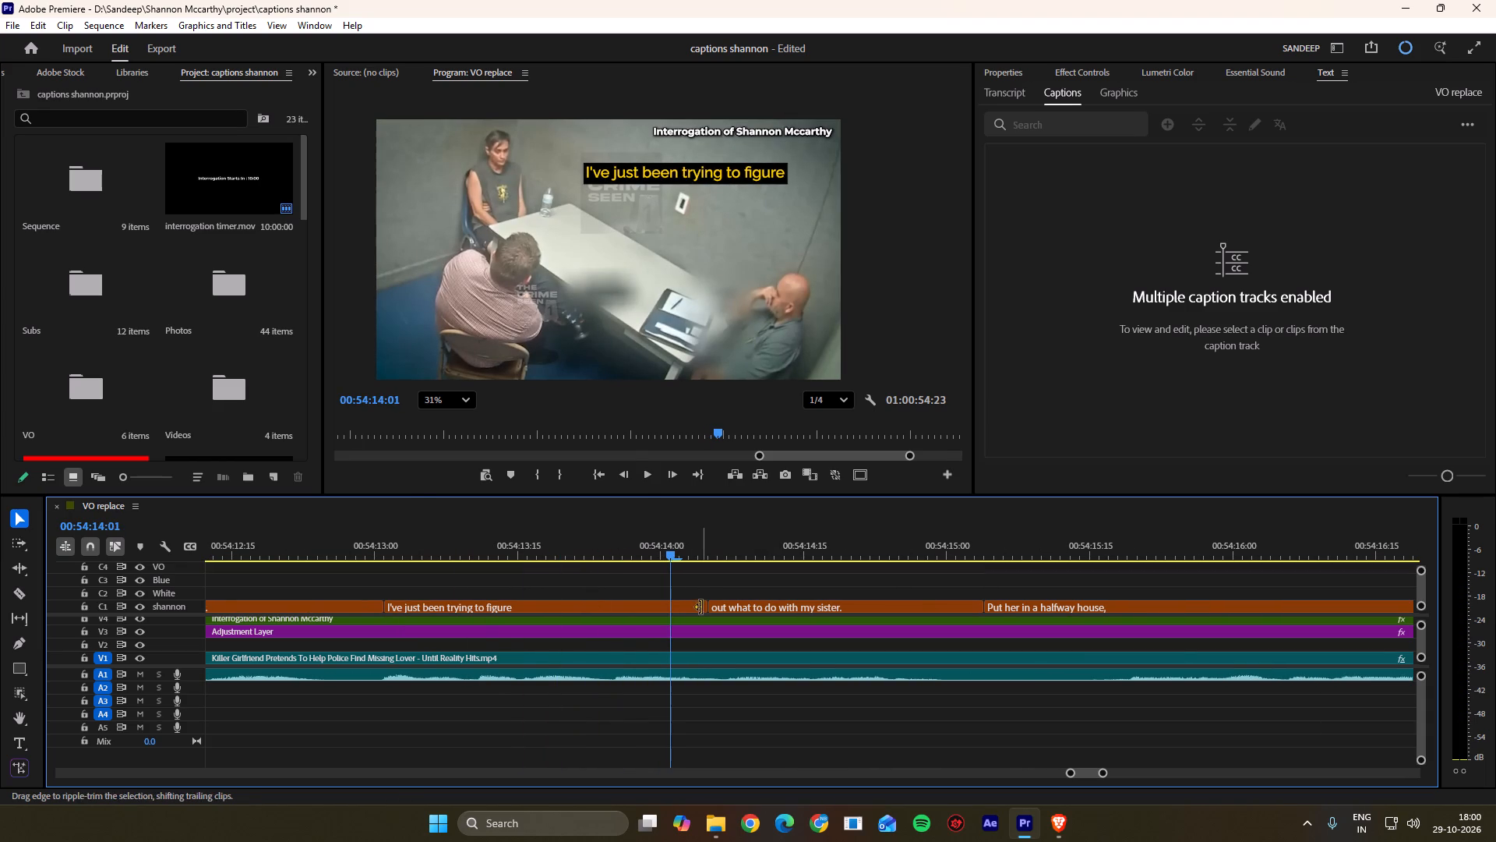
{"action": "left_click_drag", "start_coordinate": [708, 607], "coordinate": [685, 609], "text": "ctrl"}
{"action": "left_click_drag", "start_coordinate": [659, 546], "coordinate": [491, 544]}
{"action": "key", "text": "space"}
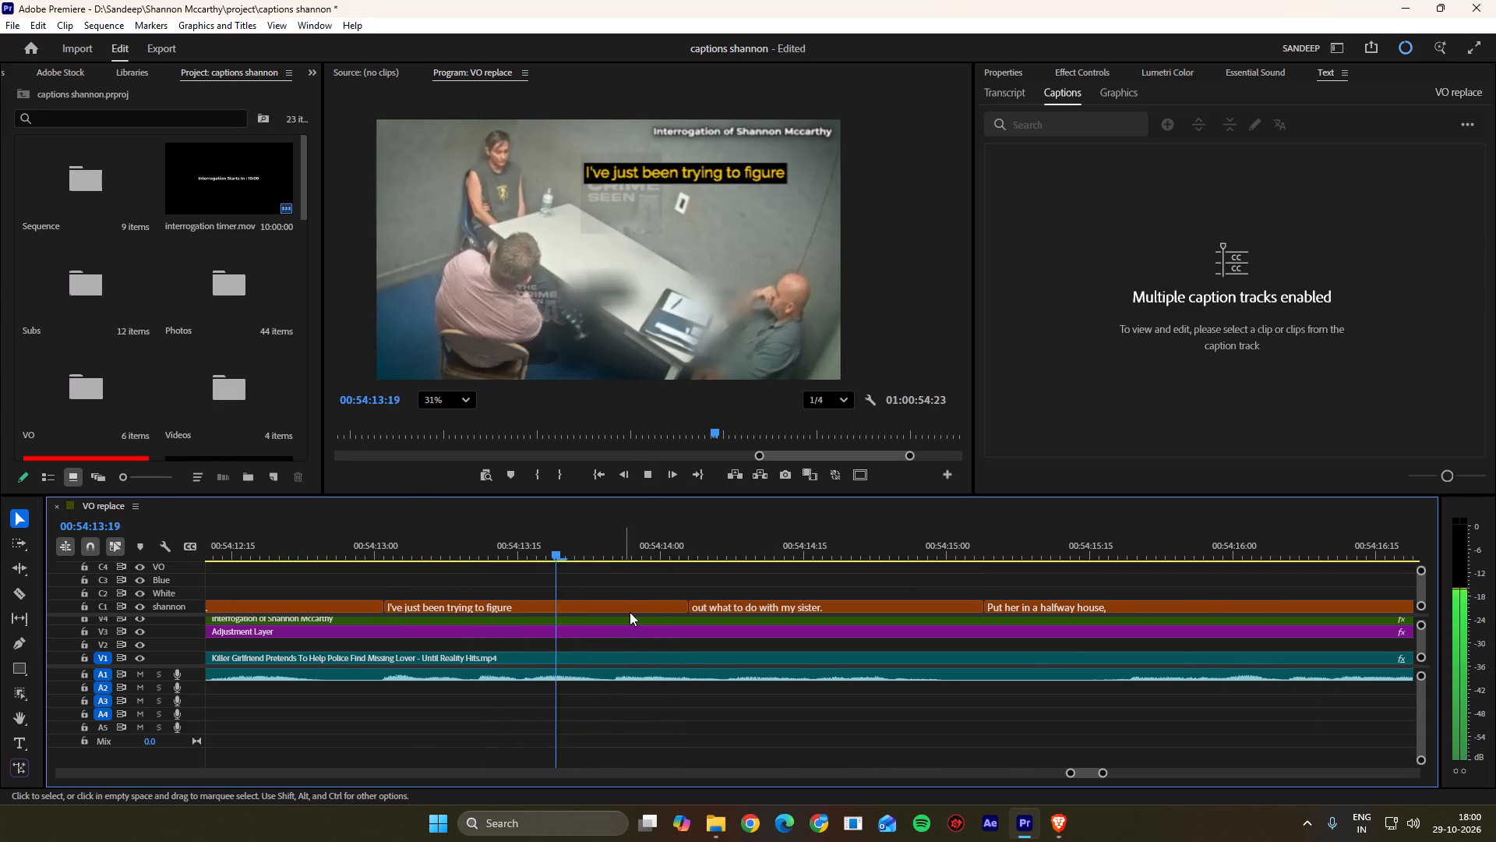
{"action": "key", "text": "space"}
{"action": "left_click_drag", "start_coordinate": [686, 605], "coordinate": [655, 610], "text": "ctrl"}
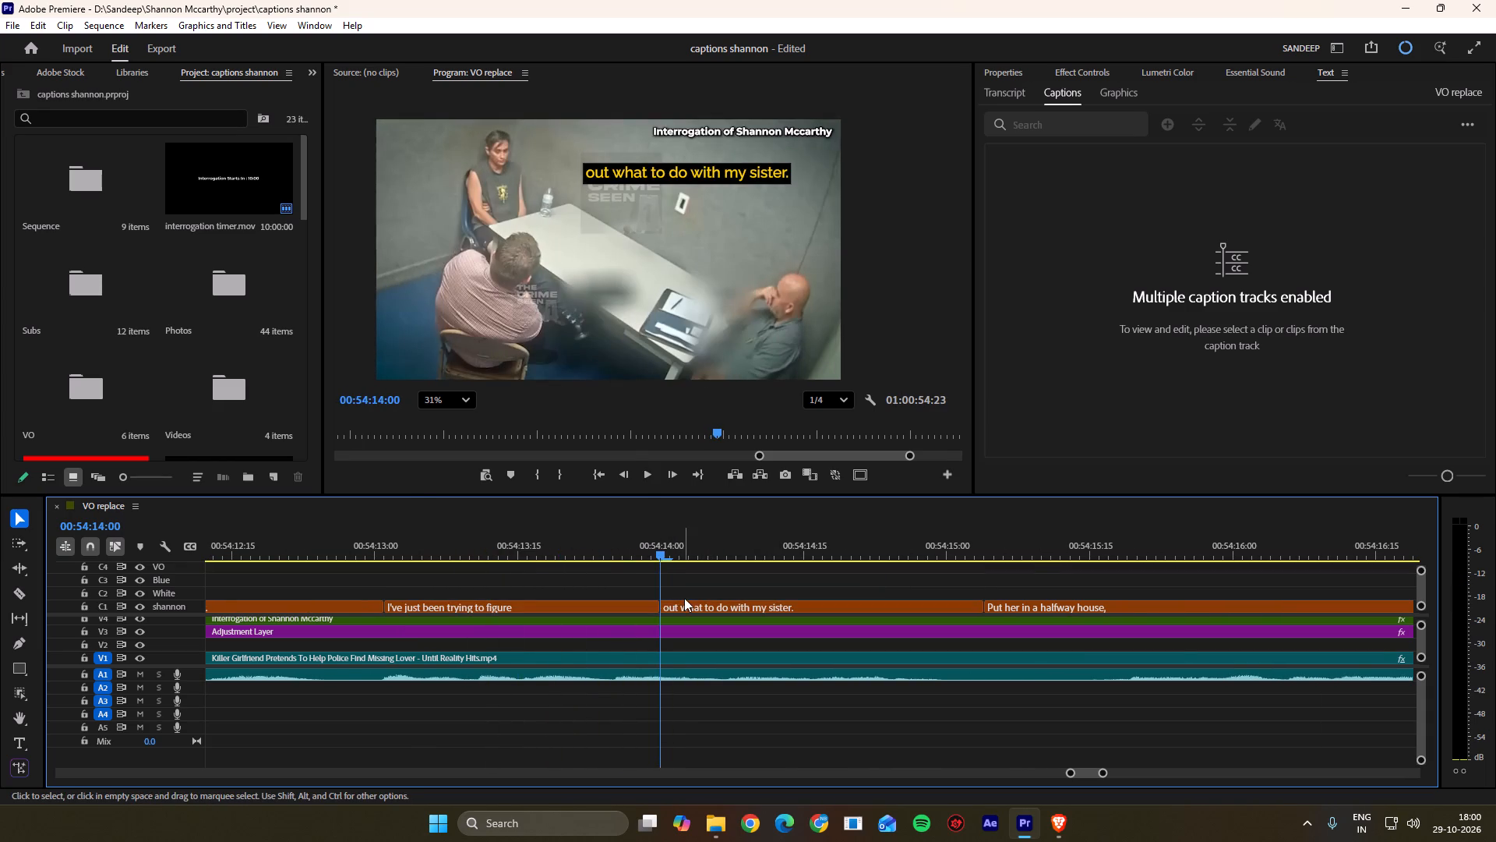
{"action": "left_click", "coordinate": [684, 598]}
Move the boundary between "out what to do with my sister." and "Put her in a halfway house," to about 00:54:15:19.
{"action": "key", "text": "space"}
{"action": "scroll", "coordinate": [648, 593], "scroll_direction": "down", "scroll_amount": 20}
{"action": "scroll", "coordinate": [648, 593], "scroll_direction": "down", "scroll_amount": 3}
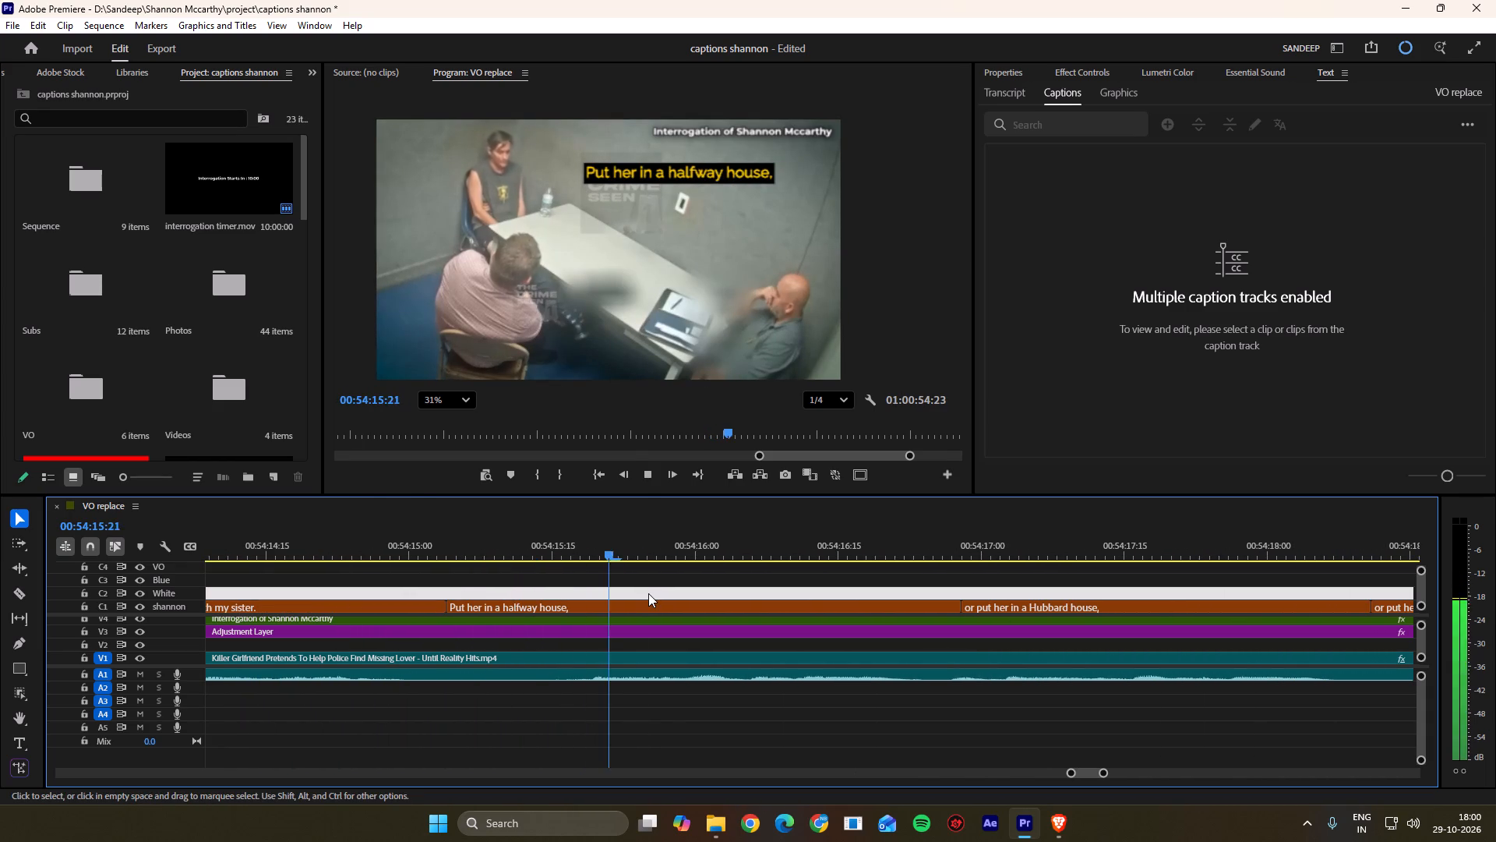
{"action": "key", "text": "space"}
{"action": "left_click_drag", "start_coordinate": [630, 552], "coordinate": [592, 561]}
{"action": "left_click_drag", "start_coordinate": [446, 607], "coordinate": [590, 608], "text": "ctrl"}
{"action": "left_click", "coordinate": [610, 596]}
Move the boundary between "Put her in a halfway house," and "or put her in a Hubbard house," to 00:54:16:27.
{"action": "key", "text": "space"}
{"action": "scroll", "coordinate": [610, 596], "scroll_direction": "down", "scroll_amount": 4}
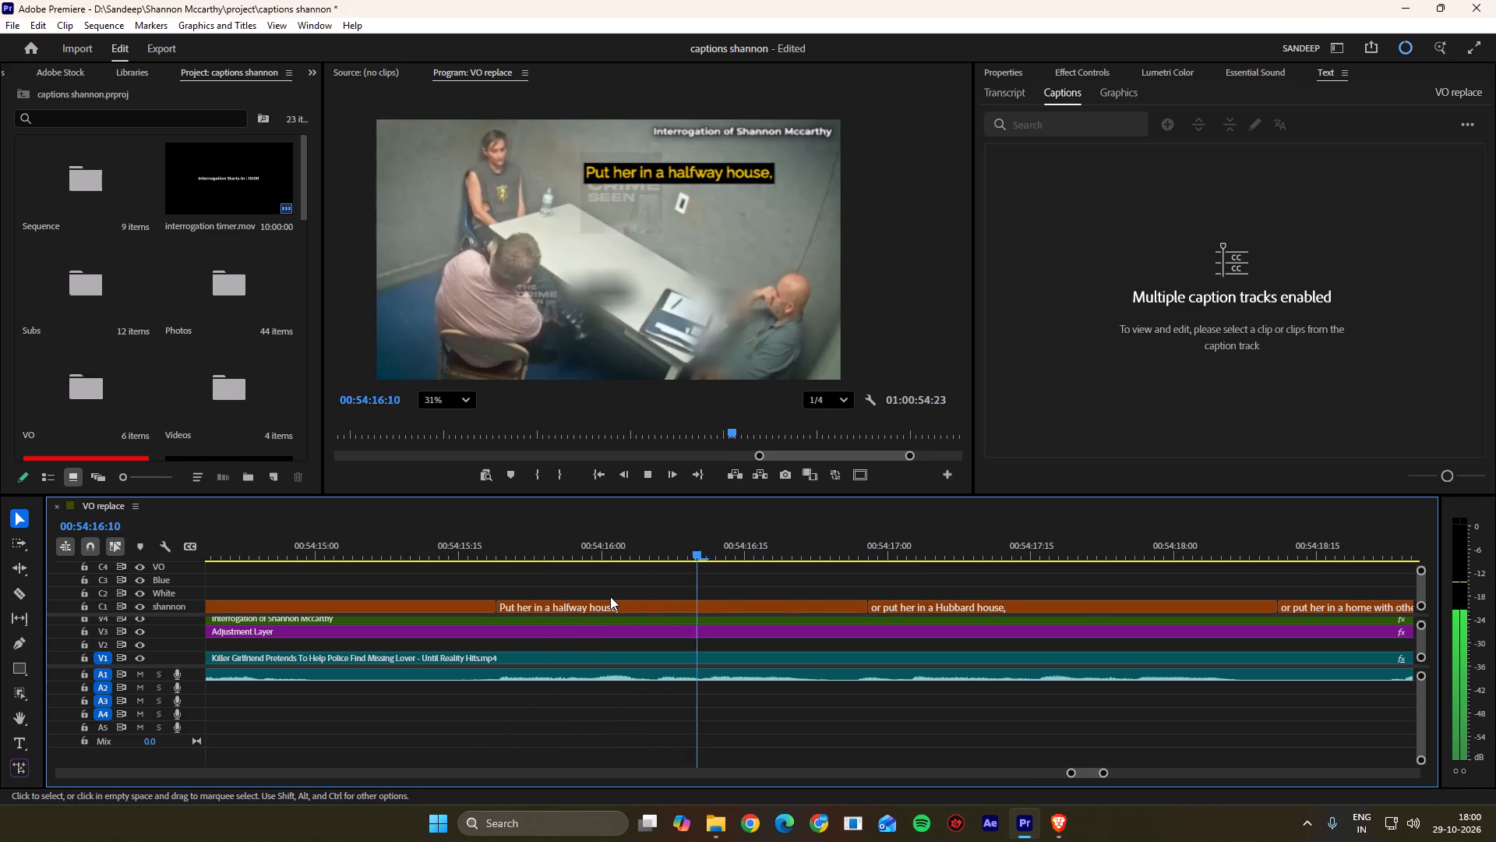
{"action": "key", "text": "space"}
{"action": "scroll", "coordinate": [610, 596], "scroll_direction": "down", "scroll_amount": 13}
{"action": "key", "text": "space"}
{"action": "key", "text": "space"}
{"action": "key", "text": "space"}
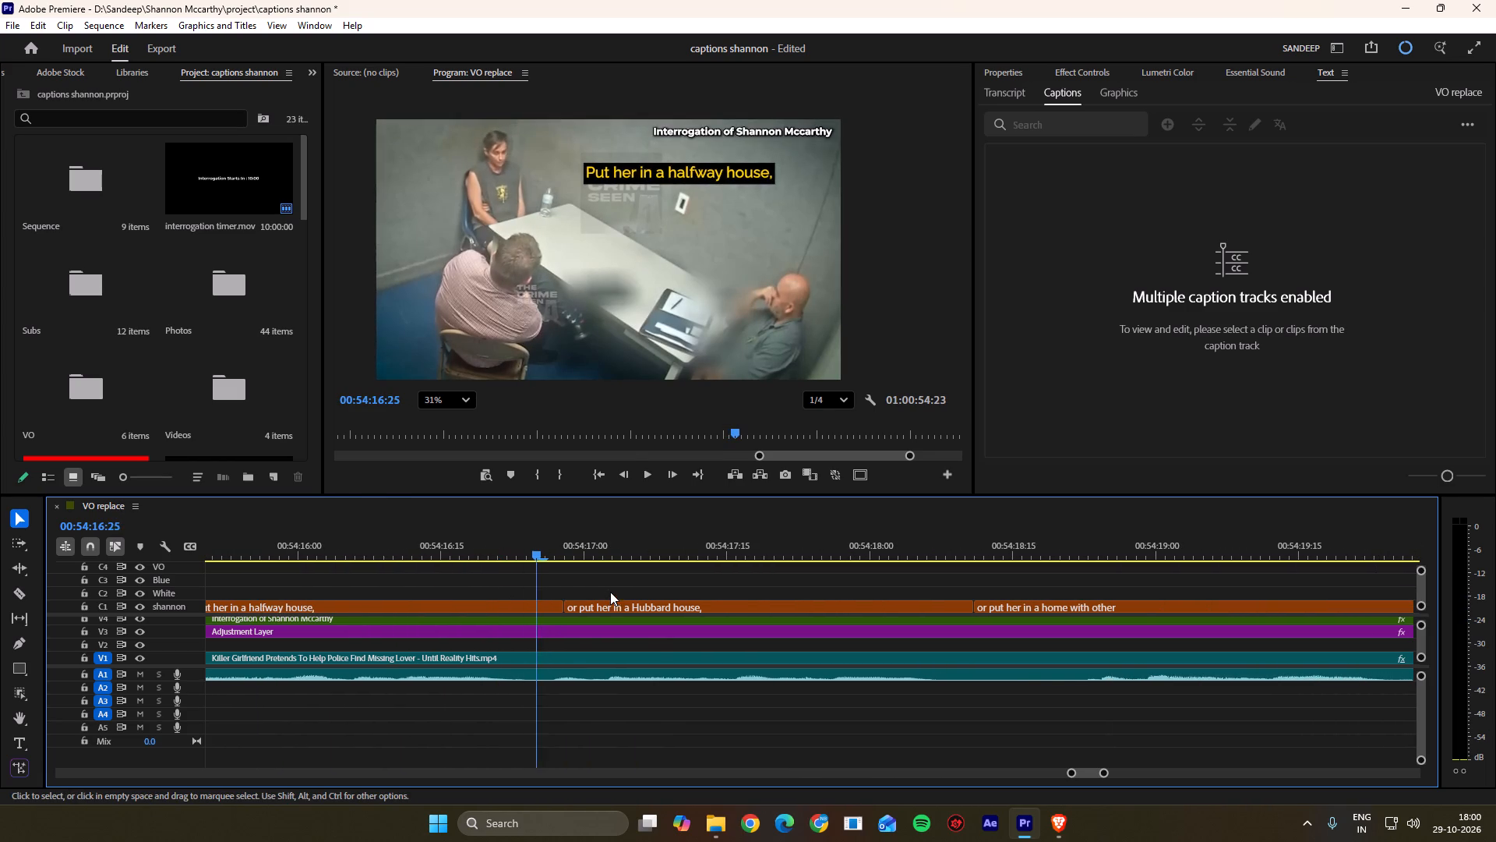
{"action": "key", "text": "space"}
{"action": "left_click_drag", "start_coordinate": [574, 549], "coordinate": [559, 554]}
{"action": "left_click_drag", "start_coordinate": [564, 603], "coordinate": [555, 603], "text": "ctrl"}
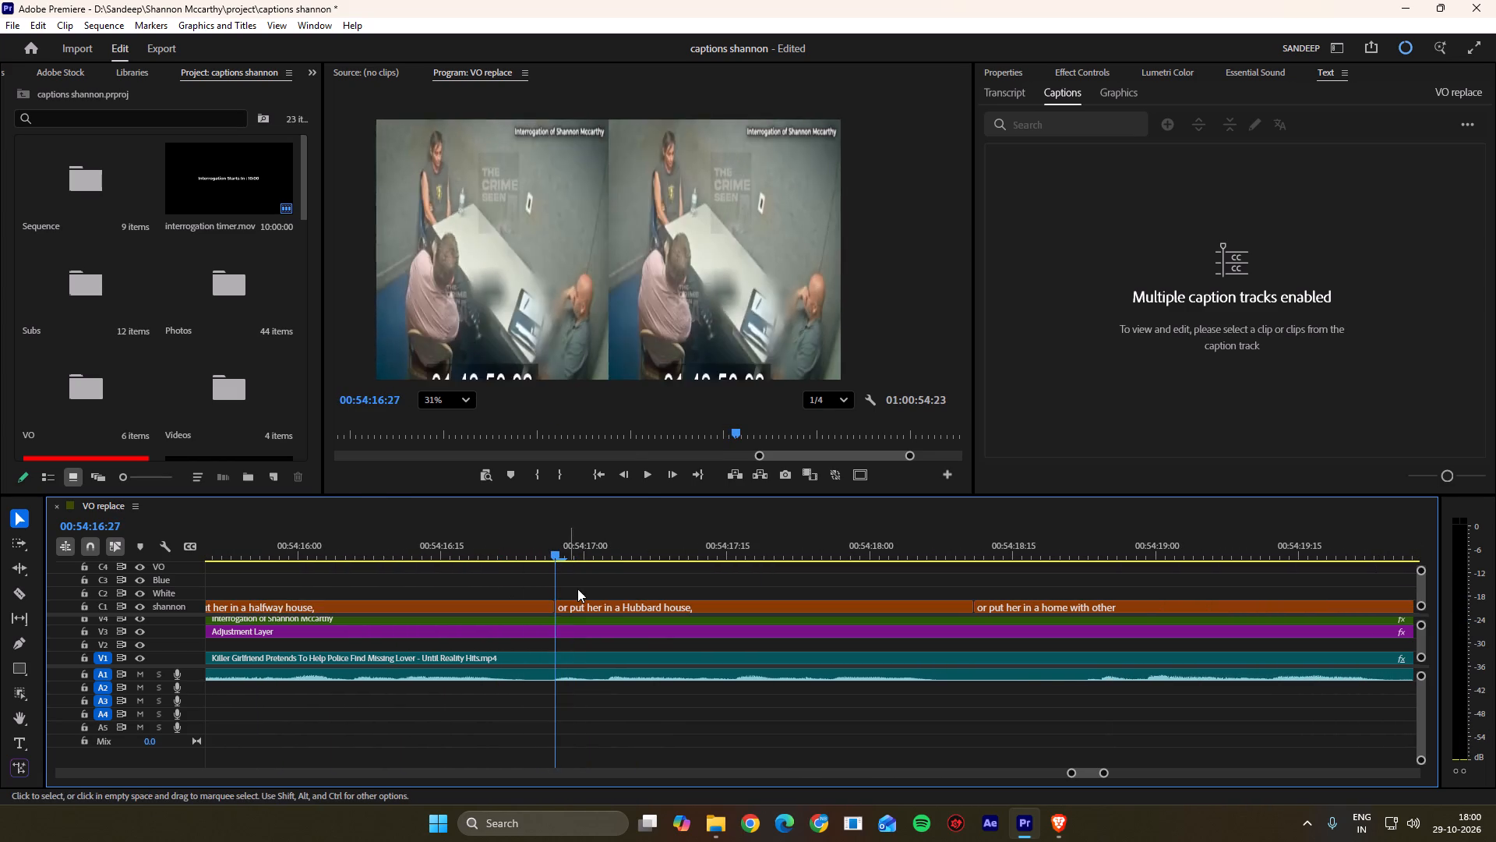
{"action": "left_click", "coordinate": [577, 589]}
Move the boundary between "or put her in a Hubbard house," and "or put her in a home with other" to 00:54:18:23.
{"action": "key", "text": "space"}
{"action": "scroll", "coordinate": [575, 586], "scroll_direction": "down", "scroll_amount": 12, "text": "alt"}
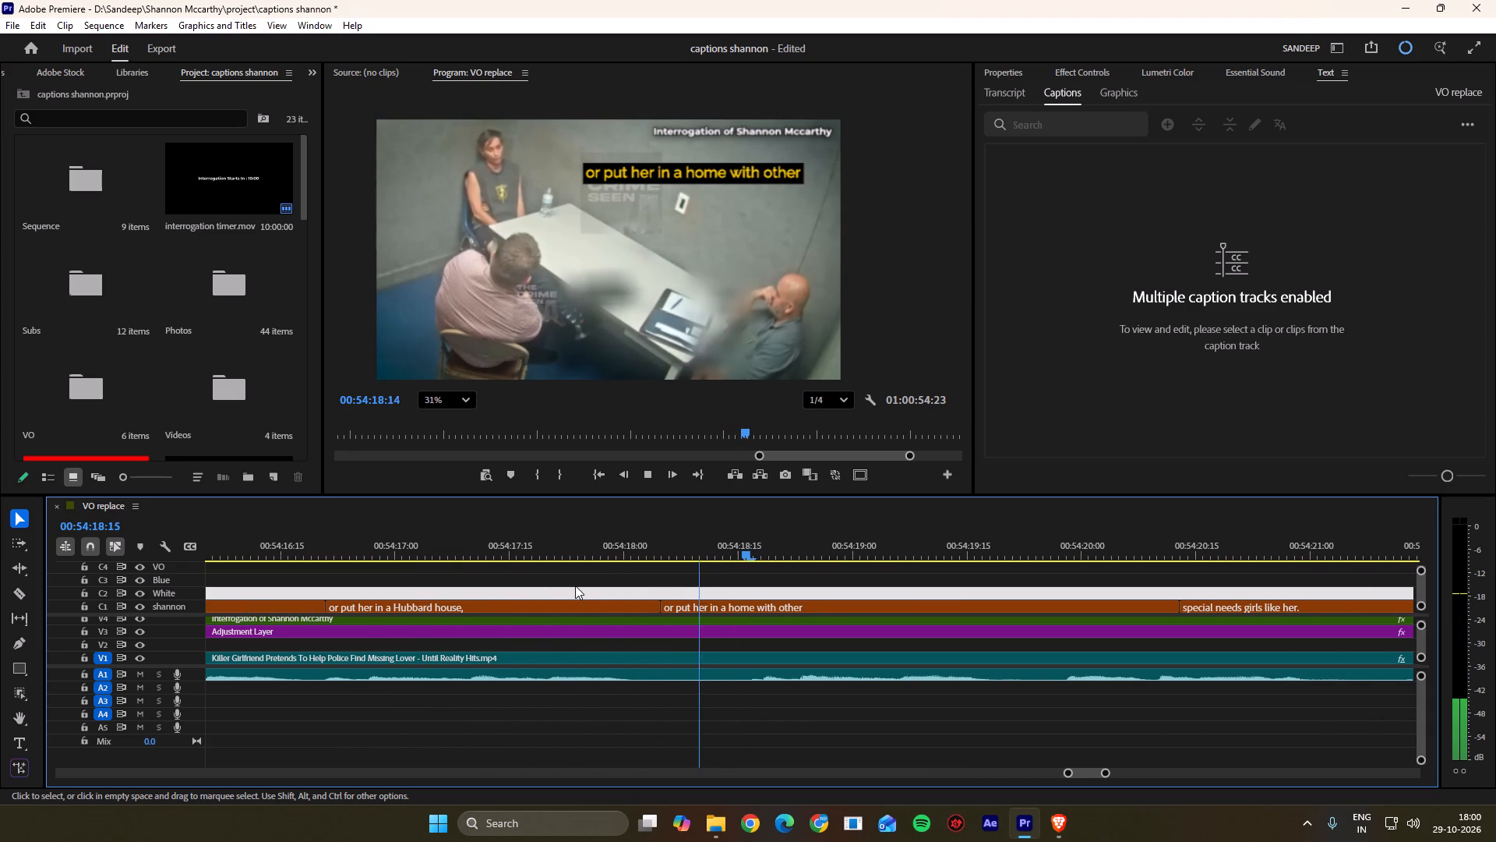
{"action": "scroll", "coordinate": [575, 586], "scroll_direction": "down", "scroll_amount": 5, "text": "alt"}
{"action": "key", "text": "space"}
{"action": "left_click_drag", "start_coordinate": [680, 556], "coordinate": [631, 561]}
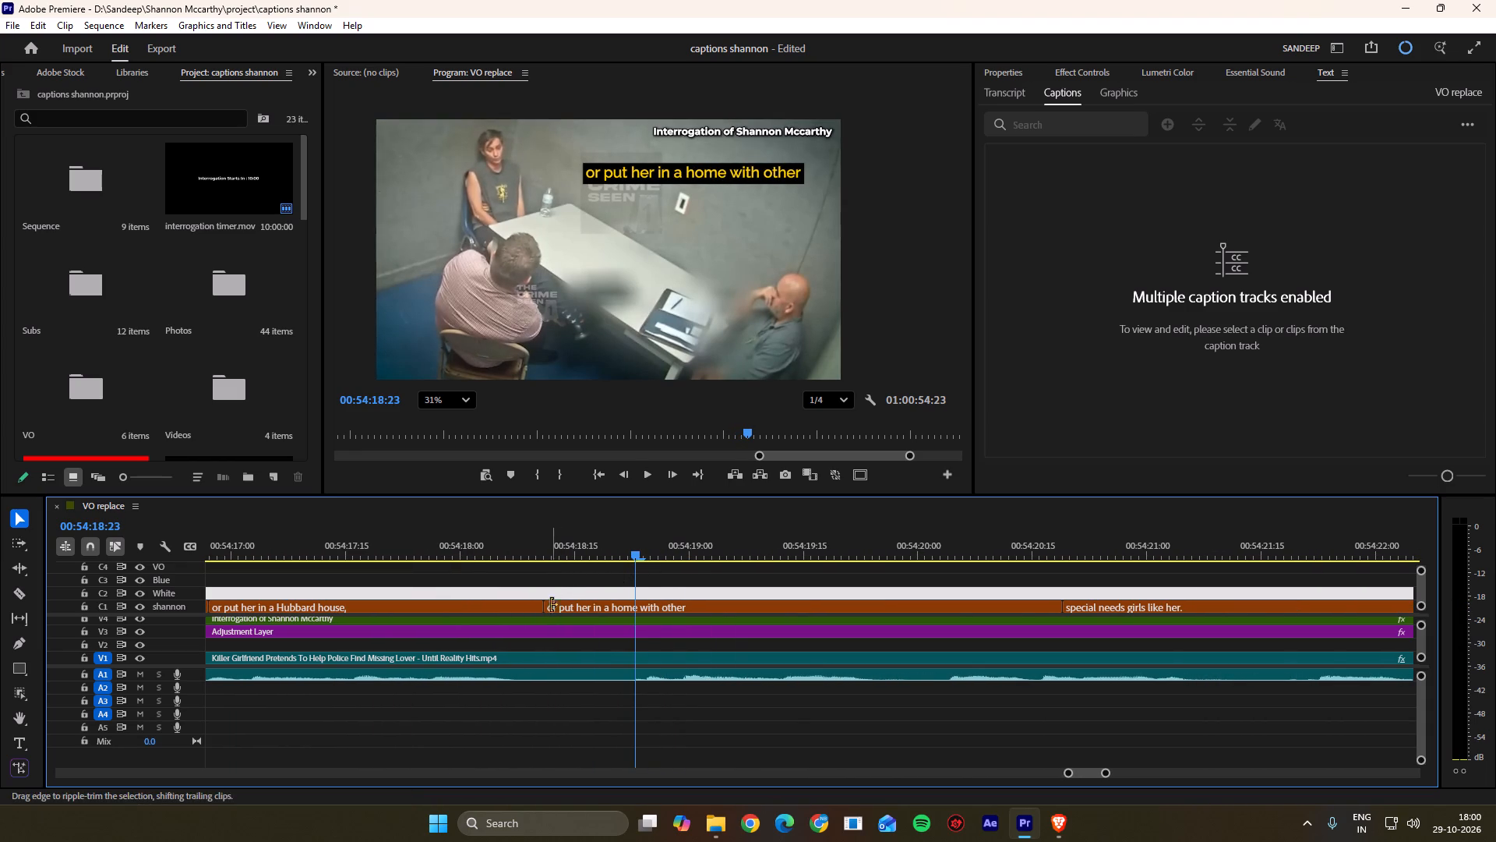
{"action": "left_click_drag", "start_coordinate": [542, 607], "coordinate": [637, 605], "text": "ctrl"}
{"action": "left_click", "coordinate": [661, 591]}
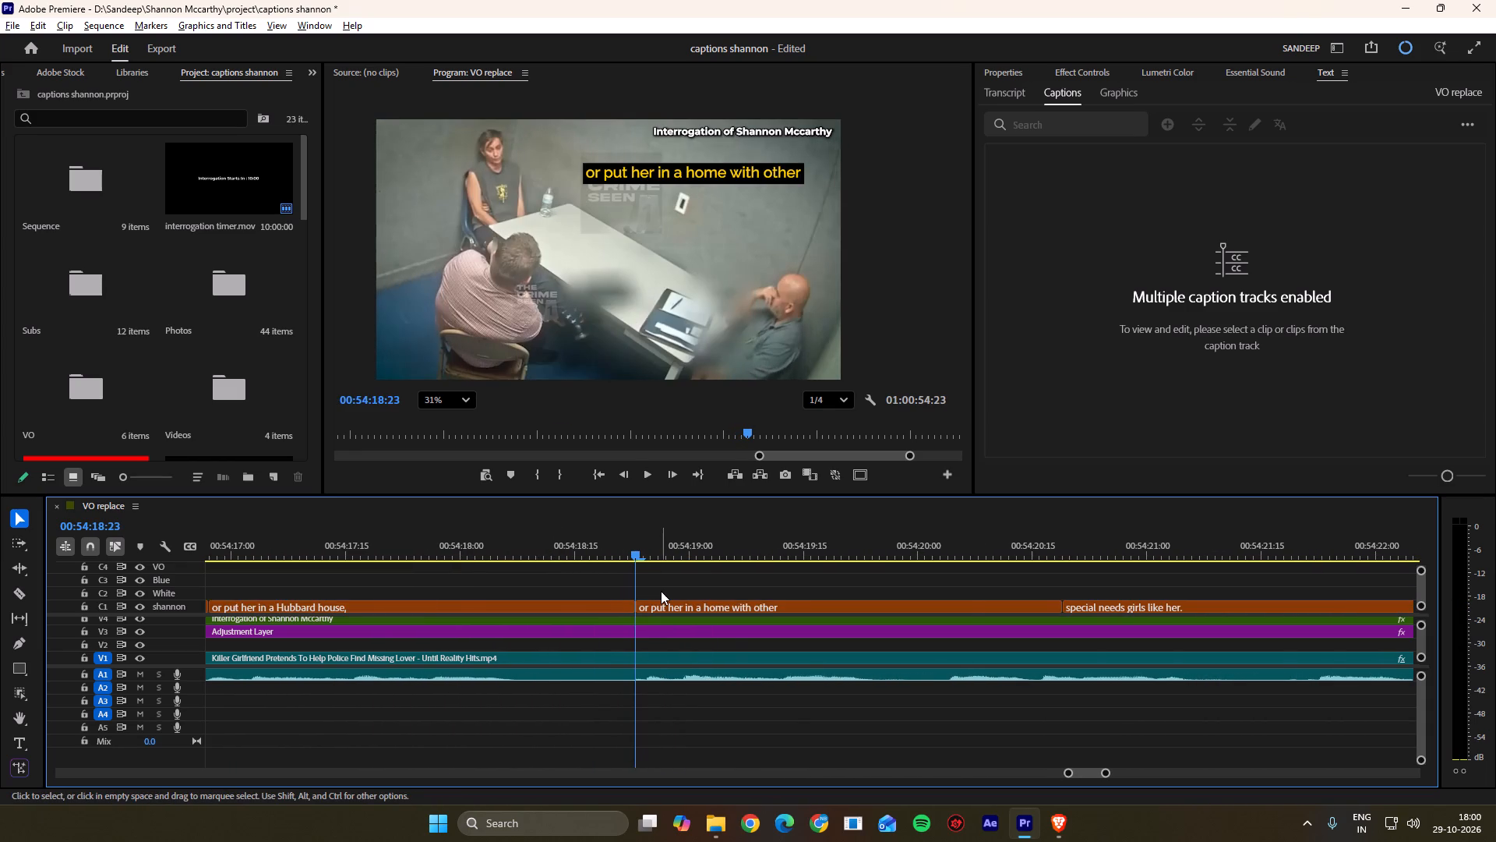
Replay the audio from "or put her in a home with other" into "special needs girls like her." to check the caption timing.
{"action": "scroll", "coordinate": [661, 591], "scroll_direction": "down", "scroll_amount": 5, "text": "alt"}
{"action": "key", "text": "space"}
{"action": "scroll", "coordinate": [661, 591], "scroll_direction": "down", "scroll_amount": 13}
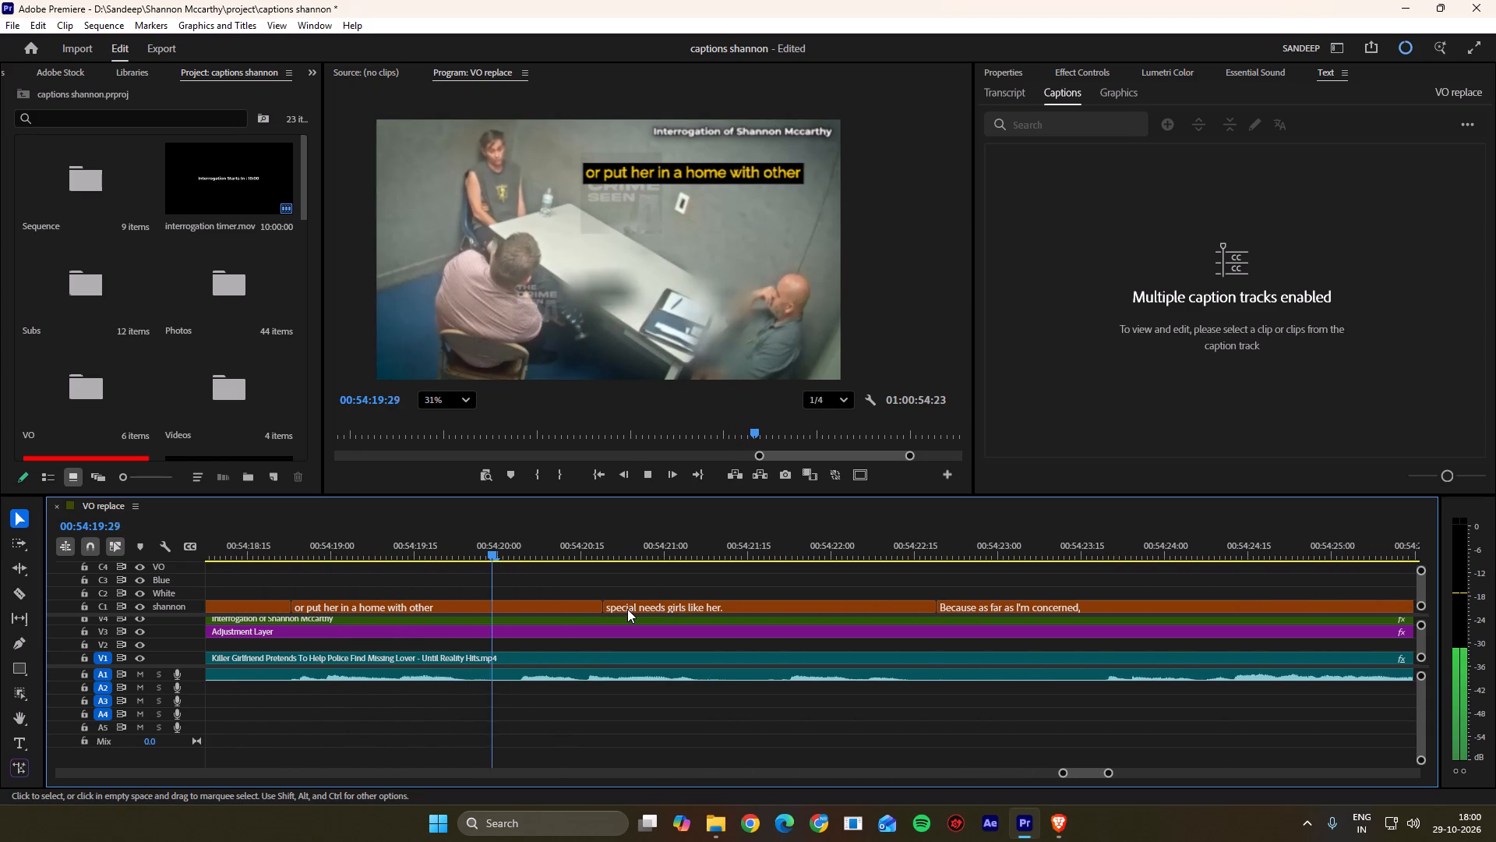
{"action": "key", "text": "space"}
{"action": "key", "text": "space"}
{"action": "key", "text": "space"}
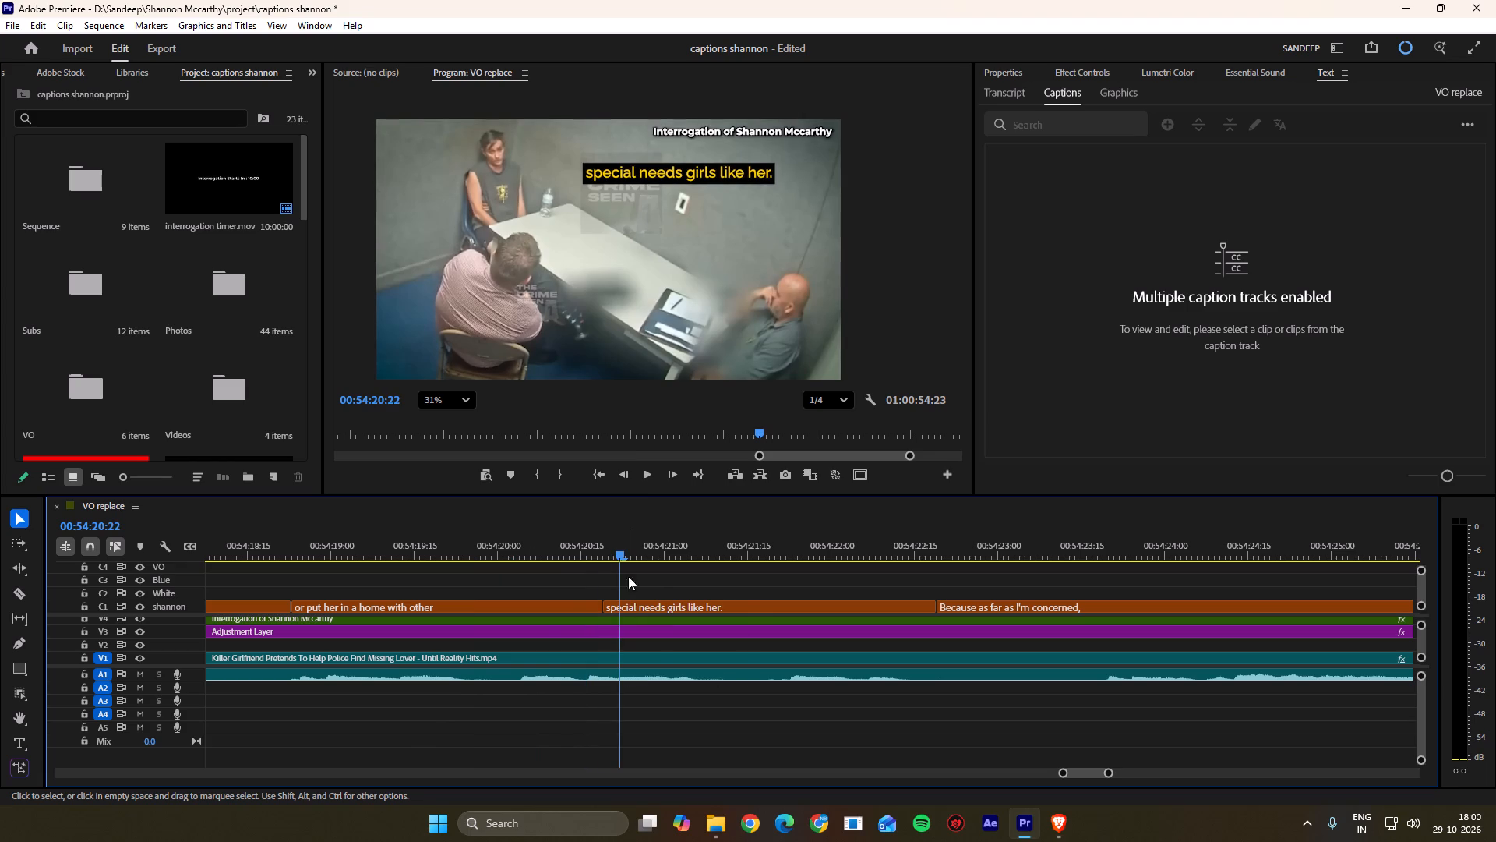
{"action": "left_click_drag", "start_coordinate": [623, 541], "coordinate": [606, 549]}
{"action": "key", "text": "space"}
Move the boundary between "special needs girls like her." and "Because as far as I'm concerned," to 00:54:23:20.
{"action": "scroll", "coordinate": [587, 605], "scroll_direction": "down", "scroll_amount": 2}
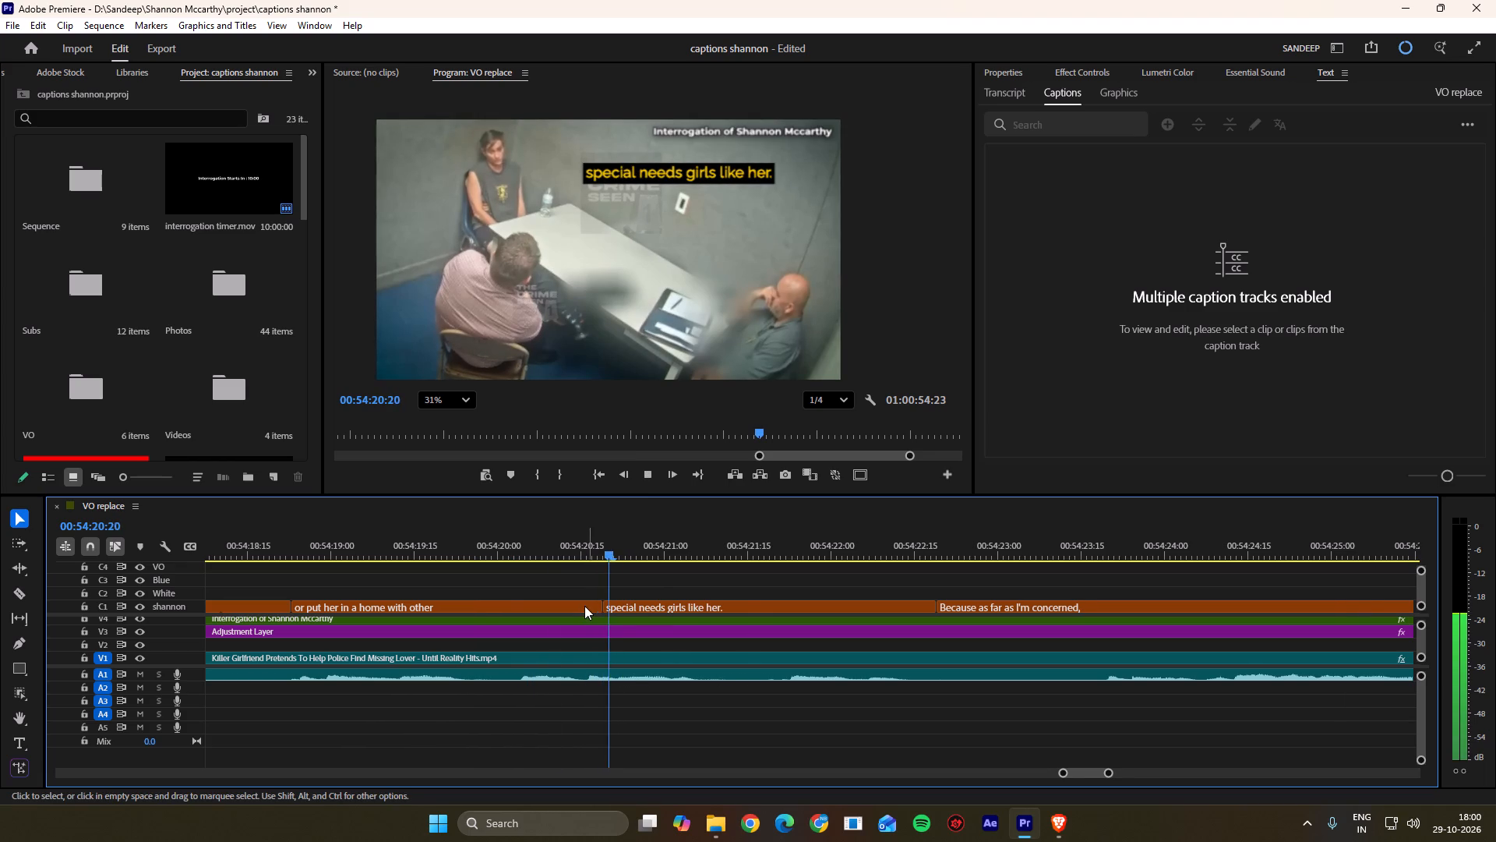
{"action": "scroll", "coordinate": [584, 606], "scroll_direction": "down", "scroll_amount": 12}
{"action": "scroll", "coordinate": [607, 612], "scroll_direction": "up", "scroll_amount": 5, "text": "alt"}
{"action": "scroll", "coordinate": [616, 614], "scroll_direction": "down", "scroll_amount": 11}
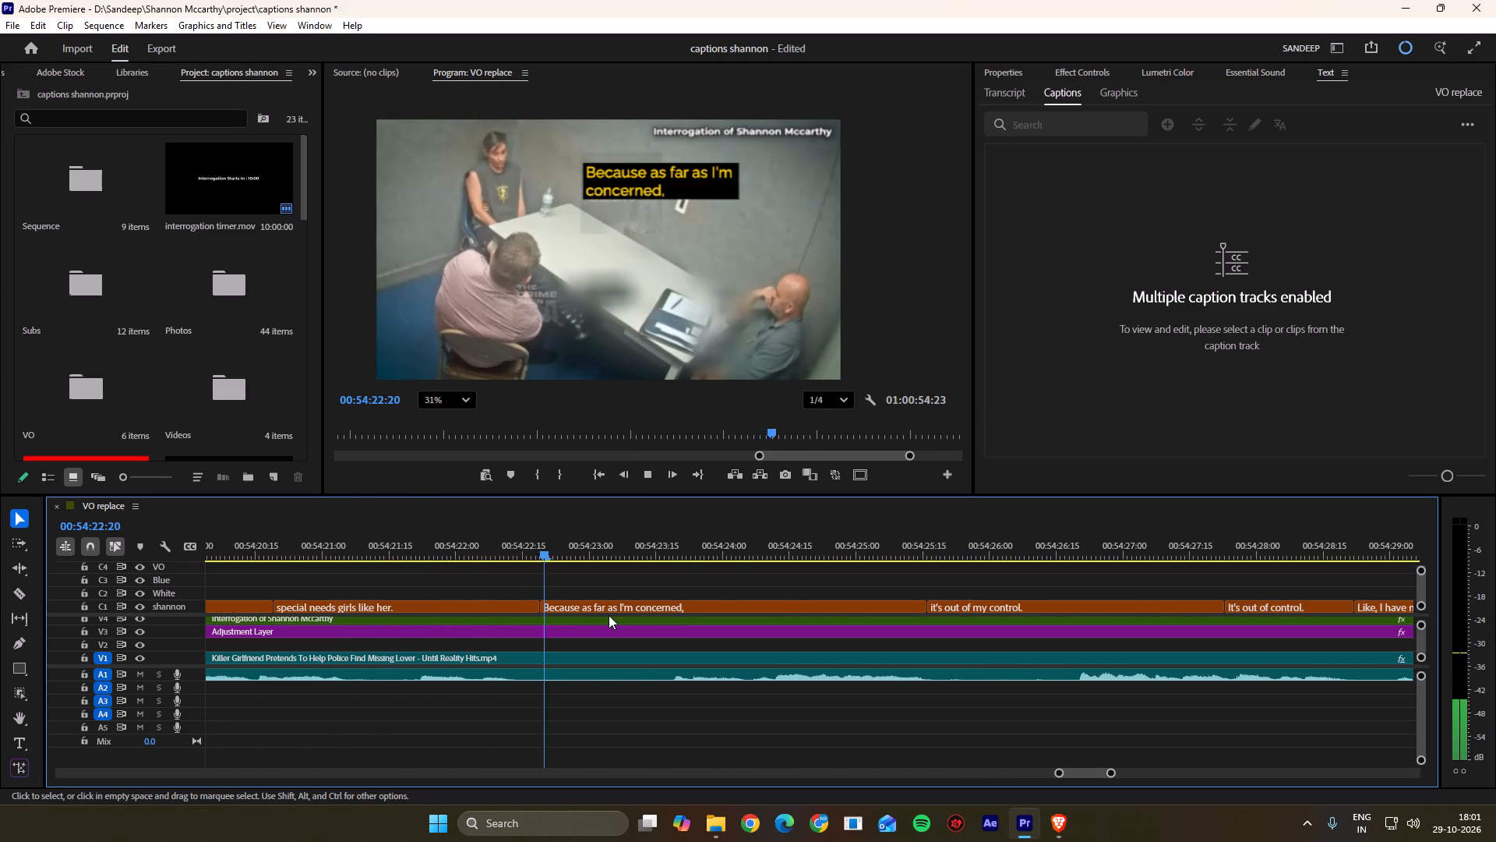
{"action": "scroll", "coordinate": [609, 615], "scroll_direction": "down", "scroll_amount": 6}
{"action": "key", "text": "space"}
{"action": "left_click_drag", "start_coordinate": [505, 549], "coordinate": [492, 551]}
{"action": "left_click_drag", "start_coordinate": [351, 607], "coordinate": [492, 607], "text": "ctrl"}
{"action": "left_click", "coordinate": [517, 592]}
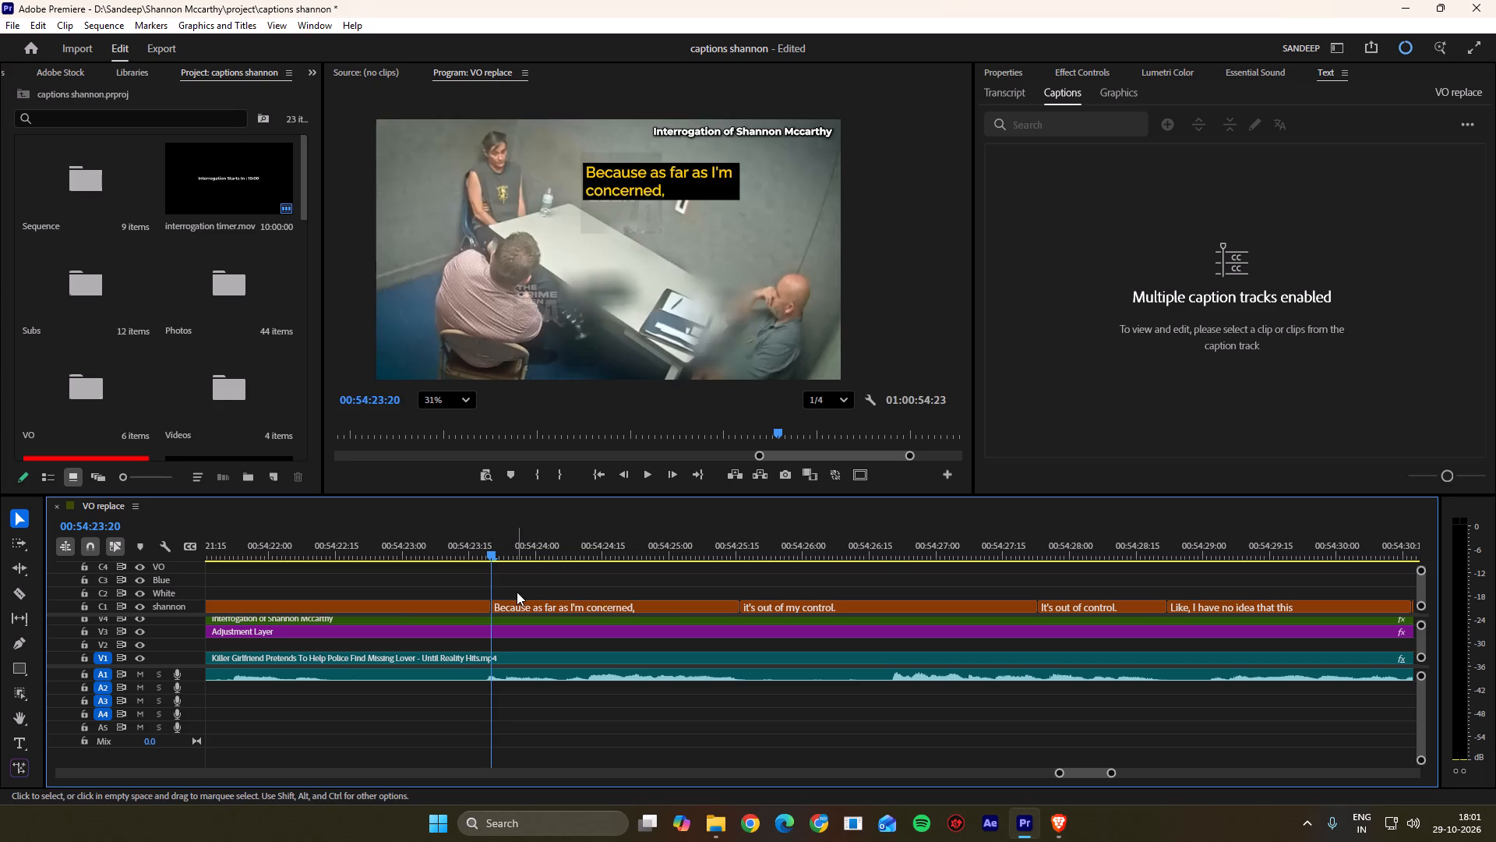
Move the boundary between "Because as far as I'm concerned," and "it's out of my control." to 00:54:26:20, listening for where the line starts.
{"action": "key", "text": "space"}
{"action": "scroll", "coordinate": [517, 592], "scroll_direction": "down", "scroll_amount": 4}
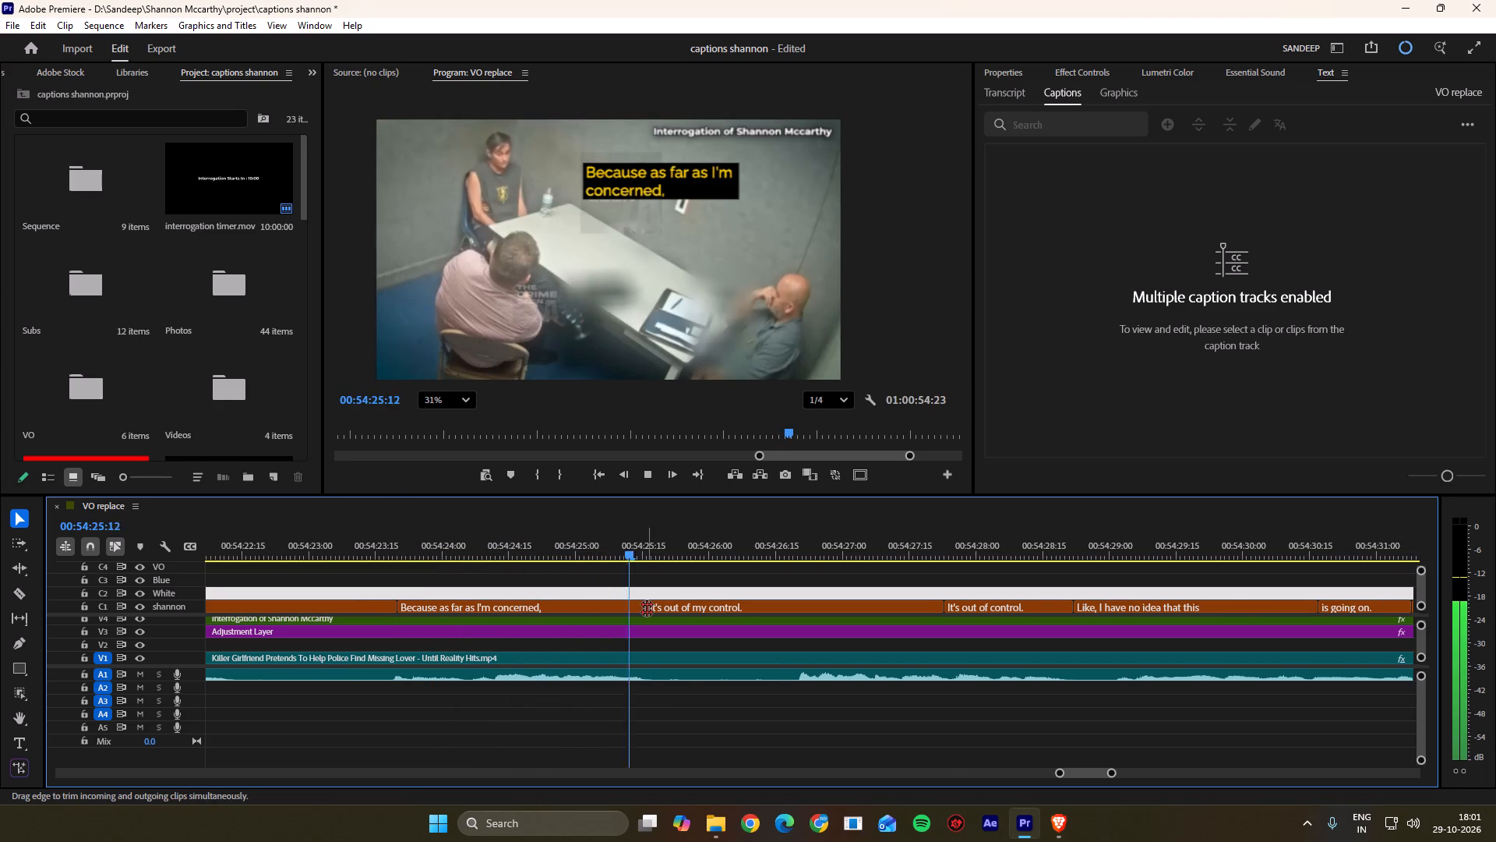
{"action": "left_click_drag", "start_coordinate": [647, 608], "coordinate": [744, 613], "text": "ctrl"}
{"action": "key", "text": "space"}
{"action": "key", "text": "space"}
{"action": "key", "text": "space"}
{"action": "key", "text": "space"}
{"action": "key", "text": "space"}
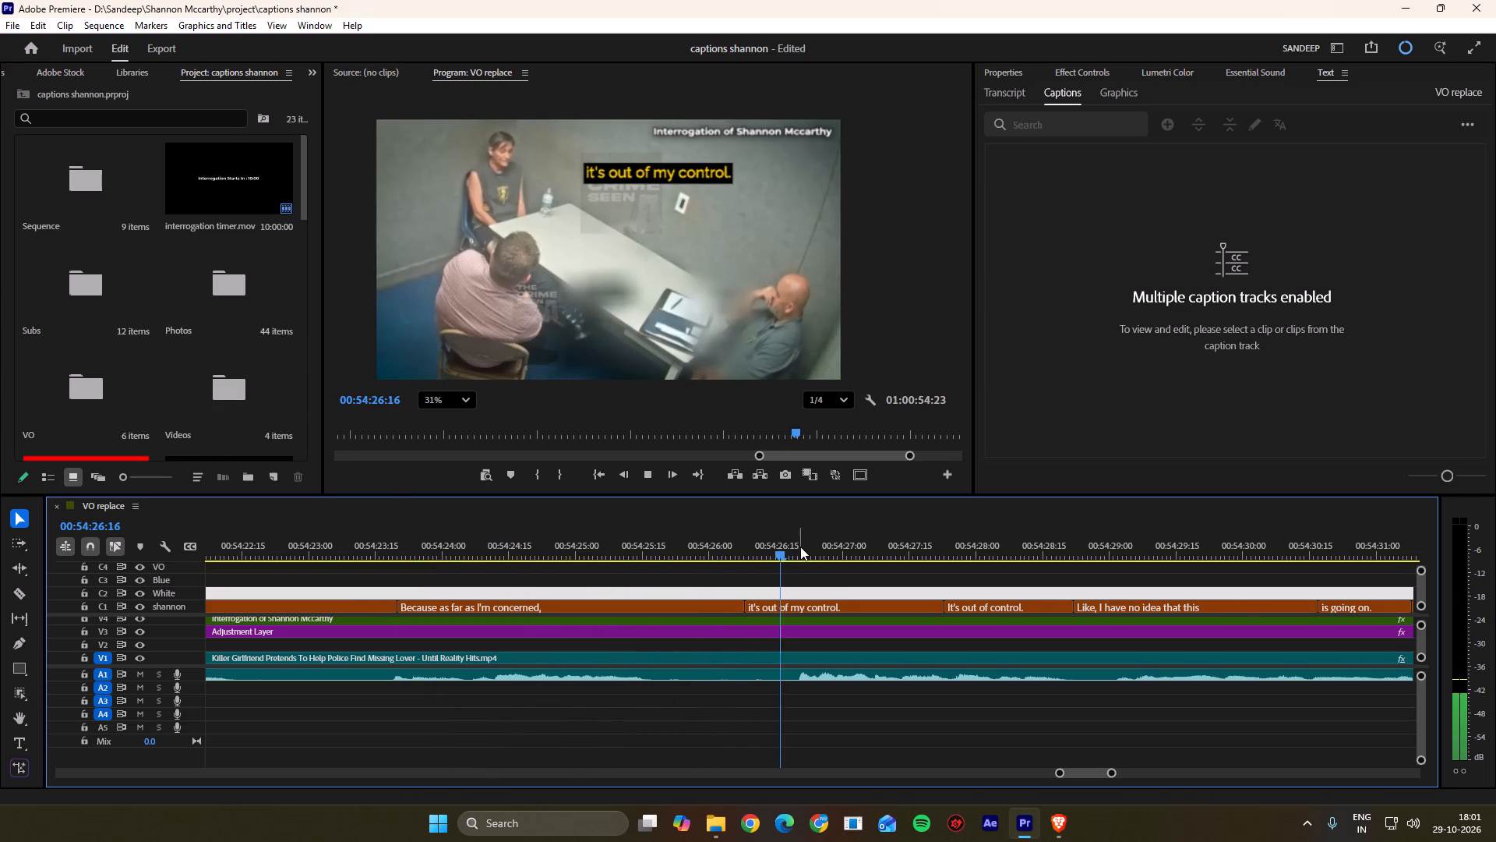
{"action": "key", "text": "space"}
{"action": "key", "text": "space"}
{"action": "left_click", "coordinate": [800, 547]}
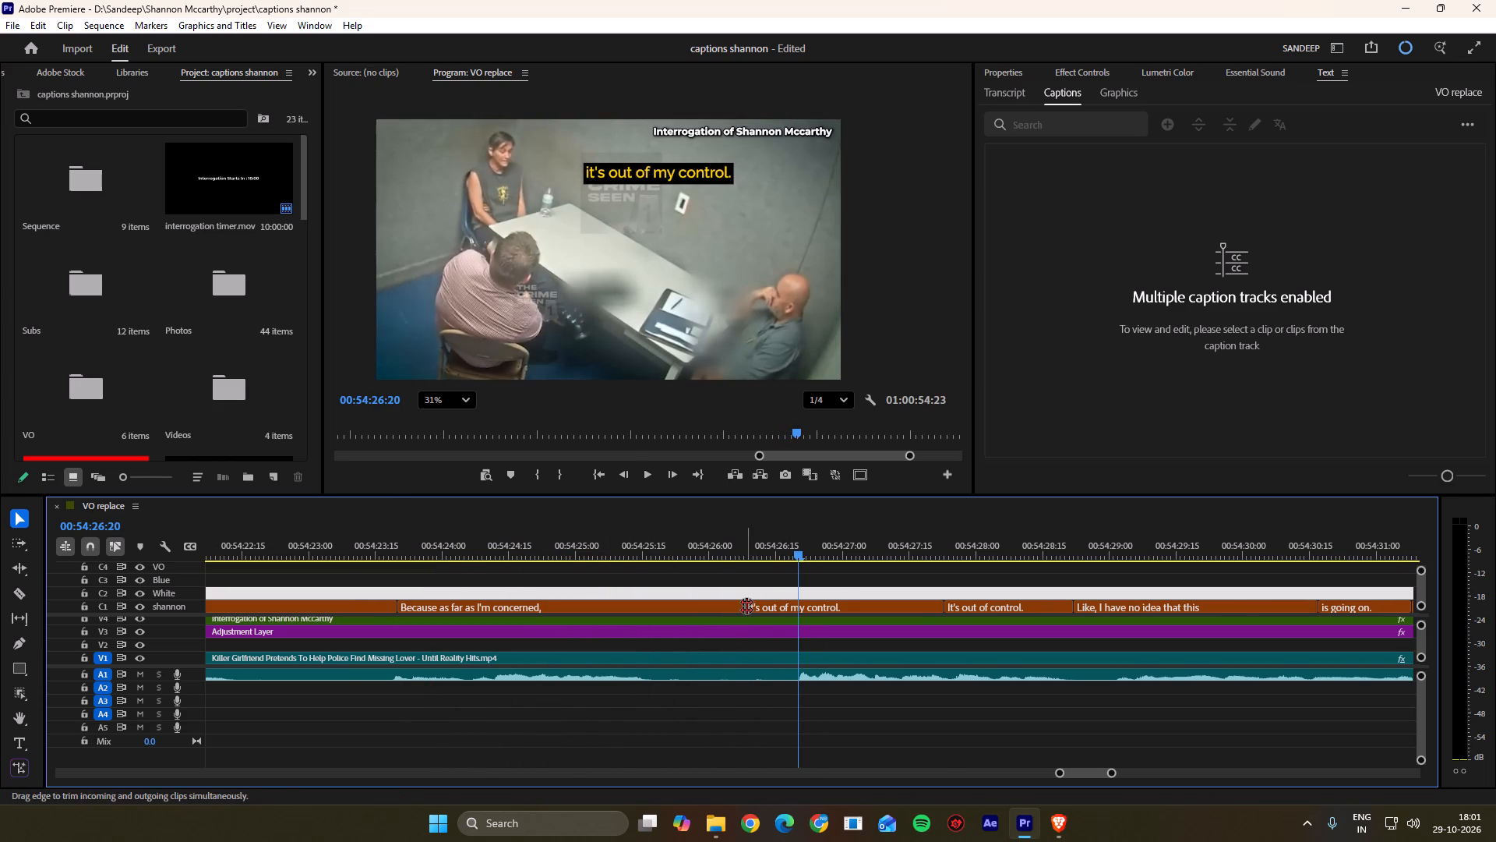
{"action": "left_click_drag", "start_coordinate": [746, 606], "coordinate": [796, 607], "text": "ctrl"}
{"action": "left_click", "coordinate": [817, 591]}
Move the boundary between "it's out of my control." and "It's out of control." to 00:54:27:21.
{"action": "key", "text": "space"}
{"action": "scroll", "coordinate": [770, 605], "scroll_direction": "down", "scroll_amount": 15}
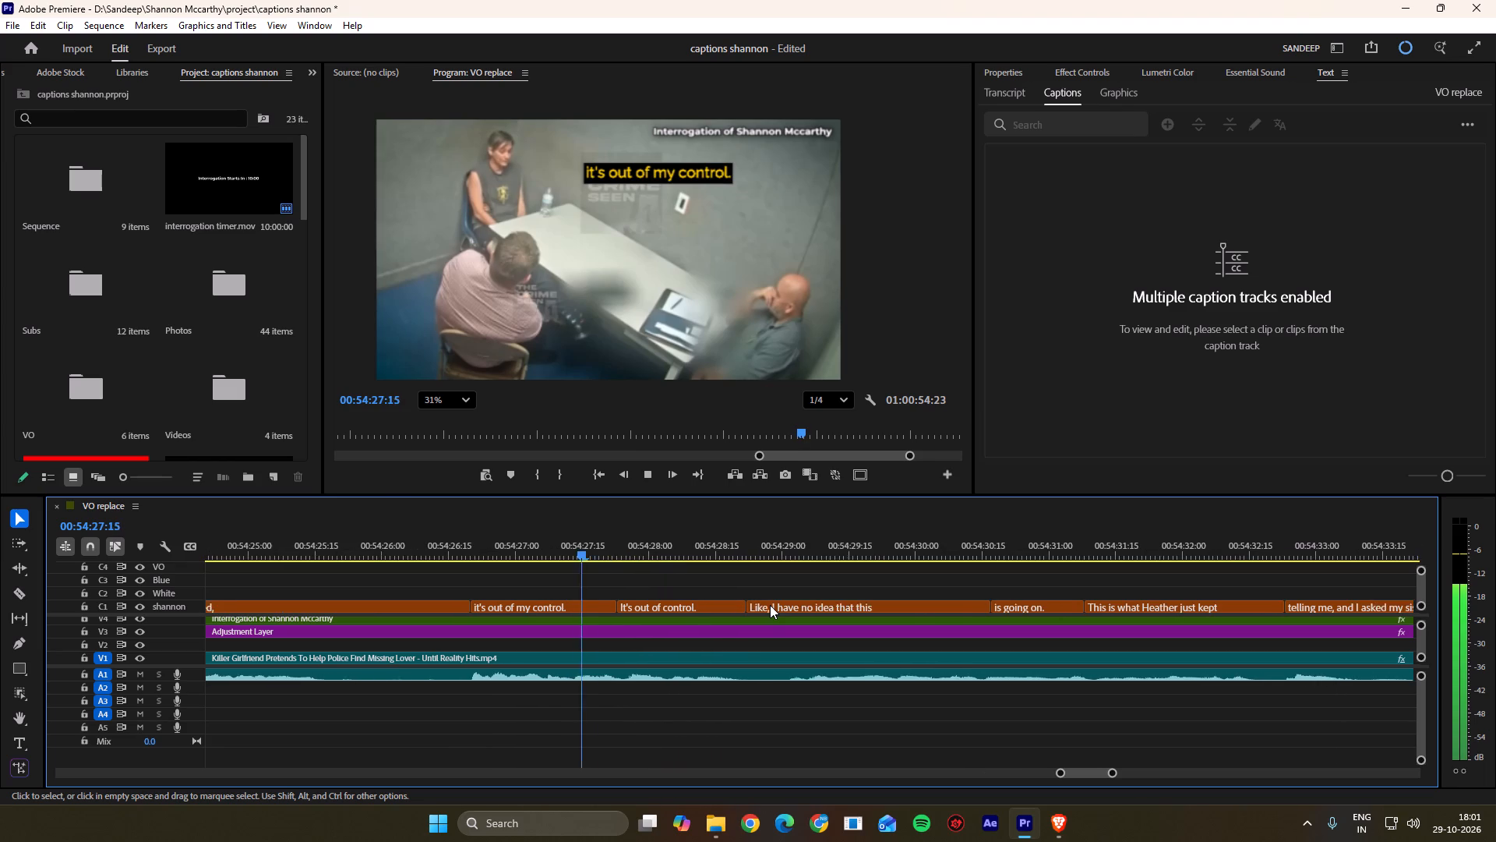
{"action": "scroll", "coordinate": [770, 605], "scroll_direction": "down", "scroll_amount": 3}
{"action": "key", "text": "space"}
{"action": "left_click_drag", "start_coordinate": [527, 538], "coordinate": [422, 538]}
{"action": "key", "text": "space"}
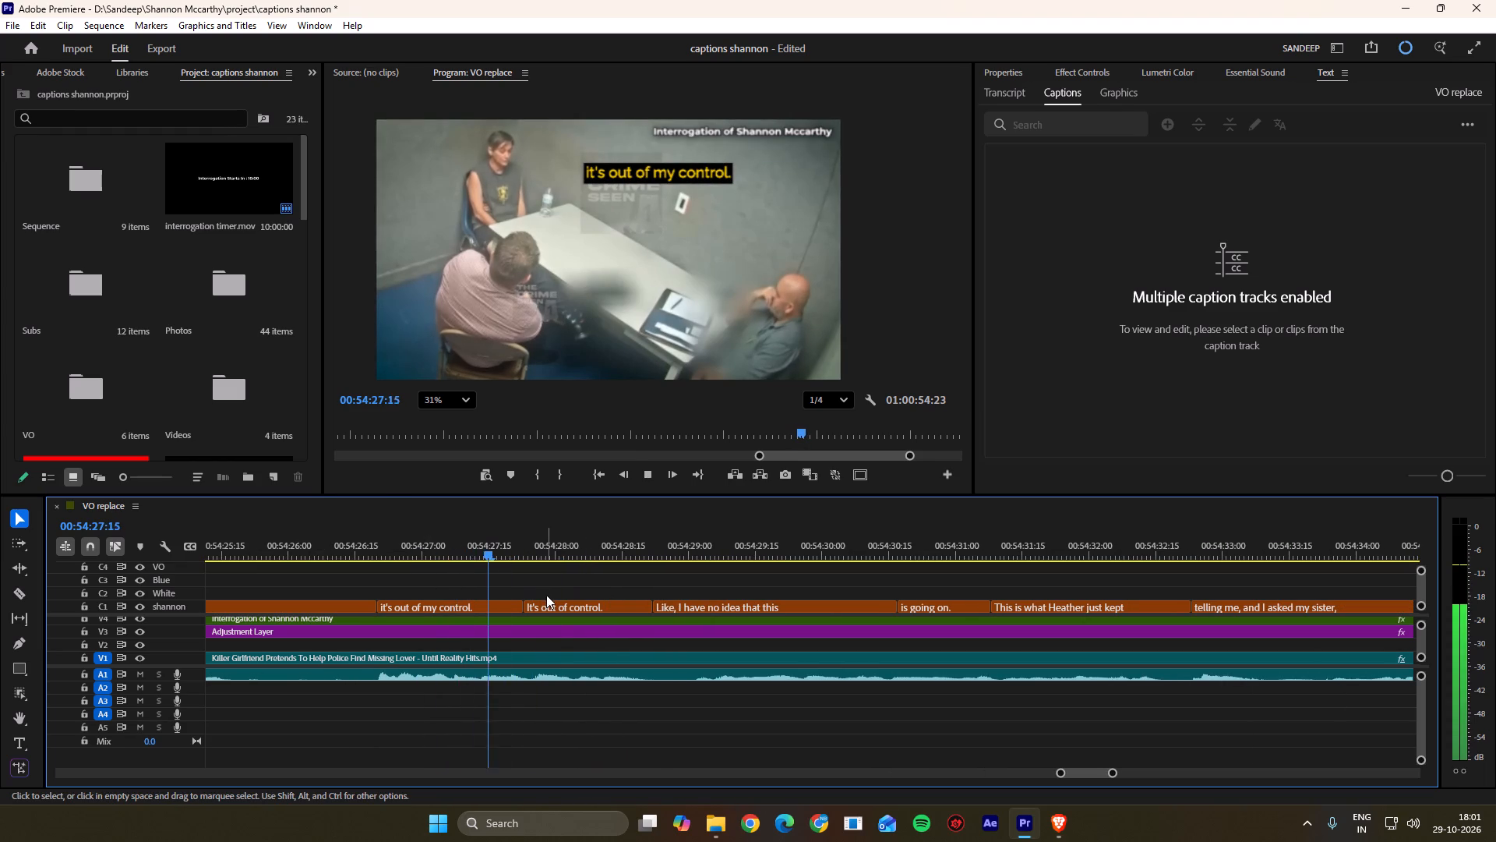
{"action": "key", "text": "space"}
{"action": "key", "text": "space"}
{"action": "key", "text": "space"}
{"action": "left_click_drag", "start_coordinate": [525, 610], "coordinate": [517, 610], "text": "ctrl"}
{"action": "left_click", "coordinate": [535, 590]}
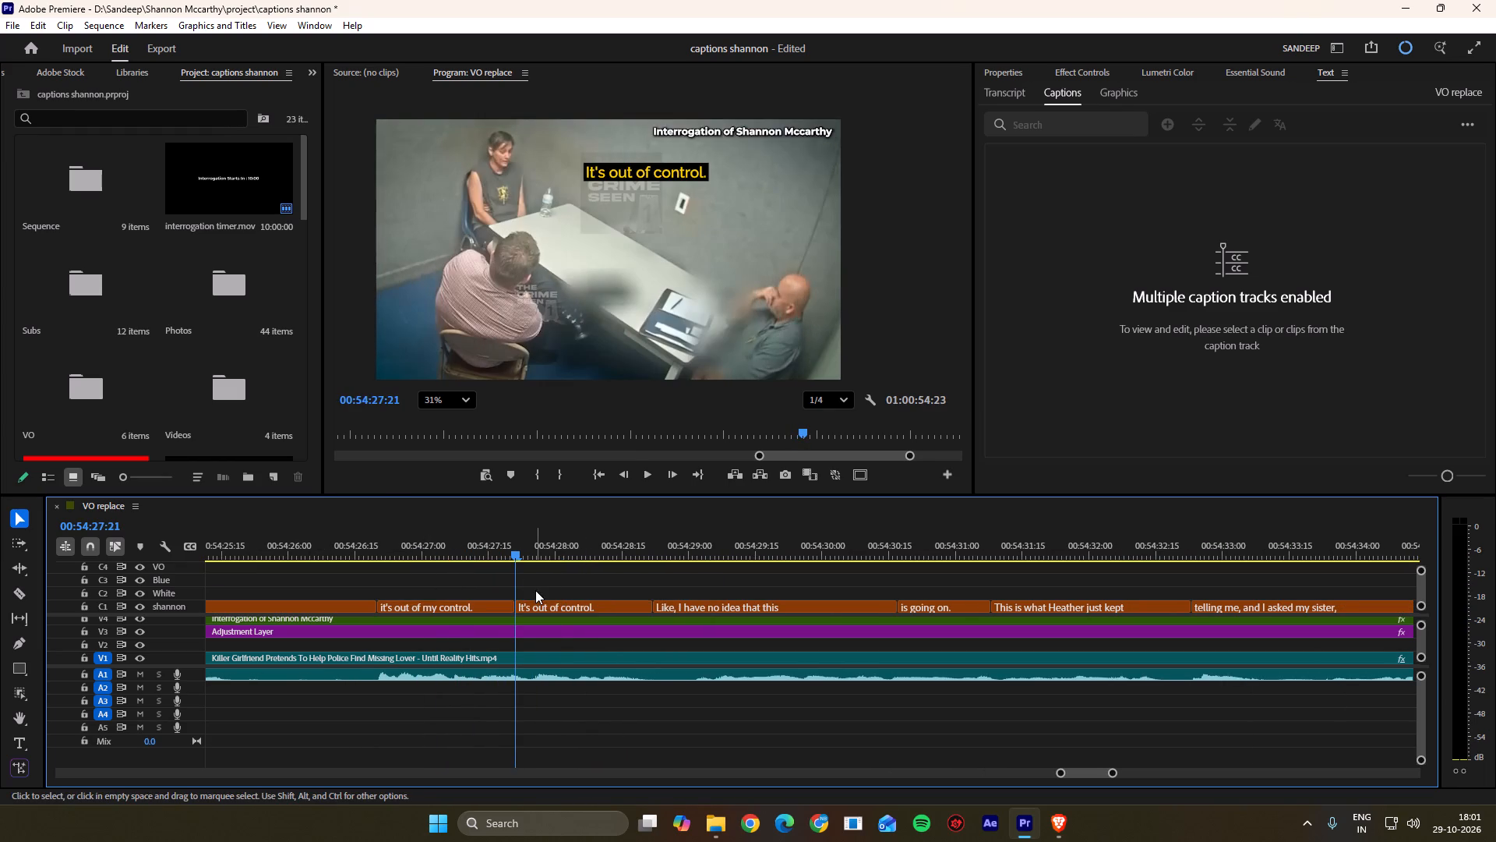
Move the boundary between "It's out of control." and "Like, I have no idea that this" to 00:54:29:01.
{"action": "key", "text": "space"}
{"action": "scroll", "coordinate": [535, 590], "scroll_direction": "down", "scroll_amount": 6}
{"action": "key", "text": "space"}
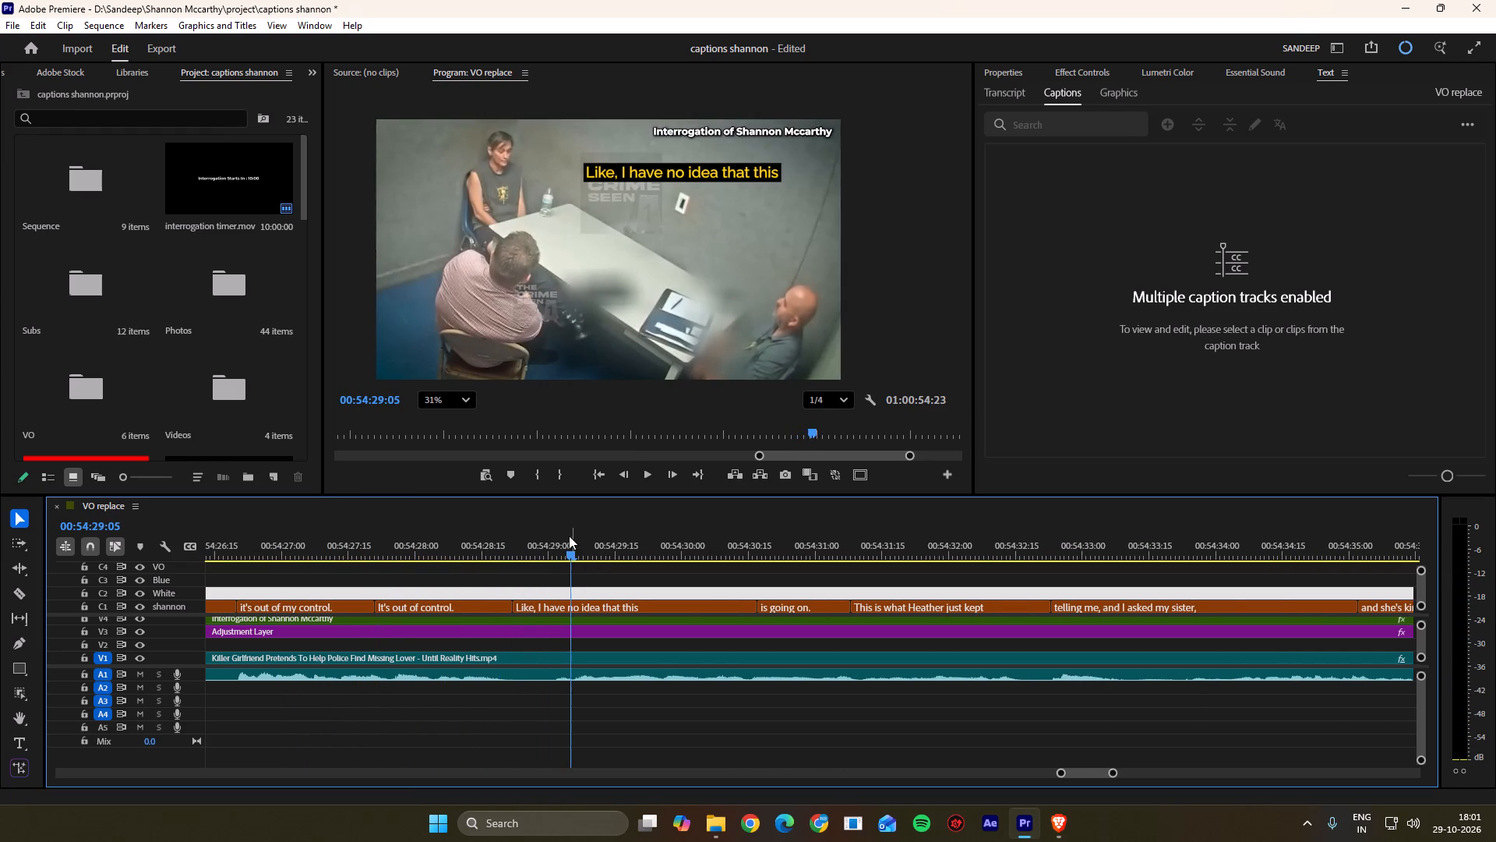
{"action": "left_click_drag", "start_coordinate": [568, 536], "coordinate": [555, 541]}
{"action": "left_click_drag", "start_coordinate": [515, 603], "coordinate": [538, 603], "text": "ctrl"}
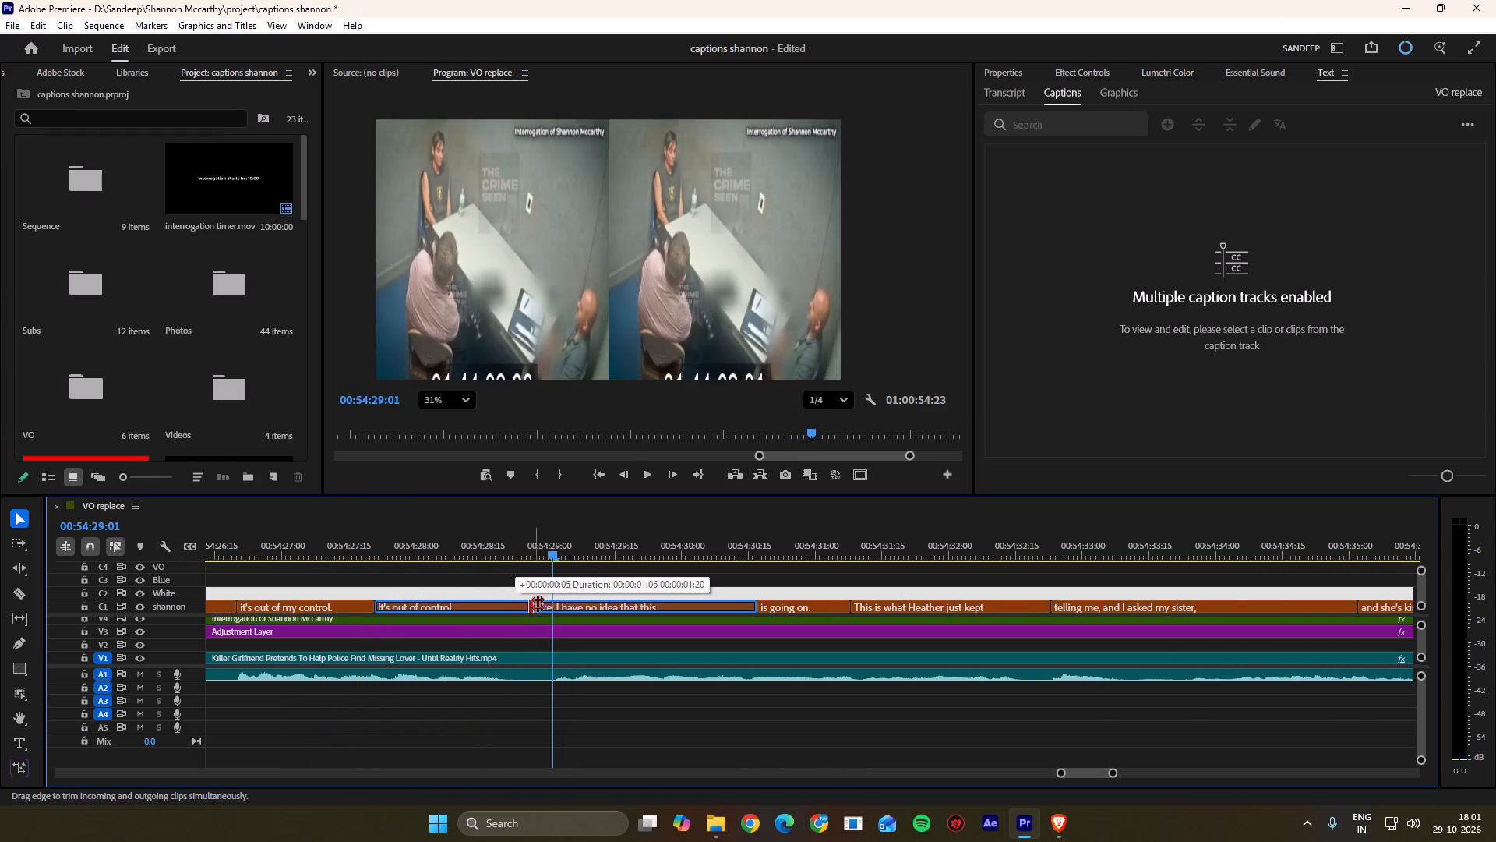
{"action": "left_click_drag", "start_coordinate": [538, 603], "coordinate": [555, 601], "text": "ctrl"}
{"action": "left_click", "coordinate": [582, 589]}
Move the boundary between "Like, I have no idea that this" and "is going on." to about 00:54:30:11 and replay it.
{"action": "key", "text": "space"}
{"action": "scroll", "coordinate": [582, 589], "scroll_direction": "down", "scroll_amount": 9}
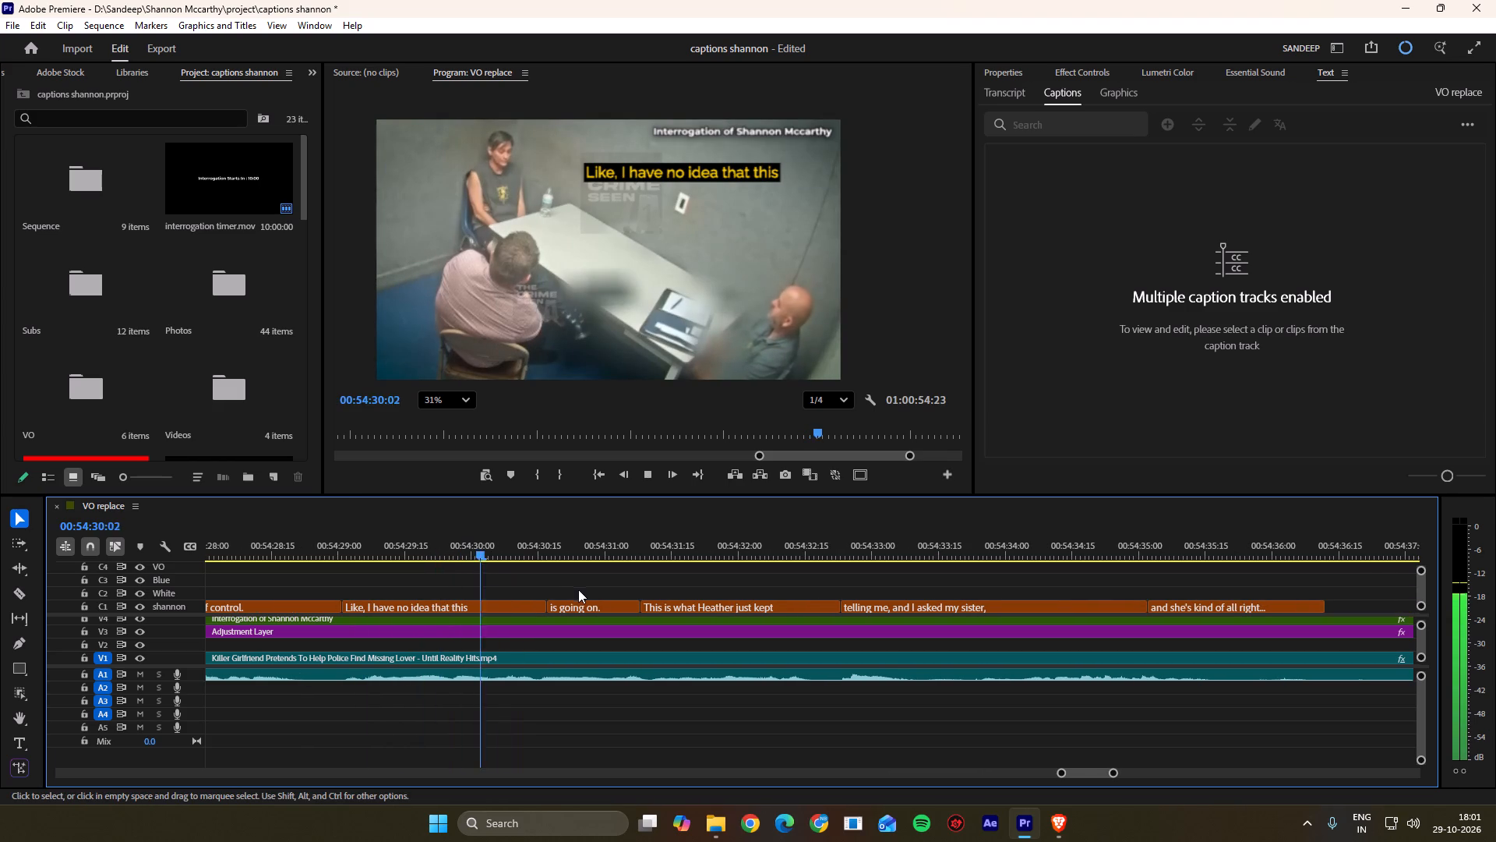
{"action": "key", "text": "space"}
{"action": "left_click_drag", "start_coordinate": [547, 608], "coordinate": [524, 608], "text": "ctrl"}
{"action": "left_click_drag", "start_coordinate": [520, 553], "coordinate": [406, 550]}
{"action": "key", "text": "space"}
{"action": "key", "text": "space"}
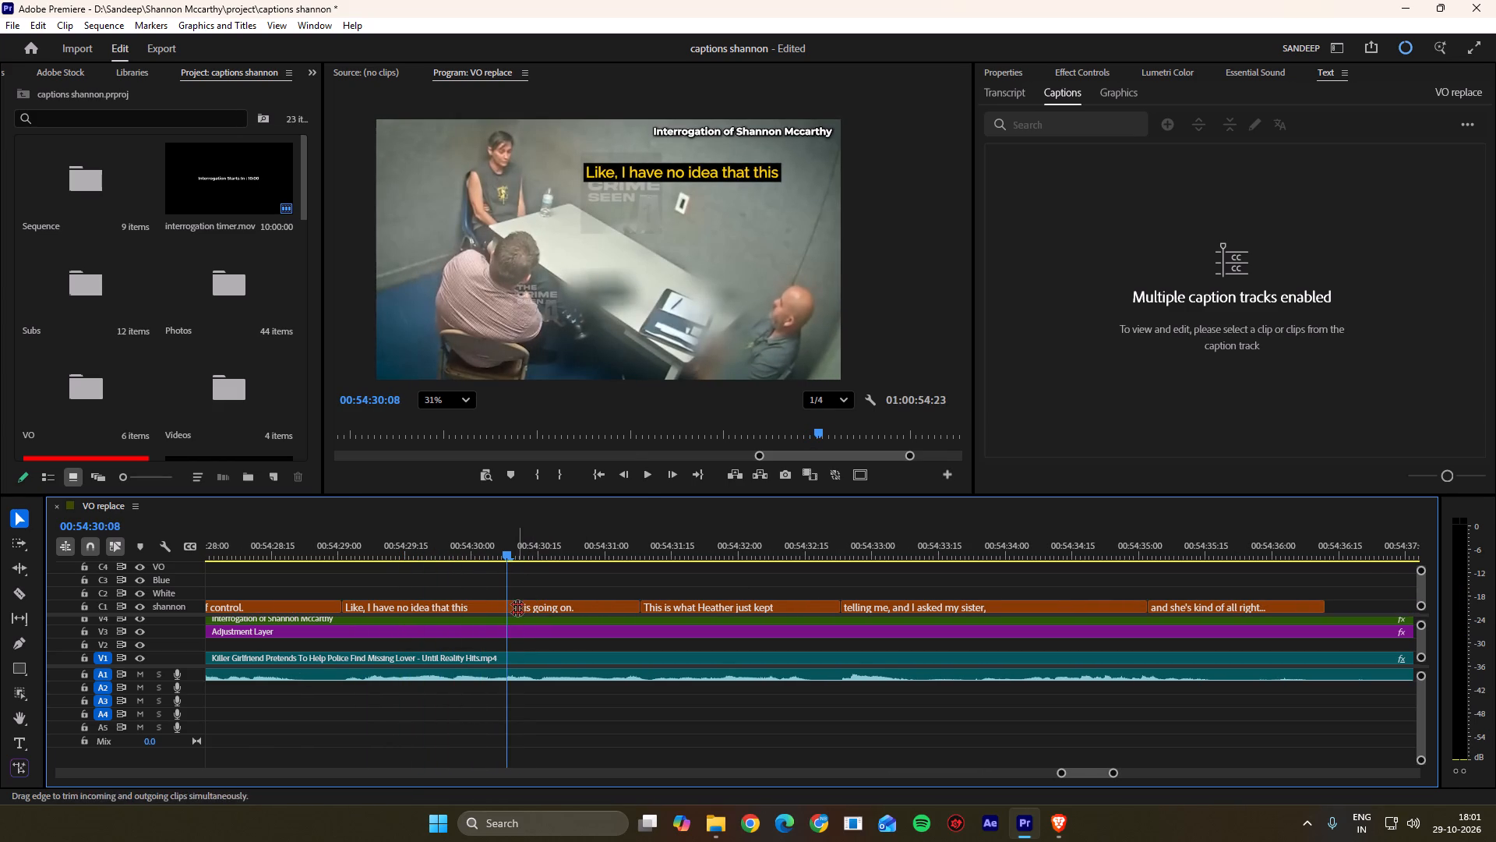
Move the boundary between "is going on." and "This is what Heather just kept" to 00:54:31:05.
{"action": "key", "text": "space"}
{"action": "scroll", "coordinate": [533, 579], "scroll_direction": "down", "scroll_amount": 3}
{"action": "key", "text": "space"}
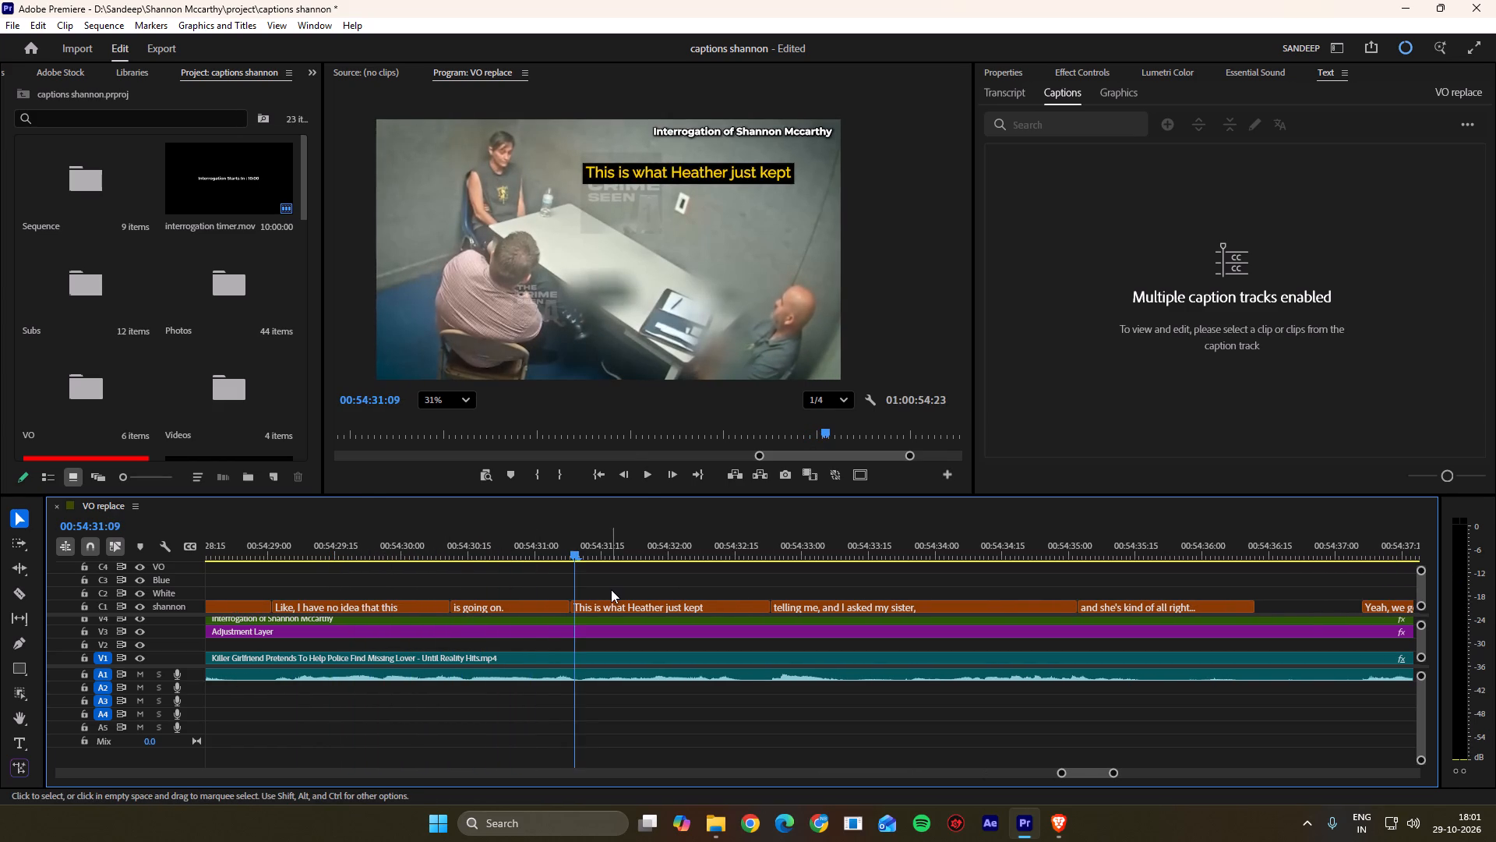
{"action": "left_click_drag", "start_coordinate": [567, 550], "coordinate": [491, 548]}
{"action": "key", "text": "space"}
{"action": "key", "text": "space"}
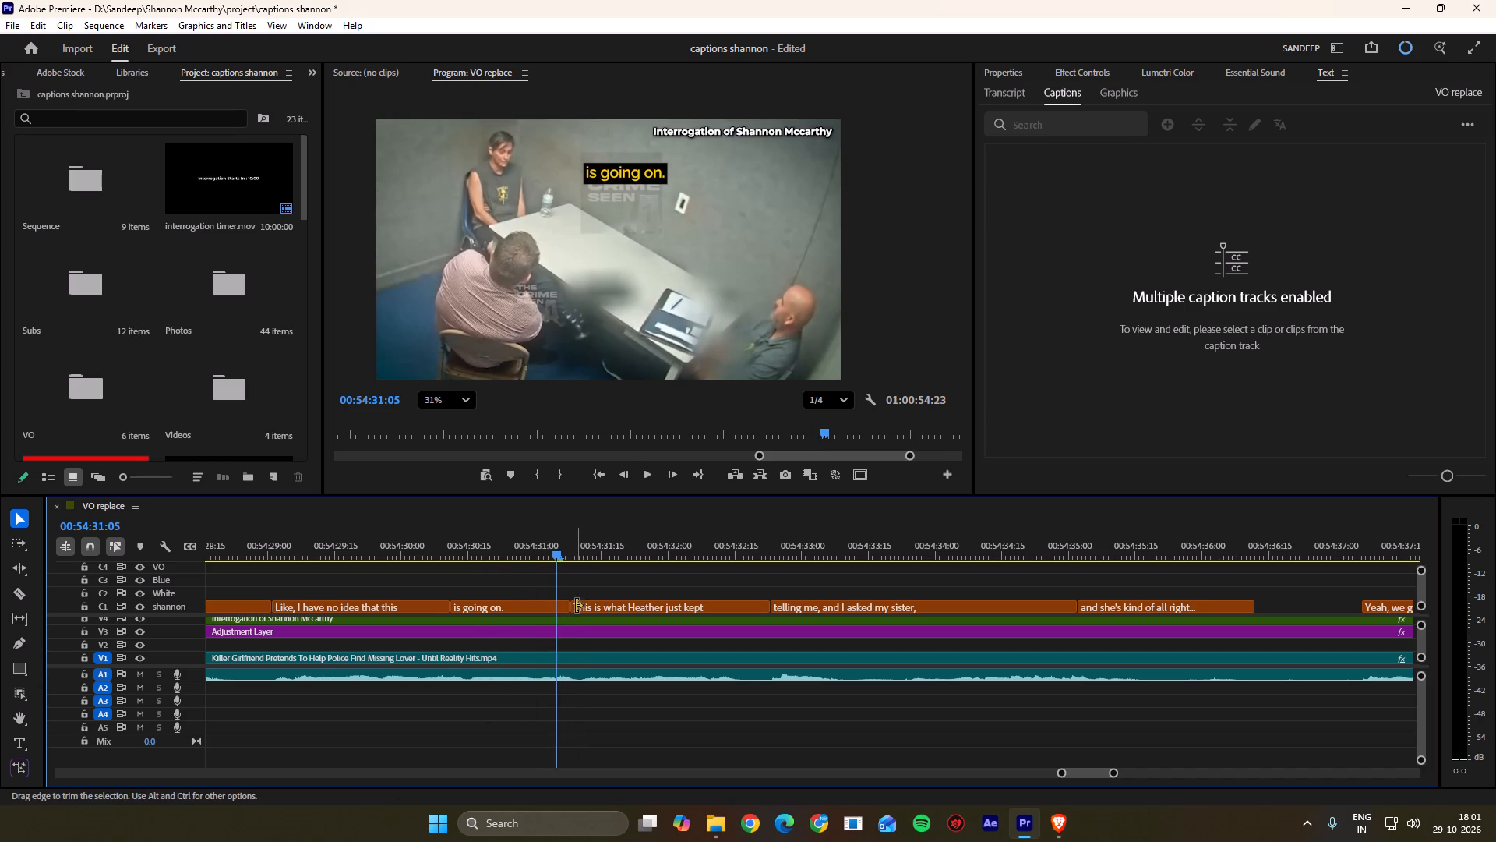
{"action": "left_click_drag", "start_coordinate": [572, 608], "coordinate": [560, 609], "text": "ctrl"}
{"action": "left_click", "coordinate": [570, 588]}
Move the boundary between "telling me, and I asked my sister," and "and she's kind of all right..." to 00:54:34:26.
{"action": "key", "text": "space"}
{"action": "scroll", "coordinate": [570, 588], "scroll_direction": "down", "scroll_amount": 7}
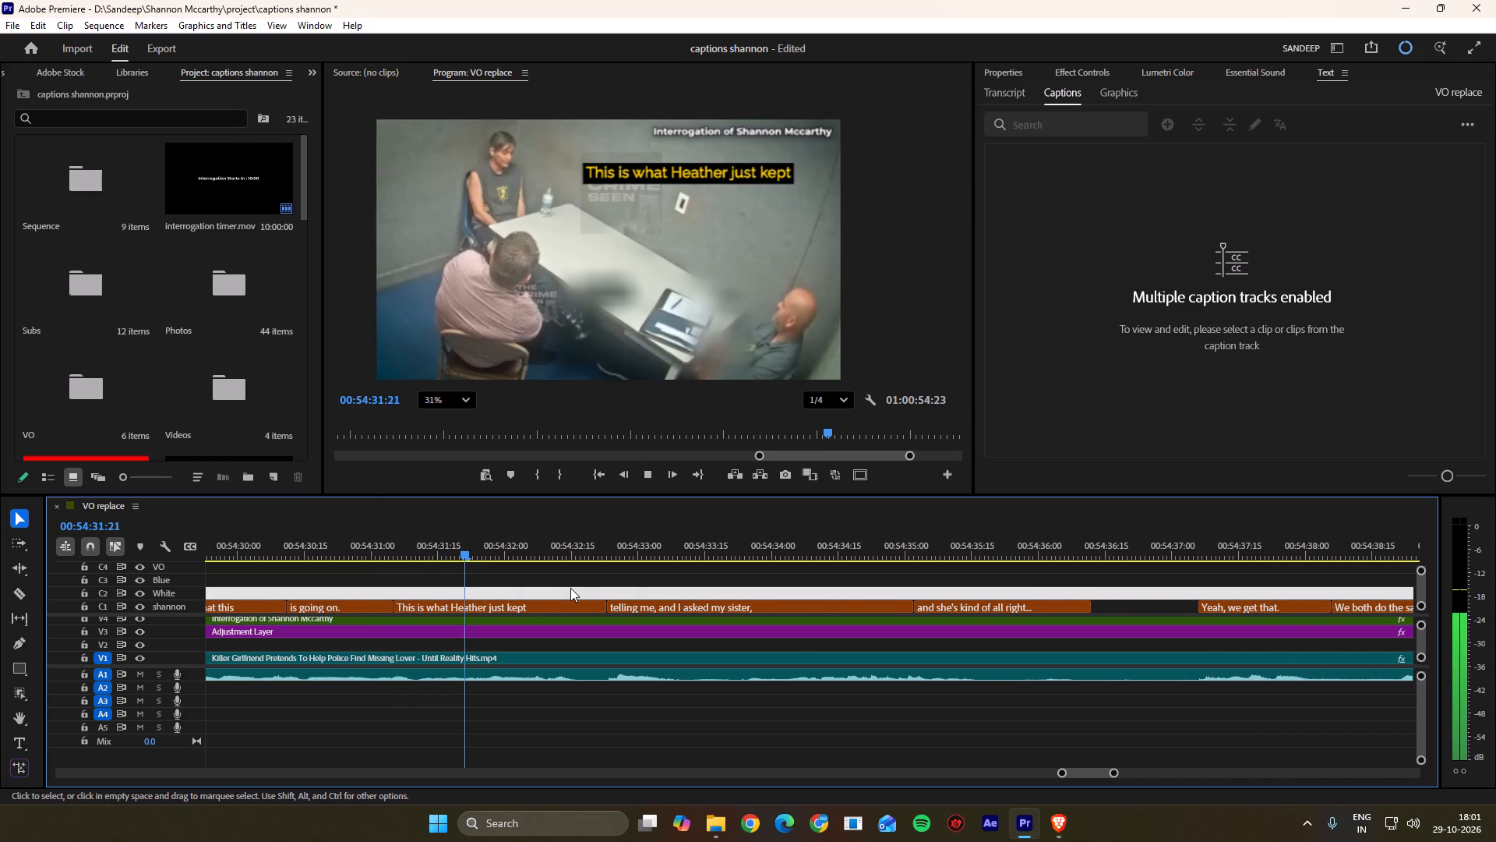
{"action": "scroll", "coordinate": [580, 594], "scroll_direction": "down", "scroll_amount": 3}
{"action": "key", "text": "space"}
{"action": "key", "text": "space"}
{"action": "key", "text": "space"}
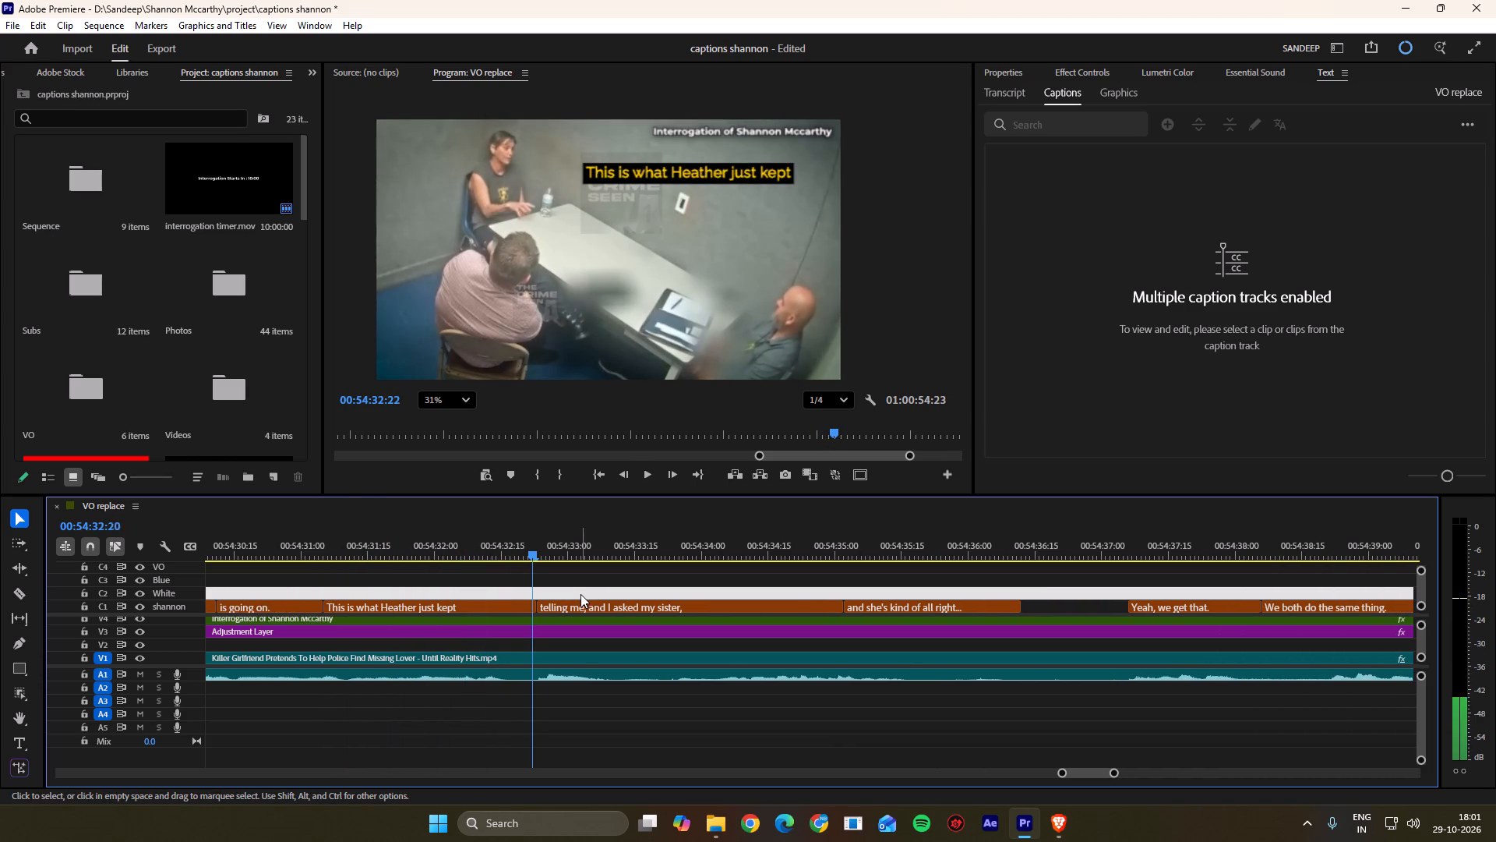
{"action": "key", "text": "space"}
{"action": "scroll", "coordinate": [580, 594], "scroll_direction": "down", "scroll_amount": 5}
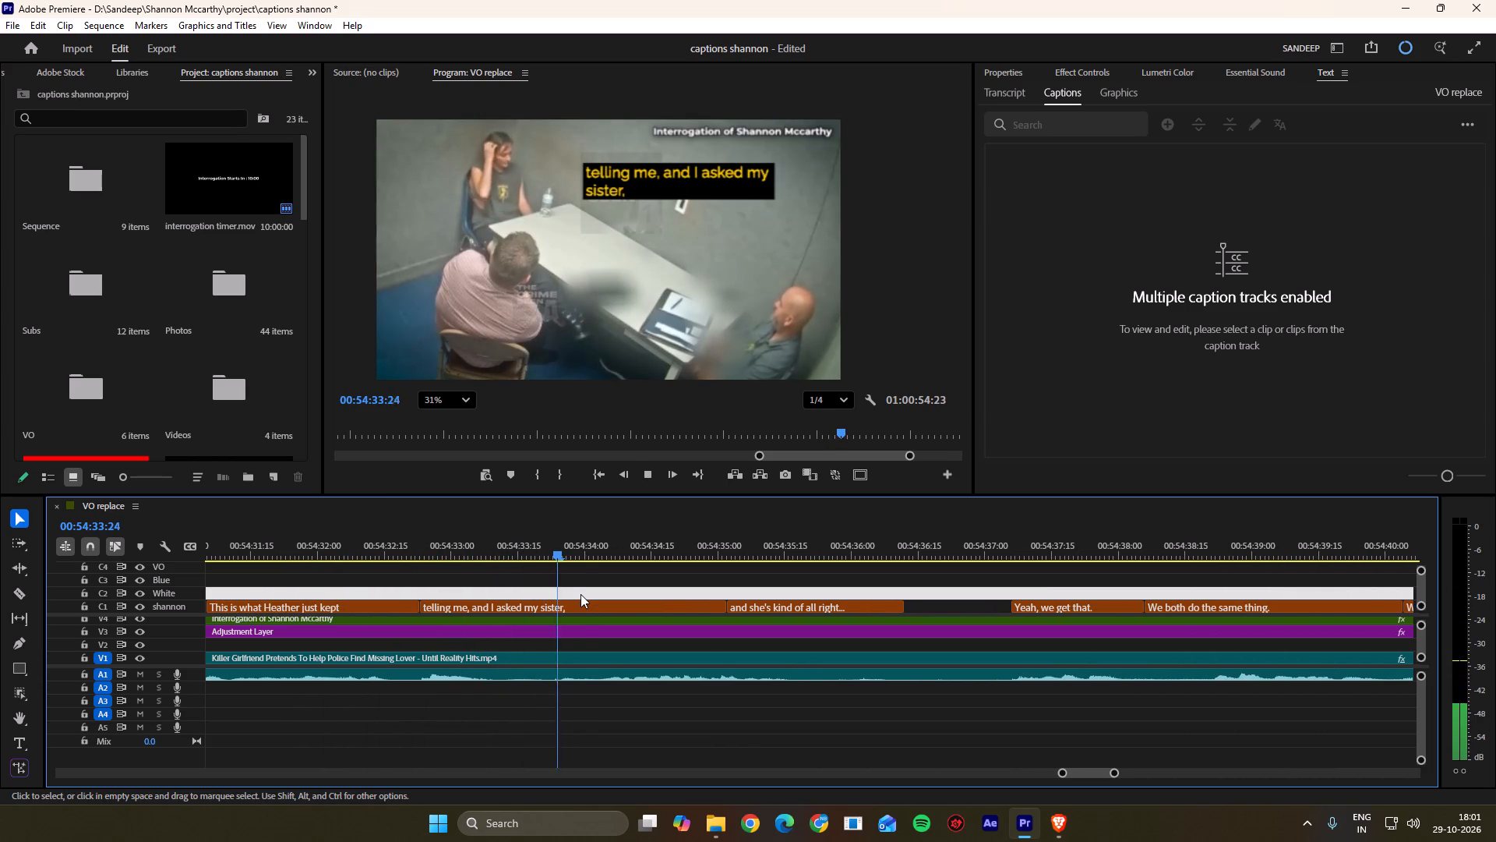
{"action": "scroll", "coordinate": [580, 594], "scroll_direction": "down", "scroll_amount": 5}
{"action": "key", "text": "space"}
{"action": "left_click_drag", "start_coordinate": [627, 542], "coordinate": [482, 547]}
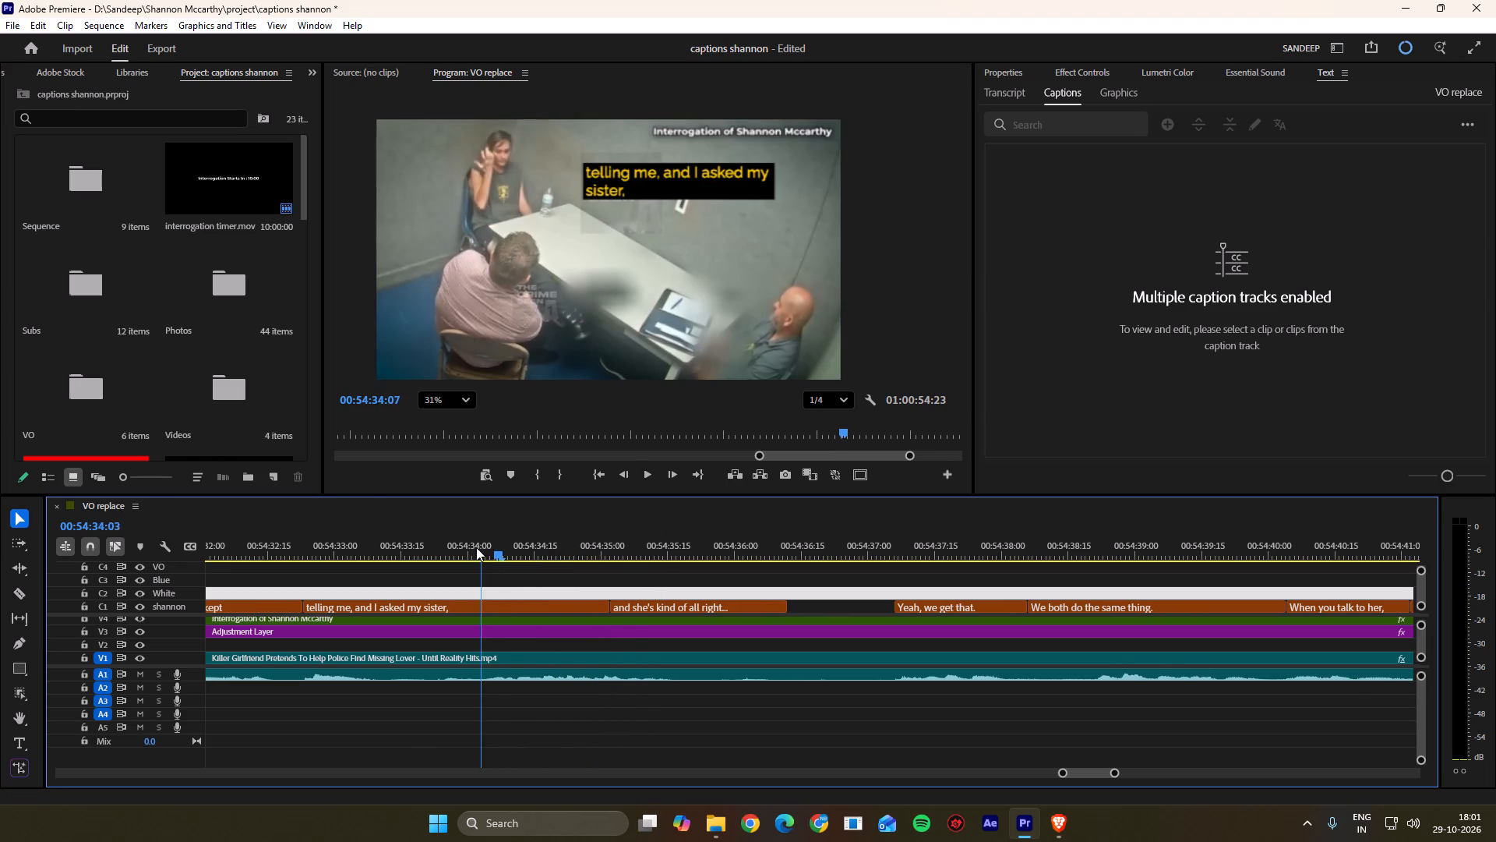
{"action": "key", "text": "space"}
{"action": "key", "text": "space"}
{"action": "left_click_drag", "start_coordinate": [607, 605], "coordinate": [587, 605], "text": "ctrl"}
{"action": "left_click", "coordinate": [584, 552]}
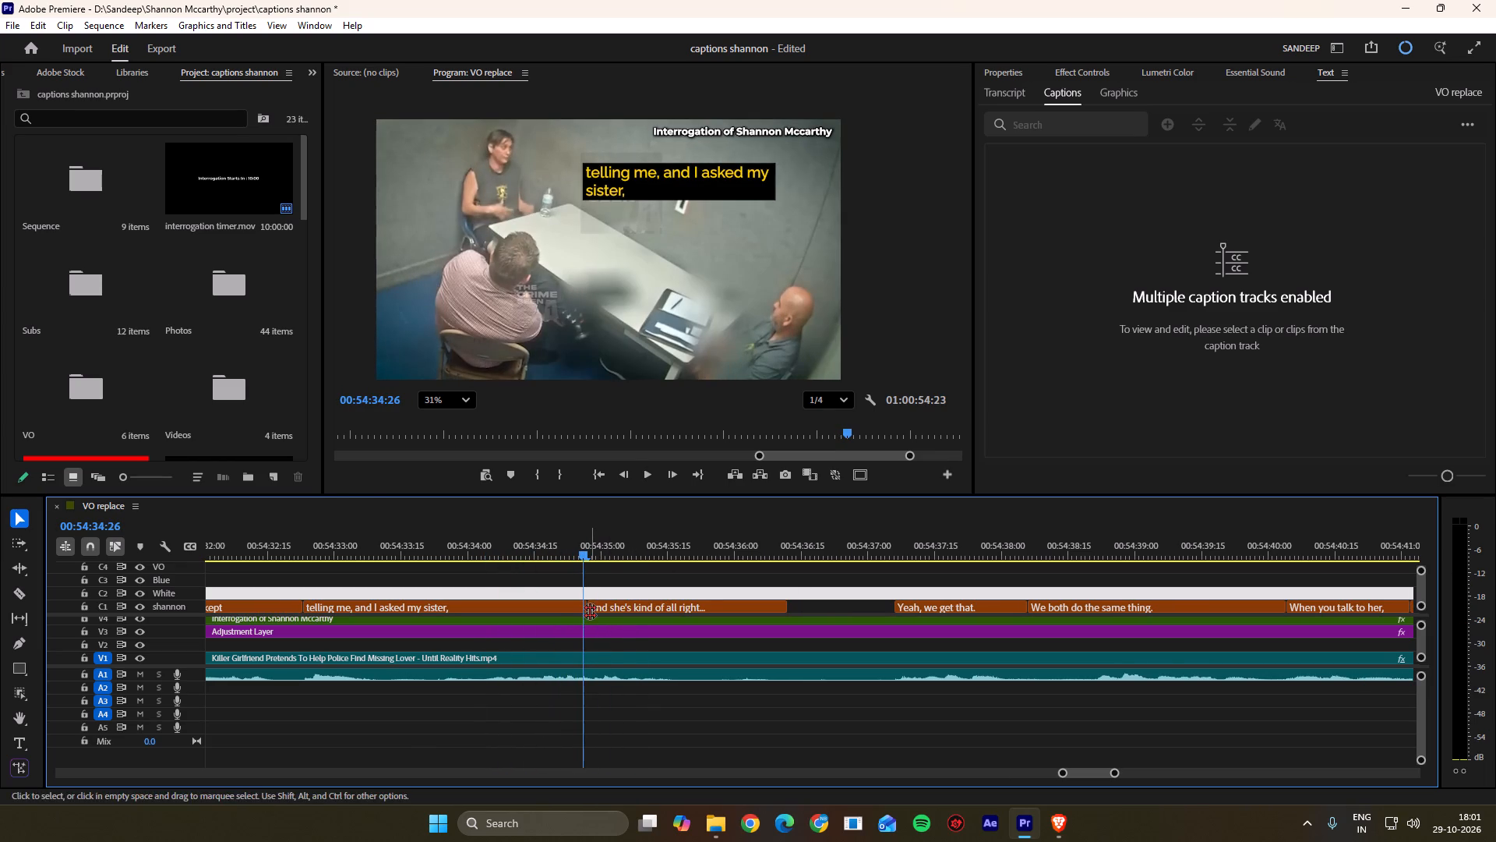
{"action": "left_click", "coordinate": [589, 611], "text": "ctrl"}
{"action": "left_click", "coordinate": [602, 595]}
Move the boundary between "Yeah, we get that." and "We both do the same thing." to 00:54:38:21.
{"action": "key", "text": "space"}
{"action": "scroll", "coordinate": [602, 595], "scroll_direction": "down", "scroll_amount": 13}
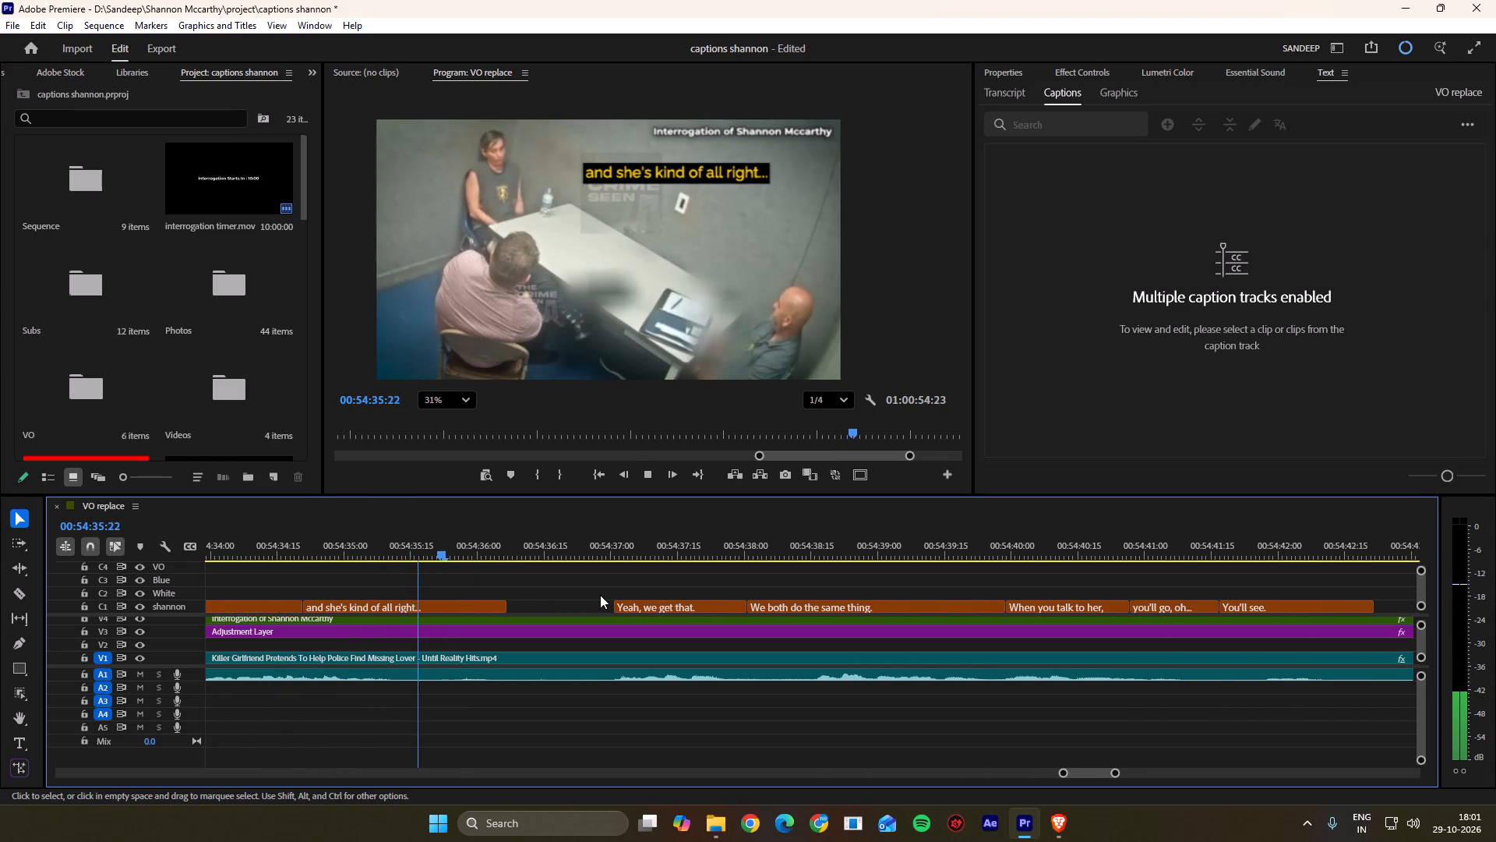
{"action": "left_click_drag", "start_coordinate": [616, 547], "coordinate": [595, 547]}
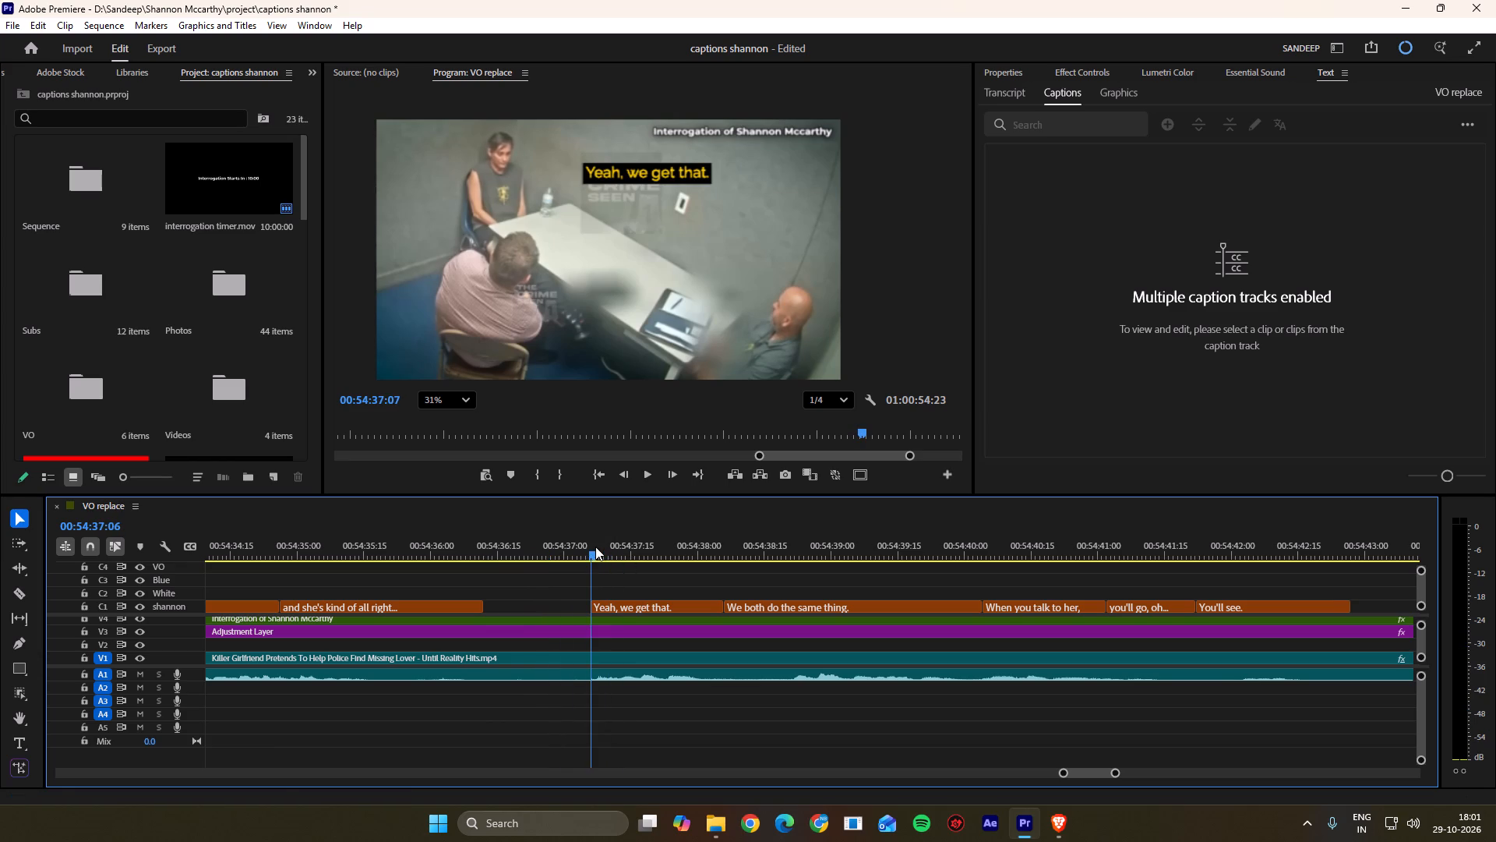
{"action": "left_click_drag", "start_coordinate": [595, 547], "coordinate": [595, 547]}
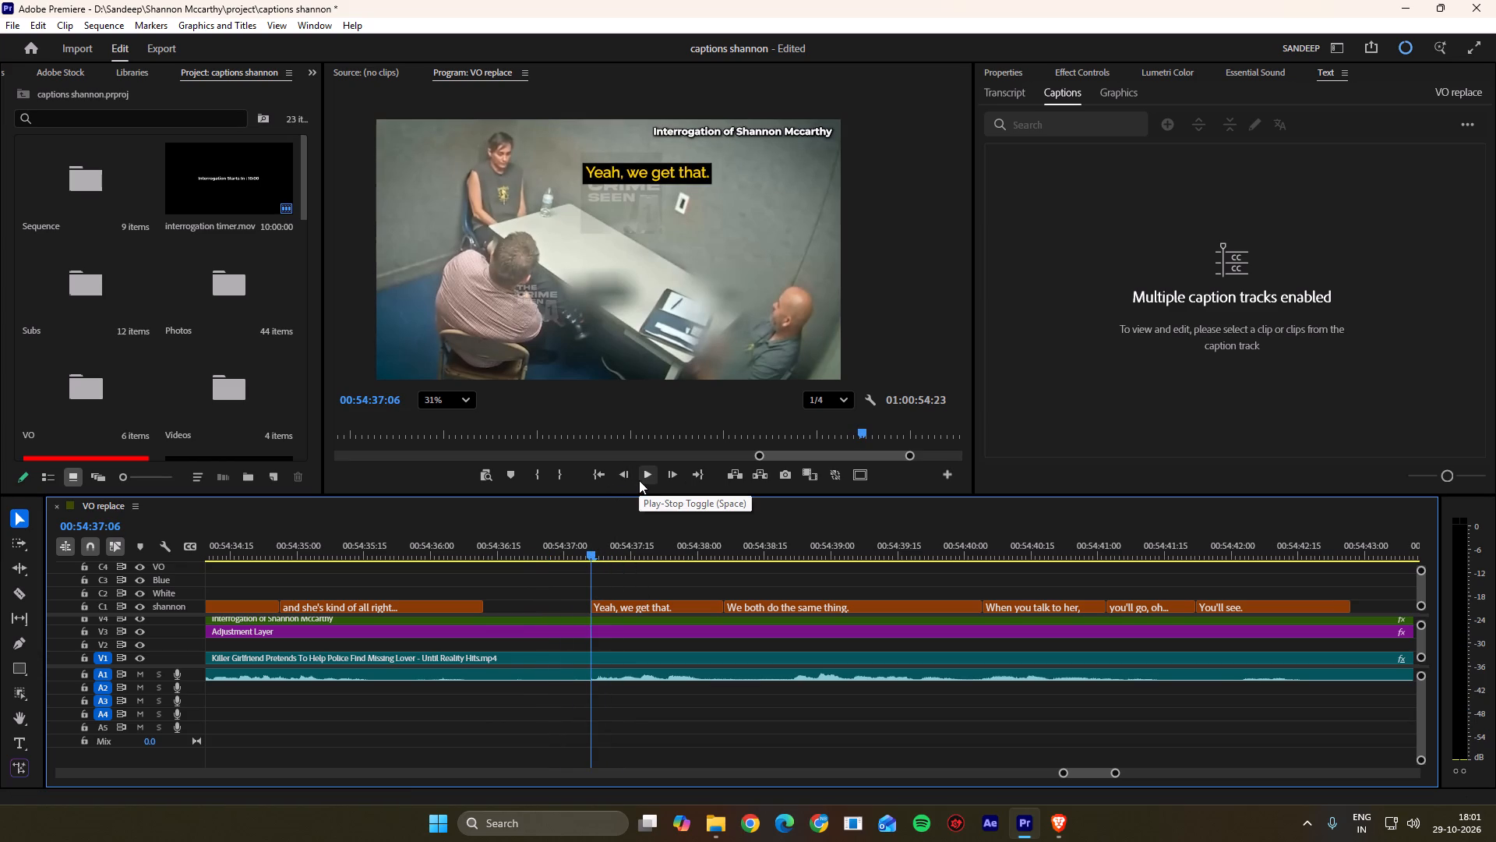
{"action": "scroll", "coordinate": [638, 621], "scroll_direction": "down", "scroll_amount": 3}
{"action": "key", "text": "space"}
{"action": "scroll", "coordinate": [638, 621], "scroll_direction": "down", "scroll_amount": 4}
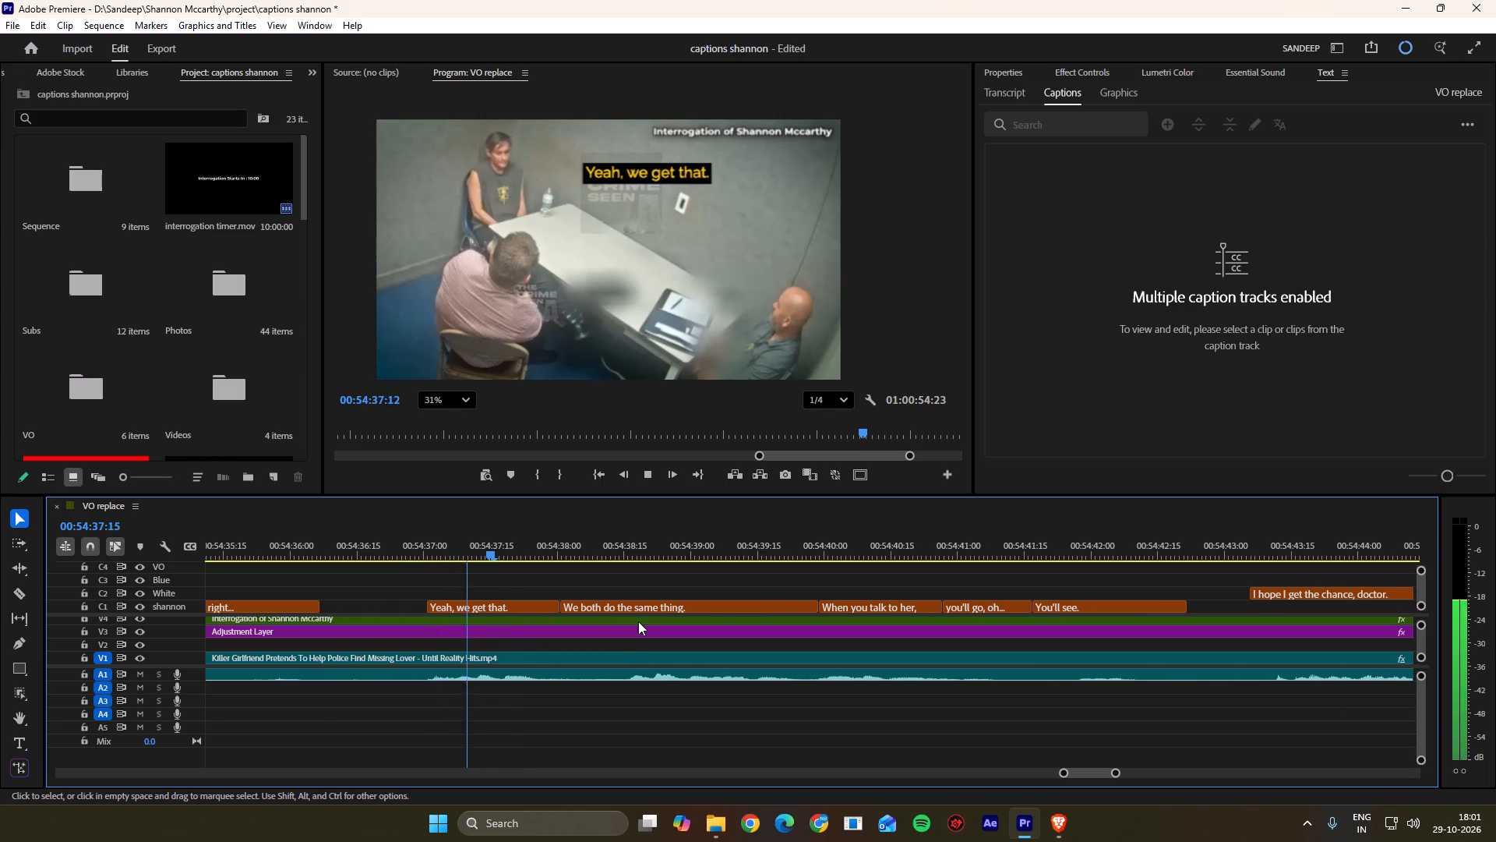
{"action": "left_click_drag", "start_coordinate": [651, 552], "coordinate": [651, 552]}
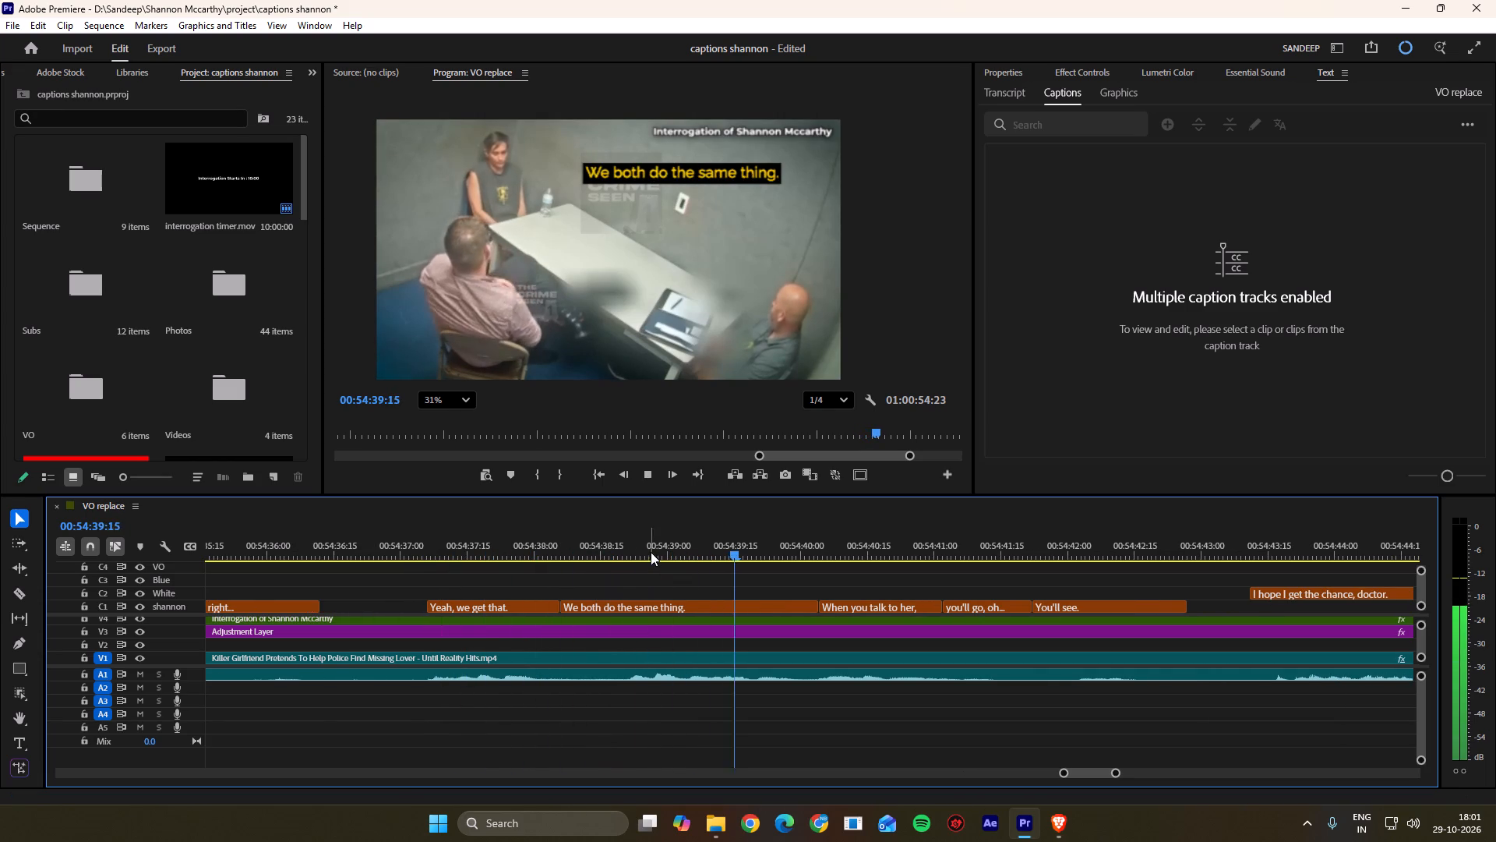
{"action": "left_click_drag", "start_coordinate": [651, 552], "coordinate": [628, 556]}
{"action": "left_click_drag", "start_coordinate": [559, 607], "coordinate": [622, 609], "text": "ctrl"}
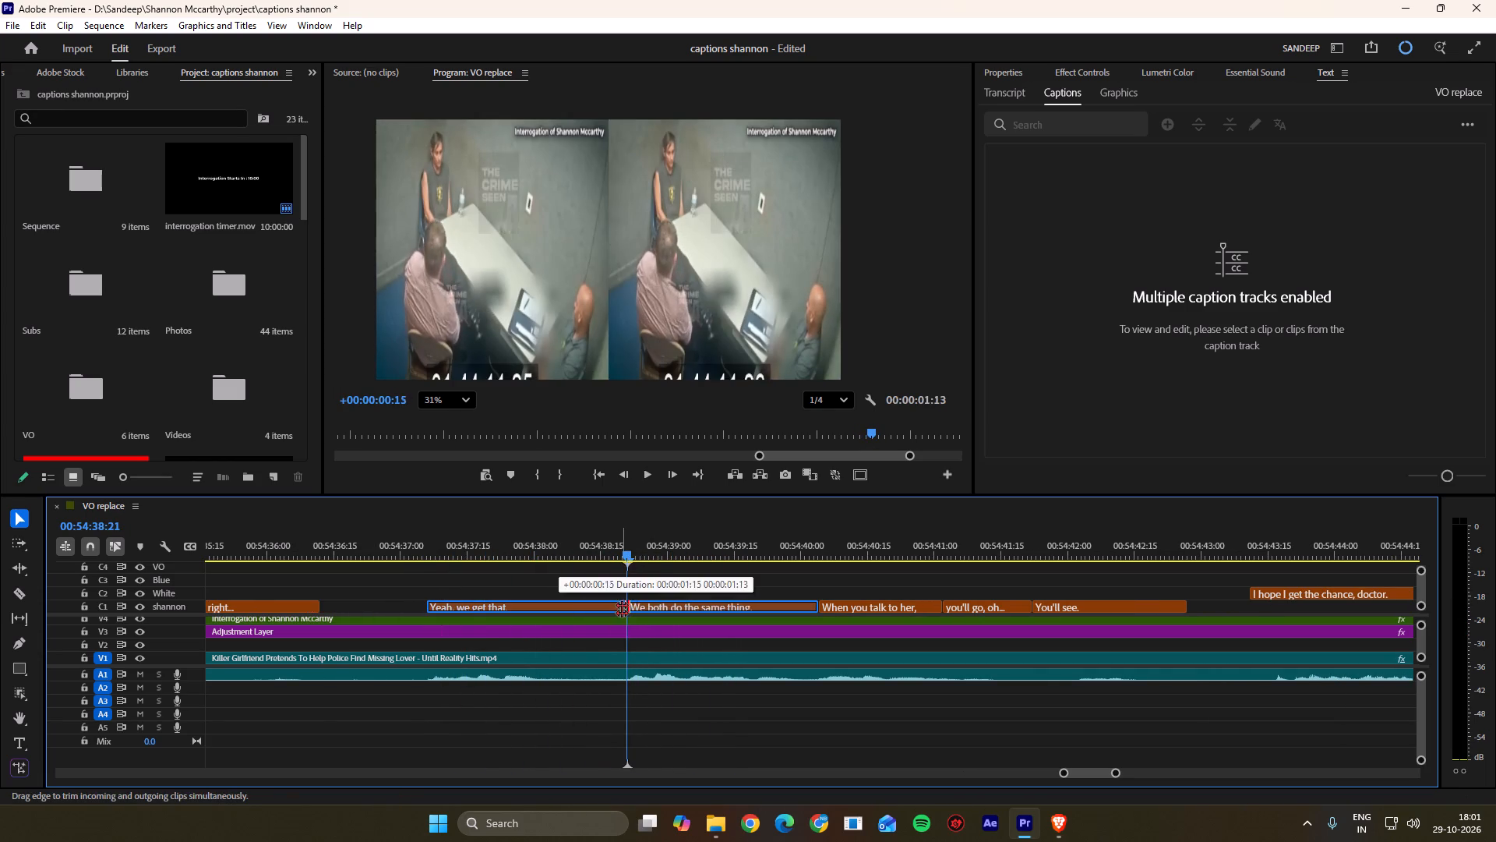
{"action": "left_click_drag", "start_coordinate": [622, 609], "coordinate": [626, 609], "text": "ctrl"}
{"action": "left_click", "coordinate": [647, 593]}
Play the captions from "We both do the same thing." through "You'll see." to check their timing against the speech.
{"action": "key", "text": "space"}
{"action": "scroll", "coordinate": [644, 593], "scroll_direction": "down", "scroll_amount": 11}
{"action": "key", "text": "space"}
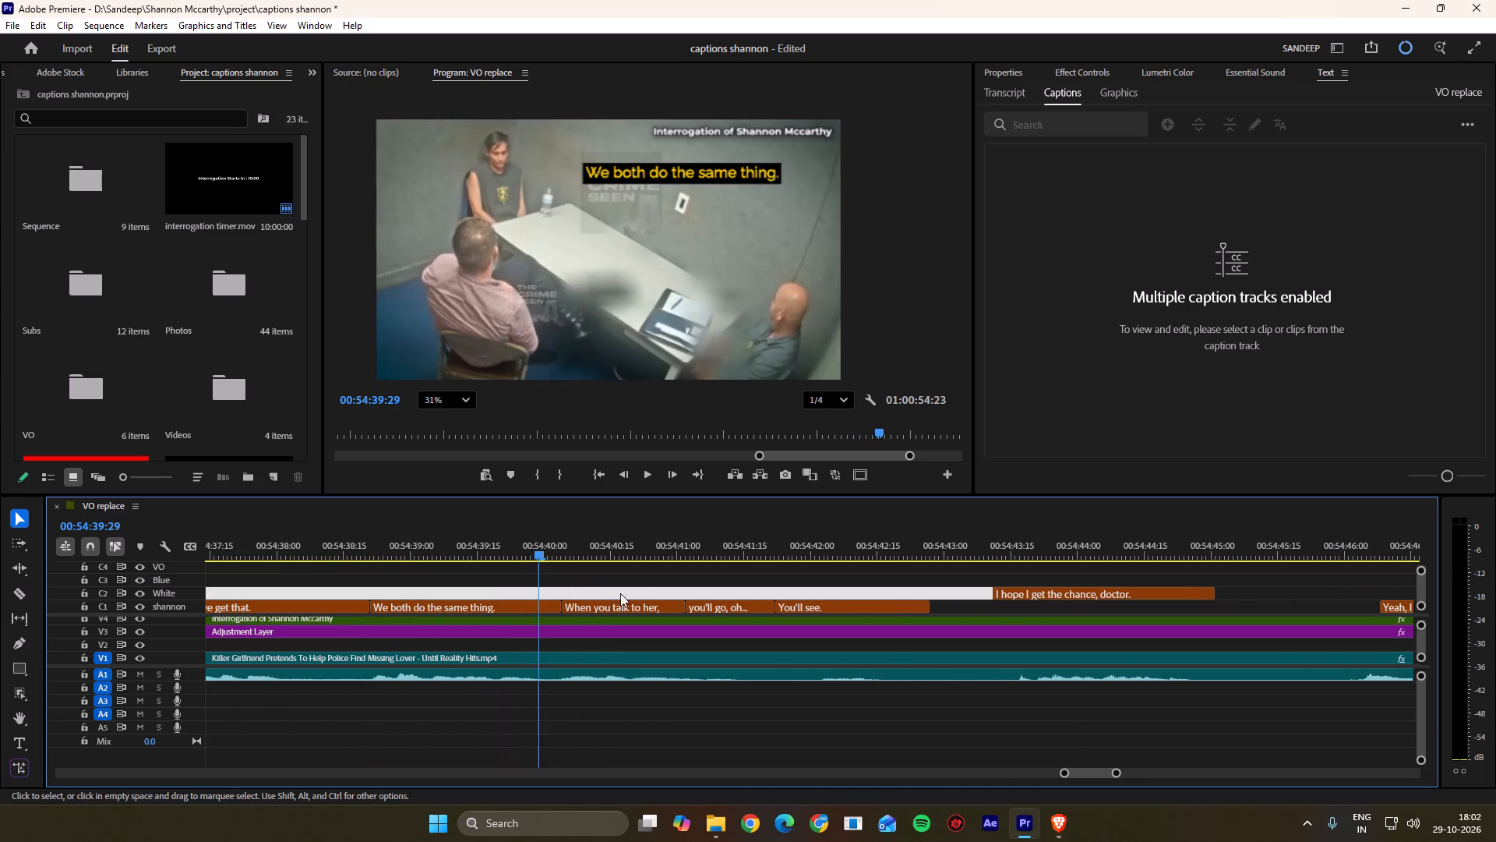
{"action": "key", "text": "space"}
{"action": "key", "text": "space"}
{"action": "key", "text": "space"}
{"action": "scroll", "coordinate": [599, 606], "scroll_direction": "down", "scroll_amount": 3}
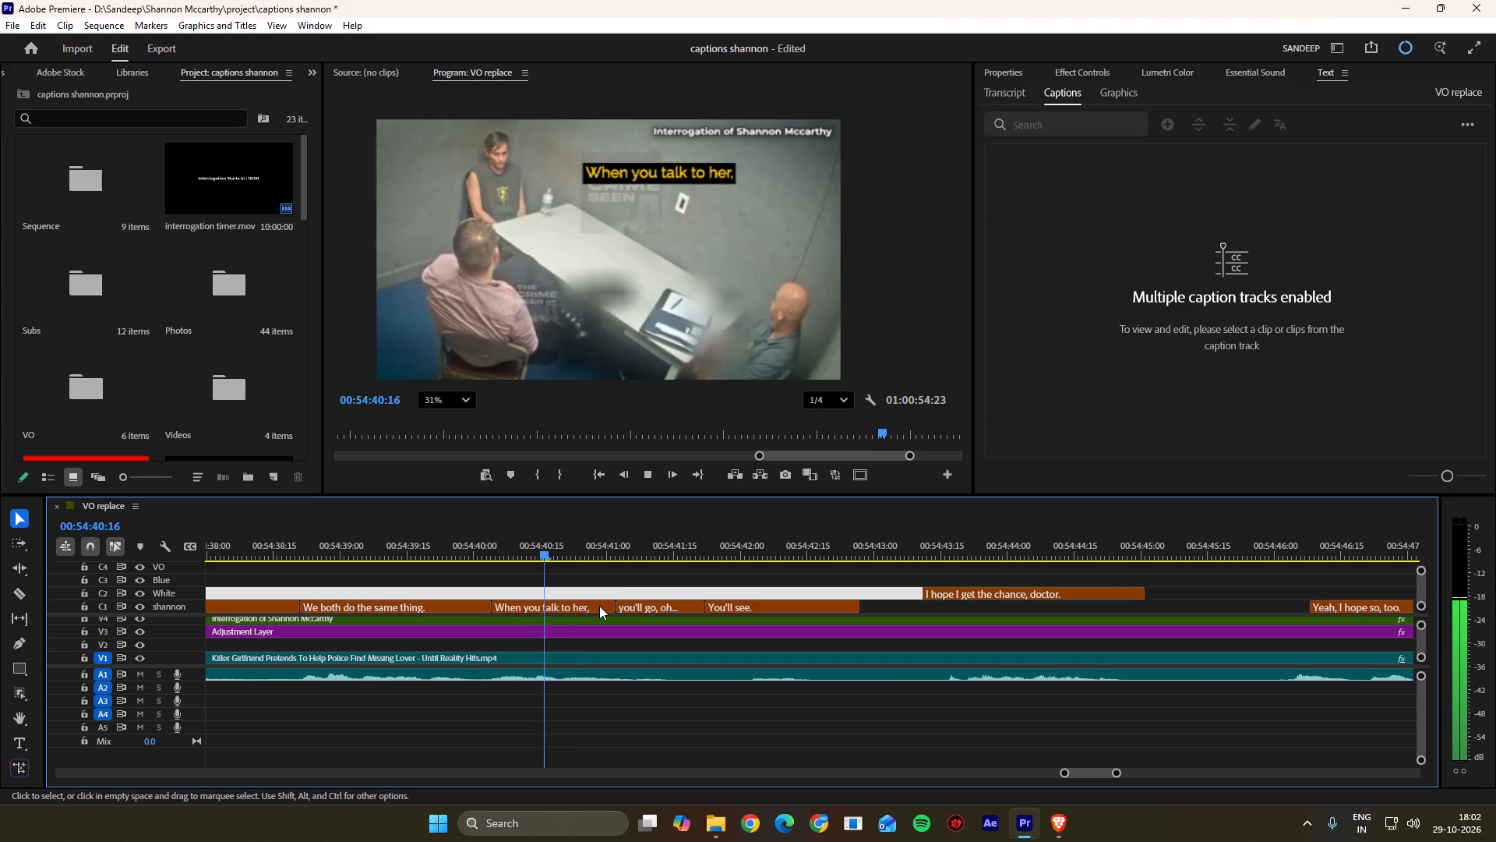
{"action": "key", "text": "space"}
{"action": "key", "text": "space"}
{"action": "scroll", "coordinate": [647, 610], "scroll_direction": "down", "scroll_amount": 2}
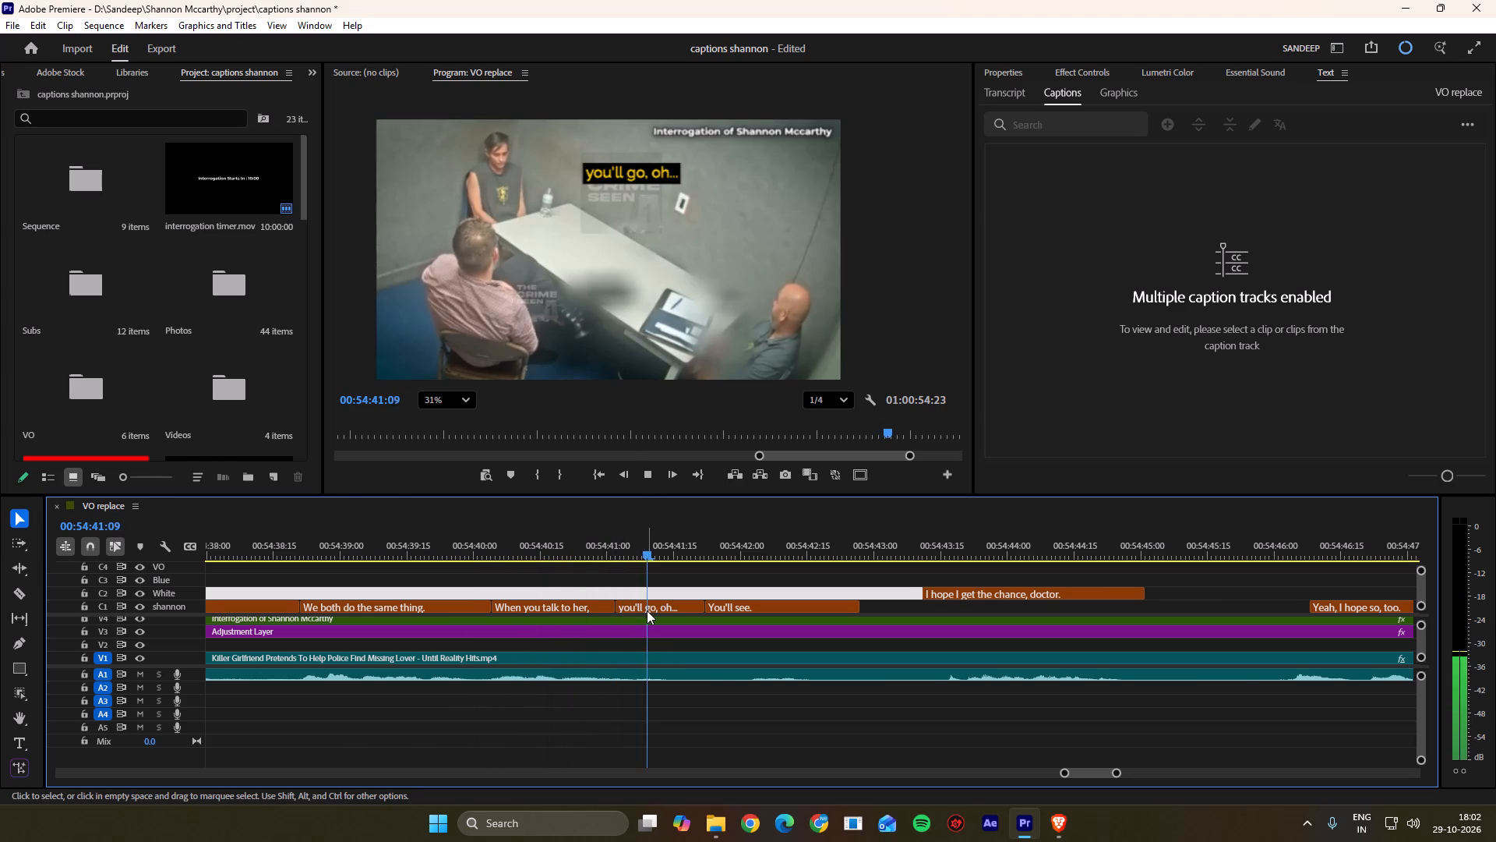
{"action": "scroll", "coordinate": [647, 610], "scroll_direction": "down", "scroll_amount": 2}
{"action": "scroll", "coordinate": [654, 610], "scroll_direction": "down", "scroll_amount": 3, "text": "alt"}
{"action": "key", "text": "space"}
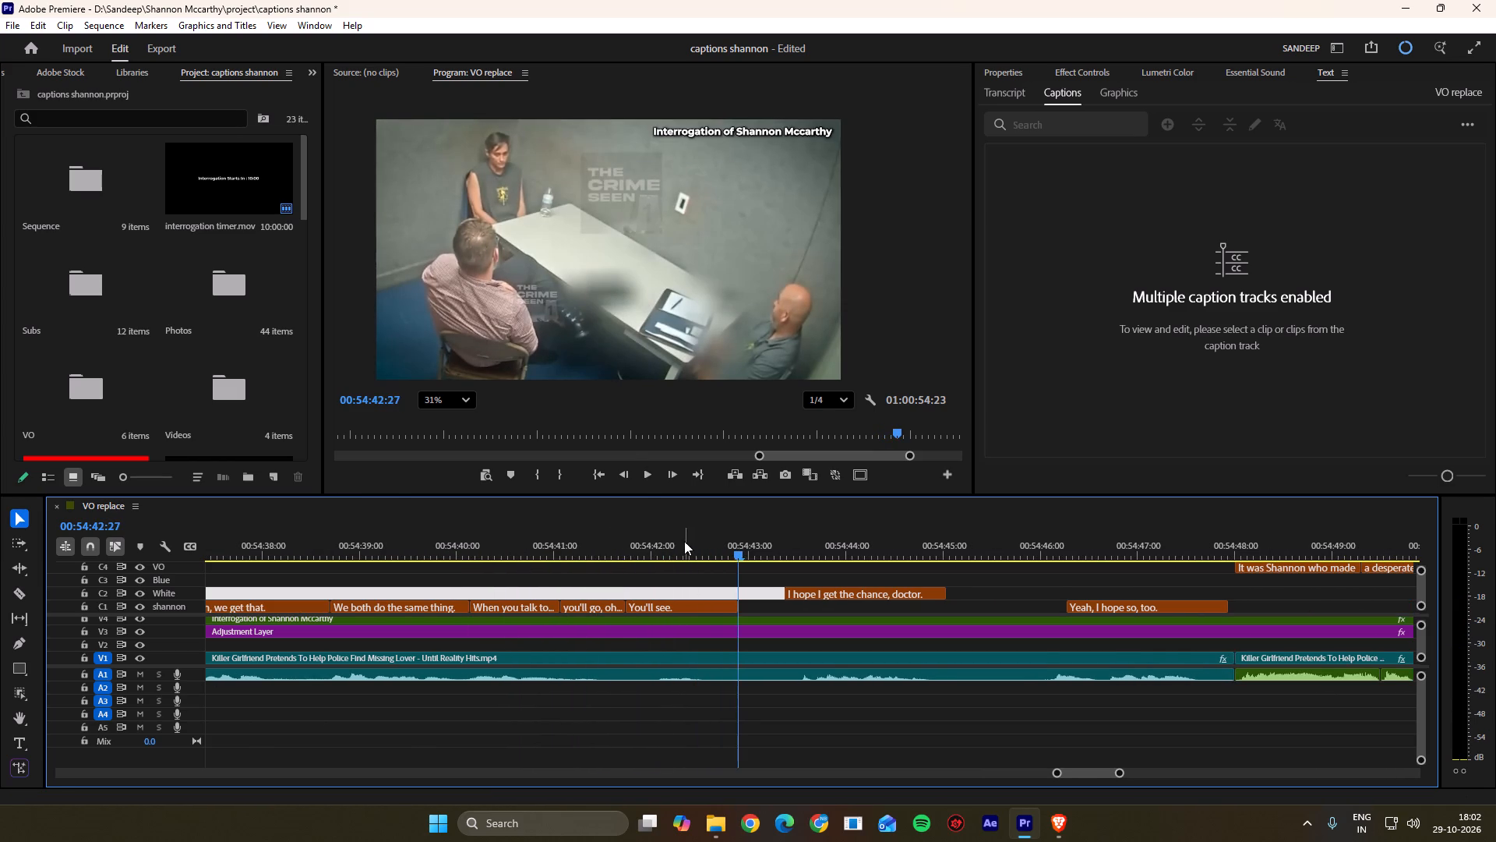
Shift the whole "You'll see." caption so that it starts at 00:54:42:03.
{"action": "left_click_drag", "start_coordinate": [669, 539], "coordinate": [586, 540]}
{"action": "key", "text": "space"}
{"action": "key", "text": "space"}
{"action": "key", "text": "space"}
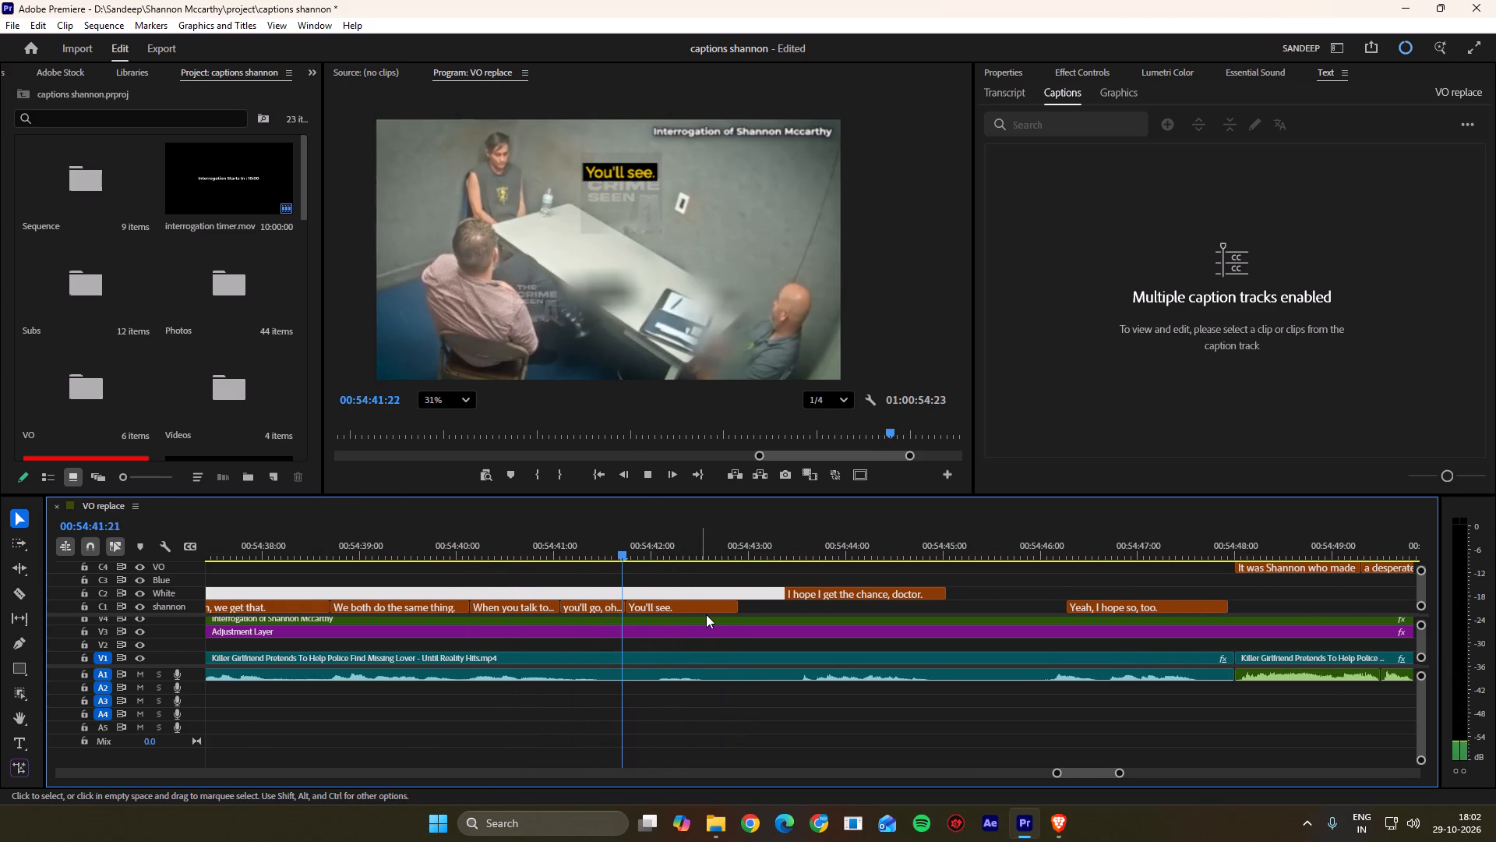
{"action": "scroll", "coordinate": [706, 614], "scroll_direction": "down", "scroll_amount": 4}
{"action": "key", "text": "space"}
{"action": "left_click_drag", "start_coordinate": [602, 540], "coordinate": [571, 554]}
{"action": "left_click_drag", "start_coordinate": [580, 607], "coordinate": [618, 607]}
Extend the end of the "you'll go, oh..." caption to 00:54:42:03, meeting "You'll see.", and replay it.
{"action": "left_click_drag", "start_coordinate": [526, 537], "coordinate": [313, 557]}
{"action": "key", "text": "space"}
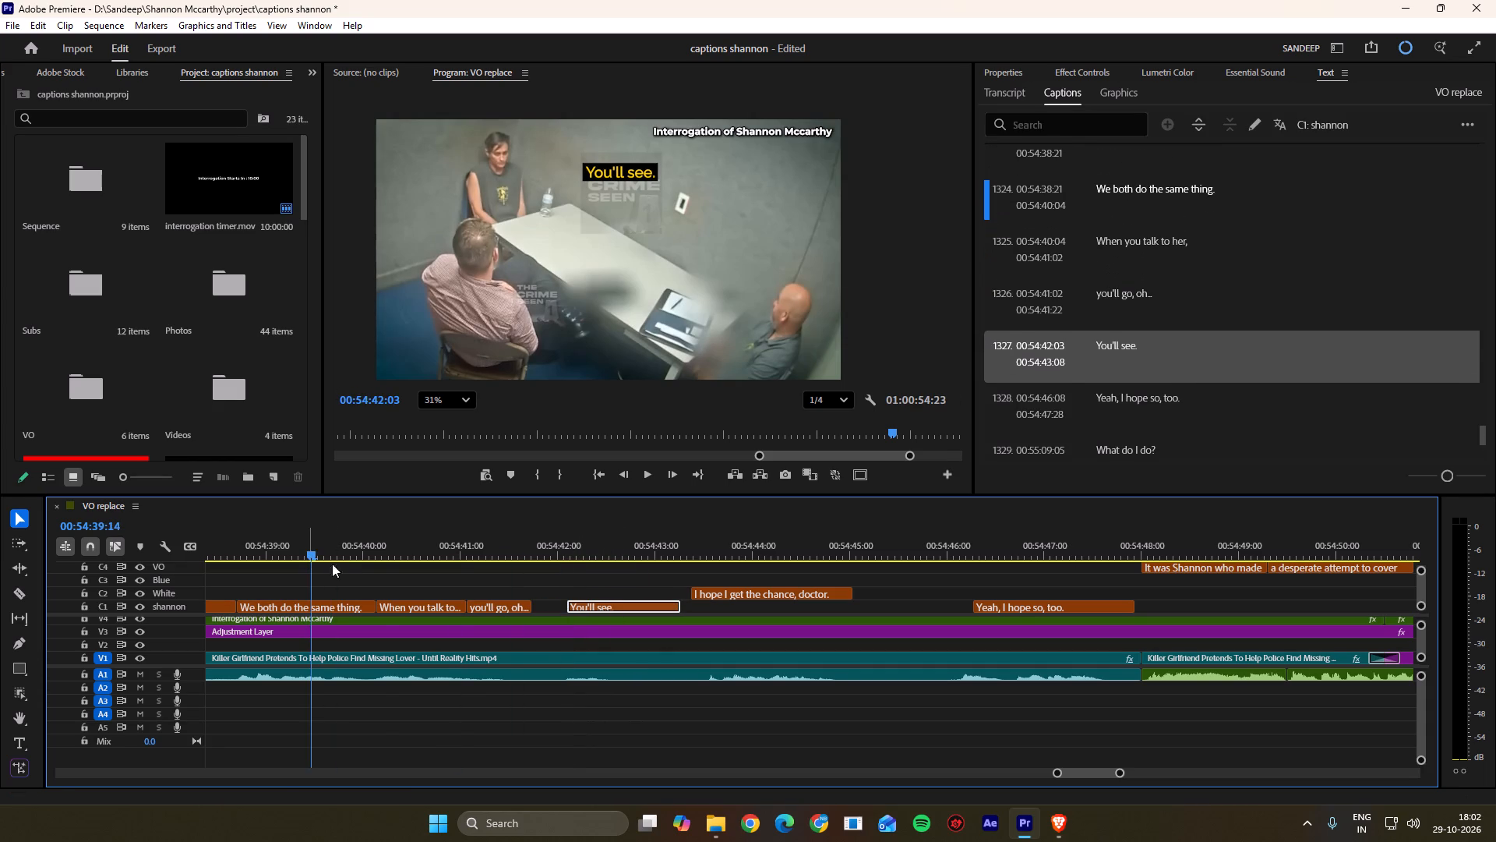
{"action": "key", "text": "space"}
{"action": "key", "text": "space"}
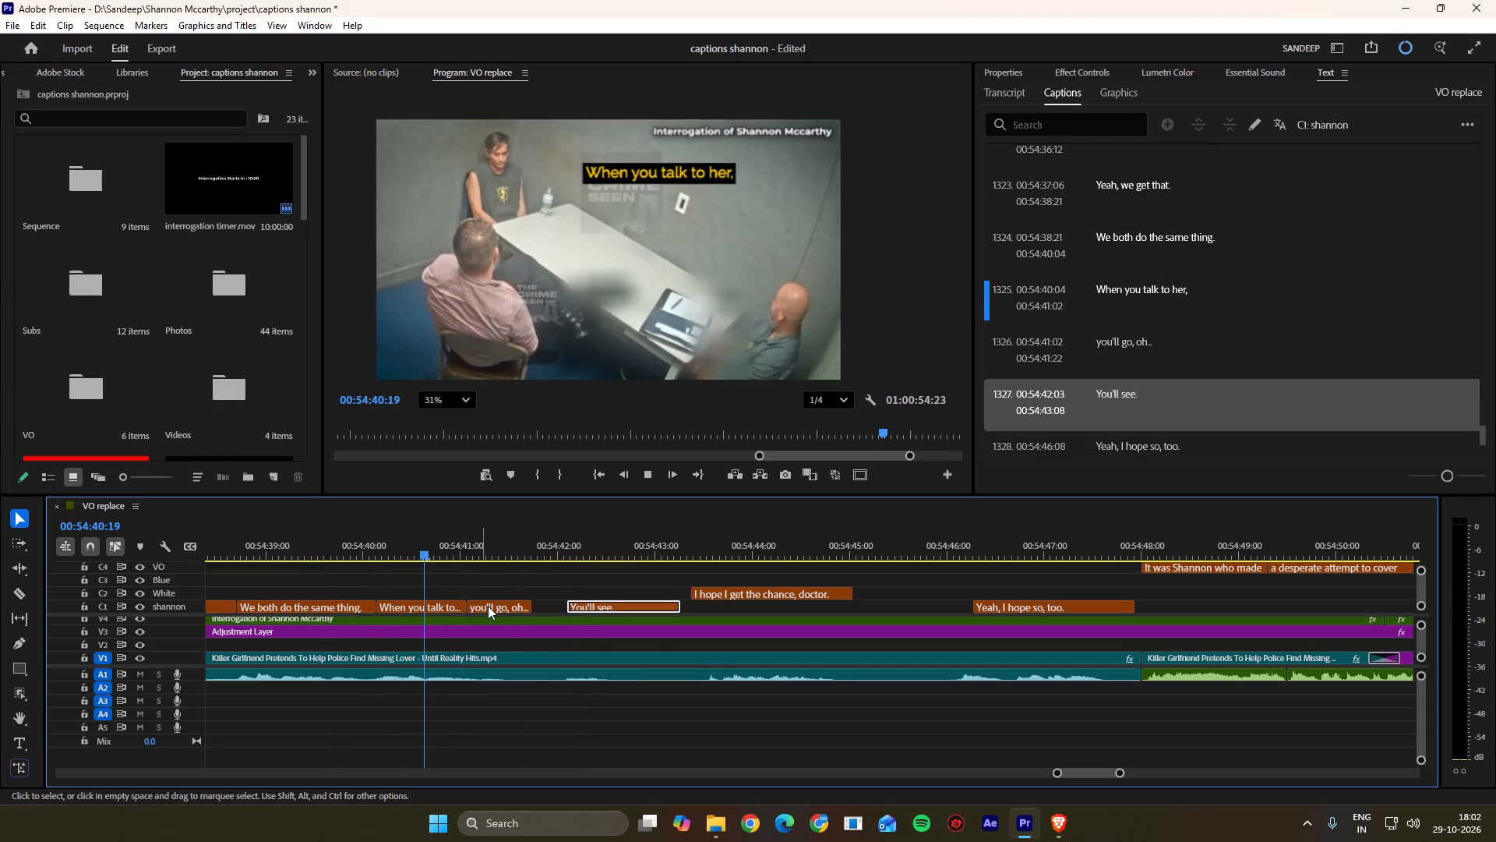
{"action": "key", "text": "space"}
{"action": "left_click_drag", "start_coordinate": [532, 608], "coordinate": [671, 621]}
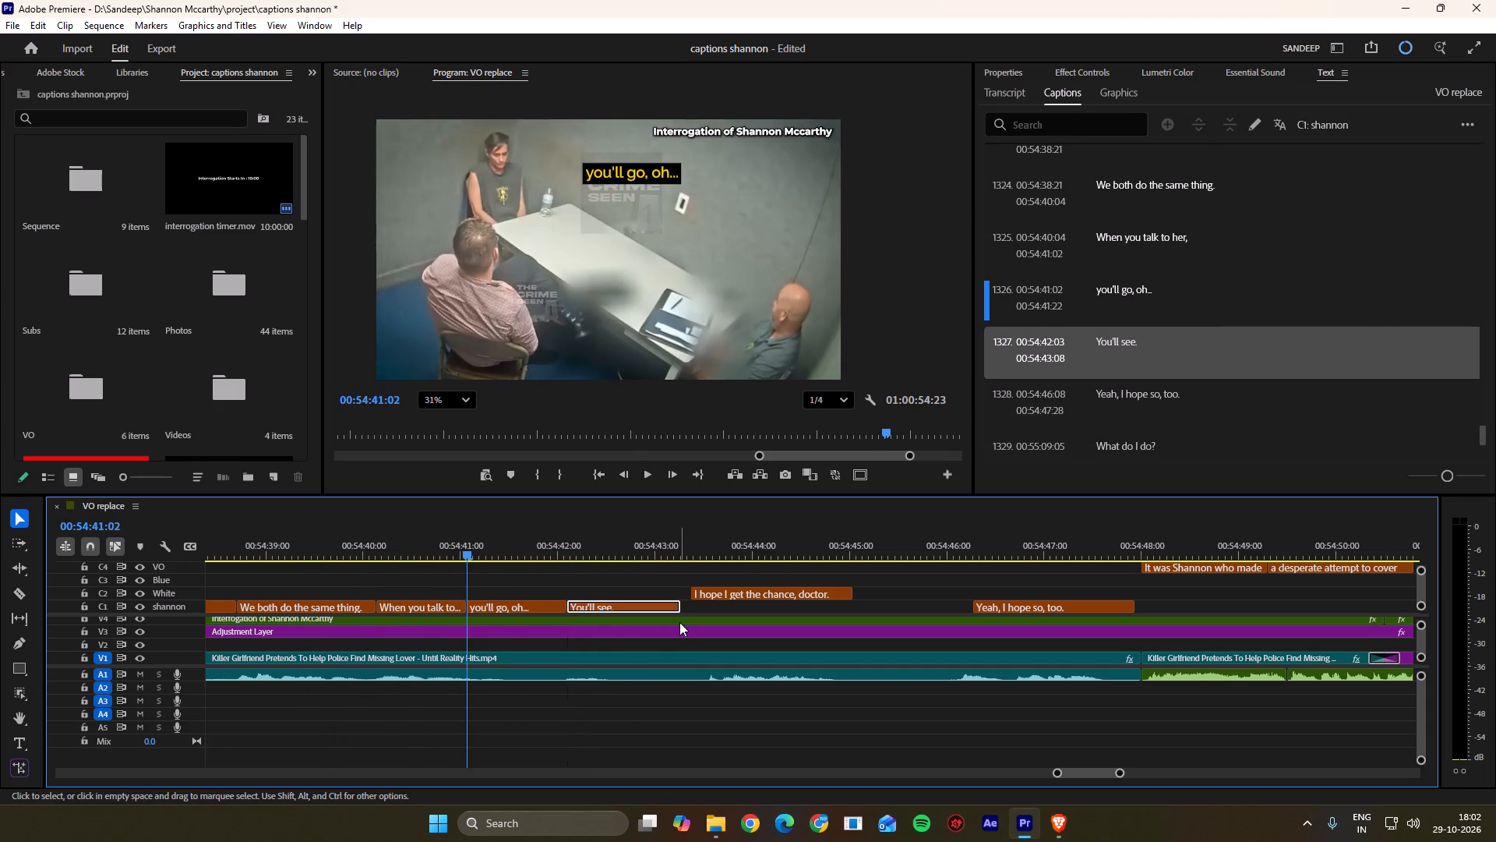
{"action": "key", "text": "space"}
{"action": "key", "text": "space"}
Reword the "you'll go, oh..." caption as: you'll go, "Oh.".
{"action": "left_click", "coordinate": [552, 612]}
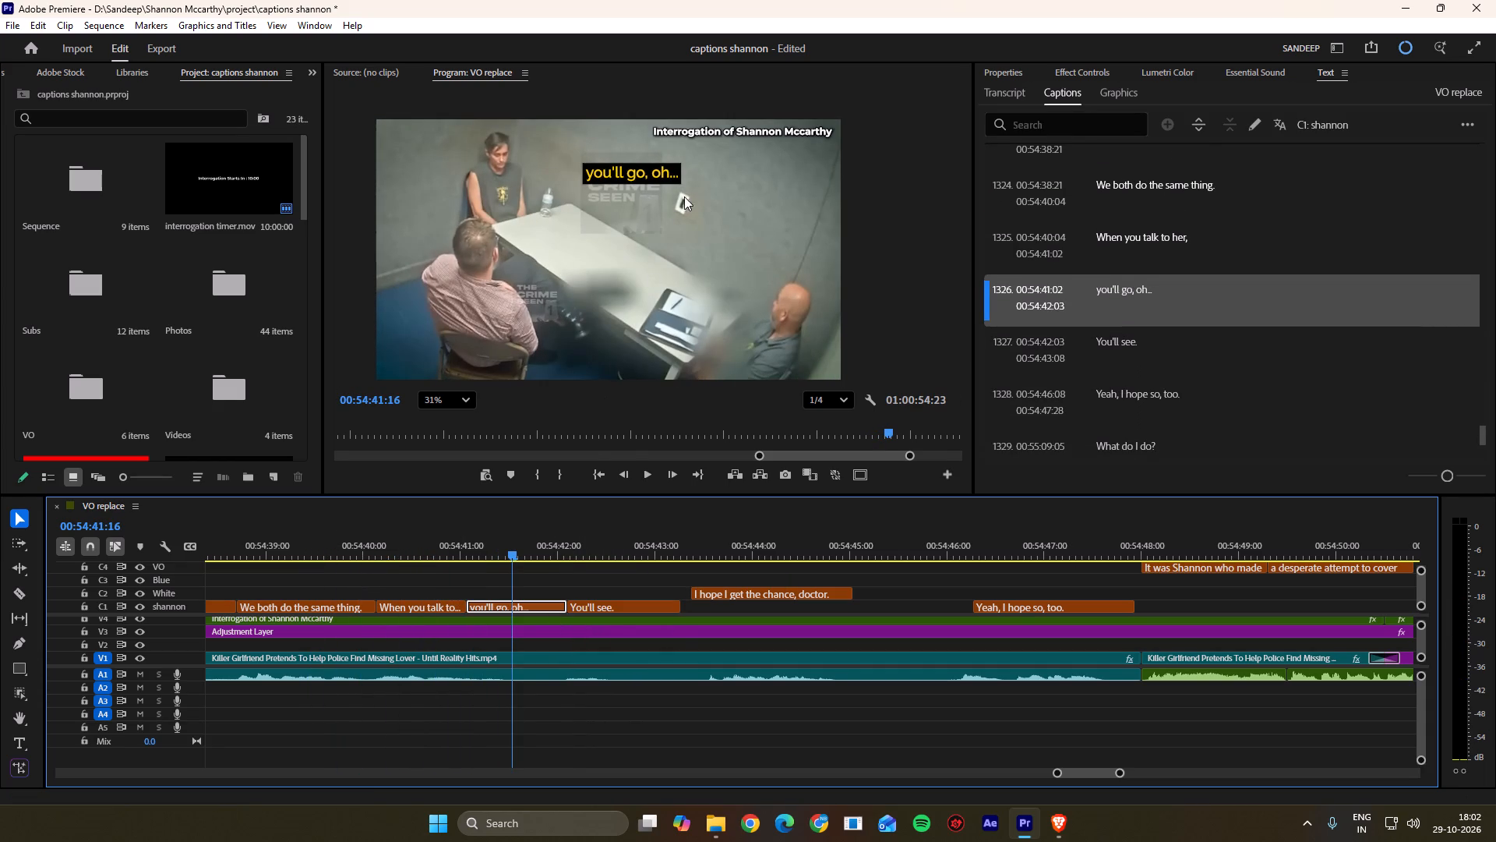
{"action": "double_click", "coordinate": [660, 168]}
{"action": "left_click", "coordinate": [651, 173]}
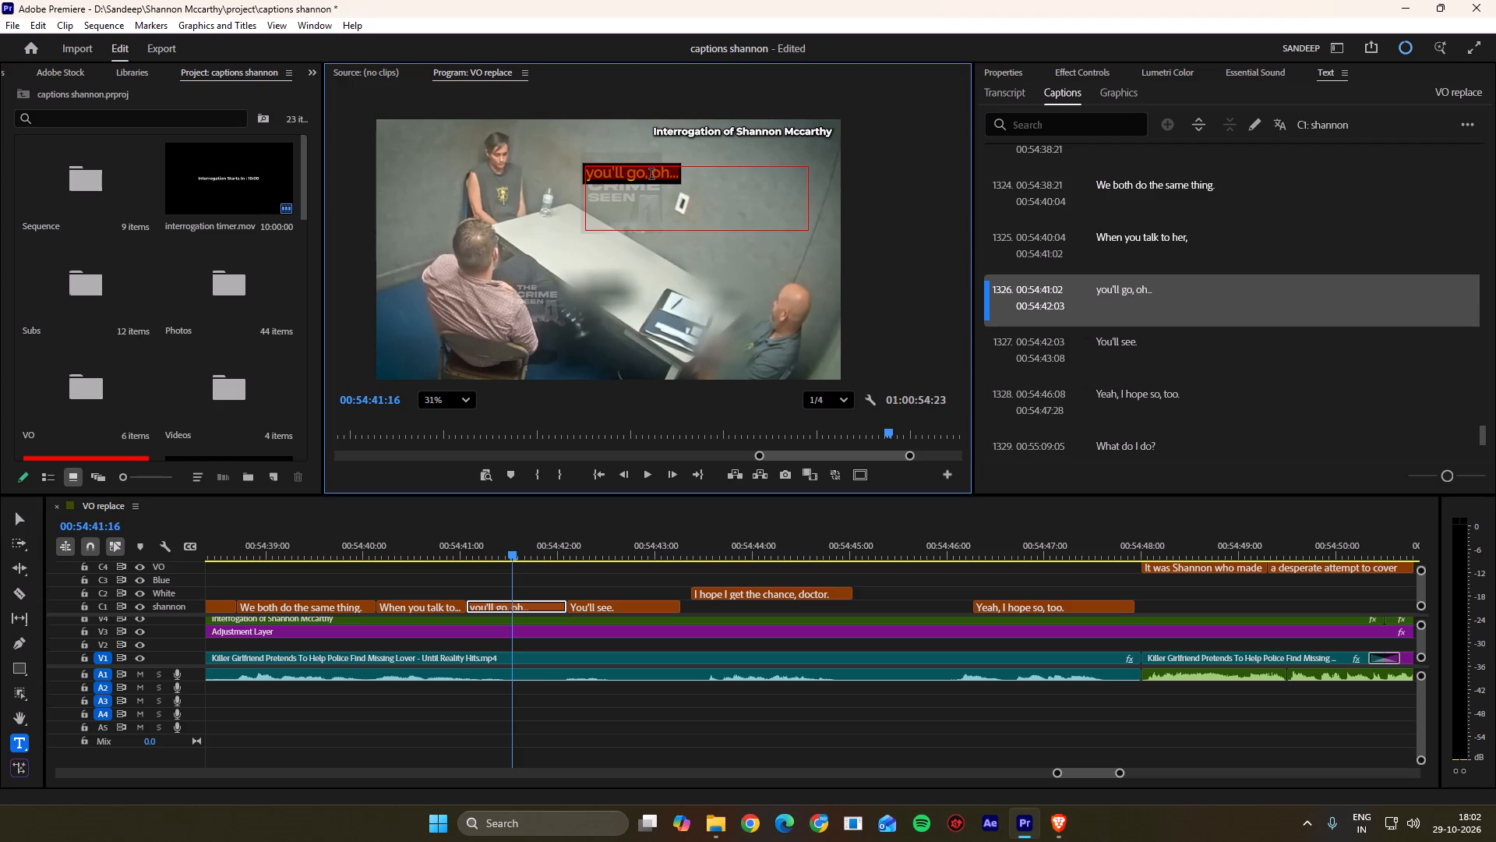
{"action": "key", "text": "shift+quotedbl"}
{"action": "key", "text": "Right"}
{"action": "key", "text": "BackSpace"}
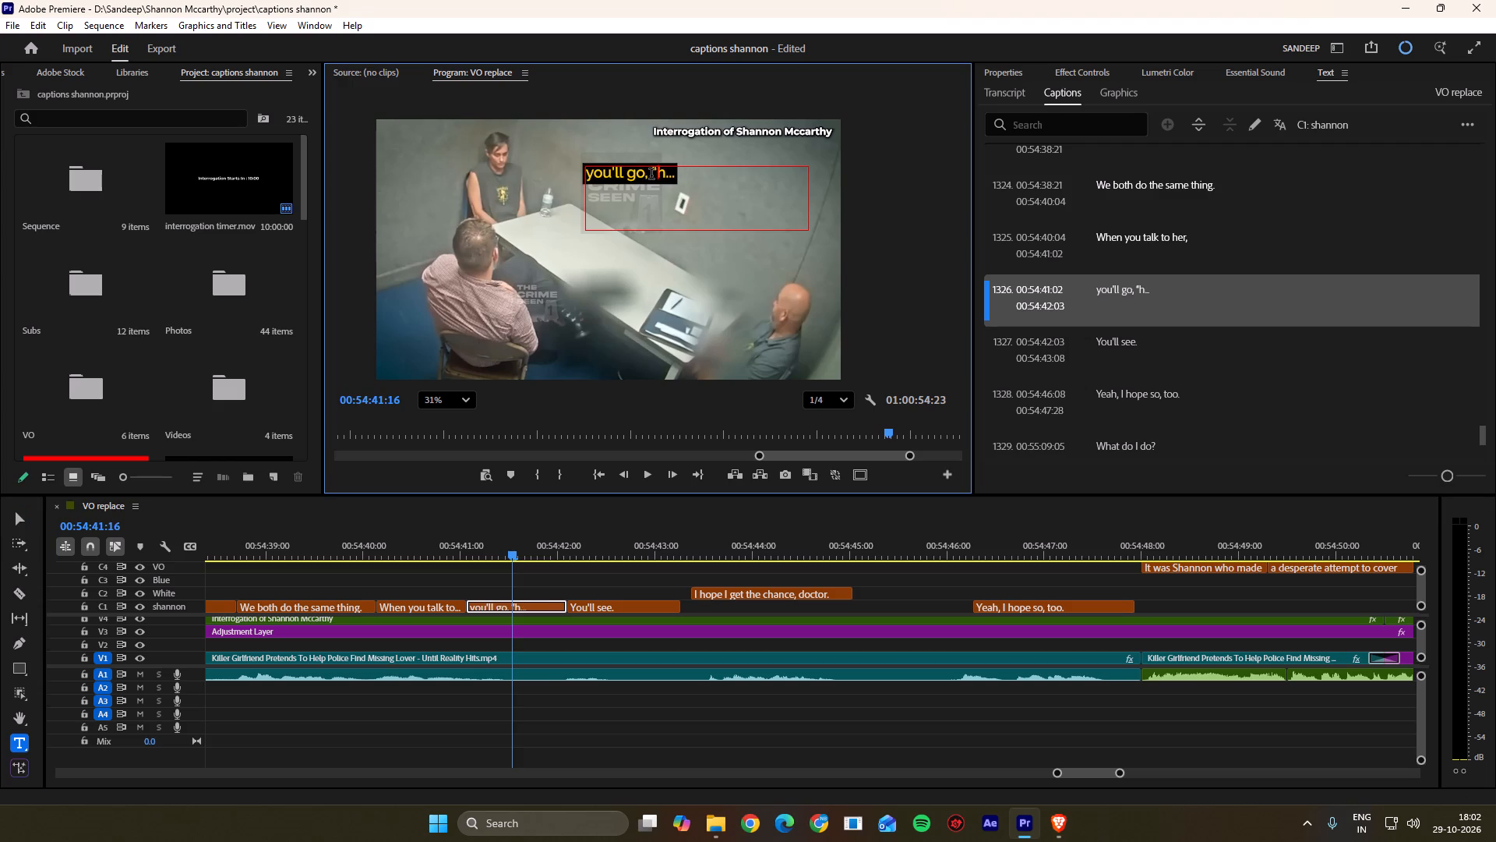
{"action": "key", "text": "shift+p"}
{"action": "key", "text": "BackSpace"}
{"action": "key", "text": "shift+p"}
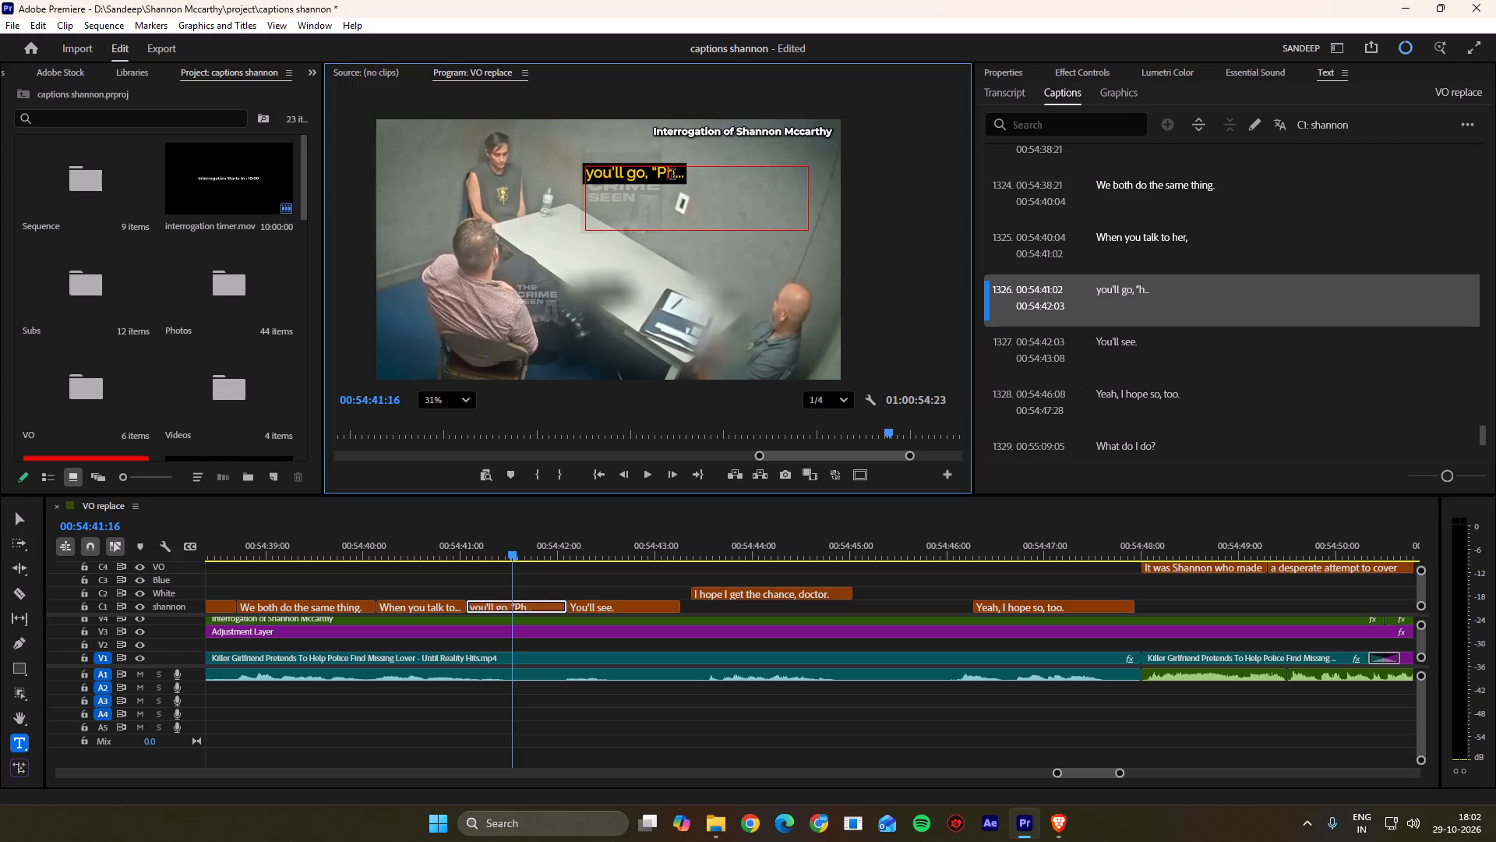
{"action": "key", "text": "BackSpace"}
{"action": "key", "text": "shift+o"}
{"action": "left_click", "coordinate": [683, 175]}
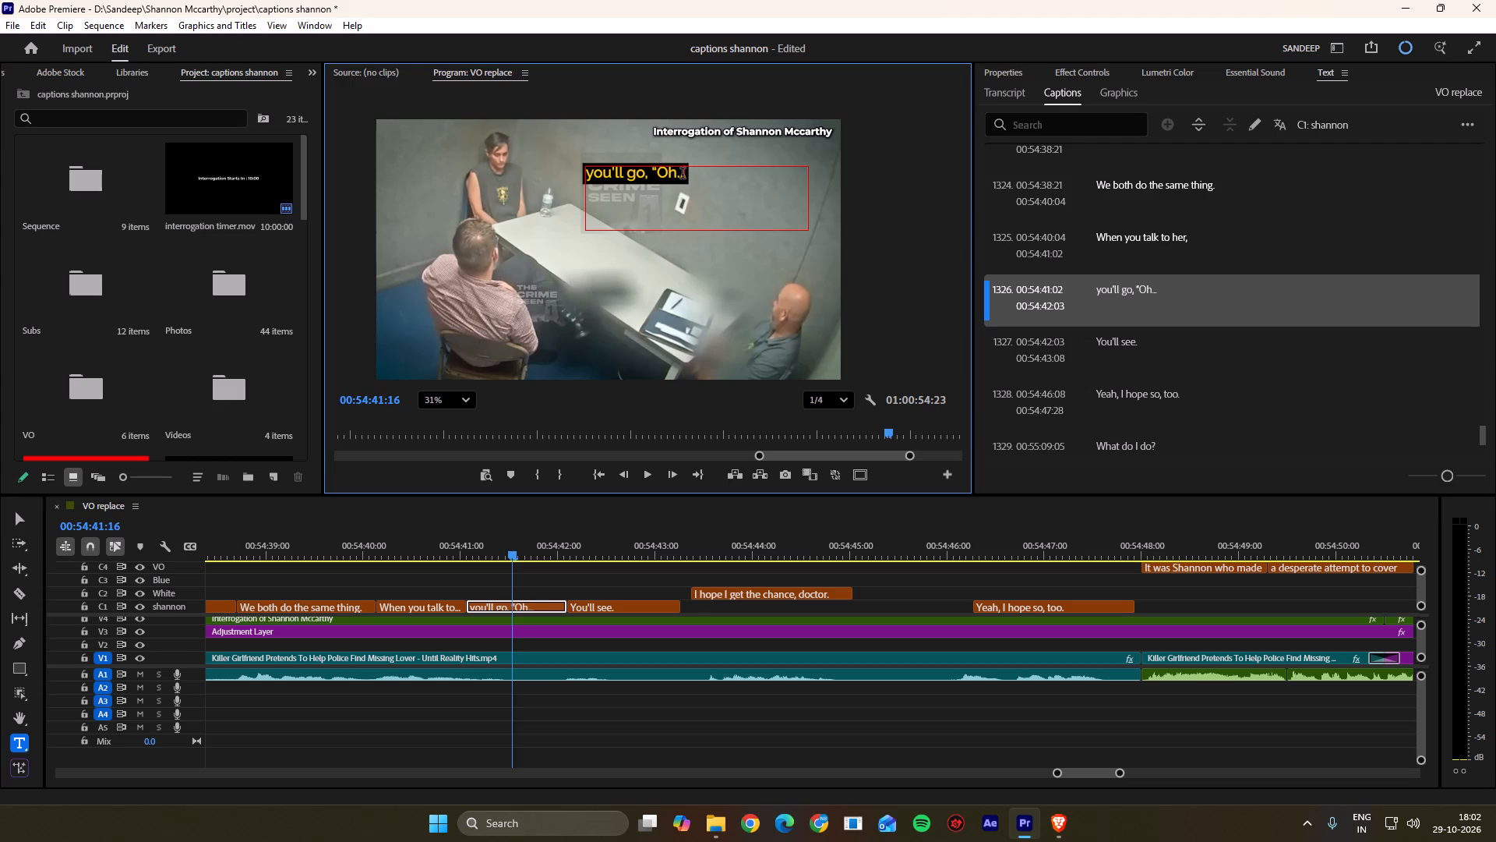
{"action": "left_click", "coordinate": [688, 175]}
{"action": "key", "text": "BackSpace"}
{"action": "key", "text": "BackSpace"}
{"action": "key", "text": "shift+quotedbl"}
{"action": "left_click", "coordinate": [834, 222]}
Shift the "I hope I get the chance, doctor." caption so that it starts at about 00:54:43:16.
{"action": "key", "text": "space"}
{"action": "scroll", "coordinate": [645, 640], "scroll_direction": "down", "scroll_amount": 9}
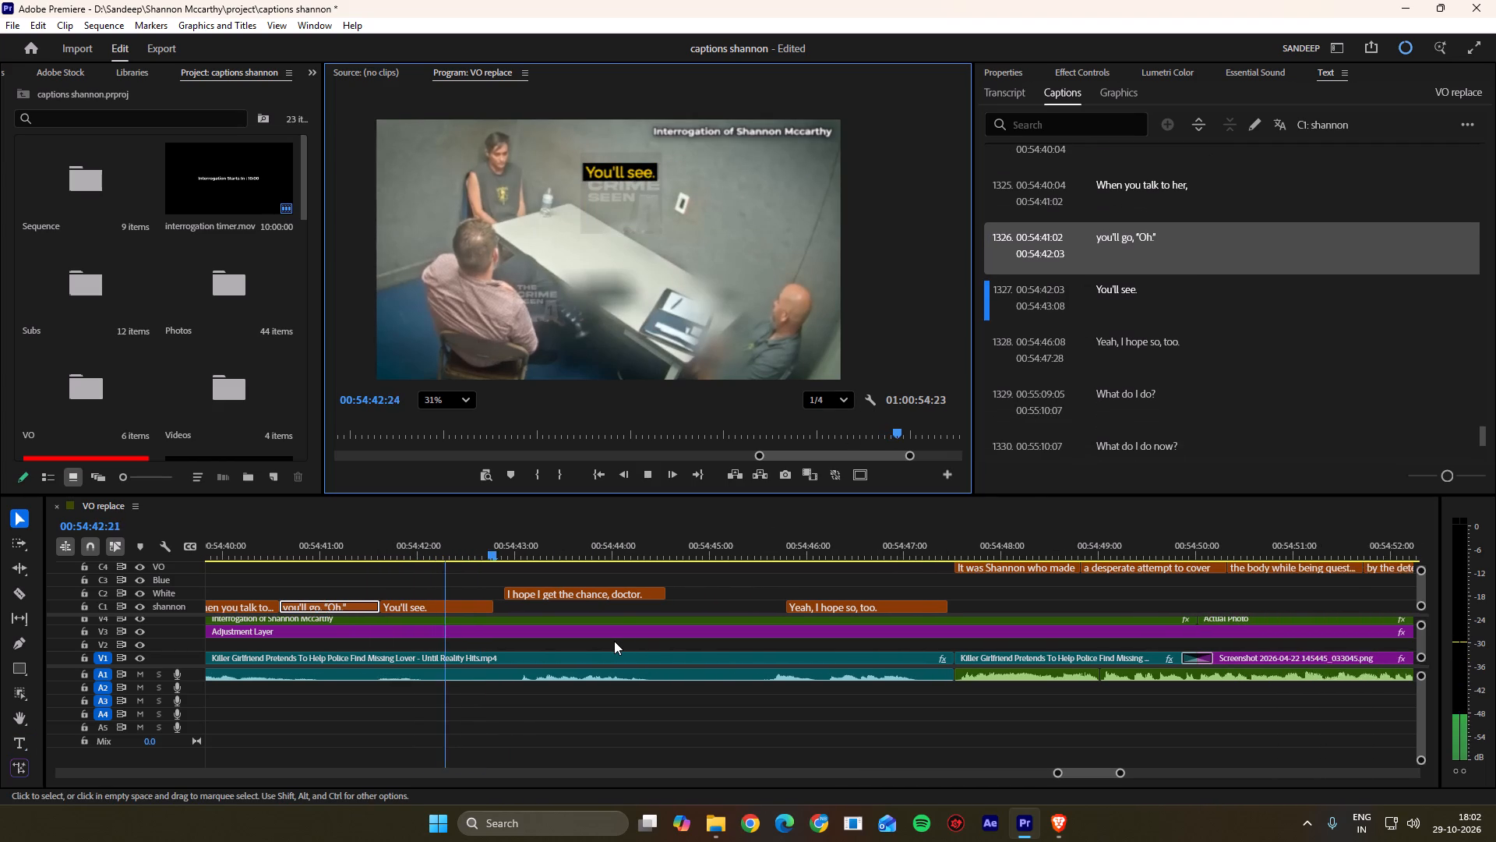
{"action": "scroll", "coordinate": [614, 641], "scroll_direction": "down", "scroll_amount": 3}
{"action": "key", "text": "space"}
{"action": "key", "text": "space"}
{"action": "key", "text": "space"}
{"action": "left_click_drag", "start_coordinate": [450, 550], "coordinate": [428, 554]}
{"action": "left_click_drag", "start_coordinate": [448, 593], "coordinate": [470, 594]}
{"action": "left_click", "coordinate": [475, 582]}
Extend the start of the "Yeah, I hope so, too." caption back to 00:54:46:04 and replay it.
{"action": "key", "text": "space"}
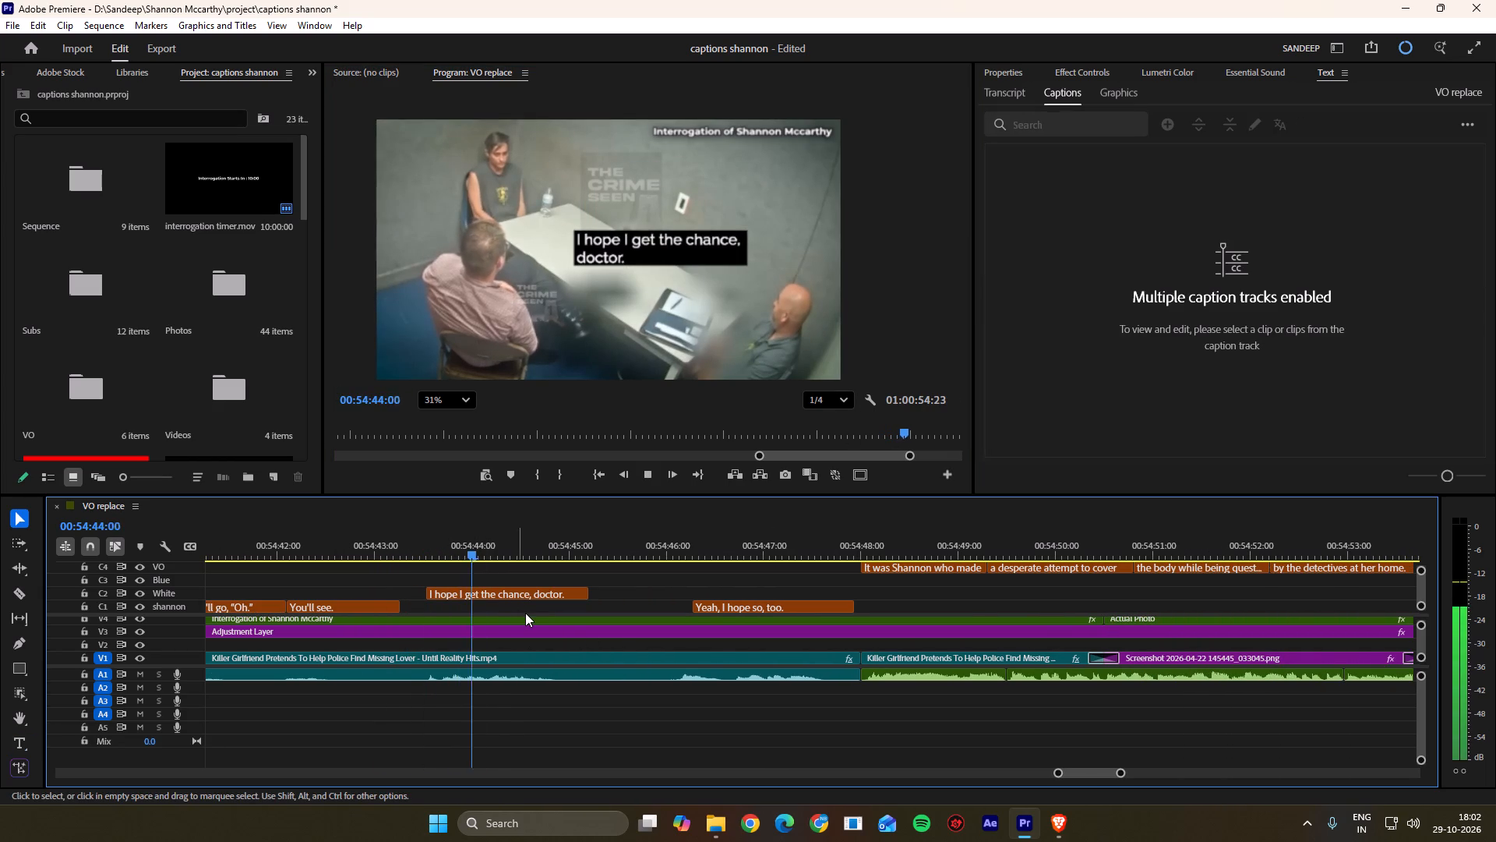
{"action": "scroll", "coordinate": [665, 674], "scroll_direction": "down", "scroll_amount": 4}
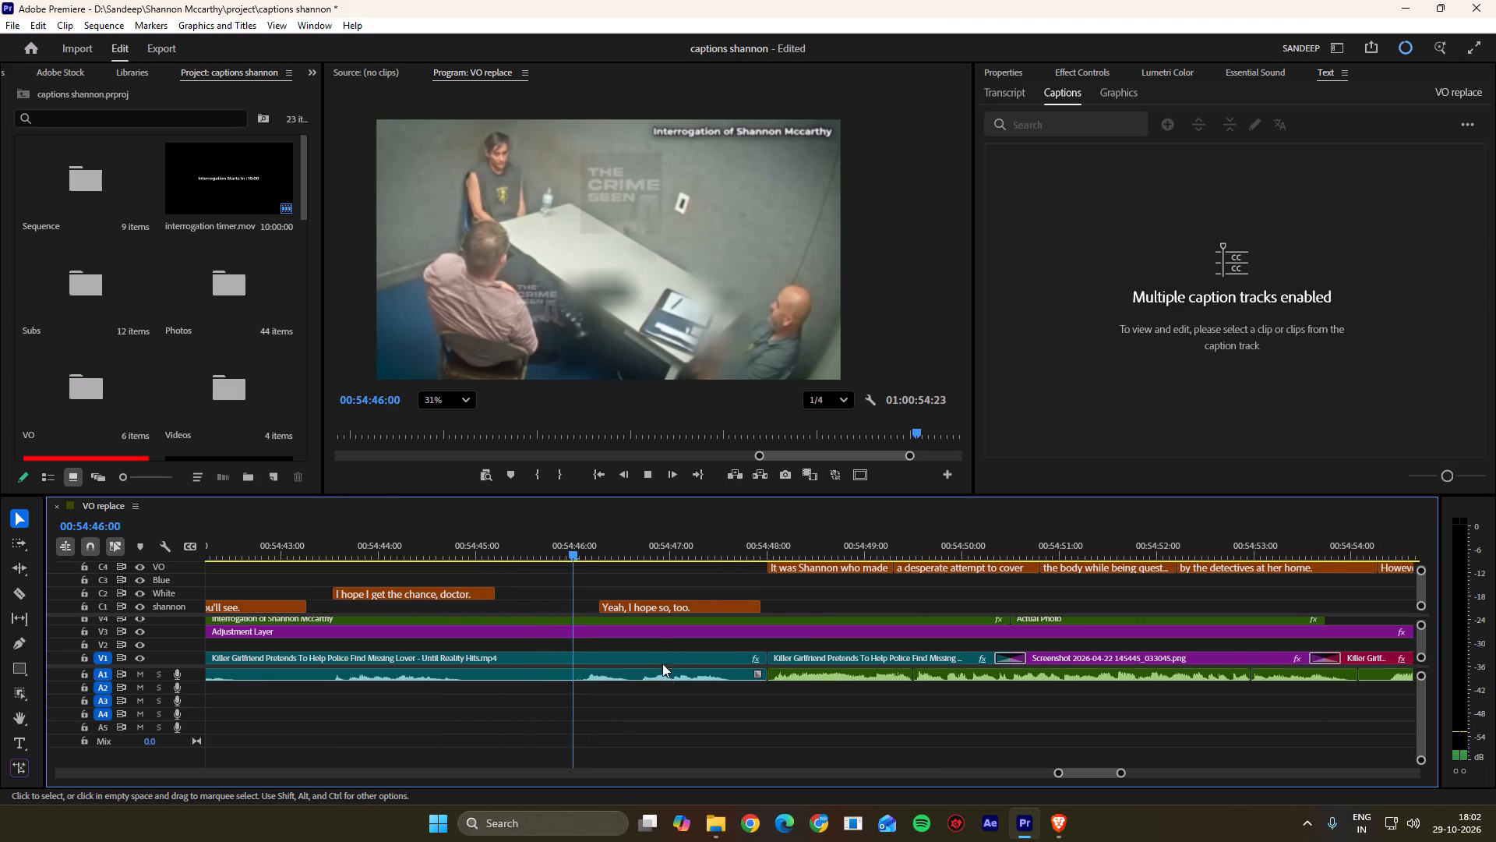
{"action": "left_click_drag", "start_coordinate": [612, 540], "coordinate": [580, 547]}
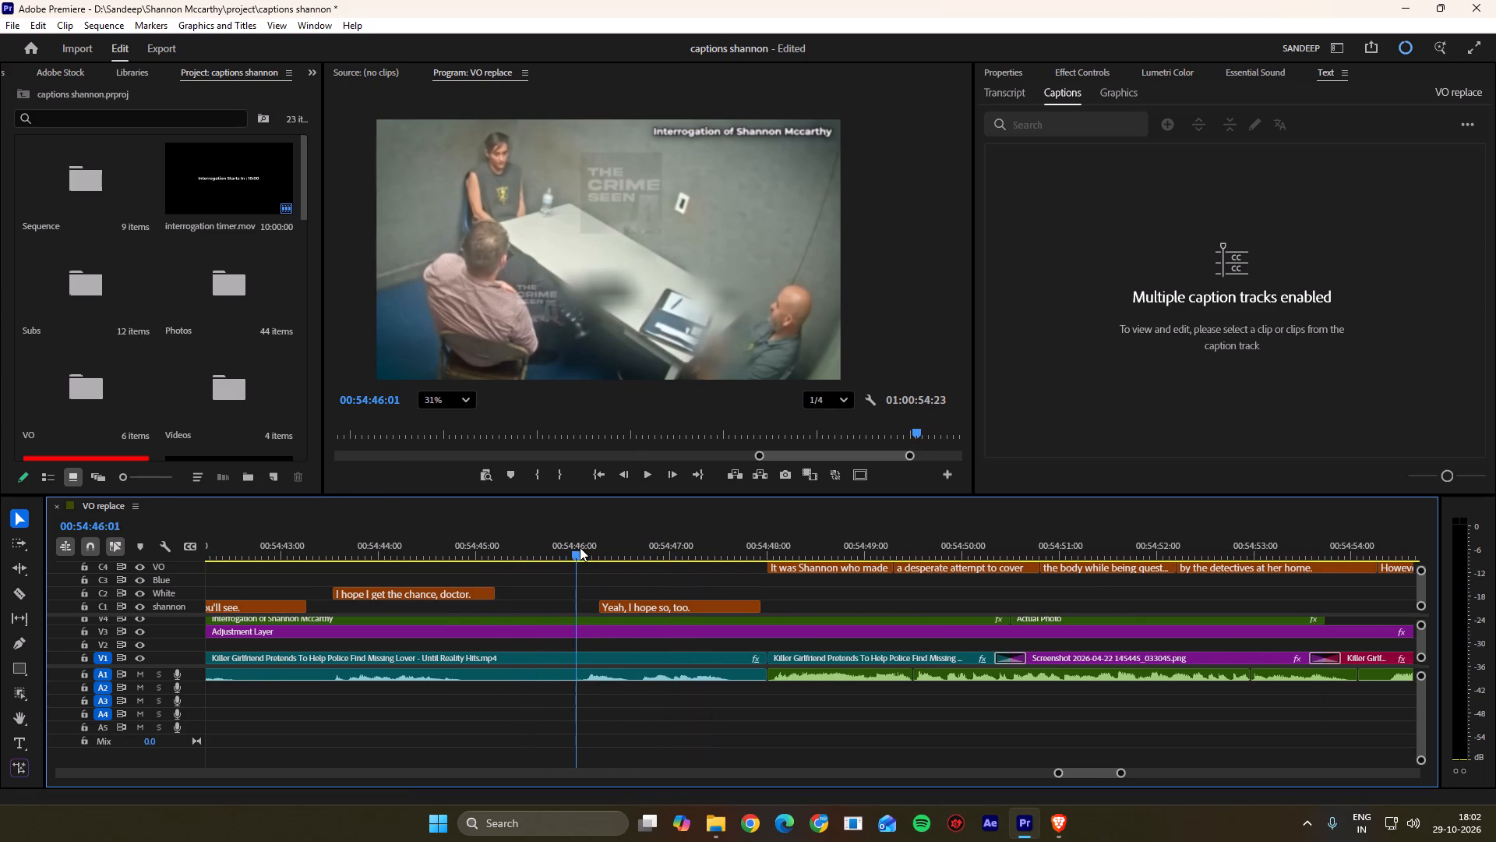
{"action": "left_click_drag", "start_coordinate": [580, 547], "coordinate": [587, 545]}
{"action": "left_click_drag", "start_coordinate": [609, 605], "coordinate": [599, 605]}
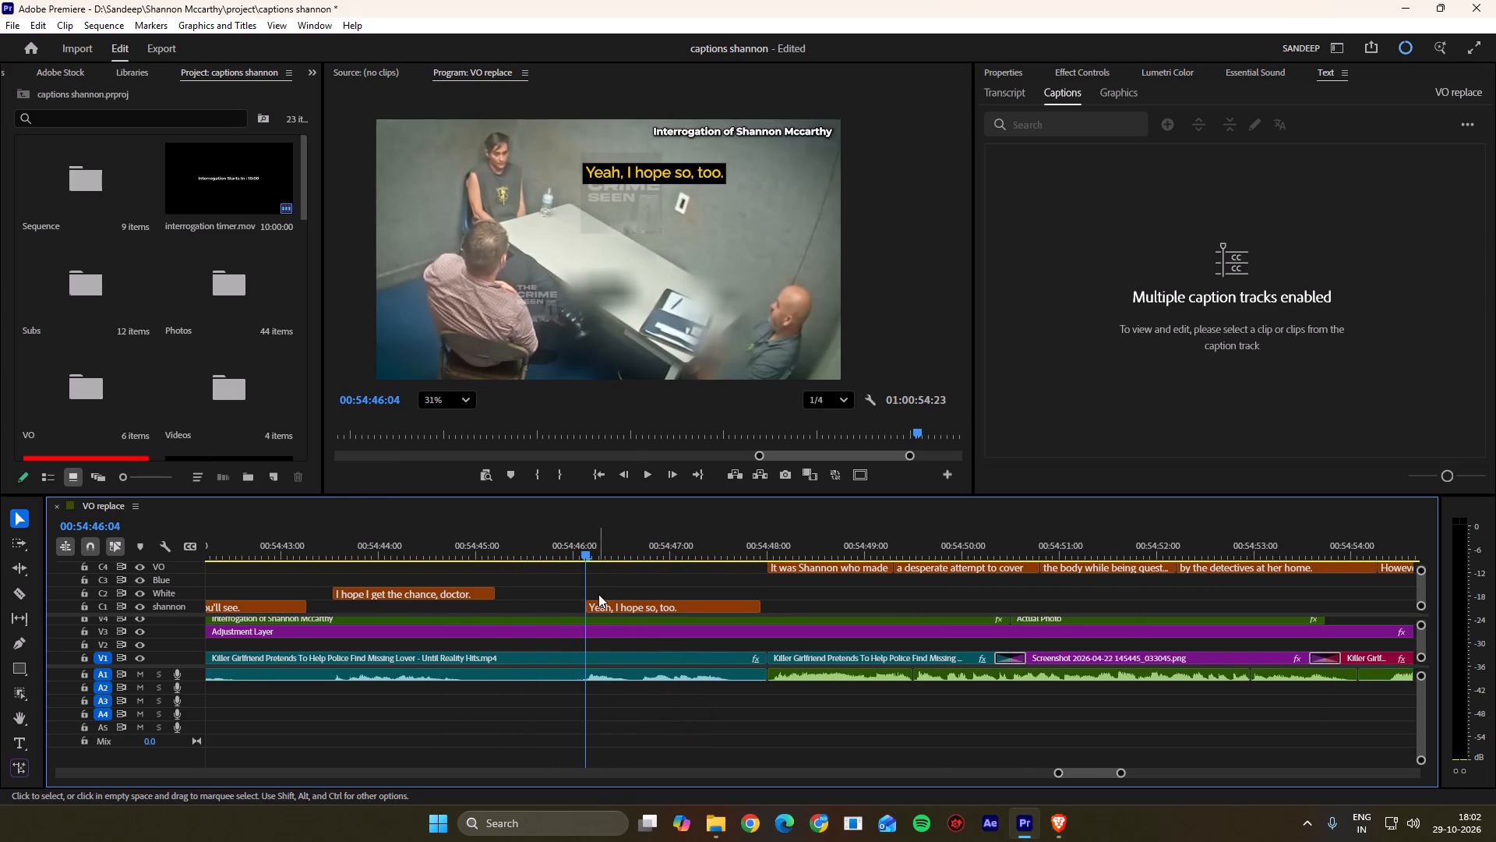
{"action": "left_click", "coordinate": [598, 594]}
{"action": "key", "text": "space"}
{"action": "scroll", "coordinate": [596, 594], "scroll_direction": "down", "scroll_amount": 11}
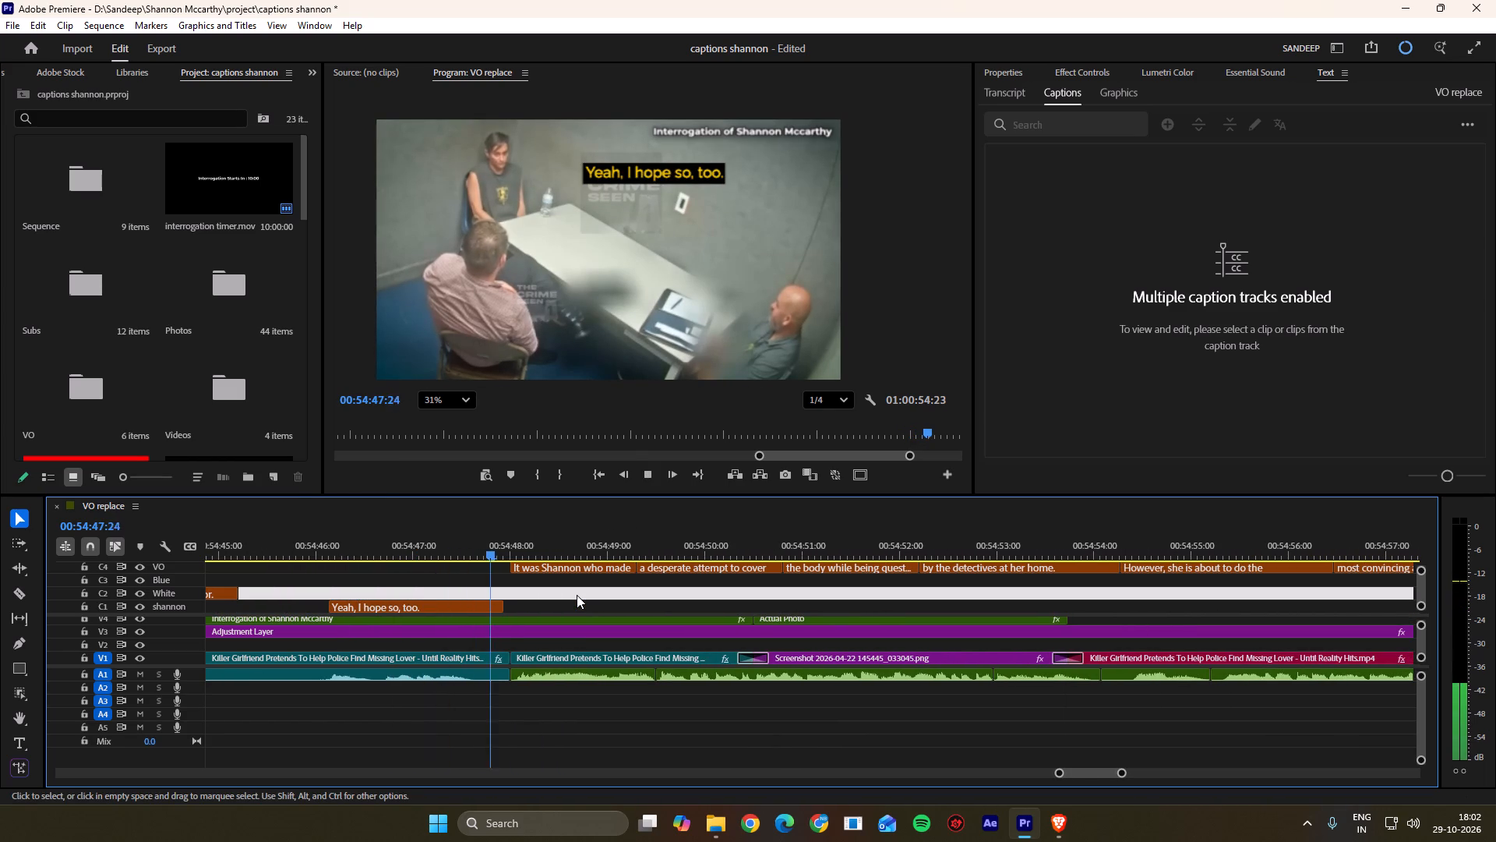
{"action": "key", "text": "space"}
Play through the narration captions from "It was Shannon who made" to "by the detectives at her home." to check their sync.
{"action": "left_click_drag", "start_coordinate": [539, 547], "coordinate": [520, 551]}
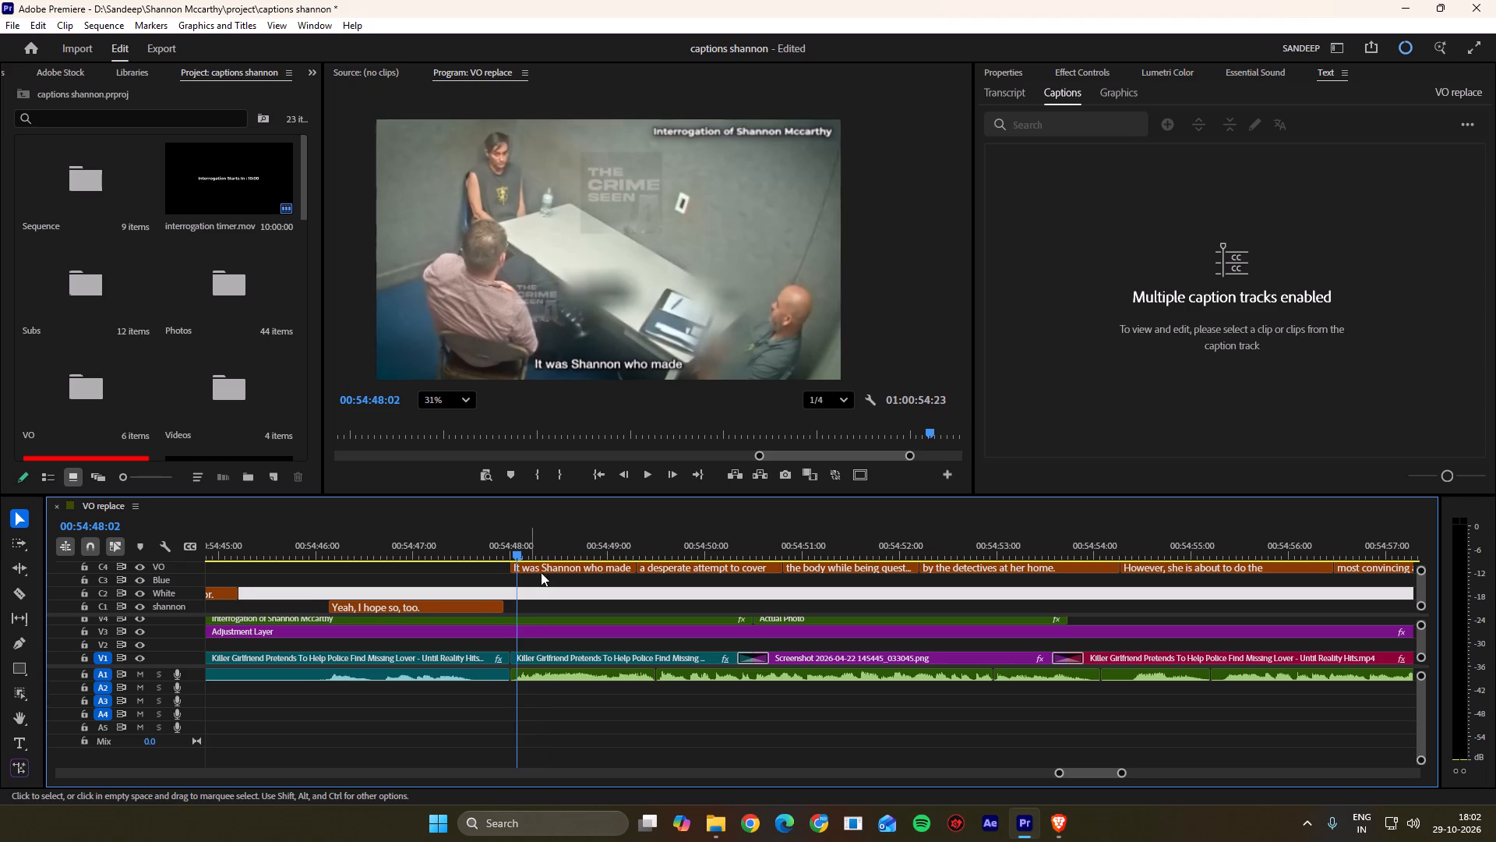
{"action": "key", "text": "space"}
{"action": "scroll", "coordinate": [550, 582], "scroll_direction": "down", "scroll_amount": 3}
{"action": "scroll", "coordinate": [557, 586], "scroll_direction": "up", "scroll_amount": 1, "text": "alt"}
{"action": "scroll", "coordinate": [557, 586], "scroll_direction": "down", "scroll_amount": 1, "text": "alt"}
{"action": "scroll", "coordinate": [557, 586], "scroll_direction": "up", "scroll_amount": 4, "text": "alt"}
{"action": "key", "text": "space"}
{"action": "key", "text": "space"}
{"action": "key", "text": "space"}
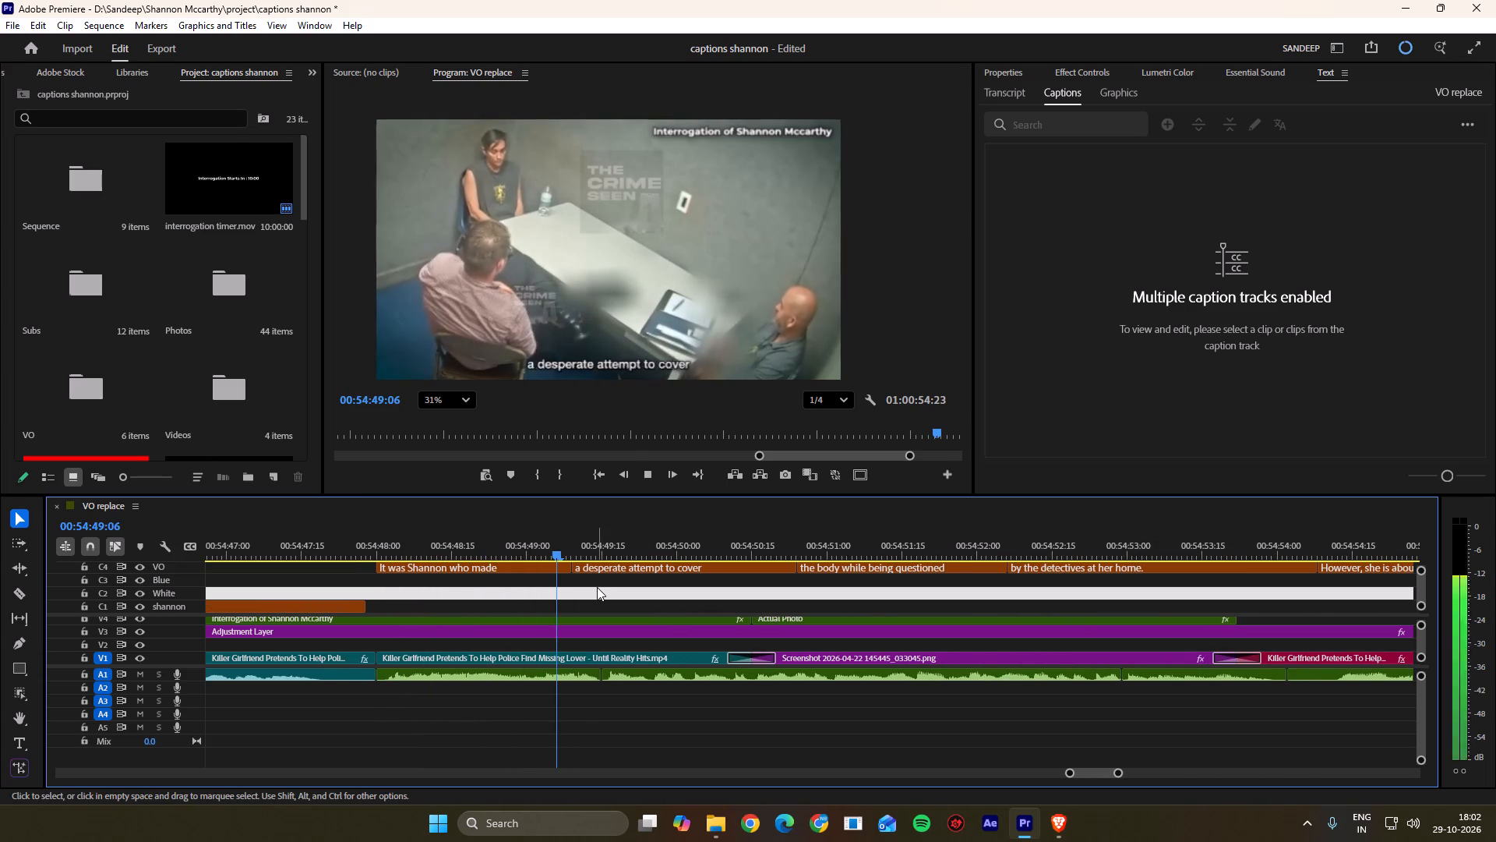
{"action": "key", "text": "space"}
{"action": "scroll", "coordinate": [594, 587], "scroll_direction": "down", "scroll_amount": 7}
{"action": "key", "text": "space"}
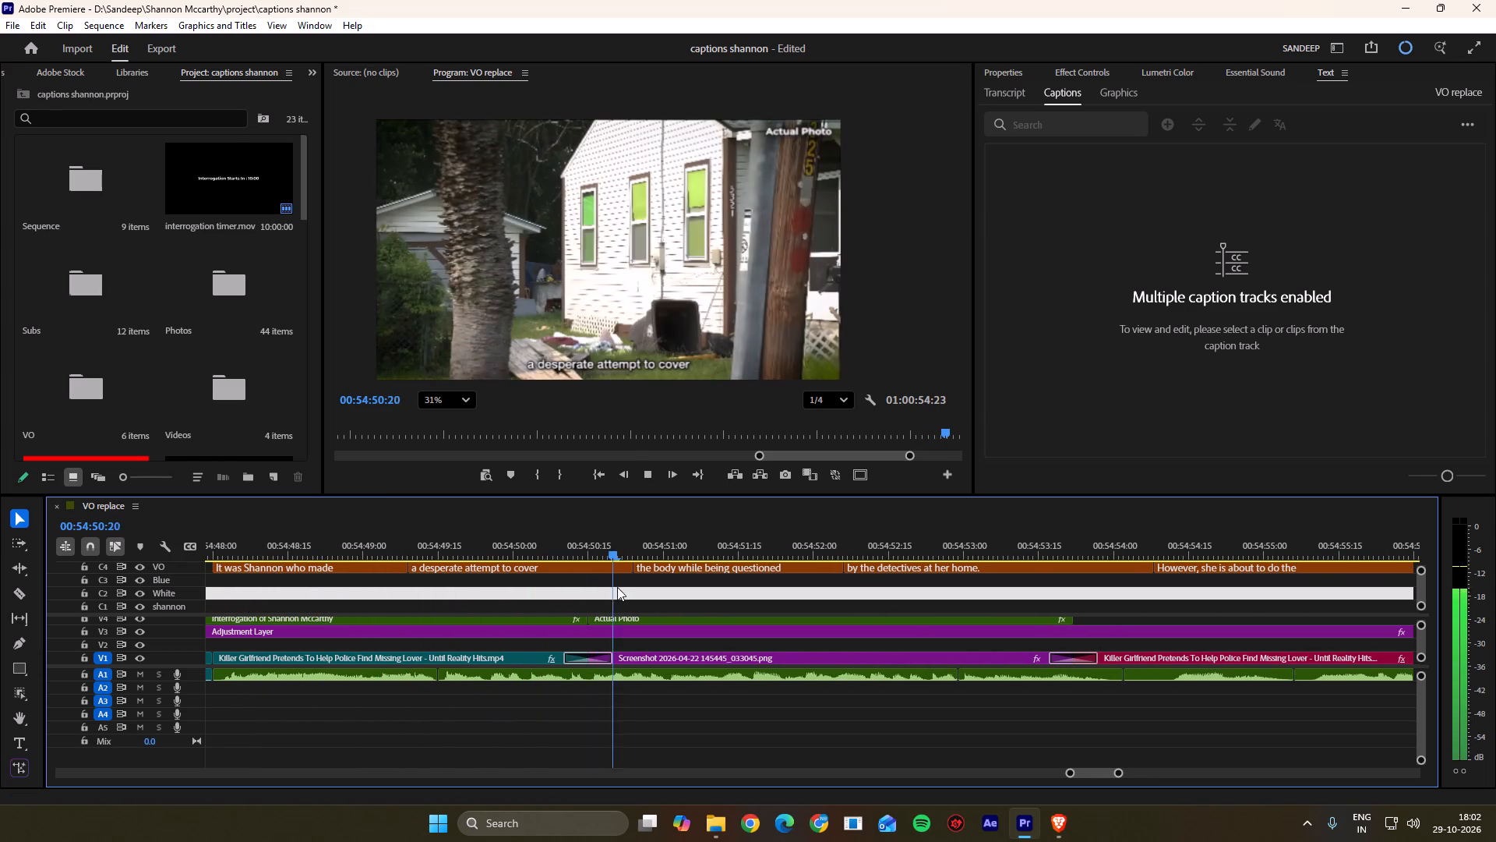
{"action": "key", "text": "space"}
{"action": "scroll", "coordinate": [641, 588], "scroll_direction": "down", "scroll_amount": 4}
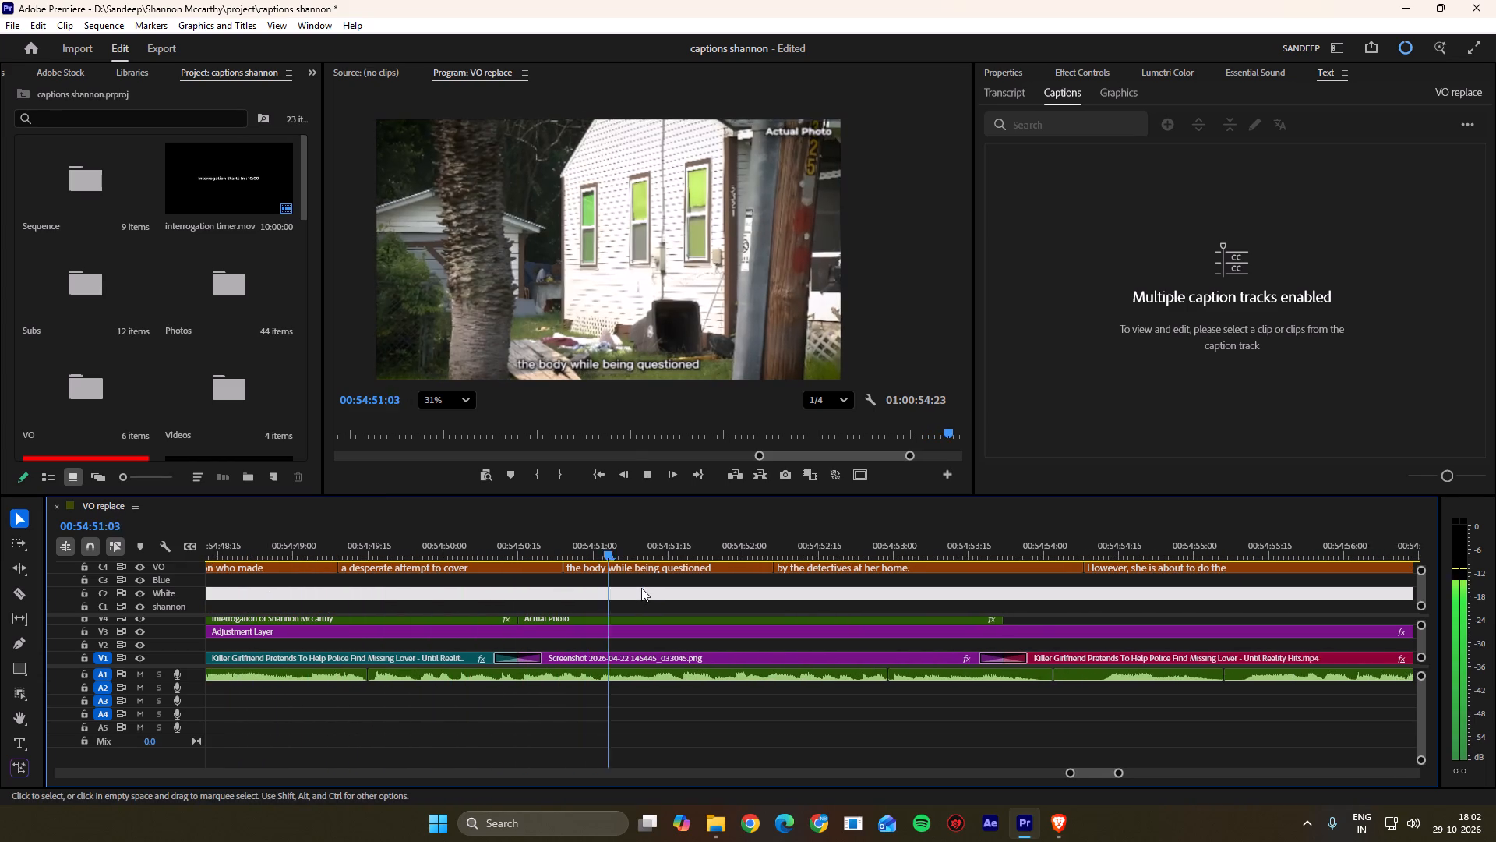
{"action": "scroll", "coordinate": [641, 588], "scroll_direction": "down", "scroll_amount": 8}
{"action": "key", "text": "space"}
{"action": "key", "text": "space"}
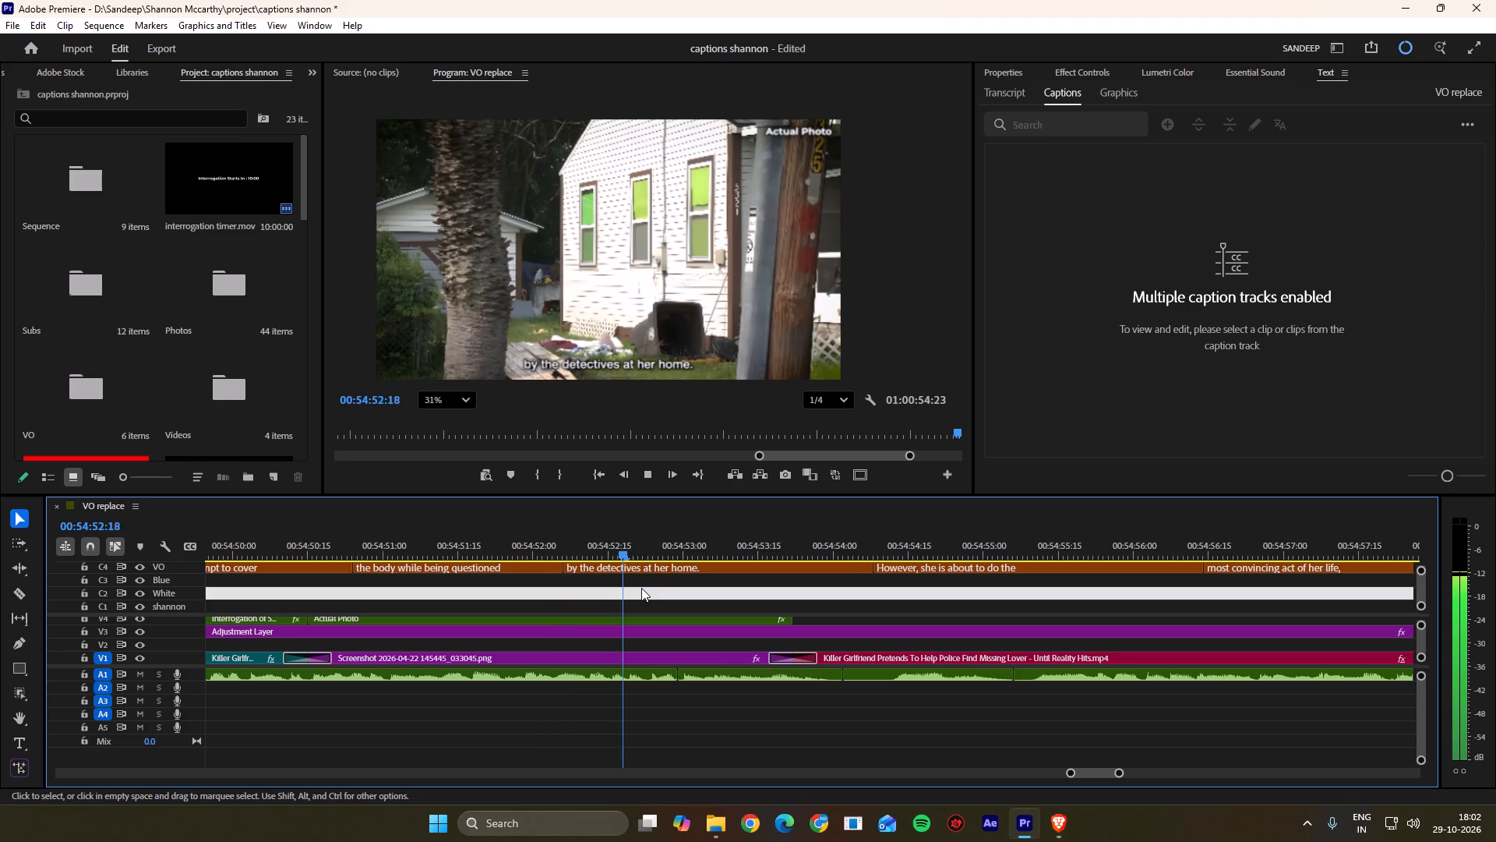
{"action": "scroll", "coordinate": [699, 603], "scroll_direction": "down", "scroll_amount": 9}
Move the cut between "by the detectives at her home." and "However, she is about to do the" to 00:54:54:12 and replay it.
{"action": "key", "text": "space"}
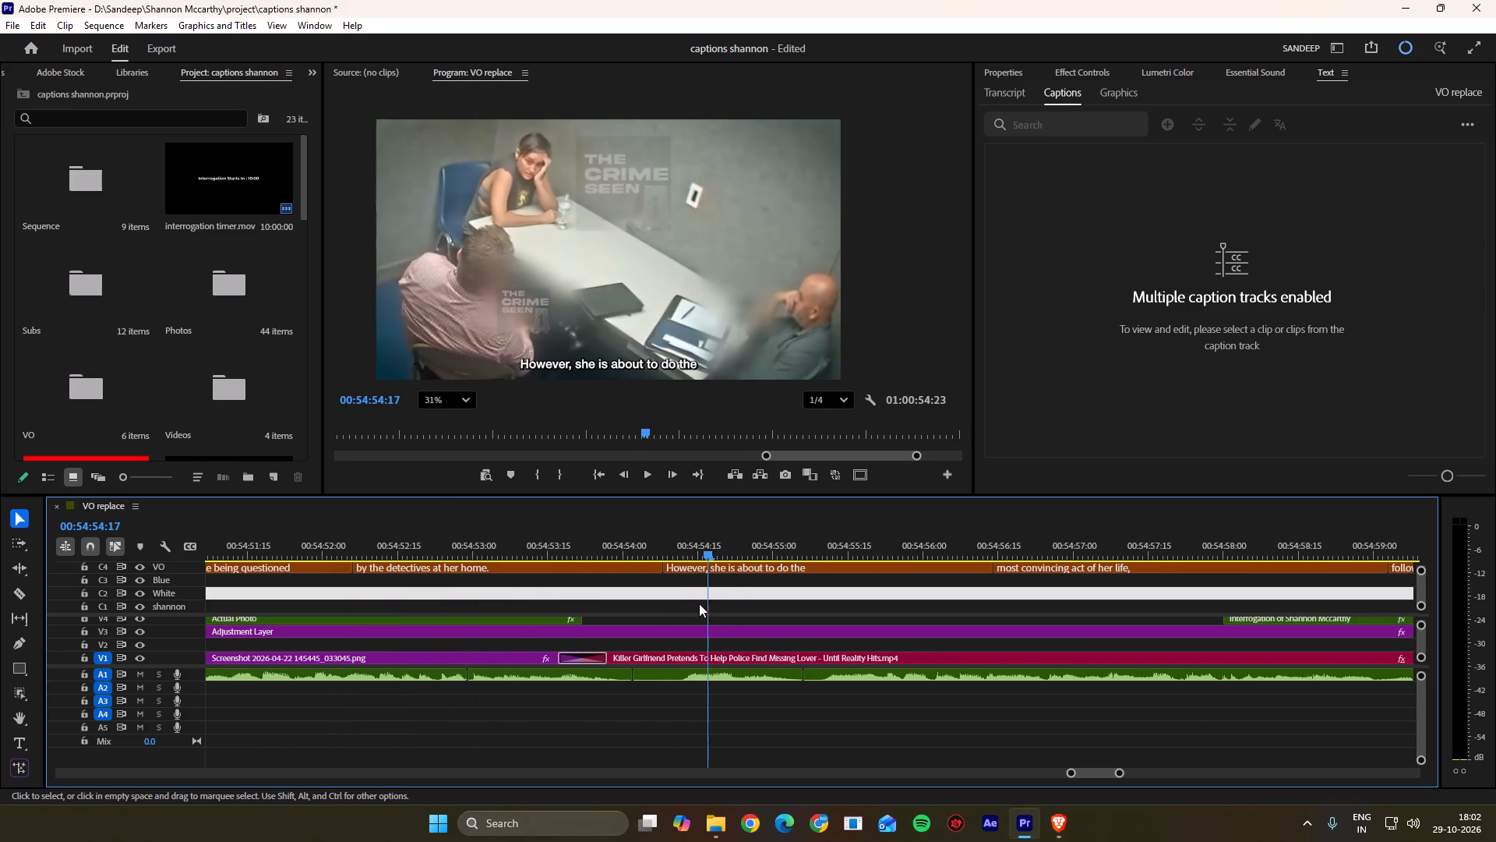
{"action": "left_click_drag", "start_coordinate": [697, 555], "coordinate": [685, 557]}
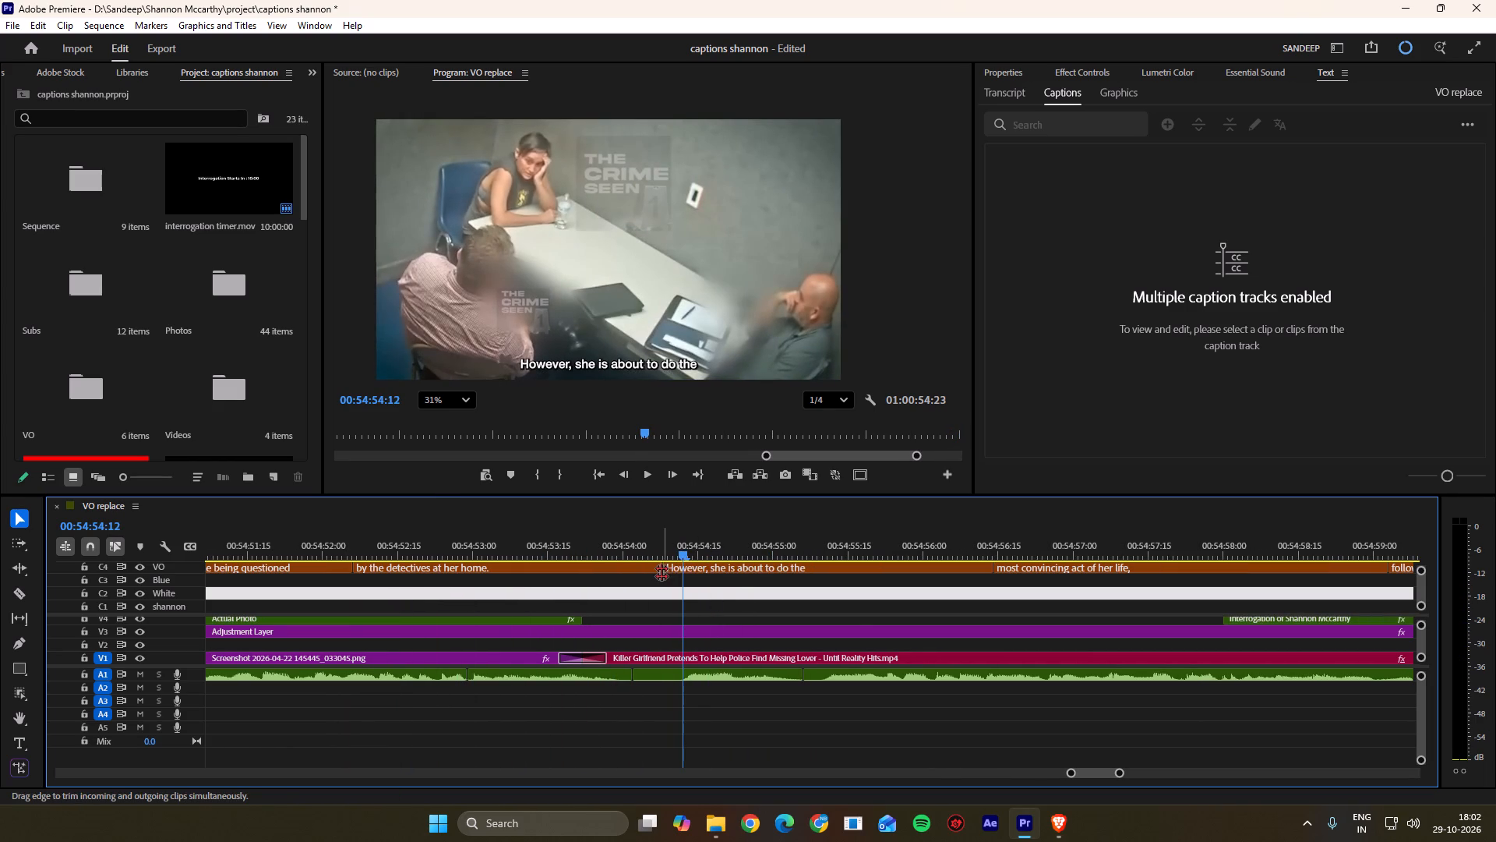
{"action": "left_click_drag", "start_coordinate": [662, 572], "coordinate": [674, 572], "text": "ctrl"}
{"action": "left_click", "coordinate": [677, 586]}
{"action": "left_click_drag", "start_coordinate": [674, 569], "coordinate": [682, 569], "text": "ctrl"}
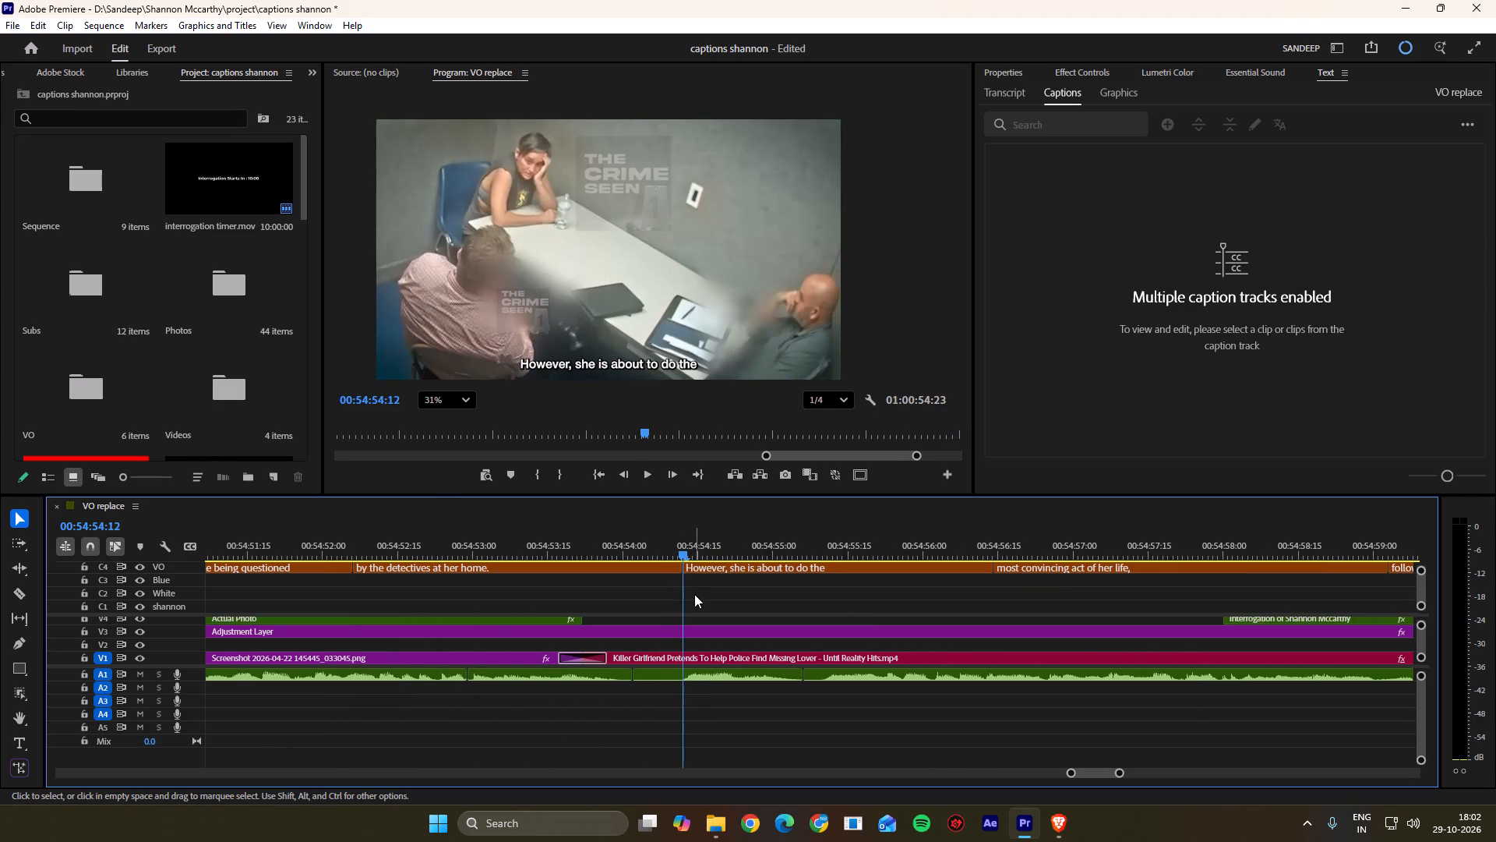
{"action": "key", "text": "space"}
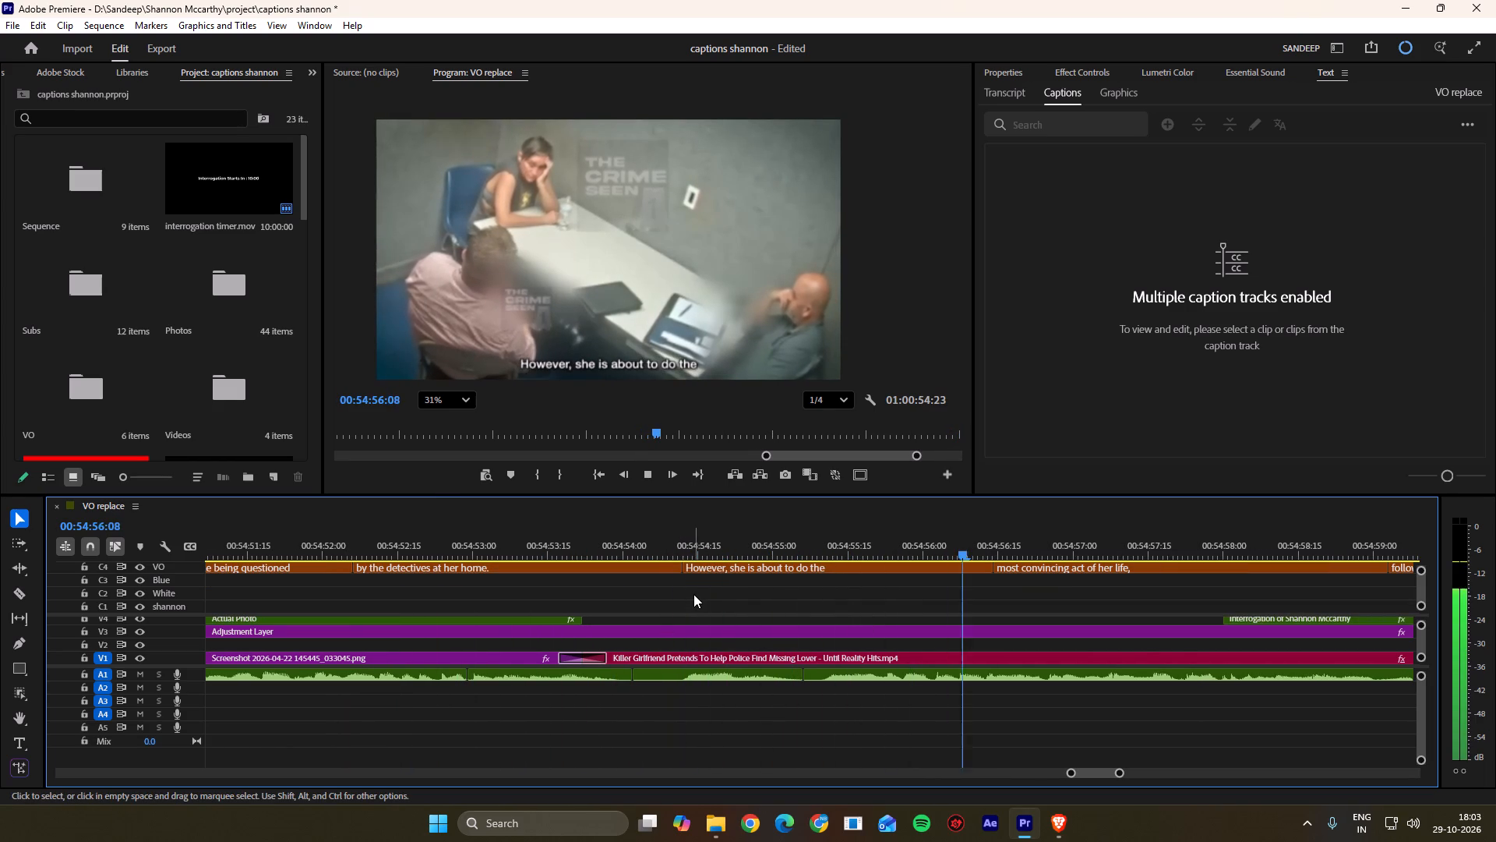
{"action": "key", "text": "space"}
Move the cut between "most convincing act of her life," and "followed by her DNA collection," to 00:54:59:09 and replay it.
{"action": "scroll", "coordinate": [693, 594], "scroll_direction": "down", "scroll_amount": 3}
{"action": "key", "text": "space"}
{"action": "key", "text": "space"}
{"action": "scroll", "coordinate": [693, 594], "scroll_direction": "down", "scroll_amount": 5}
{"action": "key", "text": "space"}
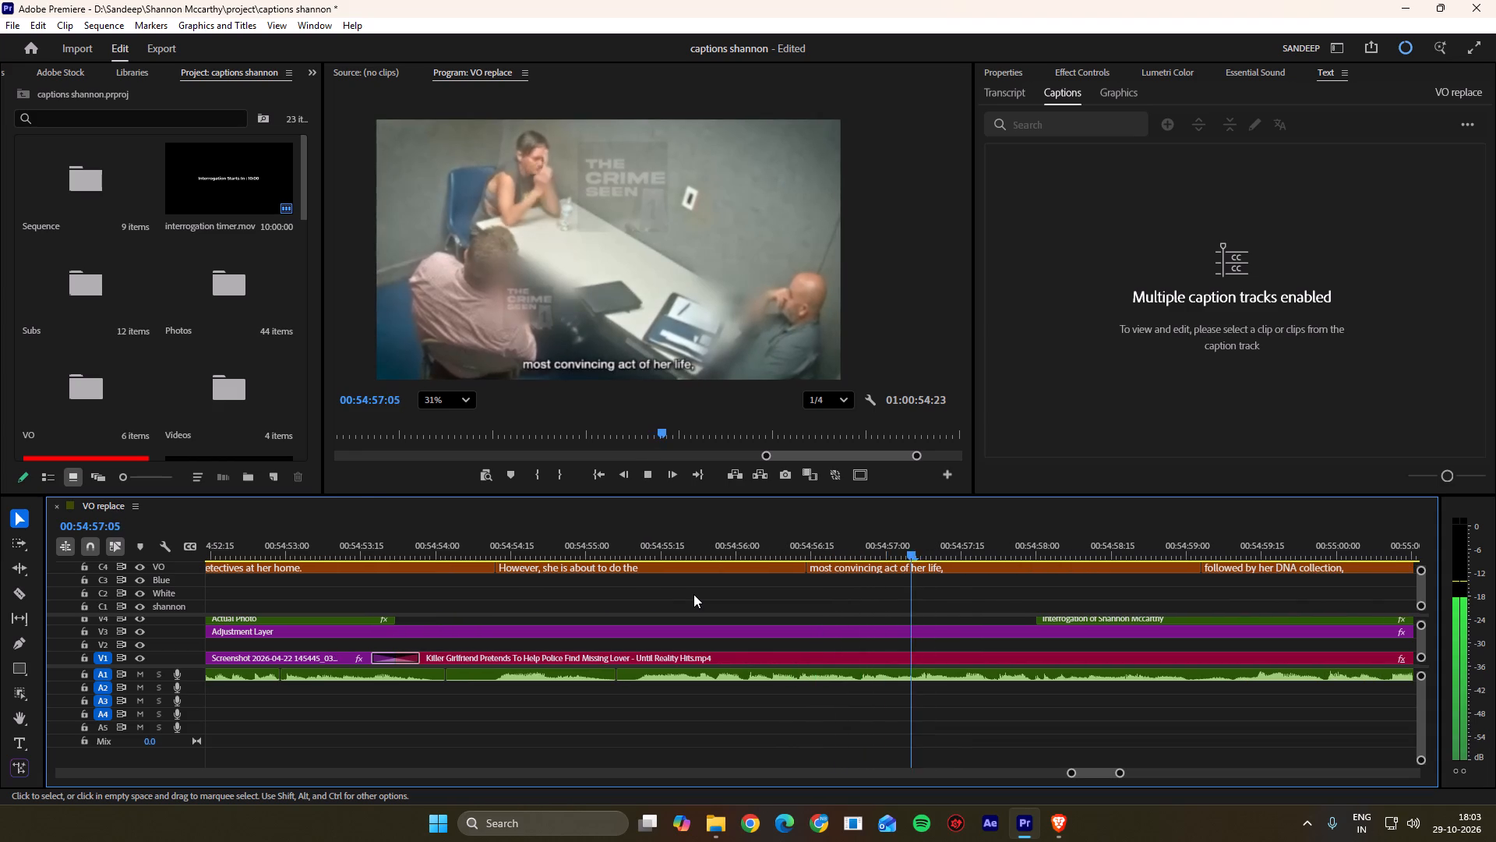
{"action": "scroll", "coordinate": [693, 594], "scroll_direction": "down", "scroll_amount": 20}
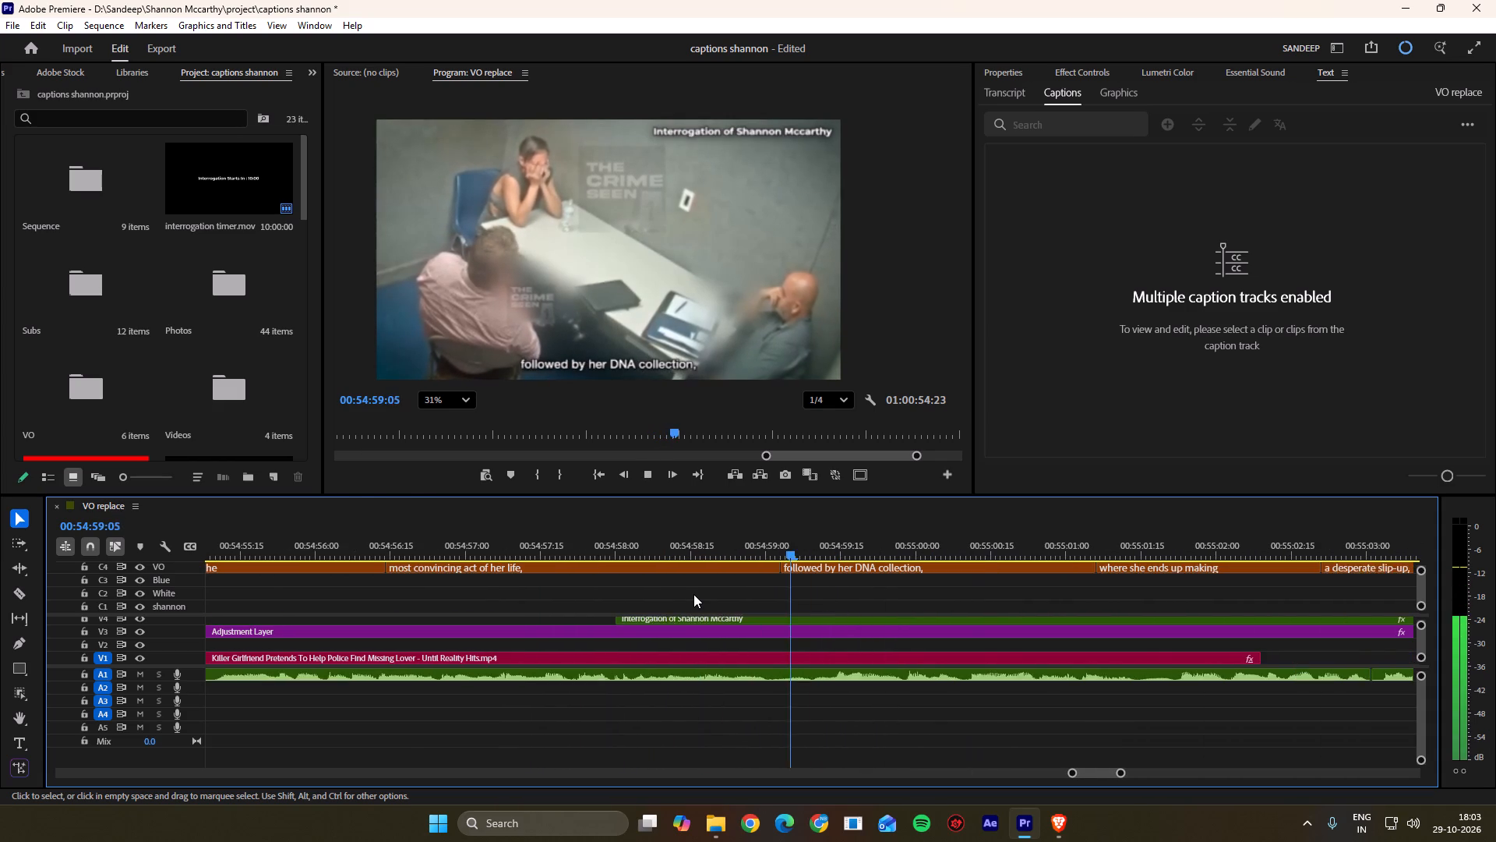
{"action": "scroll", "coordinate": [693, 594], "scroll_direction": "down", "scroll_amount": 3}
{"action": "key", "text": "space"}
{"action": "left_click_drag", "start_coordinate": [736, 543], "coordinate": [697, 548]}
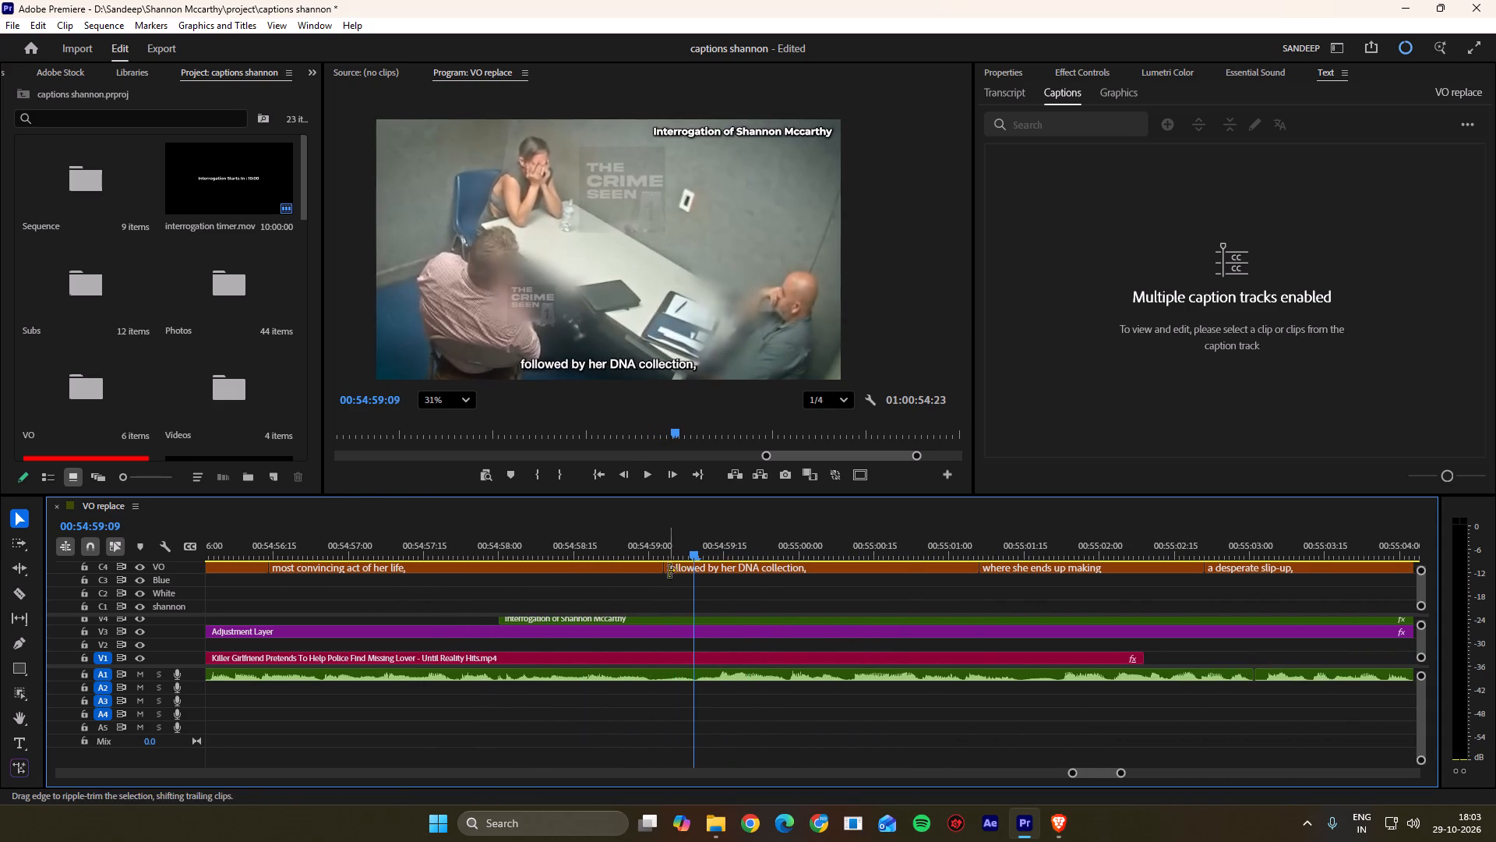
{"action": "left_click_drag", "start_coordinate": [661, 566], "coordinate": [690, 570], "text": "ctrl"}
{"action": "left_click", "coordinate": [696, 579]}
{"action": "key", "text": "space"}
{"action": "scroll", "coordinate": [642, 597], "scroll_direction": "down", "scroll_amount": 5}
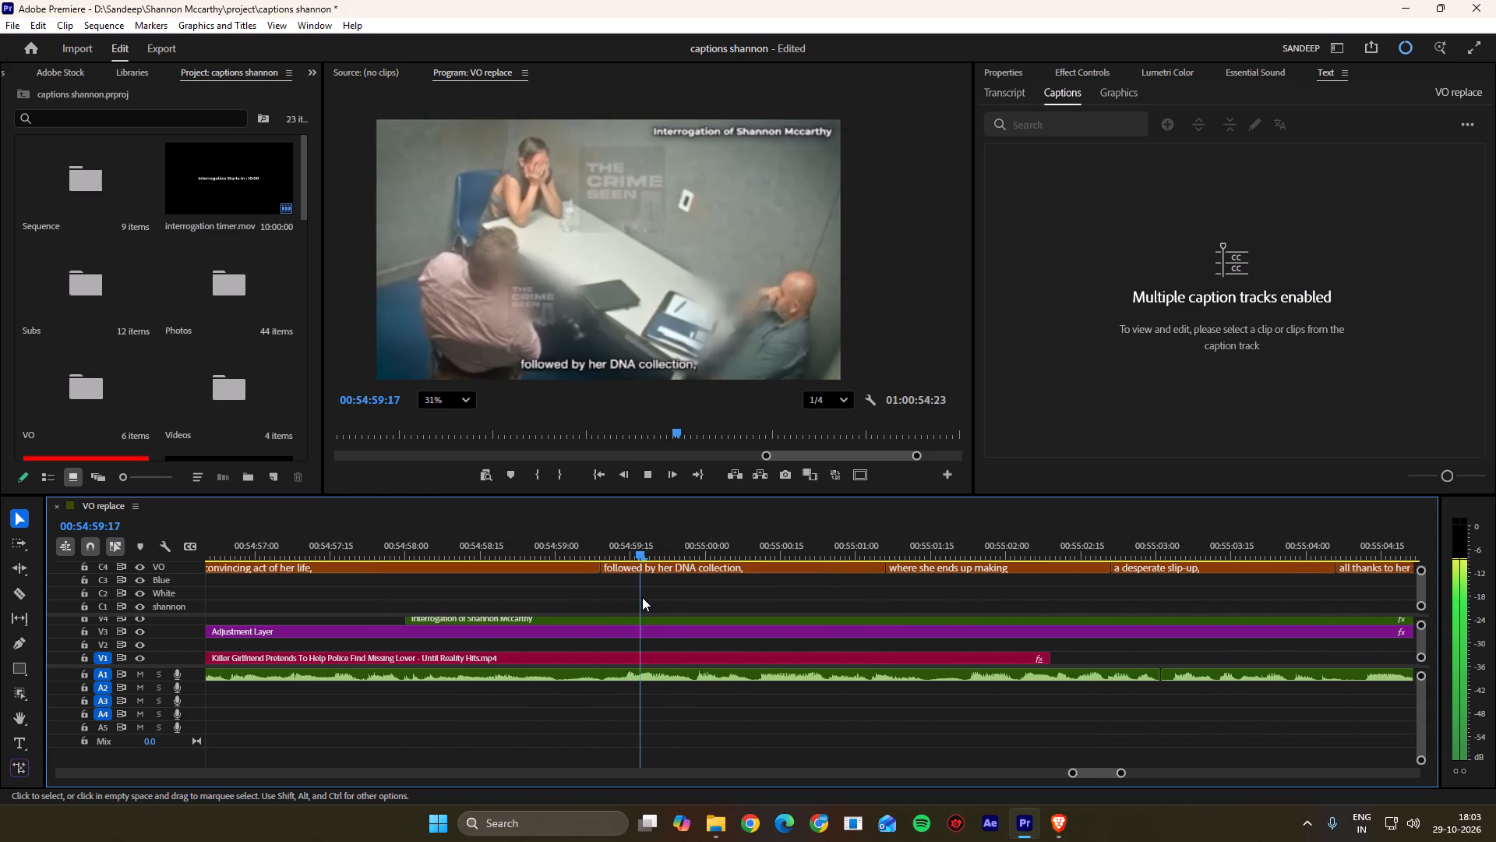
Move the cut between "followed by her DNA collection," and "where she ends up making" to 00:55:01:23 and replay it.
{"action": "scroll", "coordinate": [642, 597], "scroll_direction": "down", "scroll_amount": 13}
{"action": "key", "text": "space"}
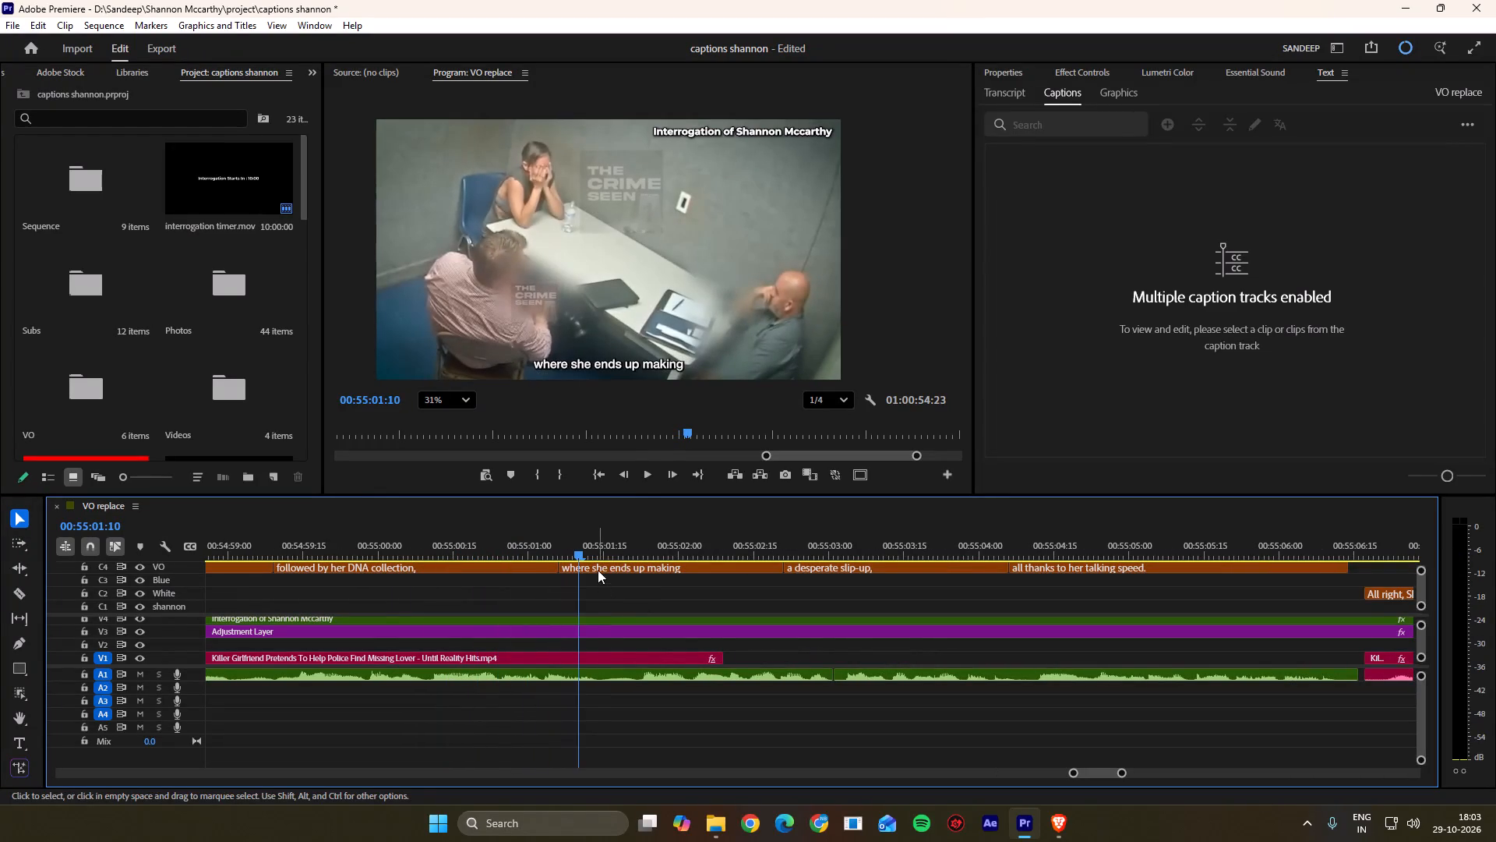
{"action": "key", "text": "space"}
{"action": "key", "text": "space"}
{"action": "key", "text": "space"}
{"action": "key", "text": "space"}
{"action": "left_click", "coordinate": [647, 554]}
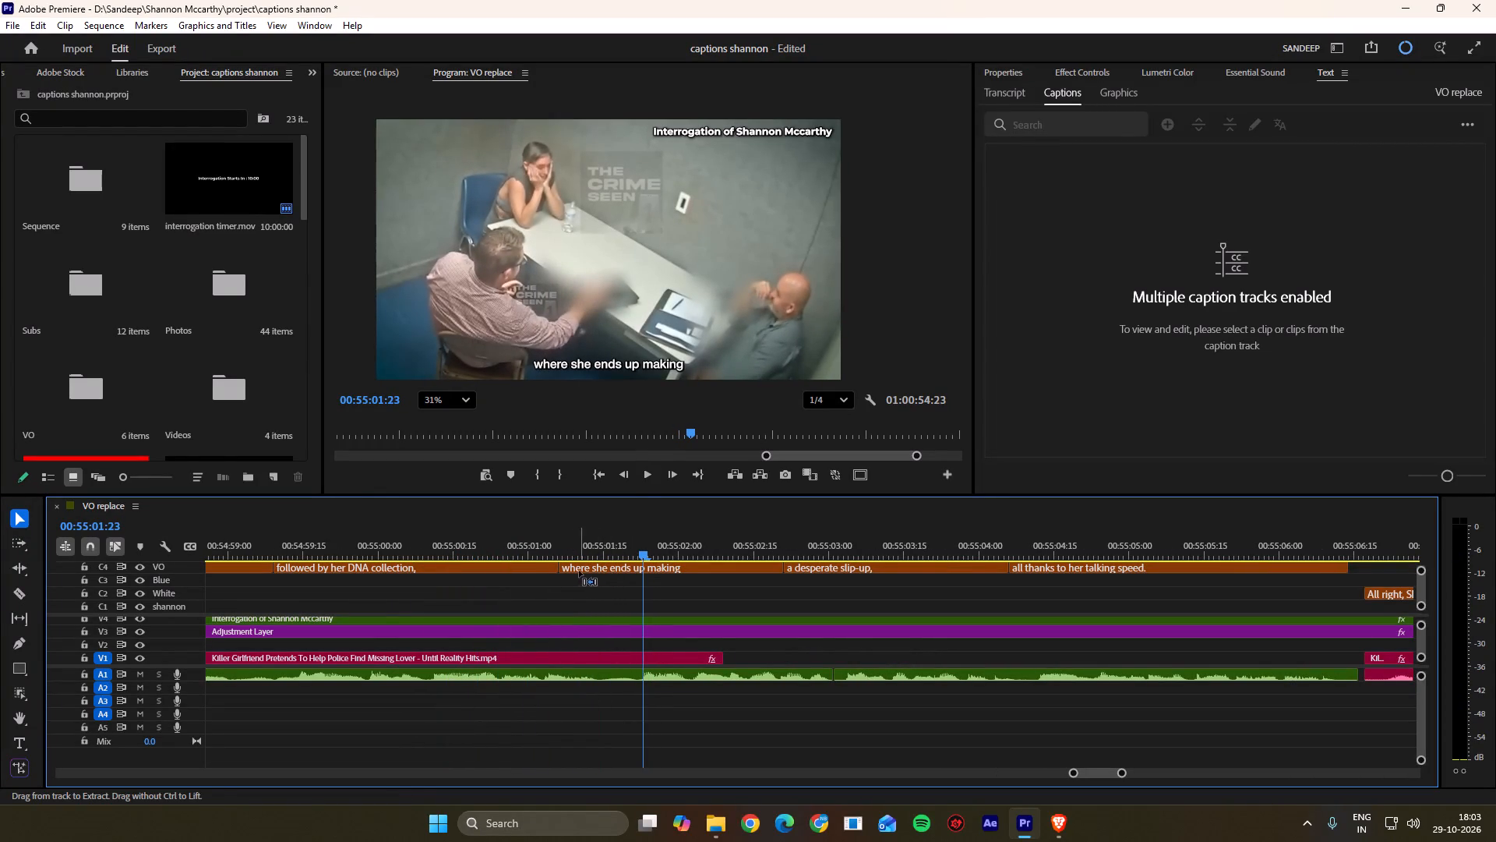
{"action": "left_click_drag", "start_coordinate": [561, 568], "coordinate": [644, 573], "text": "ctrl"}
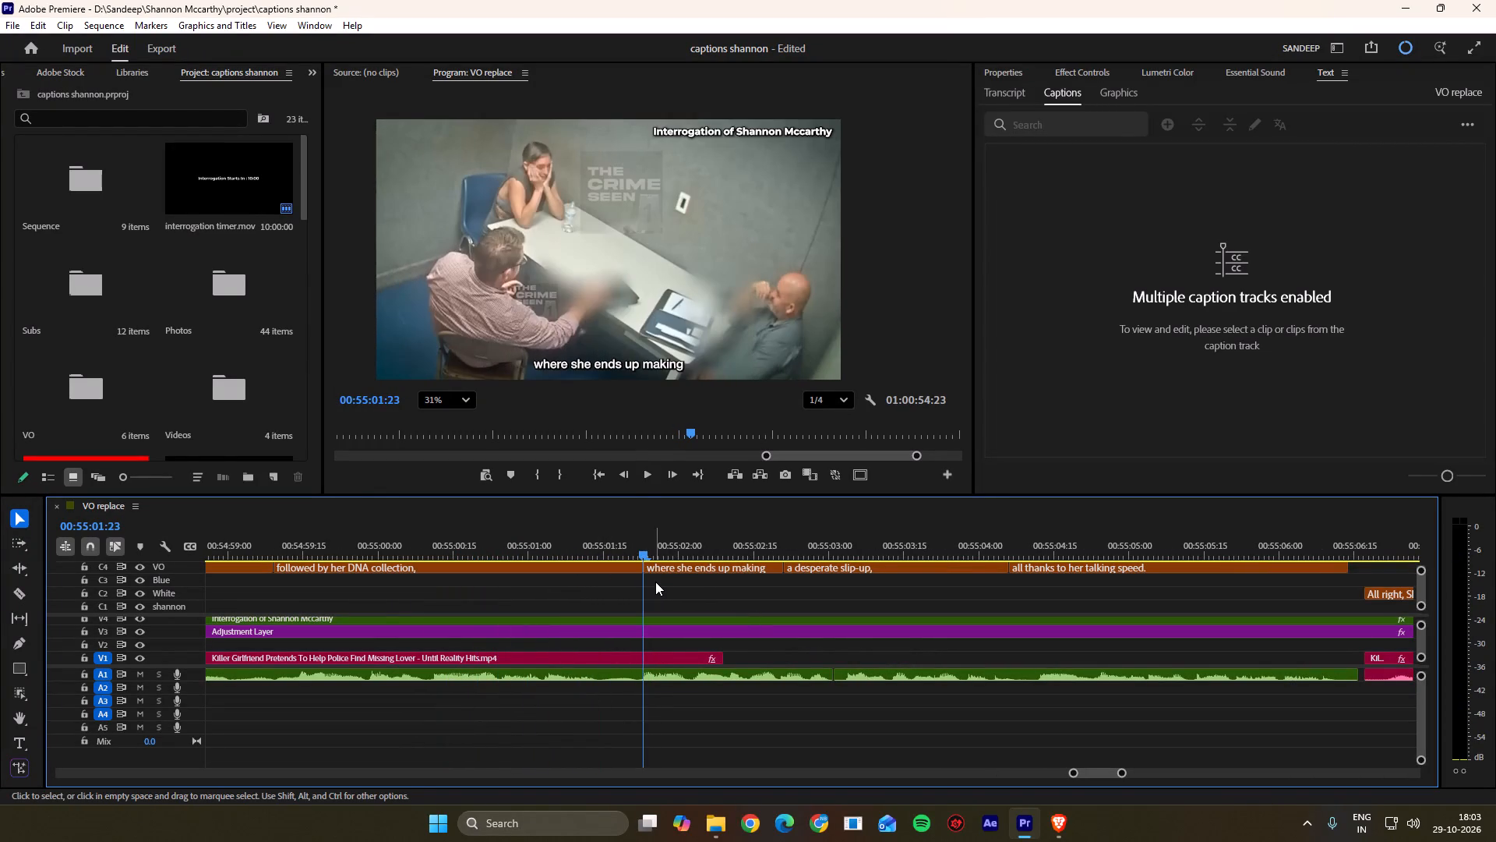
{"action": "left_click", "coordinate": [655, 582]}
{"action": "key", "text": "space"}
Move the cut between "where she ends up making" and "a desperate slip-up," to 00:55:02:28 and replay it.
{"action": "scroll", "coordinate": [655, 582], "scroll_direction": "down", "scroll_amount": 11}
{"action": "key", "text": "space"}
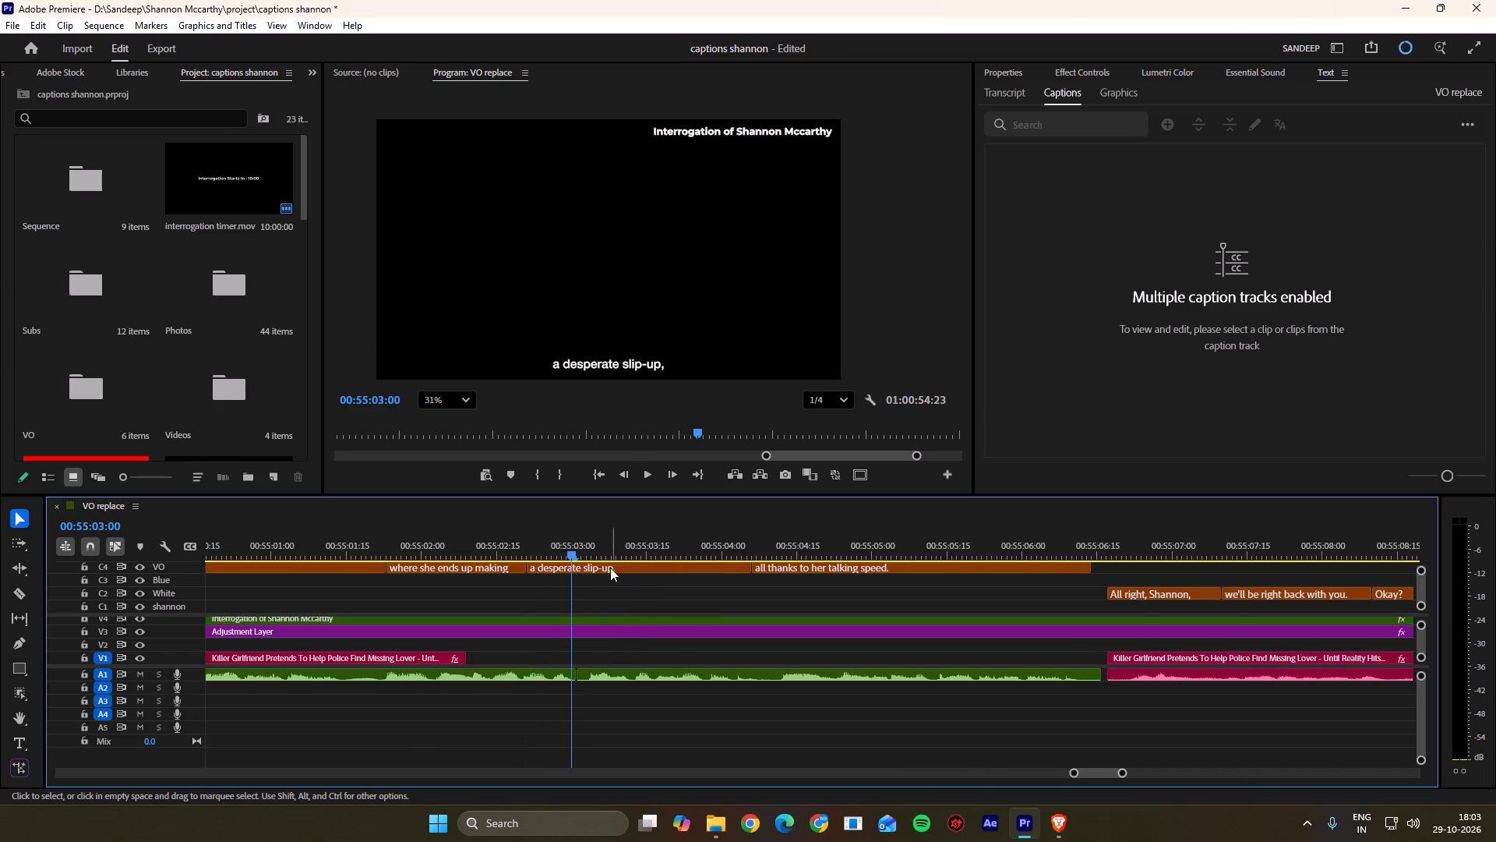
{"action": "key", "text": "space"}
{"action": "key", "text": "space"}
{"action": "left_click_drag", "start_coordinate": [598, 552], "coordinate": [559, 553]}
{"action": "left_click_drag", "start_coordinate": [527, 565], "coordinate": [563, 568], "text": "ctrl"}
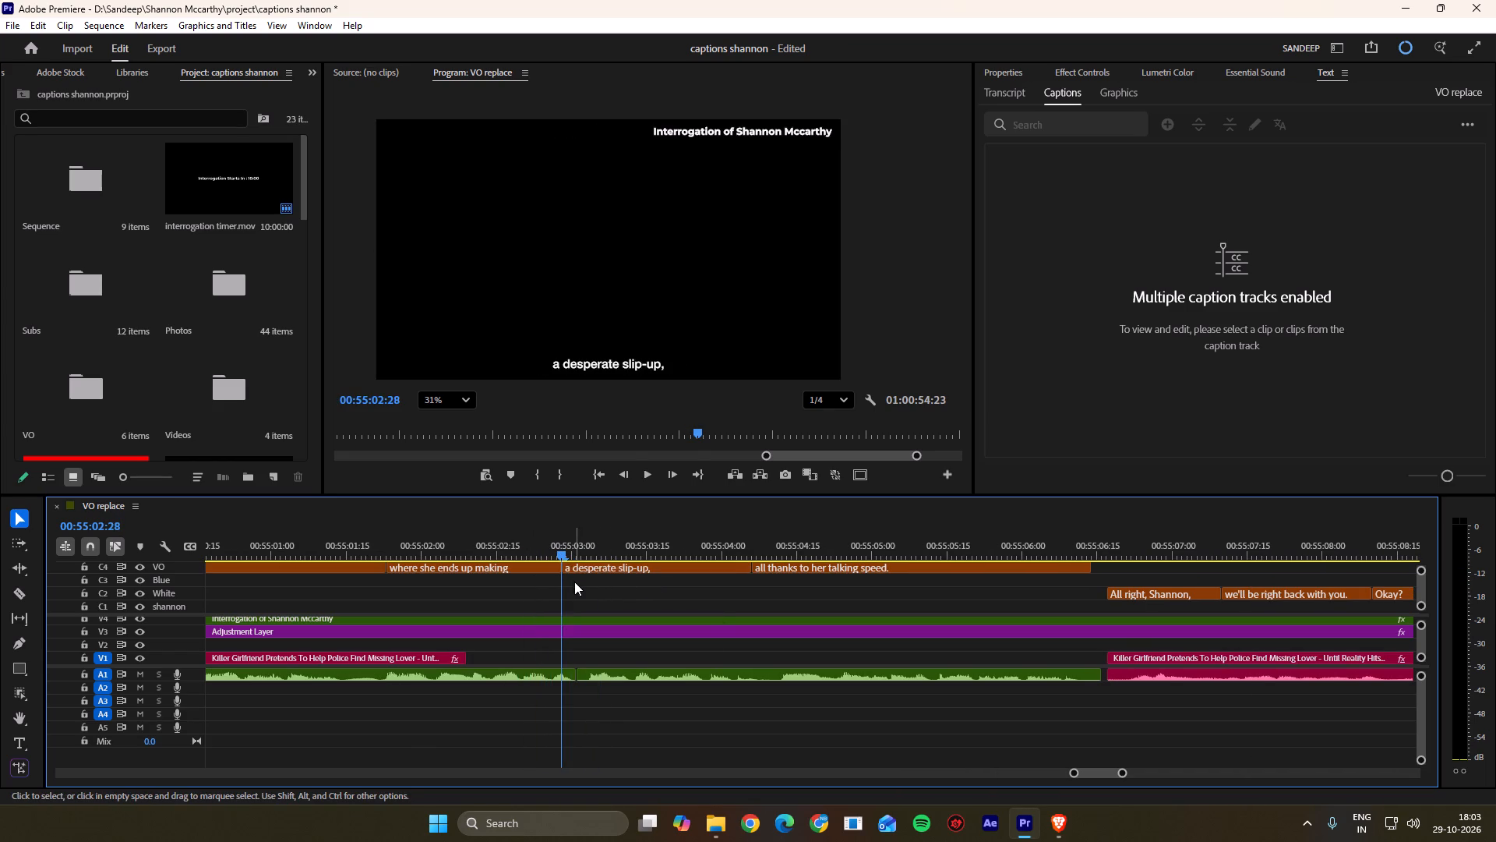
{"action": "left_click", "coordinate": [574, 582]}
{"action": "key", "text": "space"}
Move the cut between "a desperate slip-up," and "all thanks to her talking speed." to 00:55:04:12 and replay it.
{"action": "scroll", "coordinate": [574, 582], "scroll_direction": "down", "scroll_amount": 4}
{"action": "scroll", "coordinate": [640, 600], "scroll_direction": "down", "scroll_amount": 3}
{"action": "key", "text": "space"}
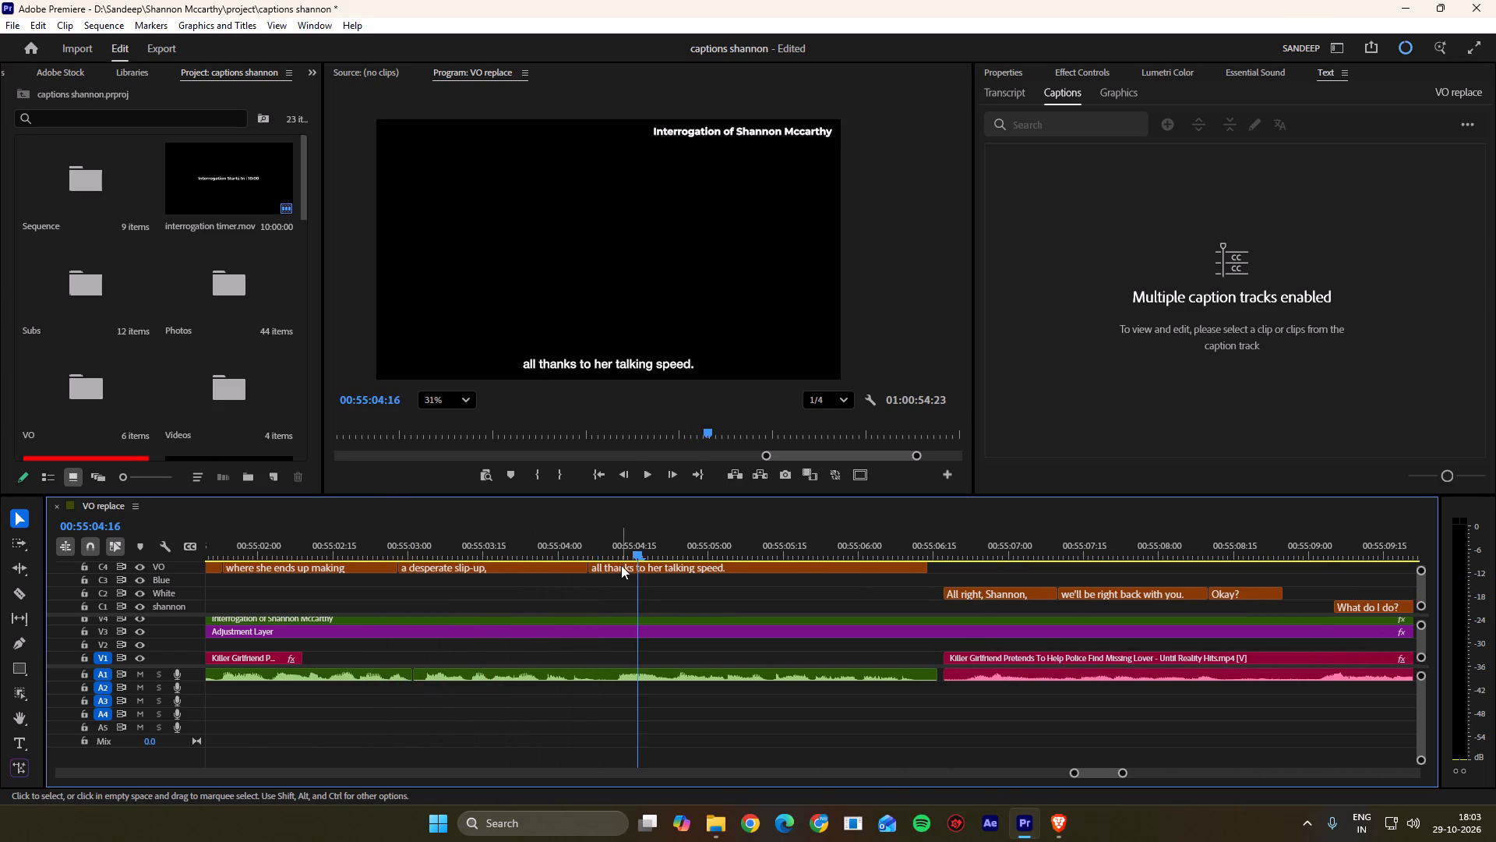
{"action": "left_click", "coordinate": [624, 558]}
{"action": "left_click_drag", "start_coordinate": [588, 568], "coordinate": [591, 568], "text": "ctrl"}
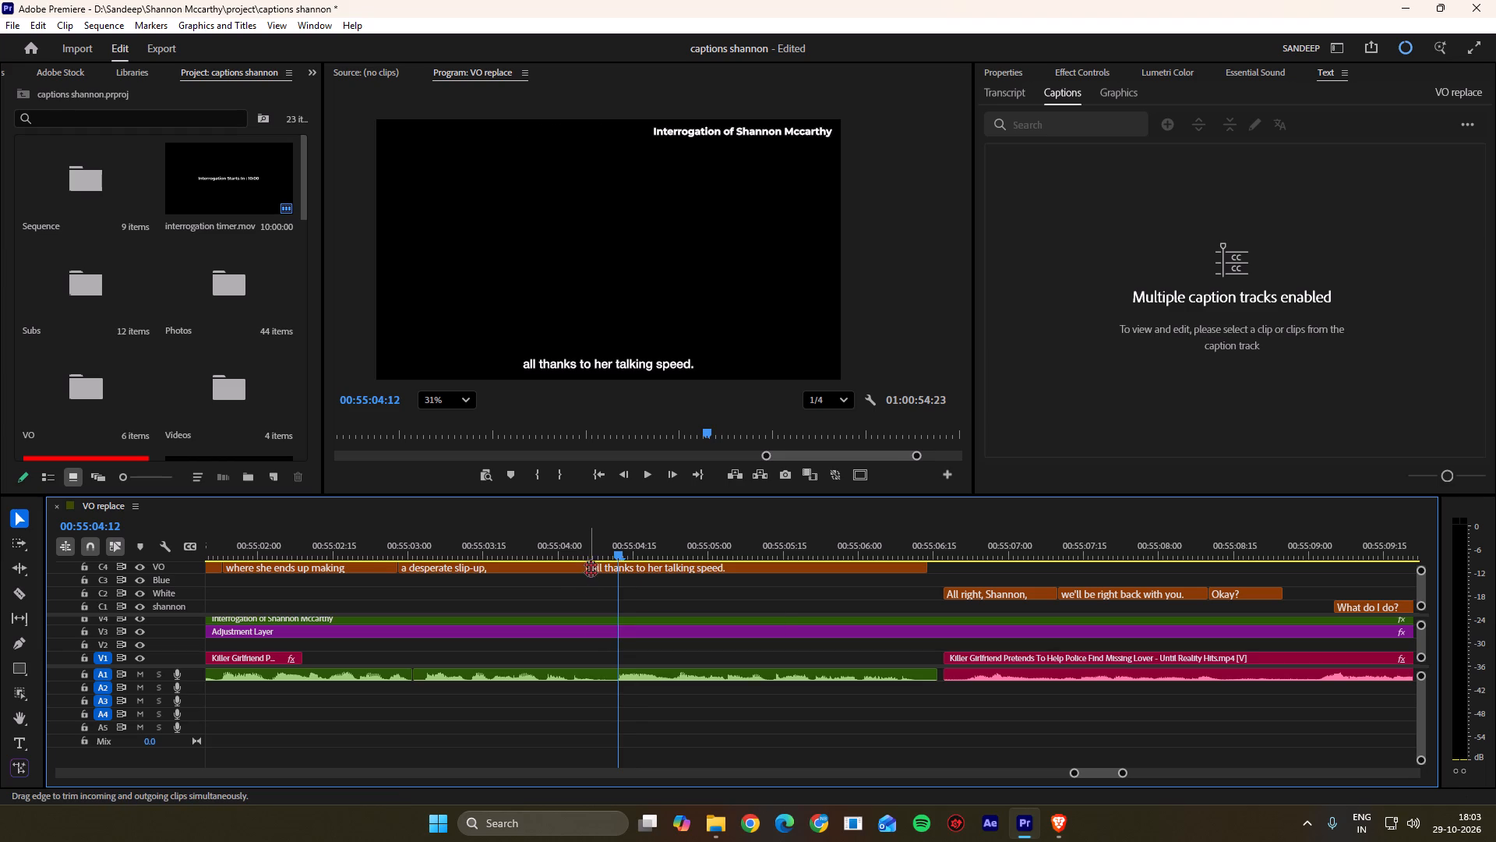
{"action": "left_click_drag", "start_coordinate": [591, 568], "coordinate": [619, 571], "text": "ctrl"}
{"action": "left_click", "coordinate": [669, 610]}
{"action": "key", "text": "space"}
{"action": "scroll", "coordinate": [669, 610], "scroll_direction": "down", "scroll_amount": 12}
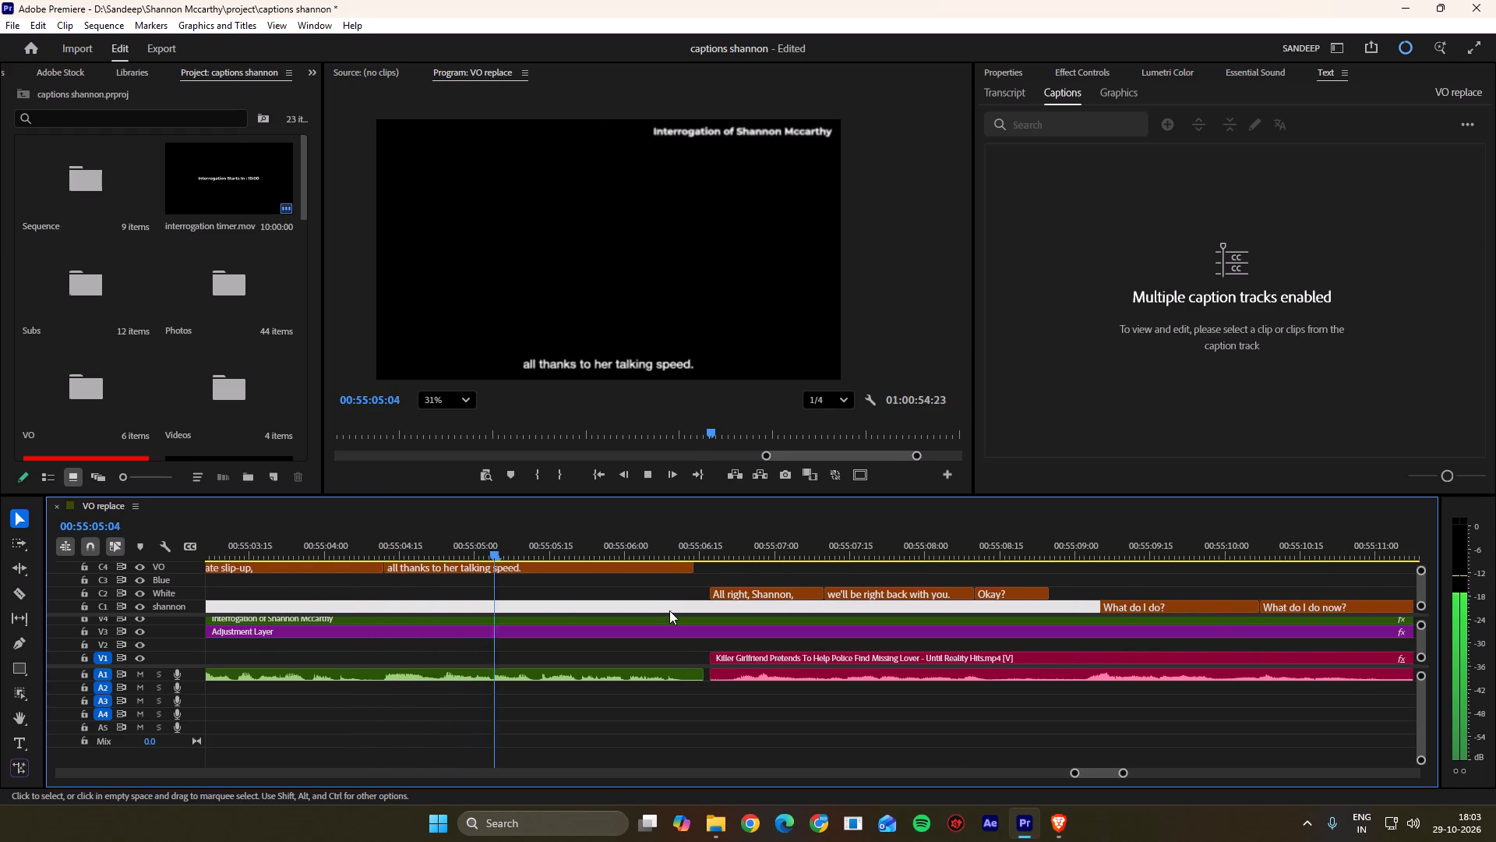
Shift all clips and captions from "All right, Shannon," onward one frame earlier to 00:55:06:16, closing the gap after the narration audio.
{"action": "key", "text": "space"}
{"action": "key", "text": "a"}
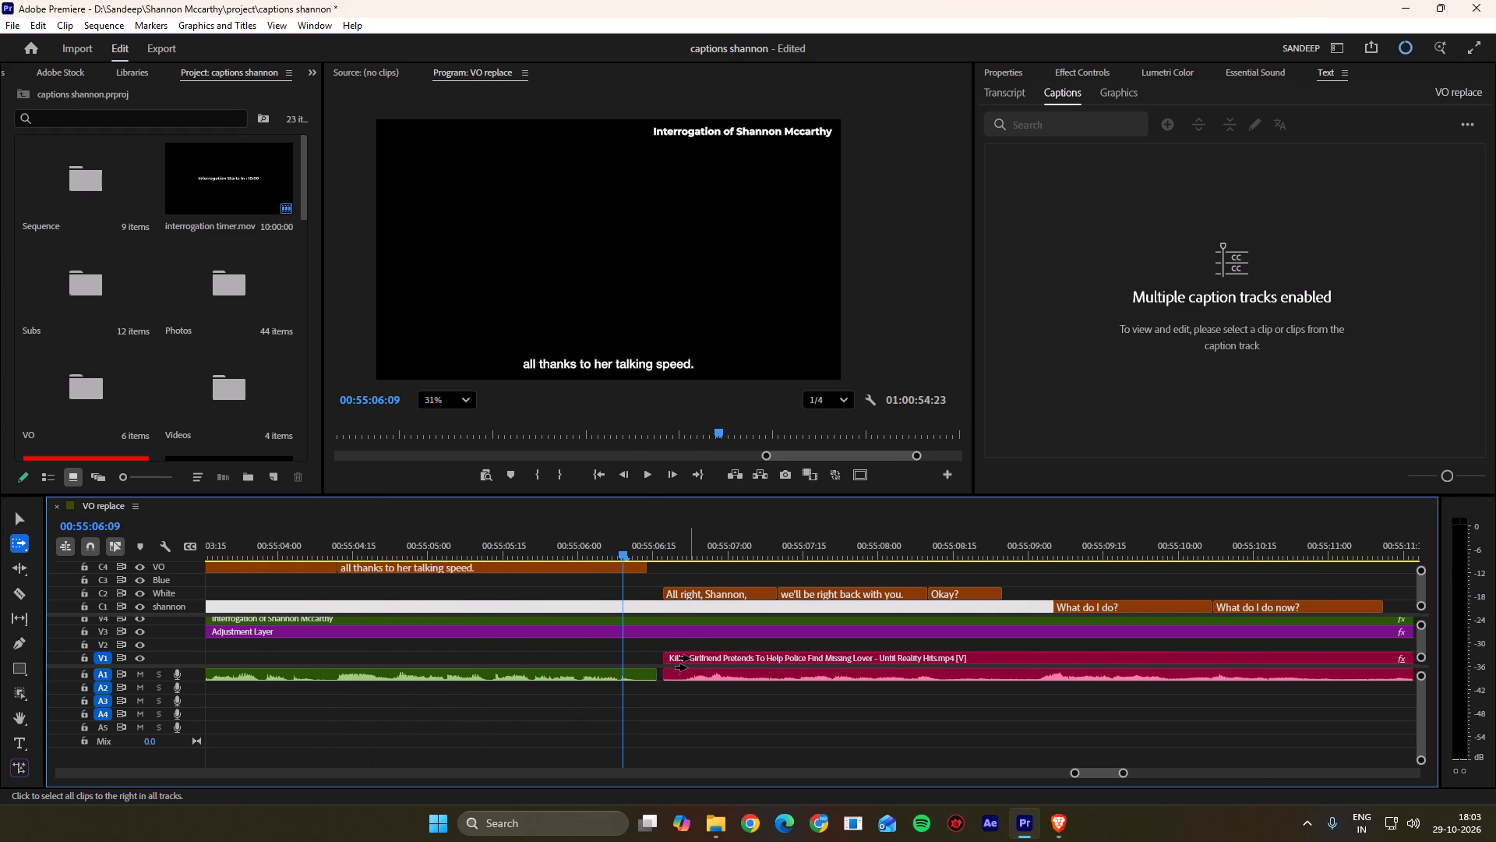
{"action": "left_click", "coordinate": [690, 658]}
{"action": "left_click_drag", "start_coordinate": [696, 661], "coordinate": [689, 661]}
{"action": "left_click", "coordinate": [698, 724]}
{"action": "key", "text": "v"}
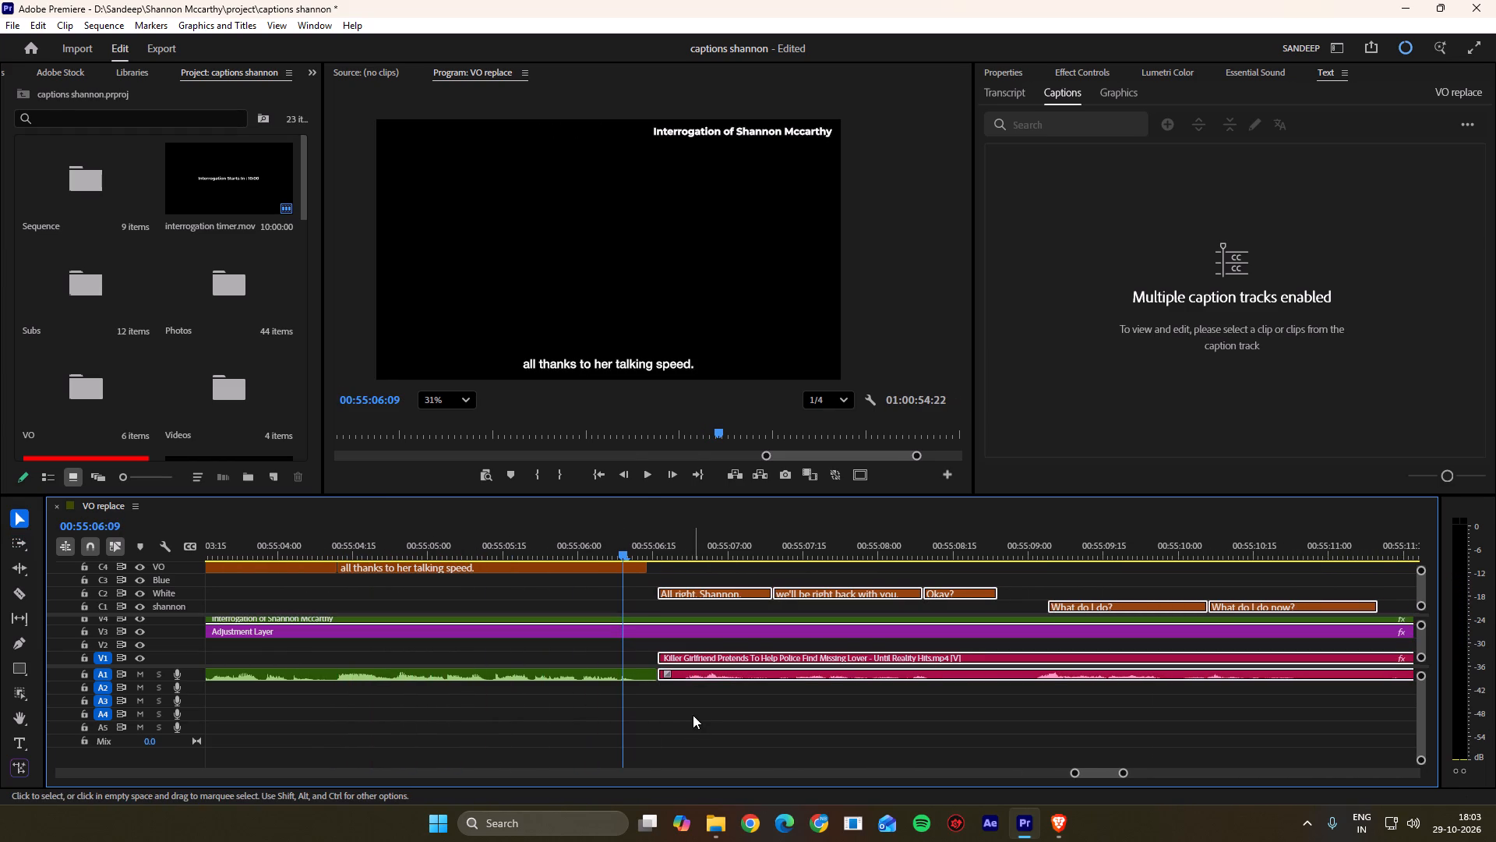
{"action": "left_click", "coordinate": [693, 715]}
Move the cut between "All right, Shannon," and "we'll be right back with you." to 00:55:07:10, and save the project.
{"action": "scroll", "coordinate": [629, 692], "scroll_direction": "down", "scroll_amount": 8, "text": "alt"}
{"action": "scroll", "coordinate": [605, 683], "scroll_direction": "up", "scroll_amount": 1, "text": "alt"}
{"action": "scroll", "coordinate": [605, 683], "scroll_direction": "down", "scroll_amount": 20, "text": "alt"}
{"action": "scroll", "coordinate": [605, 683], "scroll_direction": "down", "scroll_amount": 2, "text": "alt"}
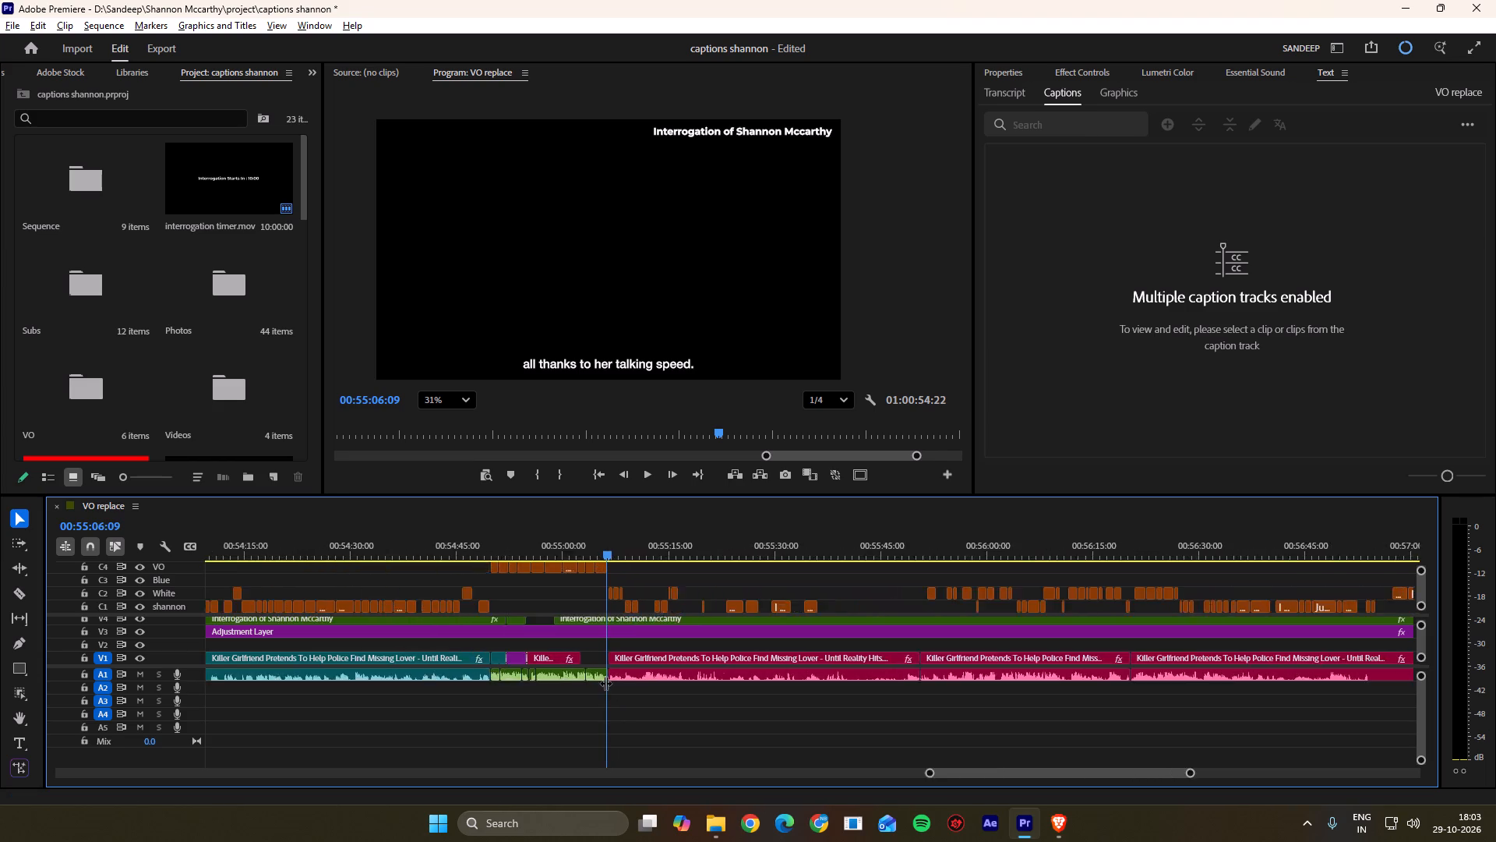
{"action": "scroll", "coordinate": [605, 683], "scroll_direction": "down", "scroll_amount": 10, "text": "alt"}
{"action": "scroll", "coordinate": [646, 667], "scroll_direction": "up", "scroll_amount": 1, "text": "alt"}
{"action": "scroll", "coordinate": [646, 667], "scroll_direction": "down", "scroll_amount": 1, "text": "alt"}
{"action": "scroll", "coordinate": [646, 667], "scroll_direction": "up", "scroll_amount": 17, "text": "alt"}
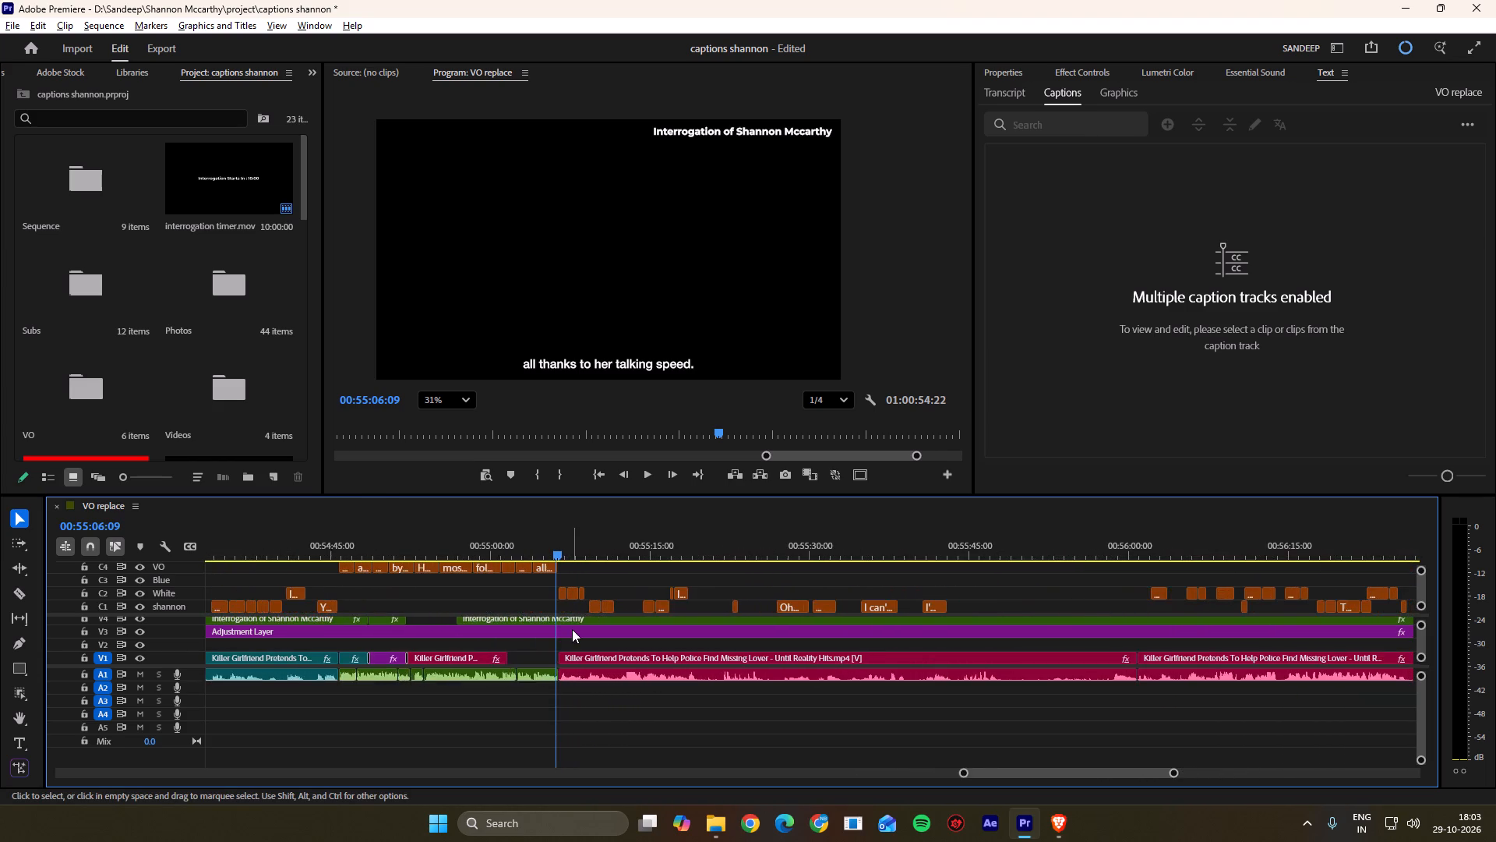
{"action": "scroll", "coordinate": [572, 629], "scroll_direction": "up", "scroll_amount": 20, "text": "alt"}
{"action": "scroll", "coordinate": [572, 629], "scroll_direction": "up", "scroll_amount": 5, "text": "alt"}
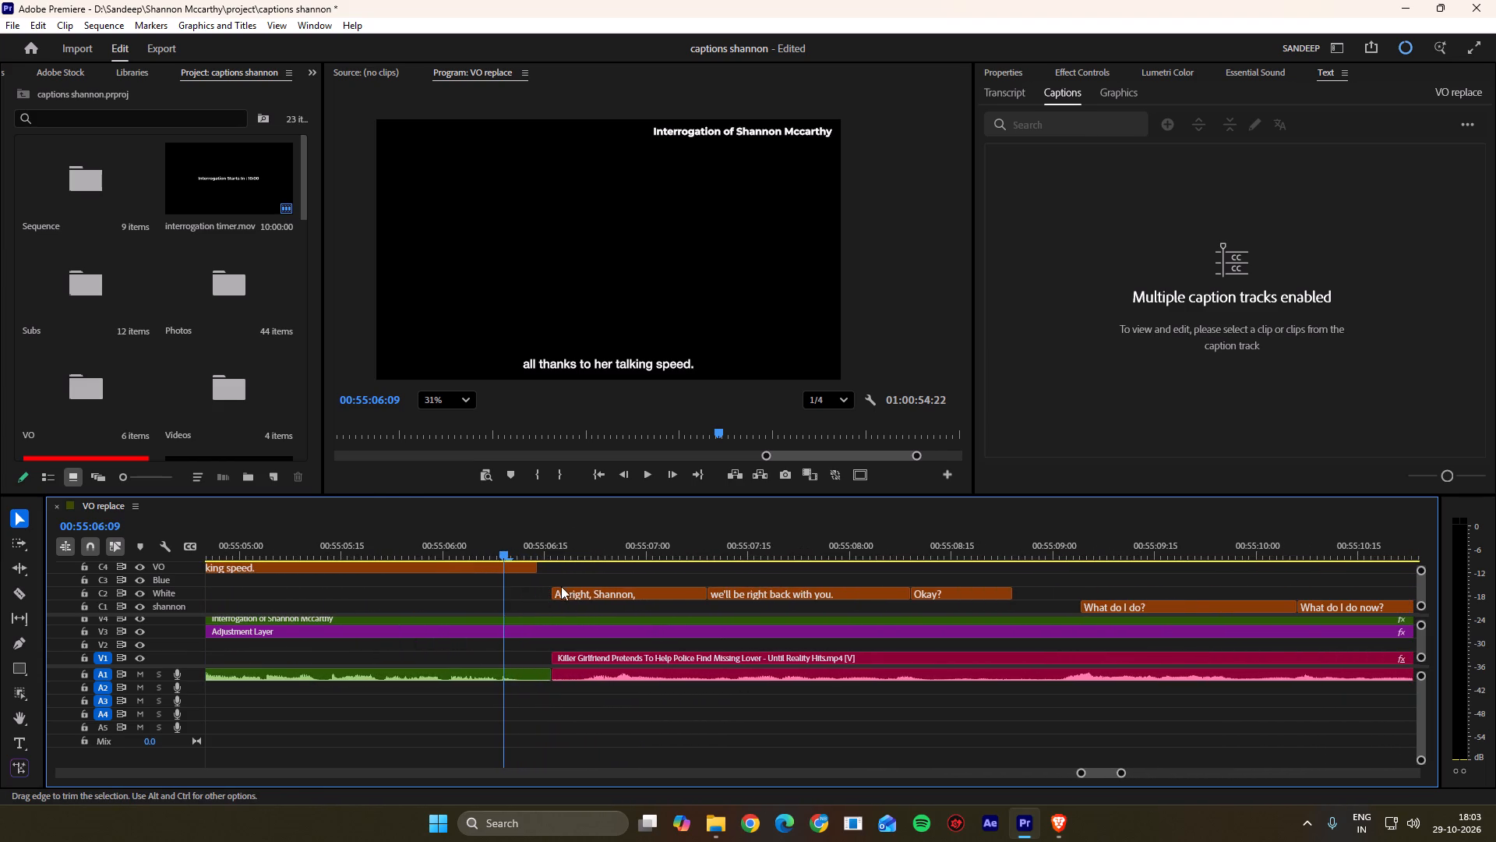
{"action": "key", "text": "space"}
{"action": "scroll", "coordinate": [598, 640], "scroll_direction": "down", "scroll_amount": 5}
{"action": "key", "text": "space"}
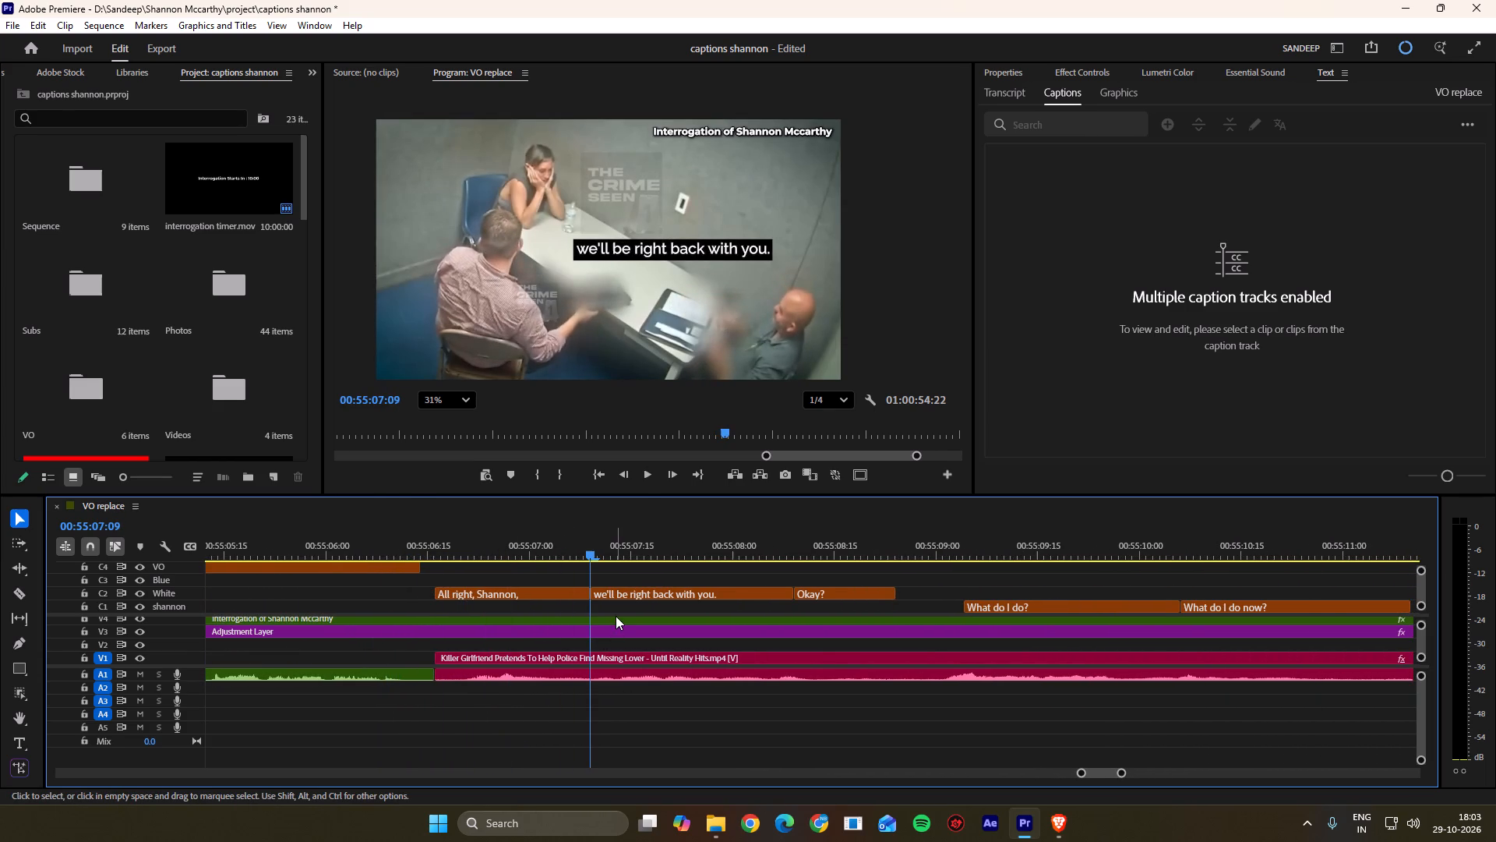
{"action": "key", "text": "space"}
{"action": "key", "text": "space"}
{"action": "left_click_drag", "start_coordinate": [655, 549], "coordinate": [600, 561]}
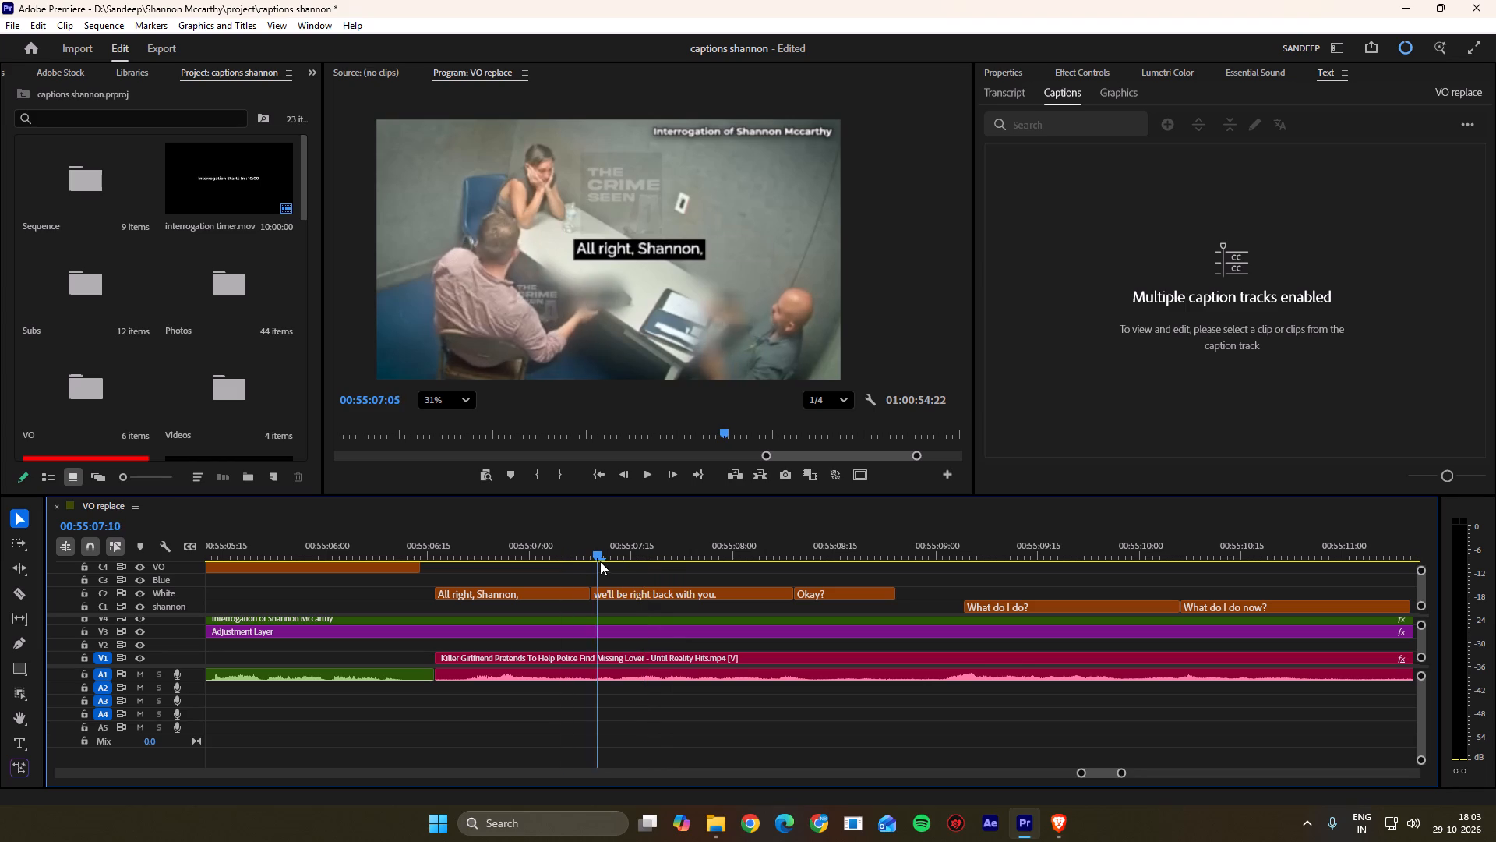
{"action": "left_click_drag", "start_coordinate": [600, 561], "coordinate": [602, 564]}
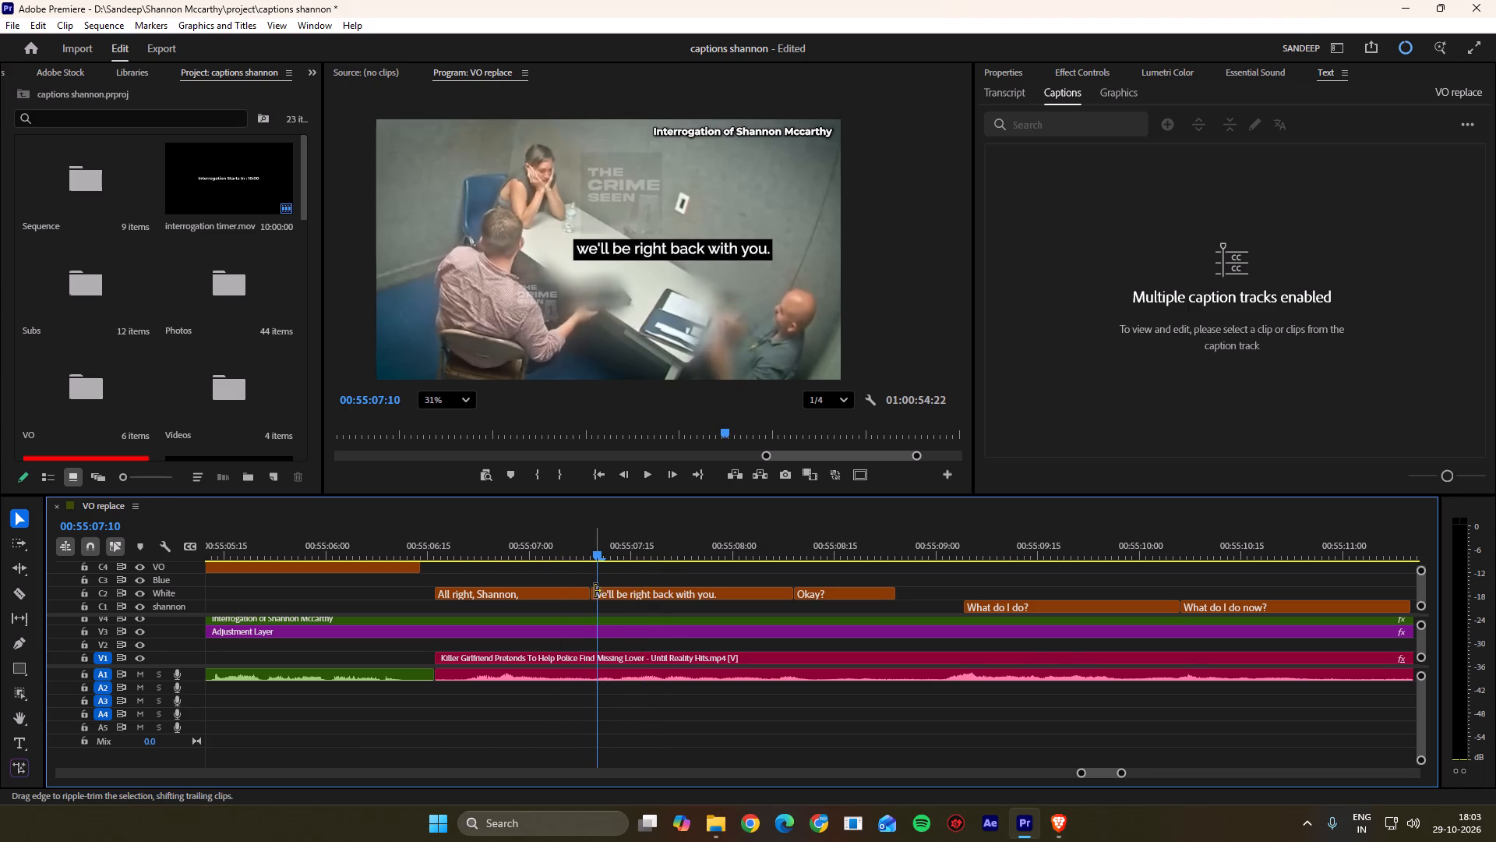
{"action": "left_click", "coordinate": [594, 591], "text": "ctrl"}
{"action": "left_click", "coordinate": [612, 587], "text": "ctrl"}
{"action": "key", "text": "ctrl+s"}
{"action": "left_click", "coordinate": [658, 577]}
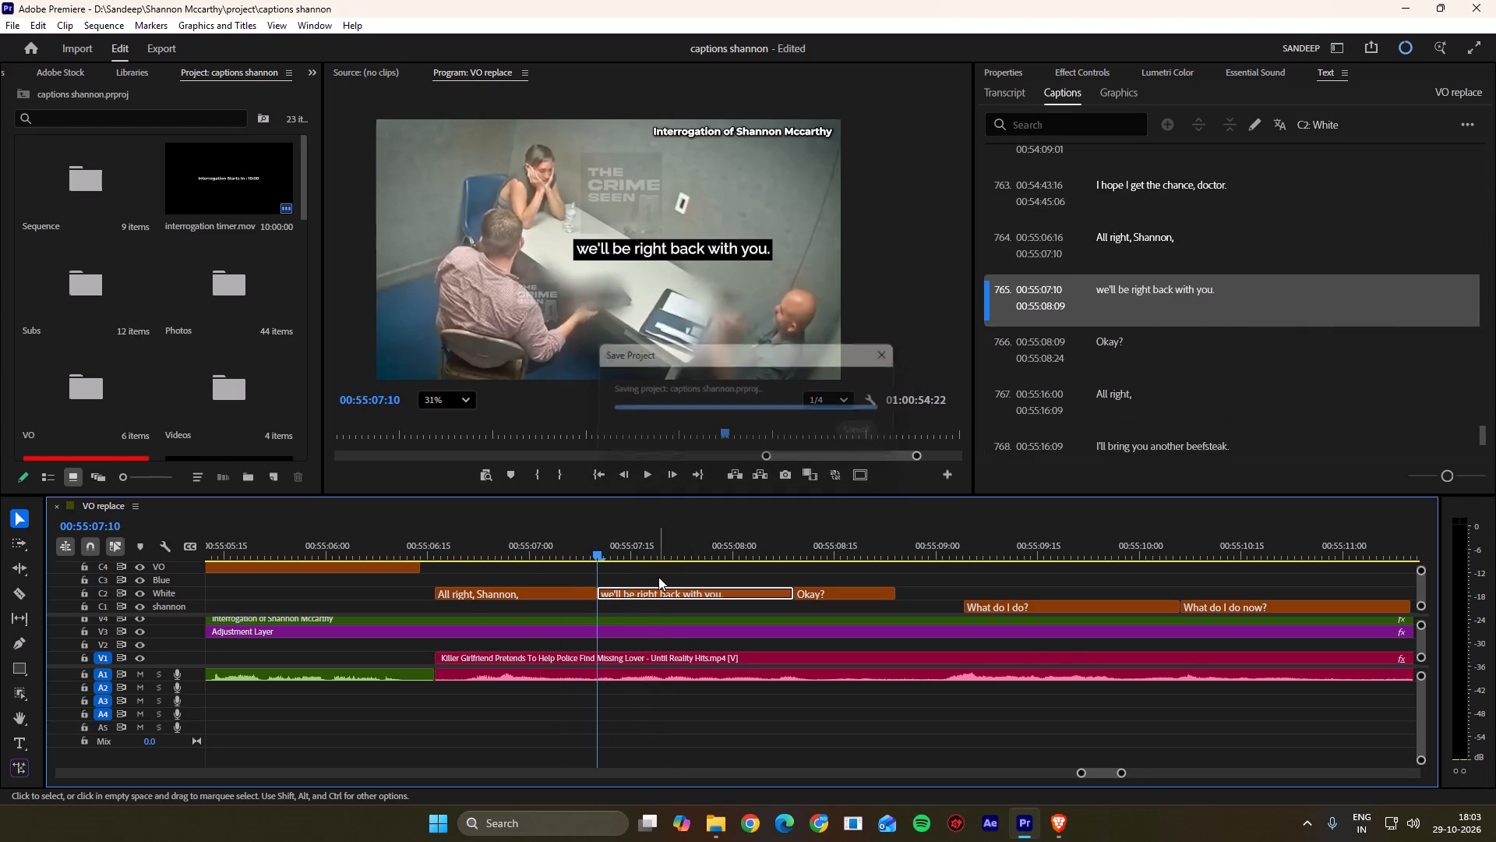
Mark an in point at 00:55:06:16 and an out point at the last narration caption's end, 00:59:23:13, and save the project.
{"action": "scroll", "coordinate": [647, 663], "scroll_direction": "down", "scroll_amount": 15}
{"action": "scroll", "coordinate": [637, 841], "scroll_direction": "down", "scroll_amount": 10, "text": "alt"}
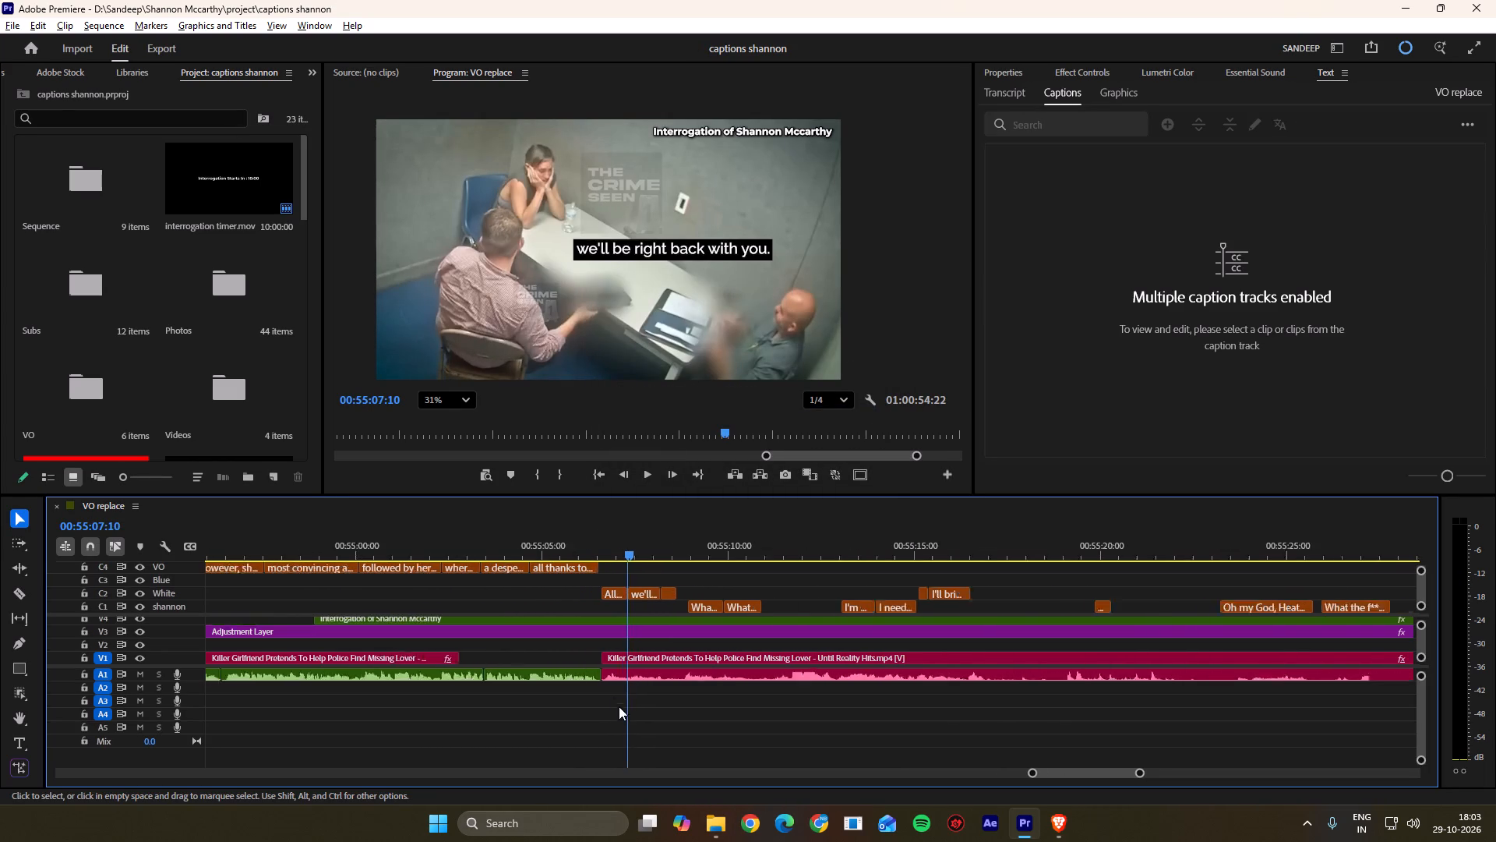
{"action": "scroll", "coordinate": [619, 706], "scroll_direction": "down", "scroll_amount": 20, "text": "alt"}
{"action": "scroll", "coordinate": [619, 706], "scroll_direction": "down", "scroll_amount": 1, "text": "alt"}
{"action": "scroll", "coordinate": [591, 687], "scroll_direction": "up", "scroll_amount": 1, "text": "alt"}
{"action": "scroll", "coordinate": [591, 687], "scroll_direction": "down", "scroll_amount": 5, "text": "alt"}
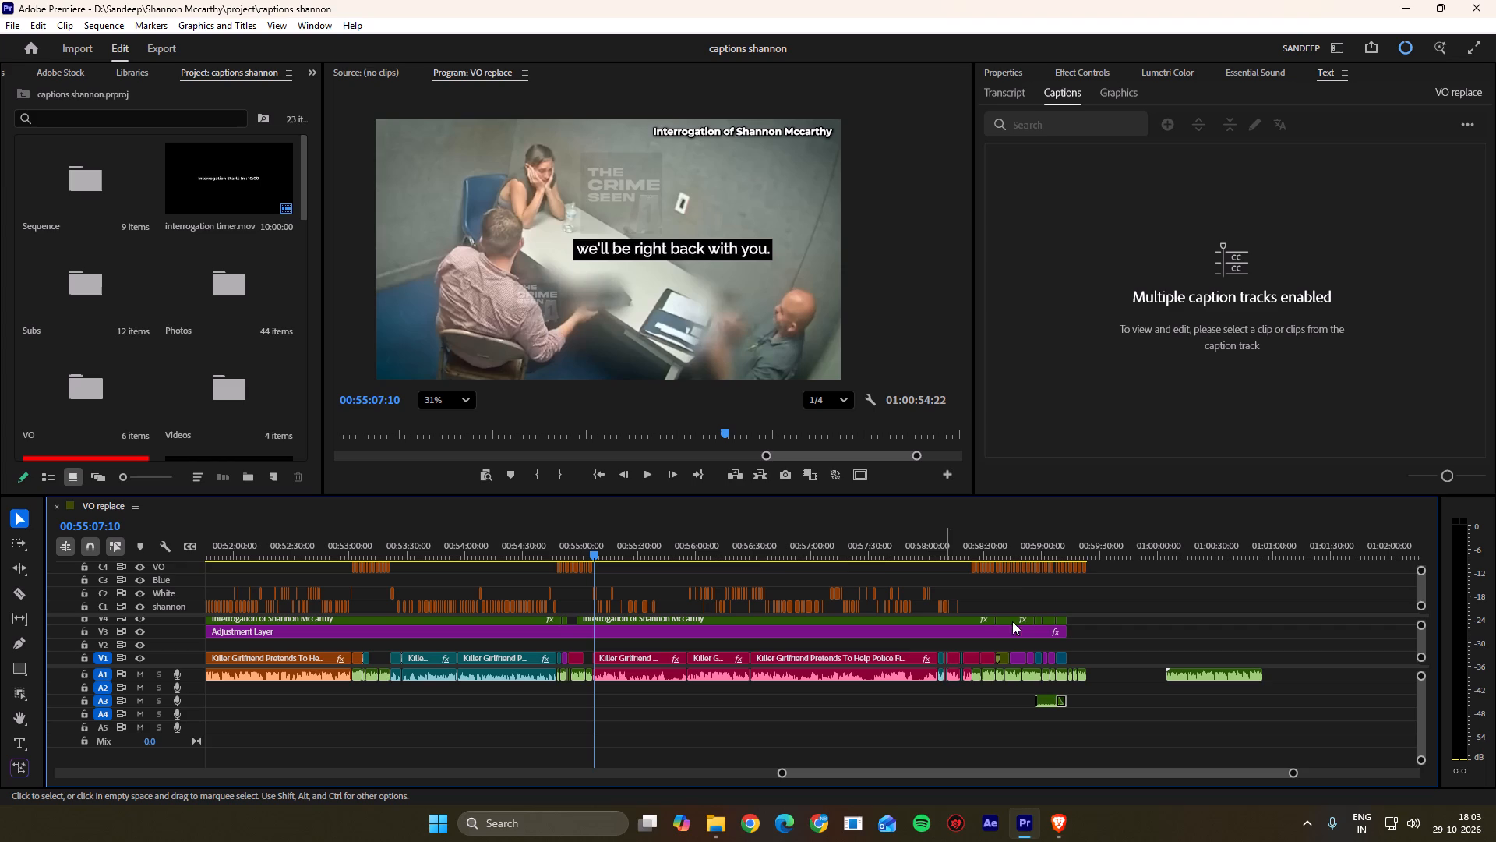
{"action": "key", "text": "Up"}
{"action": "key", "text": "i"}
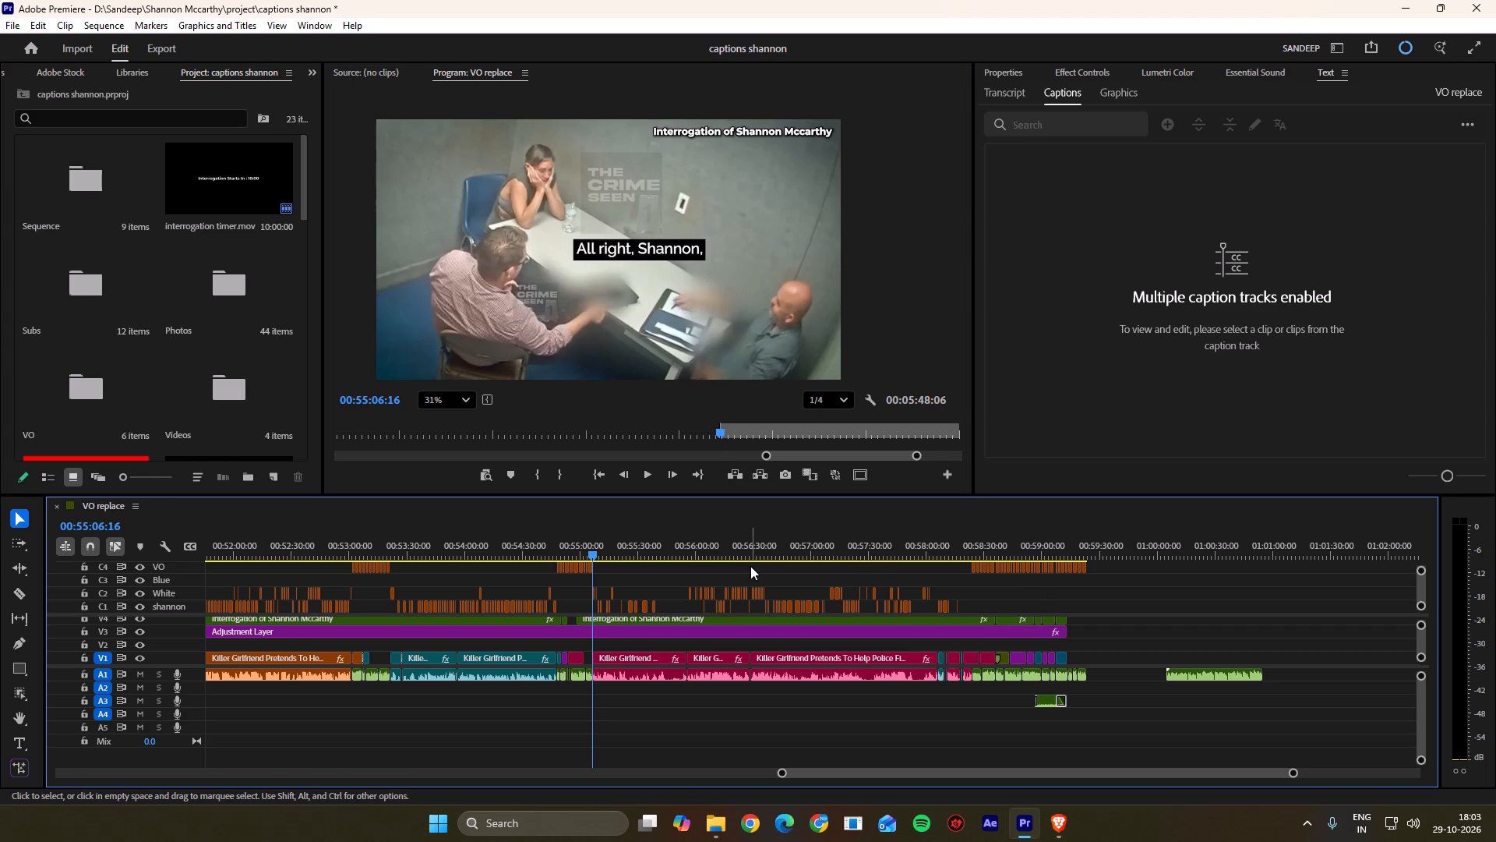
{"action": "left_click", "coordinate": [1103, 549]}
{"action": "key", "text": "Up"}
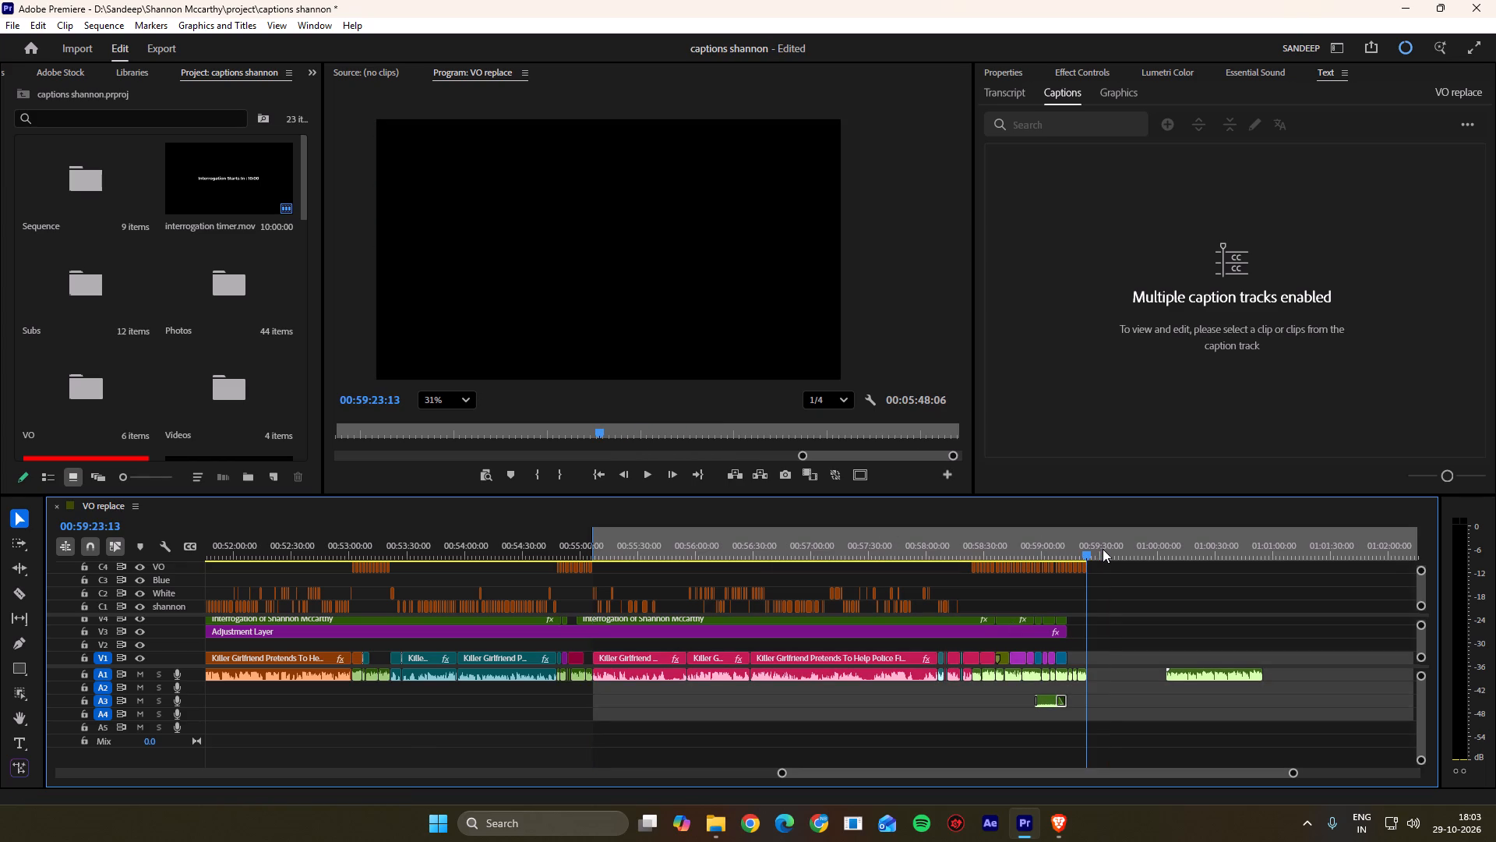
{"action": "key", "text": "o"}
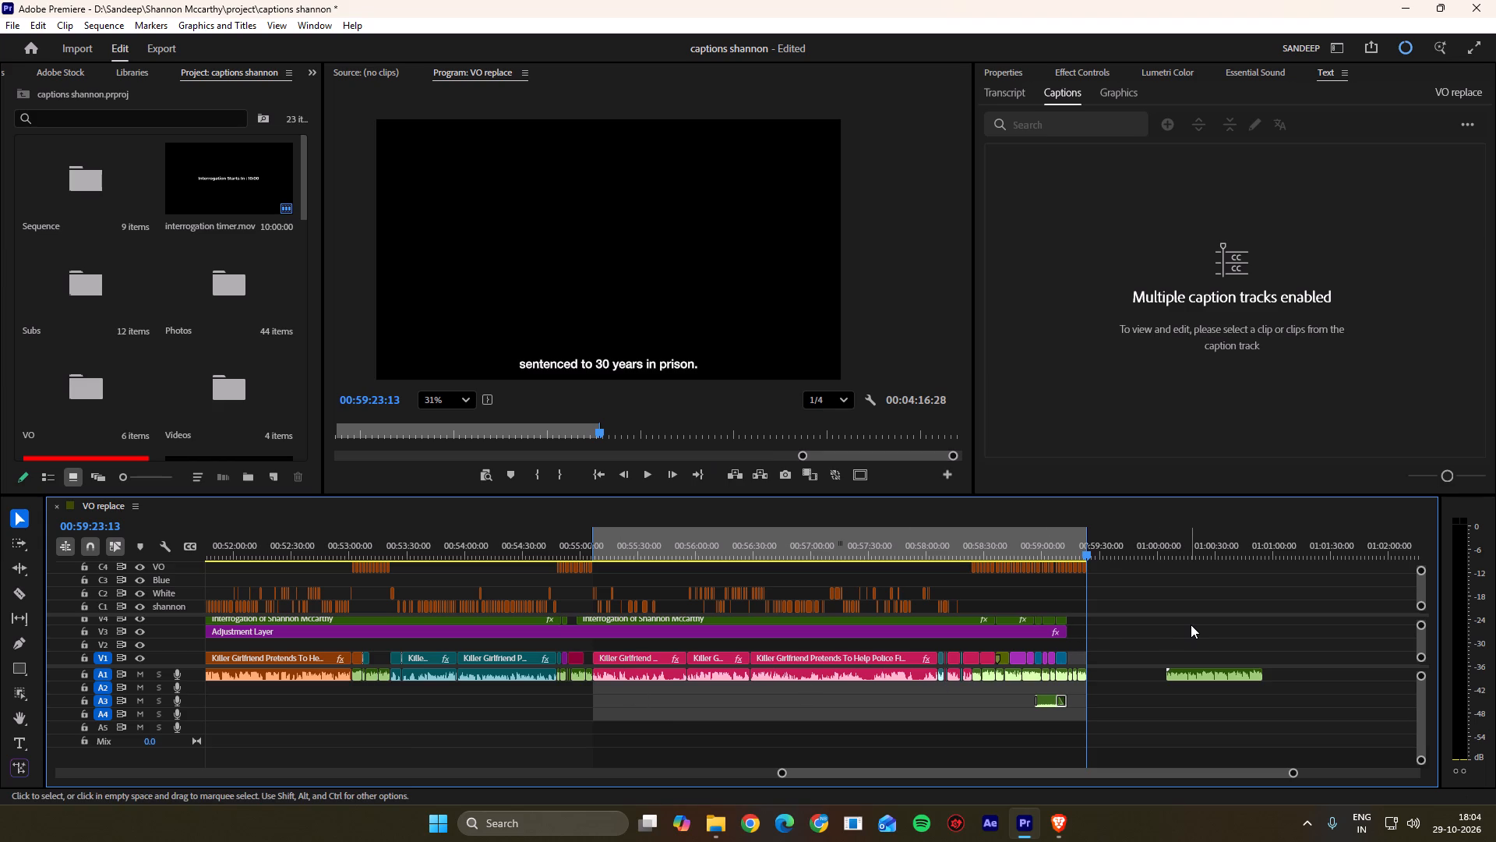
{"action": "key", "text": "ctrl+s"}
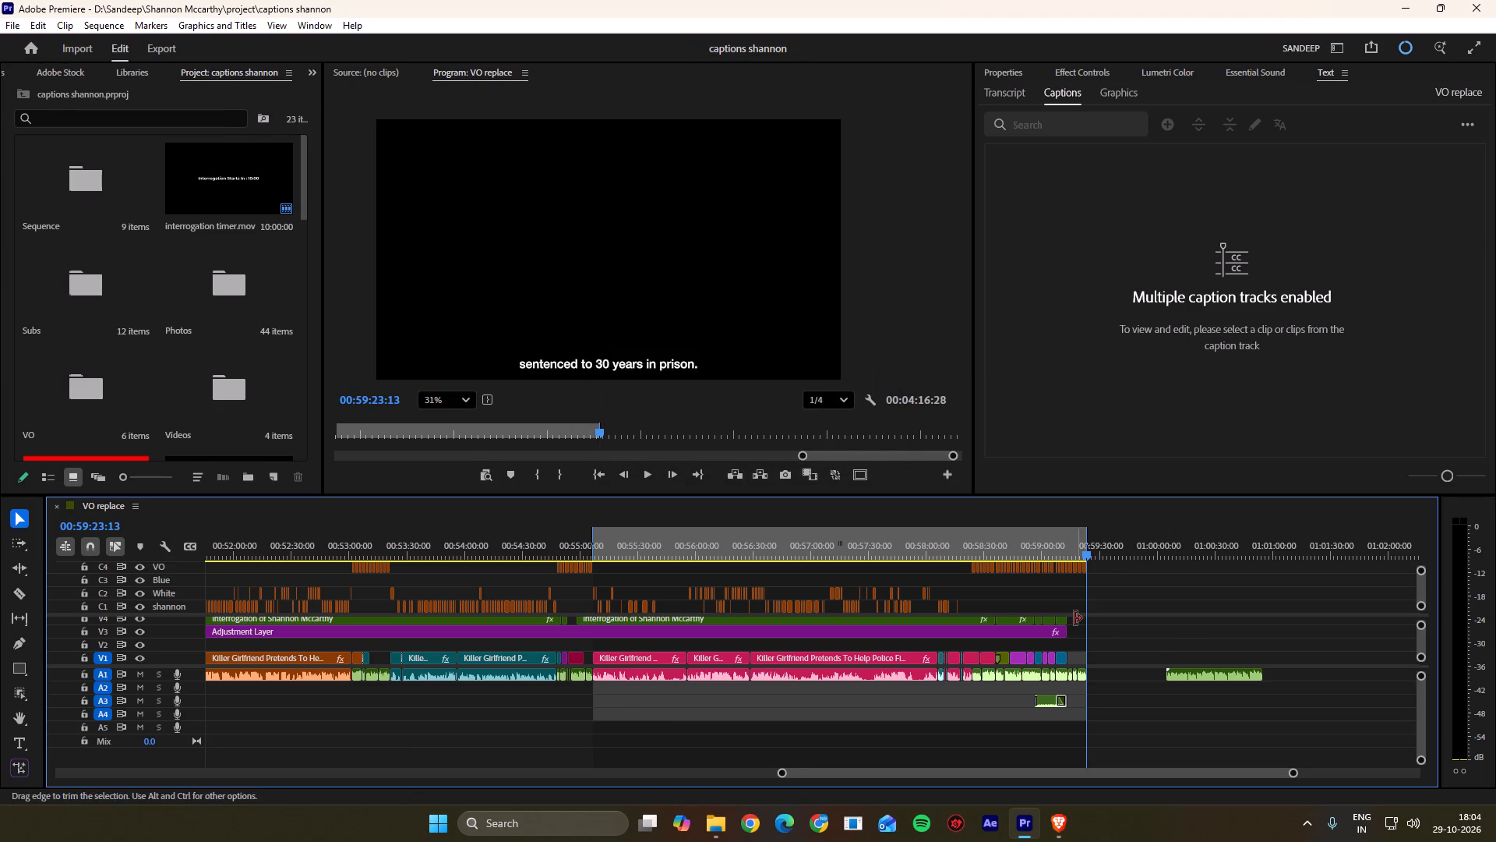
{"action": "scroll", "coordinate": [1043, 614], "scroll_direction": "down", "scroll_amount": 20, "text": "alt"}
{"action": "scroll", "coordinate": [1043, 614], "scroll_direction": "down", "scroll_amount": 11, "text": "alt"}
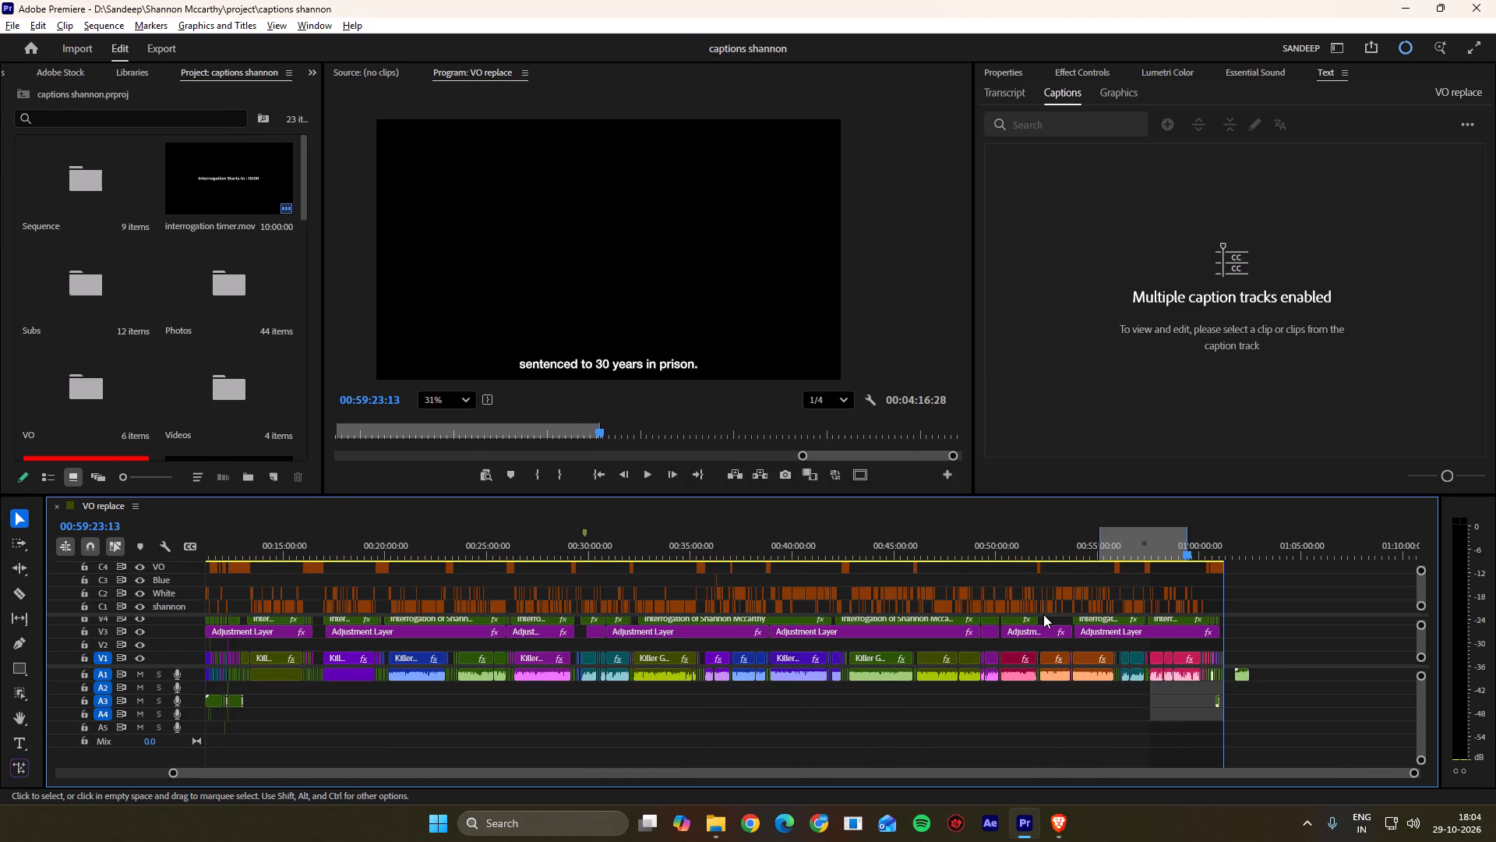
{"action": "scroll", "coordinate": [1043, 614], "scroll_direction": "down", "scroll_amount": 5, "text": "alt"}
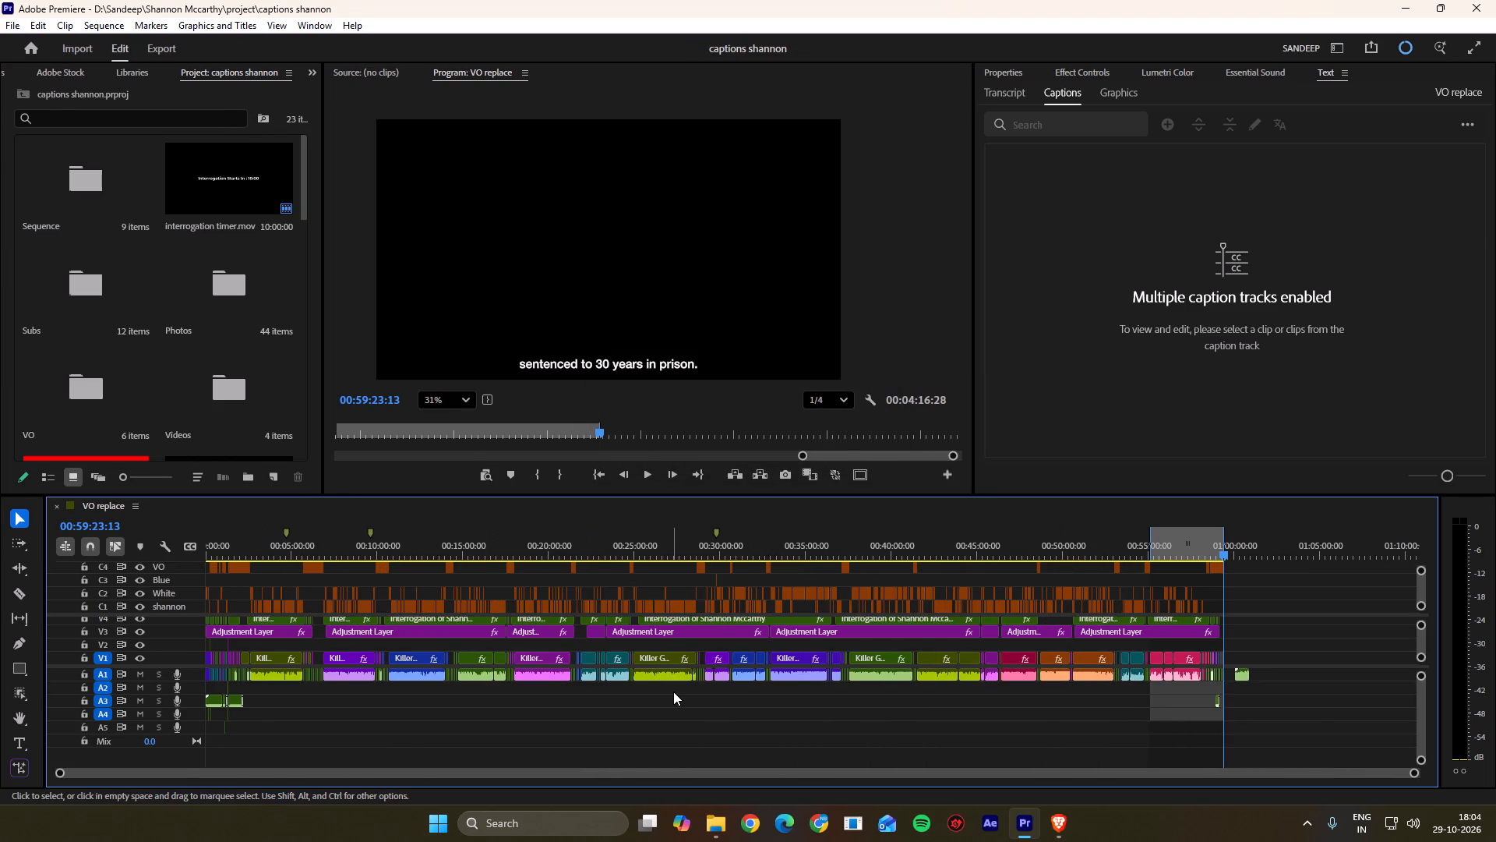